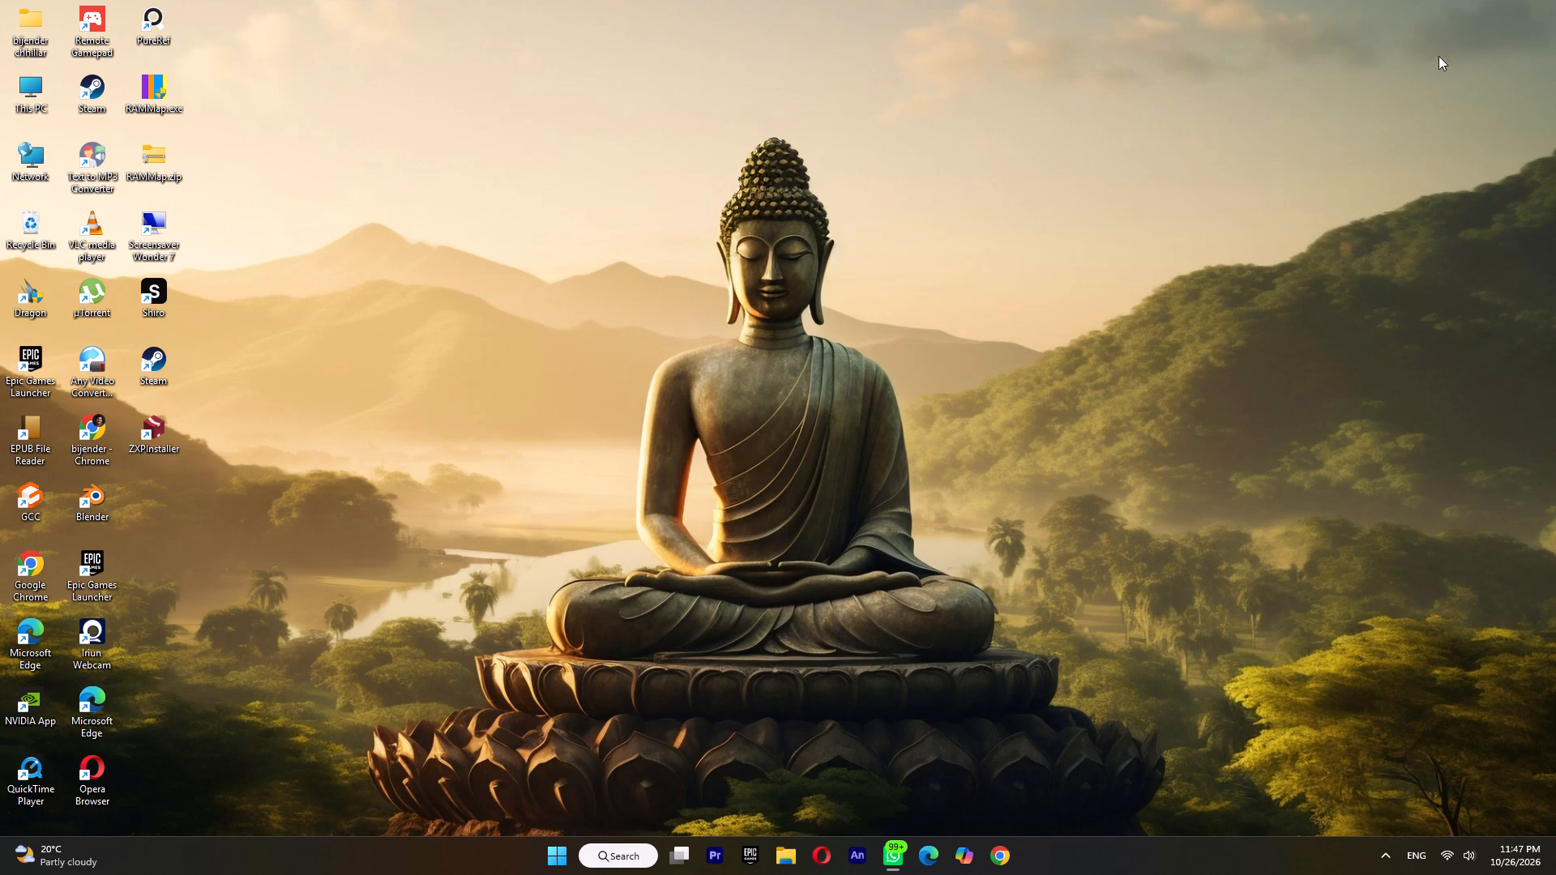
Open the Diwali km folder inside thehappyslate > km on Local Disk (C:) in File Explorer.
click(789, 853)
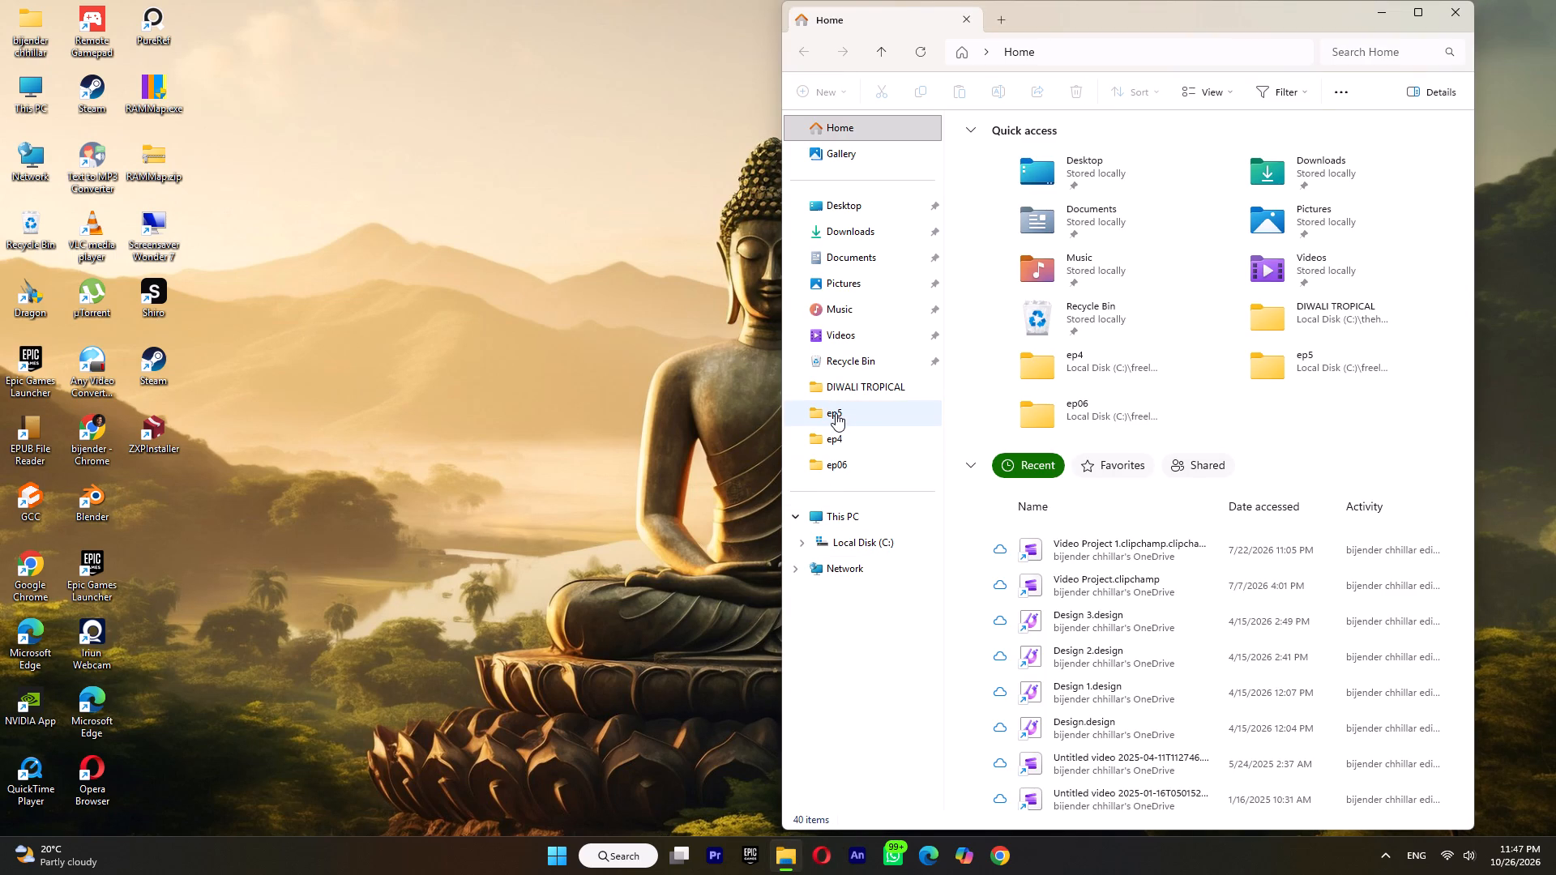
click(845, 391)
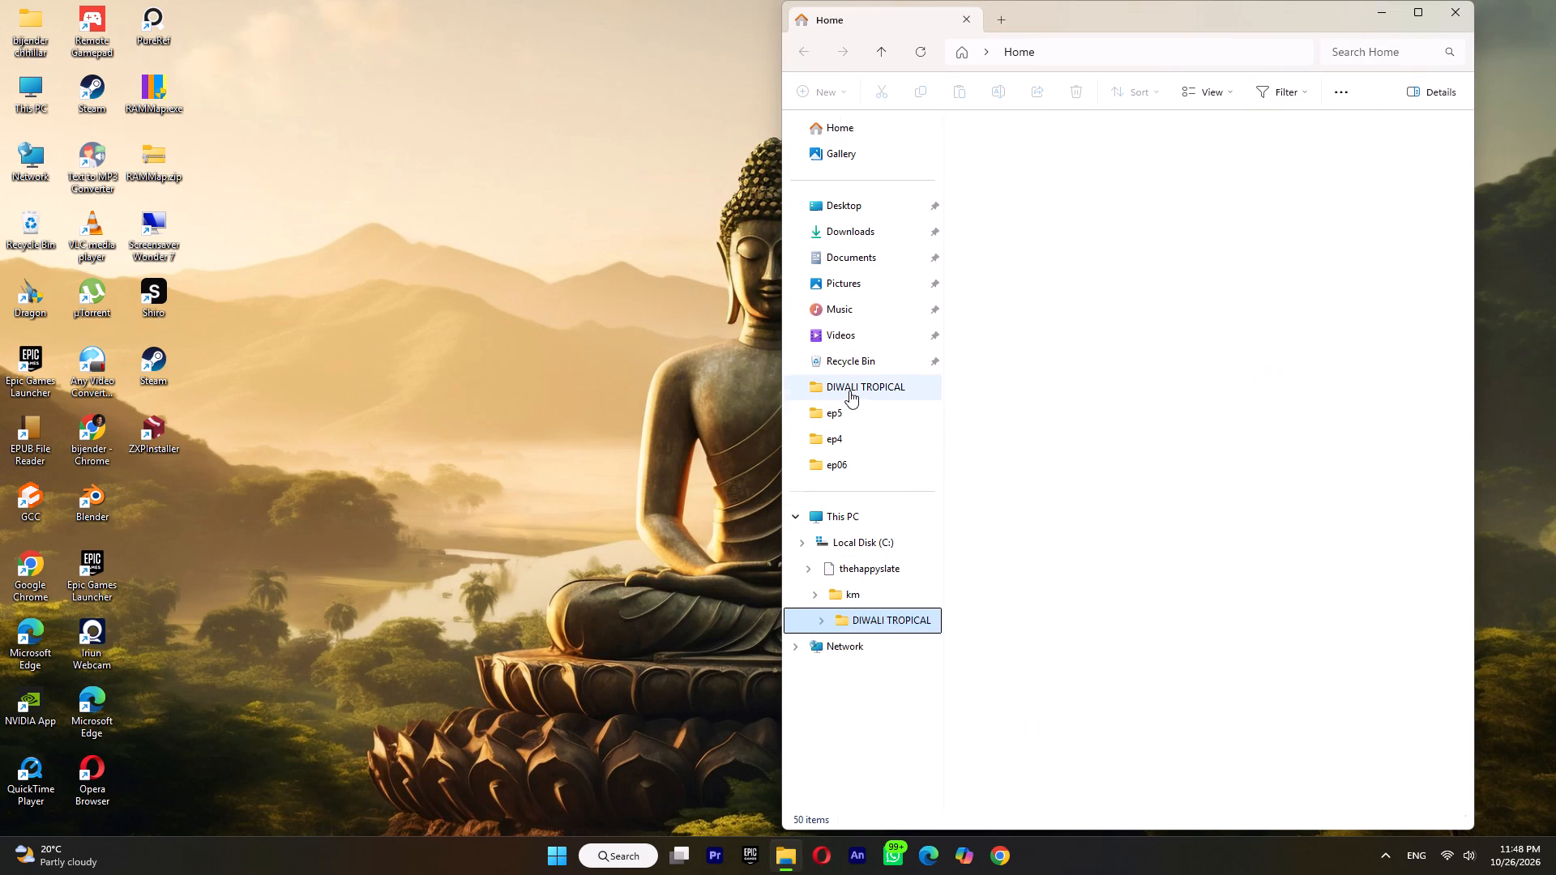
click(1039, 46)
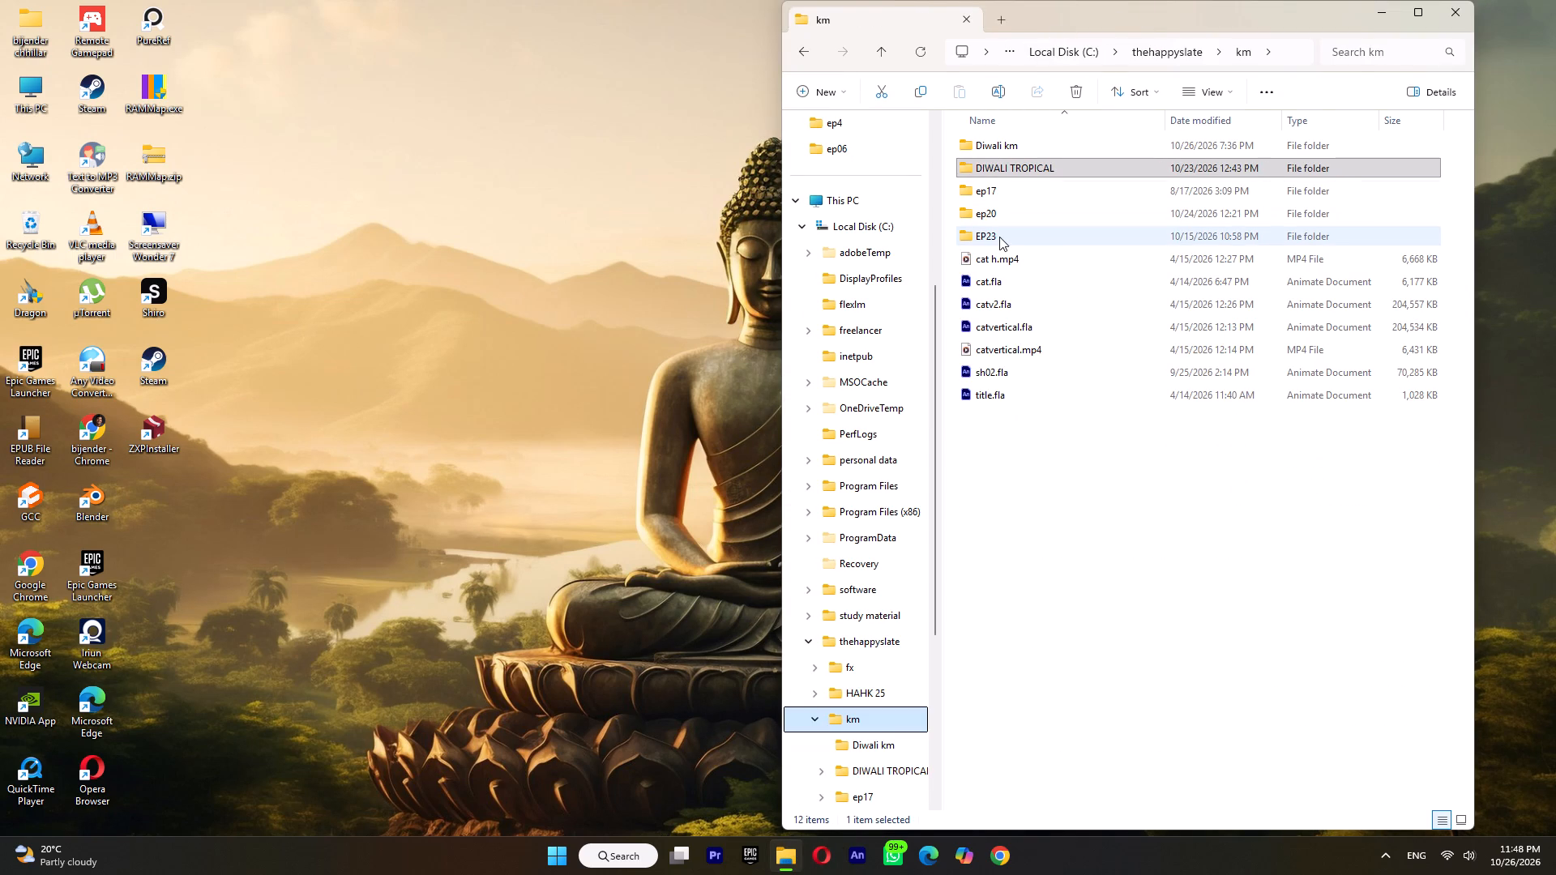
double_click(1024, 143)
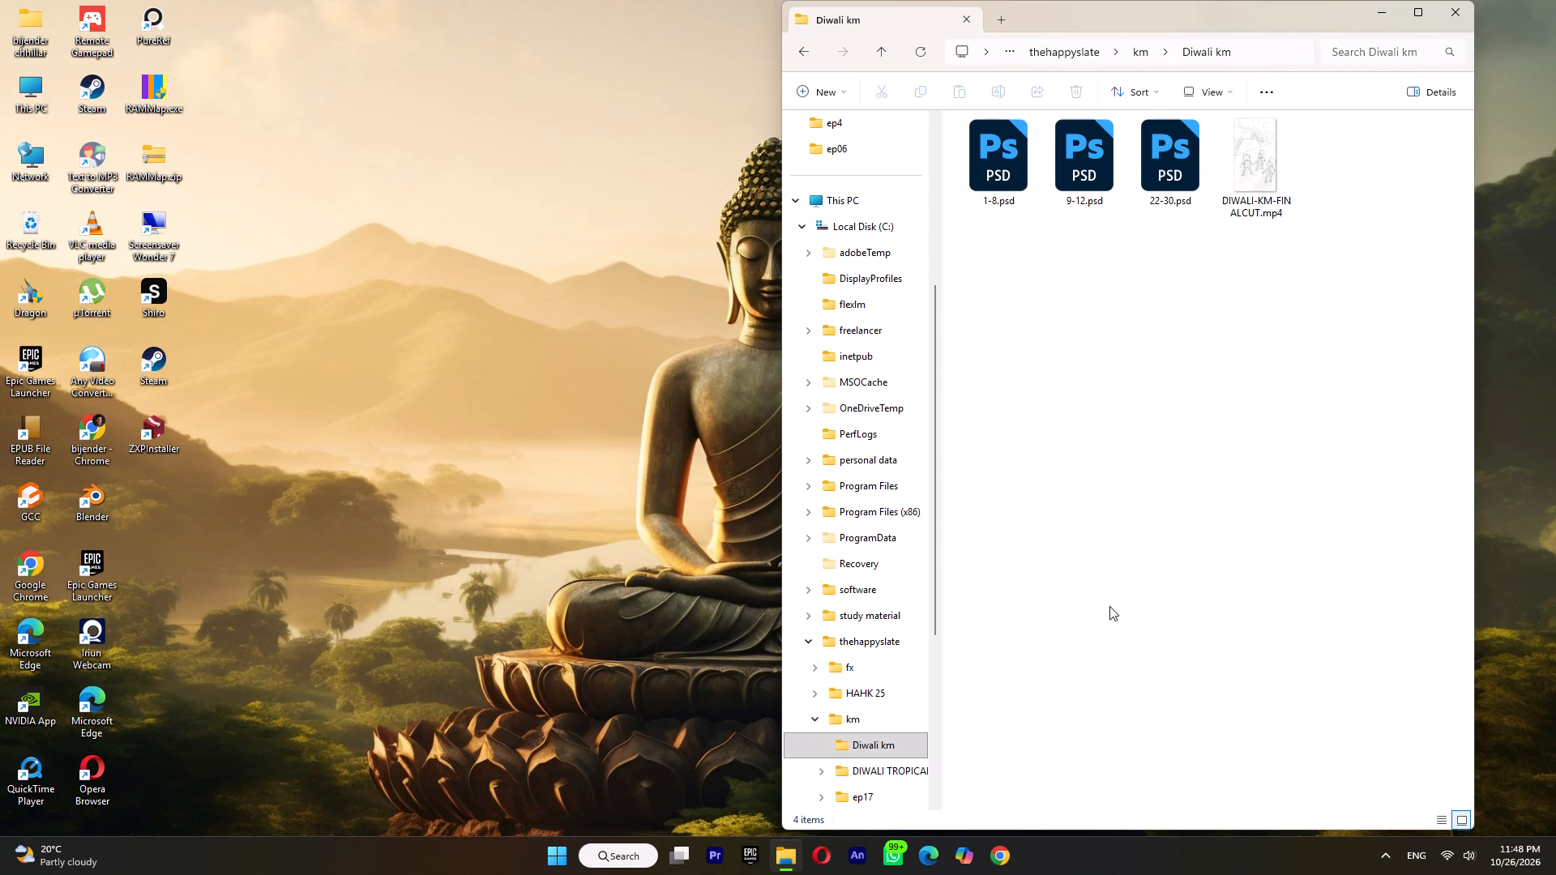
Launch Google Chrome.
click(1004, 854)
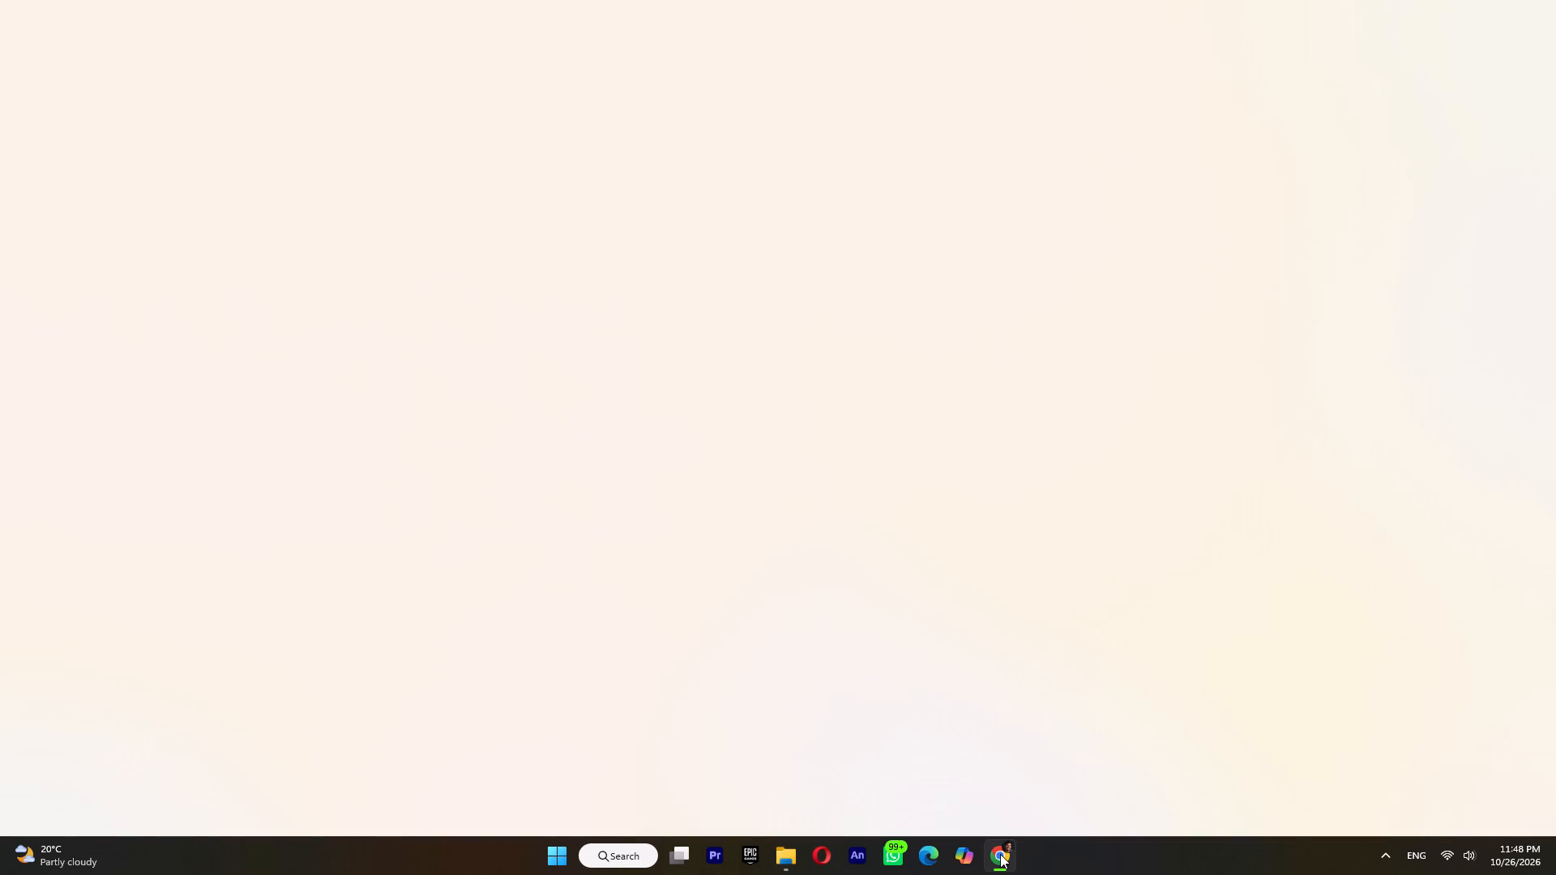
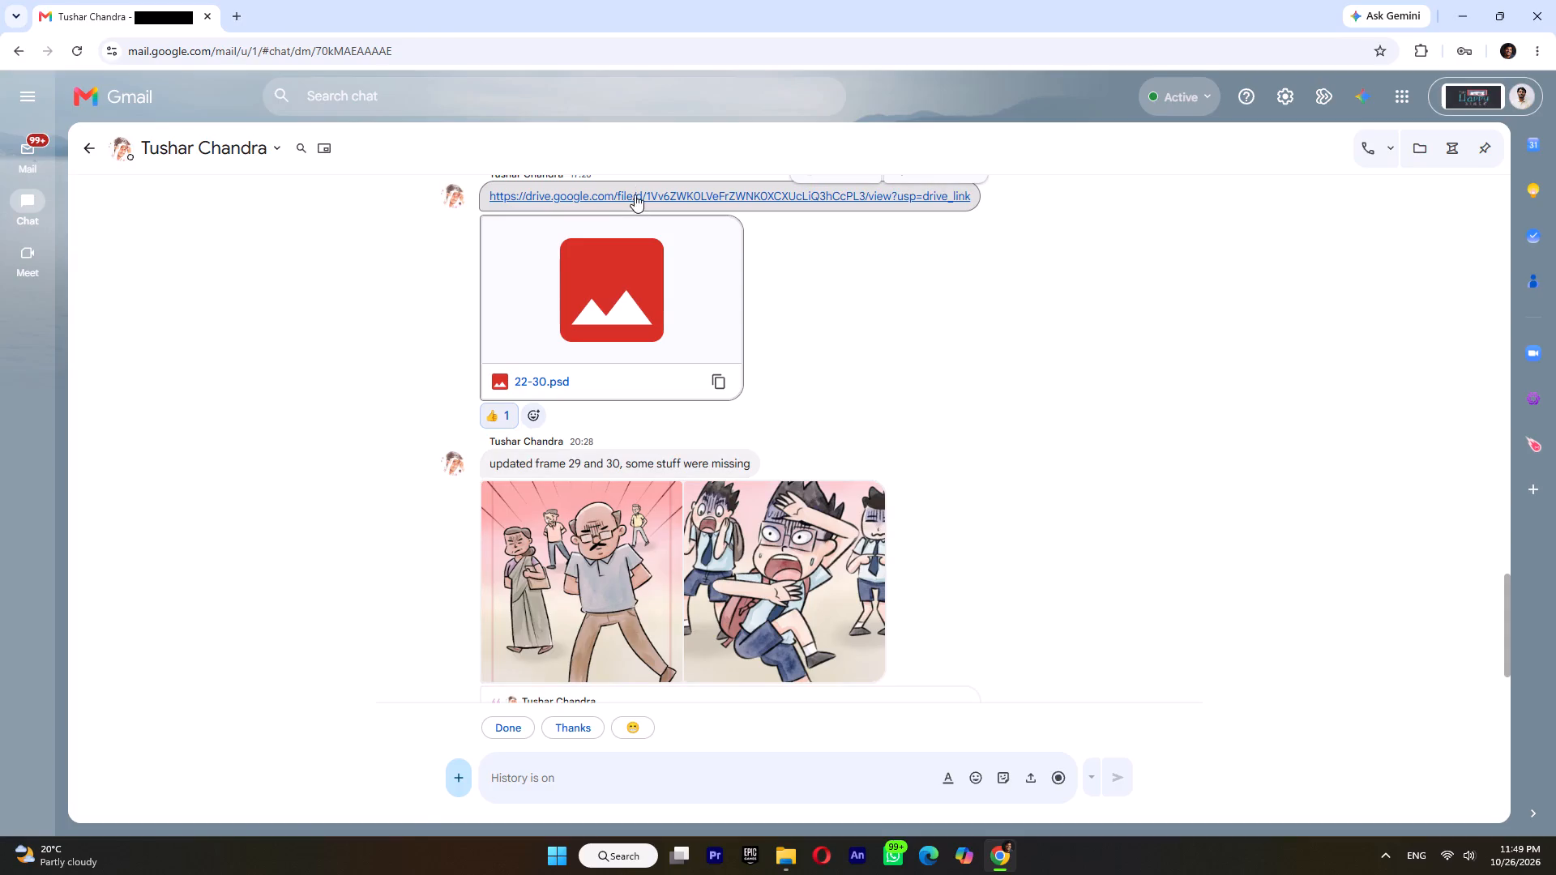
Open the shared Google Drive link for 22-30.psd from the Gmail chat.
click(635, 194)
Switch to File Explorer to view the PSD files in the Diwali km folder.
click(793, 856)
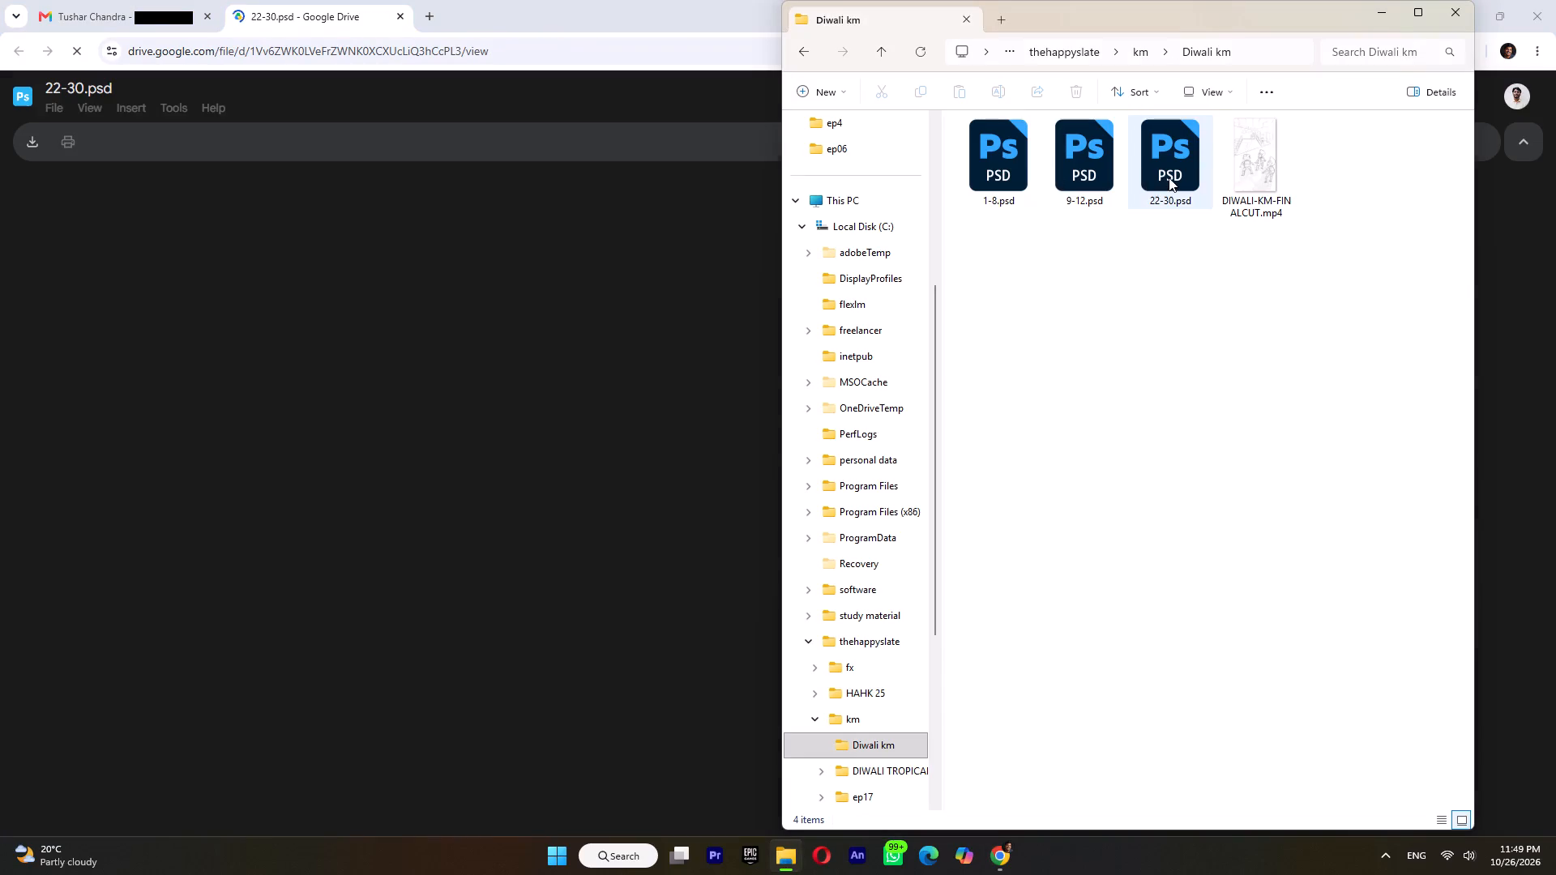
Delete the existing 22-30.psd file from the Diwali km folder.
click(1175, 179)
key(Delete)
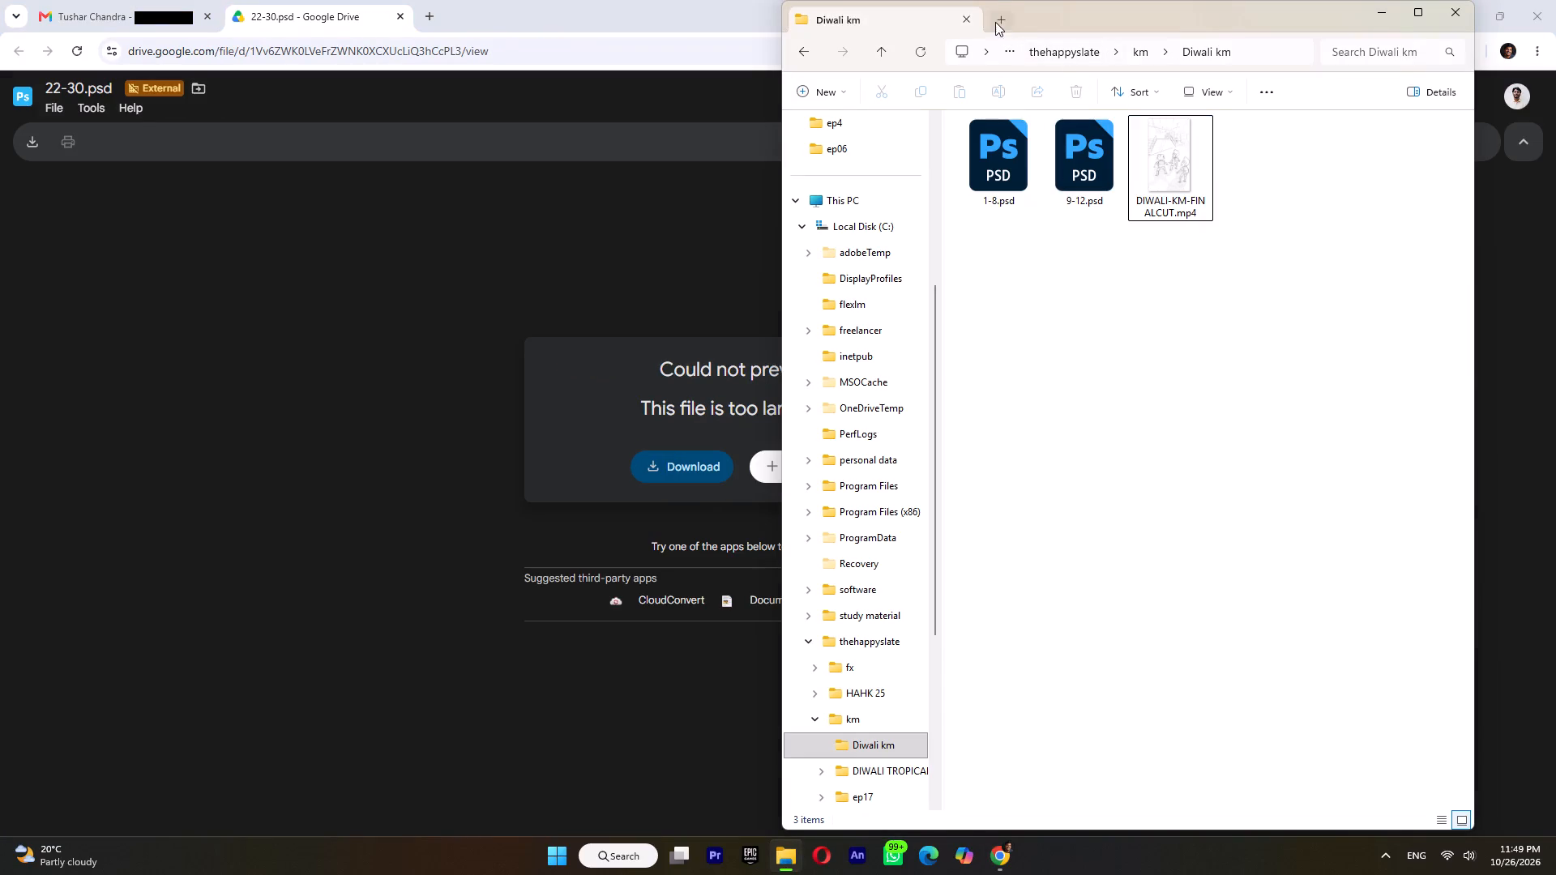
Switch to Chrome and download 22-30.psd from Google Drive, proceeding without the virus scan.
click(693, 461)
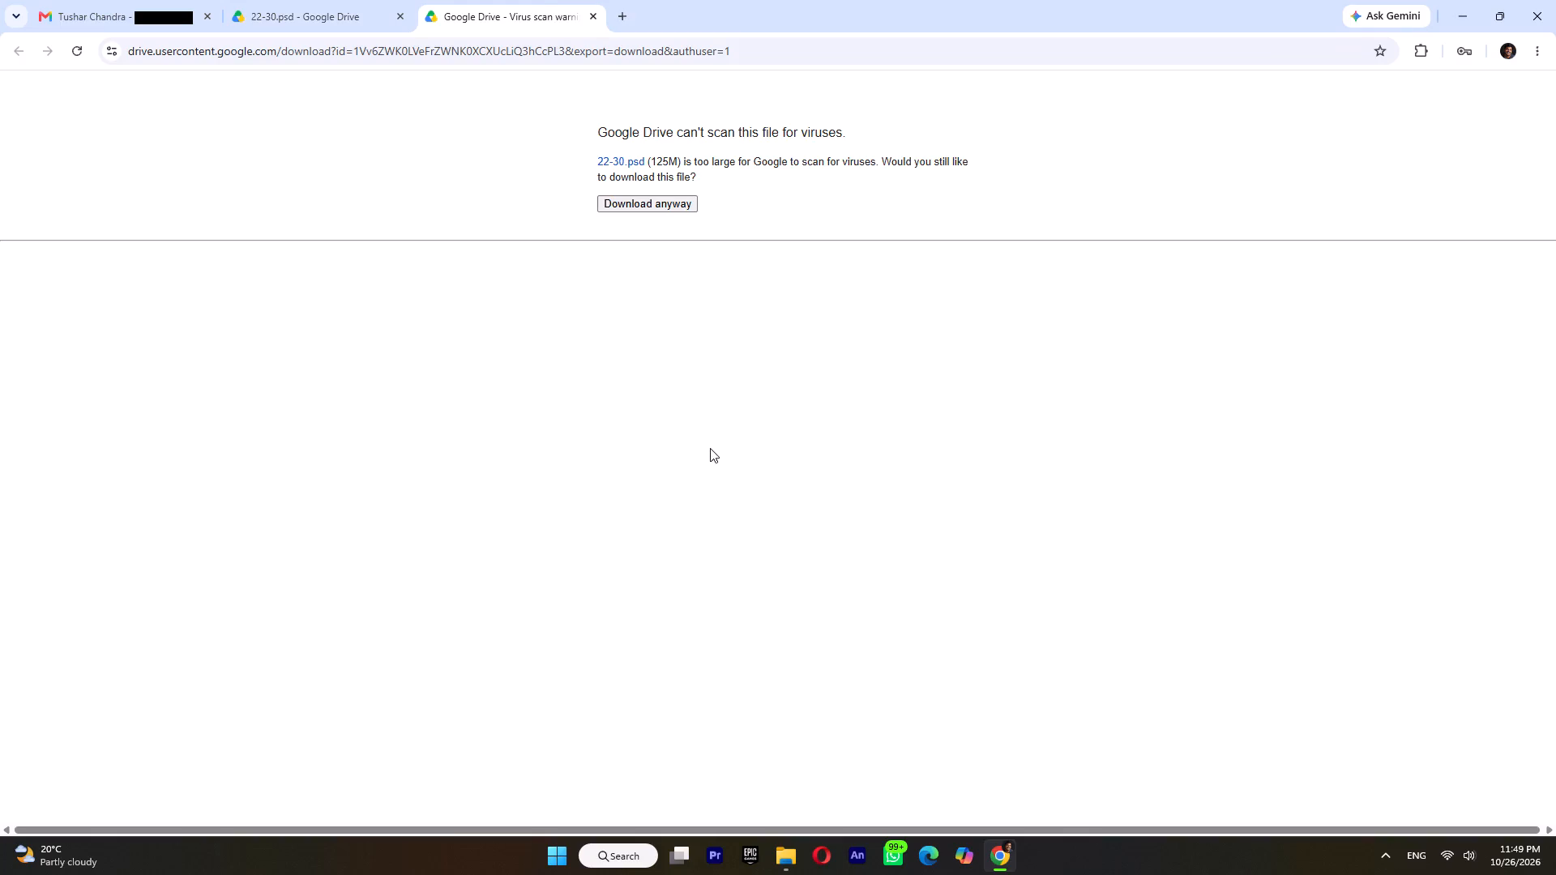
click(669, 207)
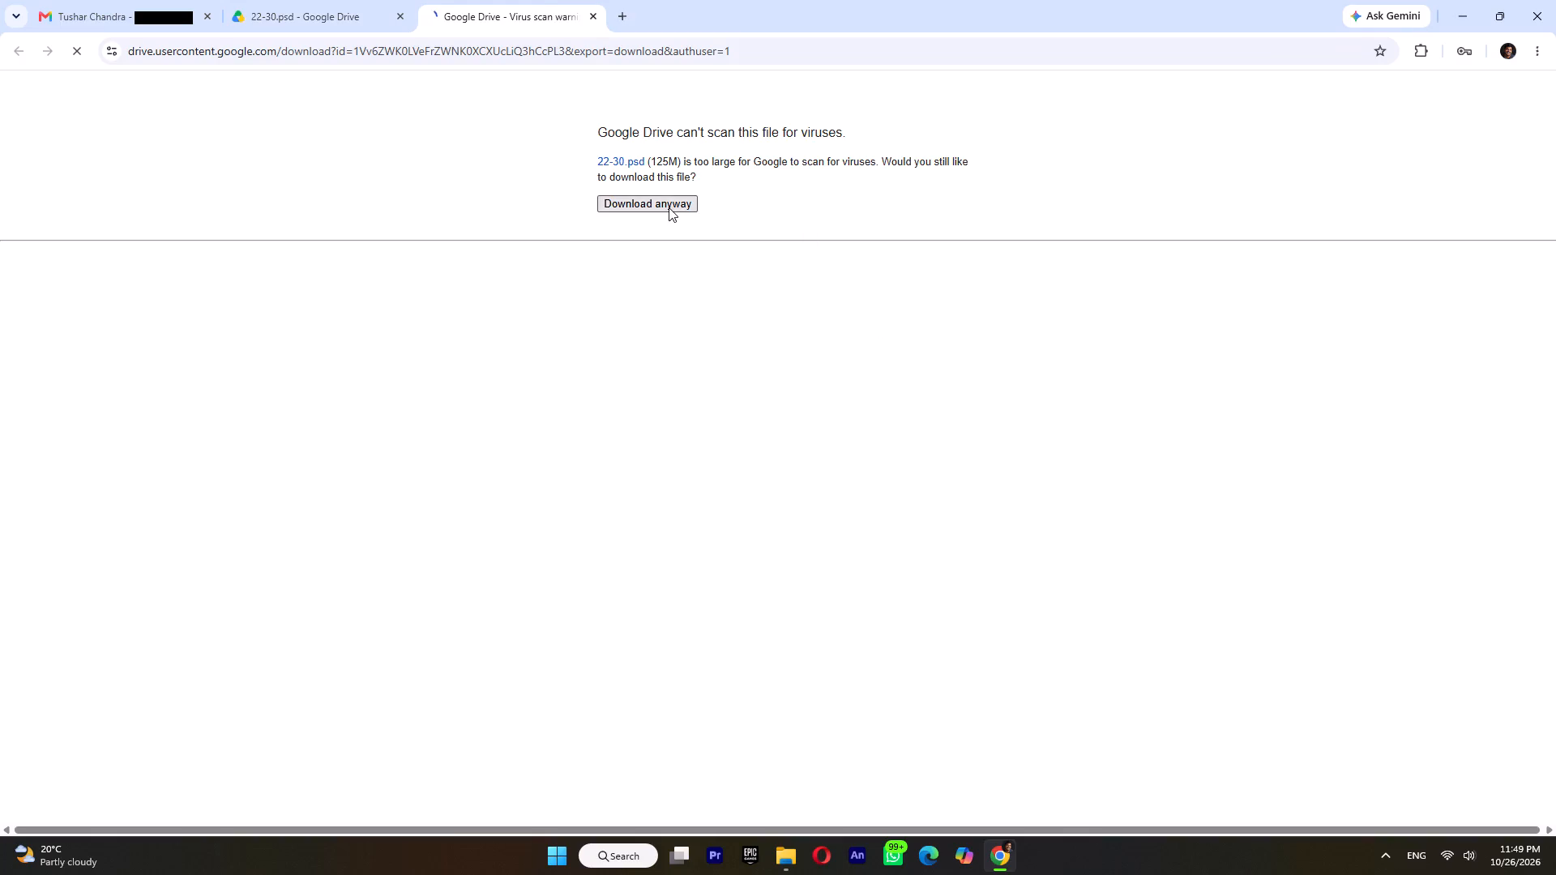
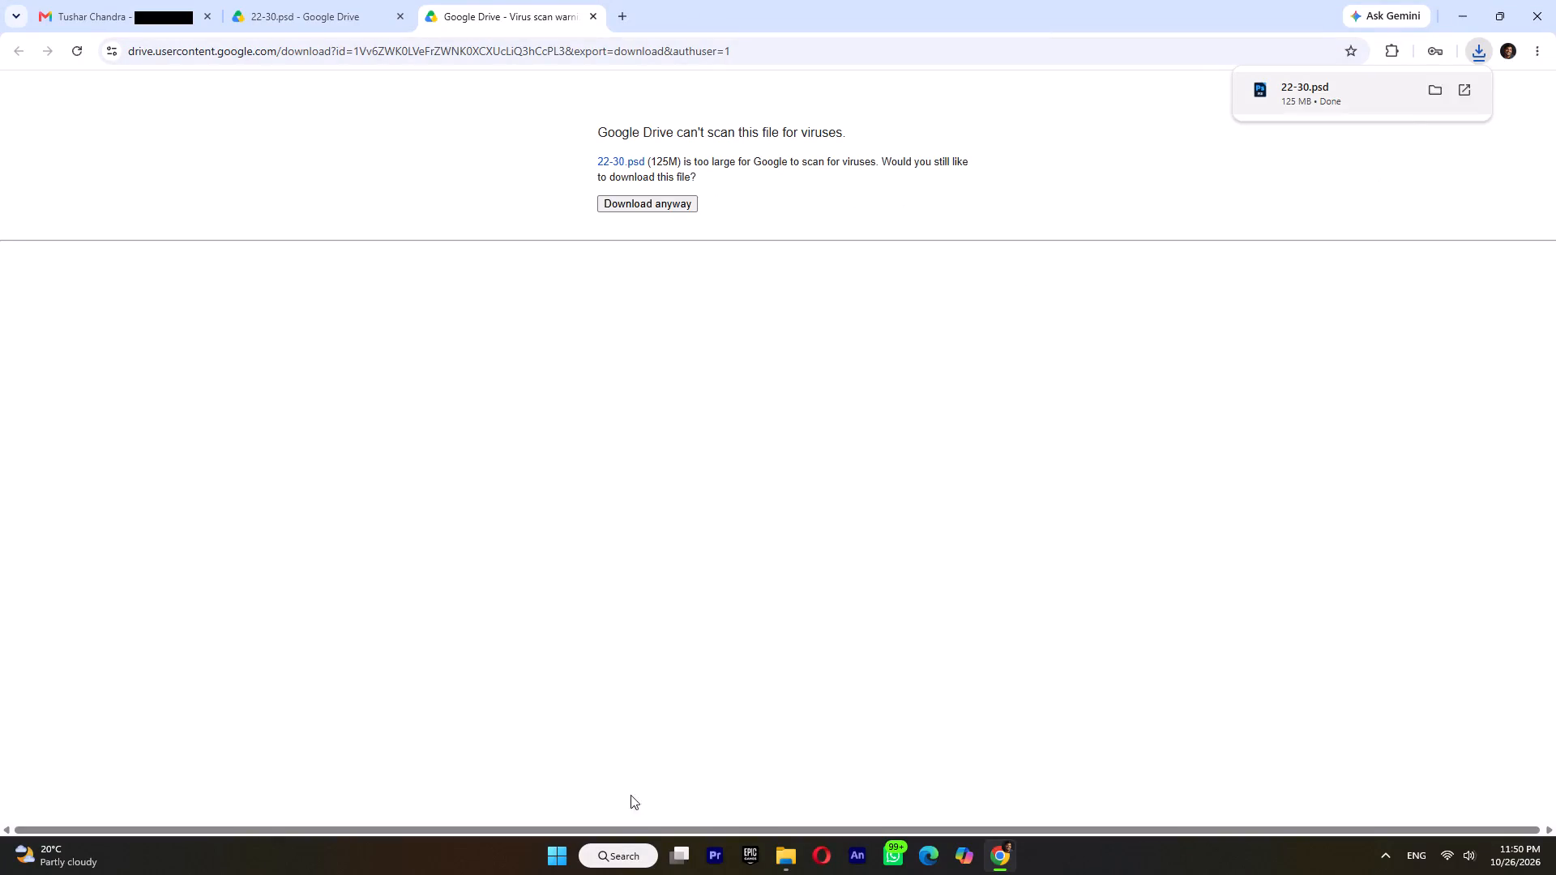
Switch to File Explorer and move the downloaded 22-30.psd from the Downloads folder into the Diwali km folder.
click(781, 853)
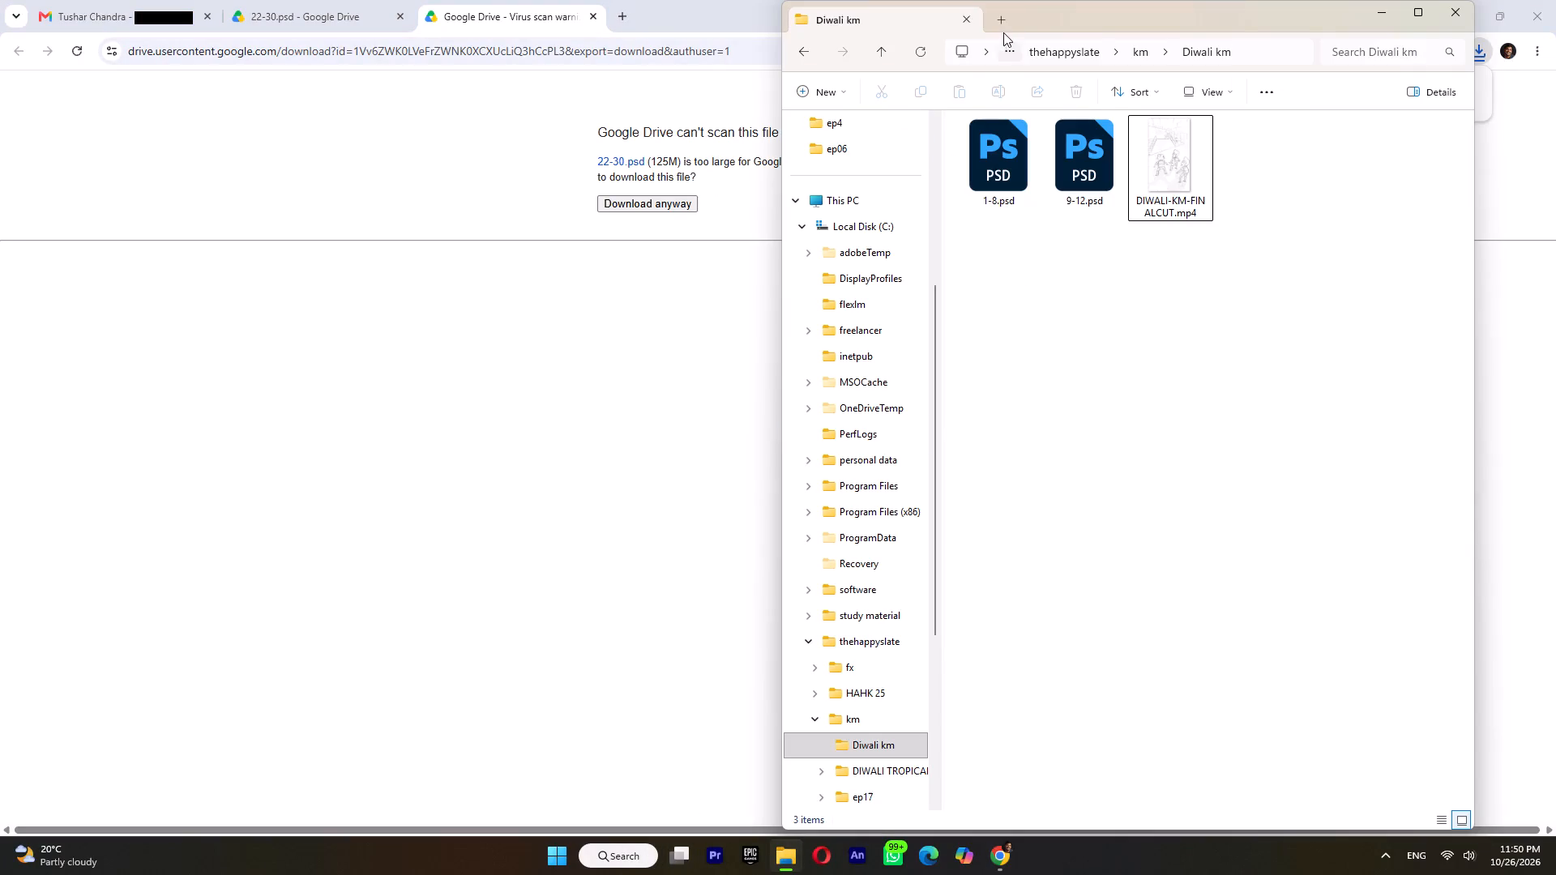
click(1004, 17)
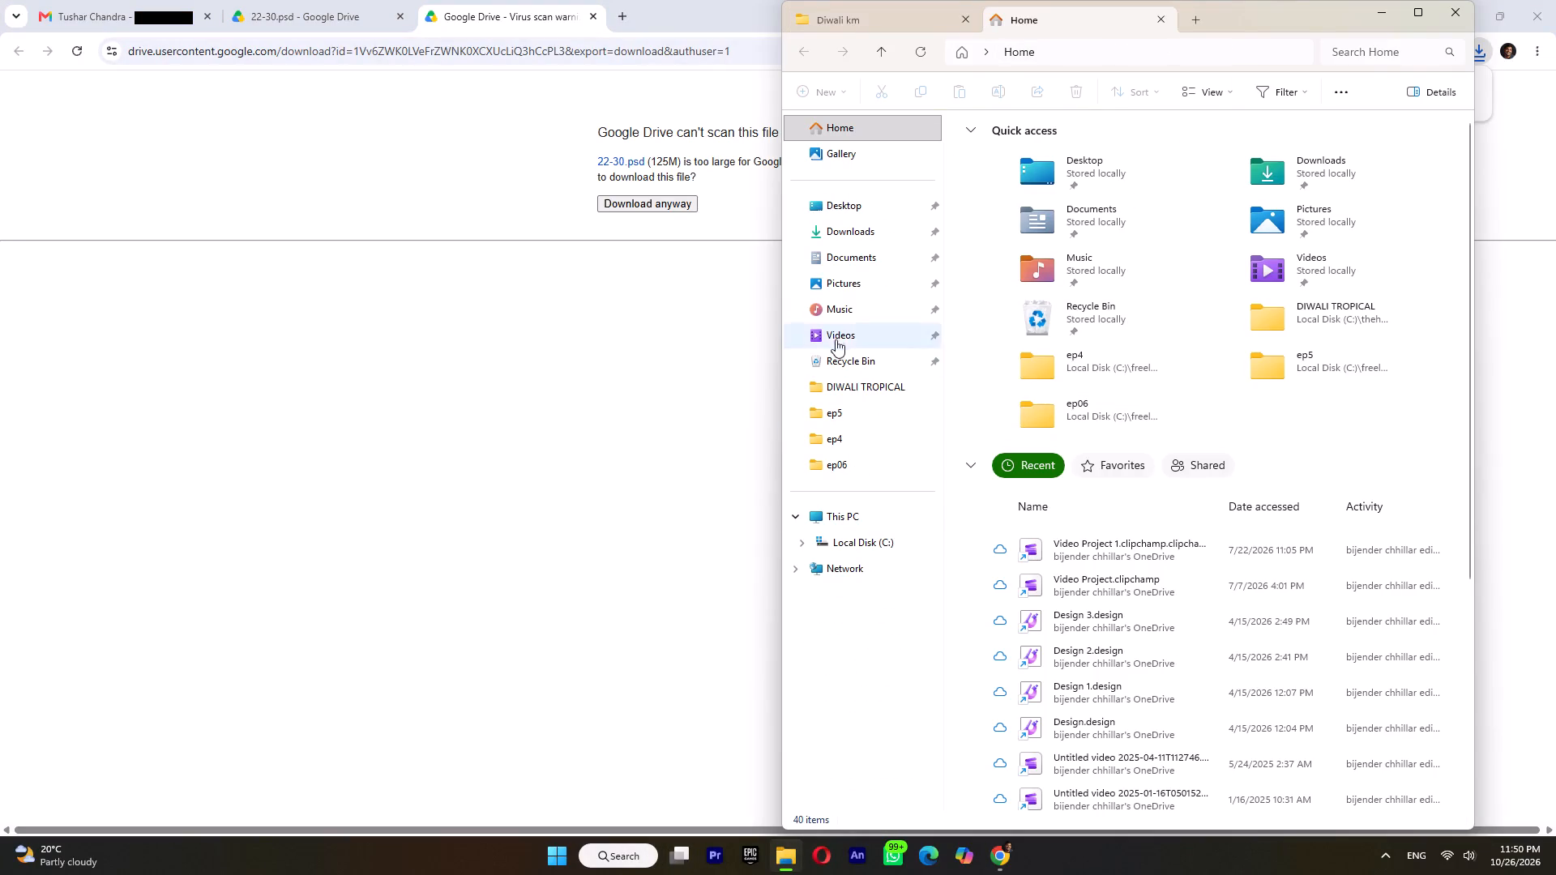
click(857, 241)
click(1013, 216)
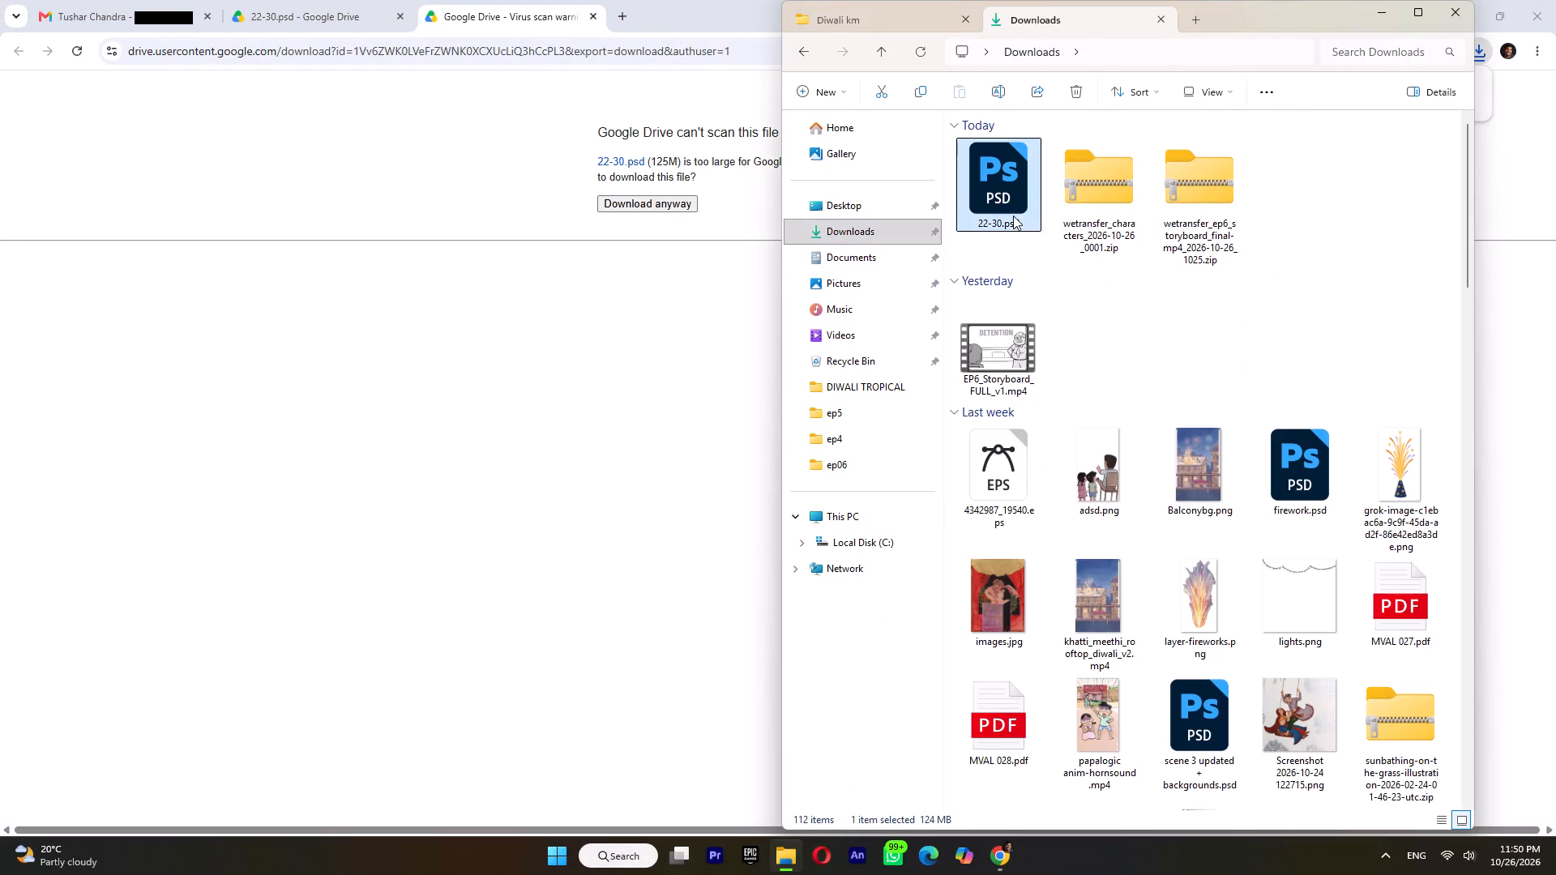
right_click(1013, 216)
click(1045, 241)
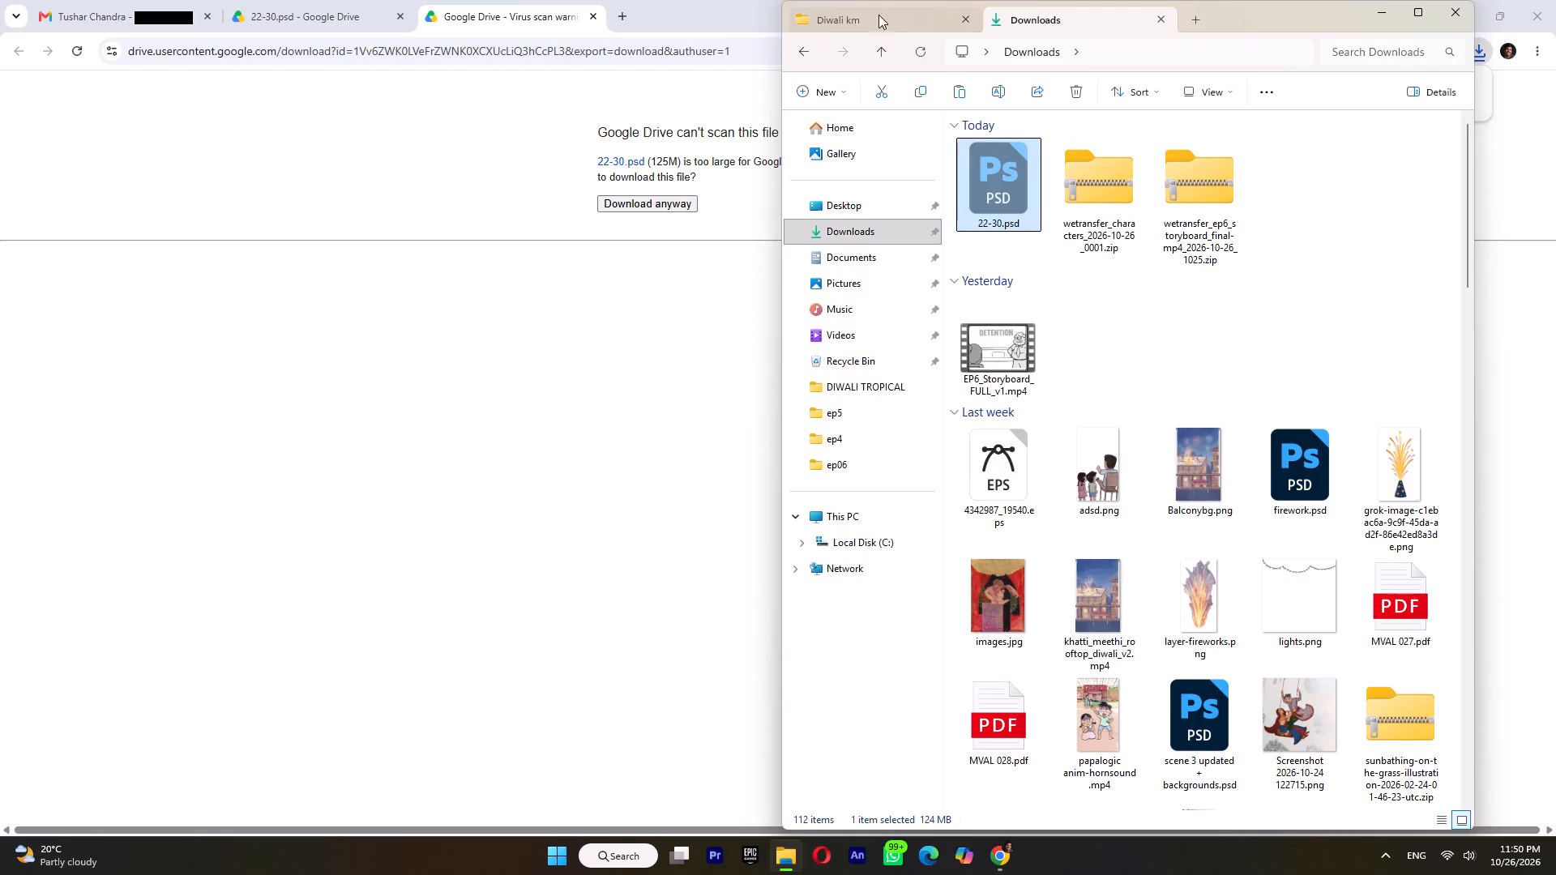
click(881, 24)
right_click(1138, 372)
click(1165, 395)
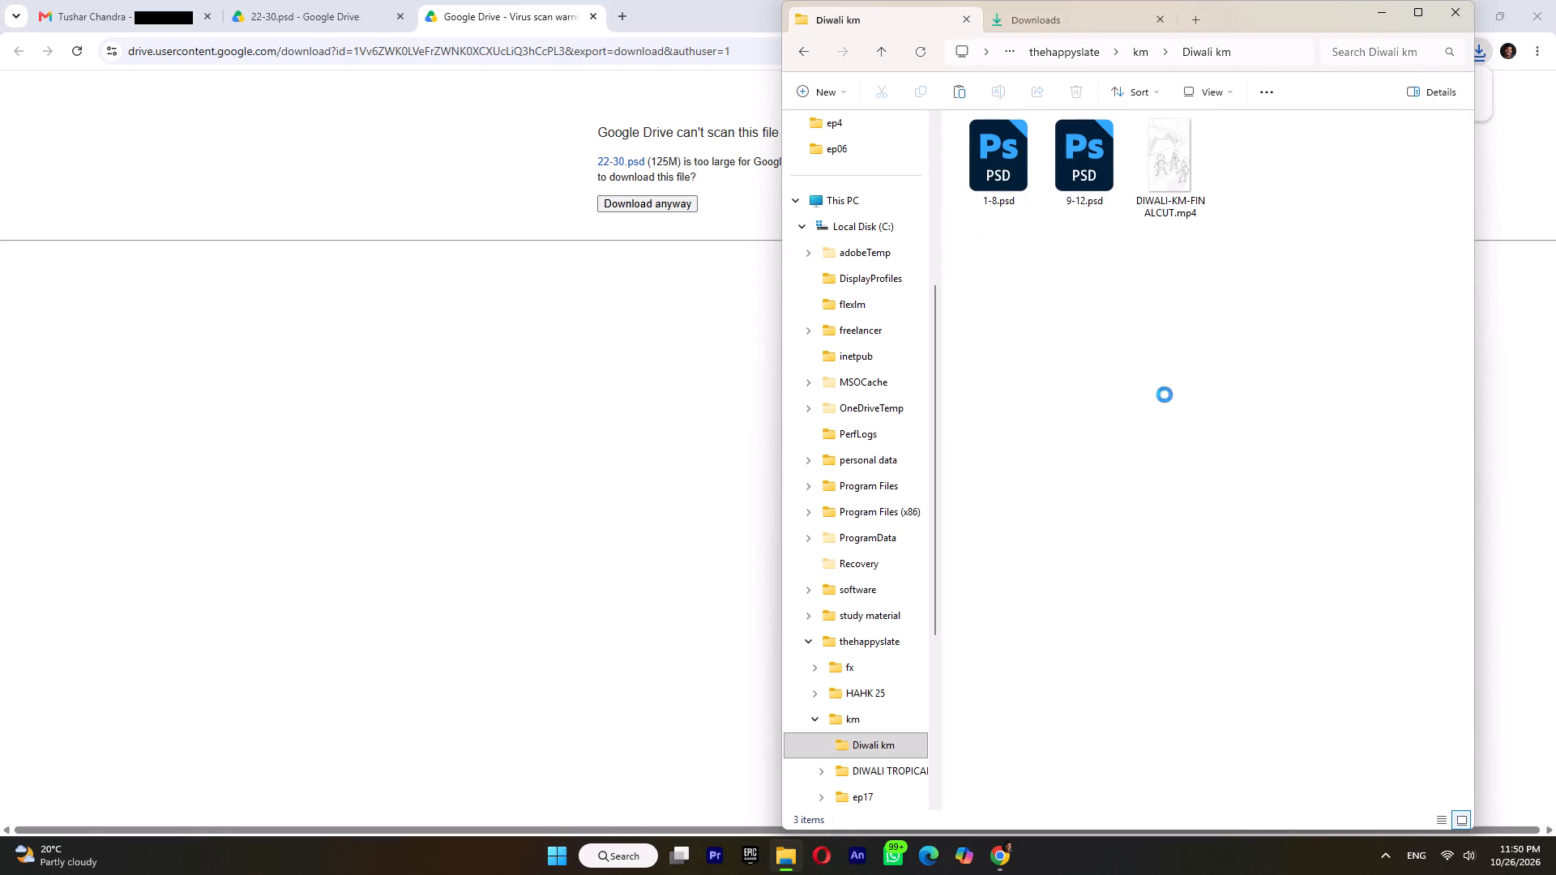
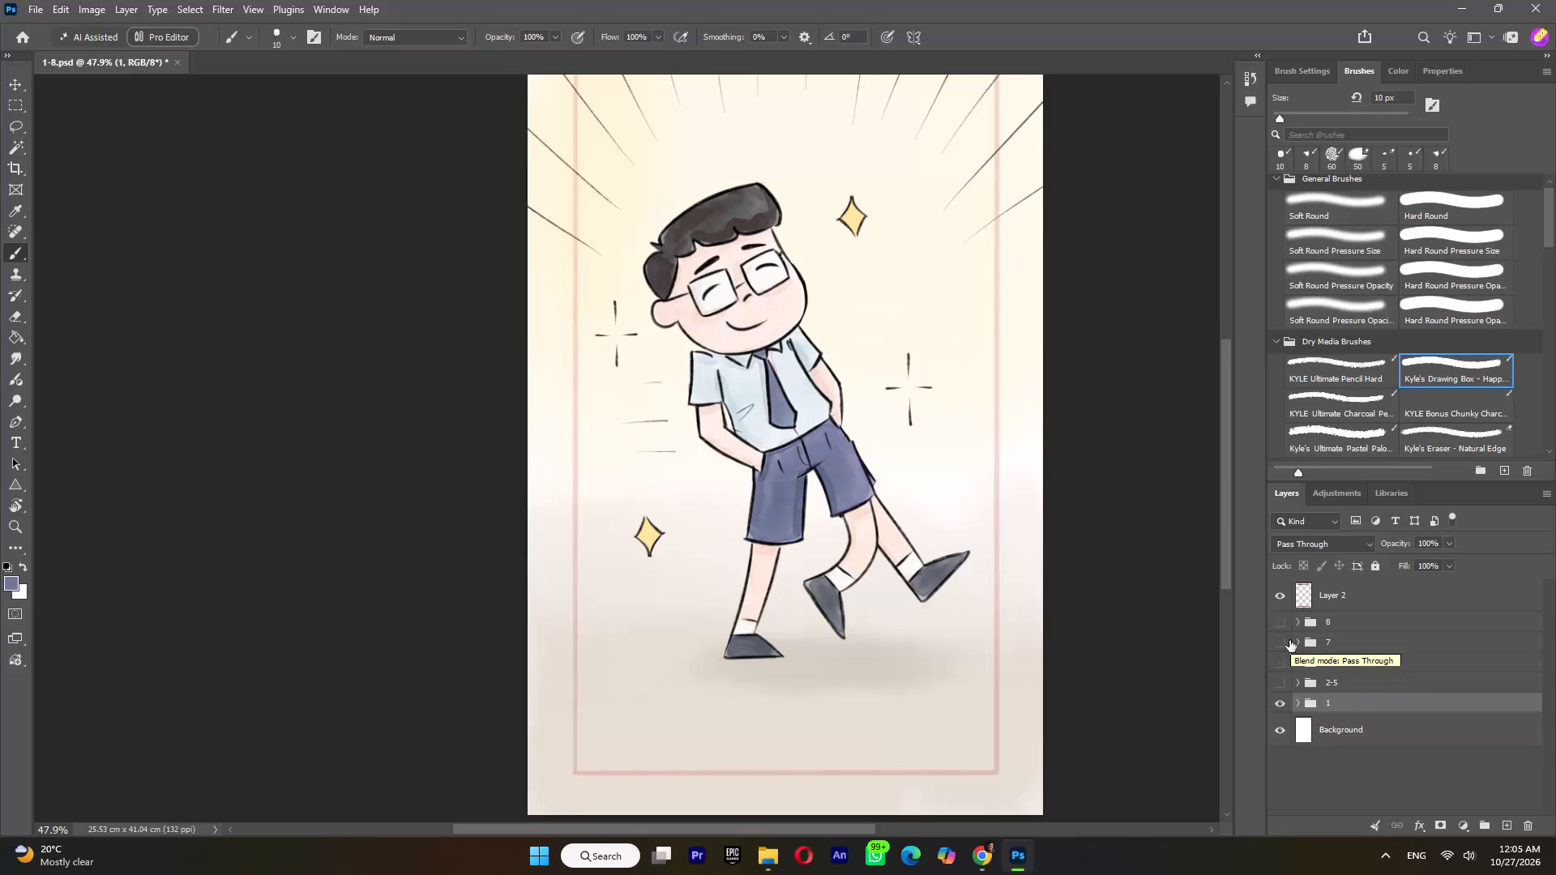
Identify the boy's upper-body layer inside group 1 by toggling layer visibility, and duplicate that layer, Layer 135.
click(1279, 701)
click(1284, 702)
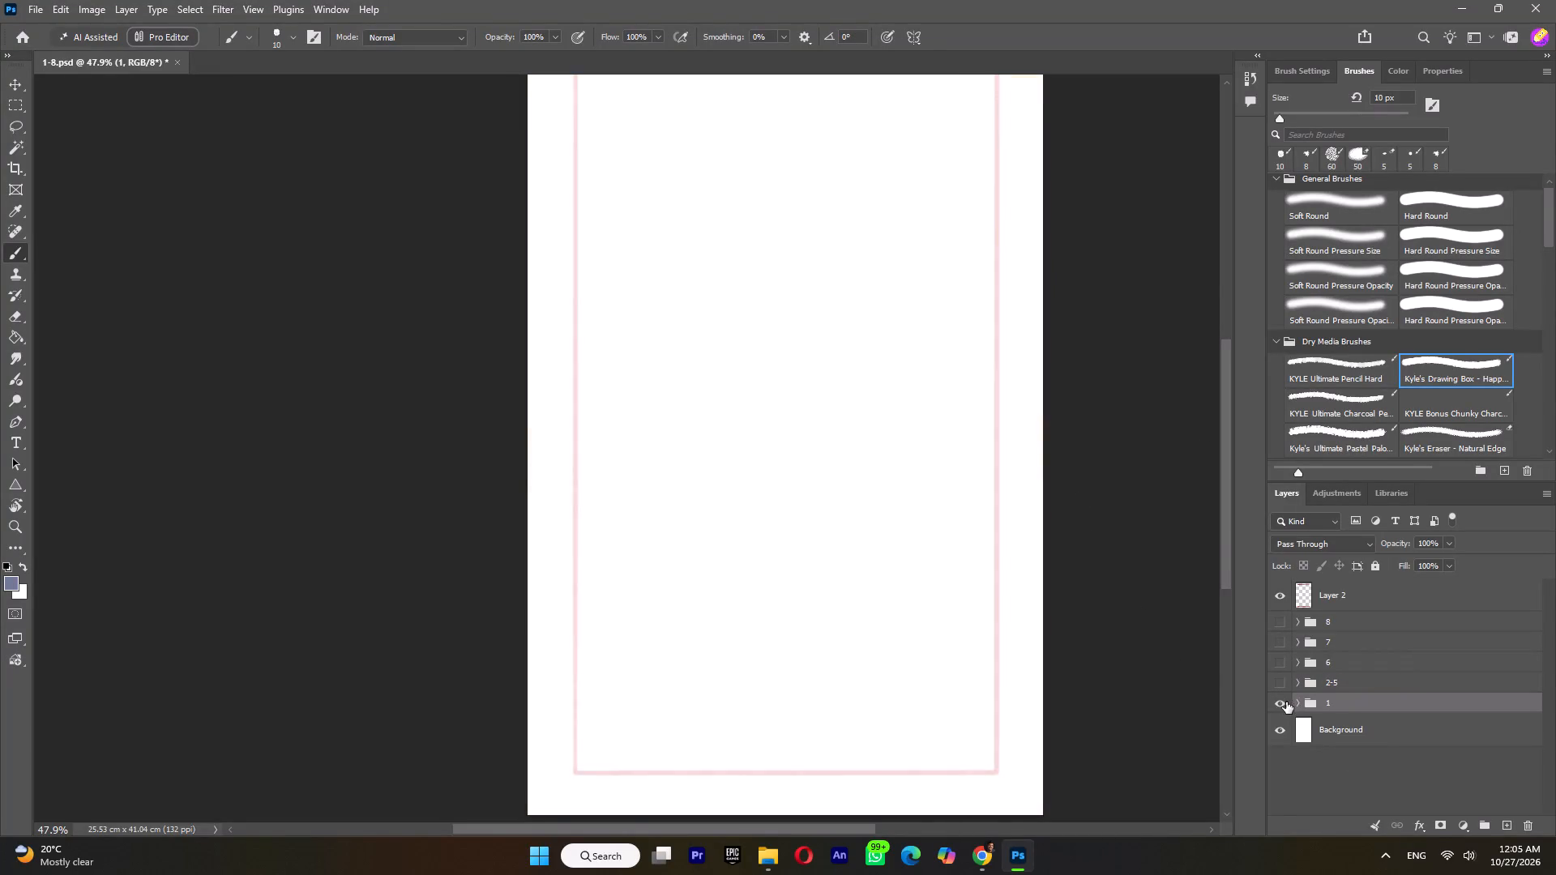
click(1295, 702)
scroll(1332, 766, down, 10)
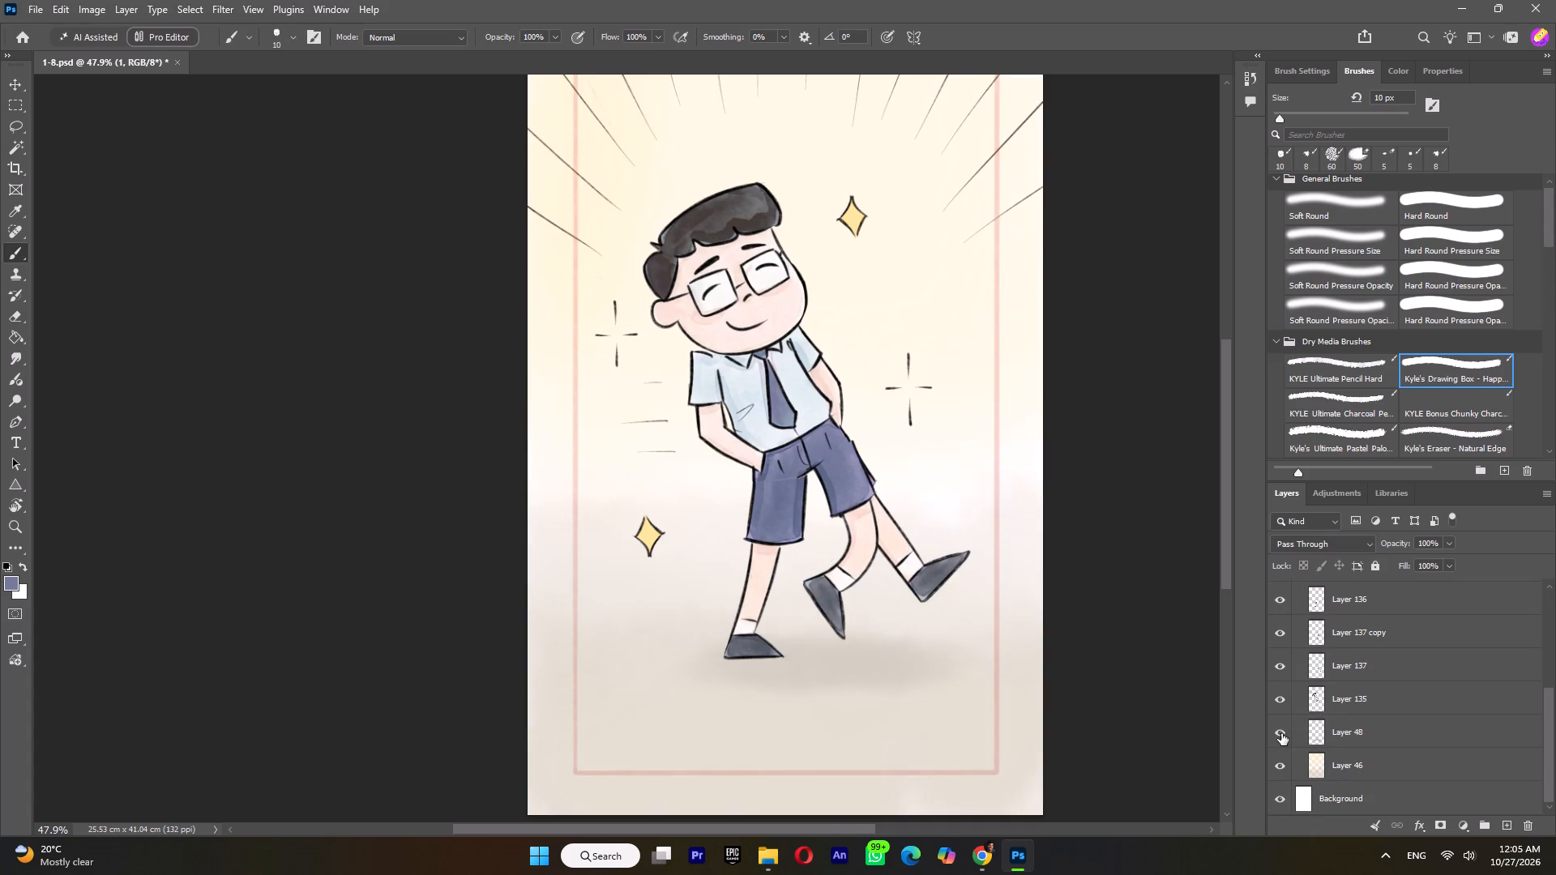
click(1281, 733)
click(1281, 733)
click(1281, 711)
click(1279, 711)
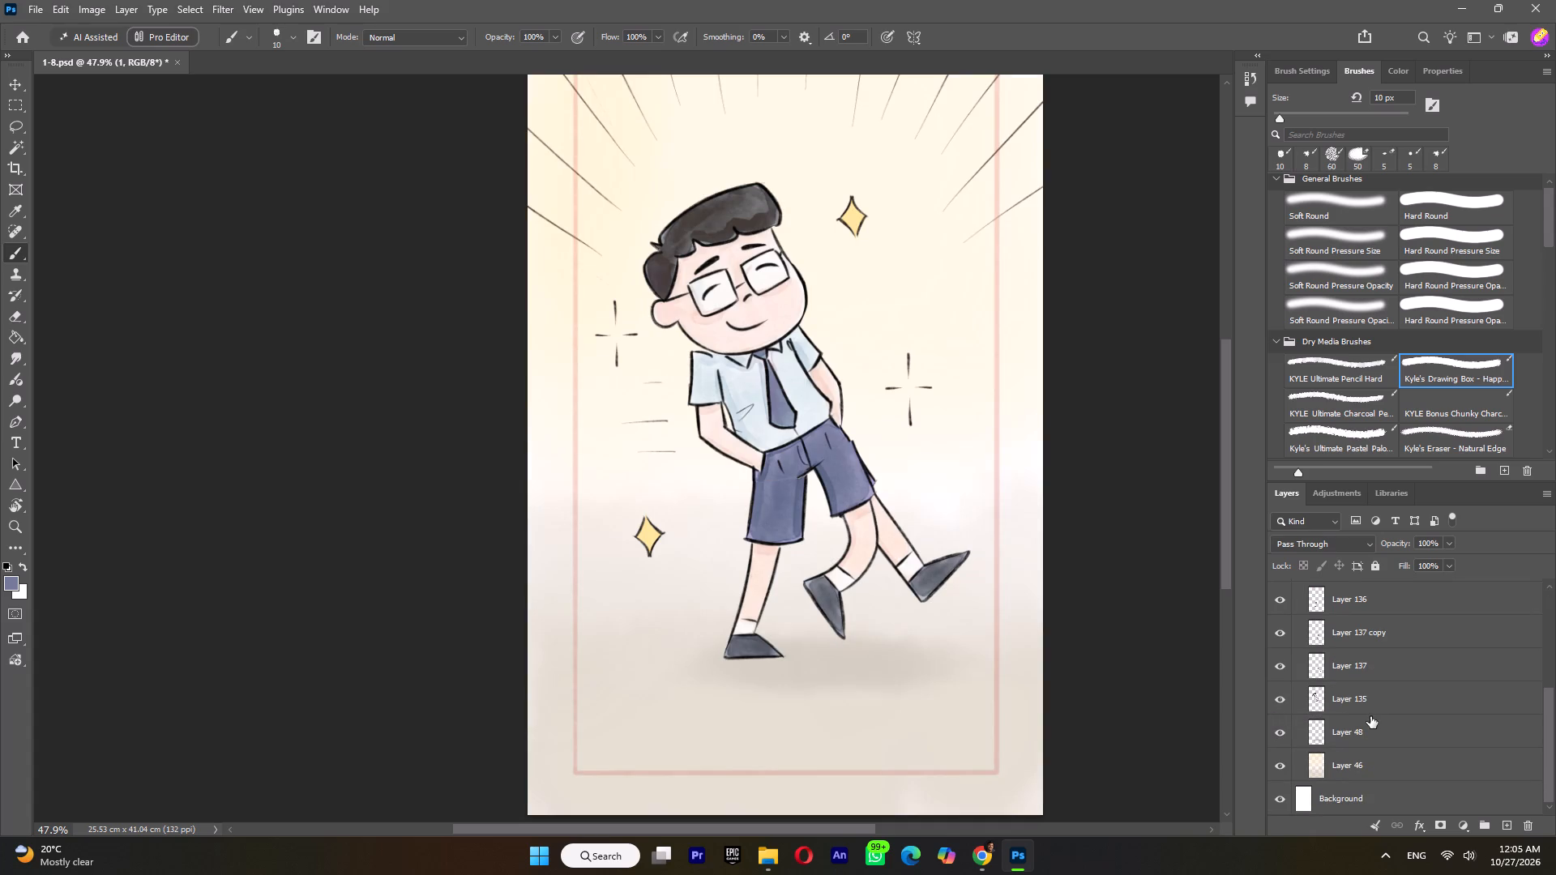
click(1352, 709)
right_click(1352, 709)
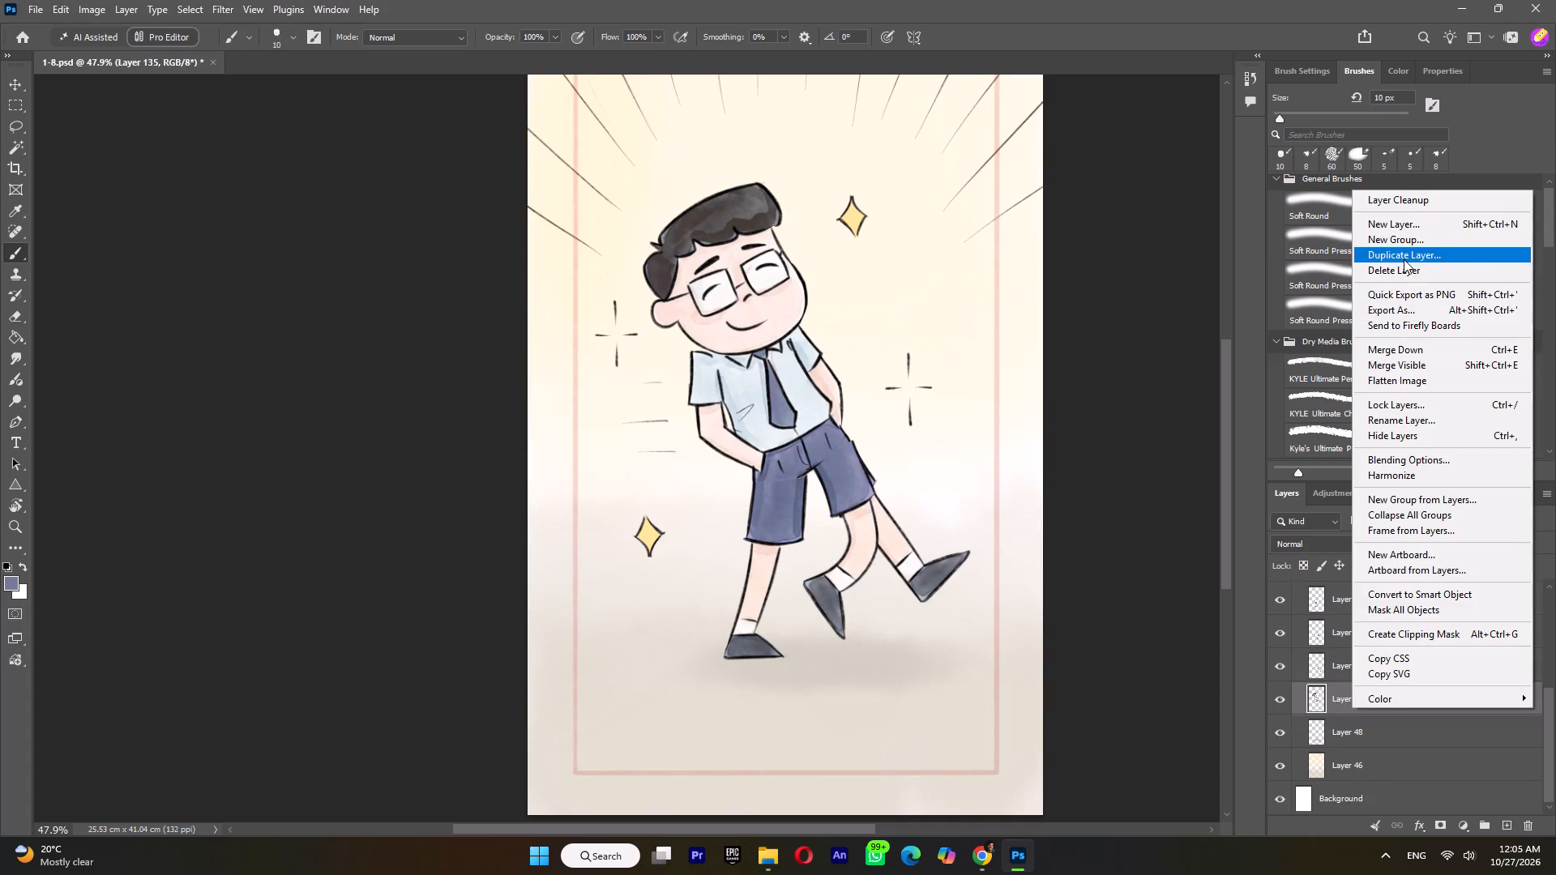
click(1404, 259)
click(900, 233)
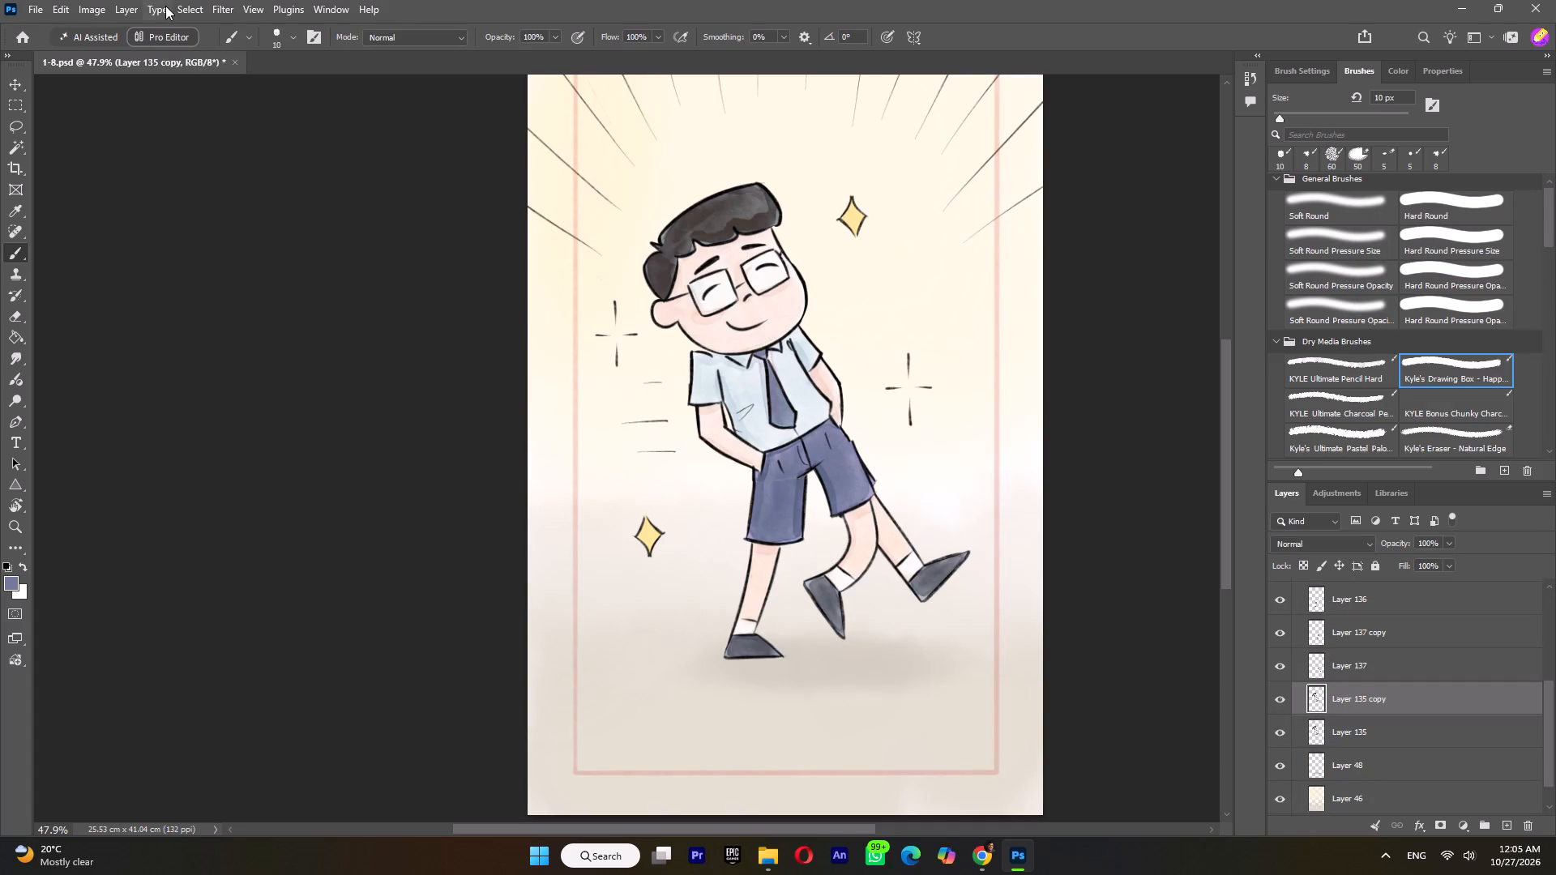
Start Puppet Warp on the duplicated upper-body layer and anchor it with three pins along the top of the shorts.
click(55, 11)
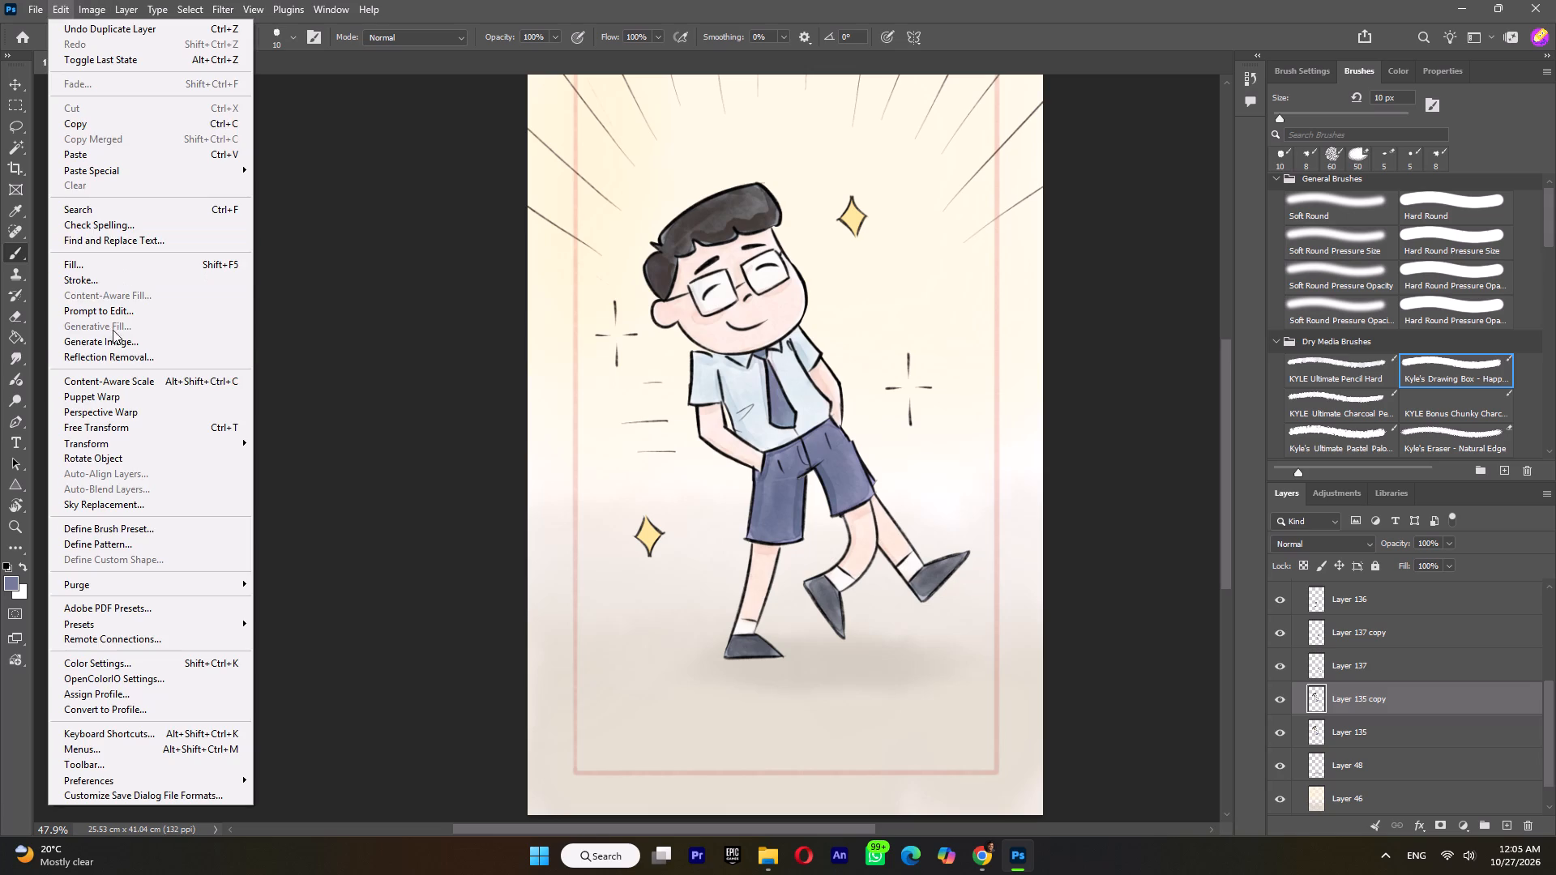
click(118, 399)
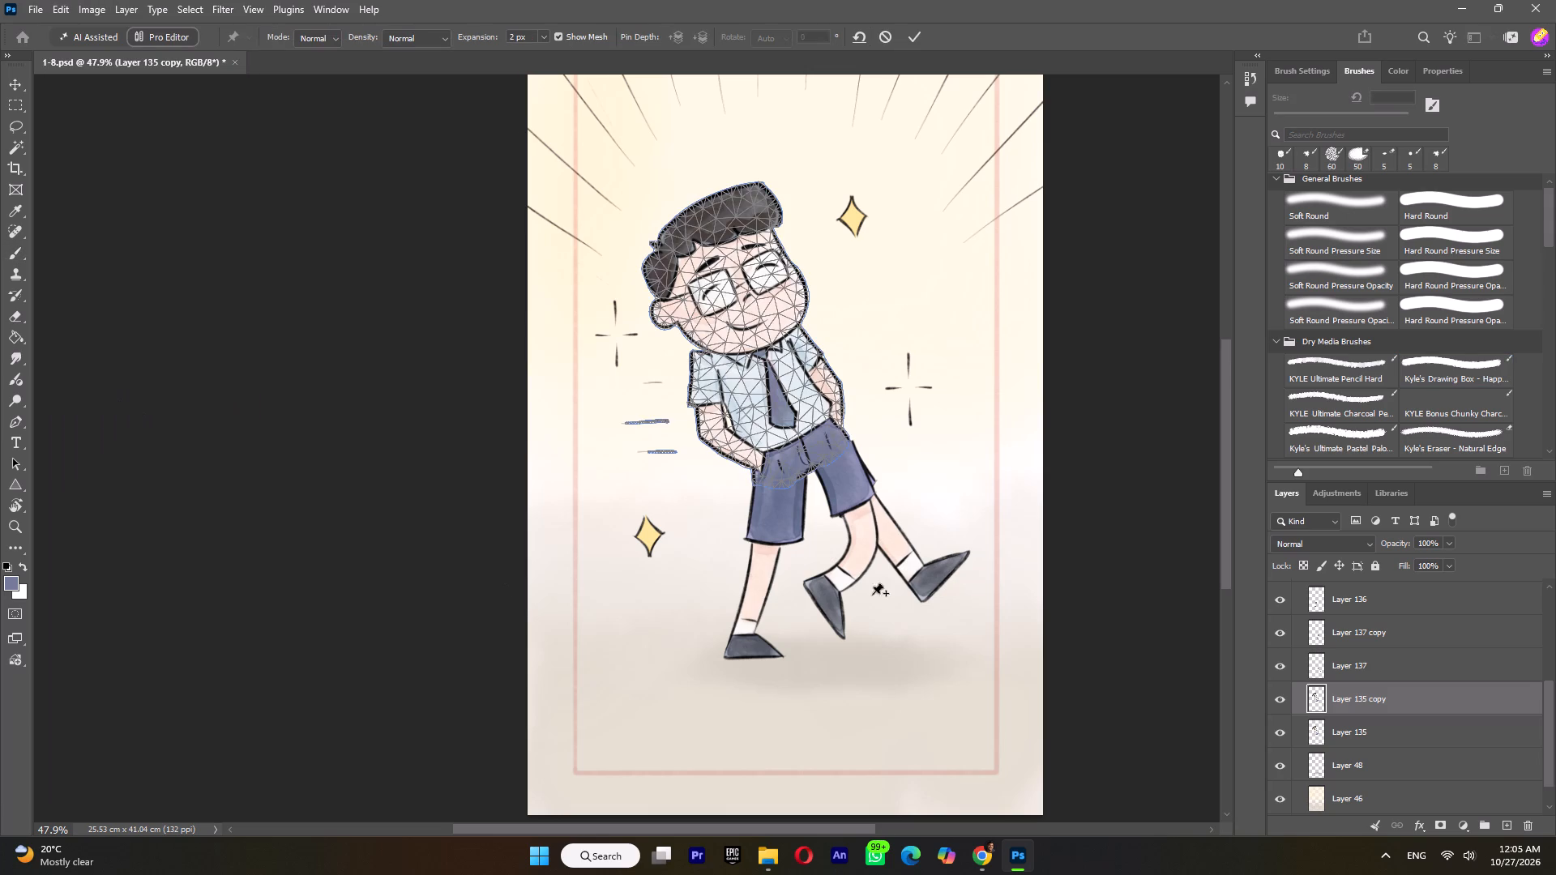
click(800, 456)
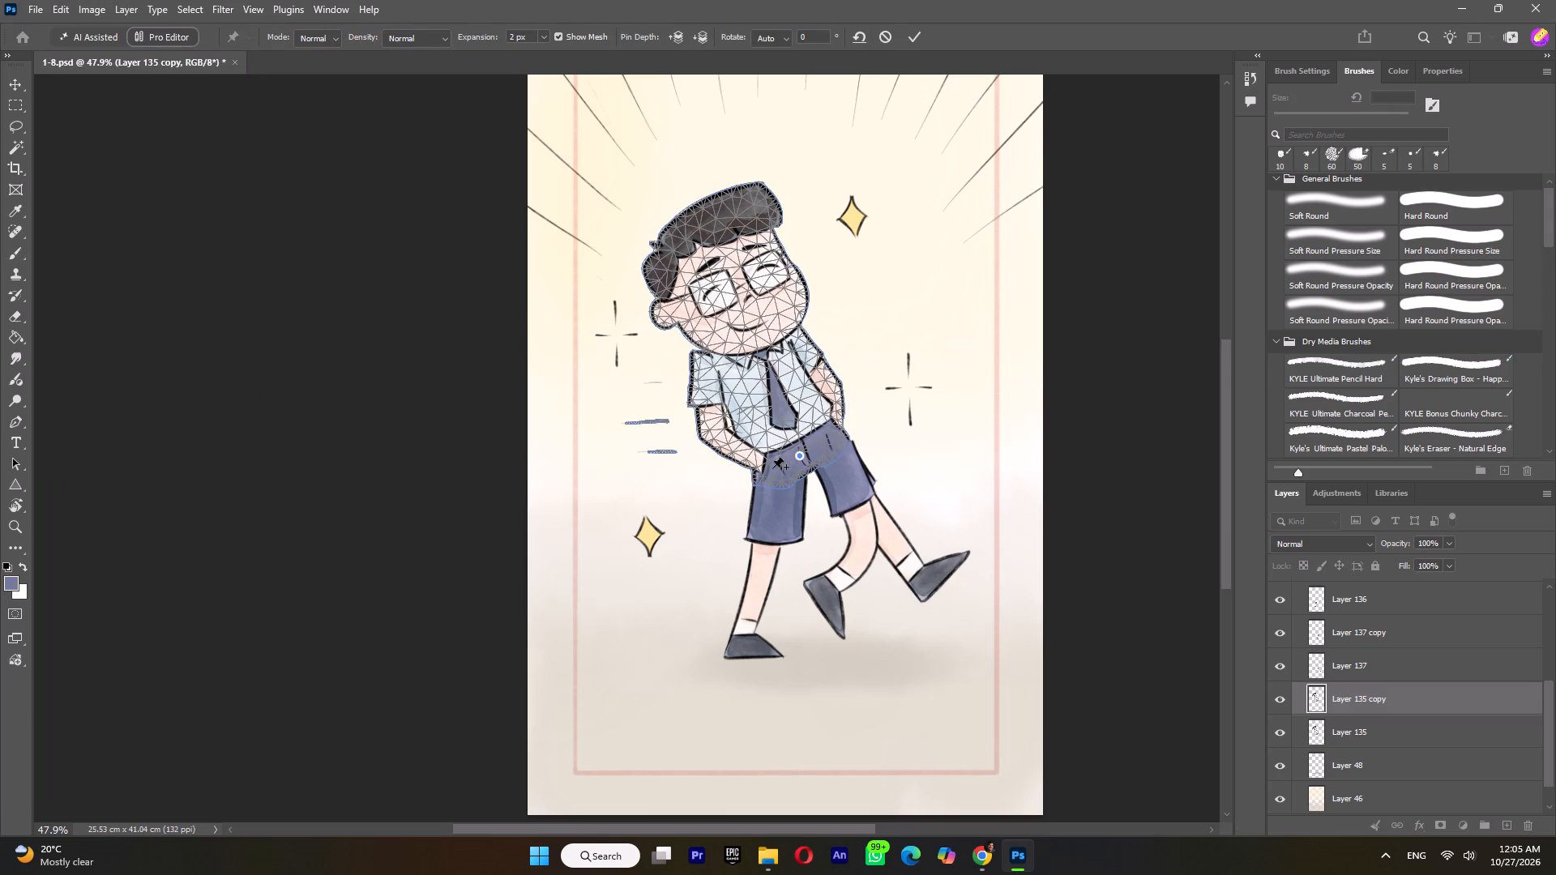
click(772, 468)
click(825, 442)
Add warp pins at the shirt collar and on the boy's face, and rotate the face pin to 8 degrees.
click(751, 357)
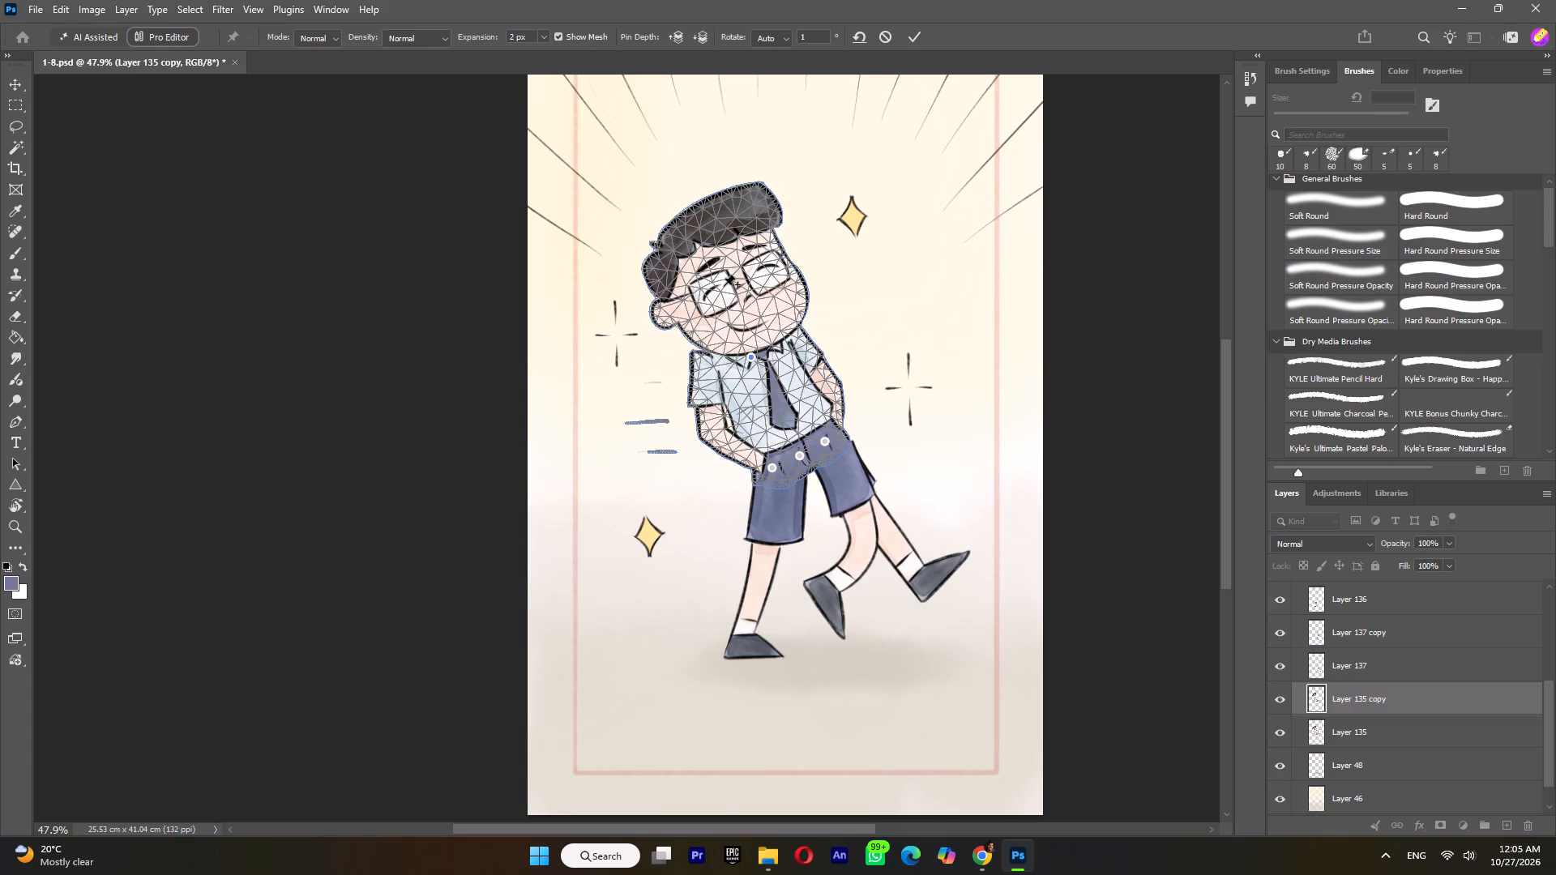
click(724, 286)
ctrl+scroll(719, 256, up, 3)
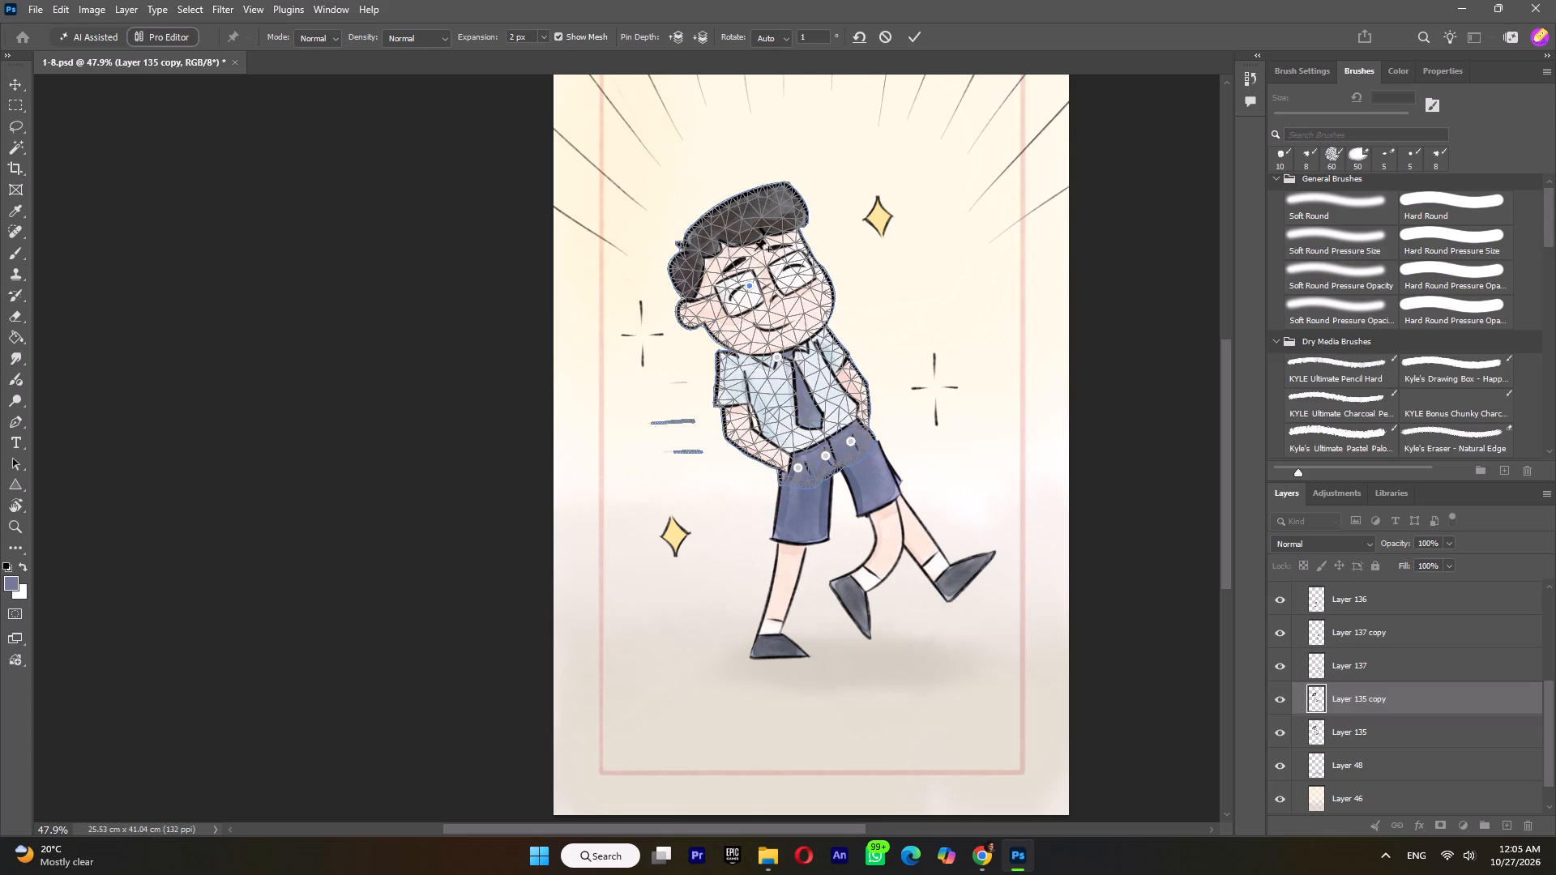
alt+scroll(759, 254, up, 9)
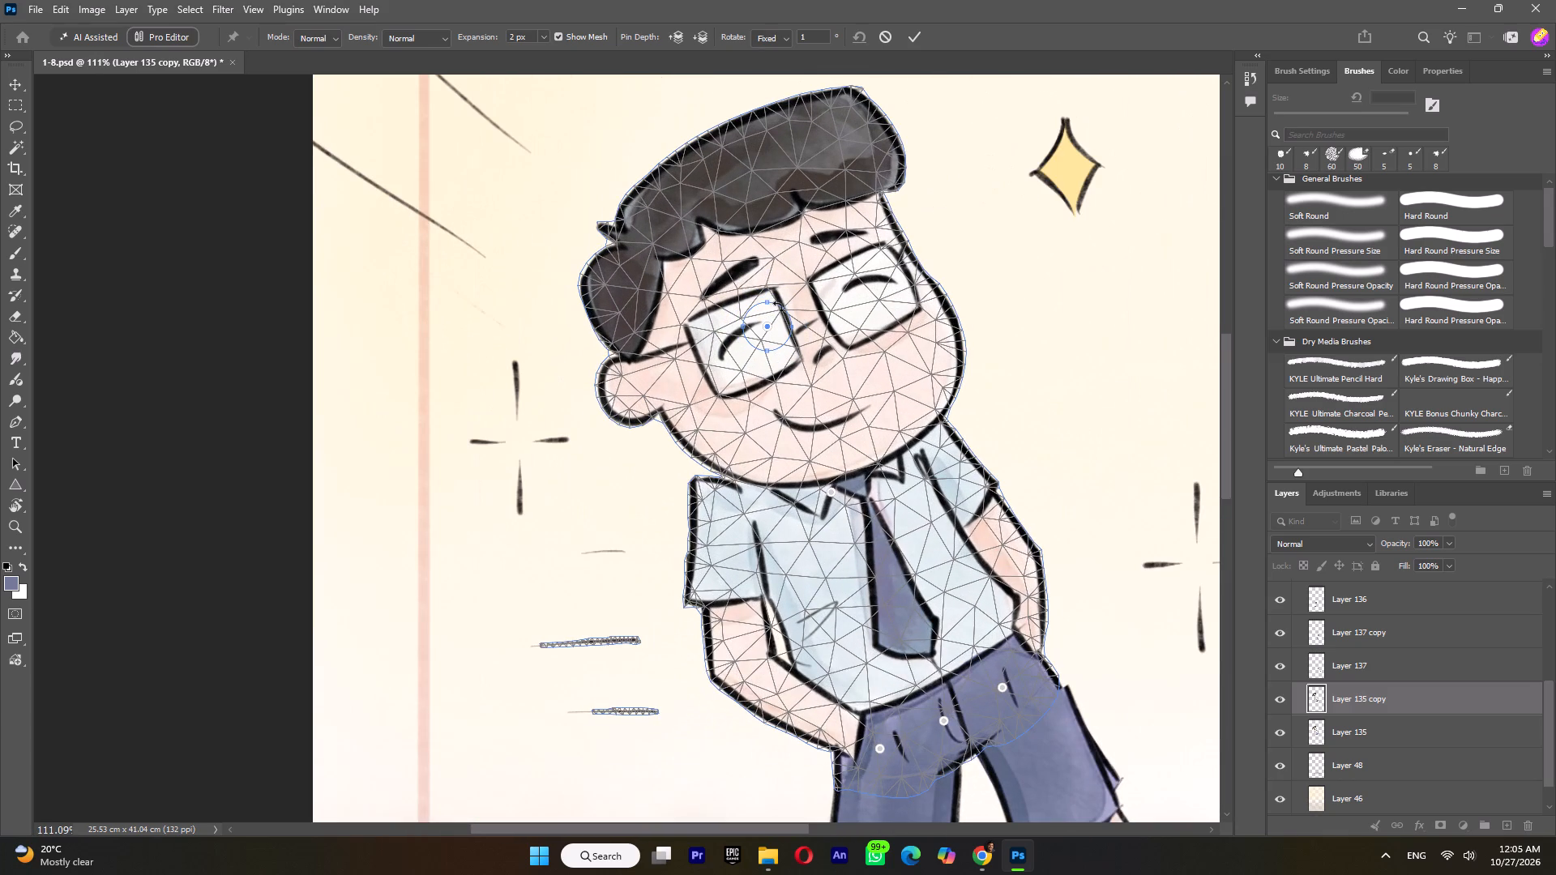
alt+click(779, 304)
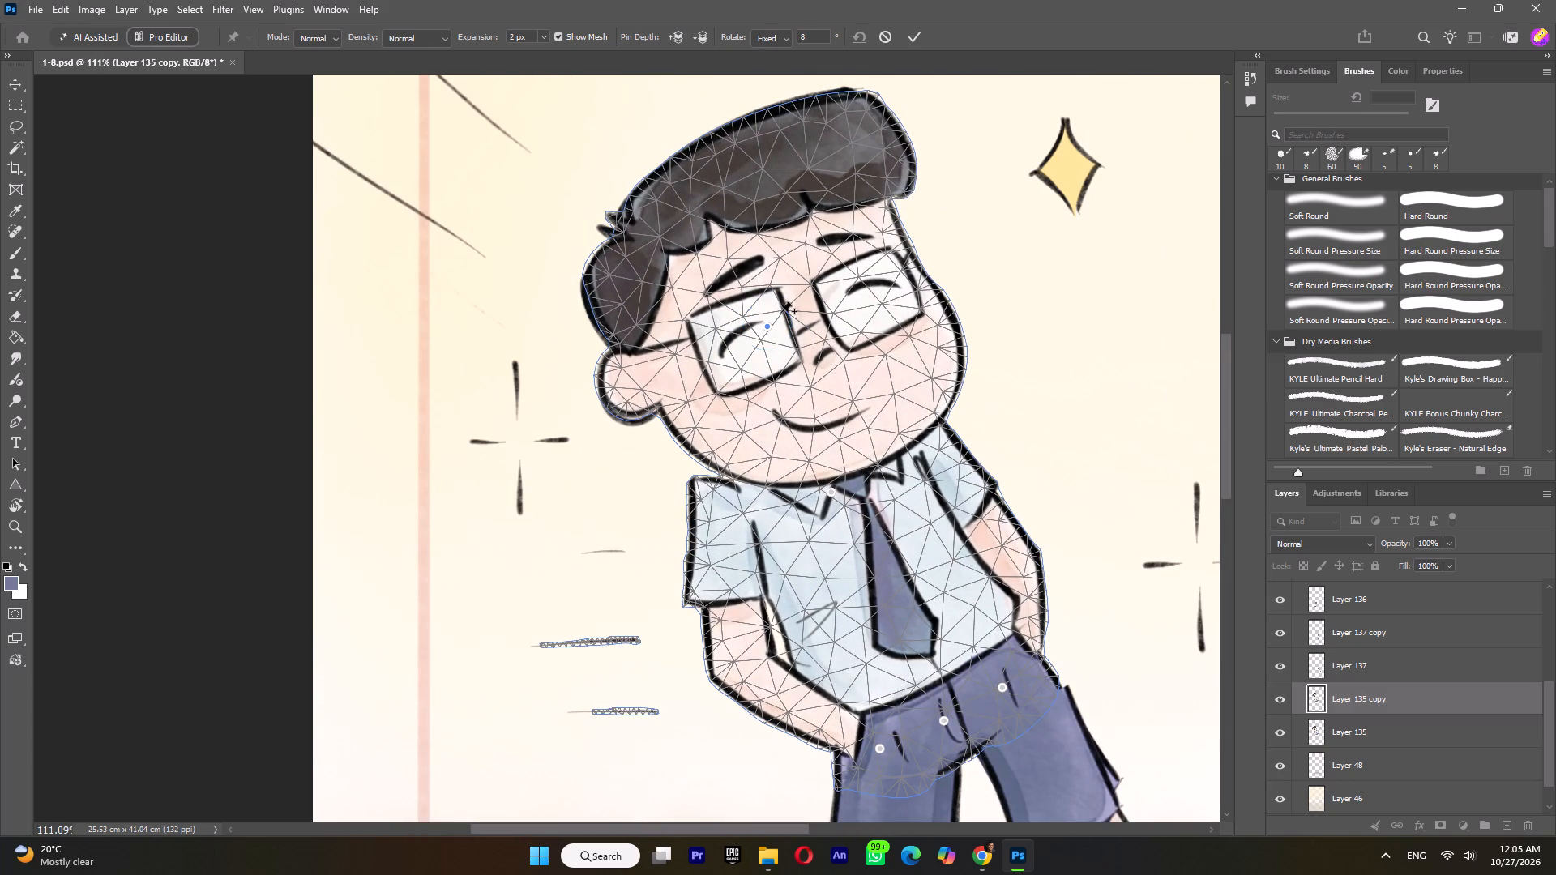
click(767, 327)
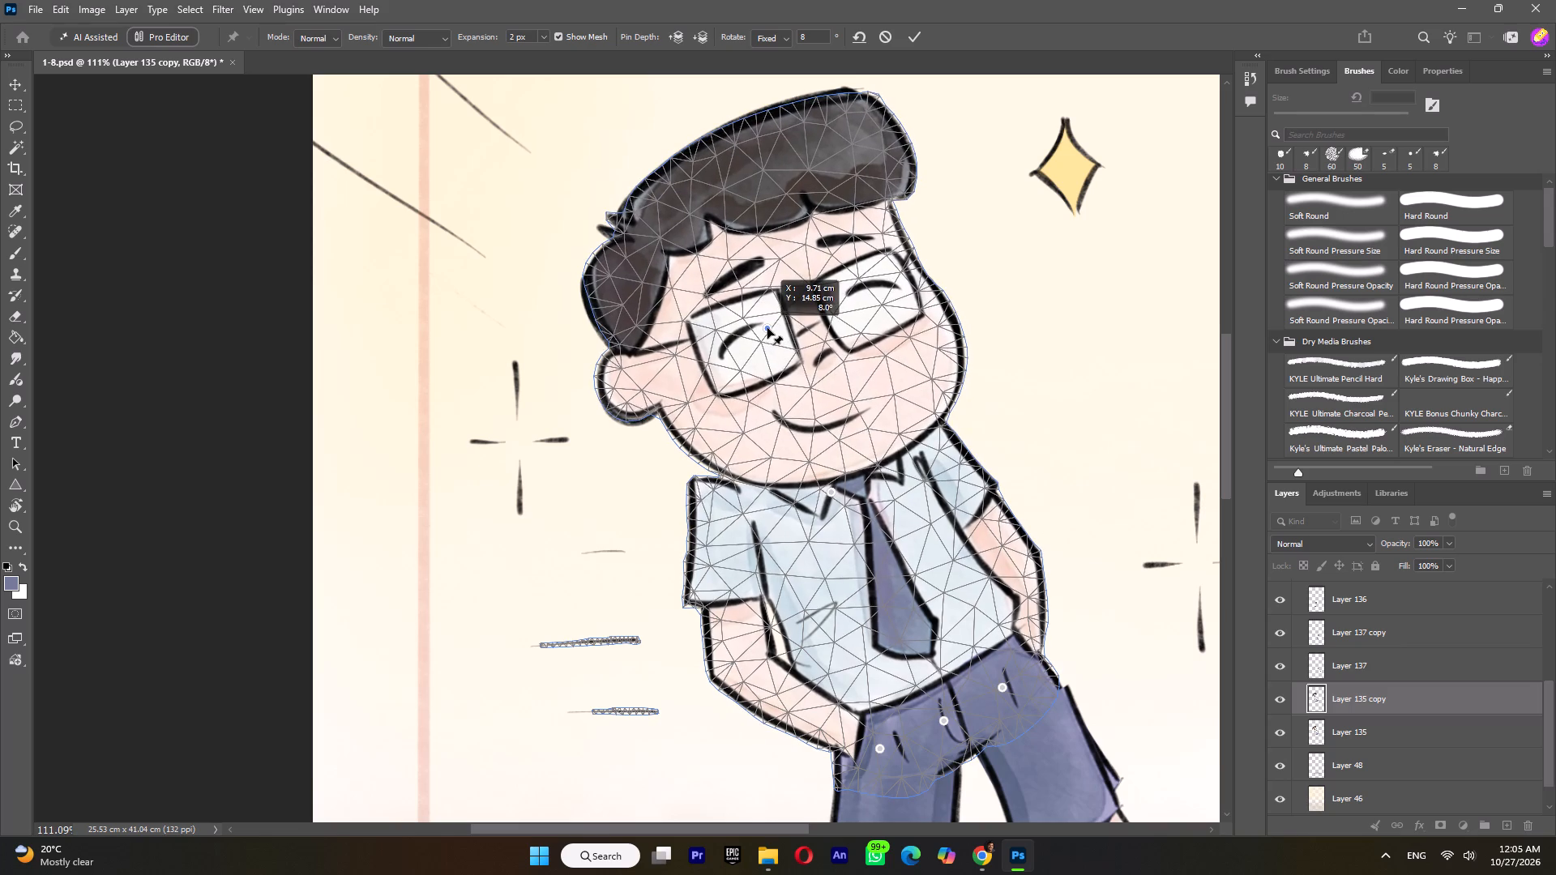
Add warp pins on both shoulders and both arms, nudging each one slightly to adjust the upper-body pose.
click(713, 514)
click(714, 513)
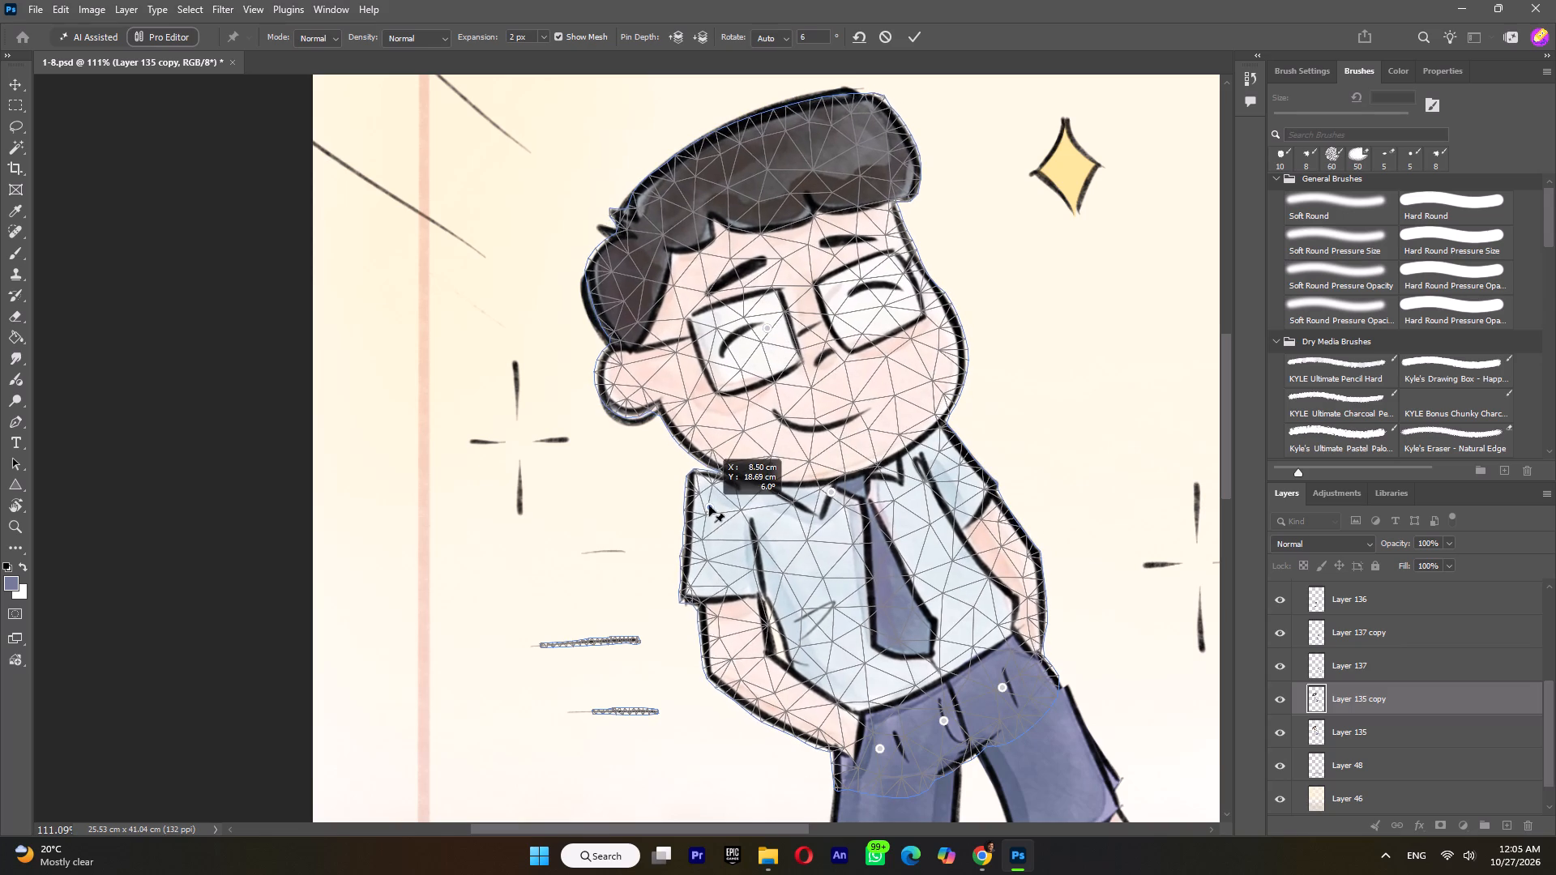
click(936, 449)
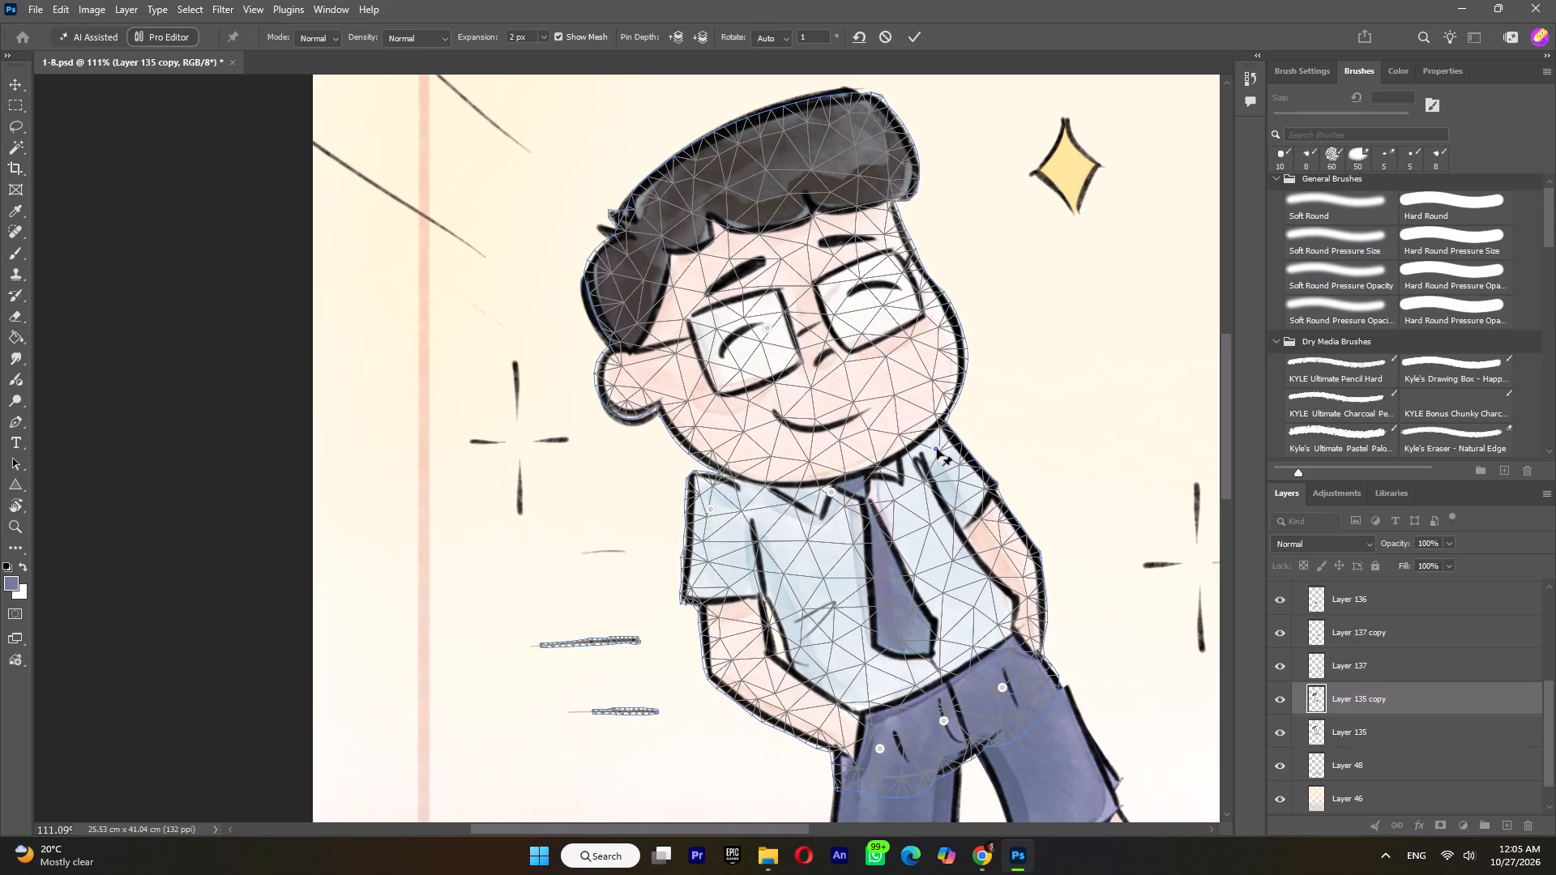
click(937, 449)
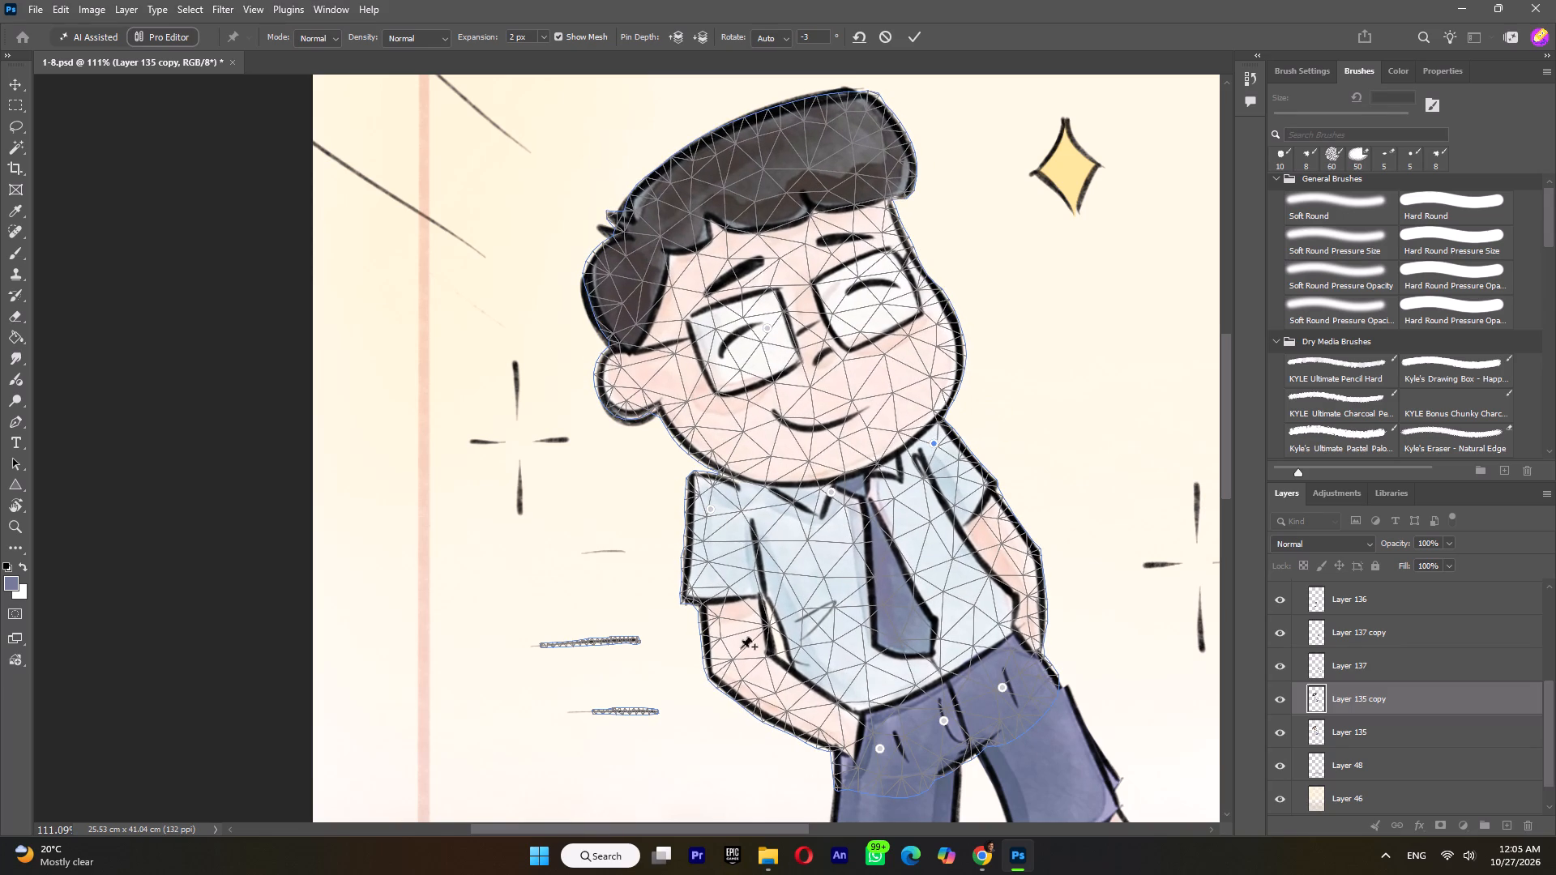
click(742, 663)
click(742, 660)
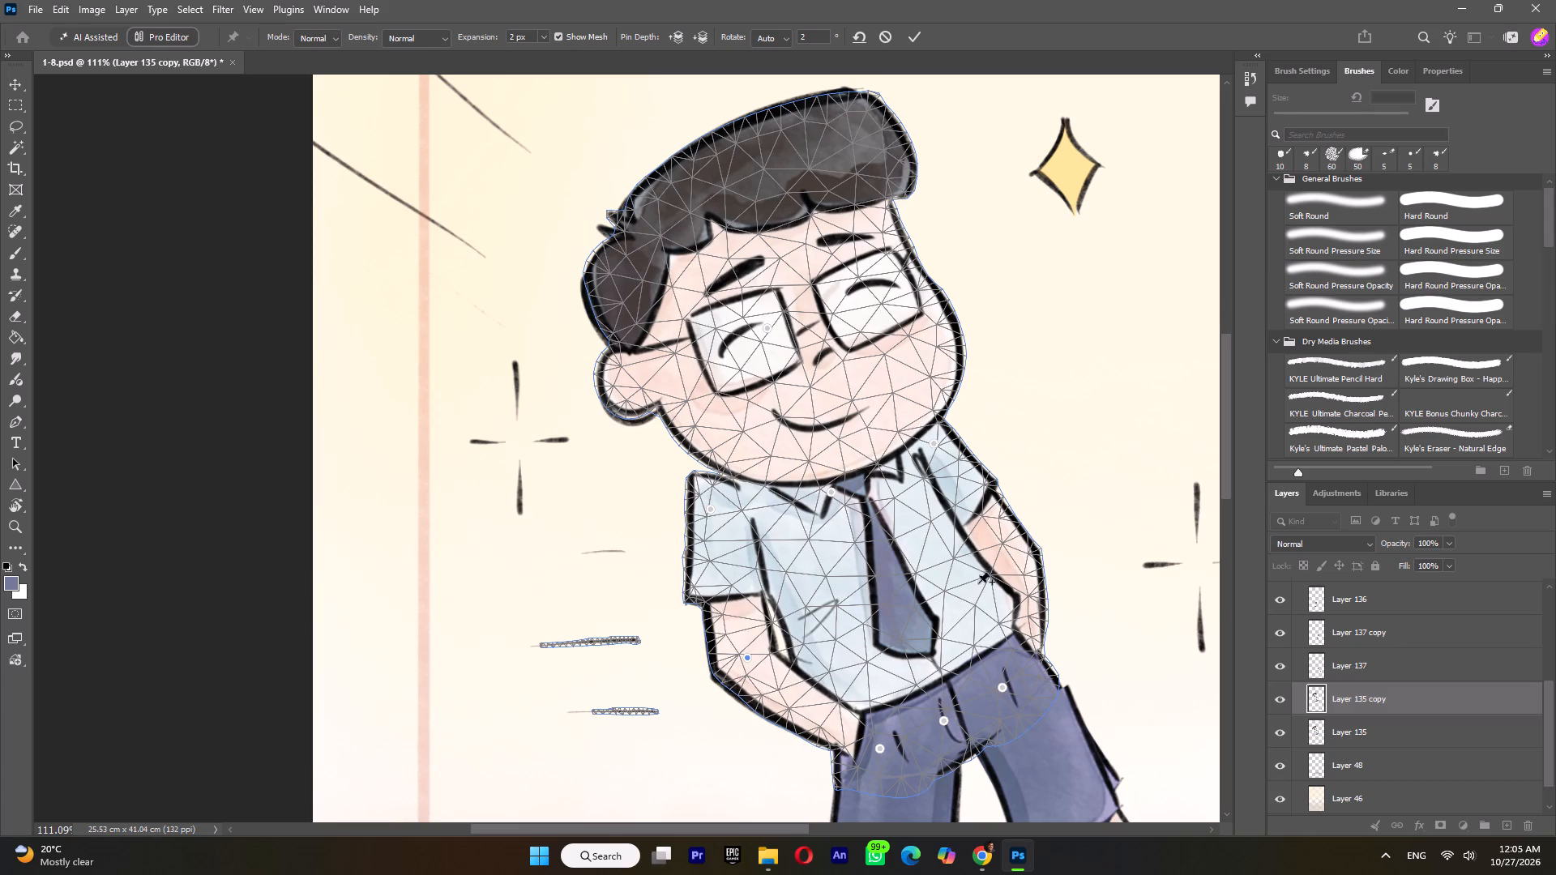
click(1016, 548)
click(1016, 550)
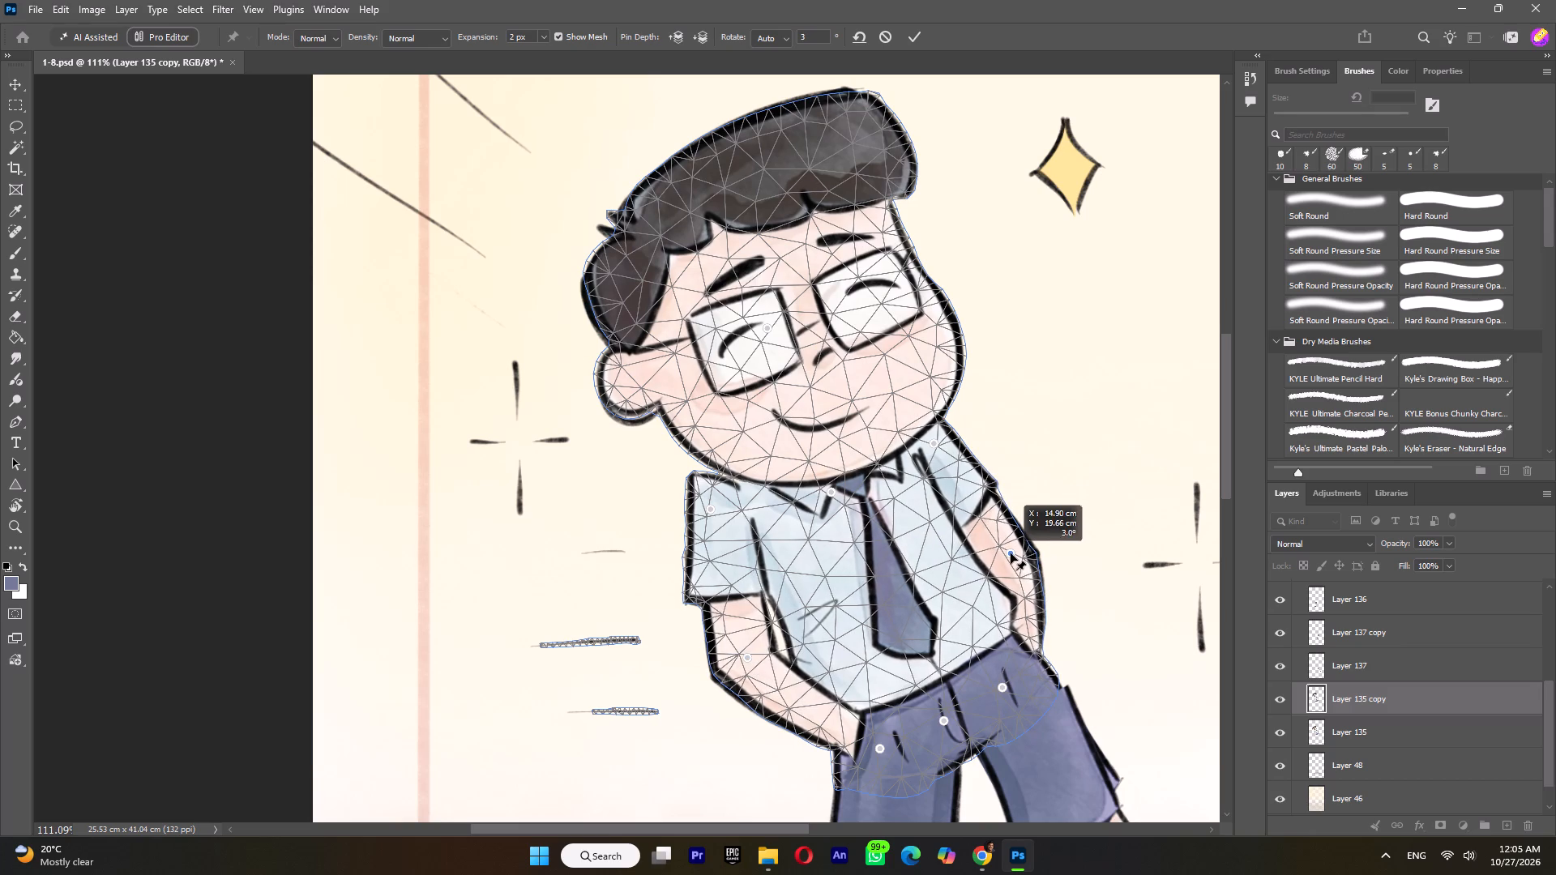
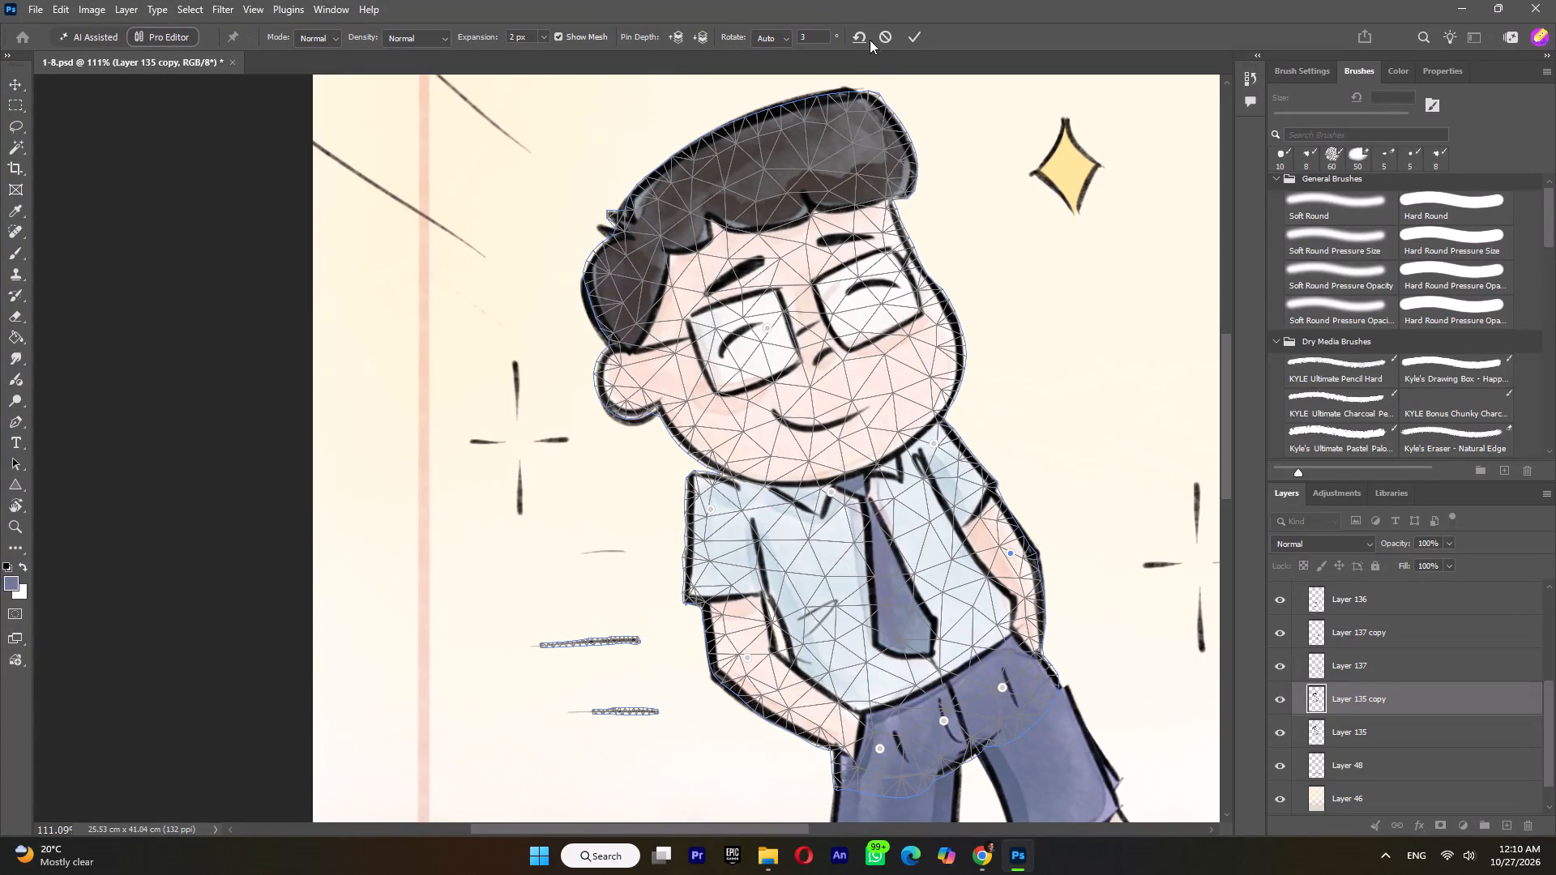
Rotate the warp pin on the boy's face to 9 degrees, nudge it slightly, and apply the Puppet Warp.
click(766, 327)
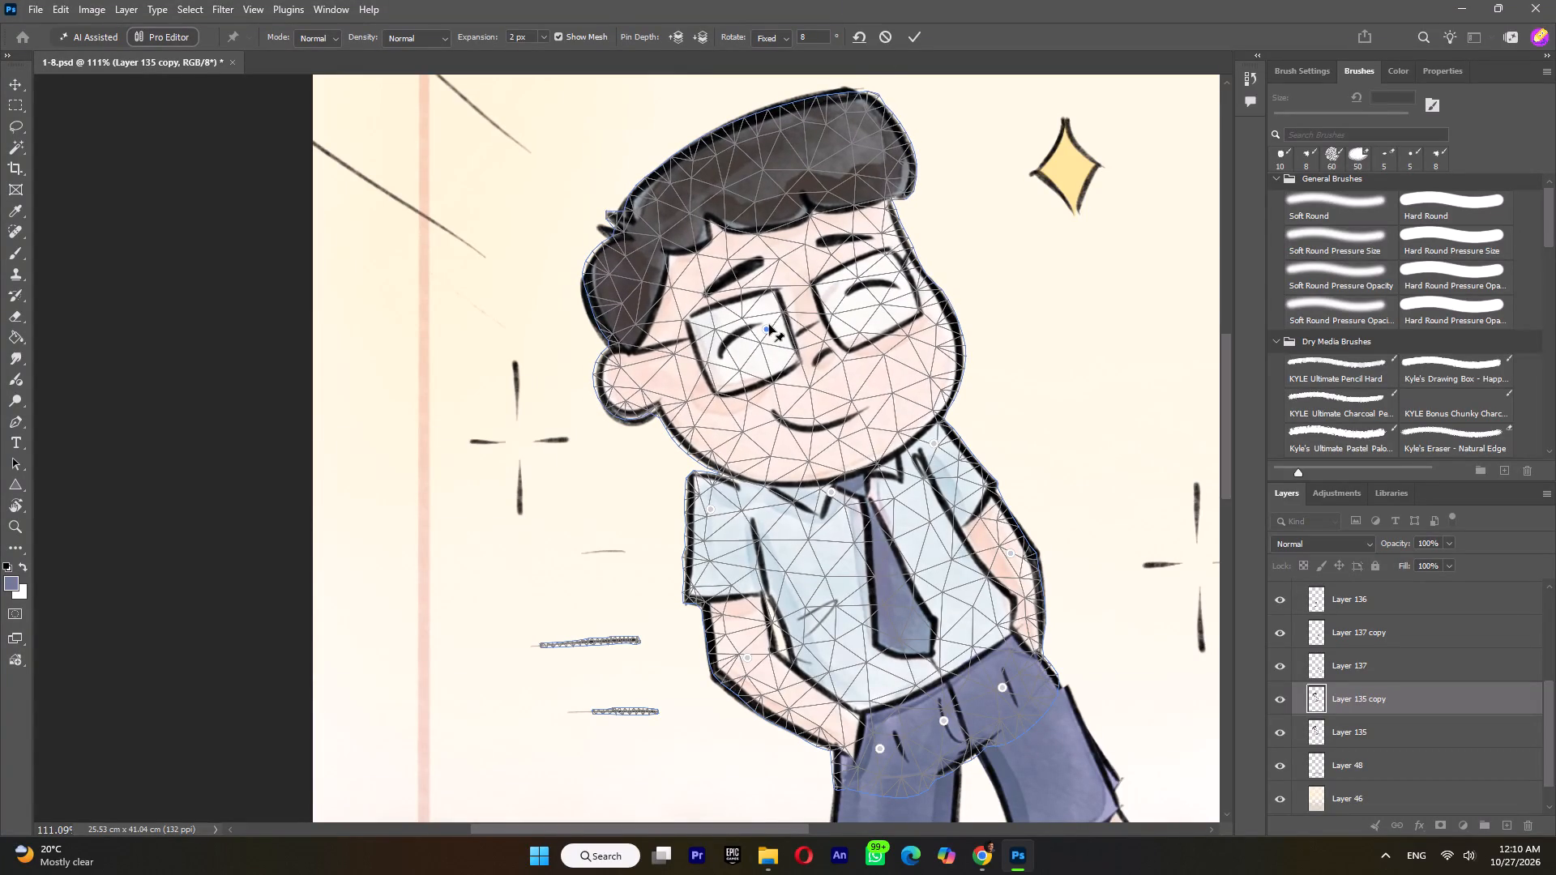
alt+click(772, 318)
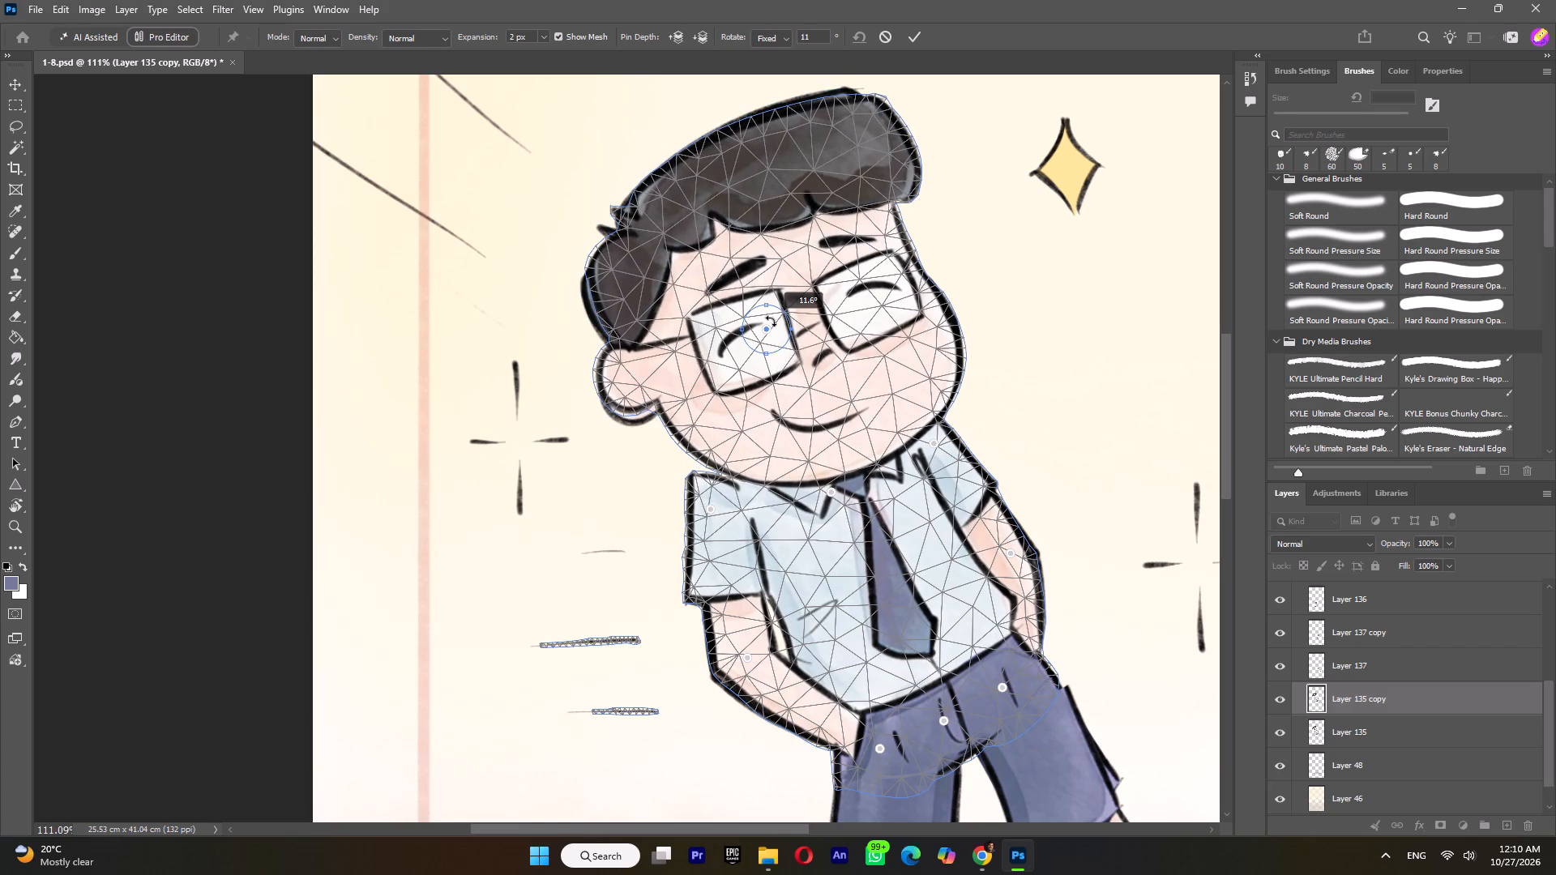
click(765, 329)
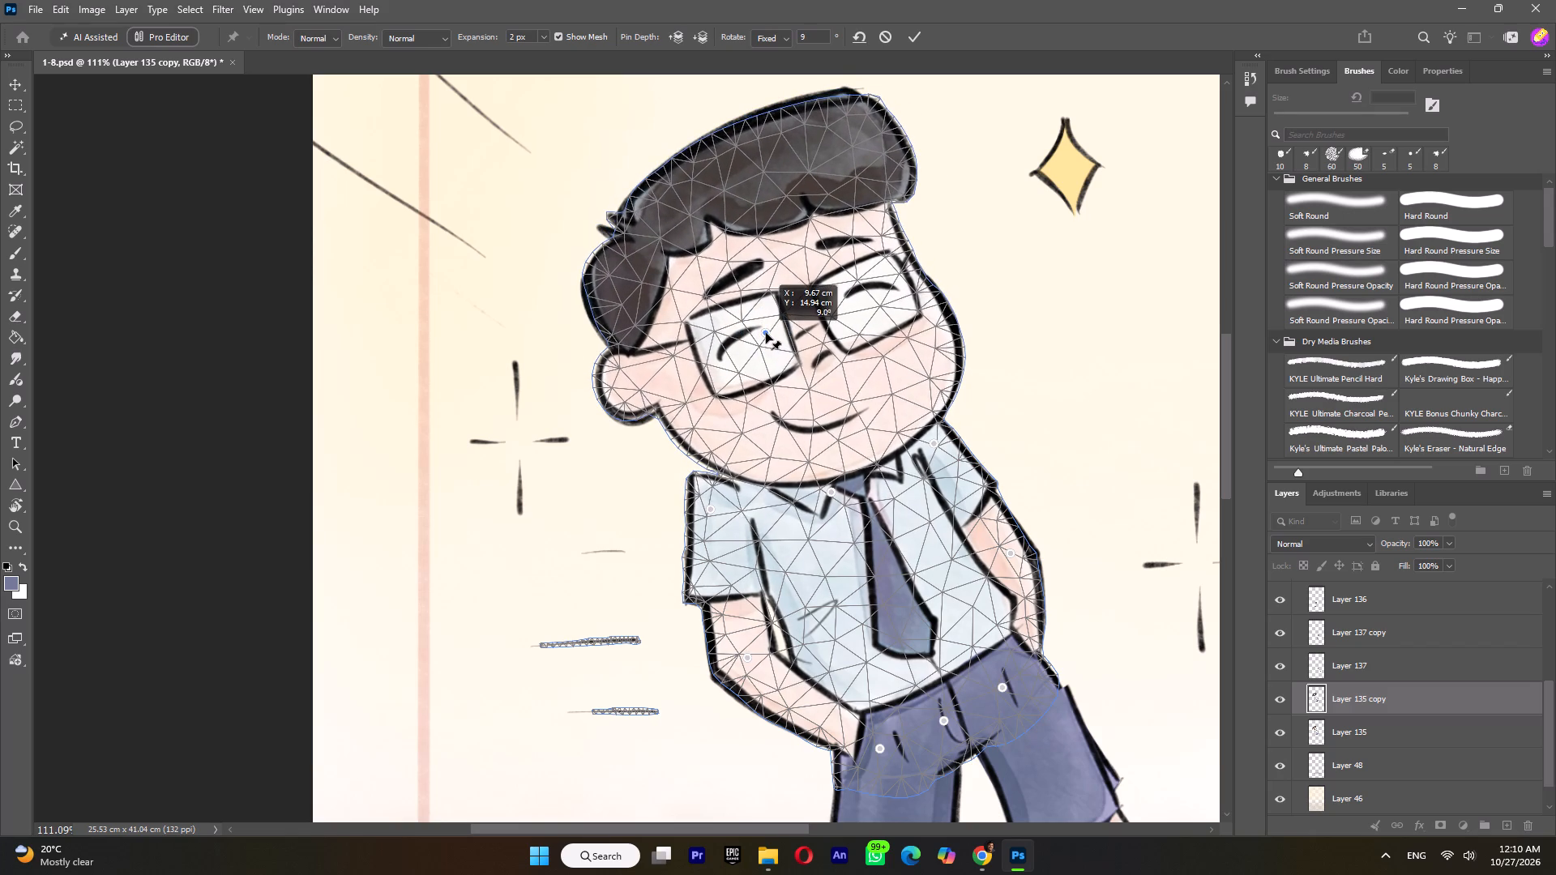
click(914, 38)
Compare the warped pose with the original by toggling Layer 135 copy's visibility, and leave the copy hidden.
ctrl+scroll(945, 382, down, 2)
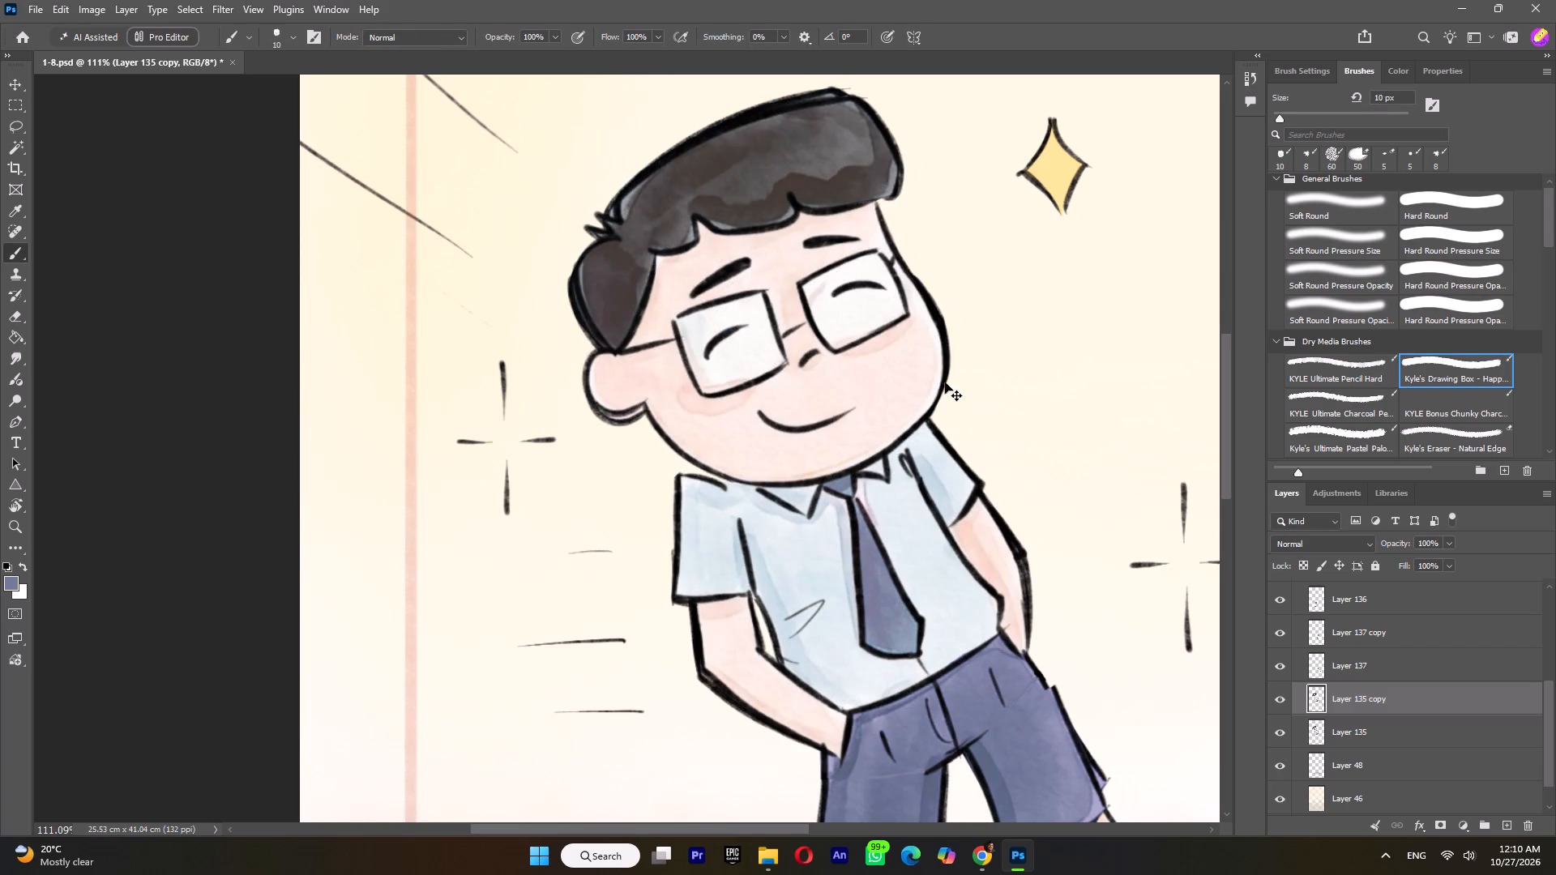
ctrl+scroll(945, 382, down, 3)
alt+scroll(947, 391, down, 12)
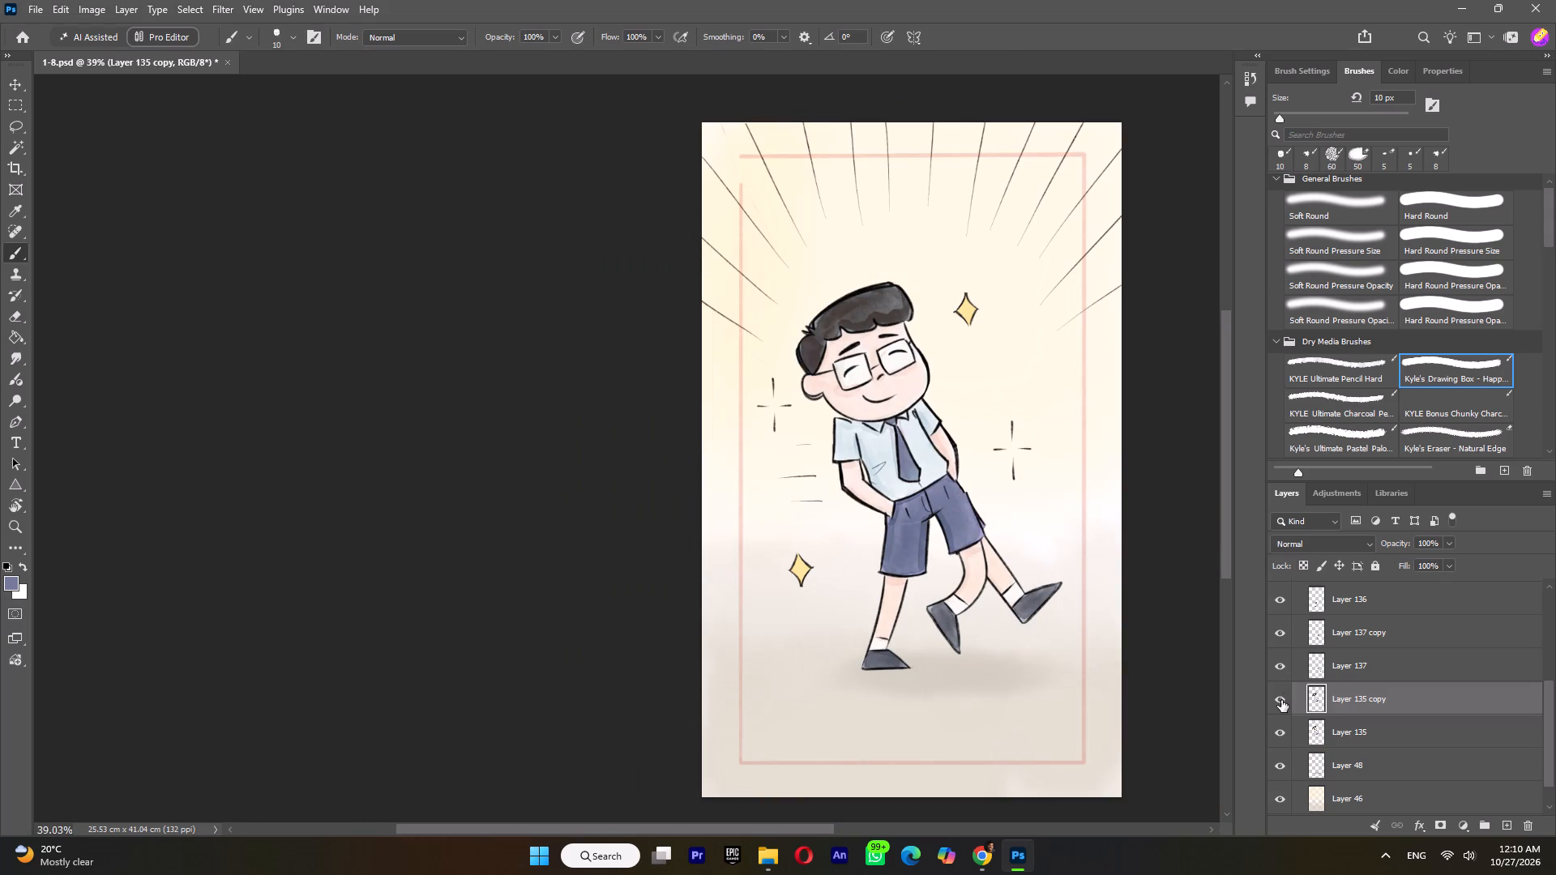
click(1281, 700)
click(1281, 699)
click(1281, 699)
click(1277, 704)
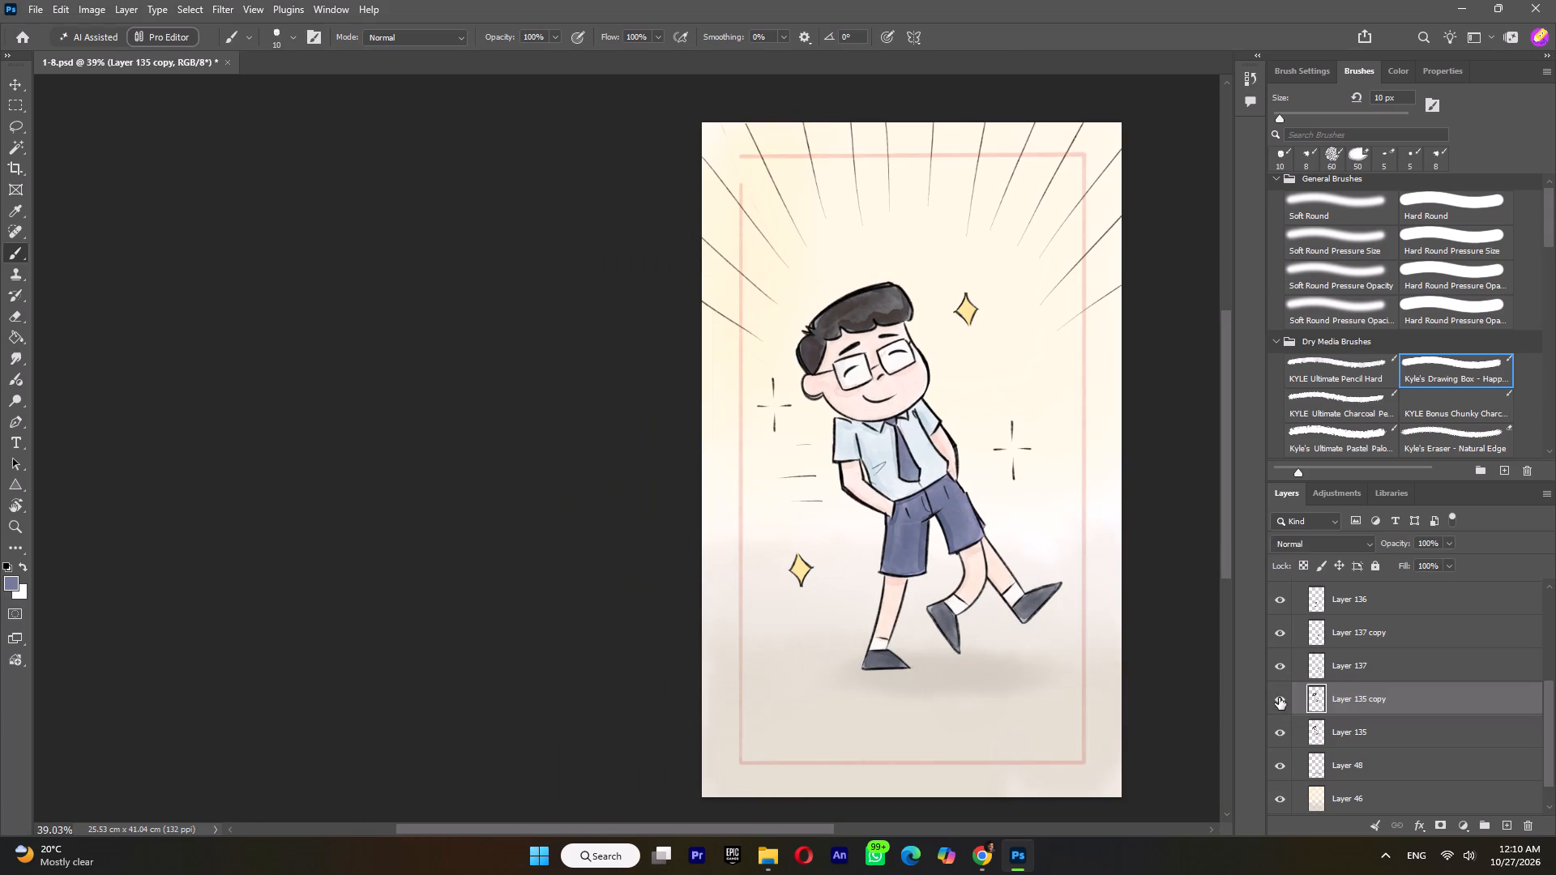
click(1279, 698)
Collapse and hide group 1, and show group 2-5 with its contents expanded.
scroll(1298, 689, up, 6)
click(1294, 701)
click(1295, 702)
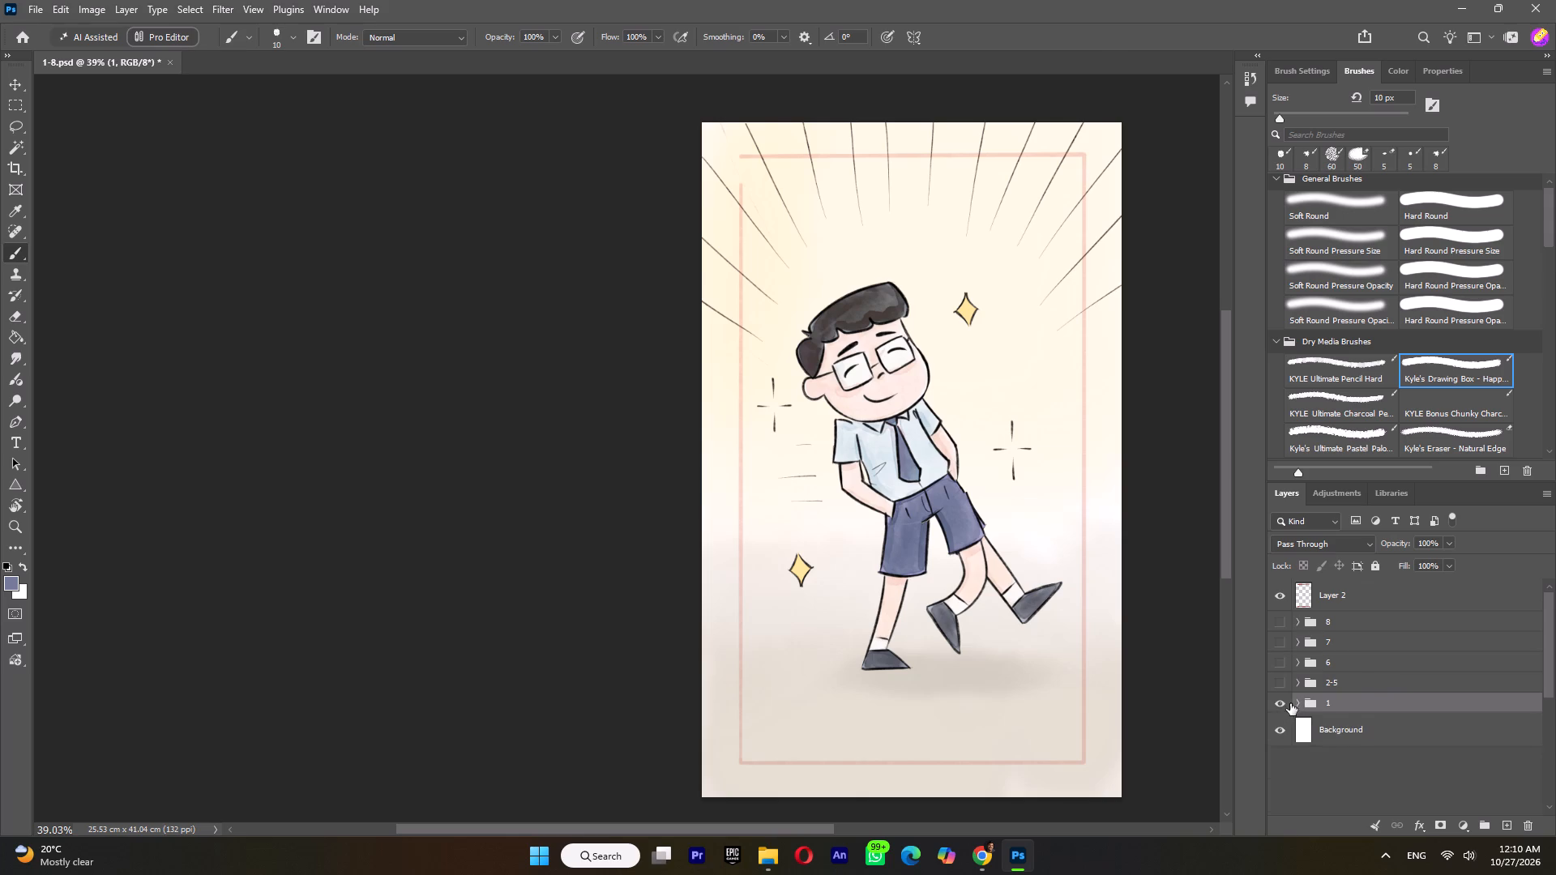
click(1280, 704)
click(1280, 685)
click(1299, 681)
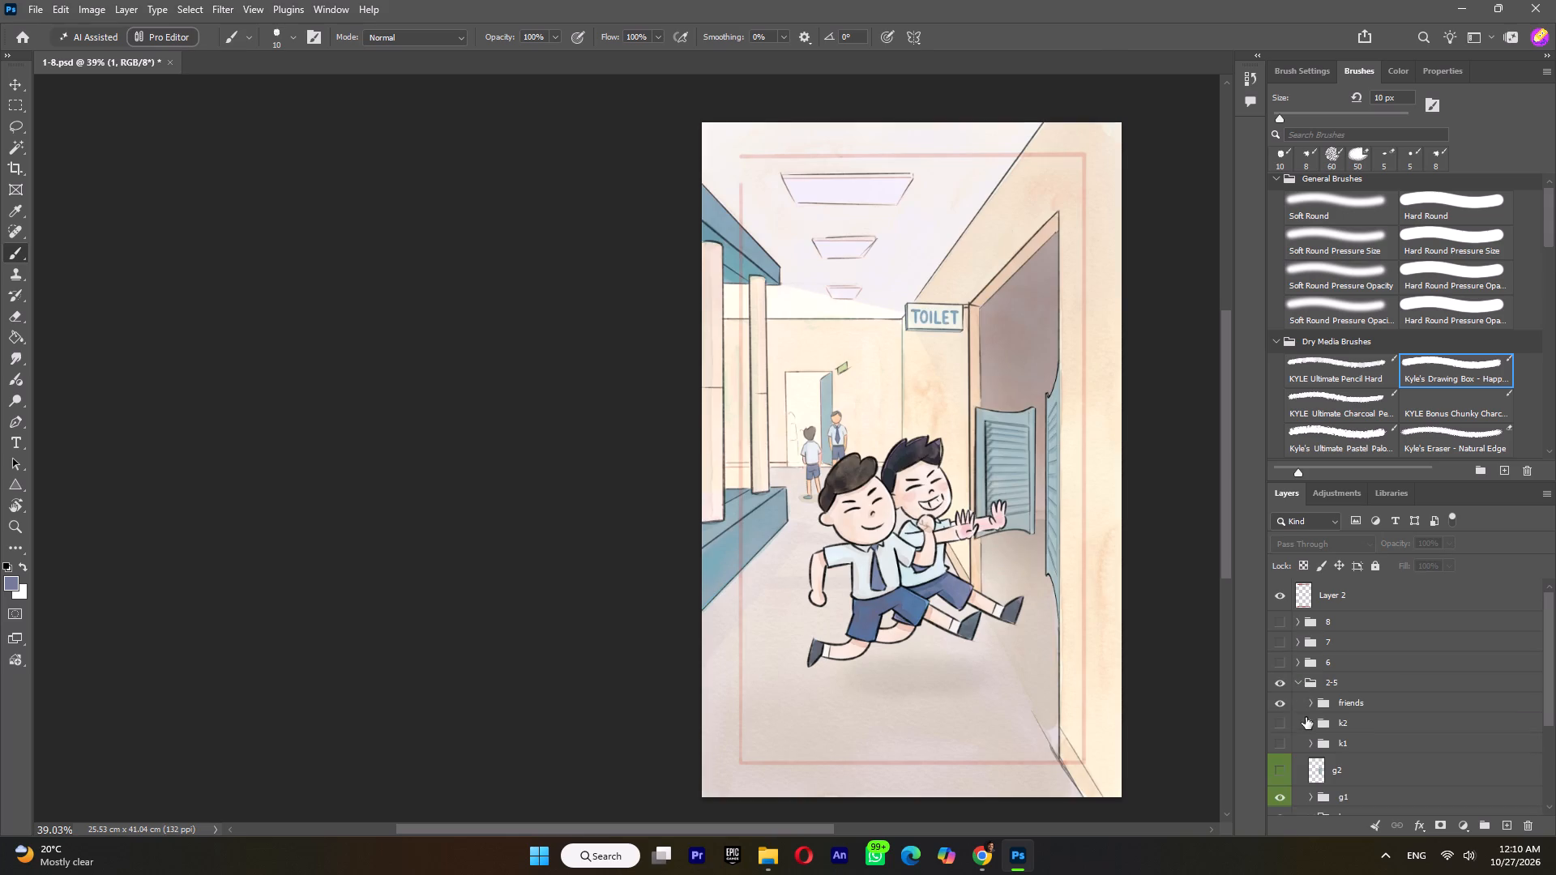
Identify the front running boy's layers in subgroup 1 of friends, merge Layer 71 with From selection, and hide the merged layer.
click(1279, 706)
click(1279, 706)
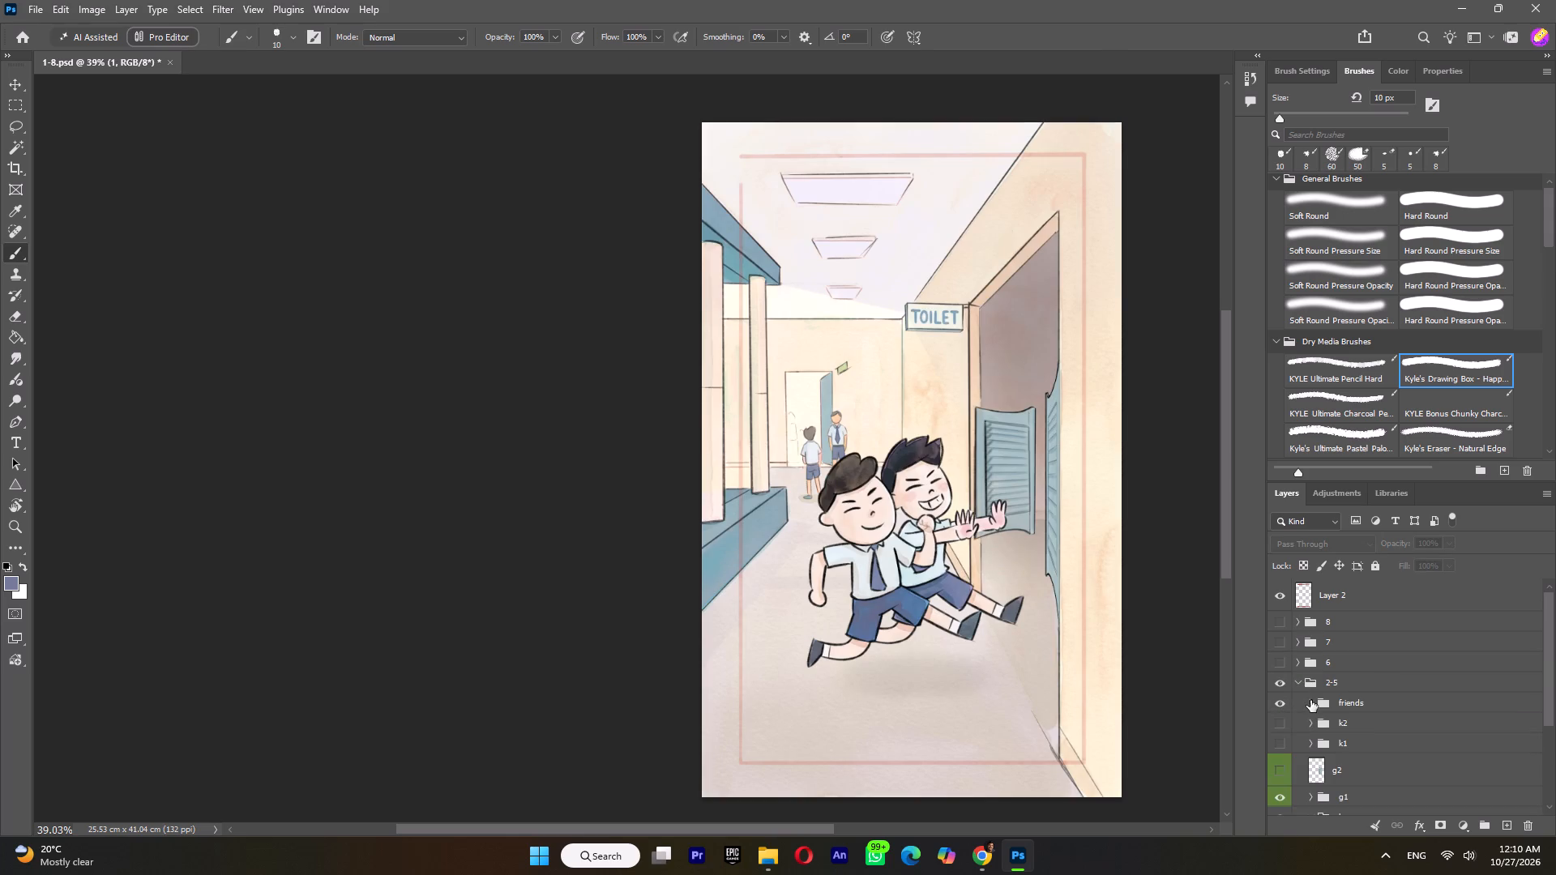
click(1310, 700)
click(1276, 727)
click(1276, 727)
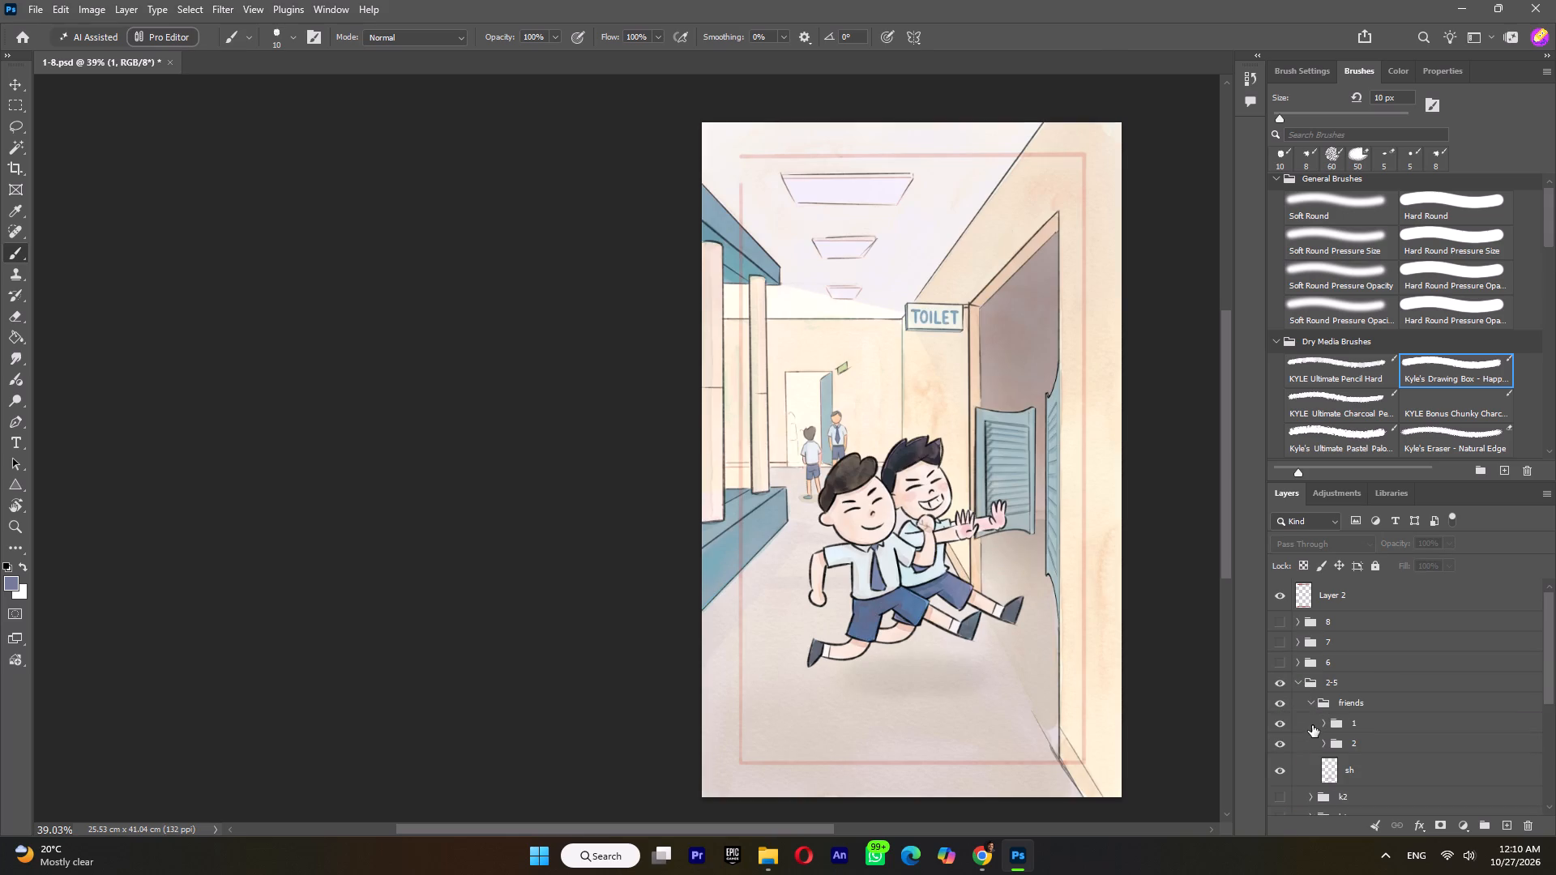
click(1324, 723)
click(1276, 753)
click(1276, 753)
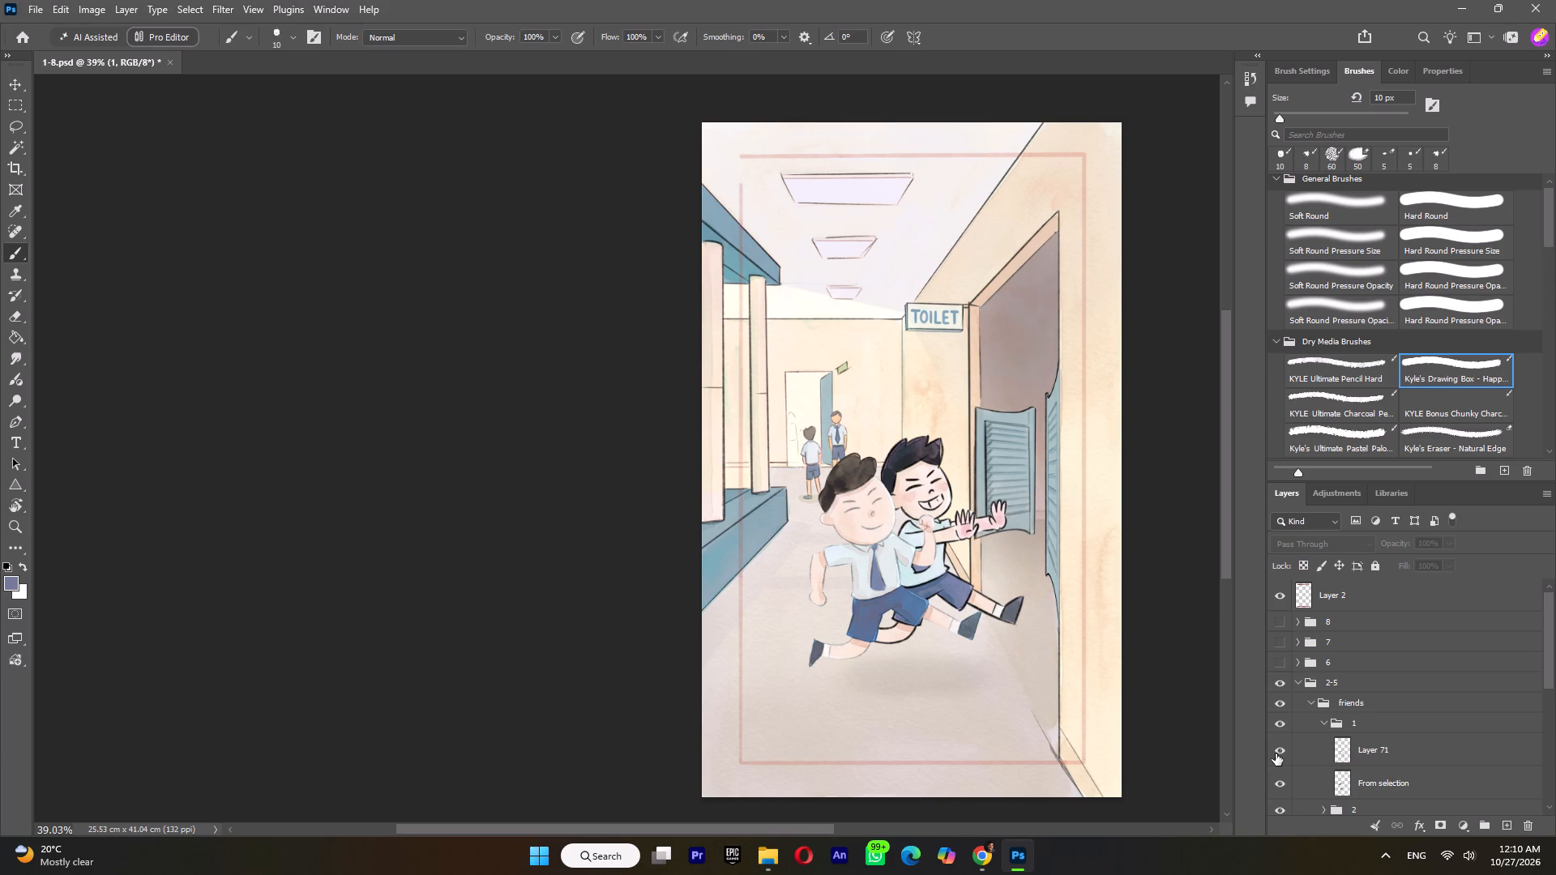
click(1272, 786)
click(1273, 787)
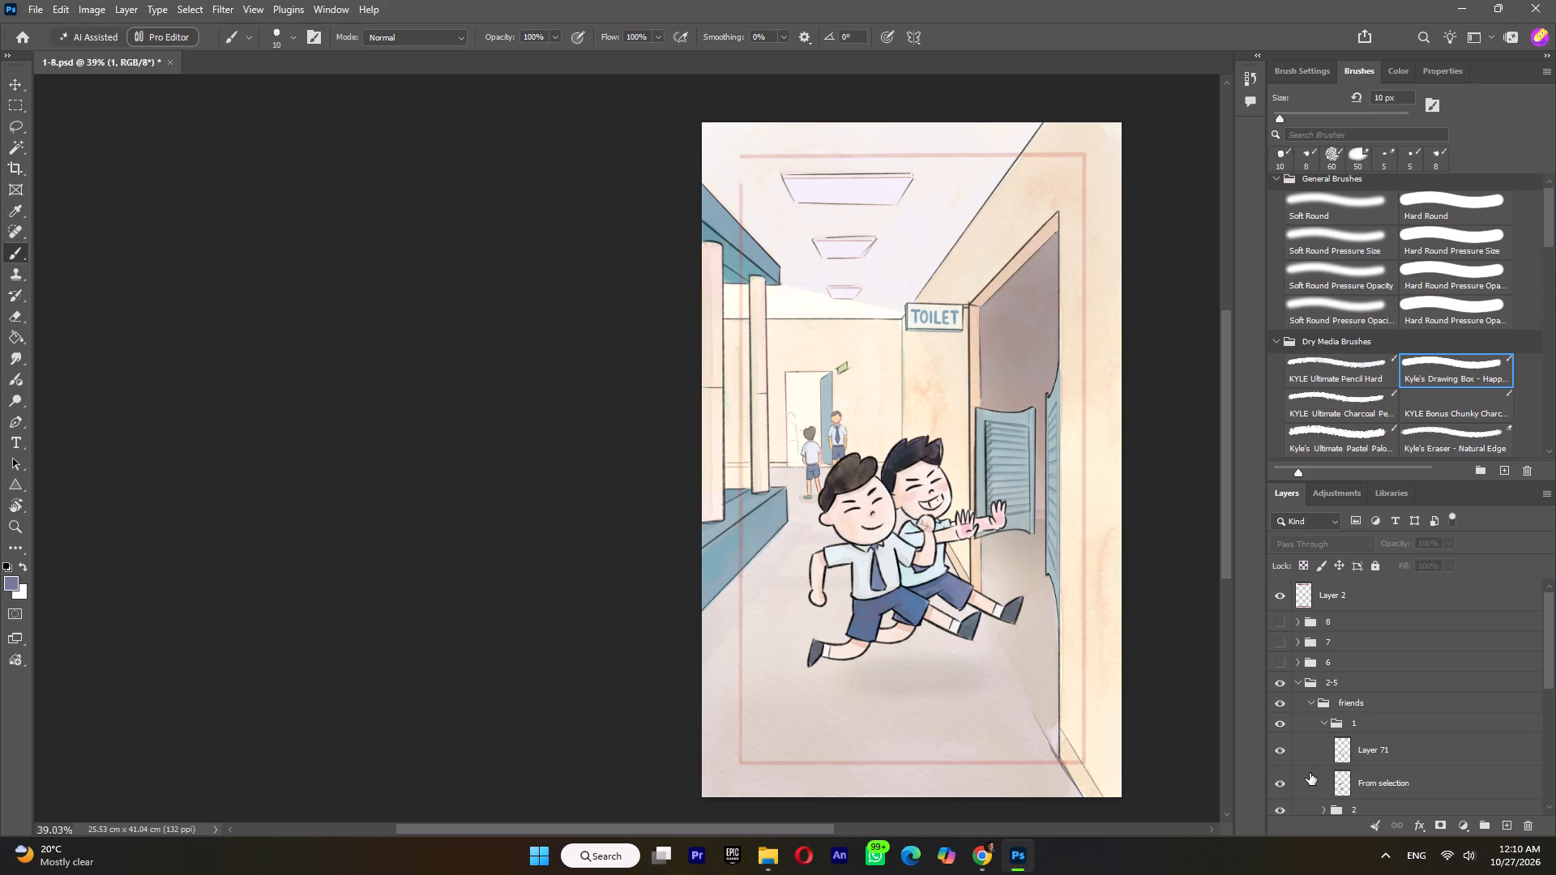
click(1357, 754)
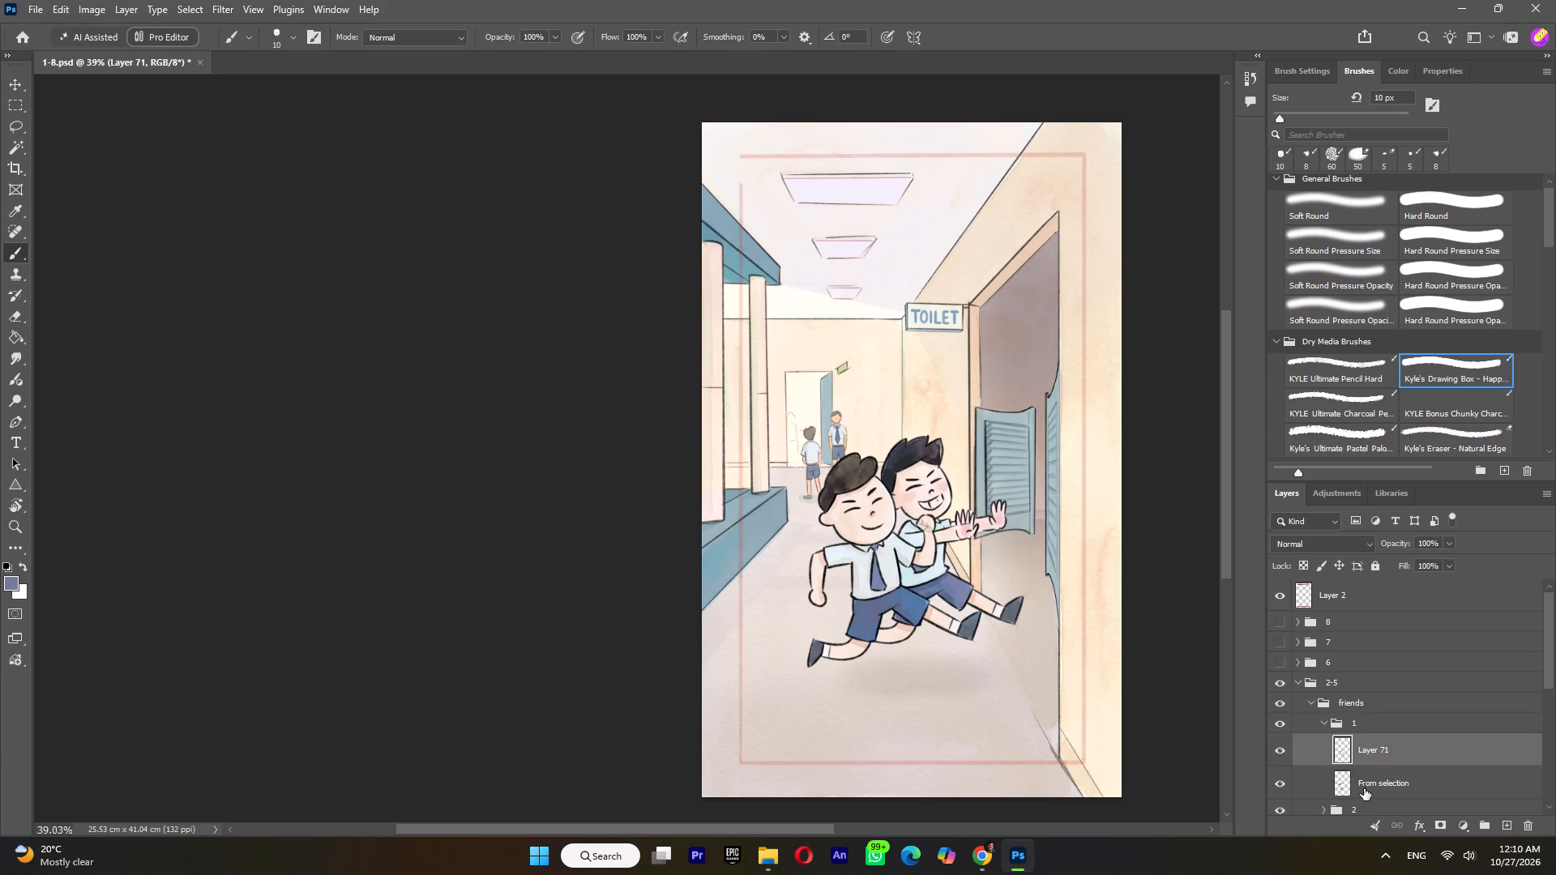
shift+click(1364, 788)
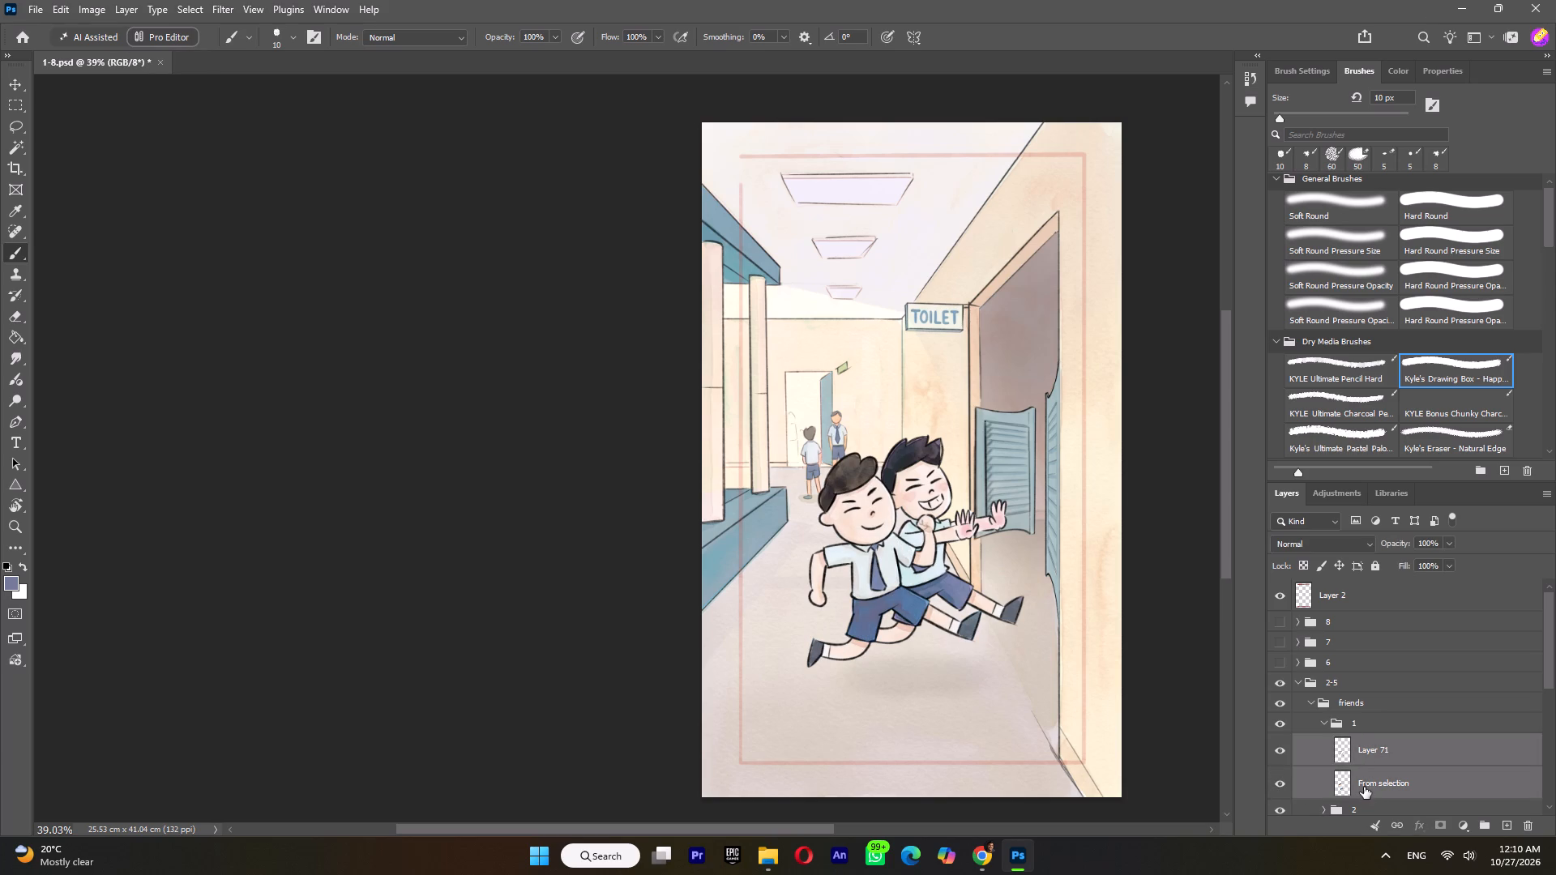
right_click(1364, 787)
click(1455, 536)
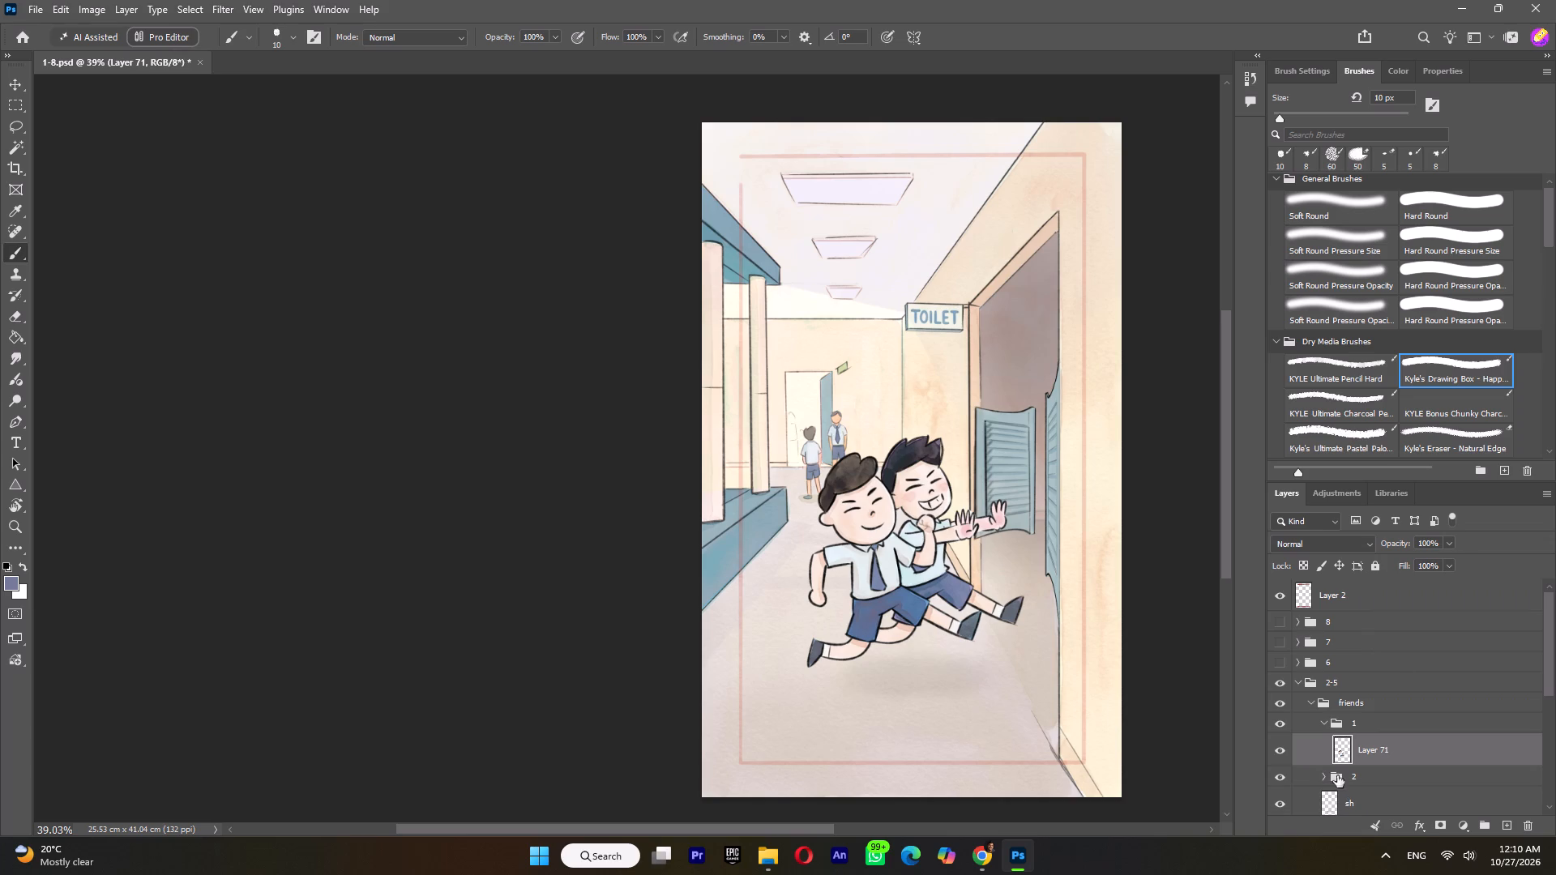
click(1281, 752)
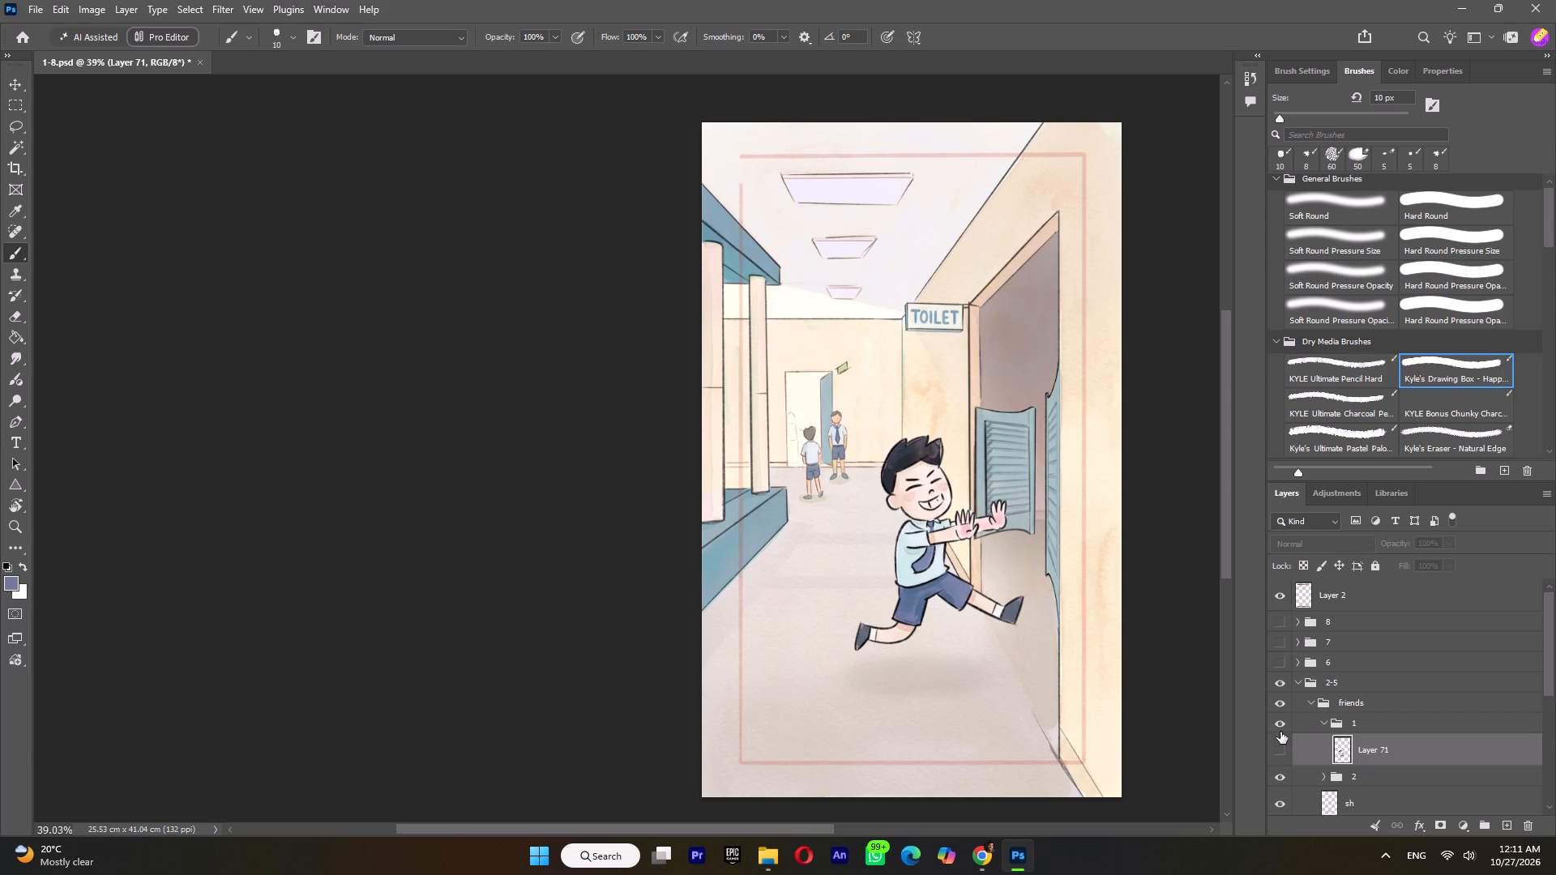
Examine what Layer 78 and the From selection layer below it contain in subgroup 2 of friends by toggling their visibility.
scroll(1306, 736, down, 3)
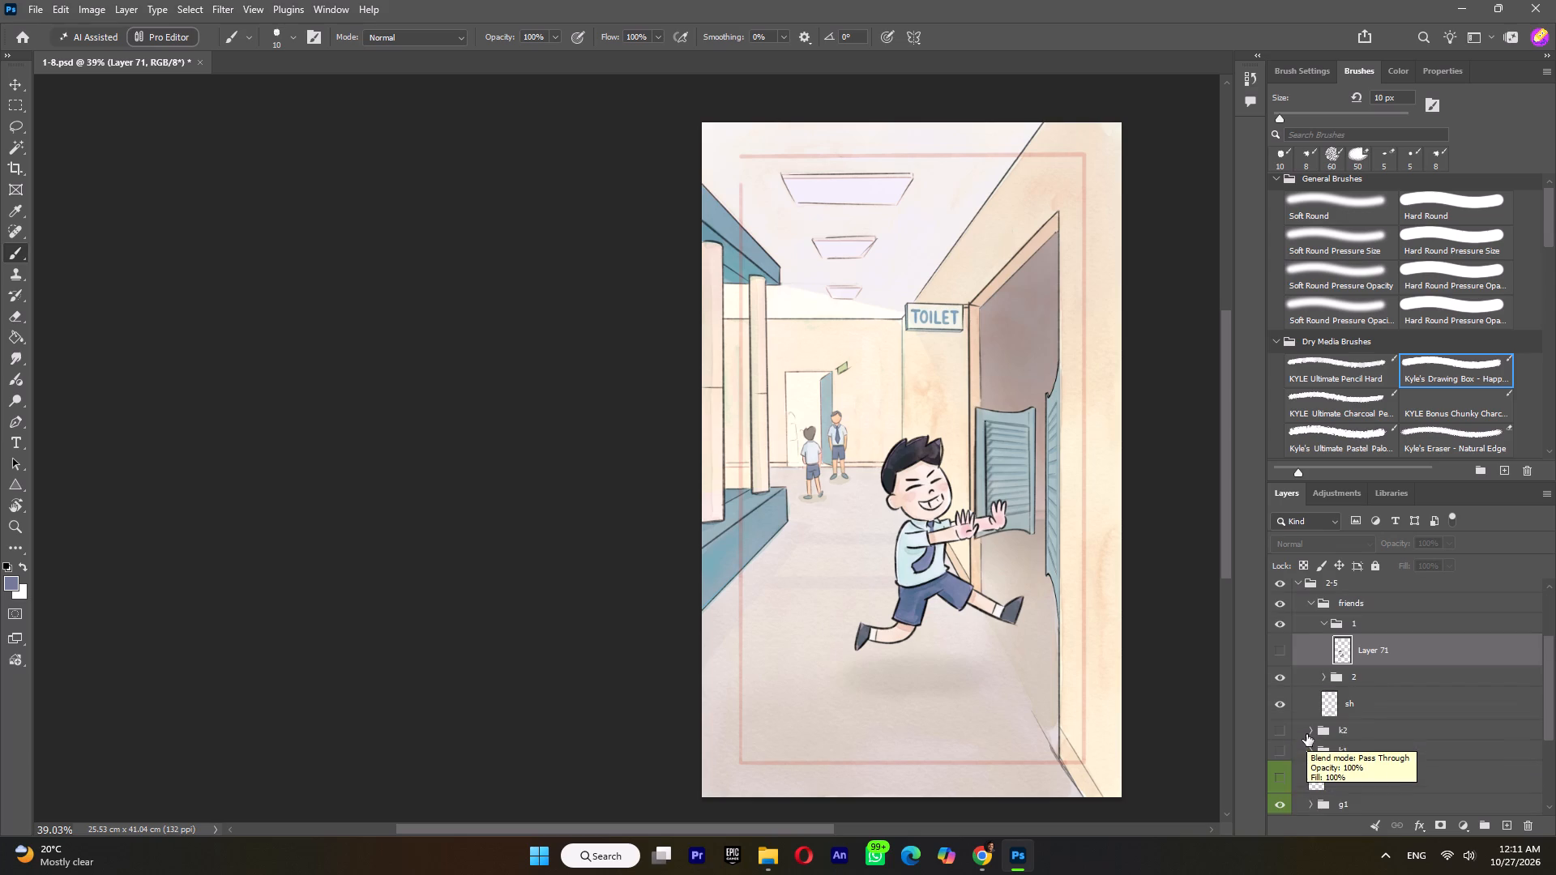
click(1323, 678)
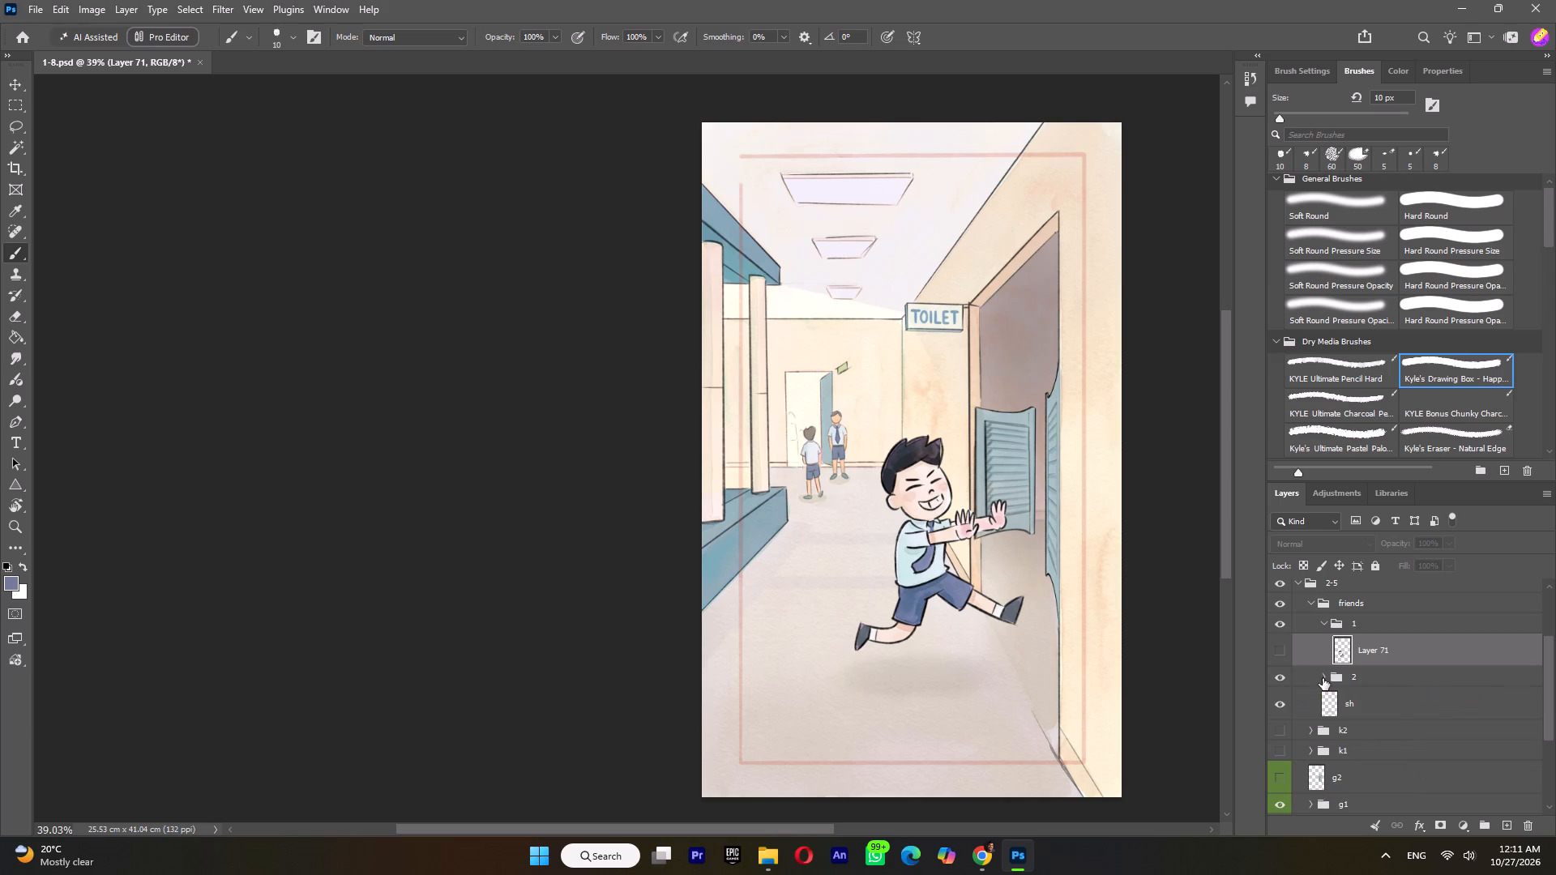
click(1281, 710)
click(1280, 710)
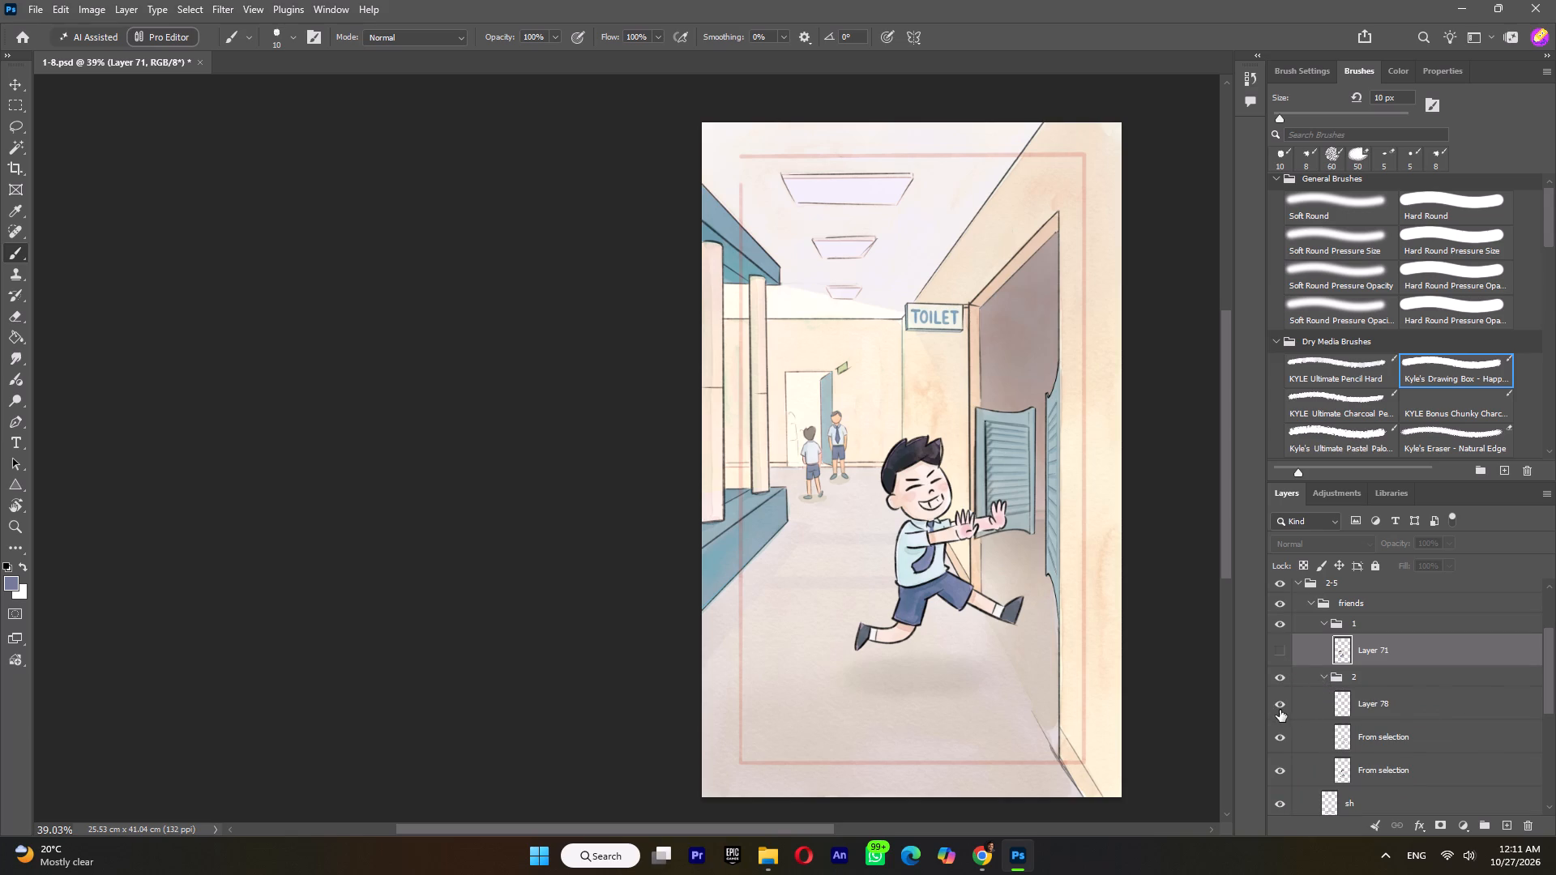
click(1280, 710)
click(1280, 710)
click(1280, 734)
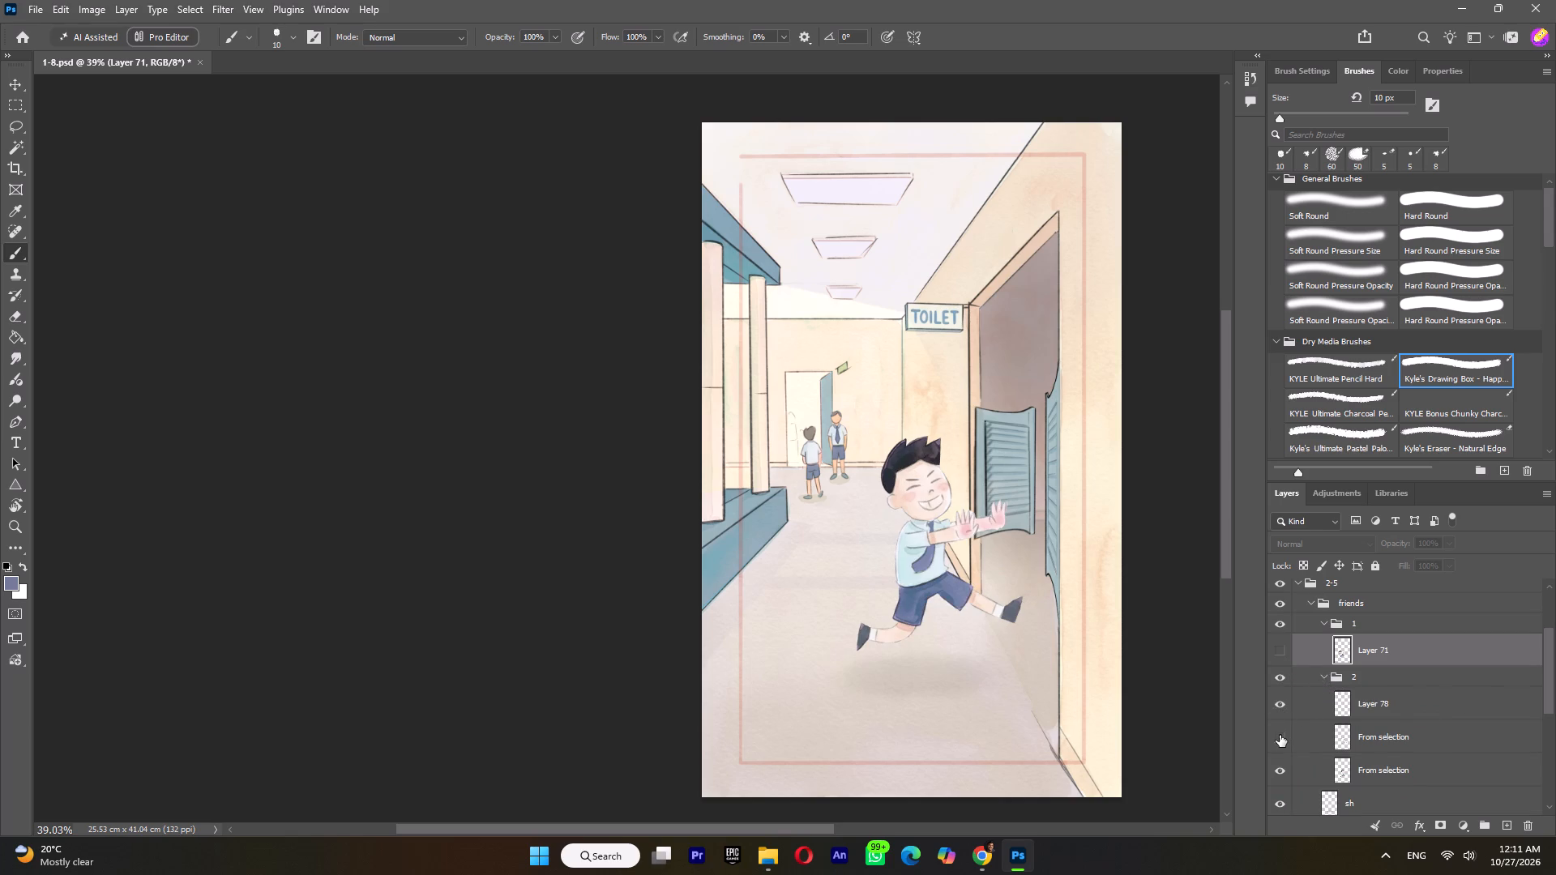
click(1280, 709)
click(1278, 710)
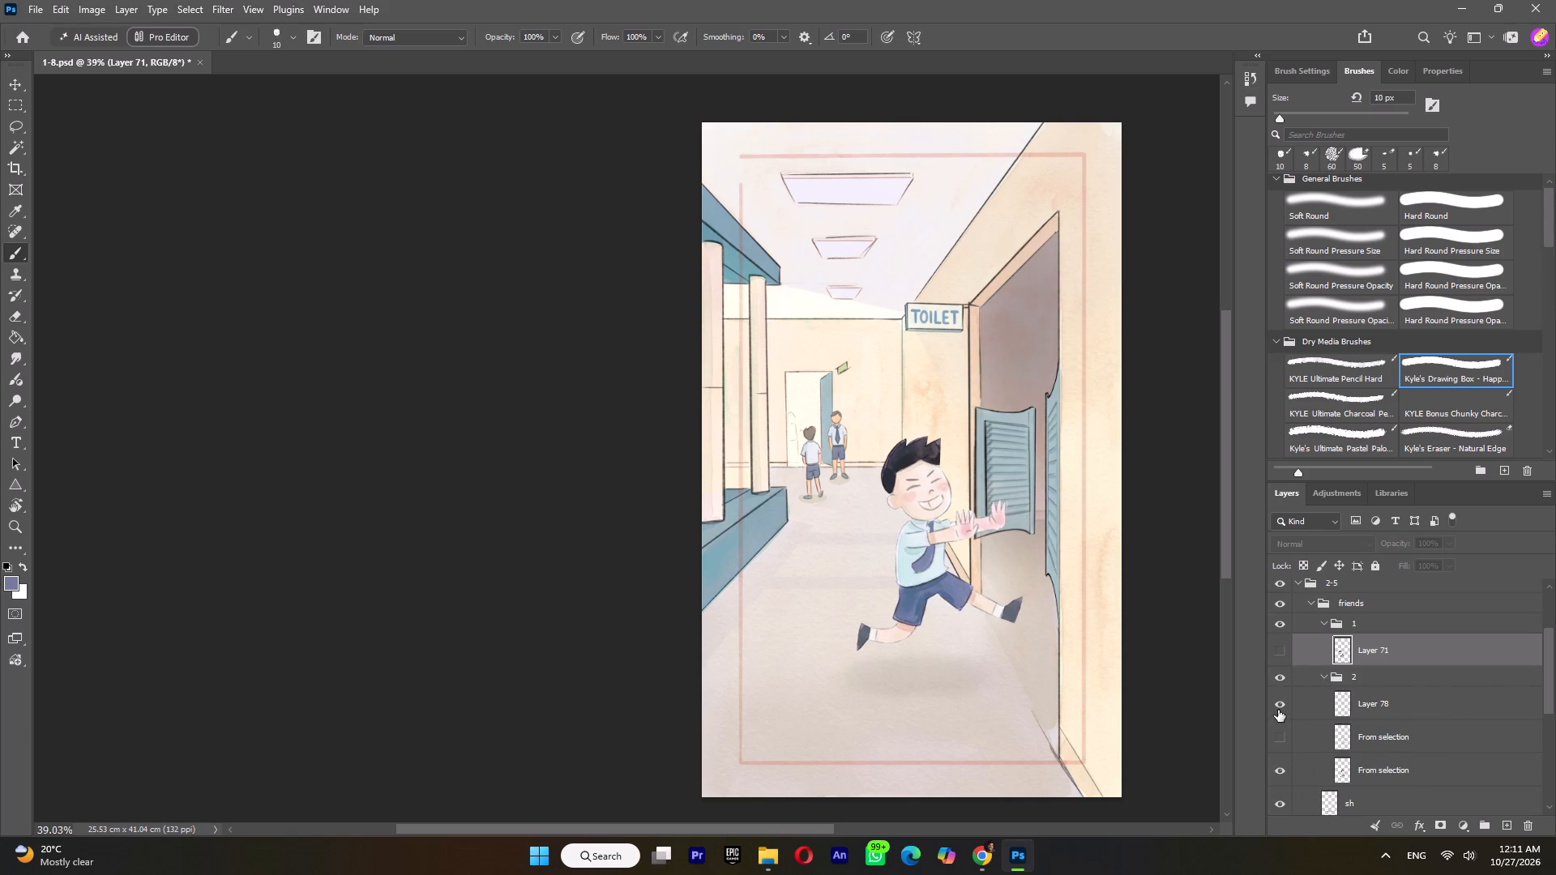
click(1278, 711)
click(1285, 738)
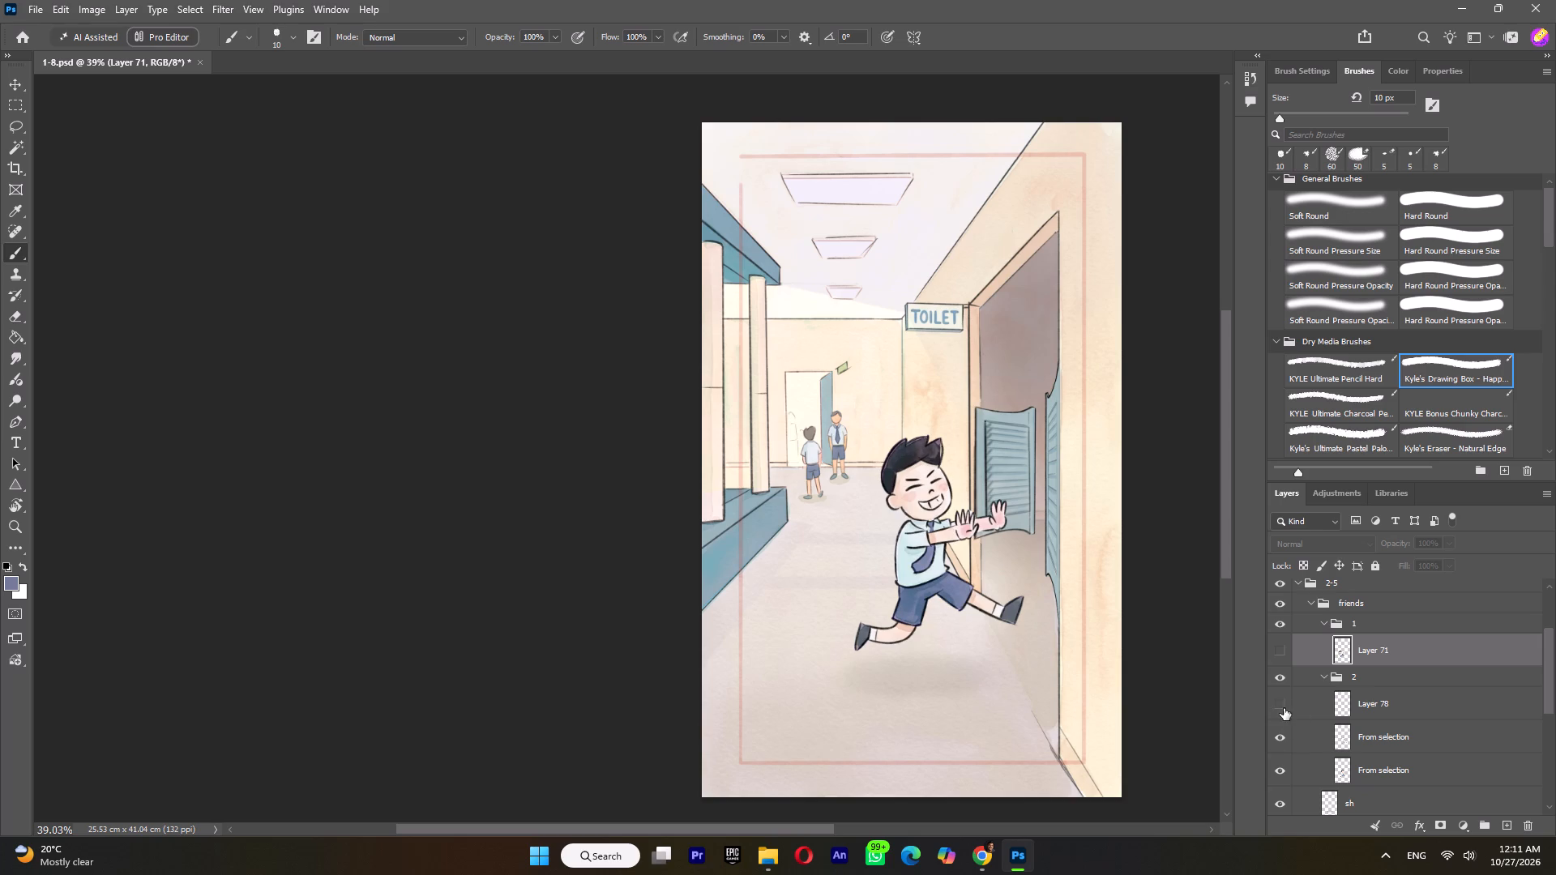
click(1284, 708)
Merge the two From selection layers of the boy with outstretched hands in subgroup 2 of friends.
click(1397, 714)
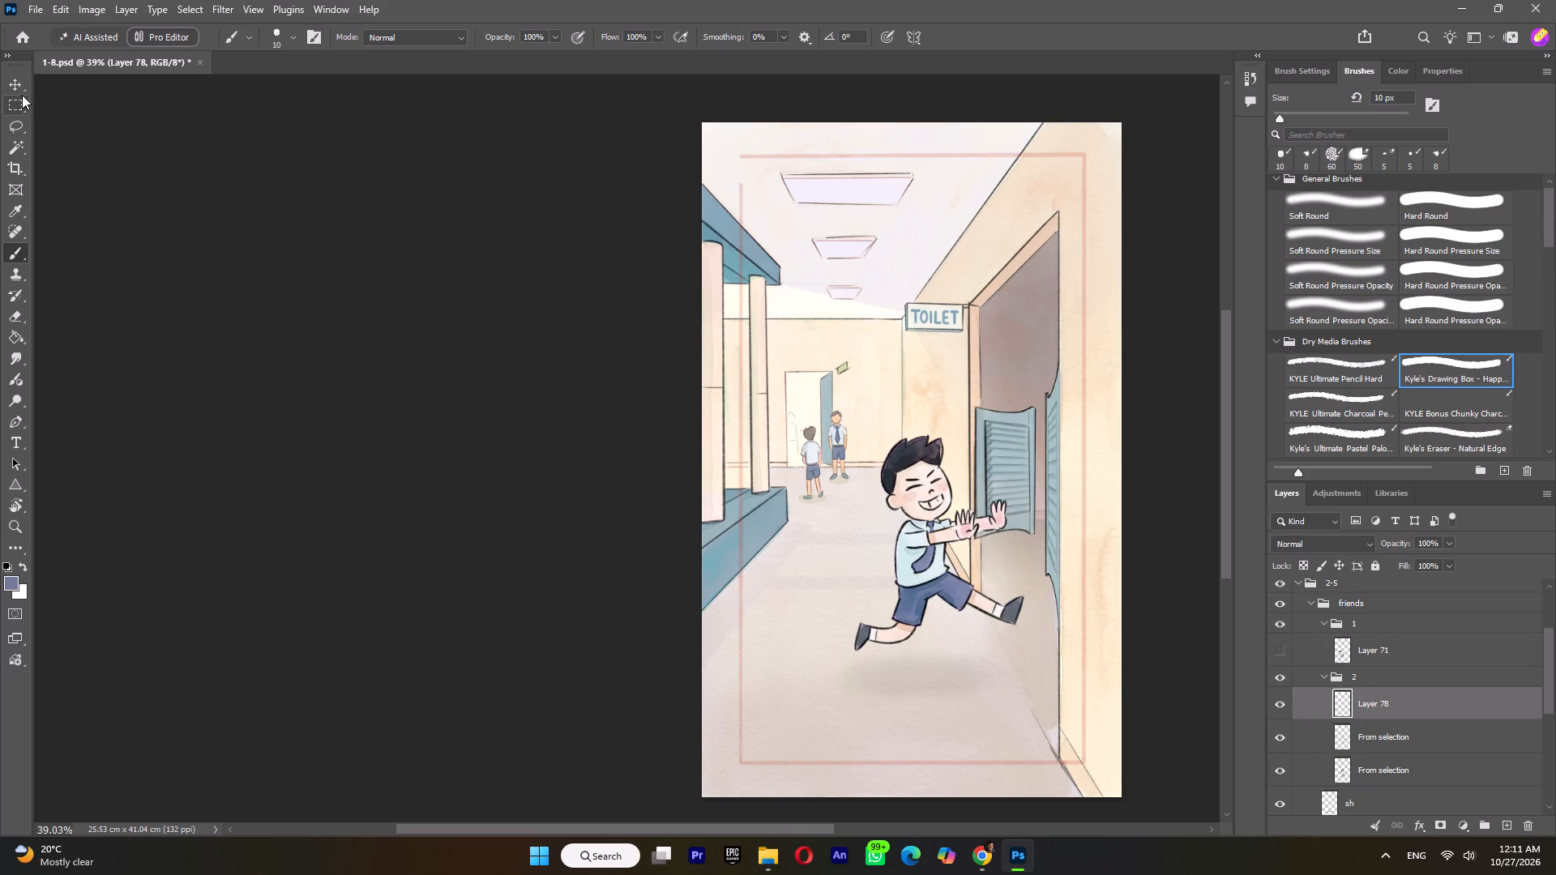
click(18, 85)
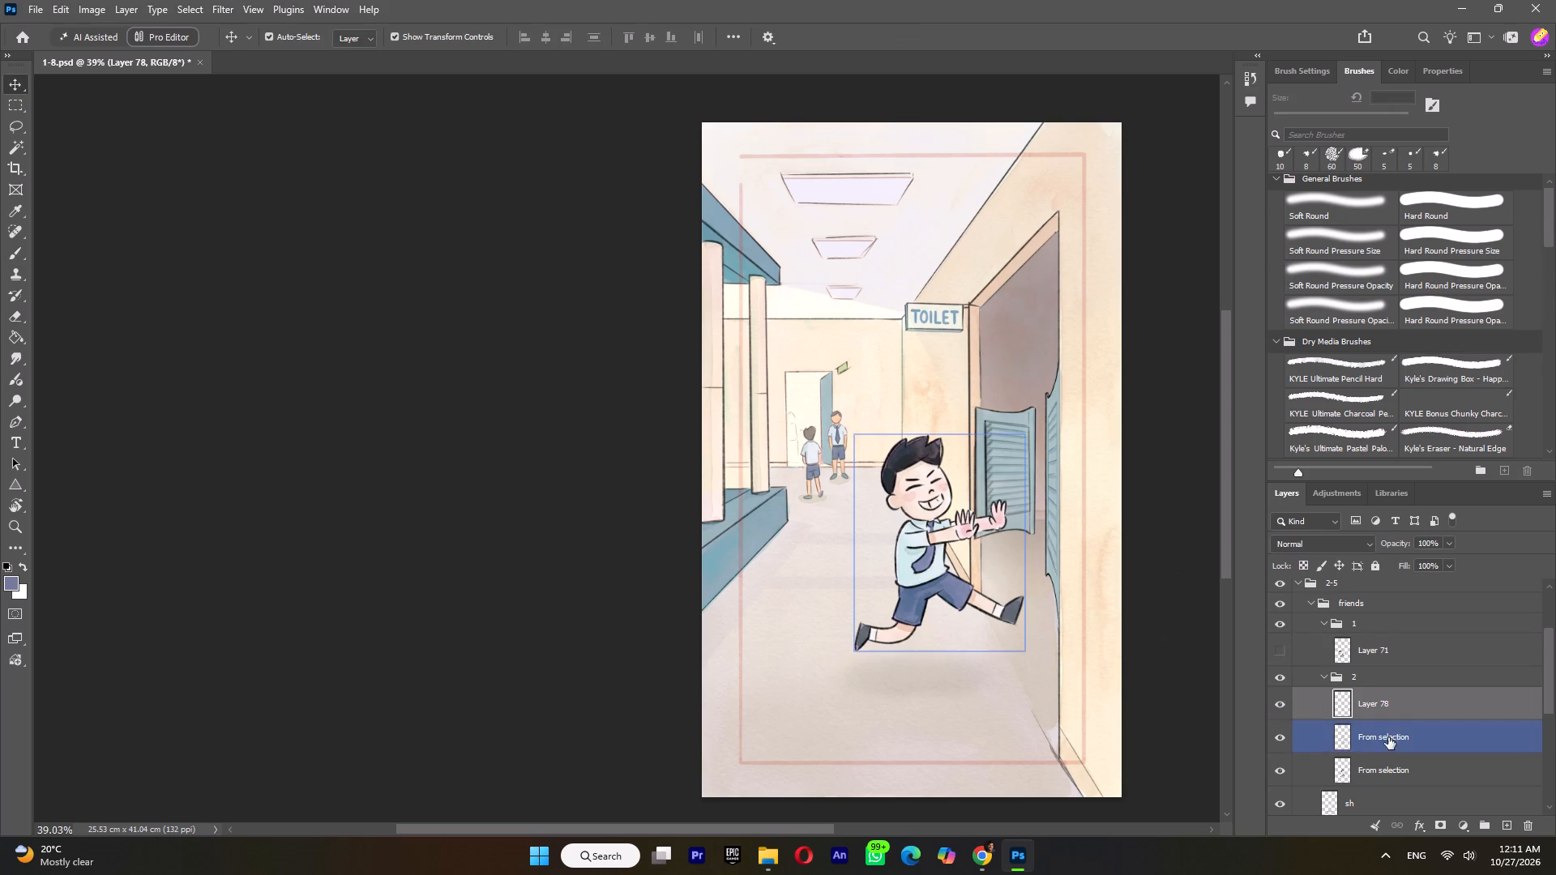
click(1380, 735)
click(1385, 706)
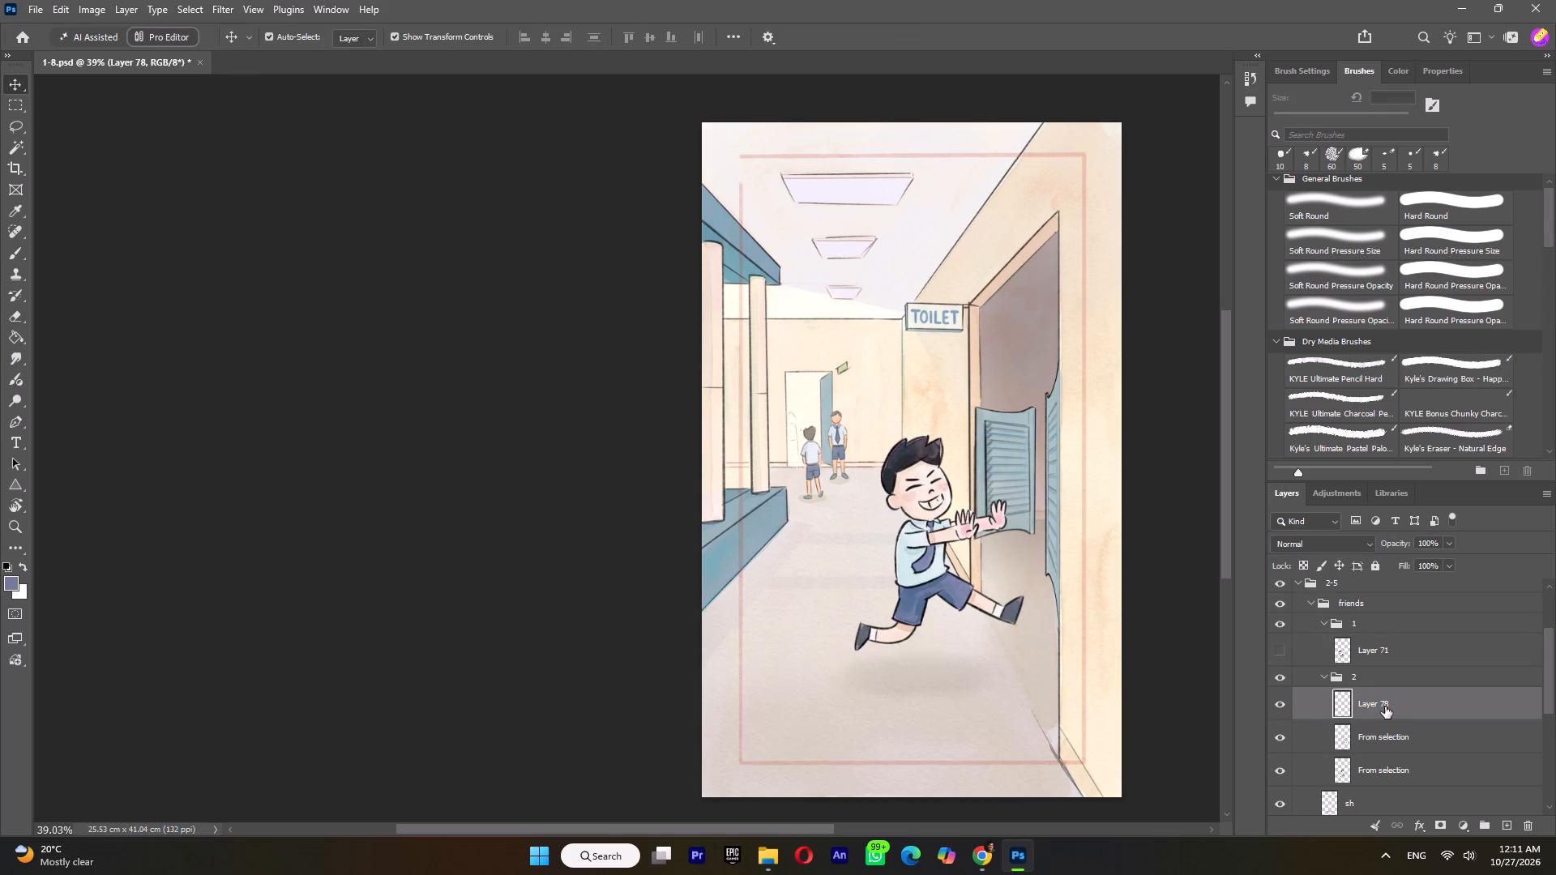
click(1385, 736)
scroll(1392, 768, down, 4)
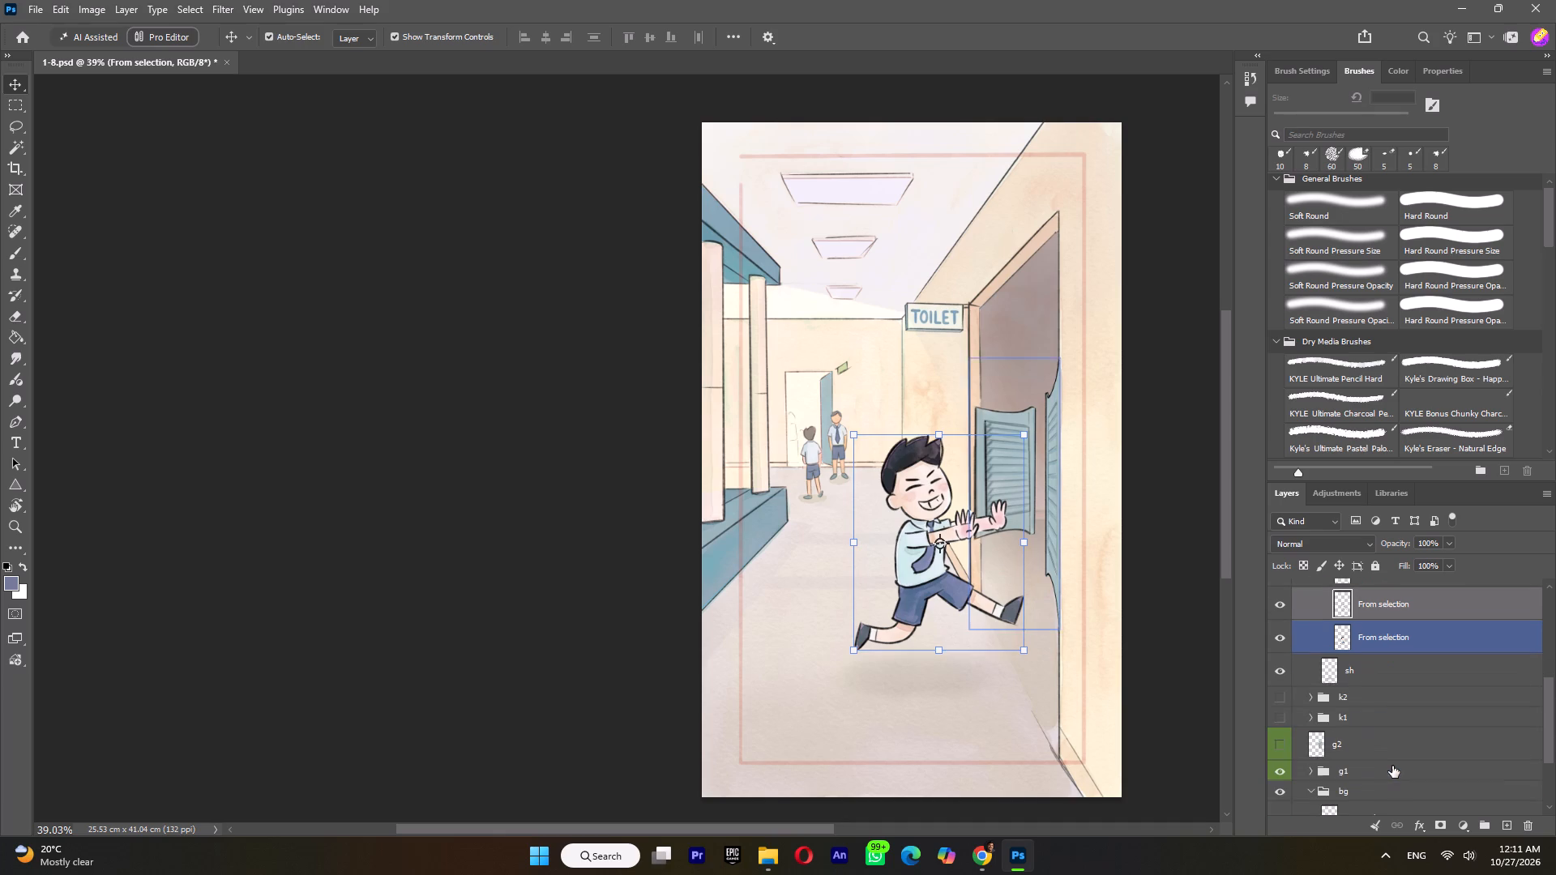
click(1350, 676)
click(1371, 640)
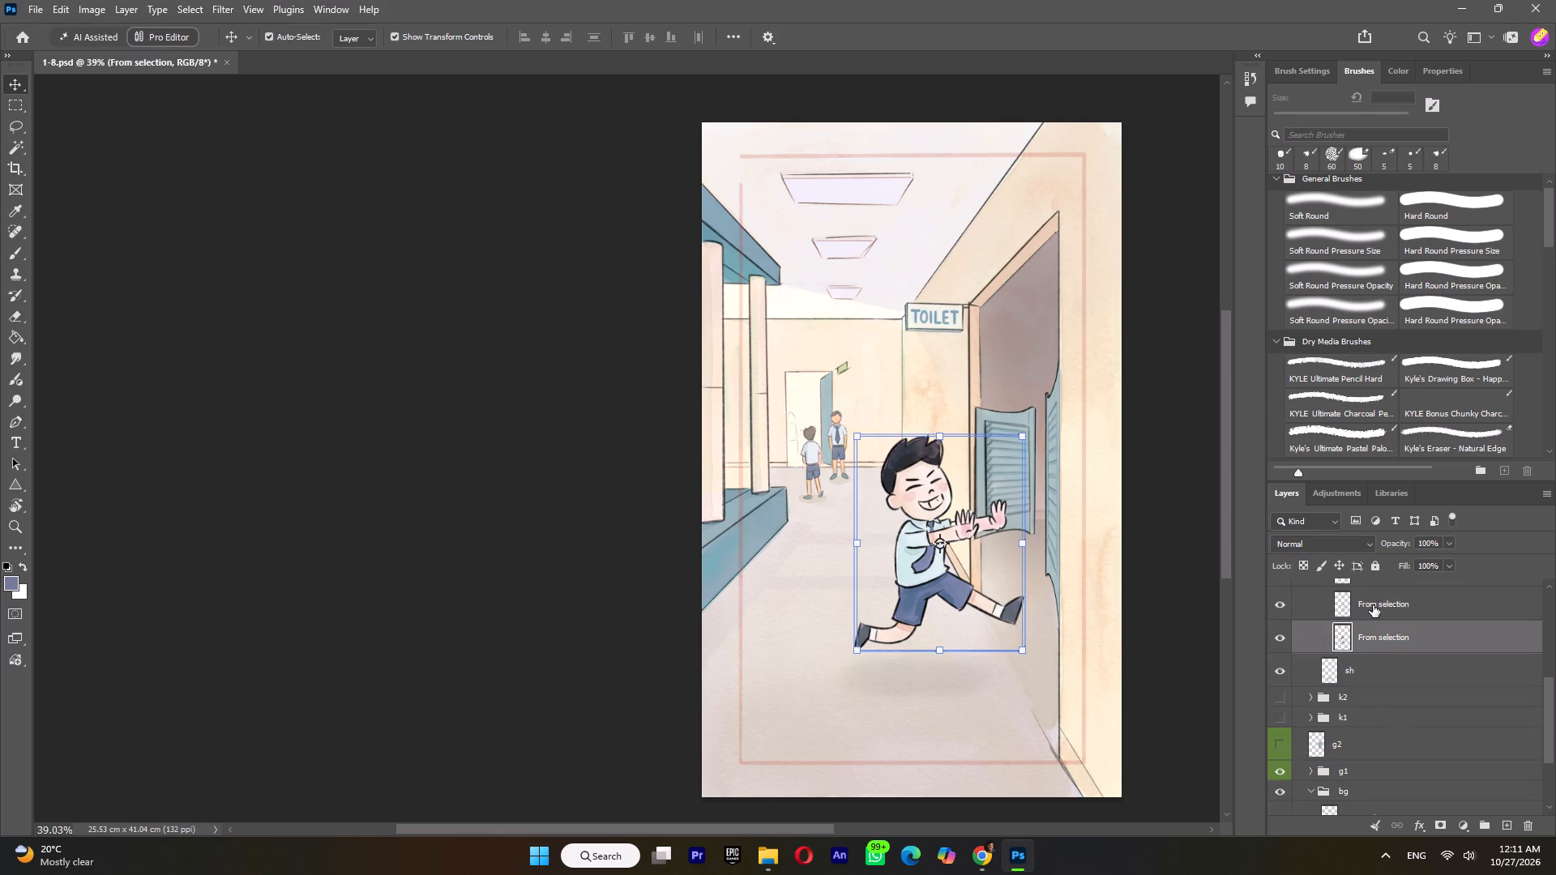
shift+click(1373, 605)
right_click(1373, 605)
click(1444, 359)
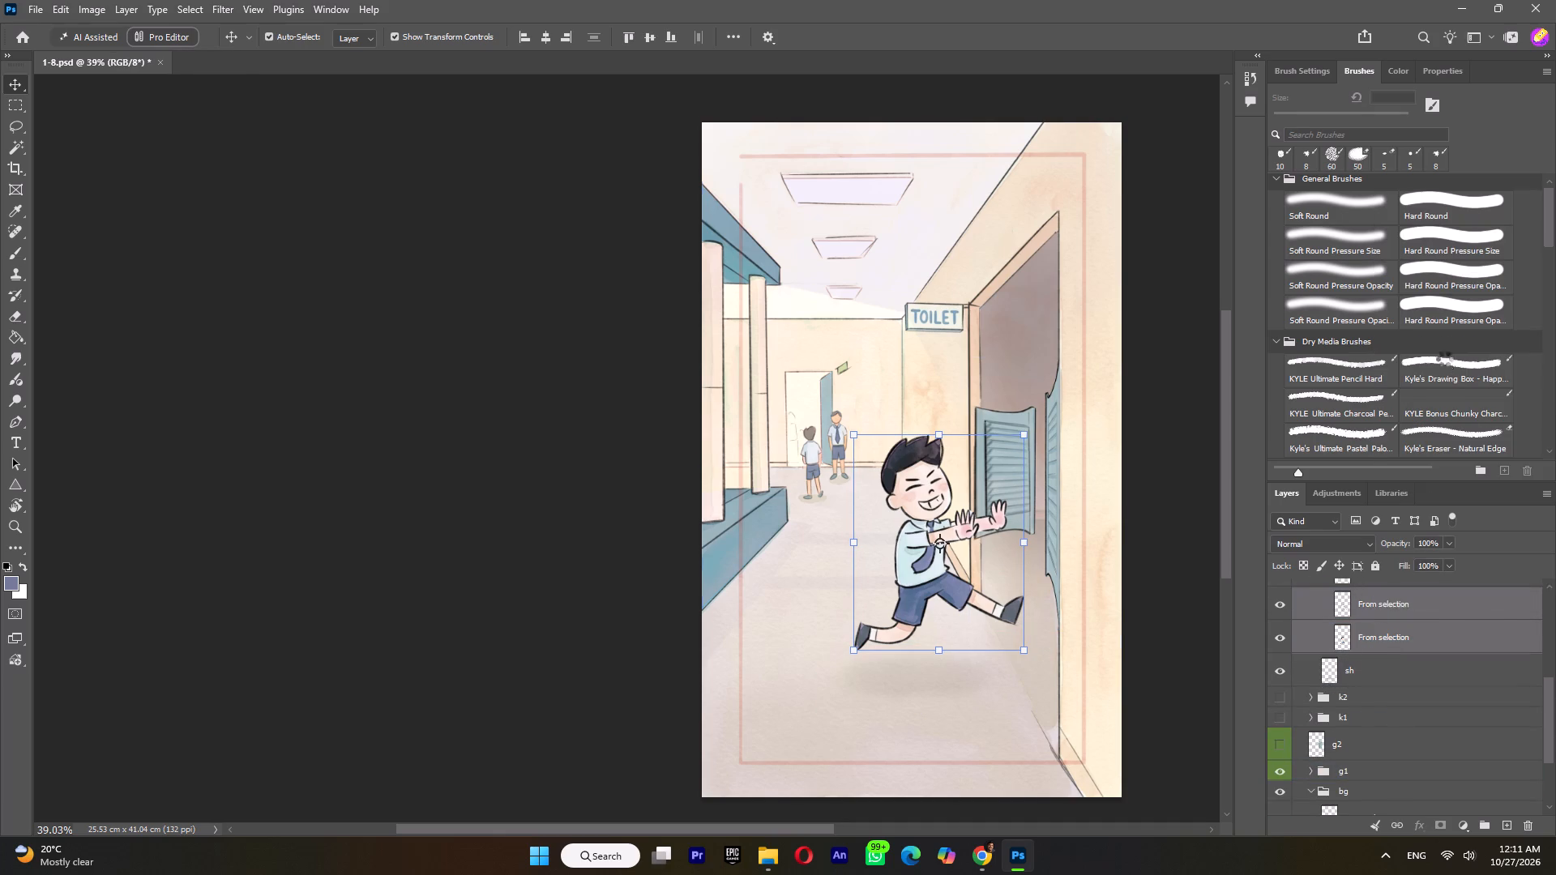
key(ctrl+z)
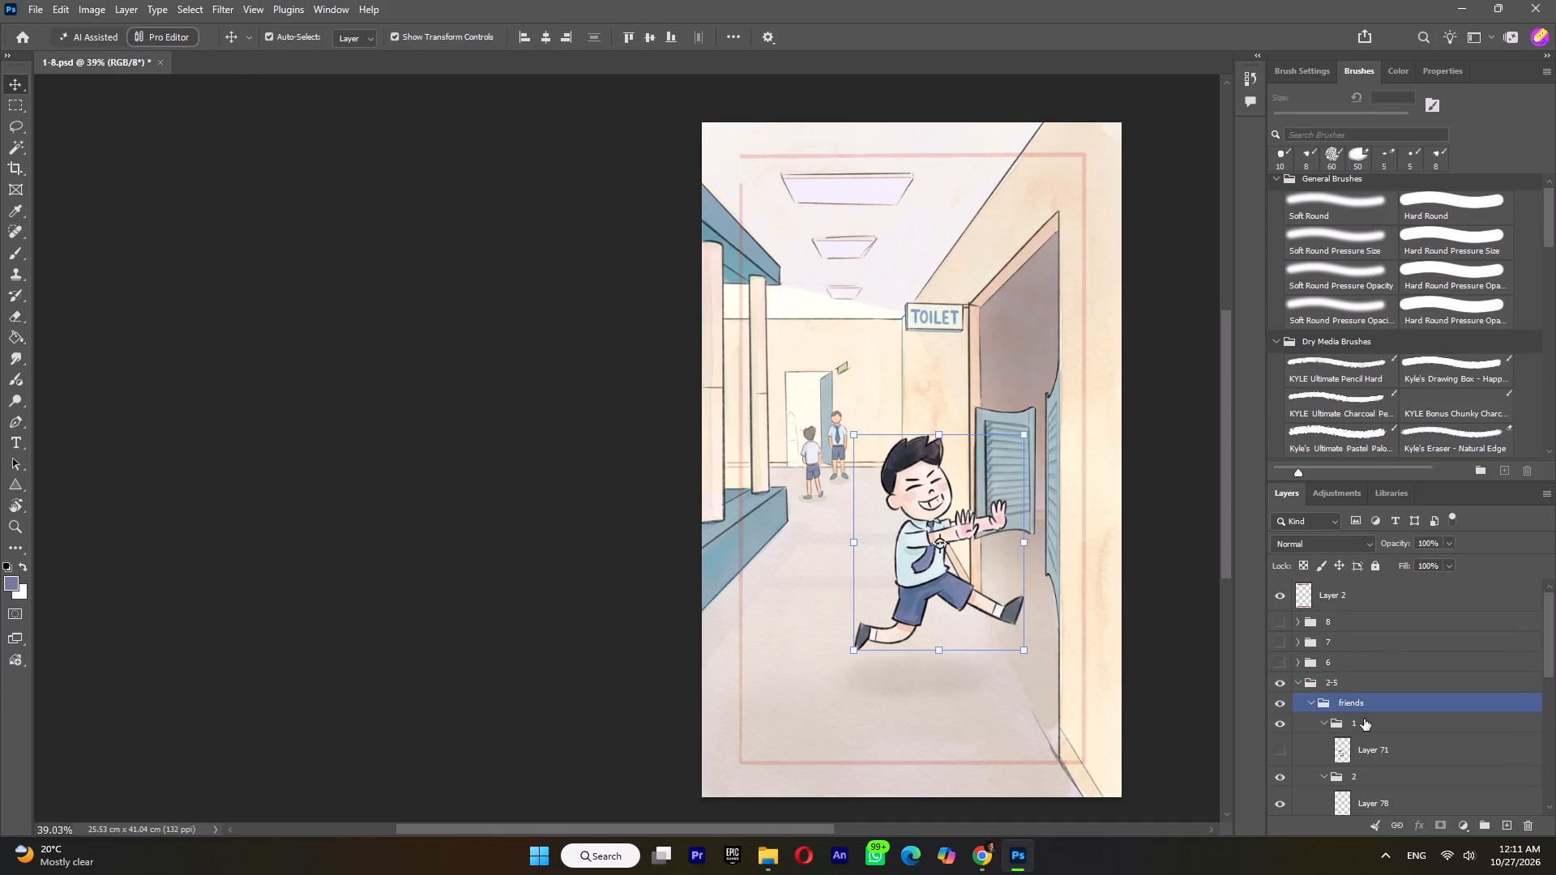
scroll(1364, 717, down, 2)
right_click(1388, 770)
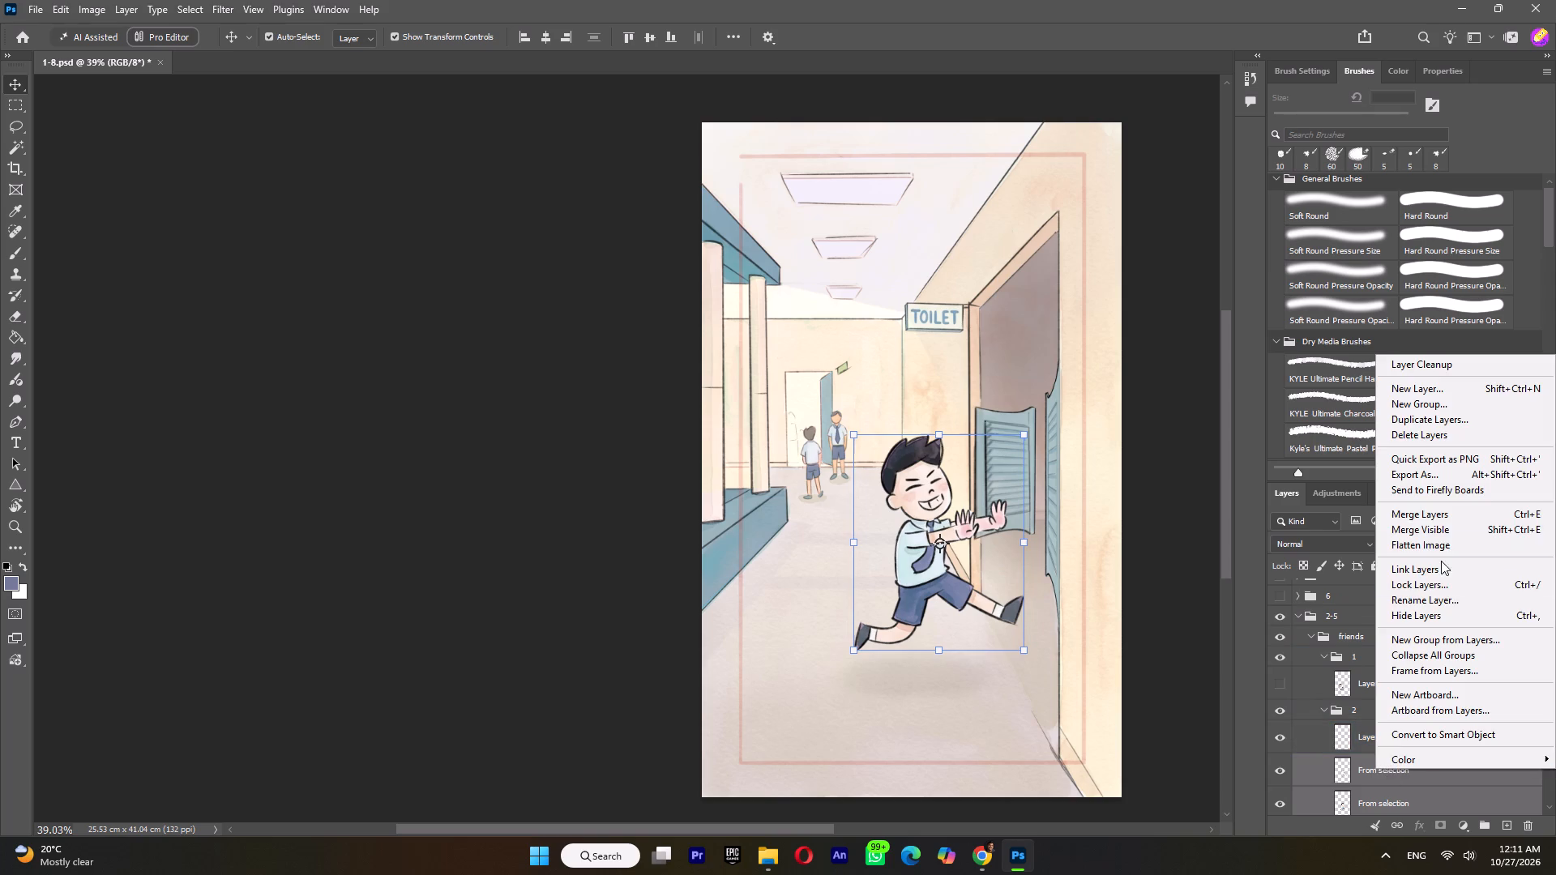
click(1429, 510)
Collapse and hide subgroups 1 and 2 inside the friends group.
scroll(1383, 741, down, 4)
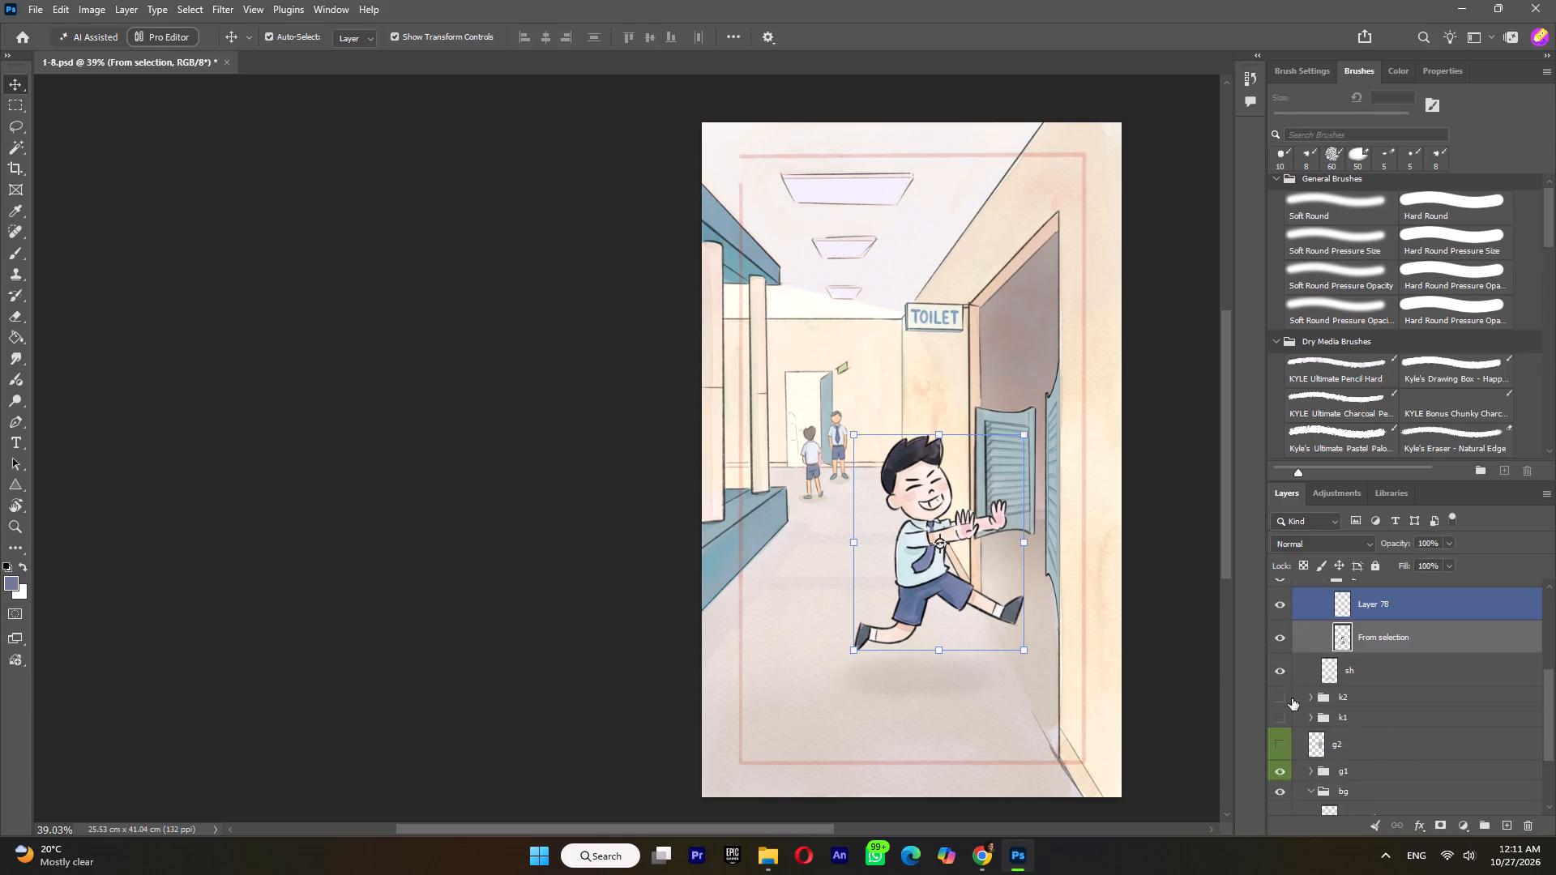
scroll(1299, 691, up, 2)
click(1324, 587)
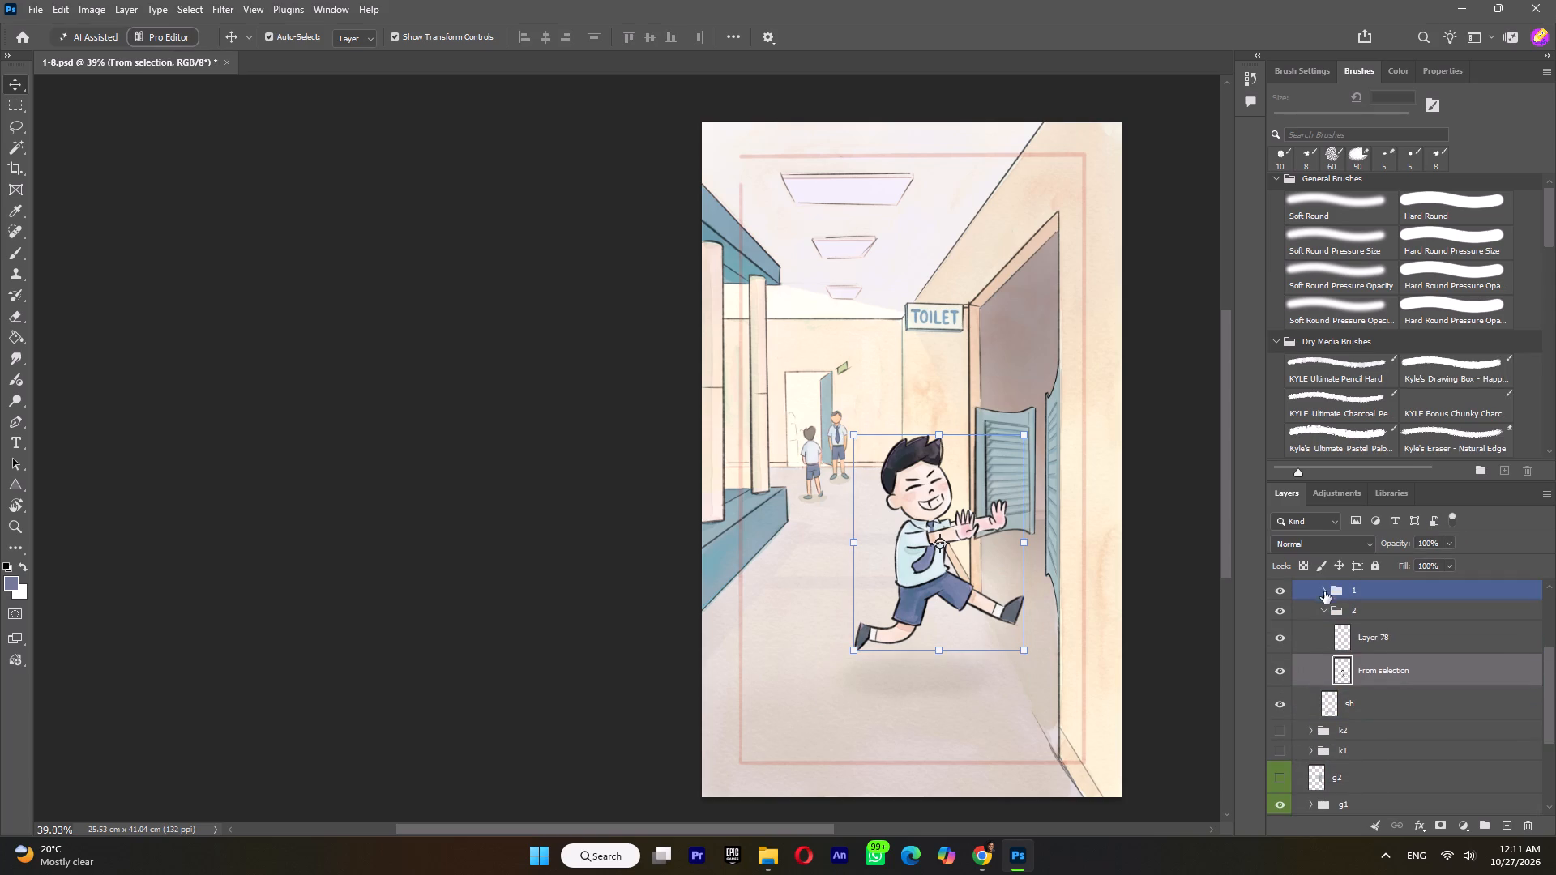
click(1322, 613)
click(1279, 590)
click(1279, 607)
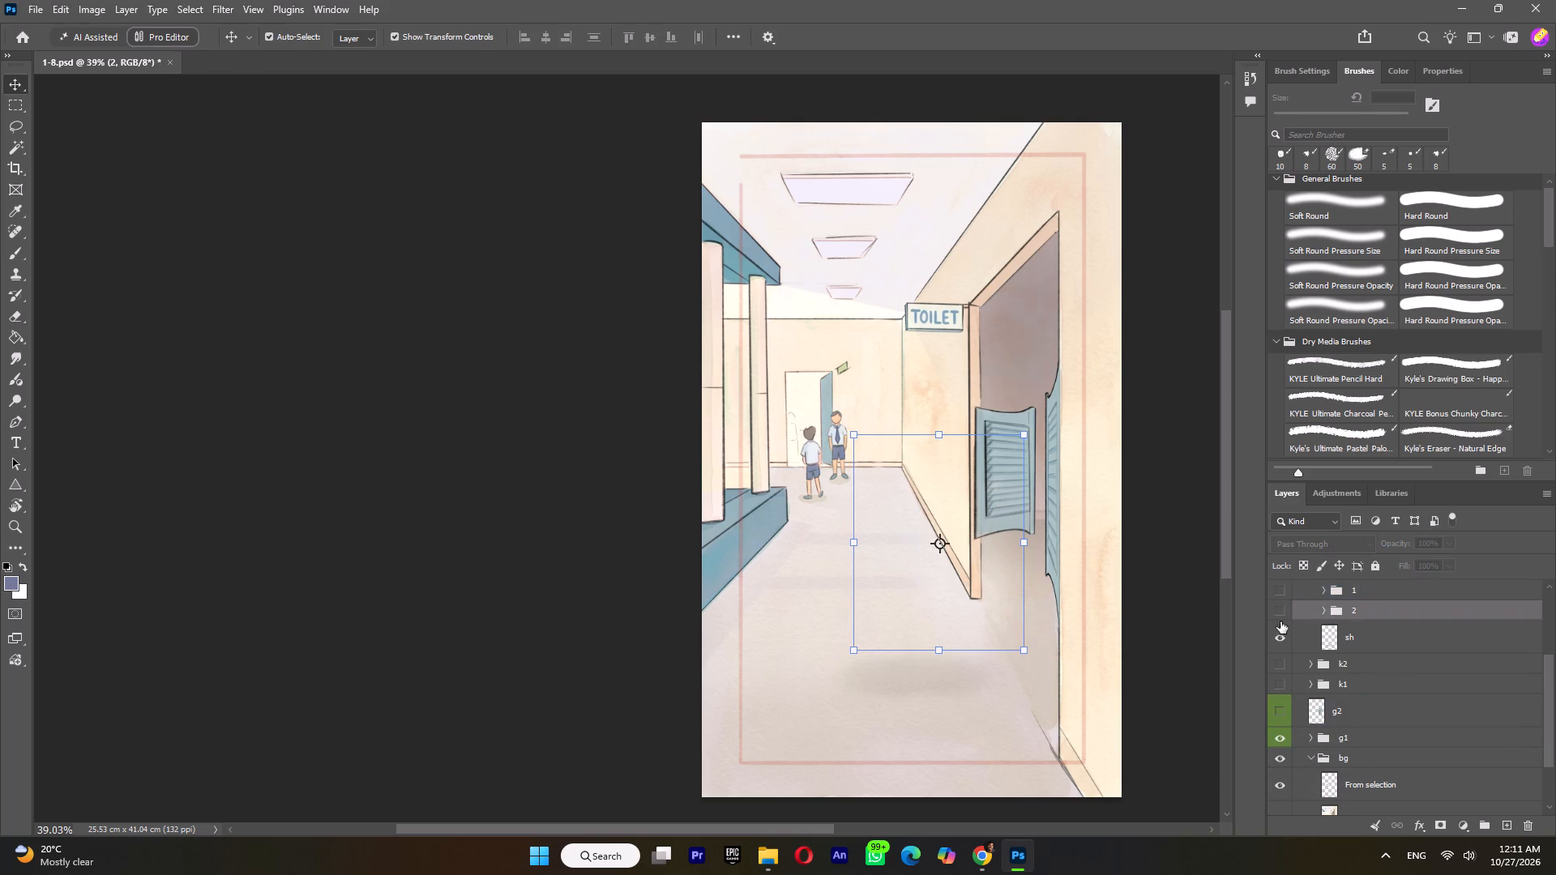
Check the sh layer by toggling it off and on, and show the k2 group.
click(1279, 632)
click(1277, 630)
click(1278, 655)
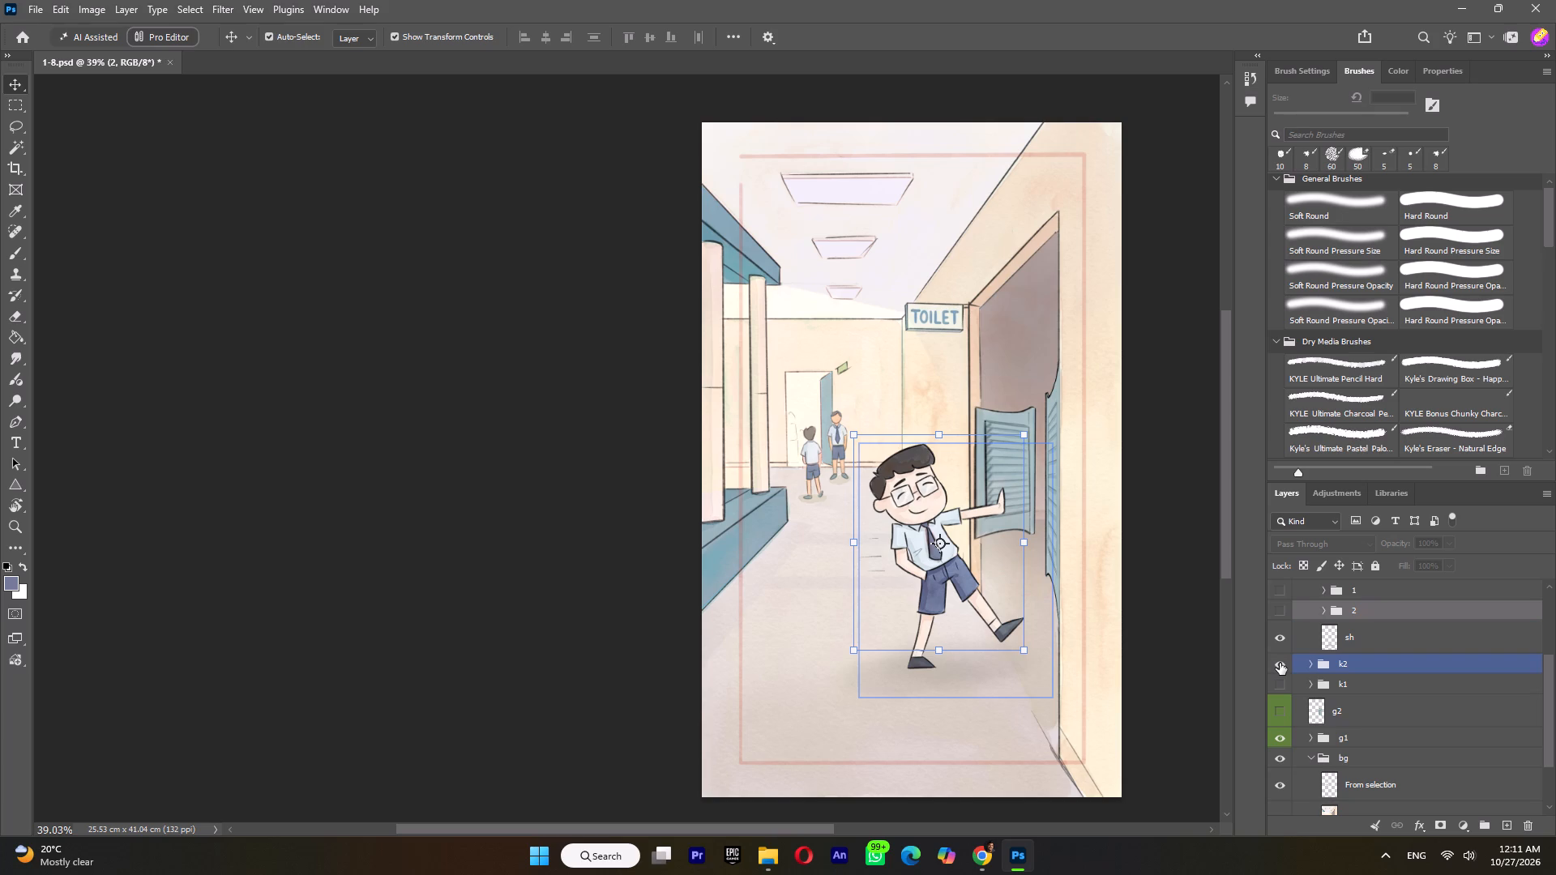
Compare the boys in the k1 and k2 groups by toggling each group's visibility.
click(1280, 687)
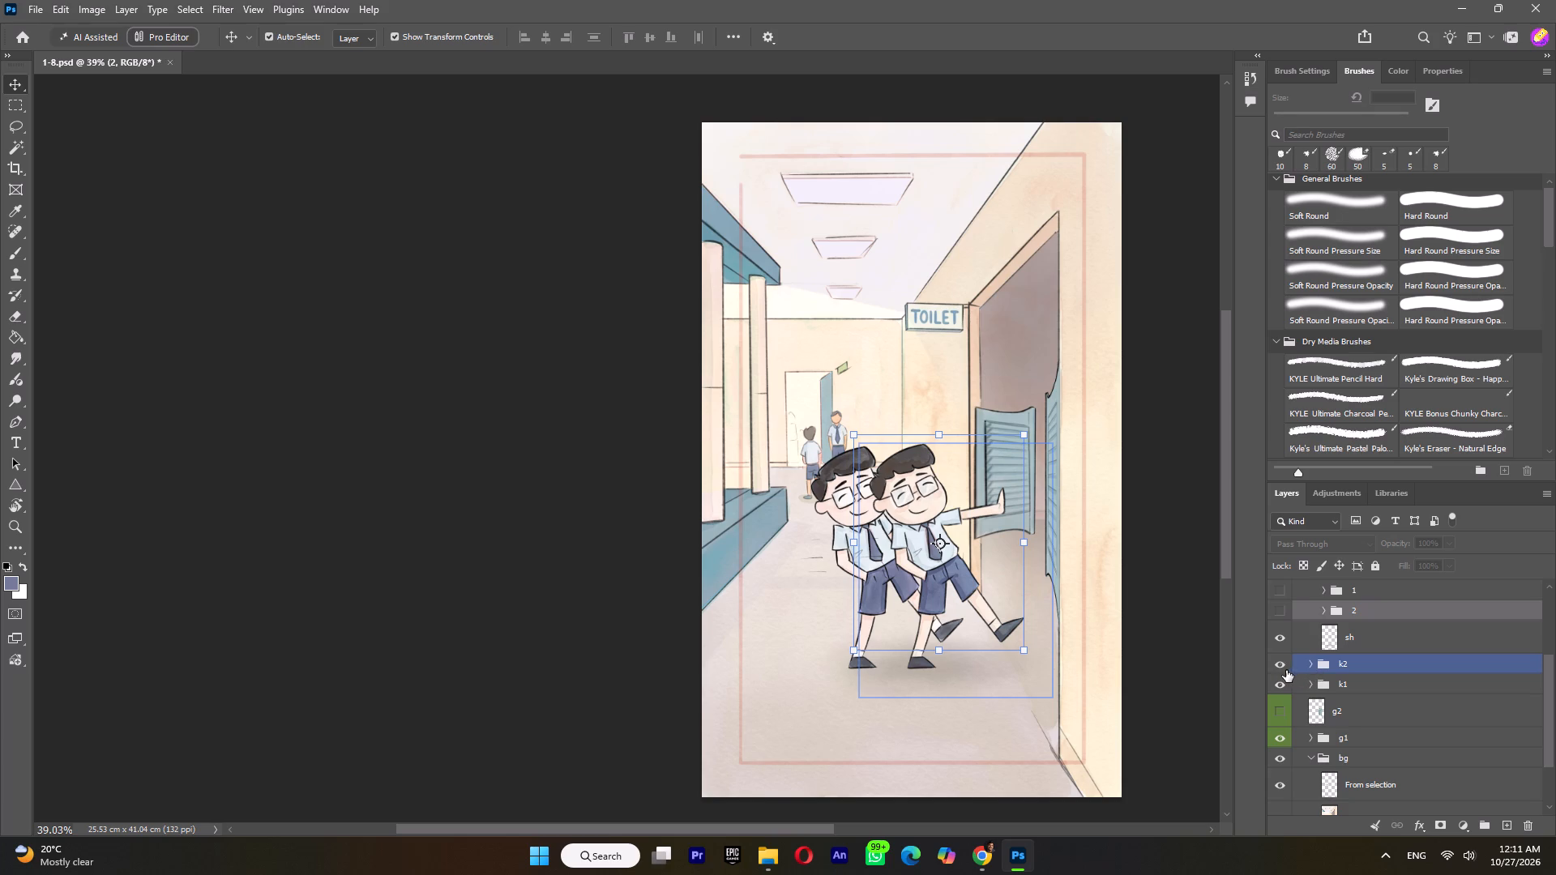
click(1286, 670)
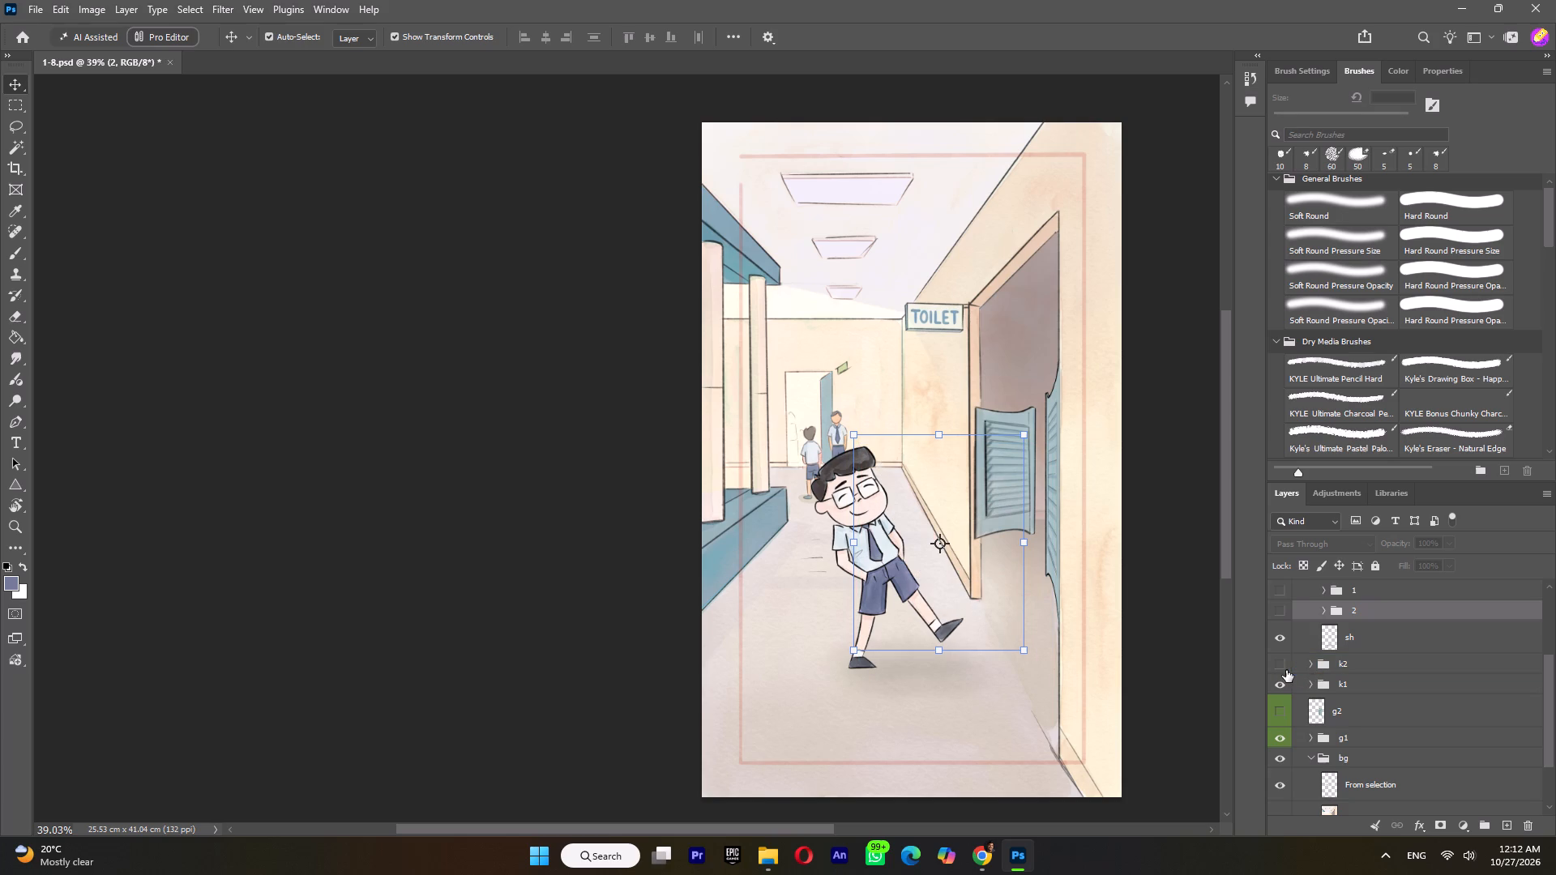
click(1283, 670)
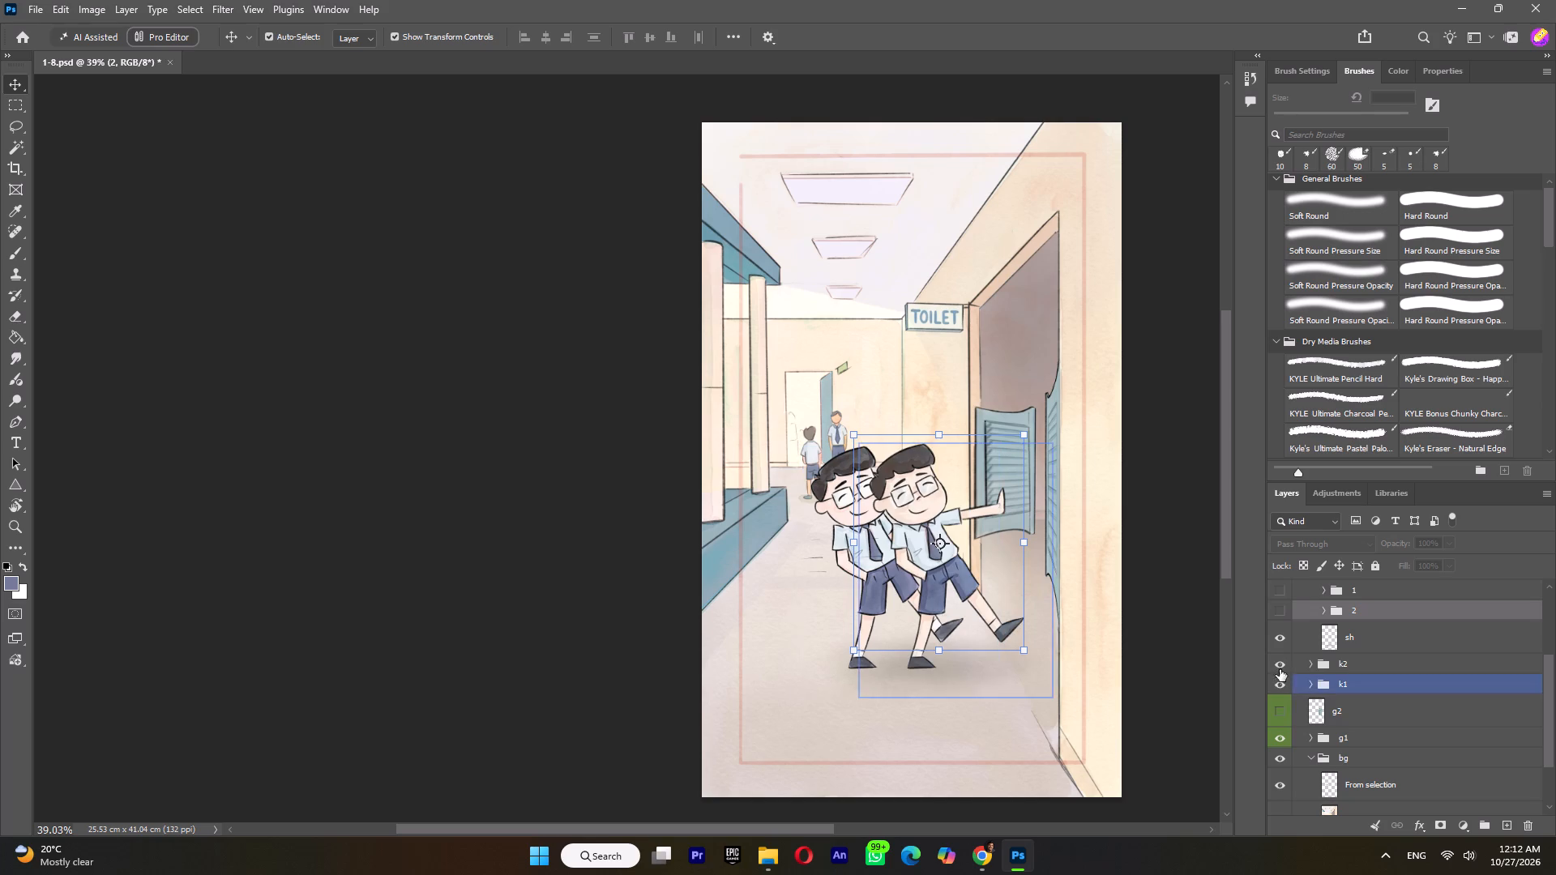
click(1277, 682)
Merge Layer 135 with the From selection layer in the k1 group, and collapse and hide that group.
click(1309, 685)
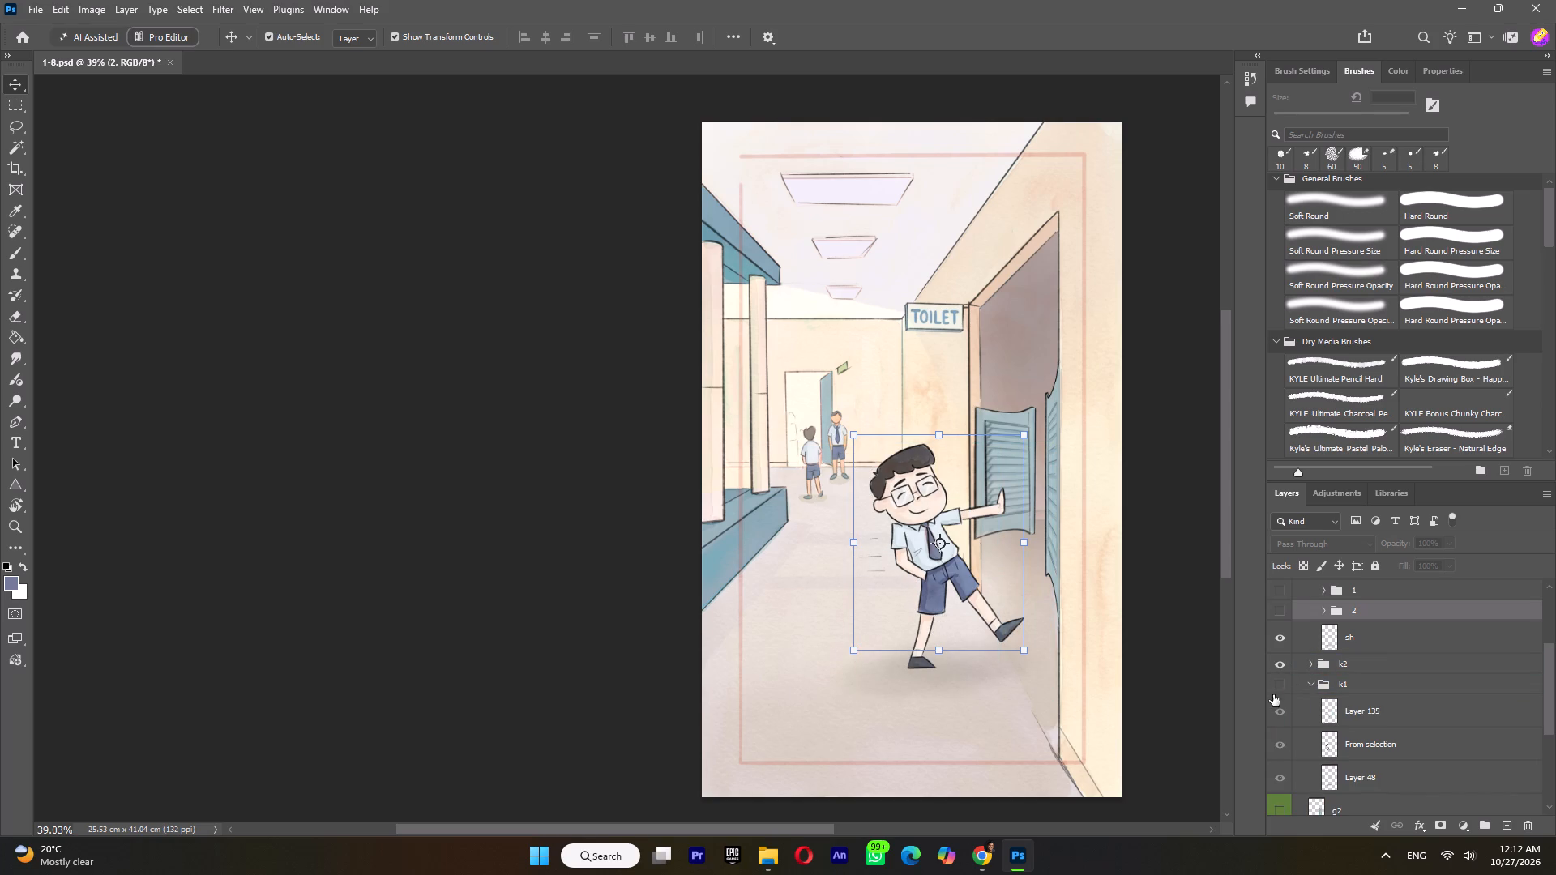
click(1274, 685)
click(1280, 715)
click(1280, 715)
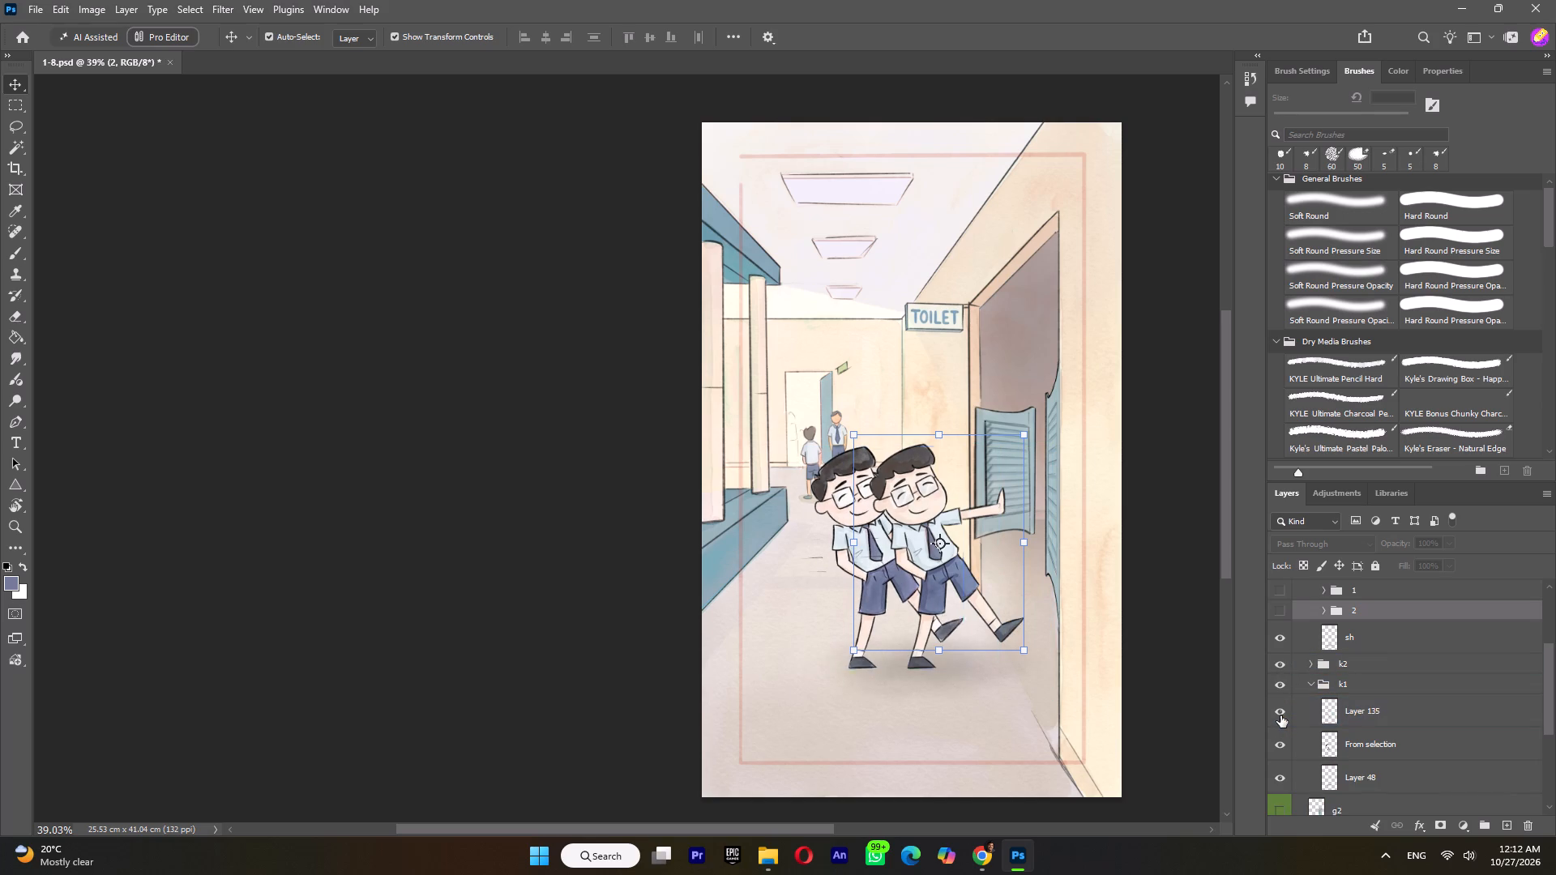
click(1366, 719)
shift+click(1371, 750)
right_click(1371, 750)
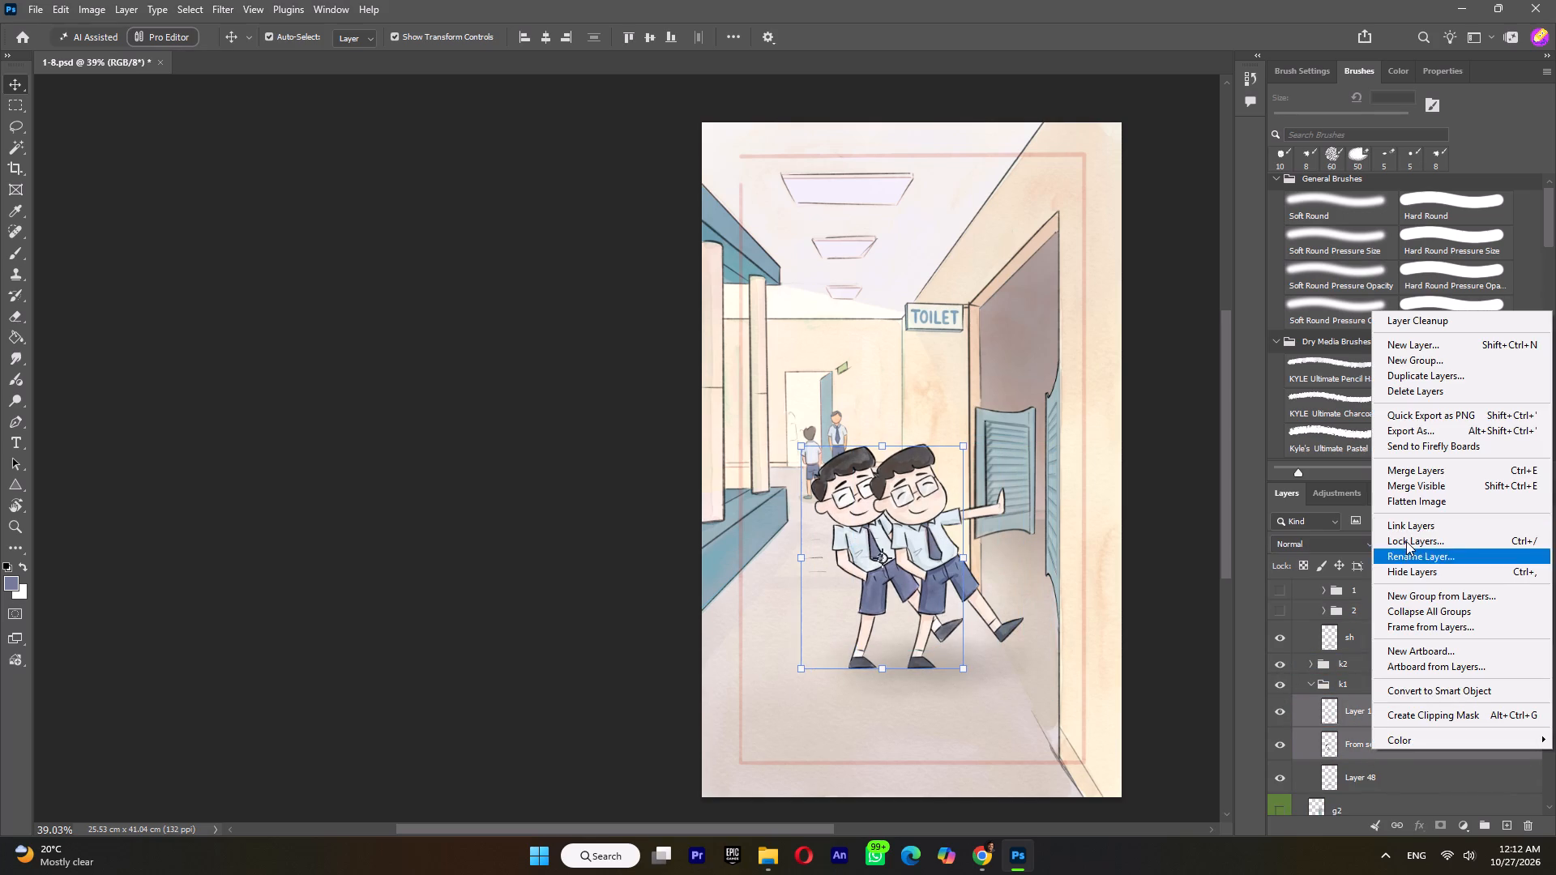
click(1408, 466)
click(1273, 717)
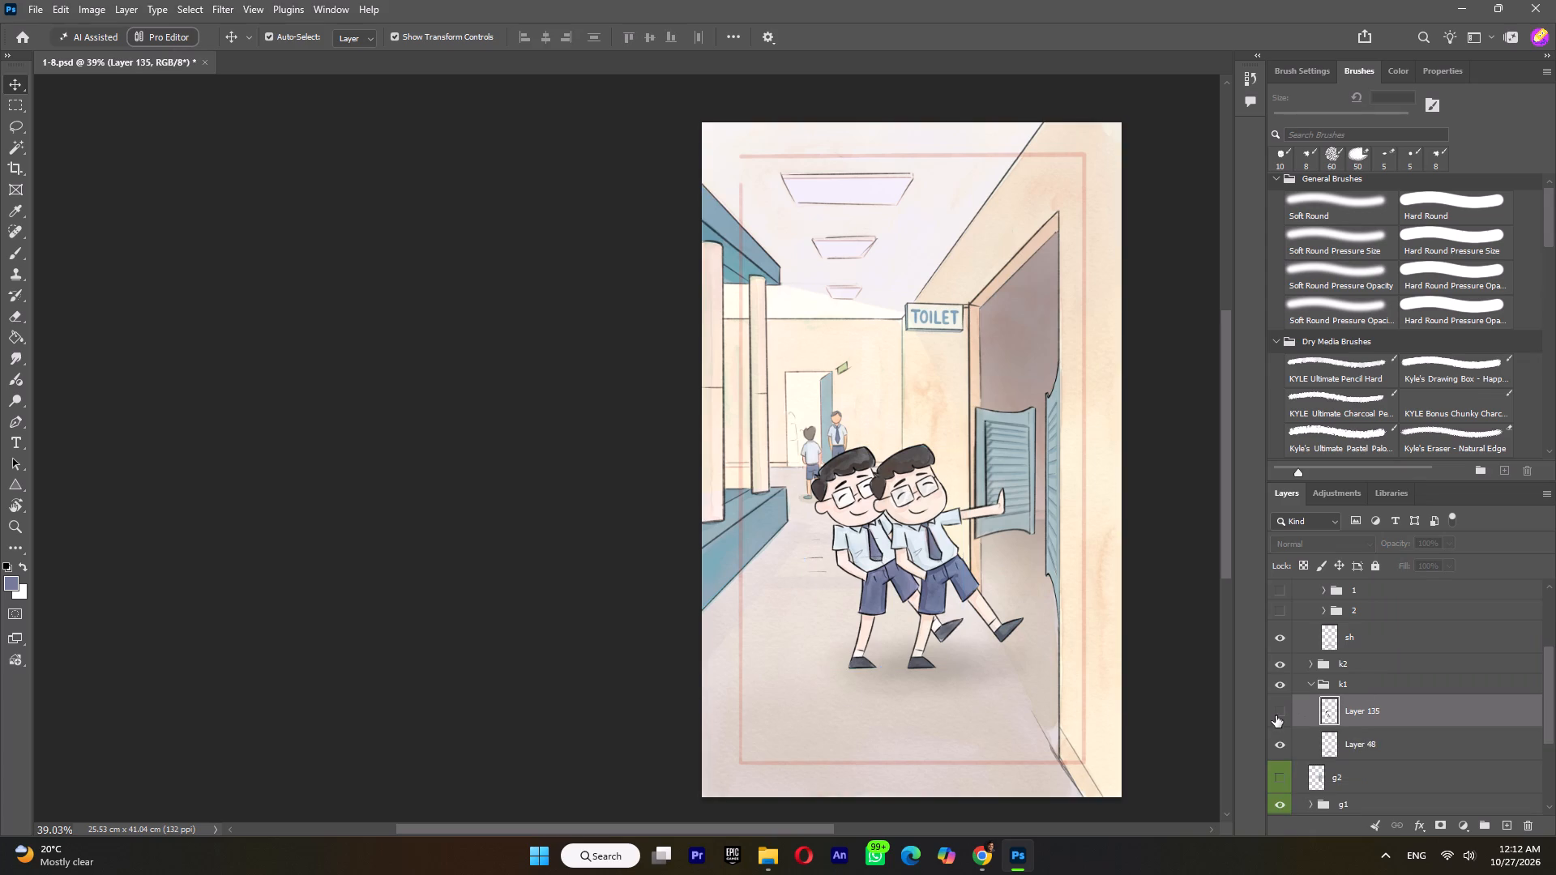
click(1276, 715)
click(1312, 682)
click(1286, 688)
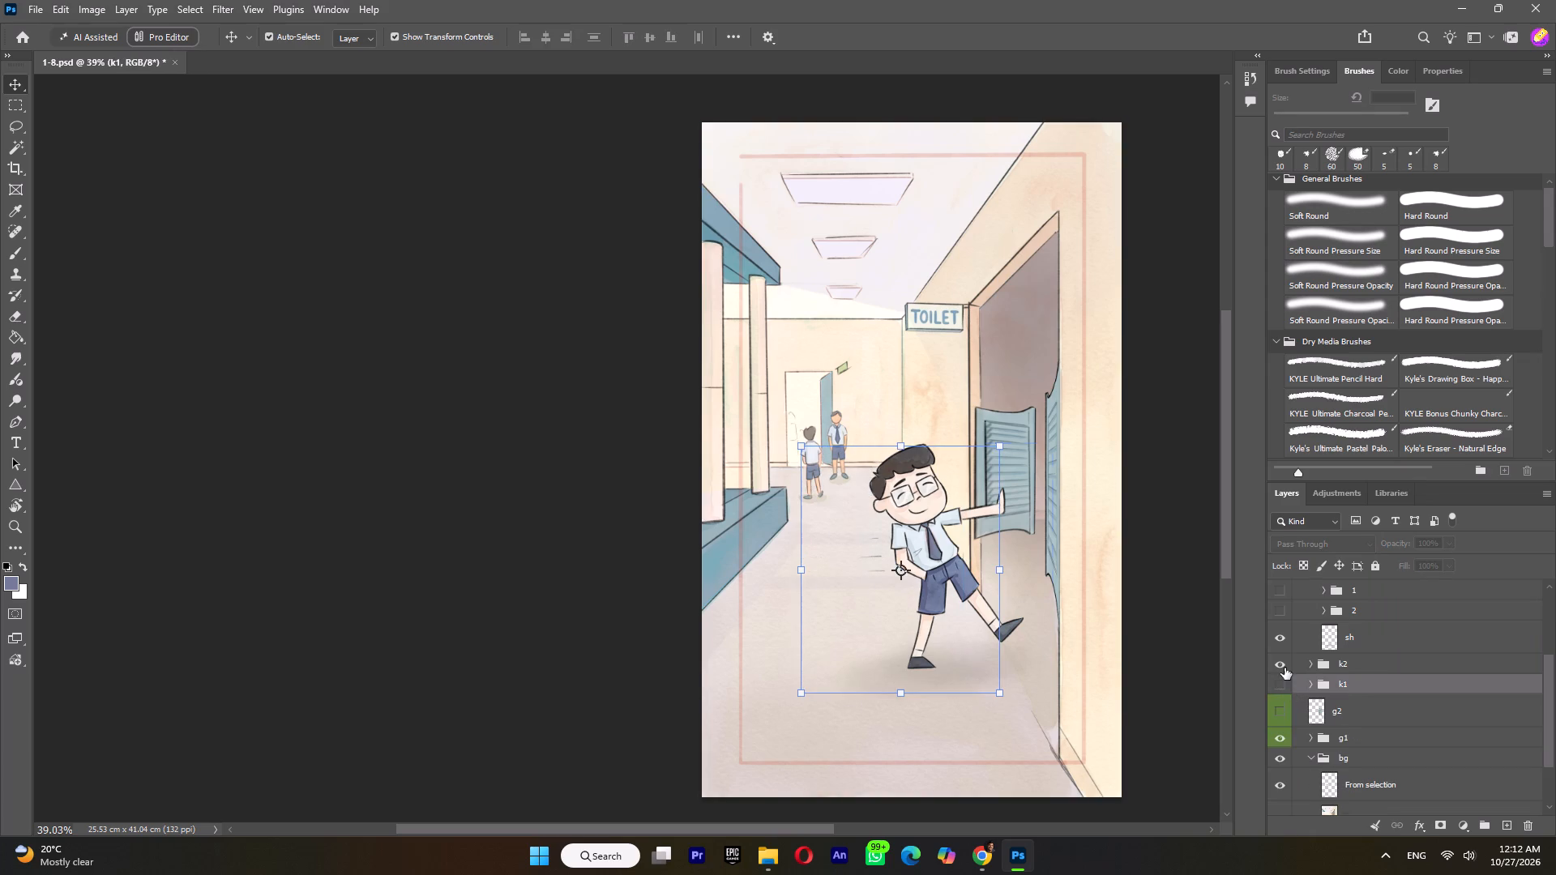
Merge Layer 135 with the From selection layer in the k2 group and check the merged layer by toggling its visibility.
click(1284, 668)
click(1309, 664)
click(1277, 671)
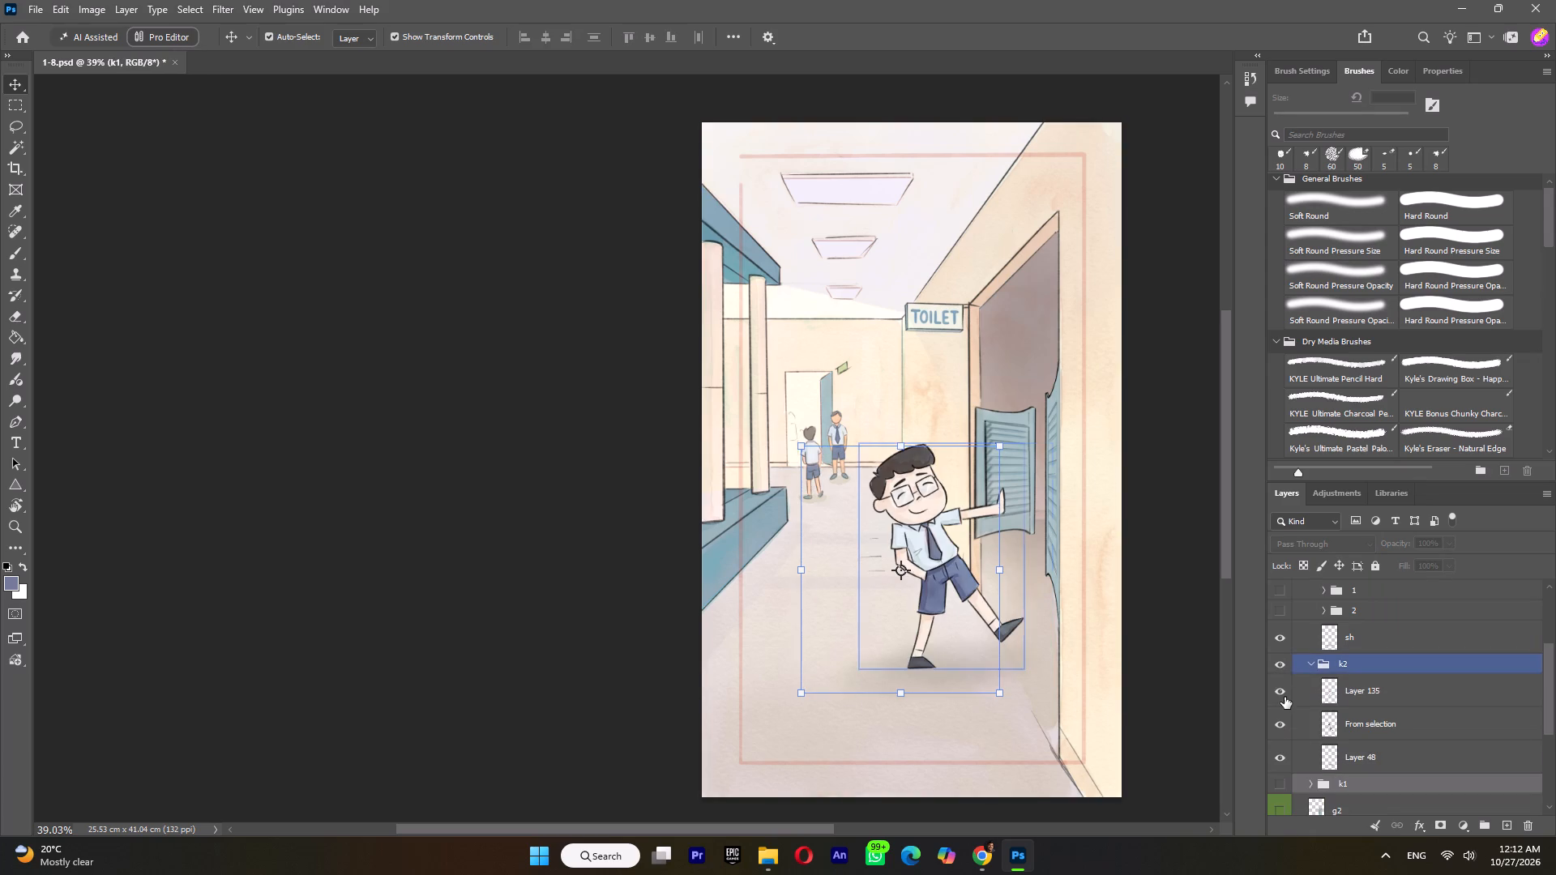
click(1284, 700)
click(1278, 693)
click(1347, 694)
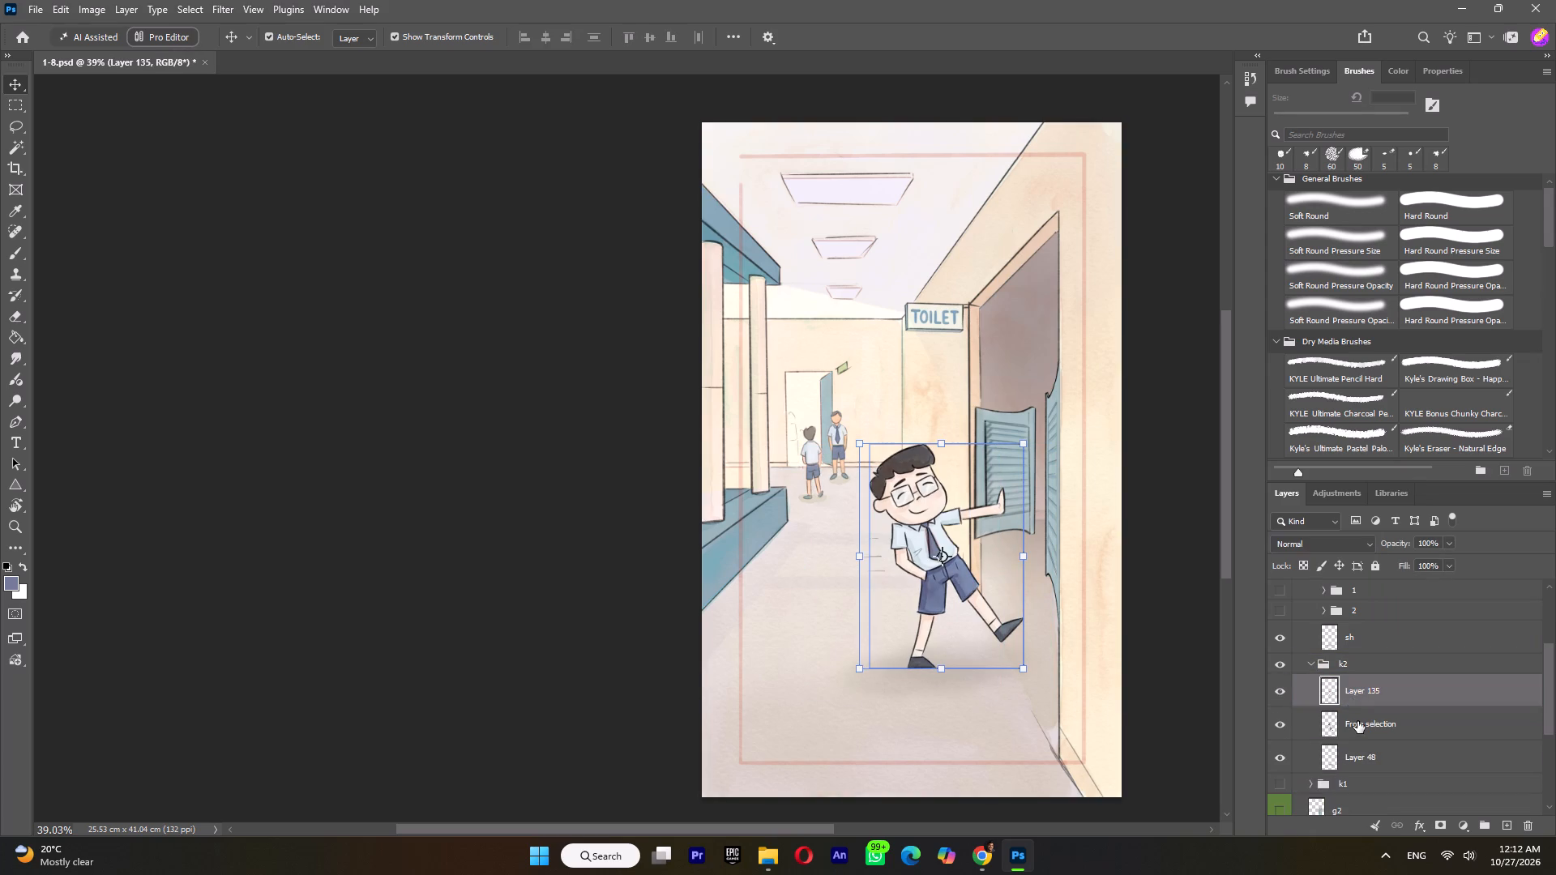
shift+click(1357, 721)
right_click(1357, 721)
click(1415, 434)
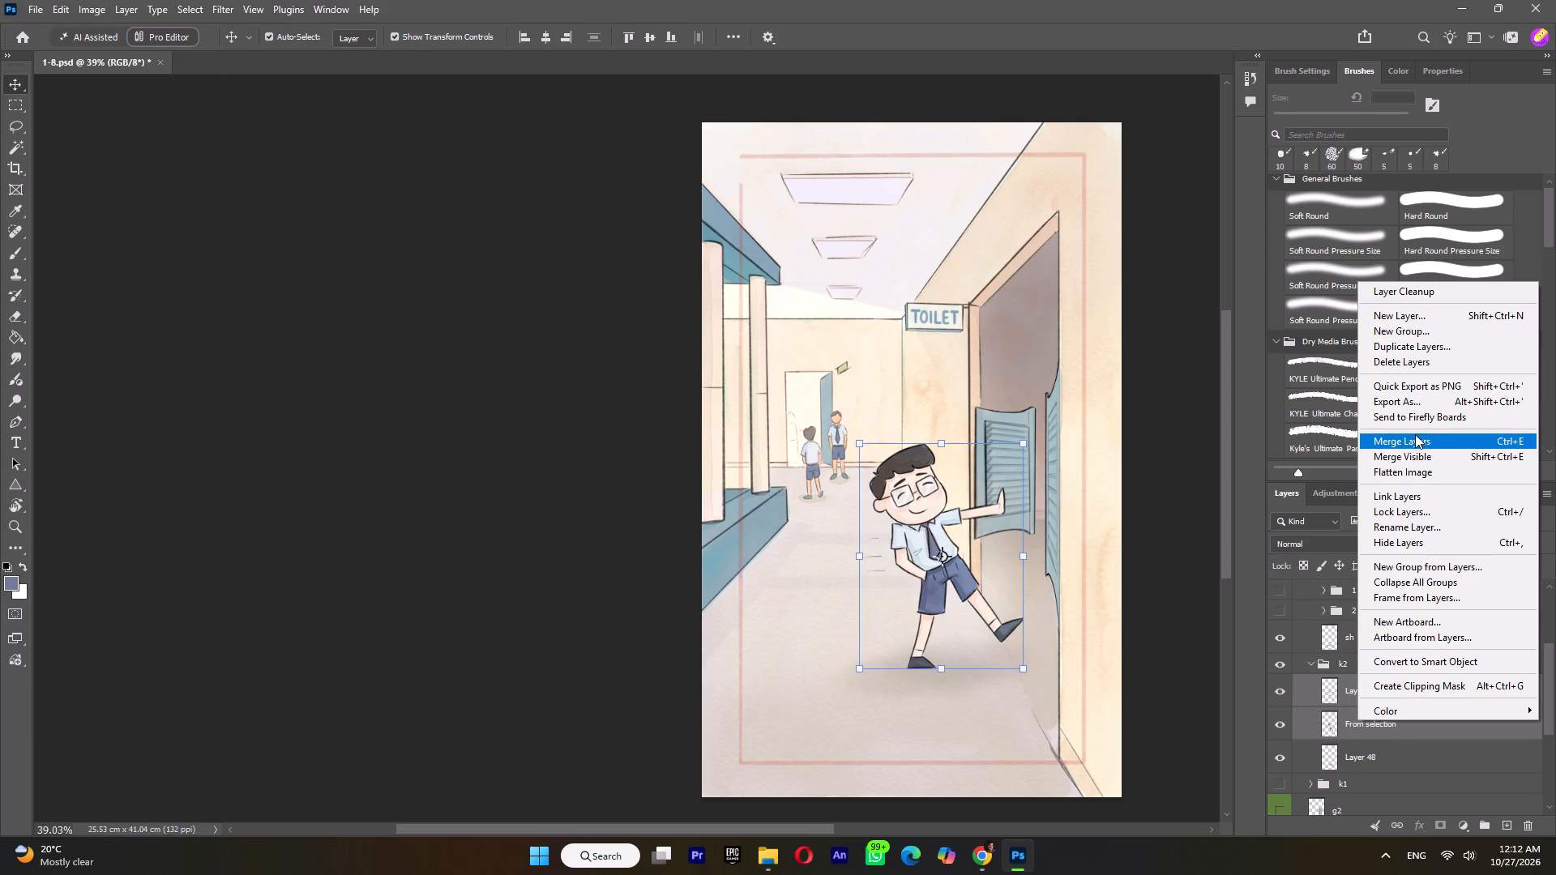
click(1281, 698)
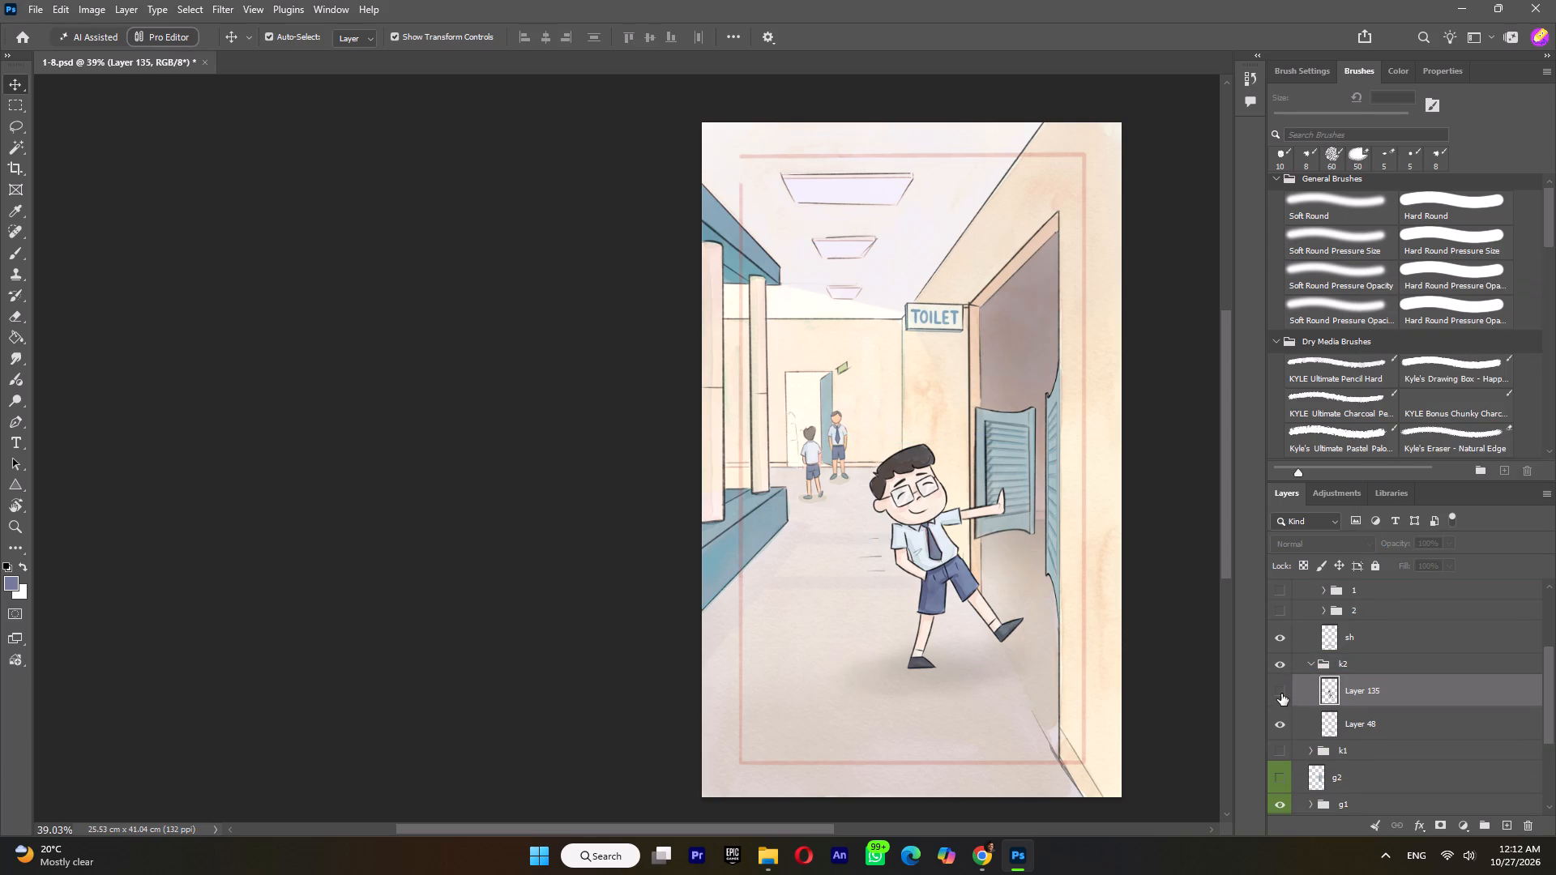
click(1281, 694)
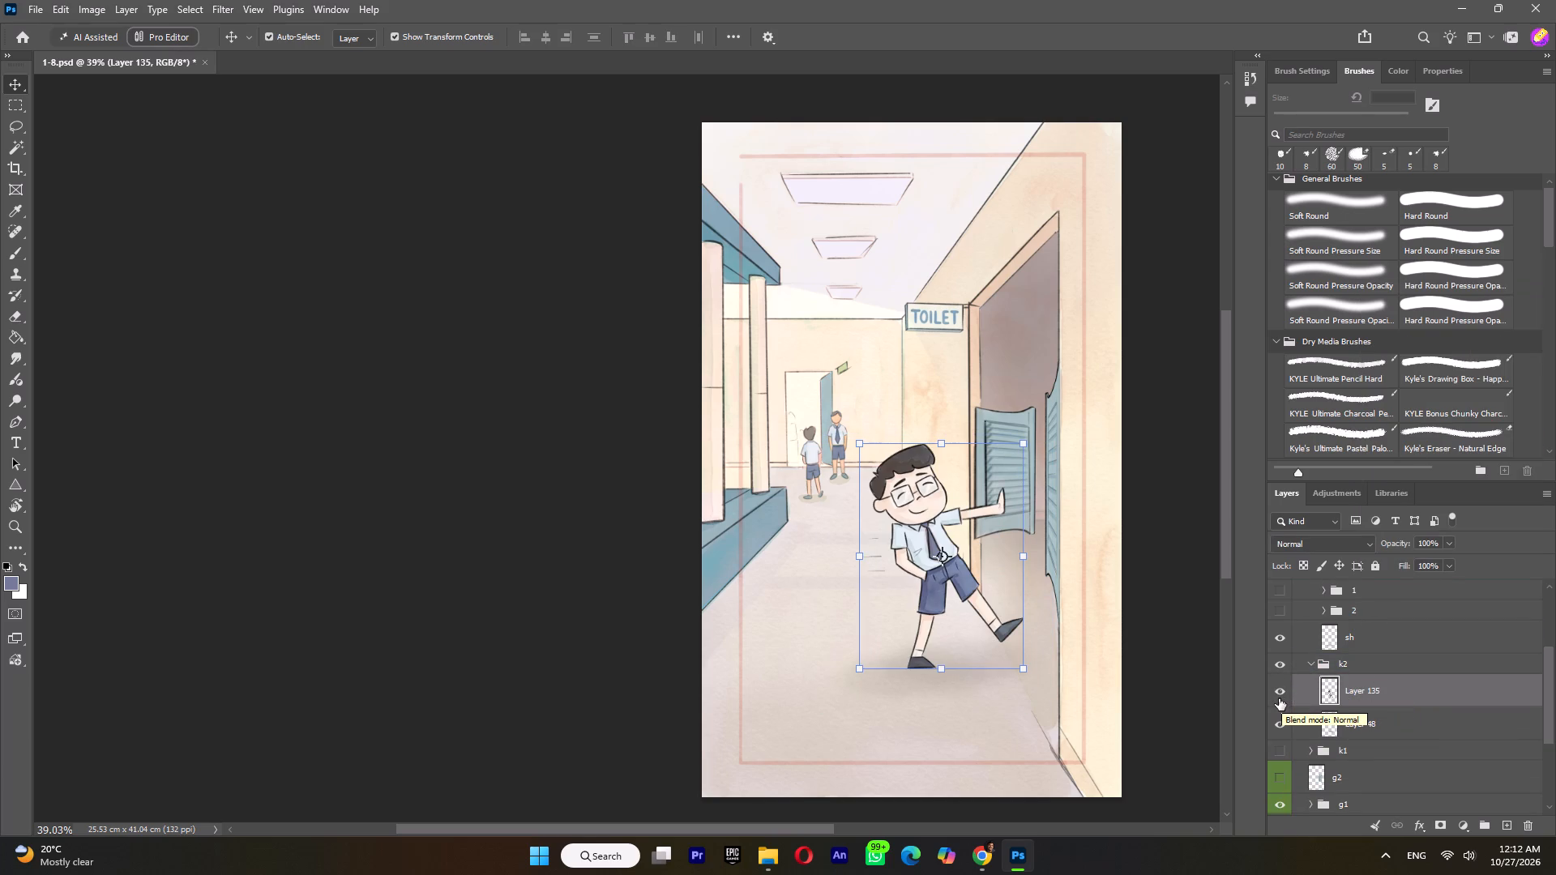
click(1279, 698)
click(1279, 698)
Lasso both of the boy's legs from the upper shorts down on k2's Layer 135 and cut them onto a new layer.
alt+scroll(946, 589, up, 13)
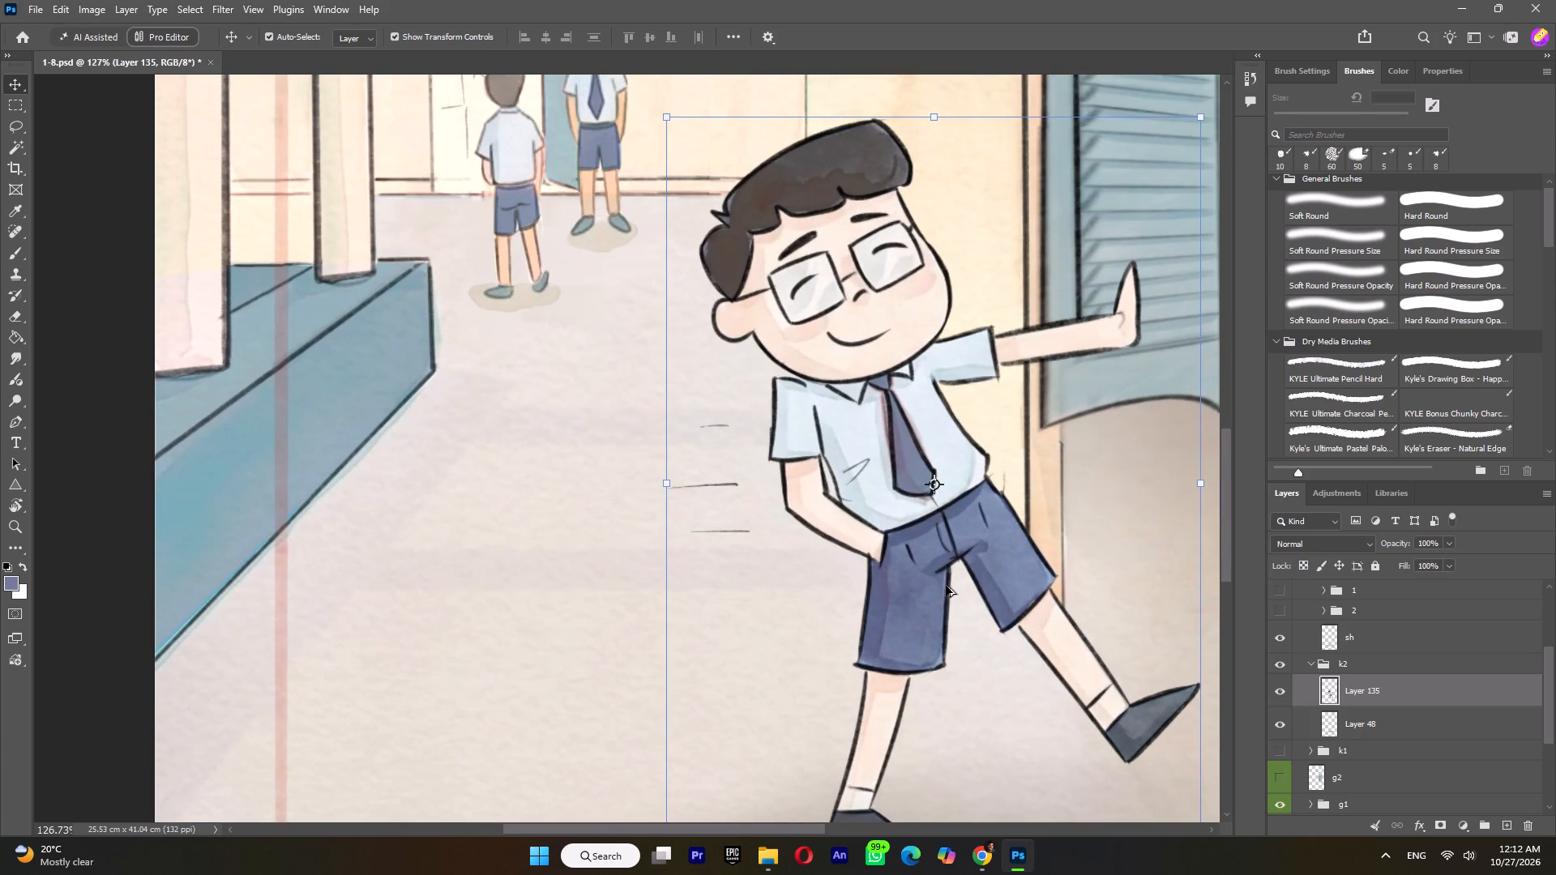
click(15, 132)
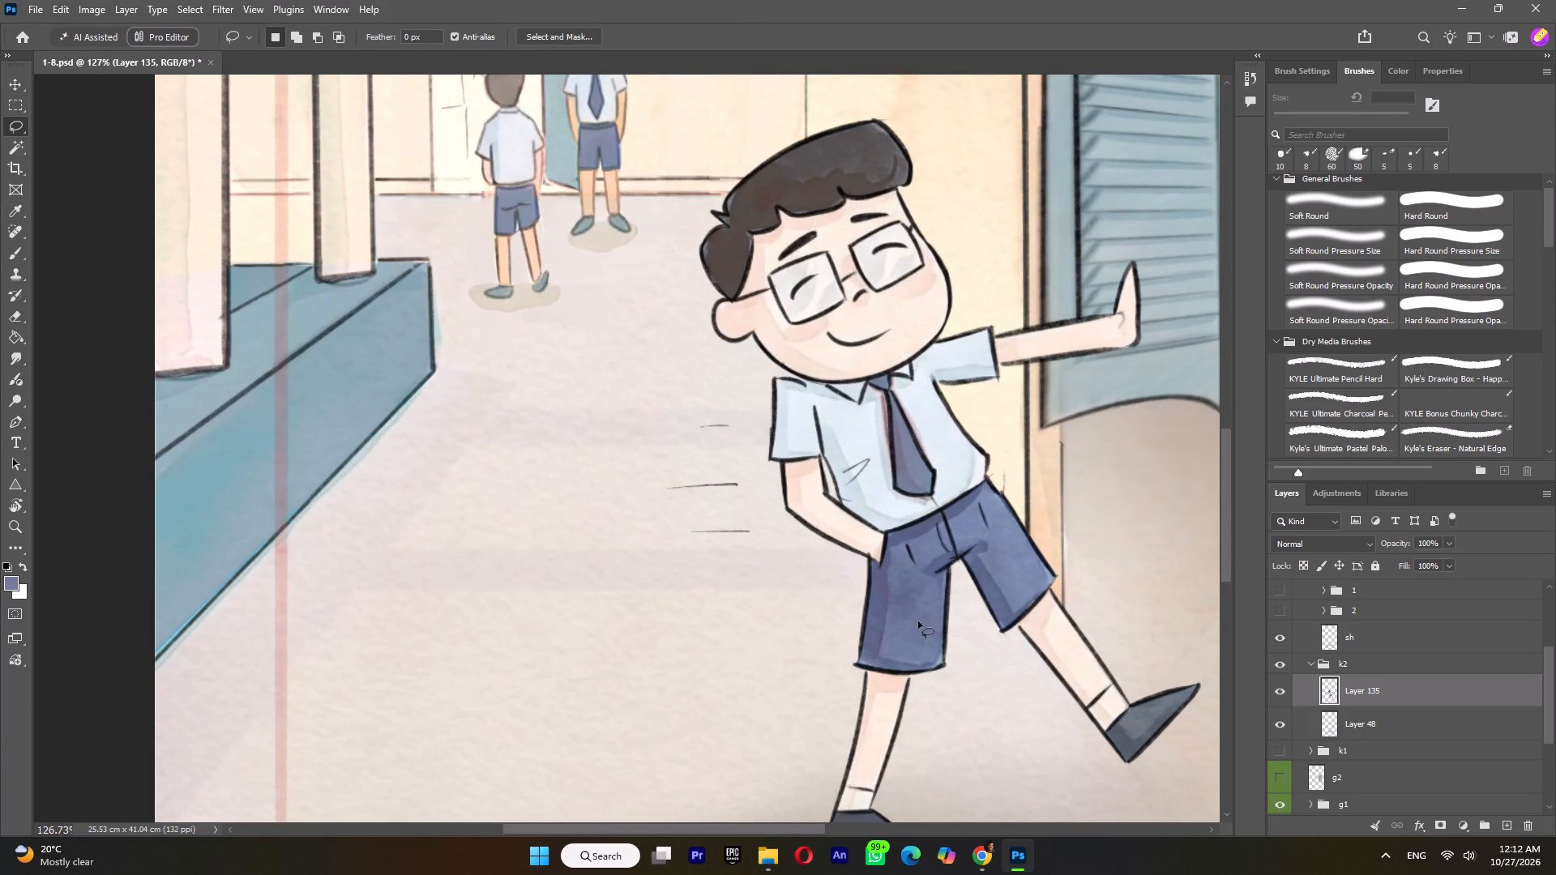
alt+scroll(856, 590, up, 5)
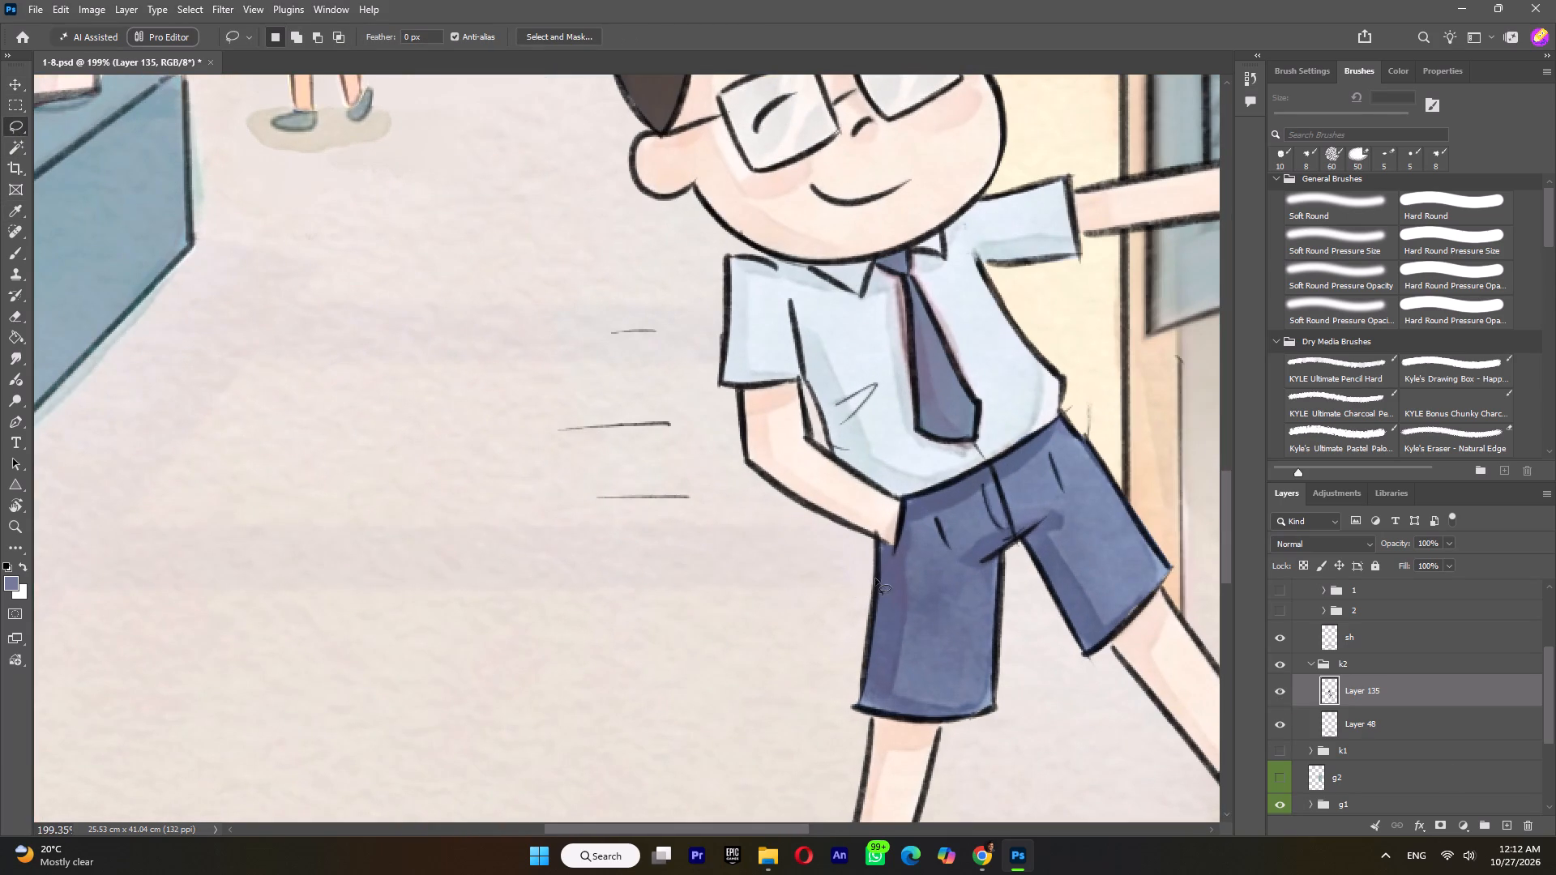
click(868, 565)
scroll(991, 575, down, 4)
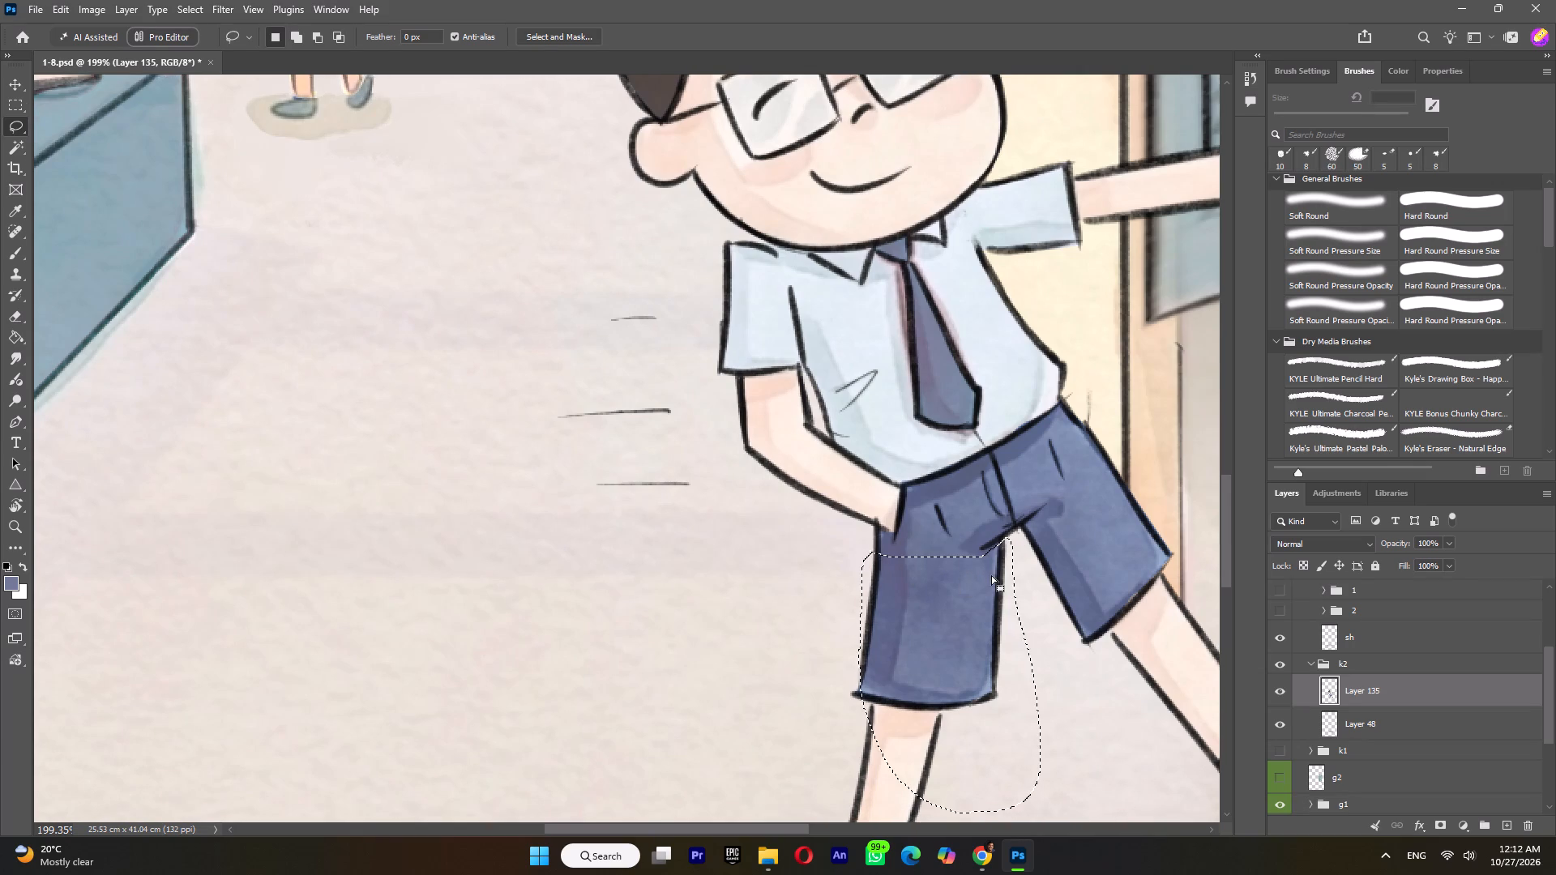
scroll(991, 575, down, 2)
shift+drag(872, 585, 985, 601)
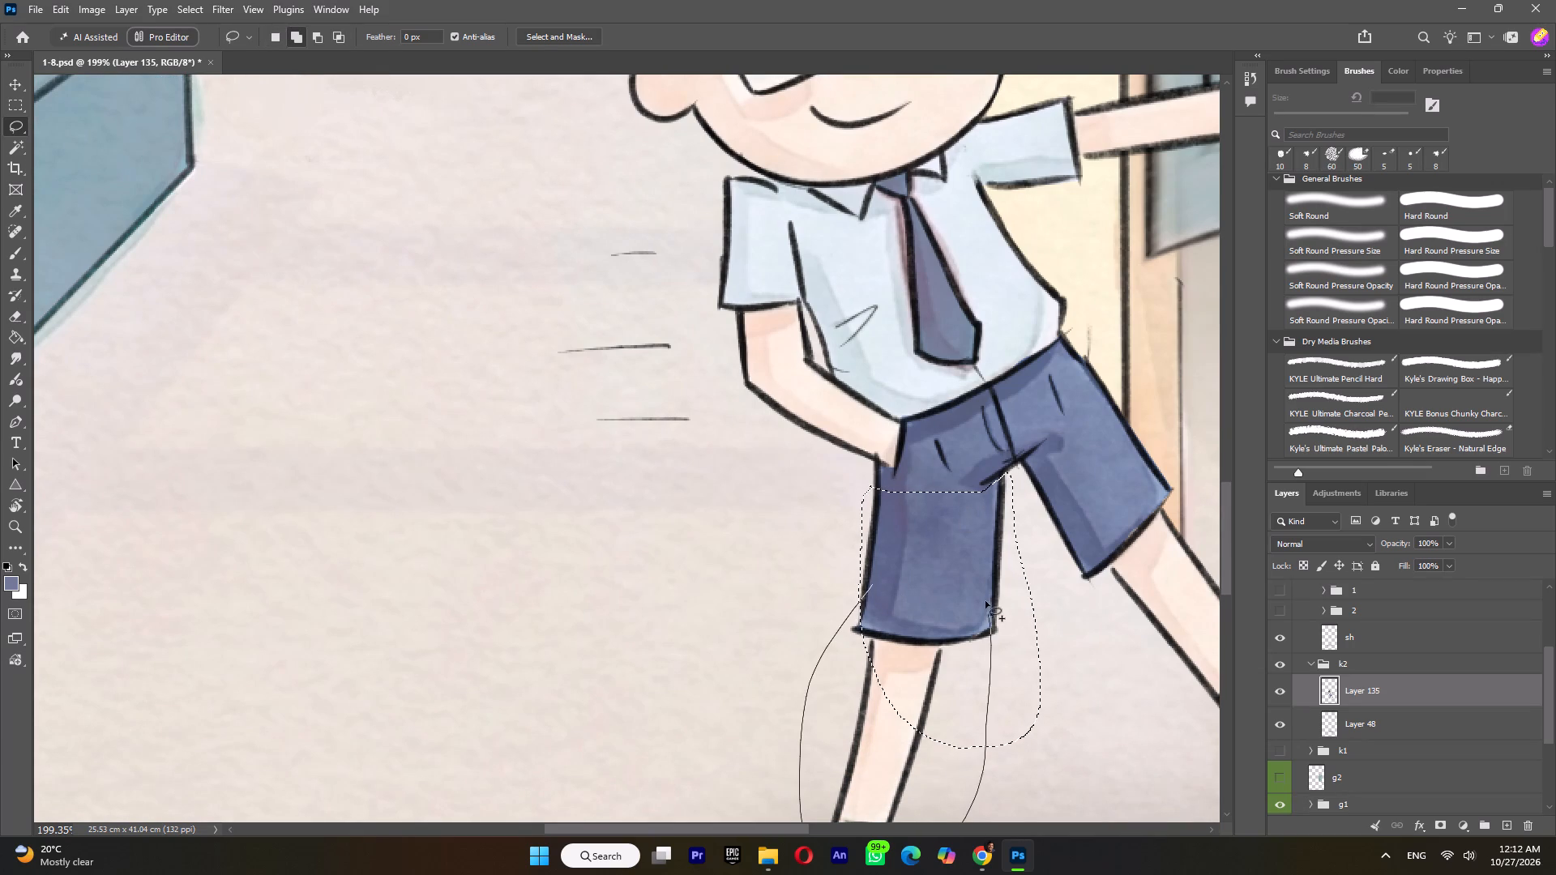
shift+drag(985, 601, 983, 599)
scroll(981, 600, down, 5)
scroll(947, 659, down, 5)
shift+drag(803, 659, 904, 825)
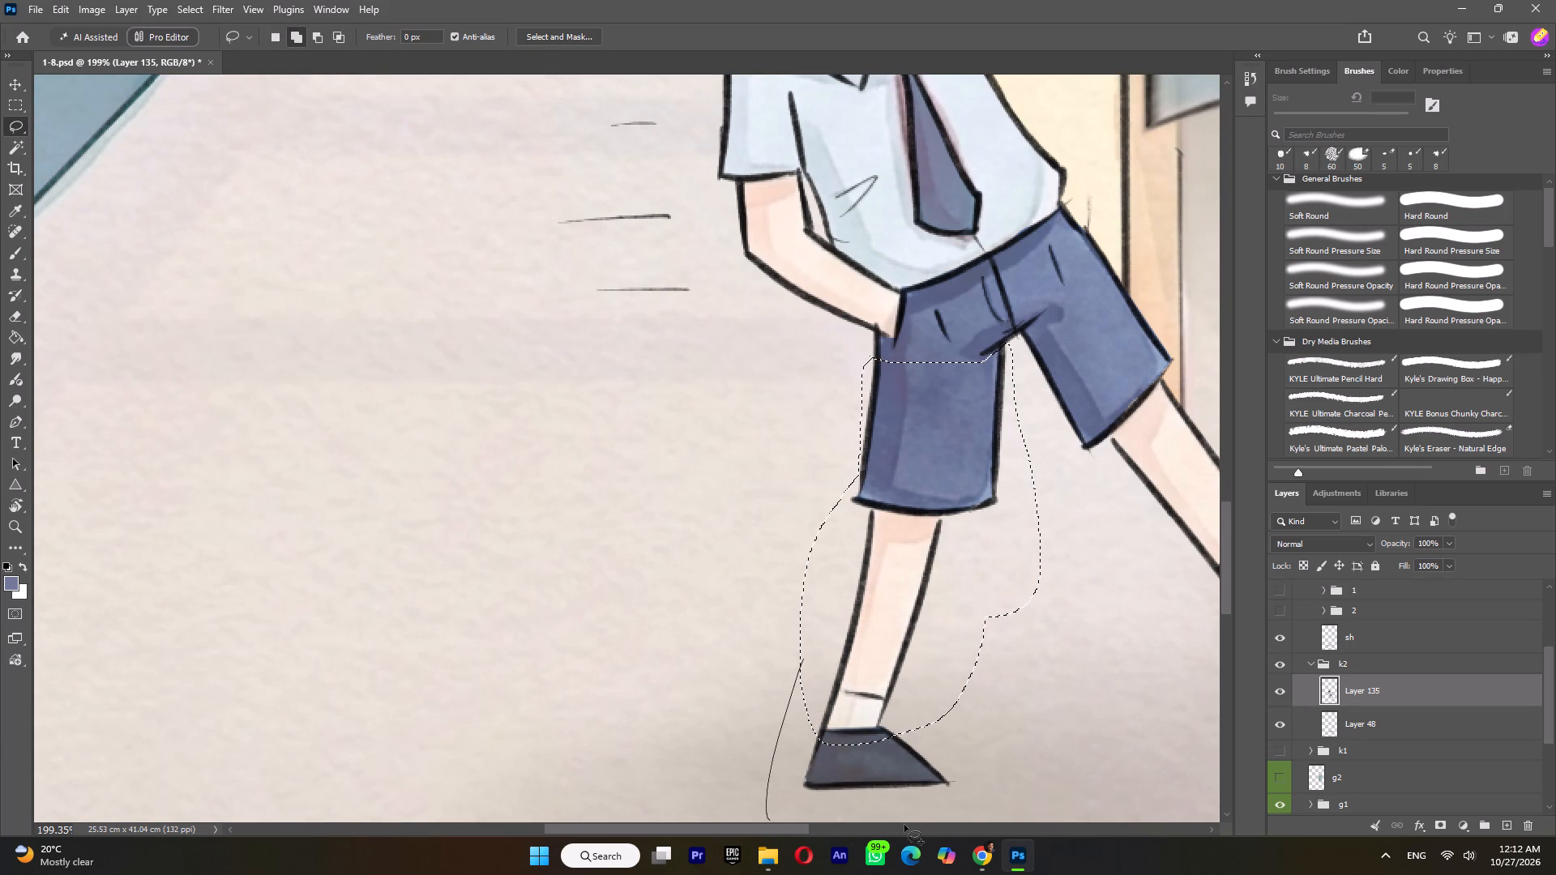
shift+drag(904, 825, 921, 647)
shift+drag(935, 732, 849, 811)
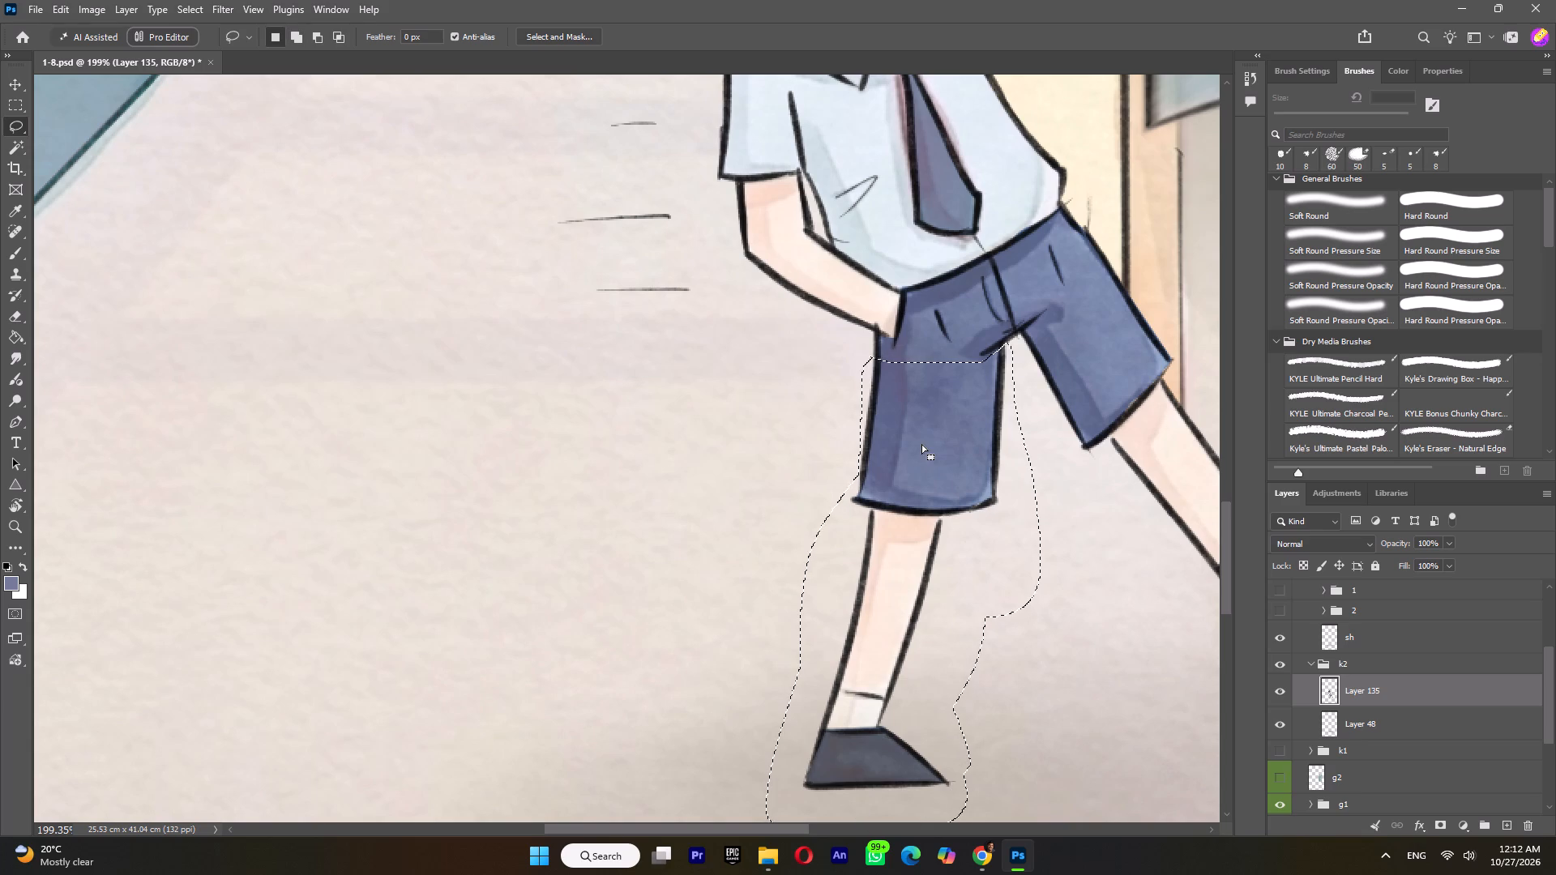
key(space)
key(space)
key(space)
key(space)
key(space)
key(space)
key(space)
key(space)
drag(1077, 462, 802, 478)
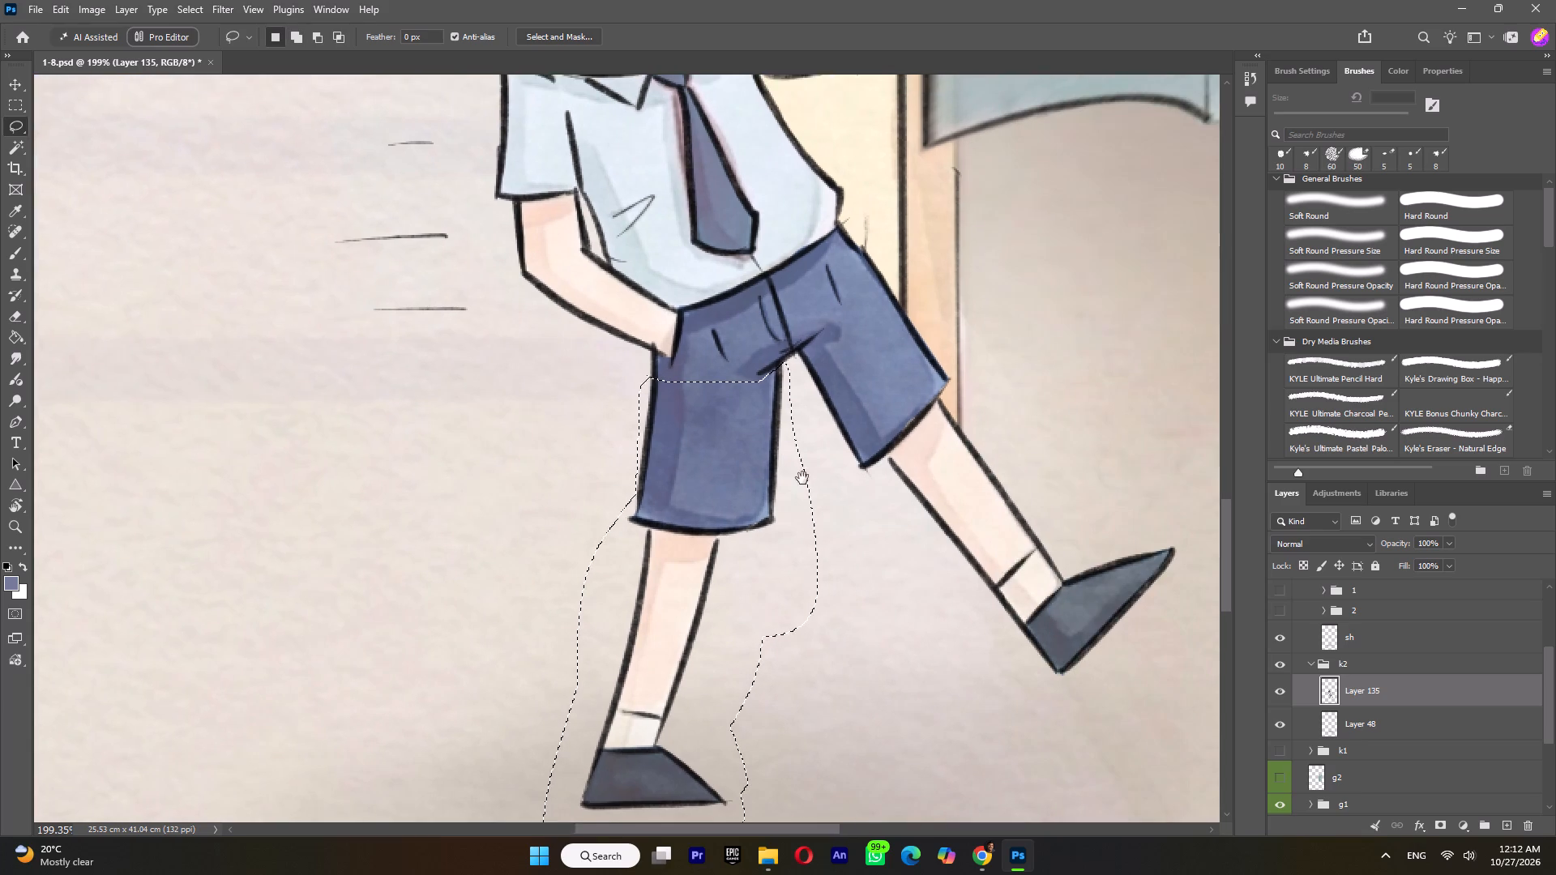
drag(802, 478, 794, 477)
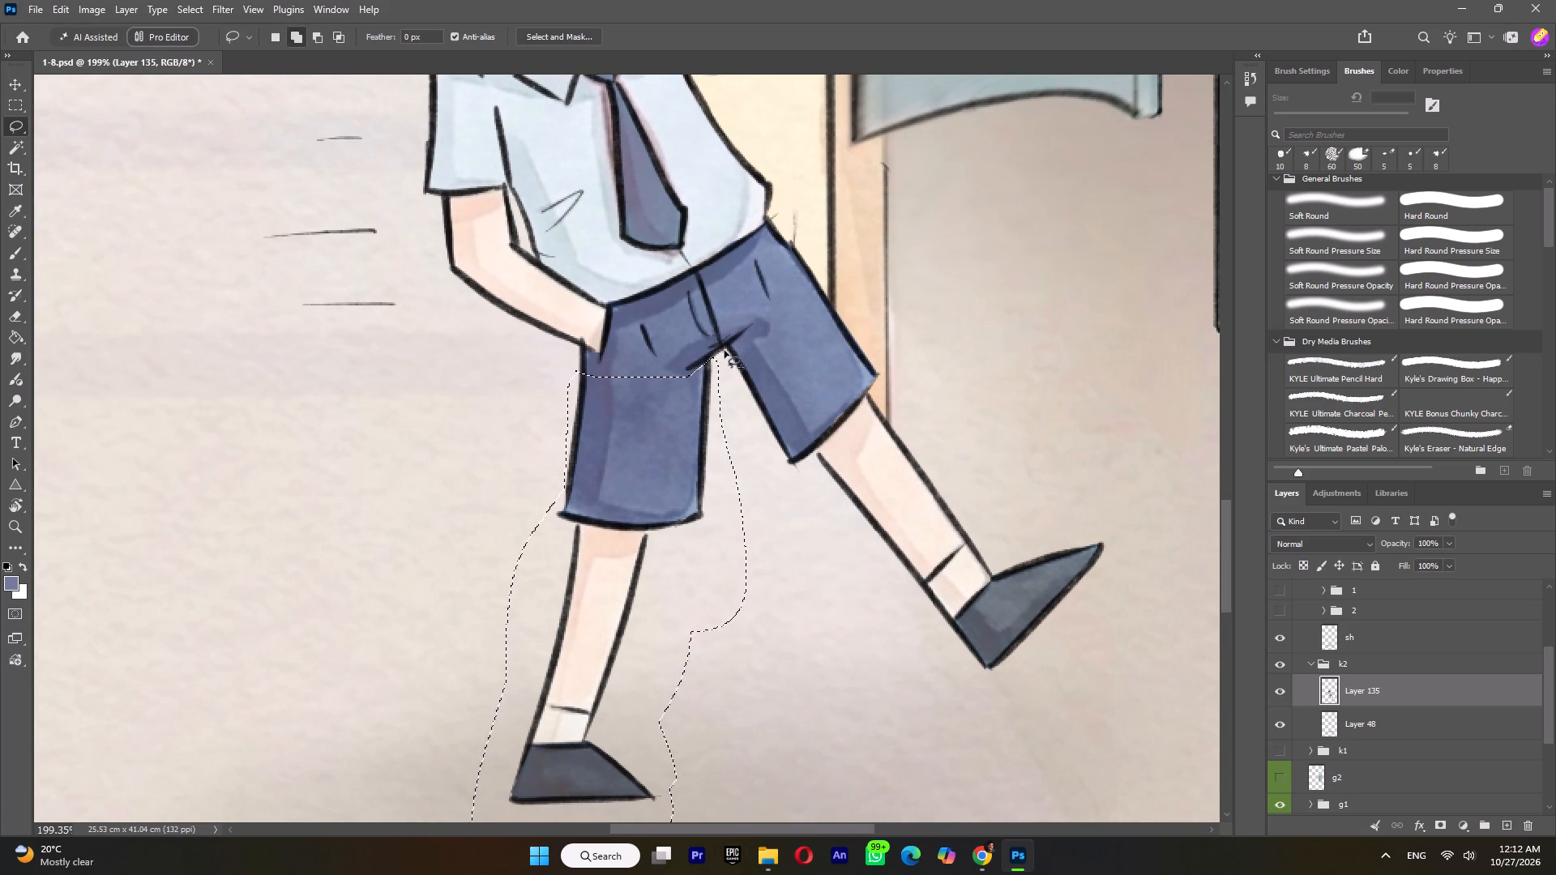
shift+click(725, 351)
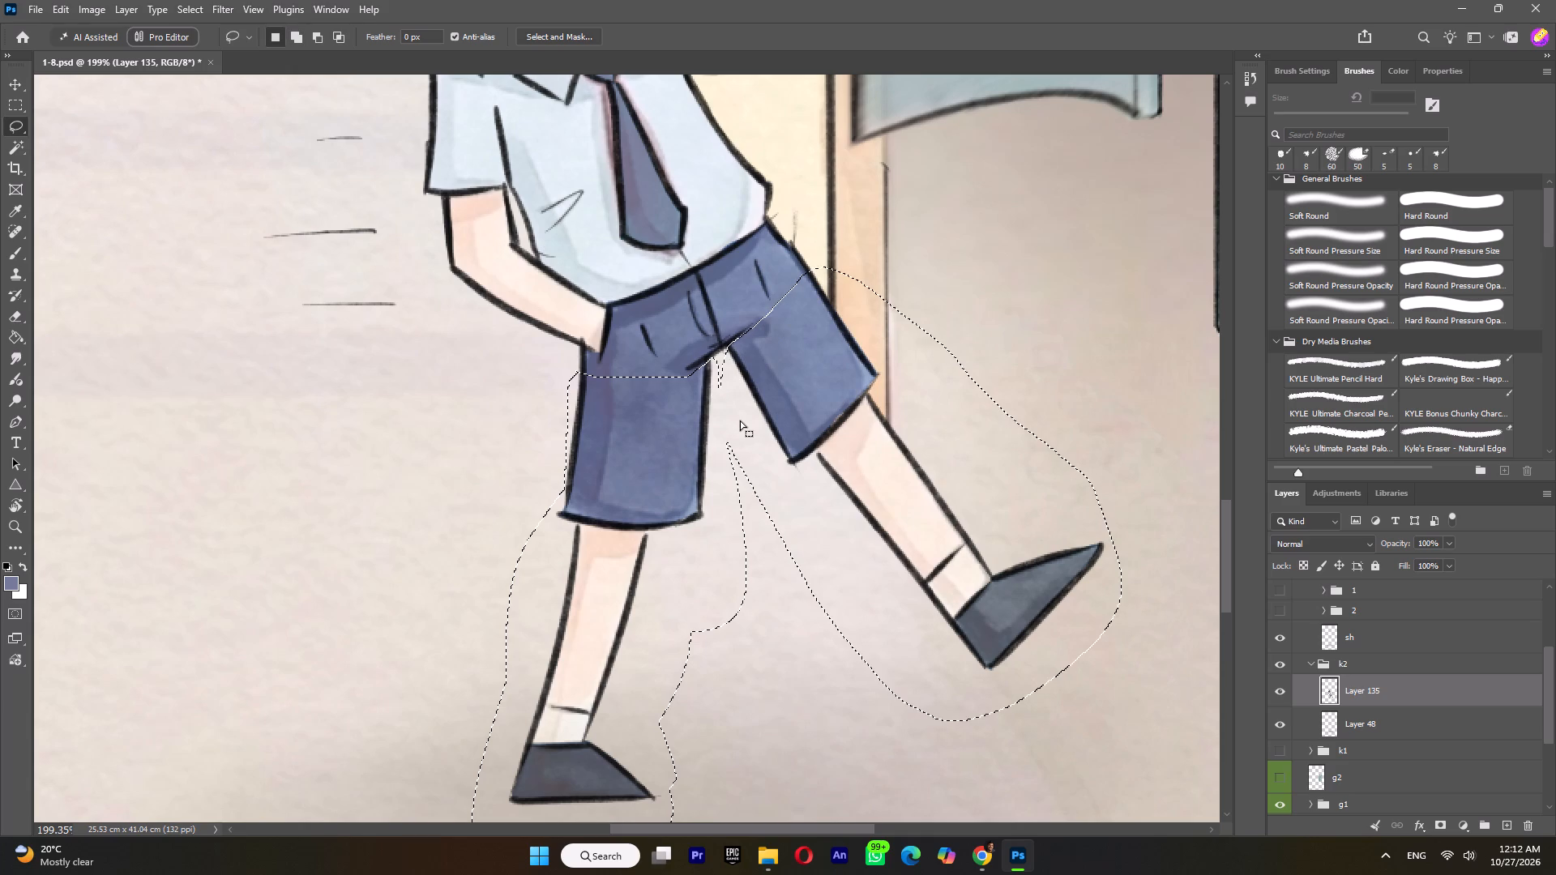
key(ctrl+x)
key(ctrl+shift+v)
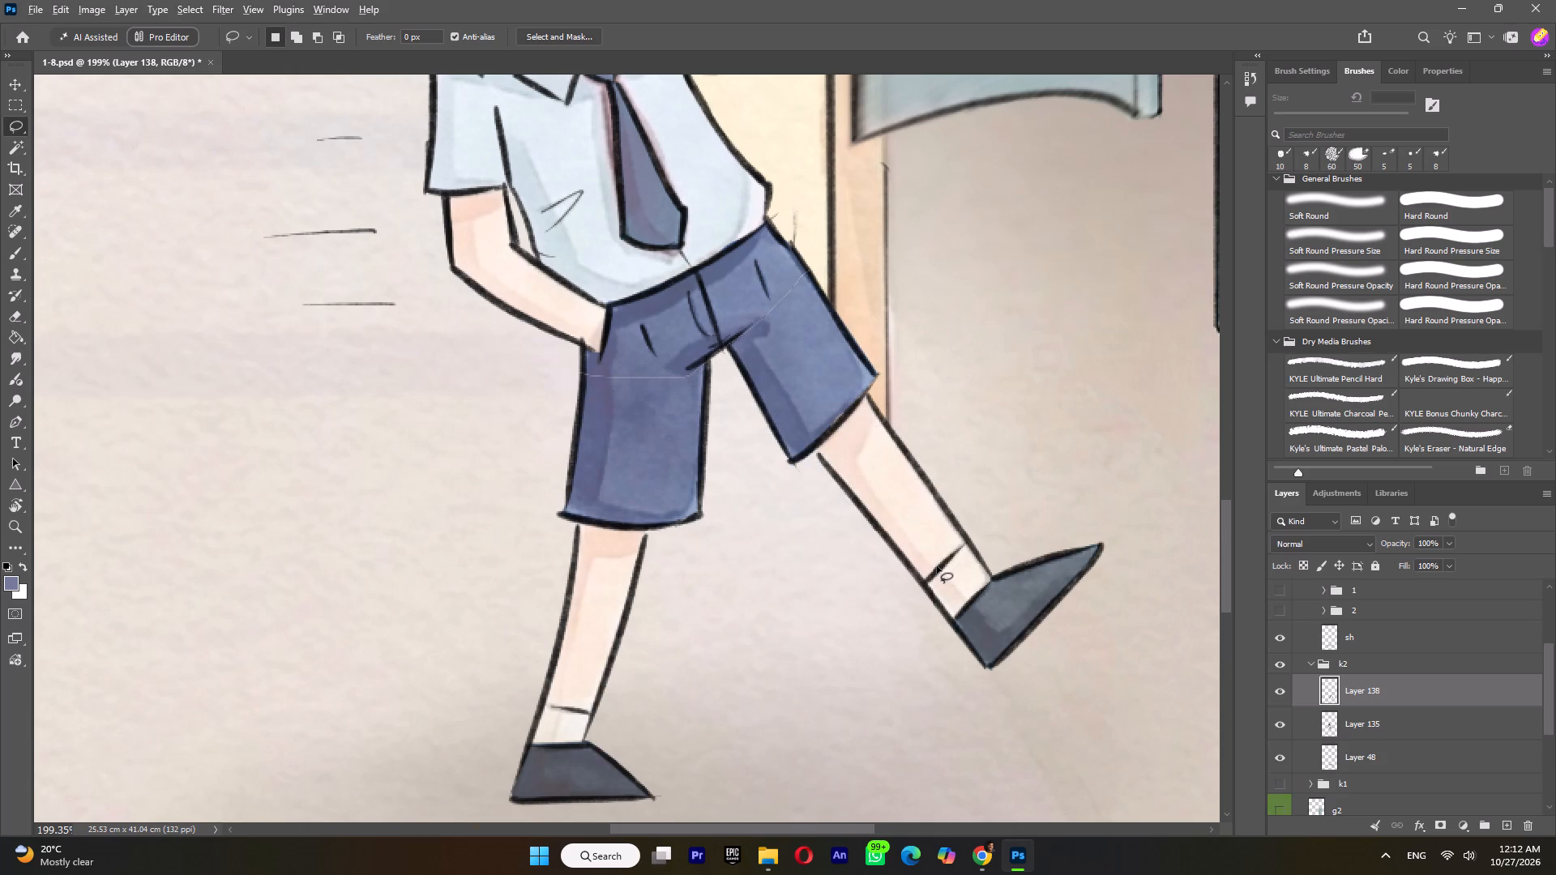
click(1272, 694)
click(1274, 693)
Lasso the boy's raised leg on Layer 138 and cut it onto its own new layer.
click(1361, 694)
drag(844, 223, 986, 720)
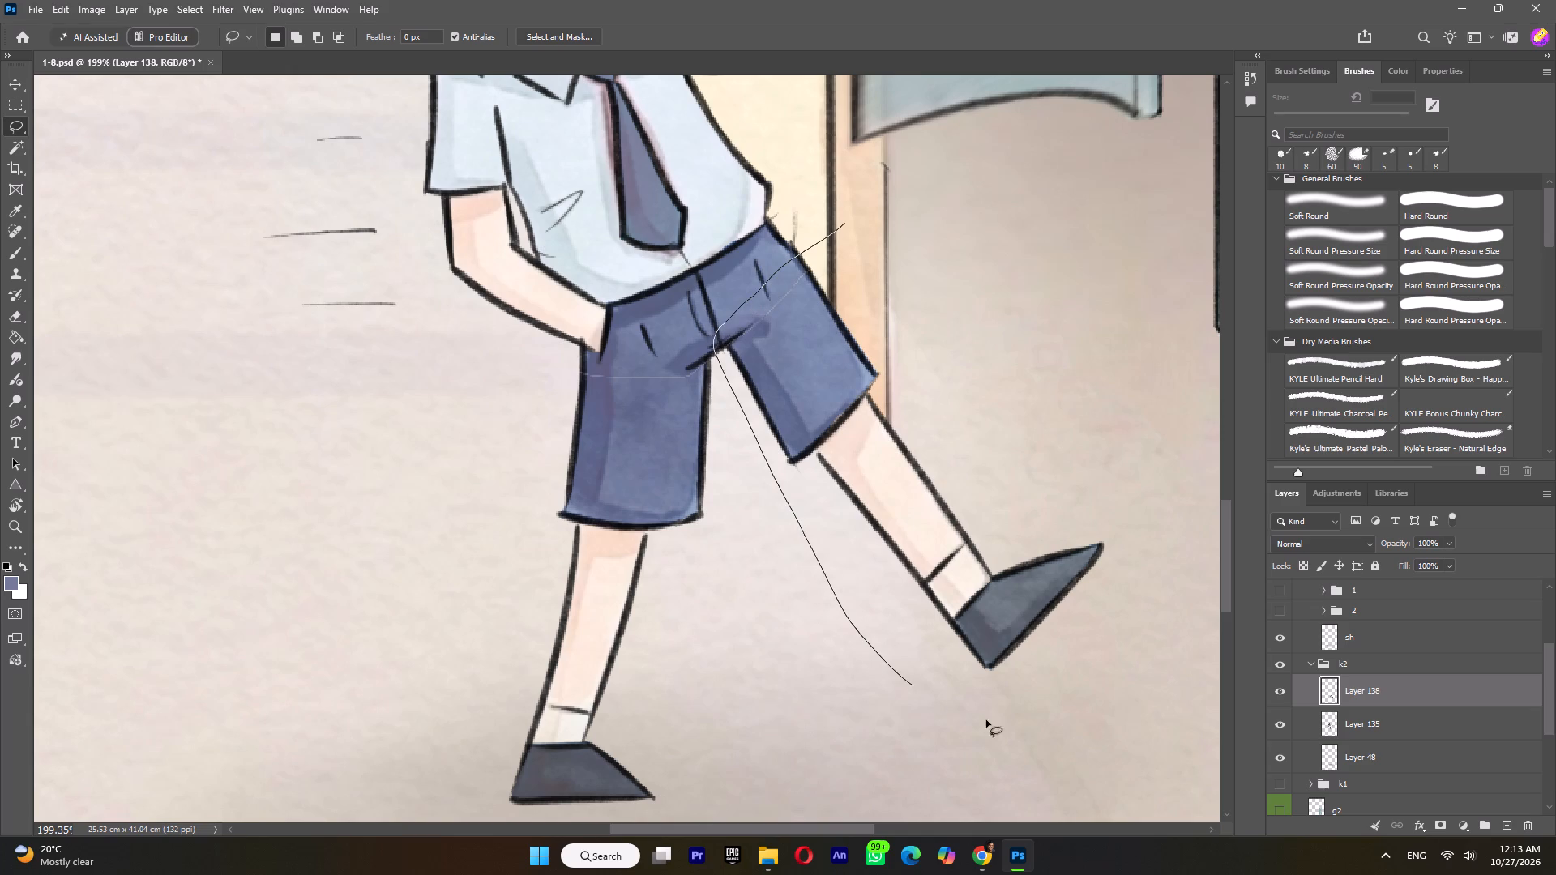
drag(986, 720, 810, 228)
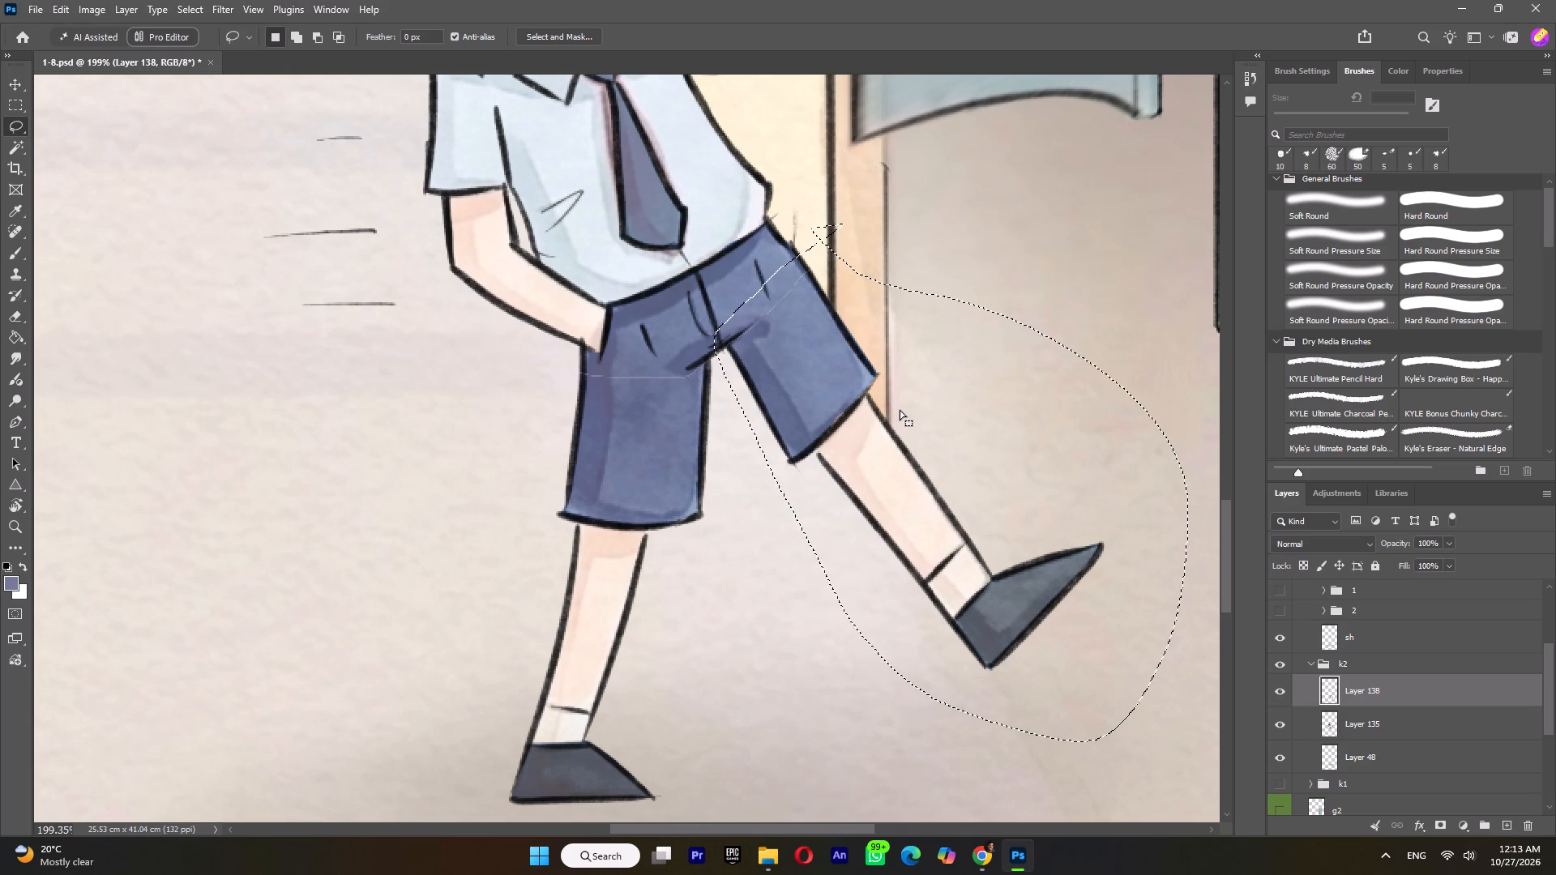
key(ctrl+x)
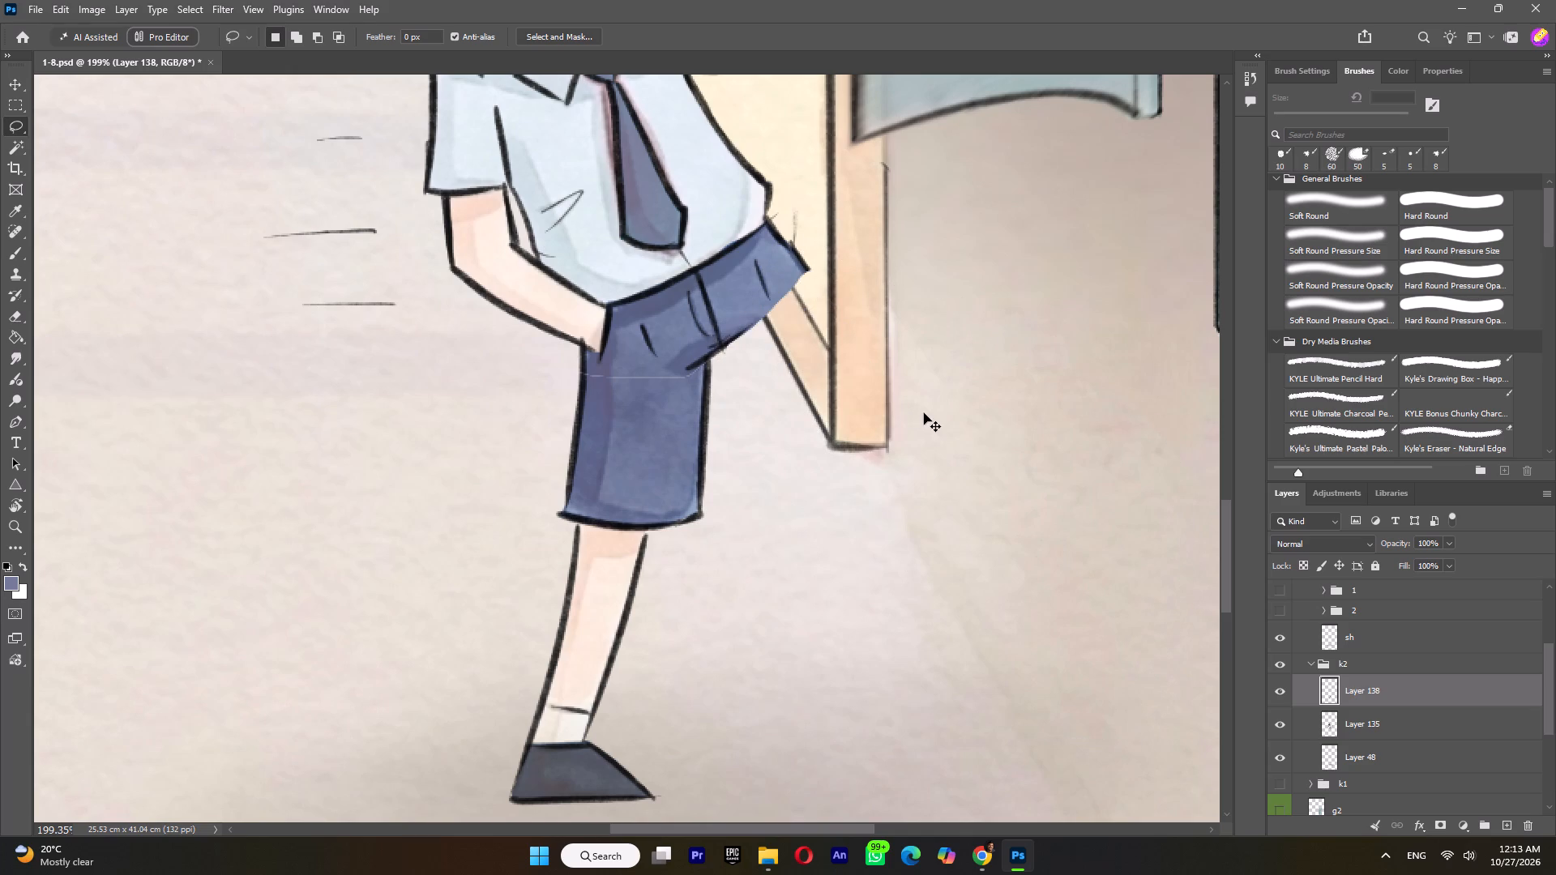
key(ctrl+shift+v)
Check the body on Layer 135 by toggling it, and hide the leg layers, Layer 138 and Layer 139.
click(1371, 753)
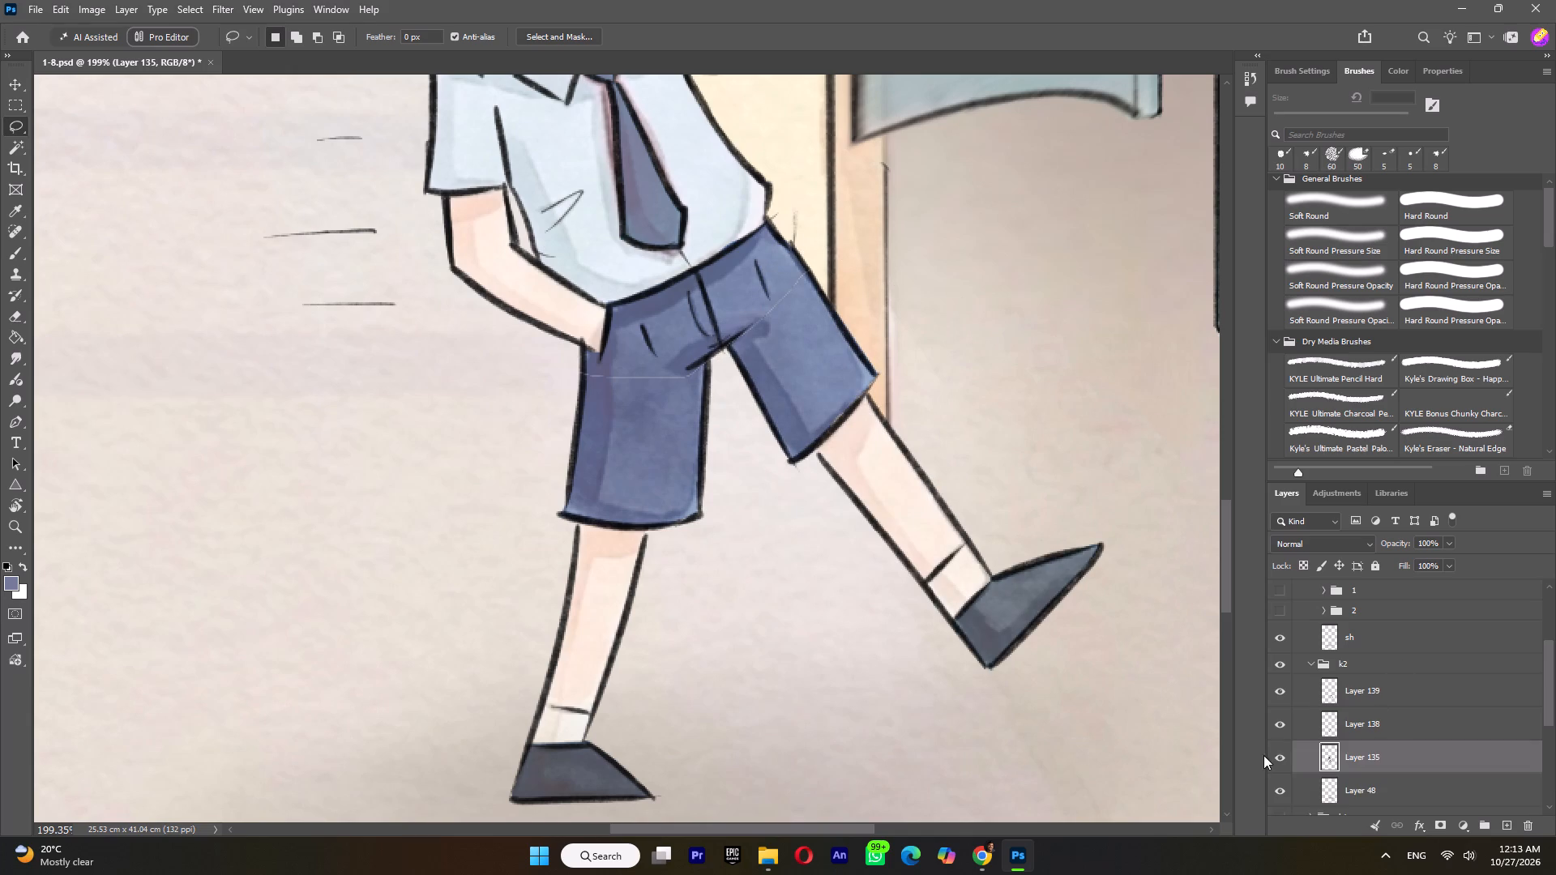
click(1272, 758)
click(1276, 758)
click(1278, 723)
click(1280, 692)
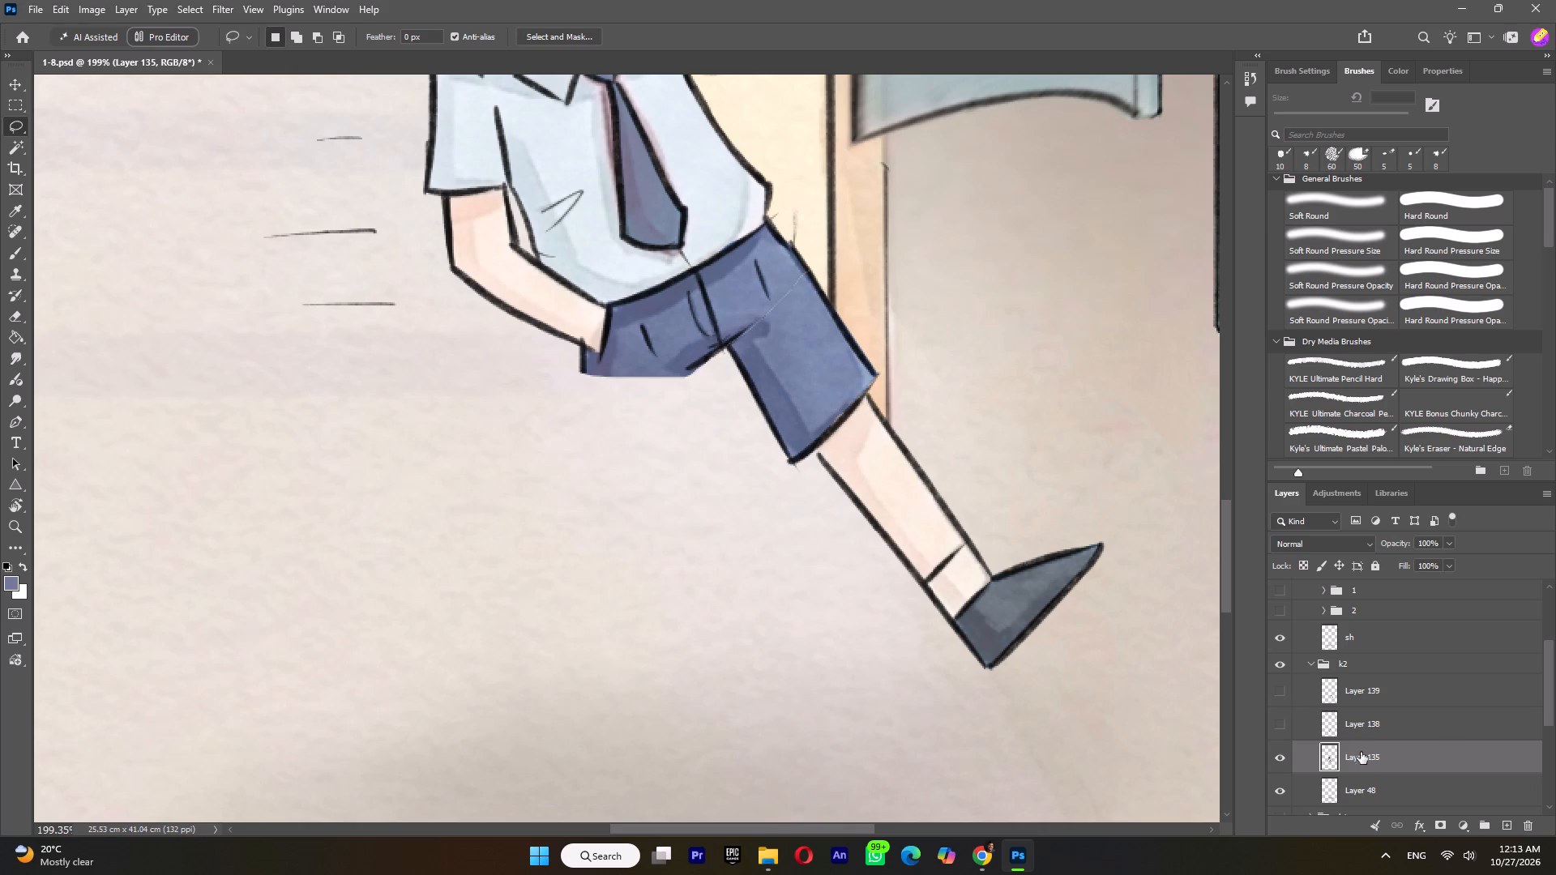
Extend the black outlines at both ends of the shorts' cut hem on Layer 135 using the KYLE Ultimate Pencil Hard brush.
click(1361, 762)
alt+scroll(673, 311, up, 5)
alt+scroll(583, 353, up, 4)
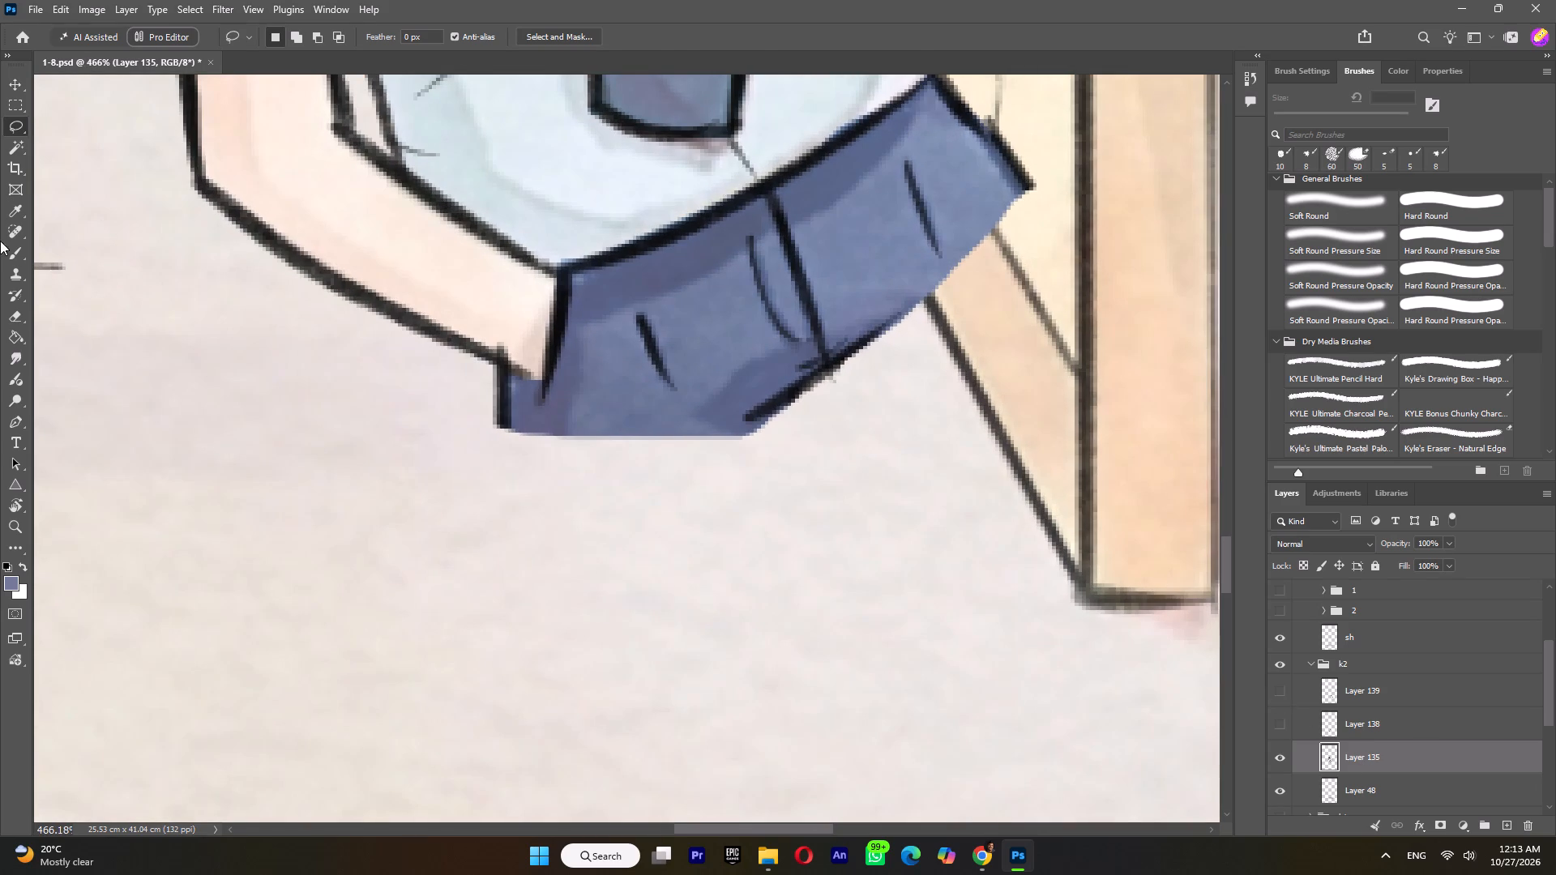
click(11, 254)
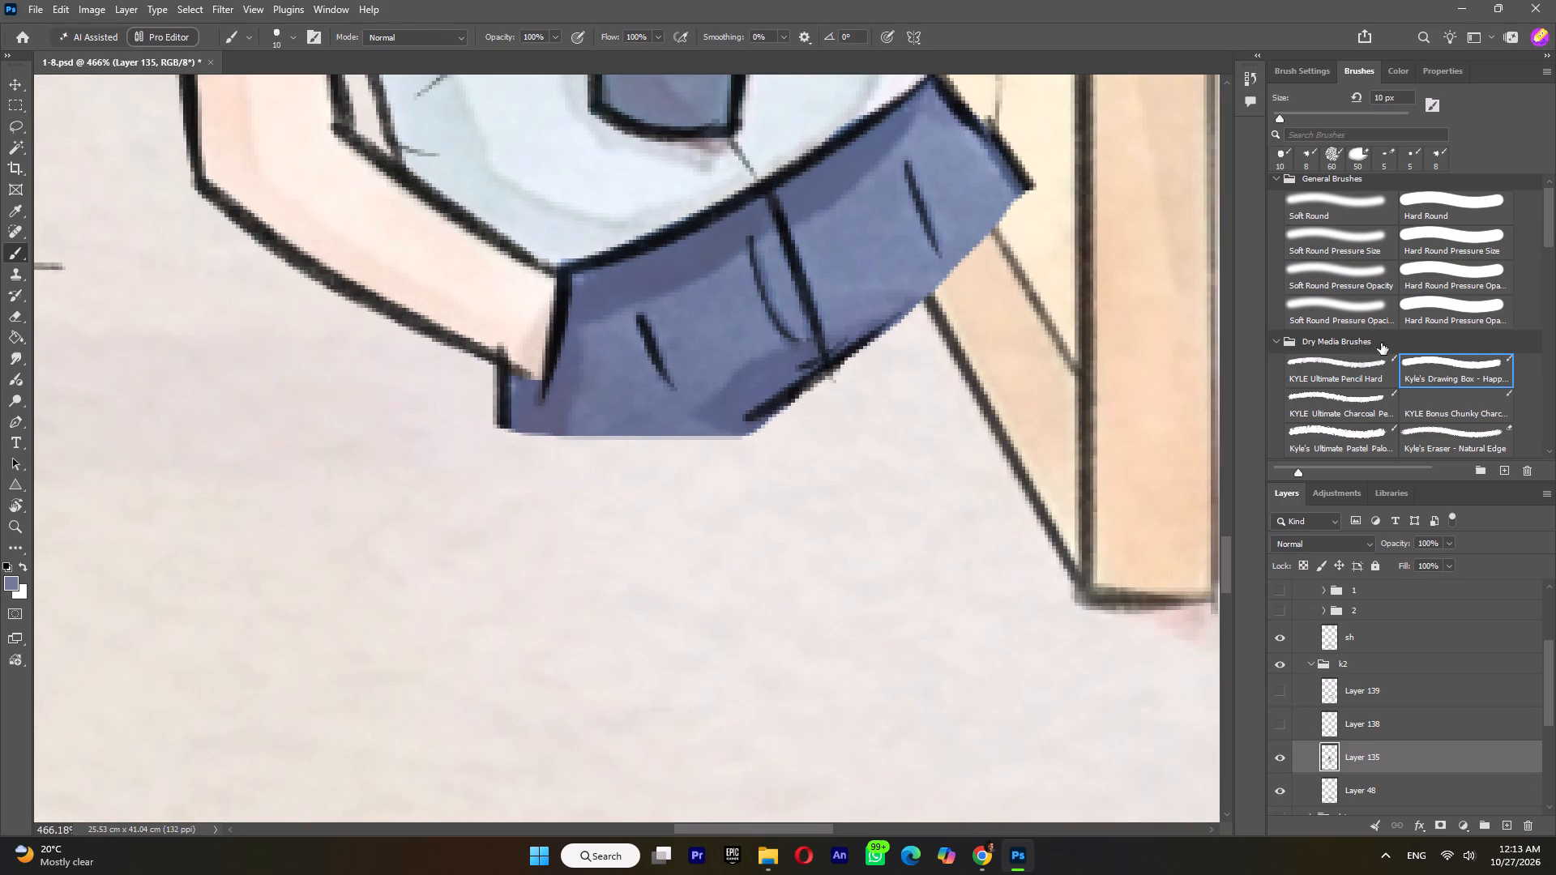
click(1329, 364)
drag(502, 417, 502, 428)
key(ctrl+z)
click(1401, 72)
drag(1369, 275, 1262, 698)
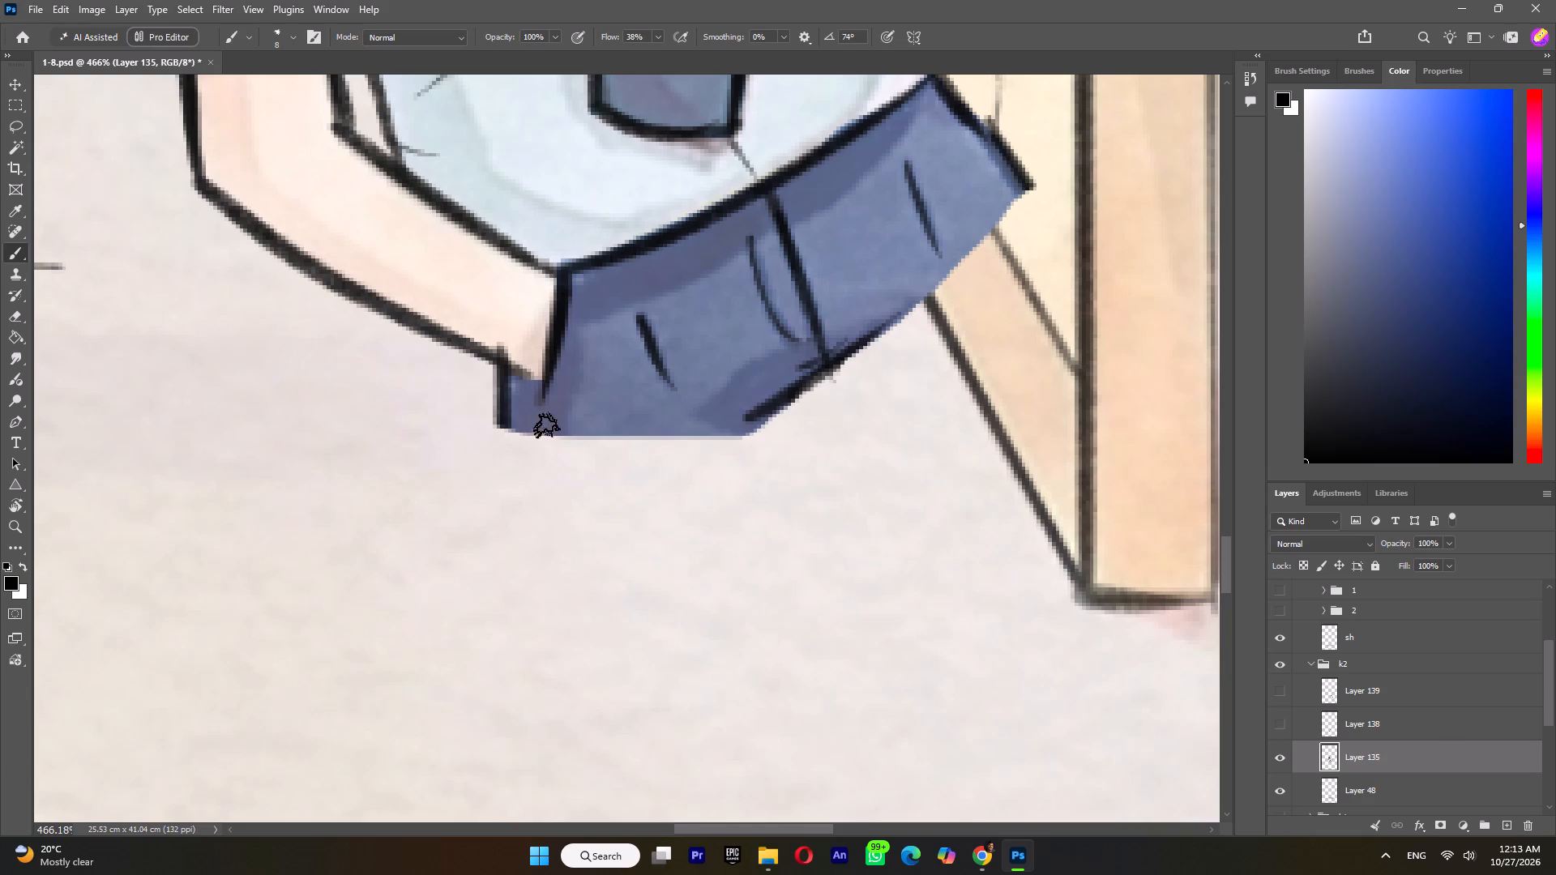
click(502, 416)
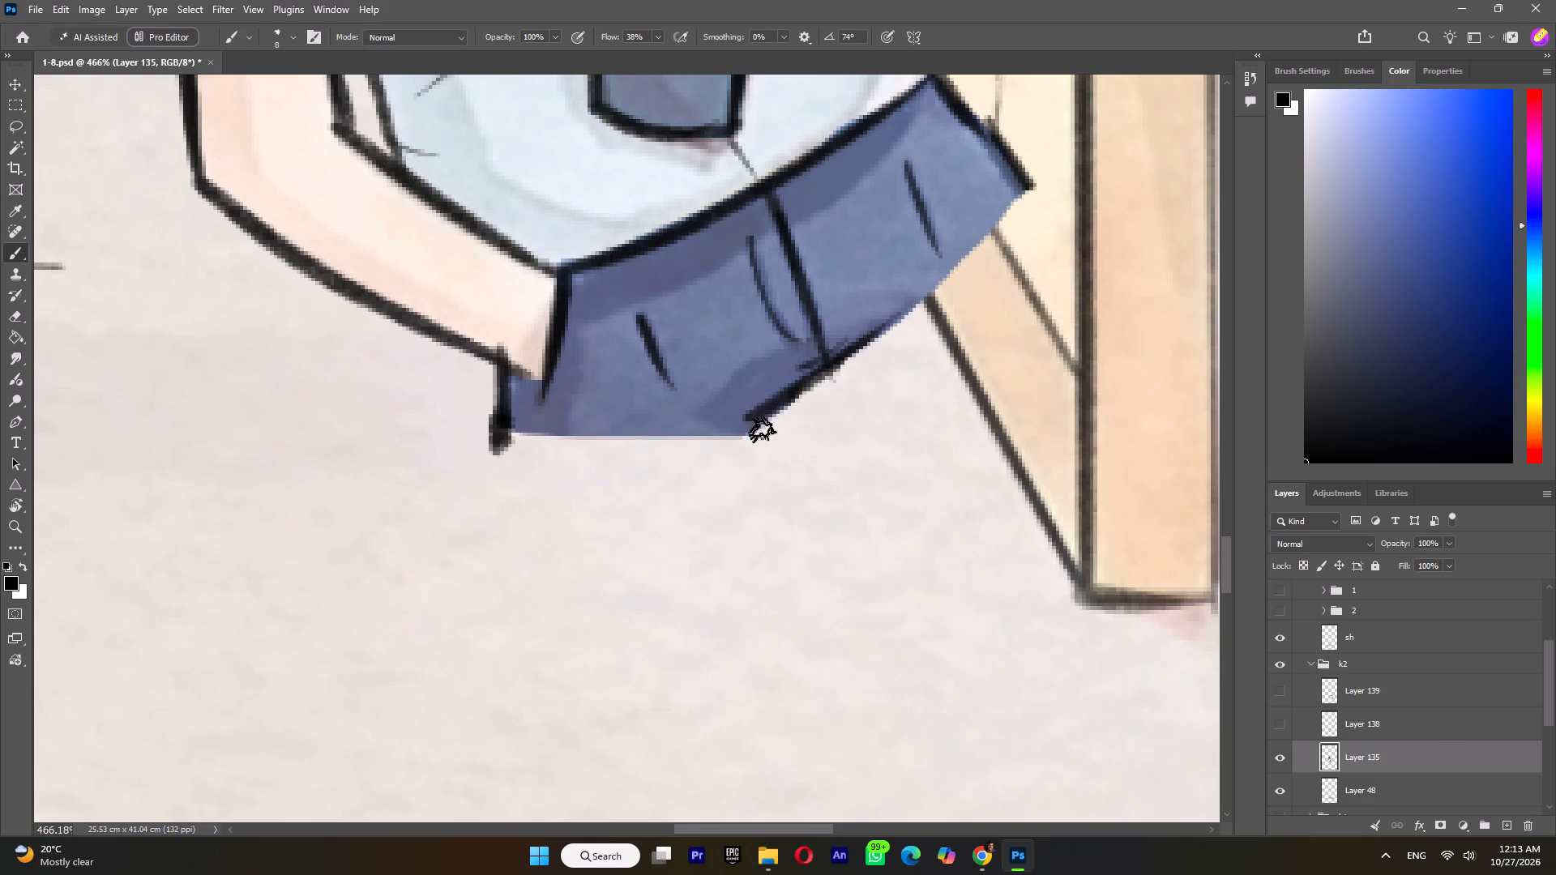
drag(1024, 181, 1037, 203)
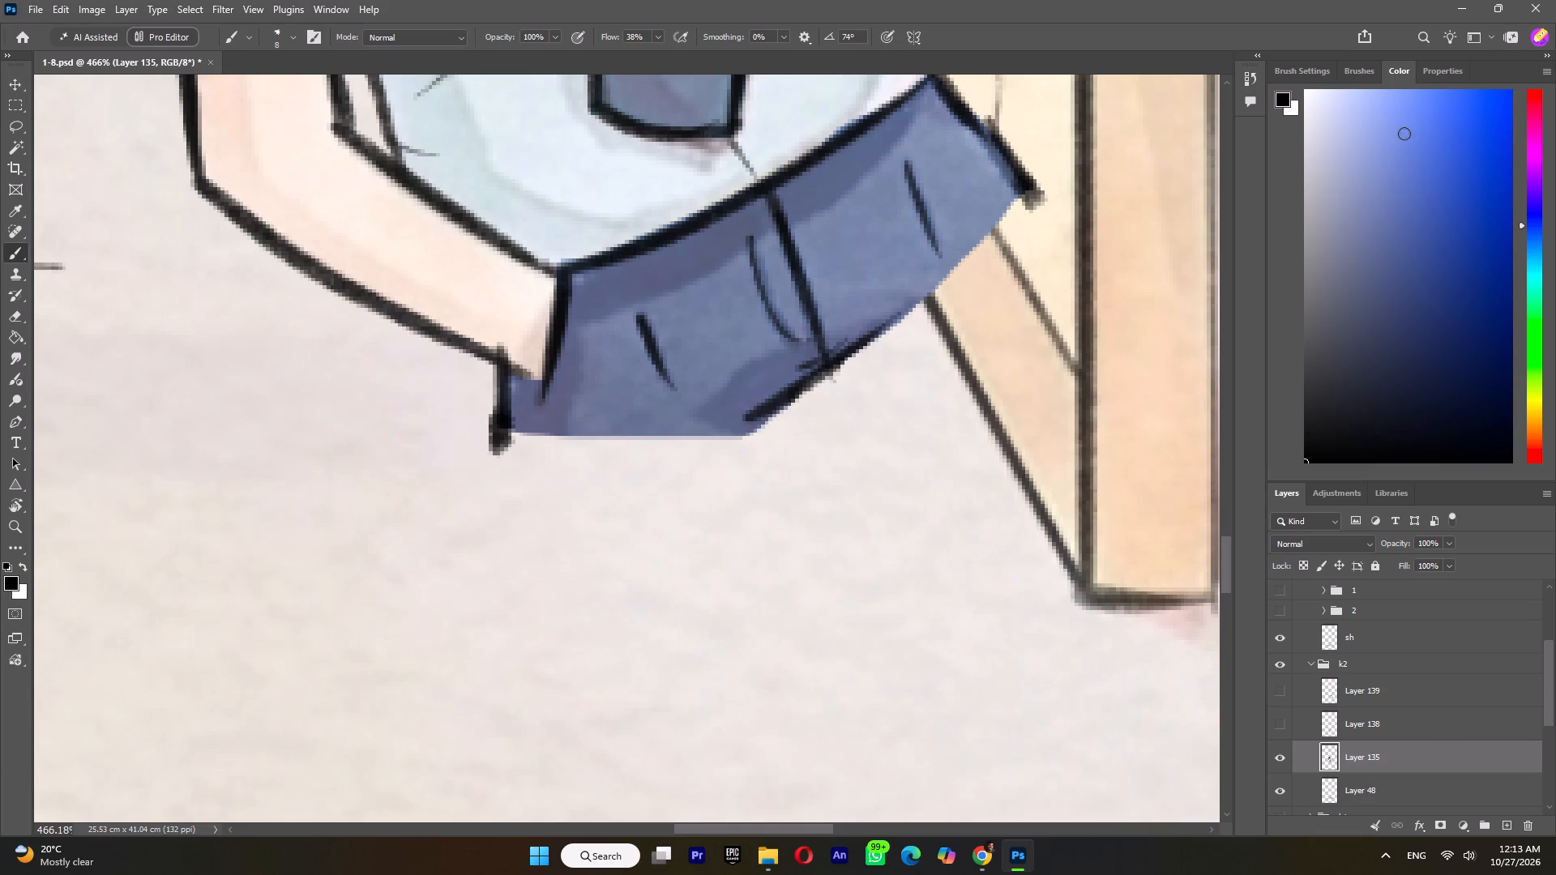
Paint over the shorts' cut lower edges on Layer 135 with Kyle's Drawing Box brush, sampling the adjacent blue for each leg opening.
click(1361, 66)
click(1469, 366)
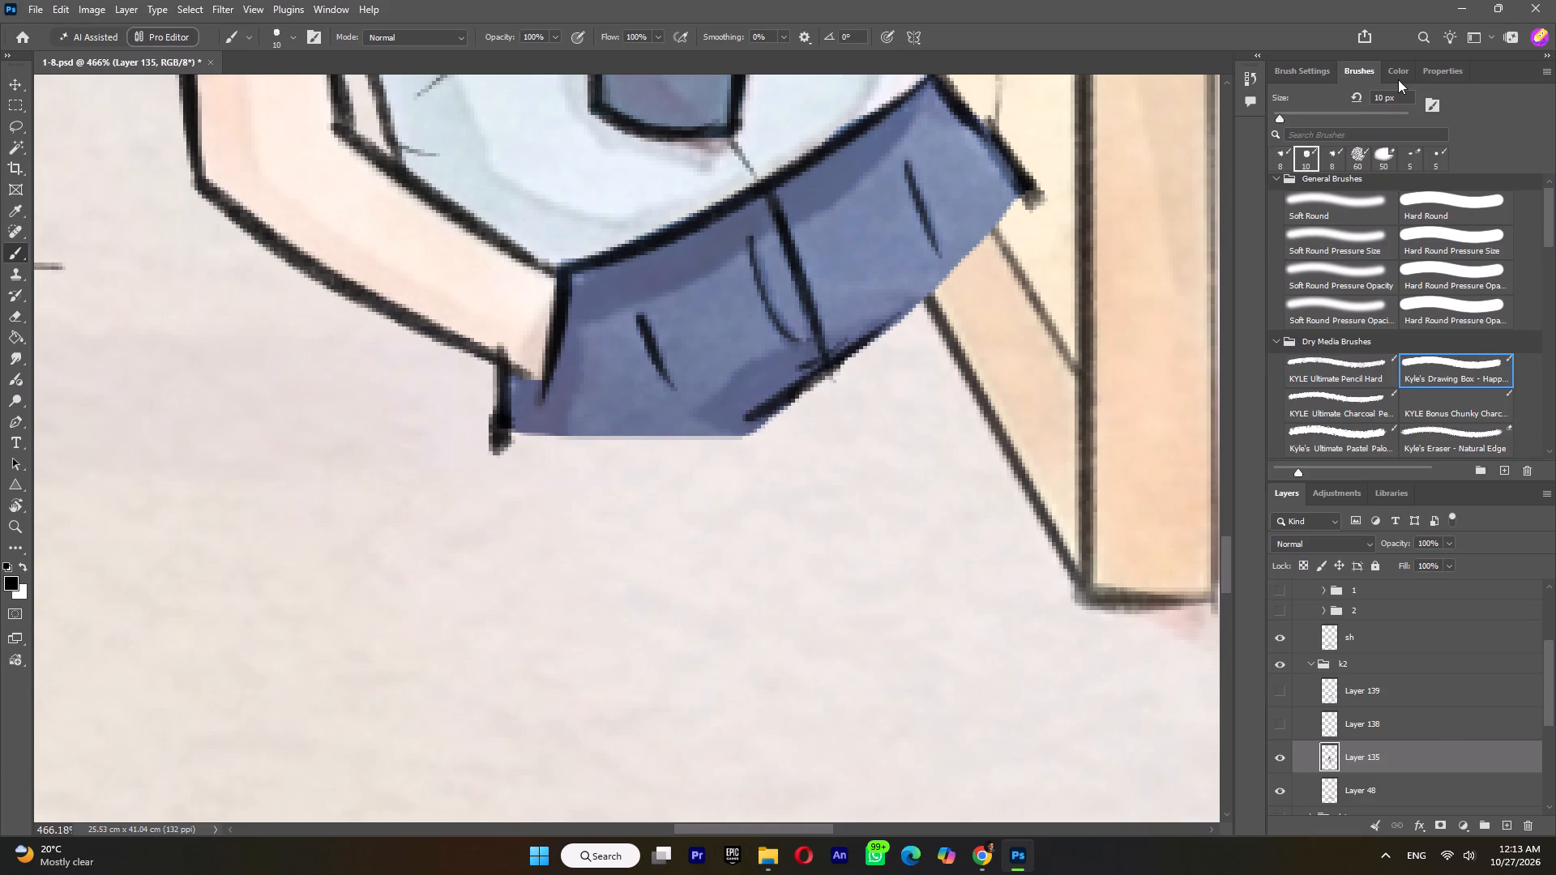
click(1395, 67)
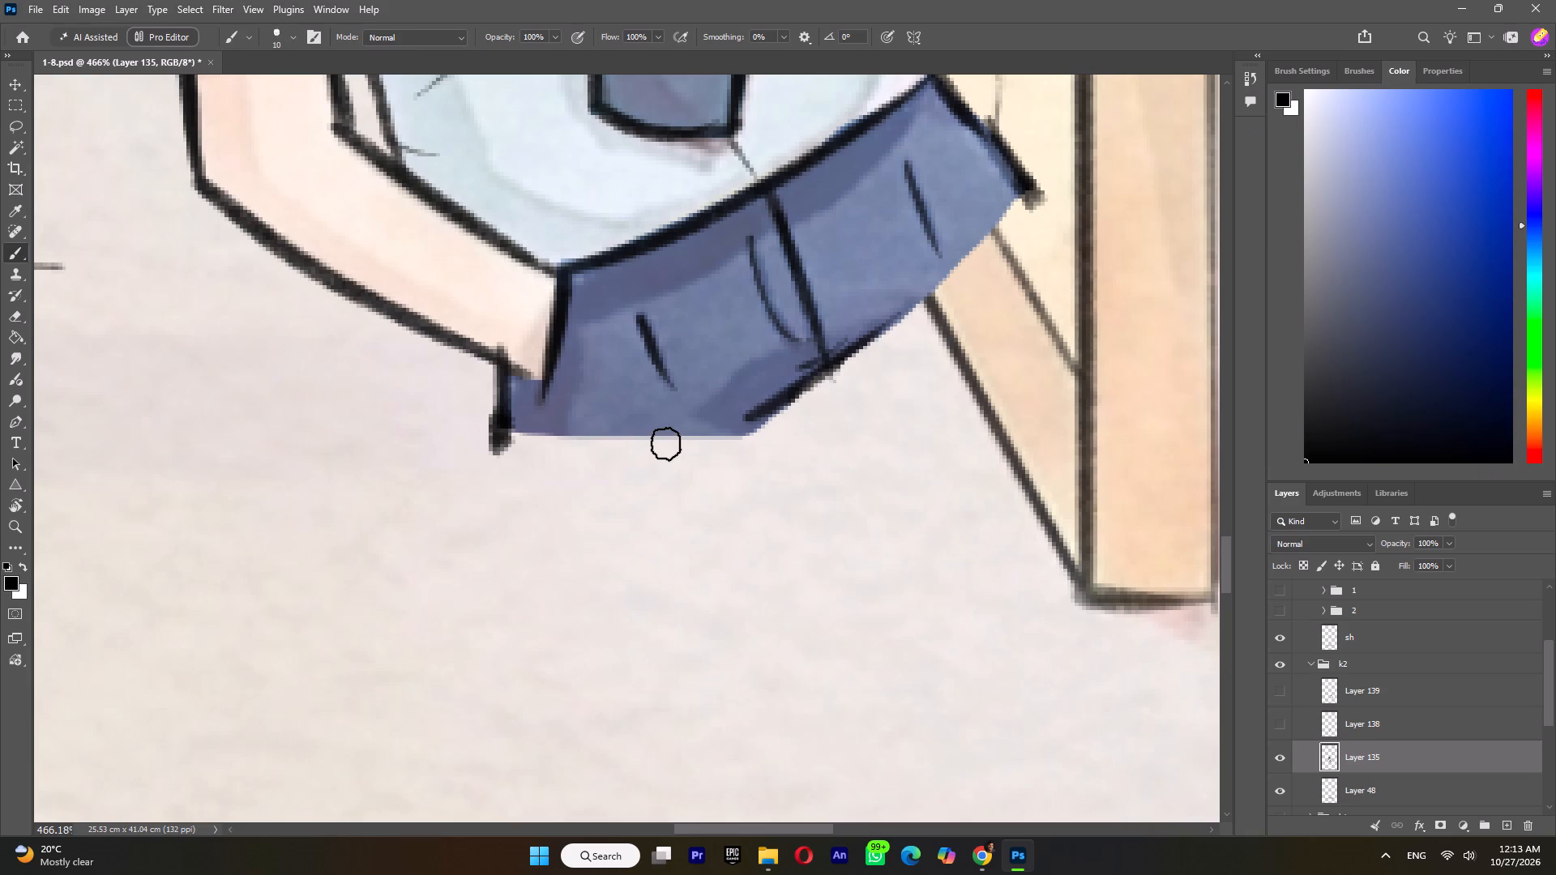
key(i)
click(671, 426)
key(b)
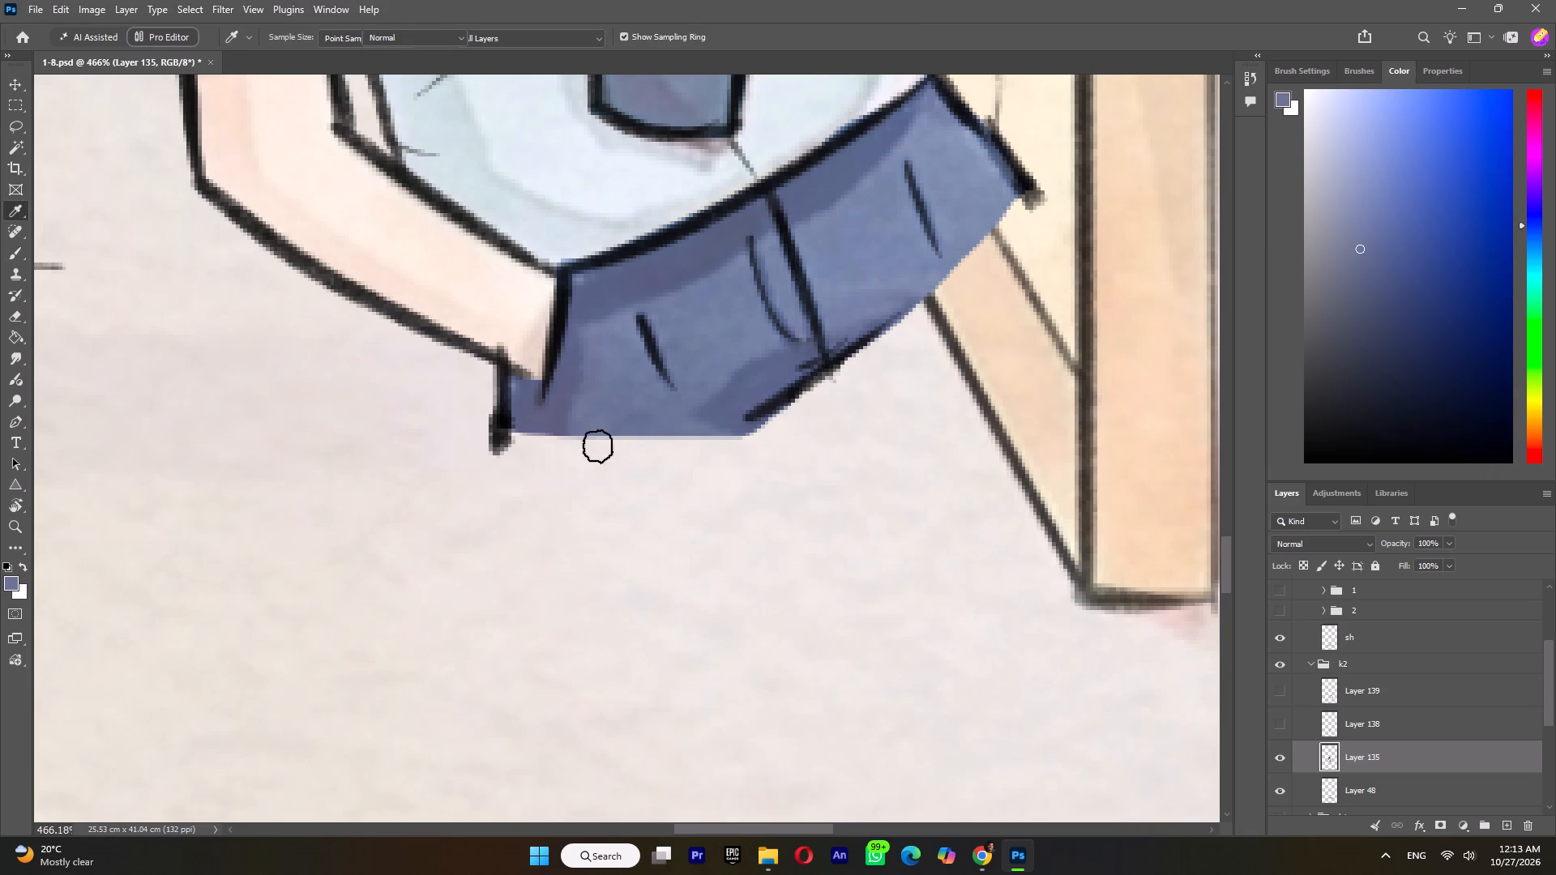
drag(575, 442, 731, 436)
drag(1013, 210, 983, 253)
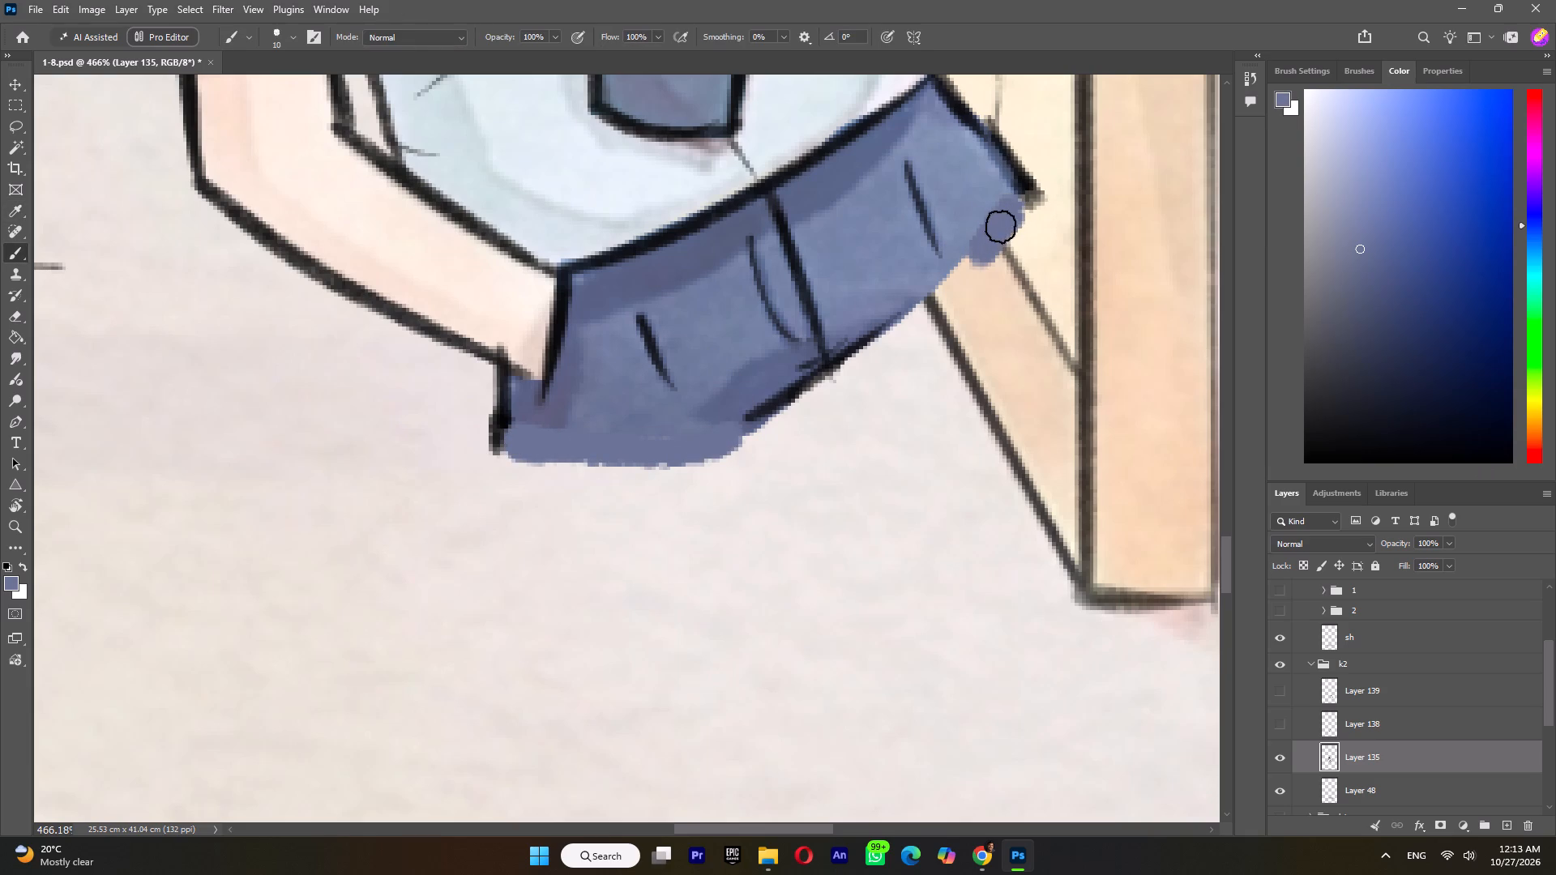
key(ctrl+z)
key(i)
click(986, 228)
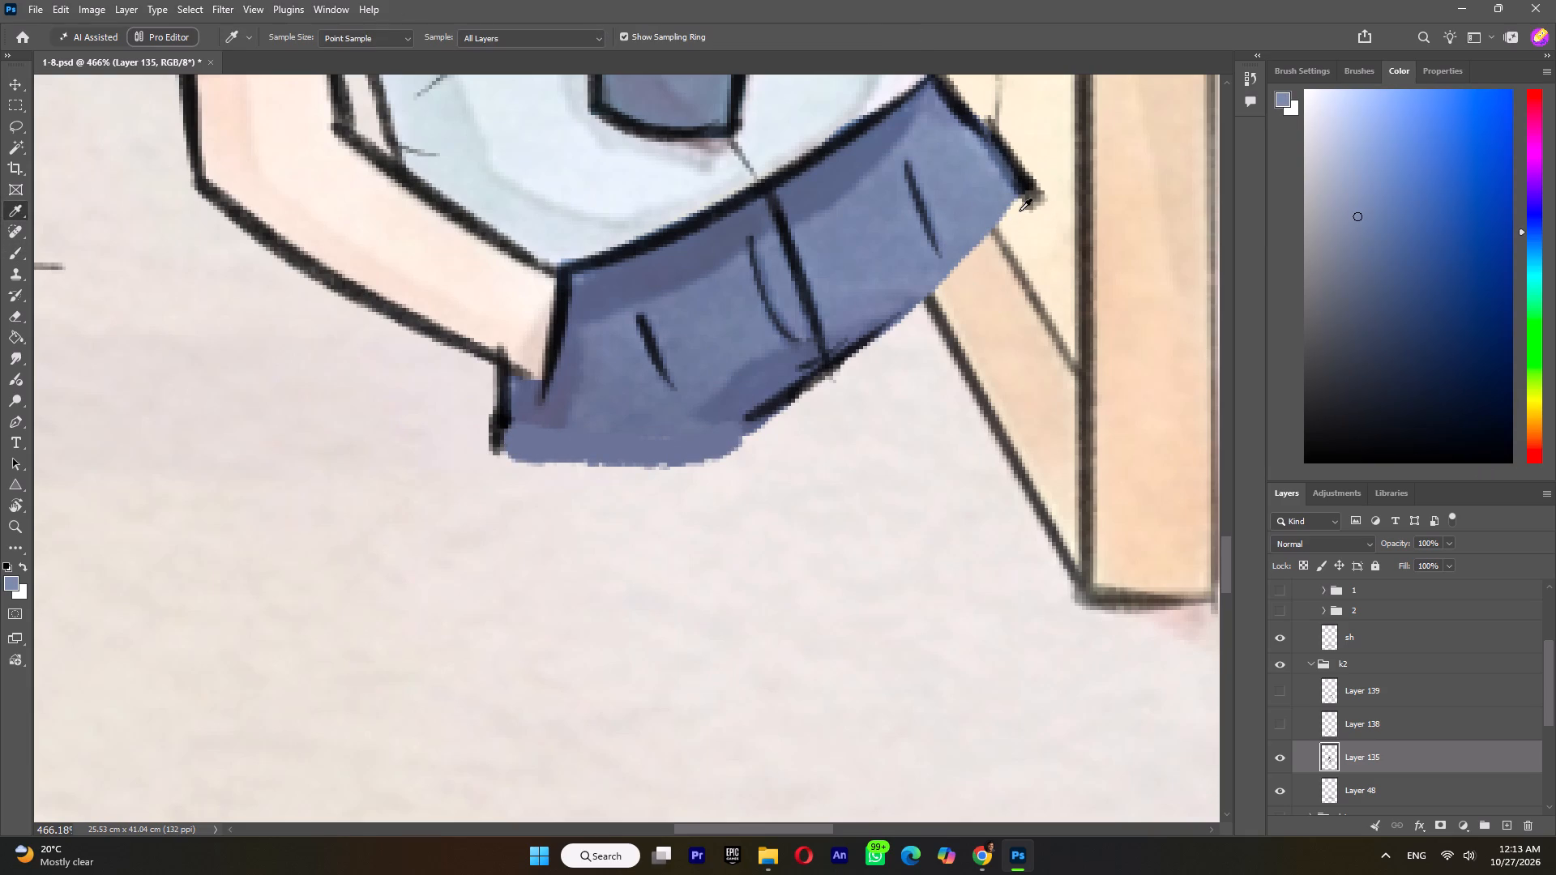
key(b)
drag(1016, 211, 935, 297)
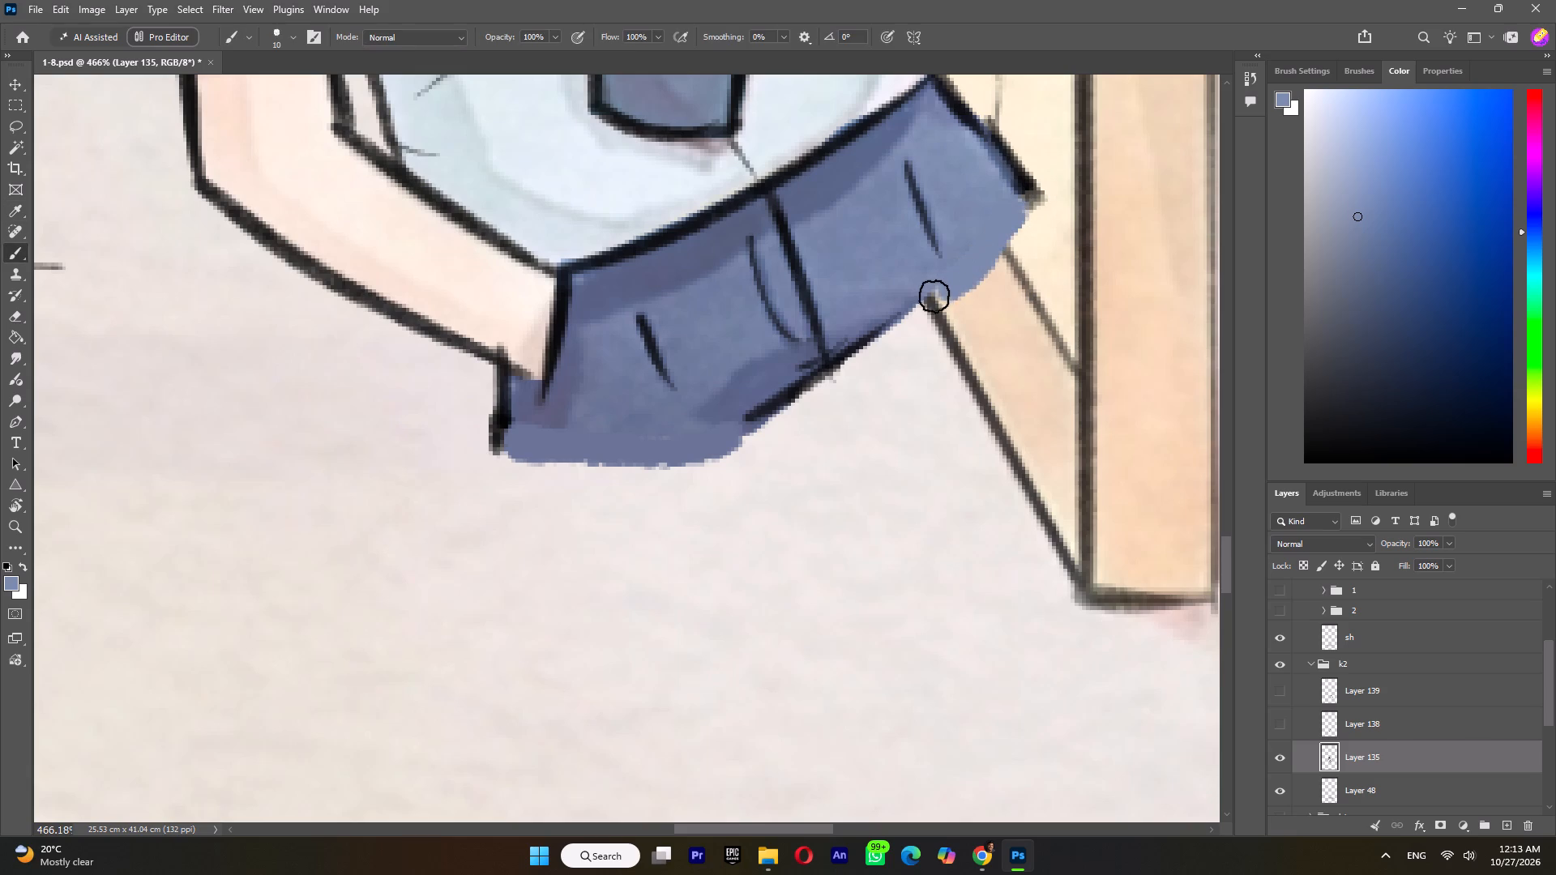
drag(935, 297, 911, 312)
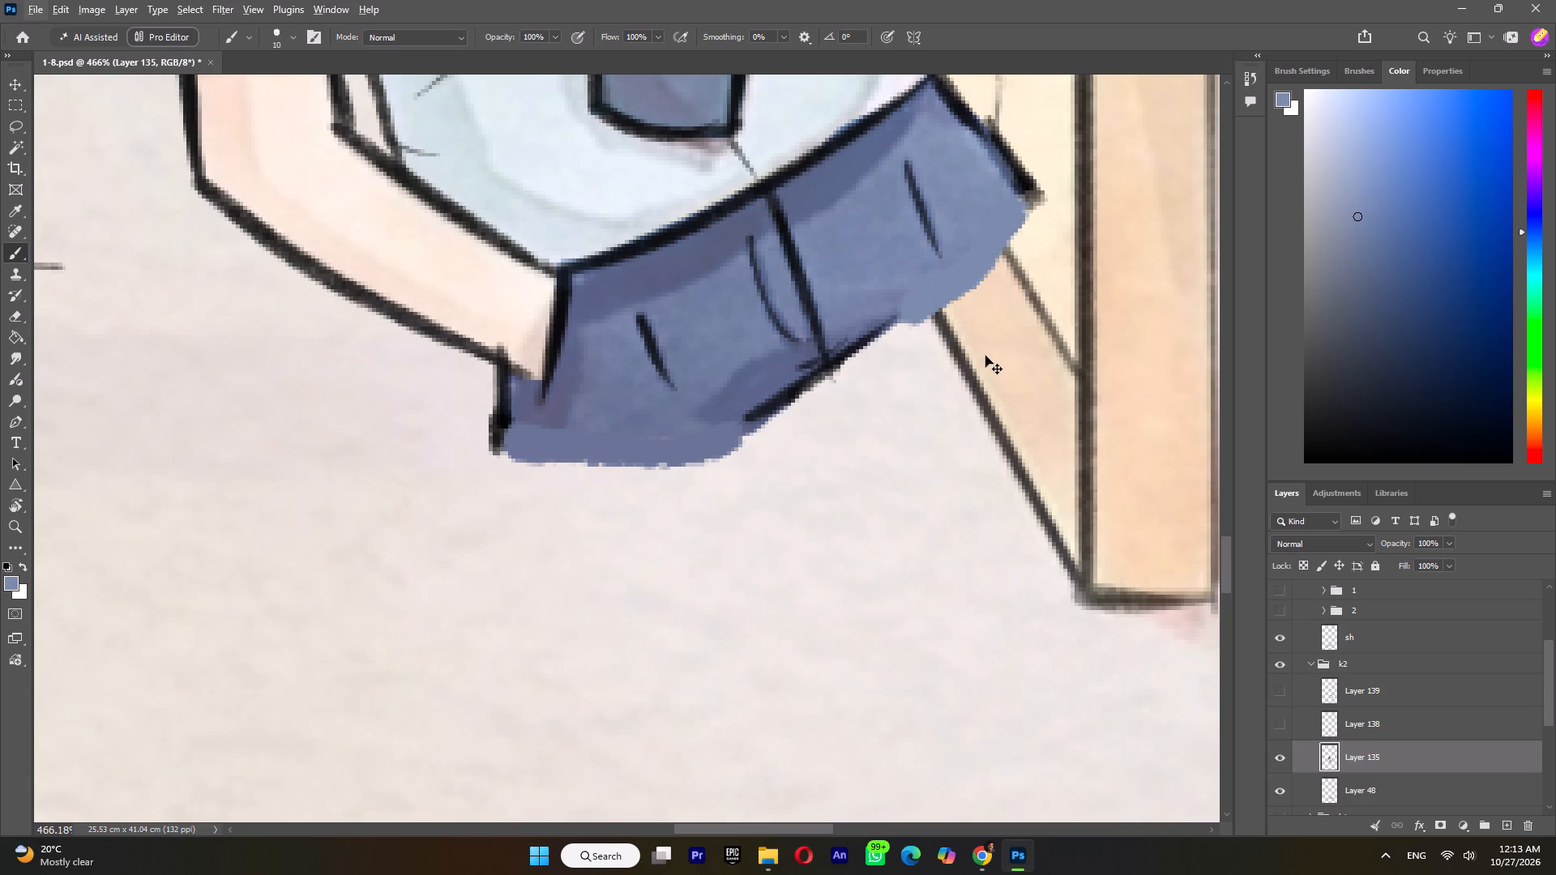
Check the repainted body on Layer 135 against the scene by toggling the layer's visibility.
ctrl+scroll(982, 356, down, 5)
alt+scroll(821, 425, down, 6)
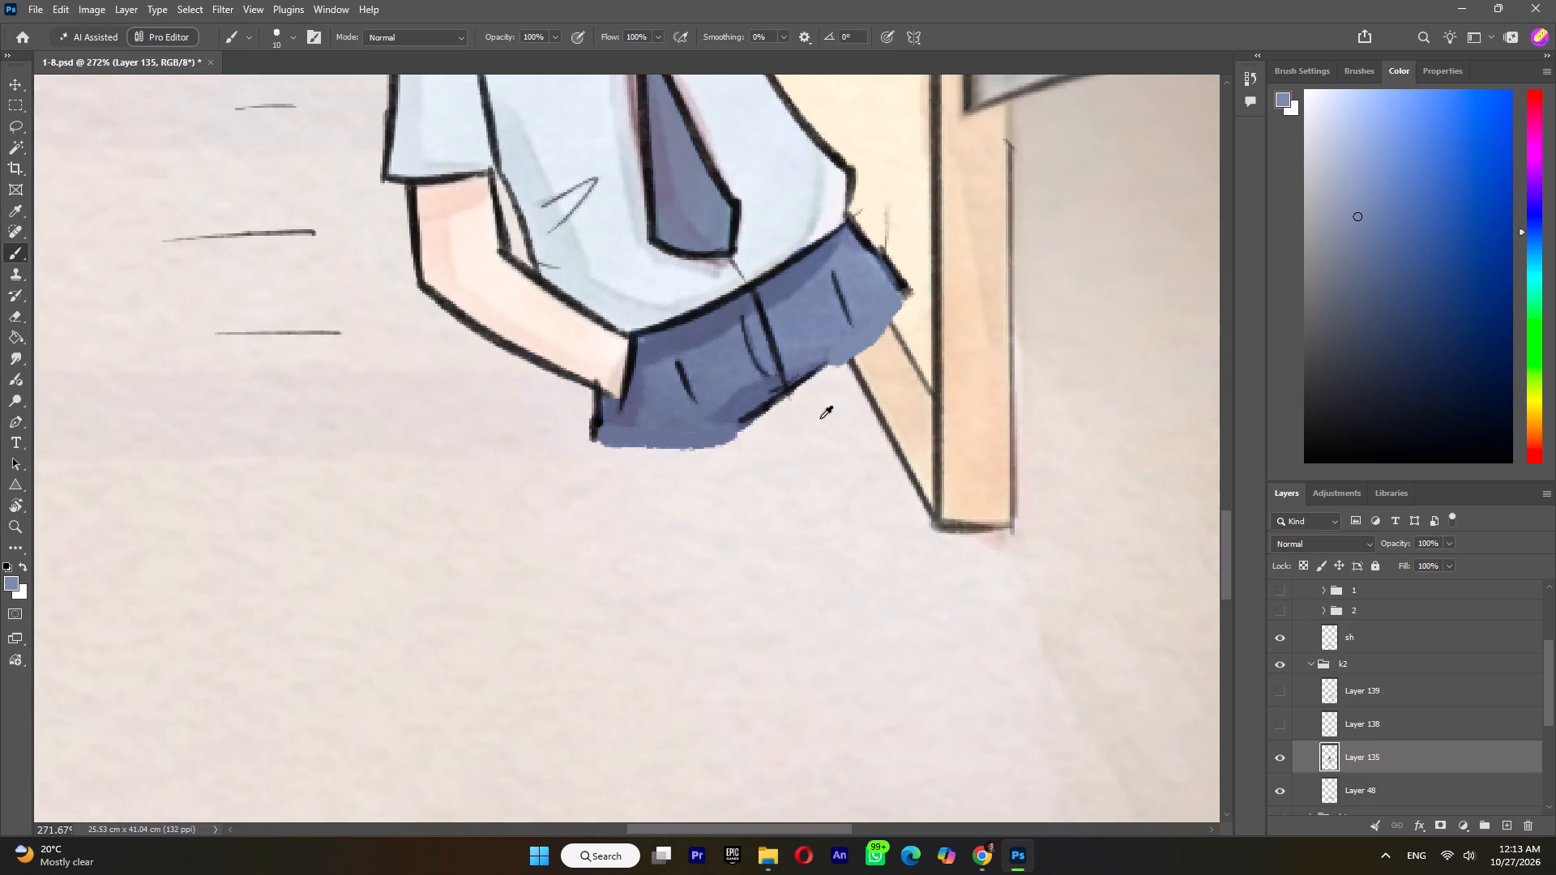
alt+scroll(818, 434, down, 5)
alt+scroll(816, 418, up, 3)
alt+scroll(816, 419, down, 6)
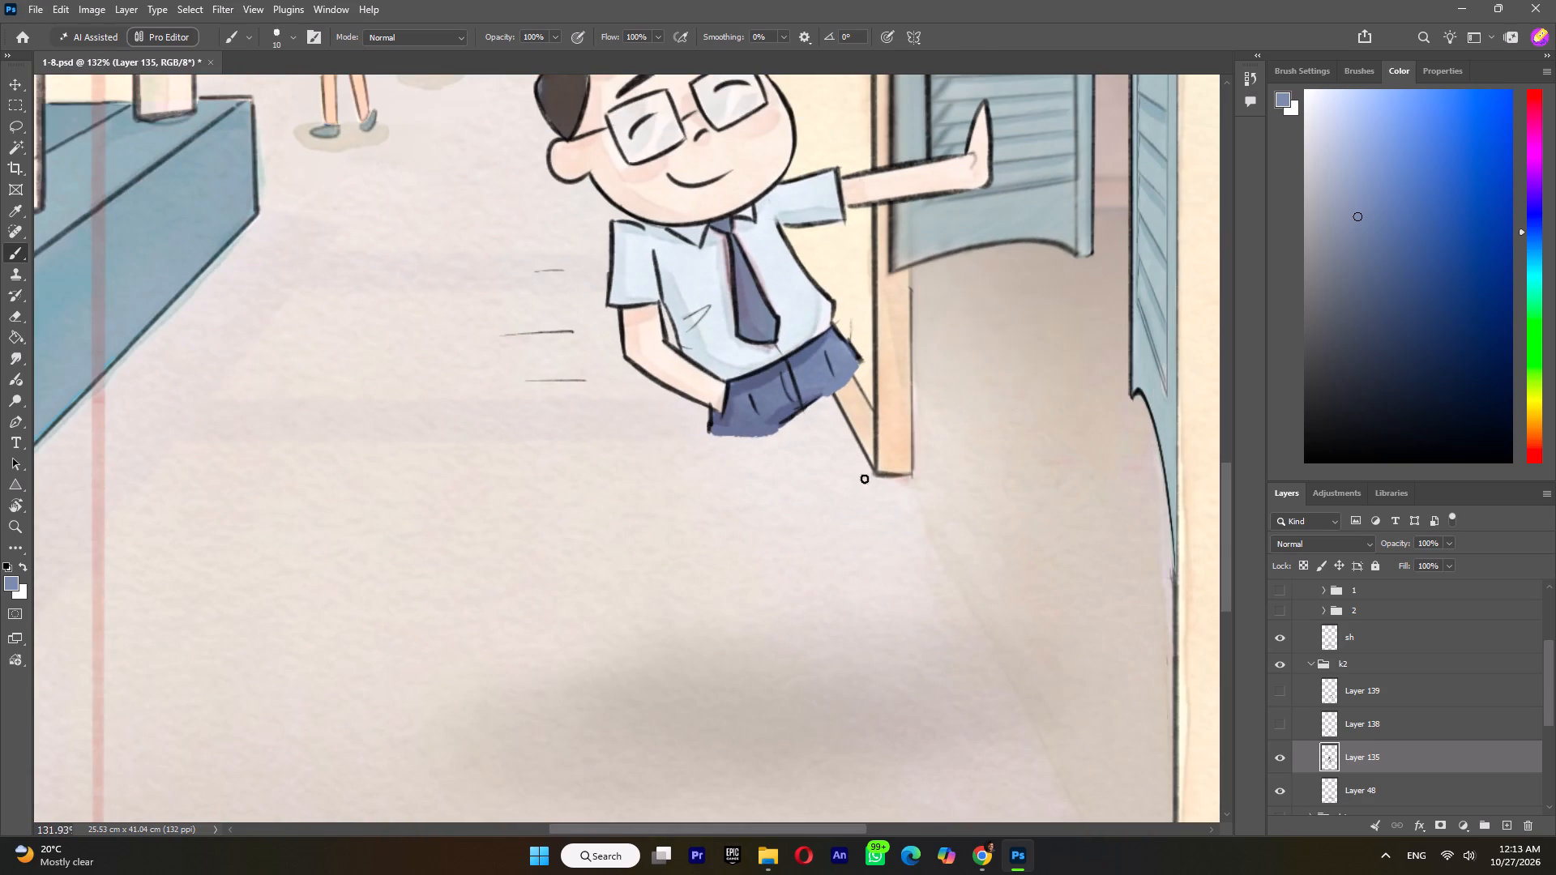
click(1279, 753)
click(1279, 761)
alt+scroll(964, 554, down, 4)
click(1278, 761)
click(1279, 759)
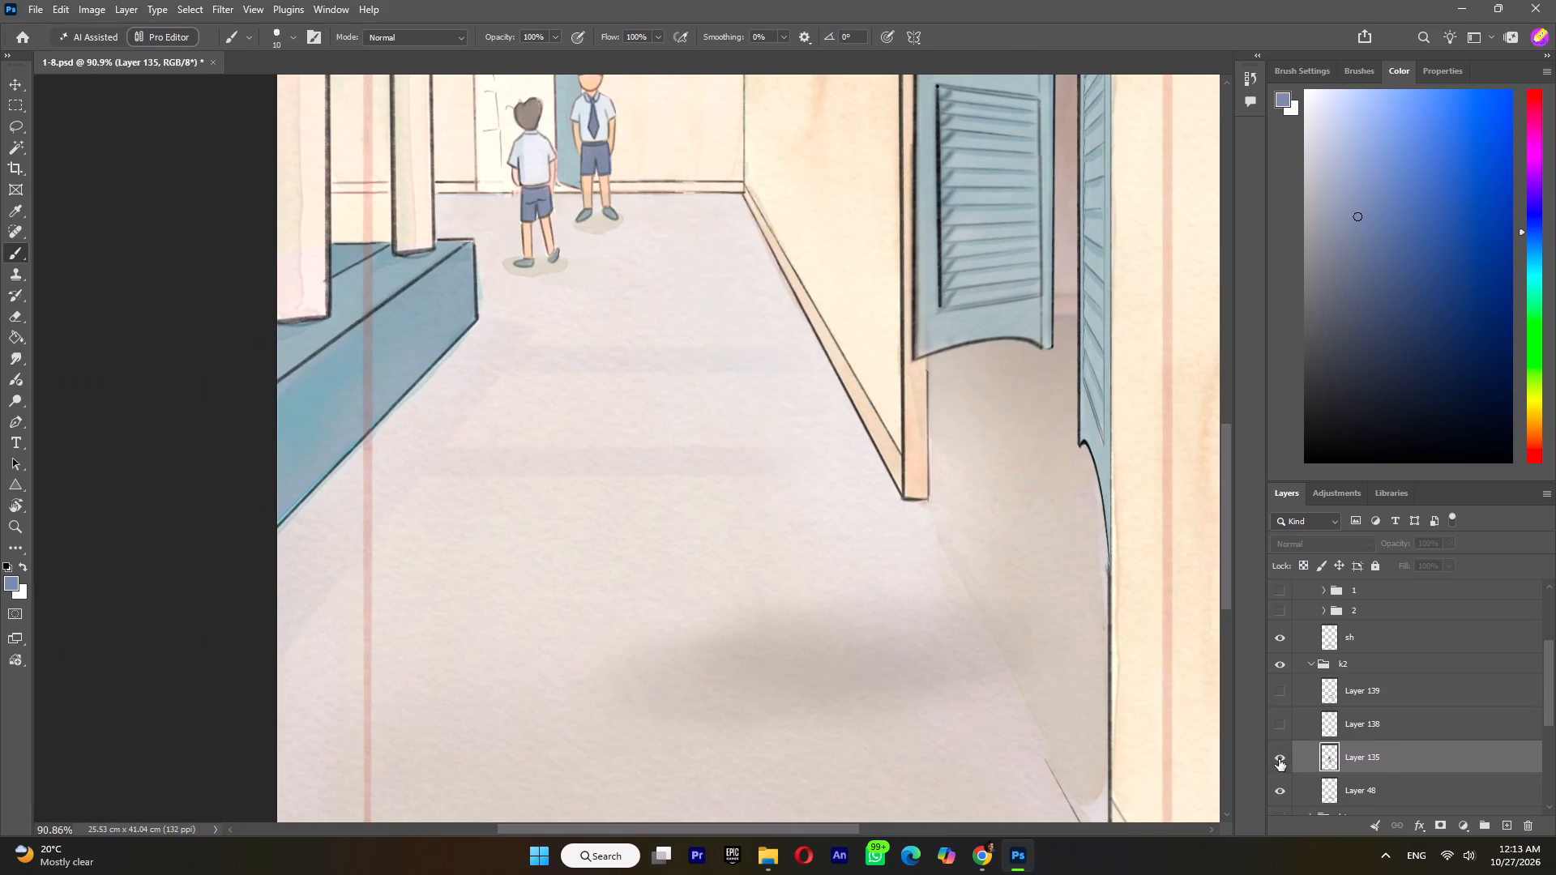
Lasso the three motion lines beside the boy on Layer 135 and cut them onto a new layer.
click(1384, 764)
click(6, 122)
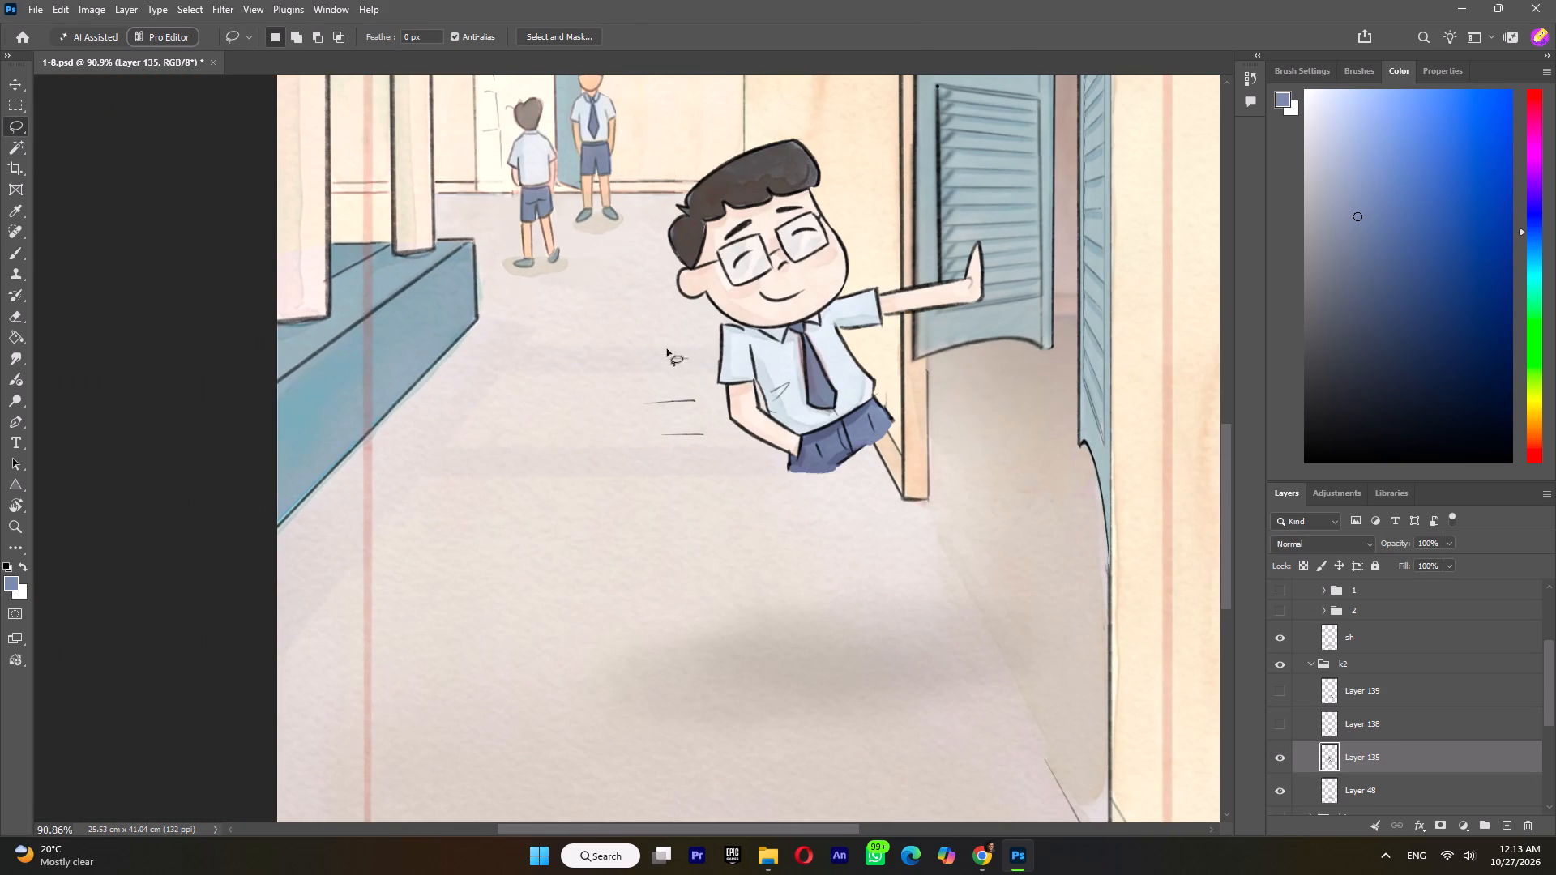
drag(652, 337, 673, 329)
drag(673, 329, 678, 329)
key(ctrl+x)
key(ctrl+shift+v)
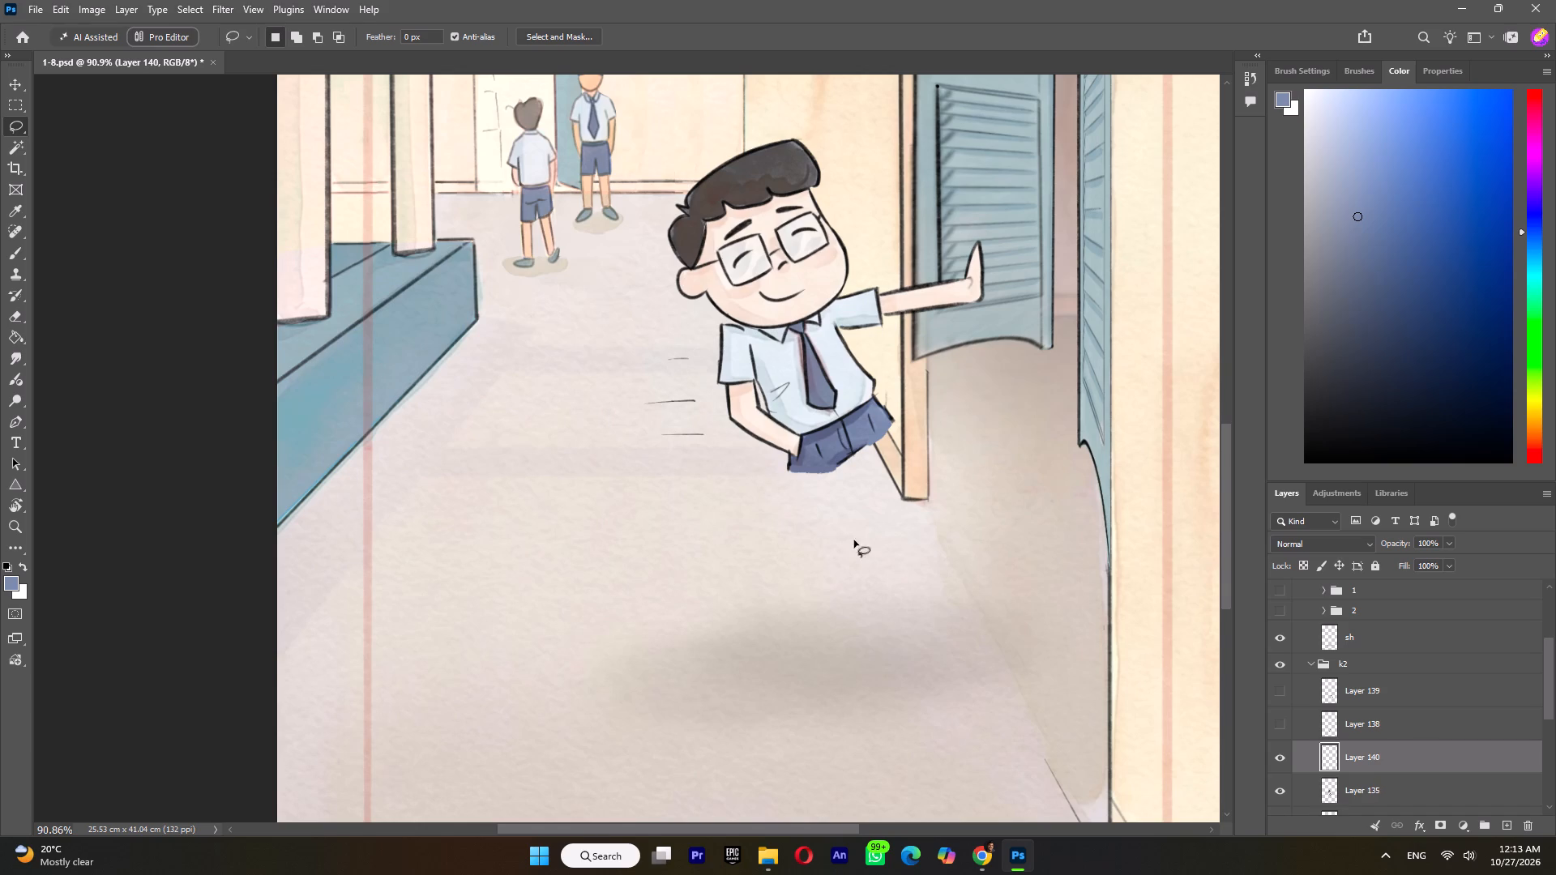
Show leg layers Layer 138 and Layer 139 again, collapse the k2 group and check it by toggling its visibility.
click(1276, 722)
click(1276, 722)
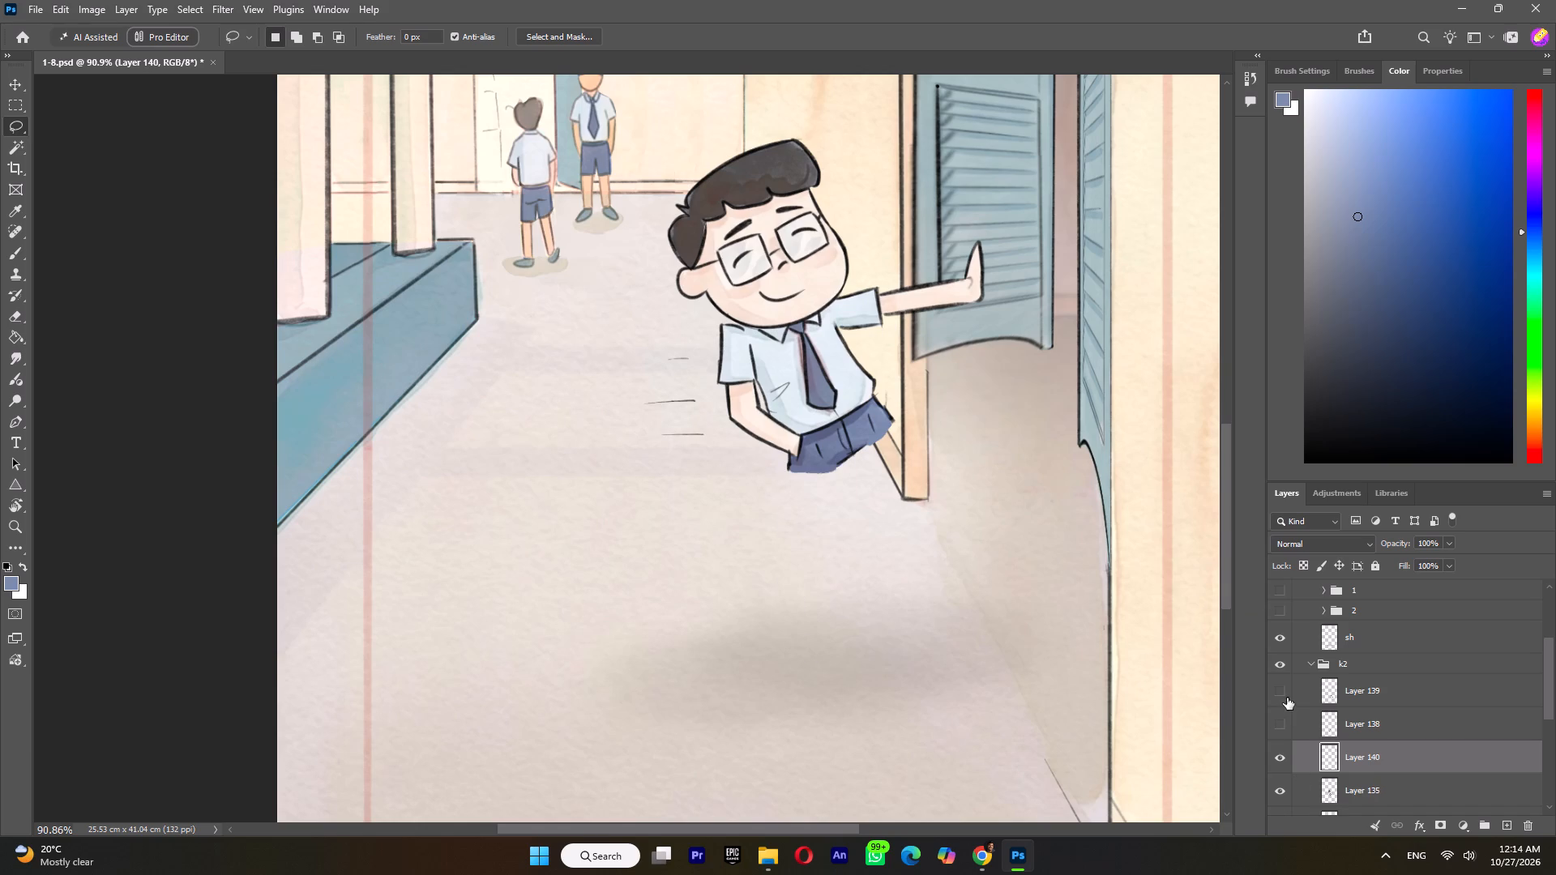
click(1283, 698)
click(1282, 719)
click(1309, 662)
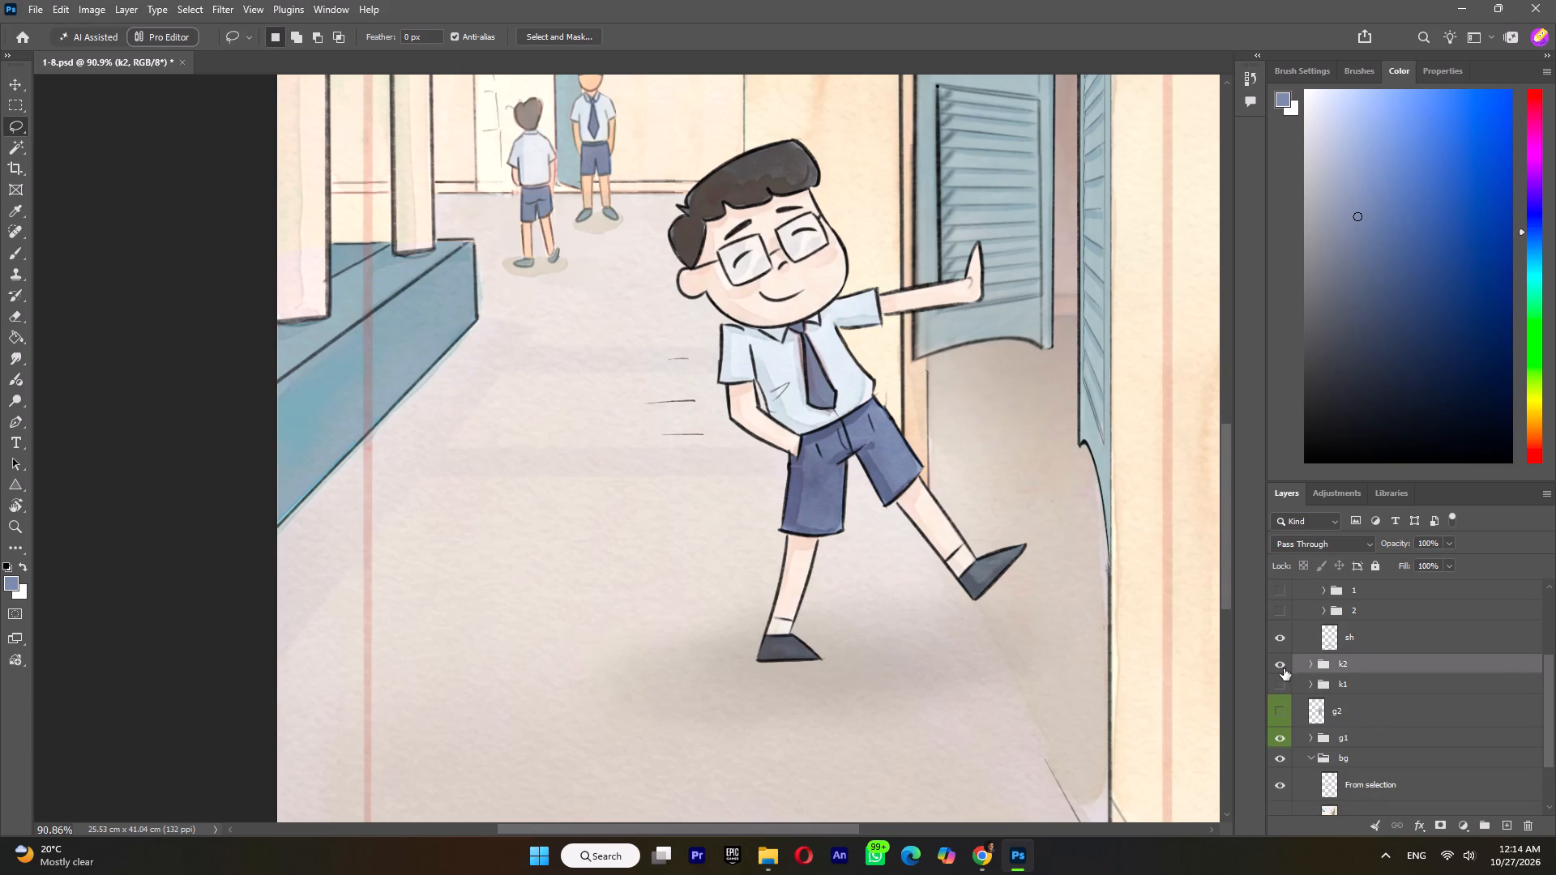
click(1283, 668)
click(1280, 665)
Hide the sh layer, show folder 1 in the friends group, and display k1 together with k2.
scroll(1328, 670, up, 1)
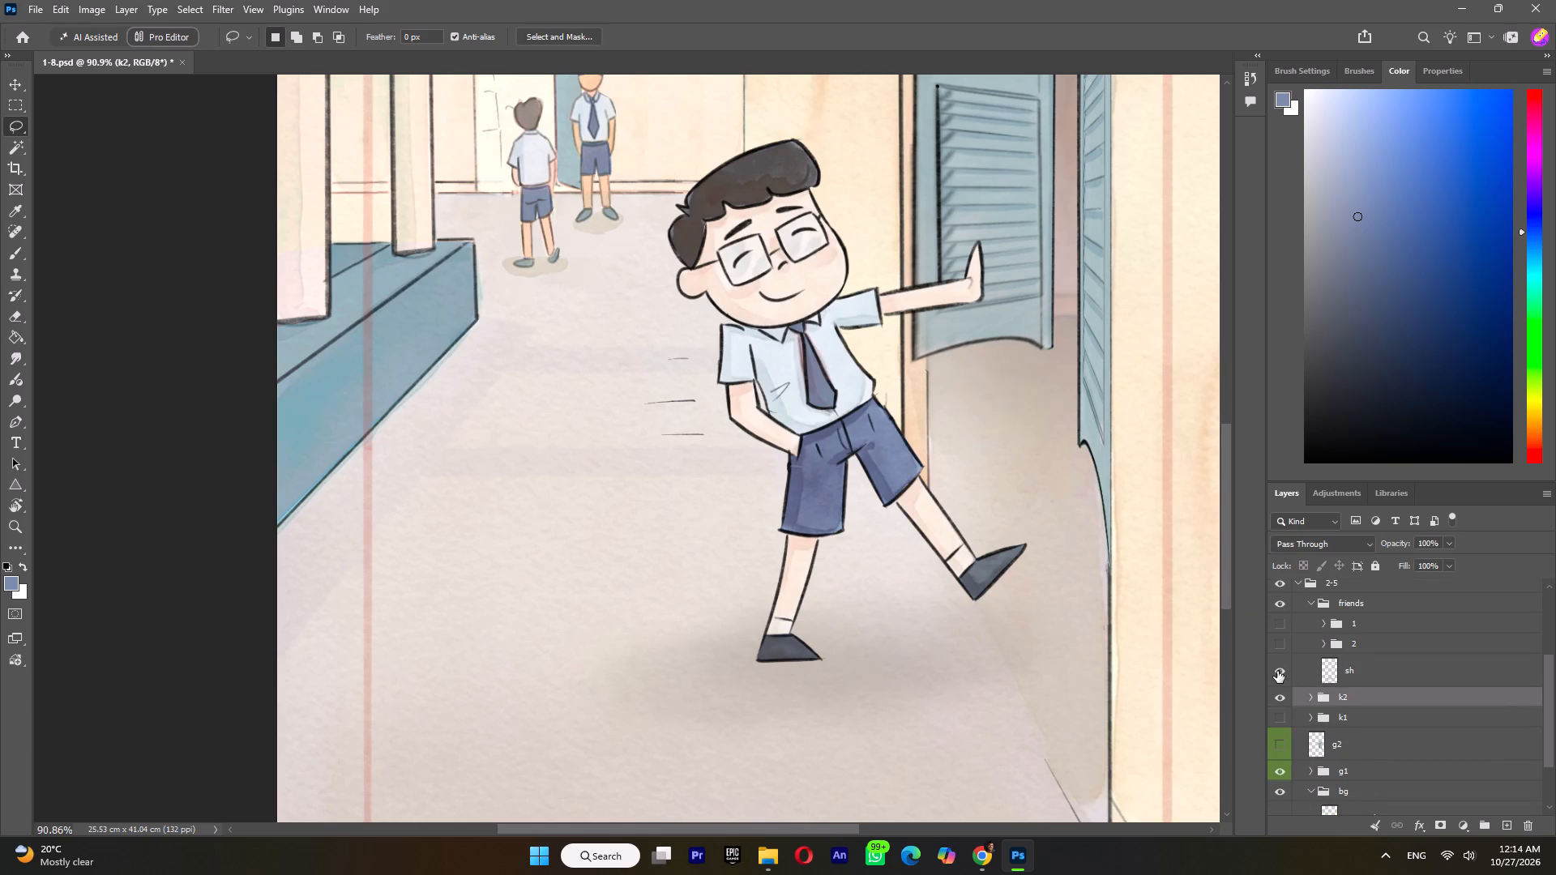
click(1277, 671)
click(1279, 694)
click(1282, 629)
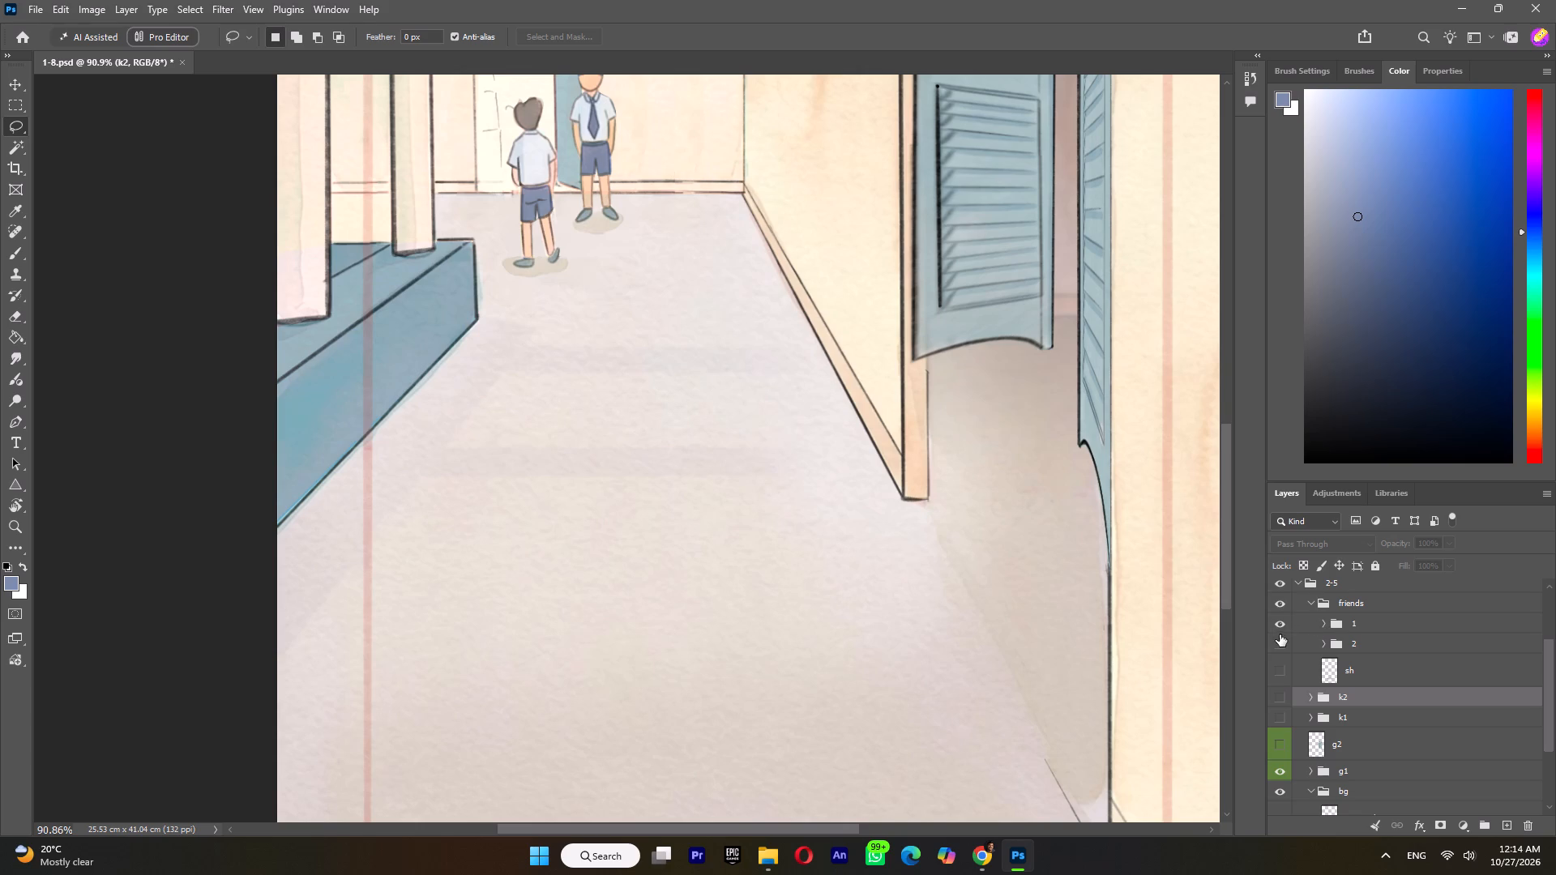
click(1280, 774)
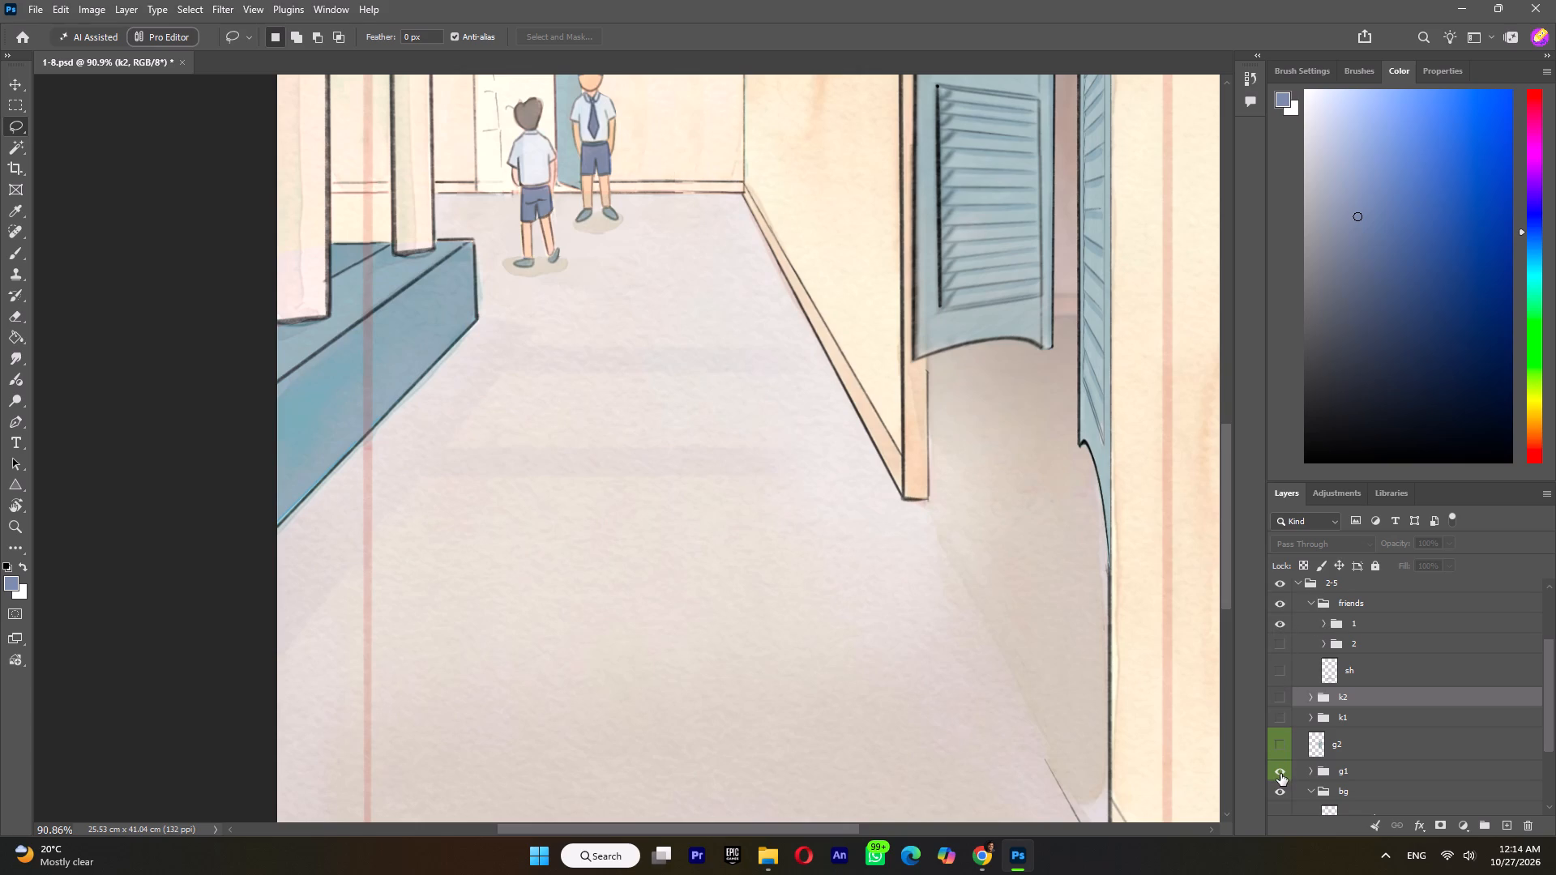
click(1280, 774)
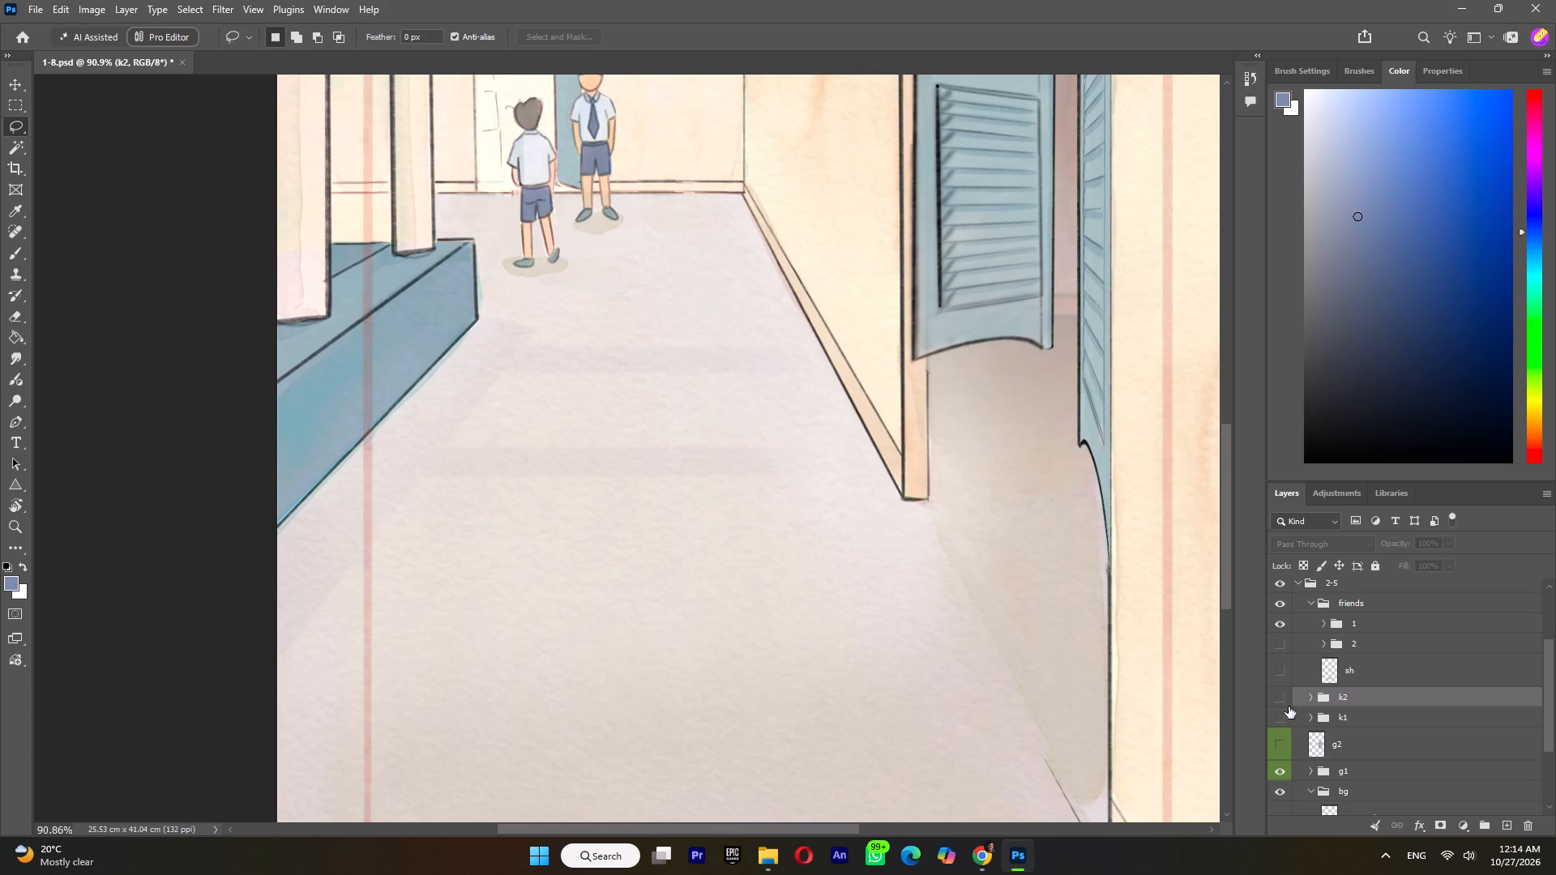
click(1278, 699)
click(1279, 723)
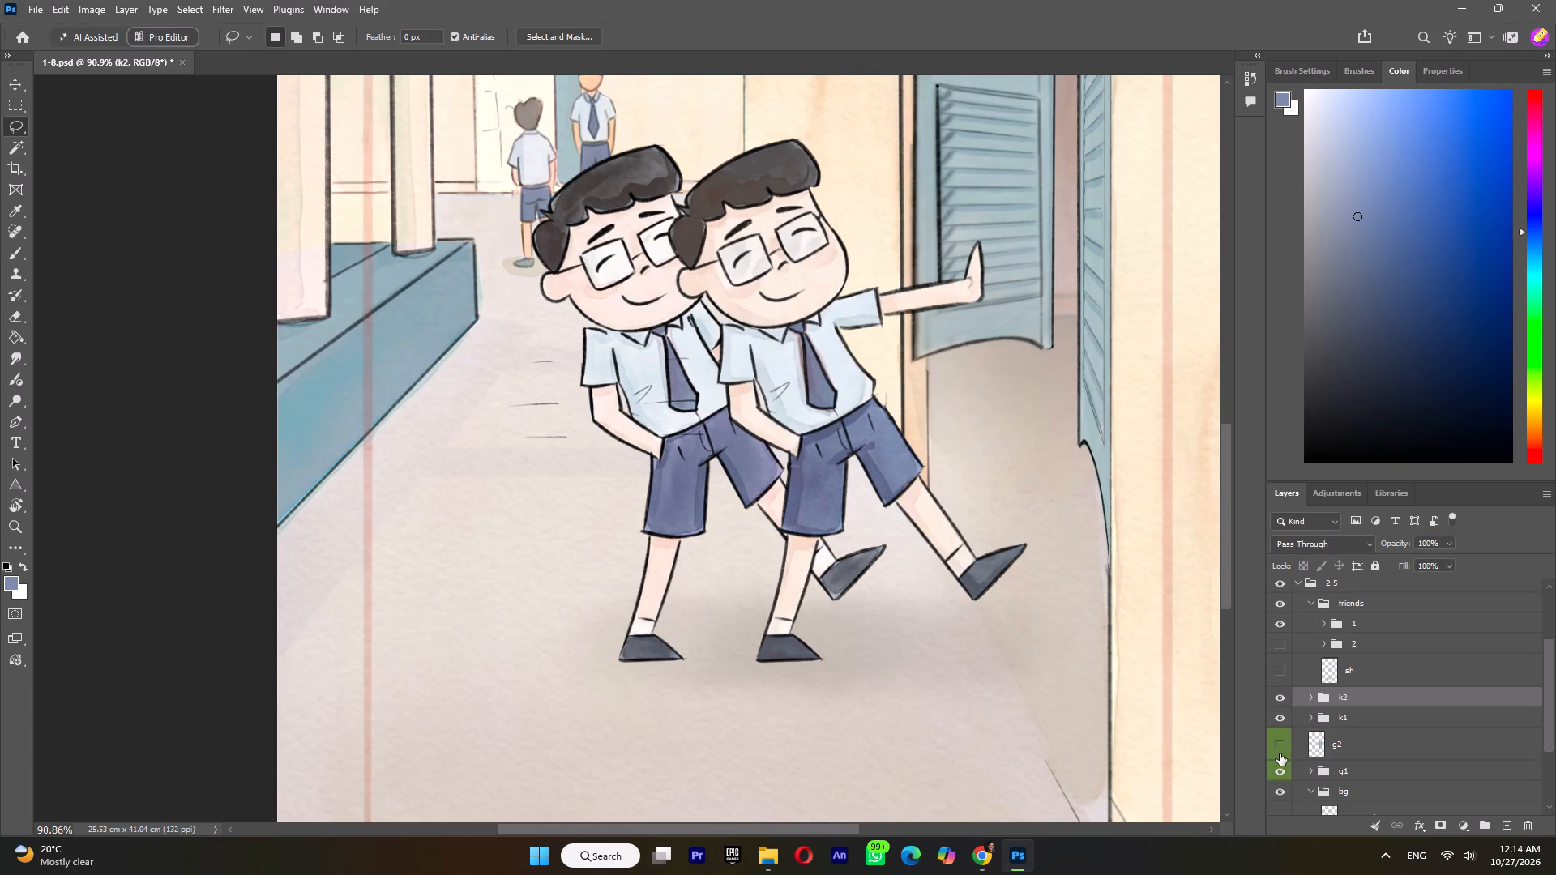
Examine g2, the layers inside g1, bg's From selection layer and friends folder 1 by toggling their visibility.
click(1280, 753)
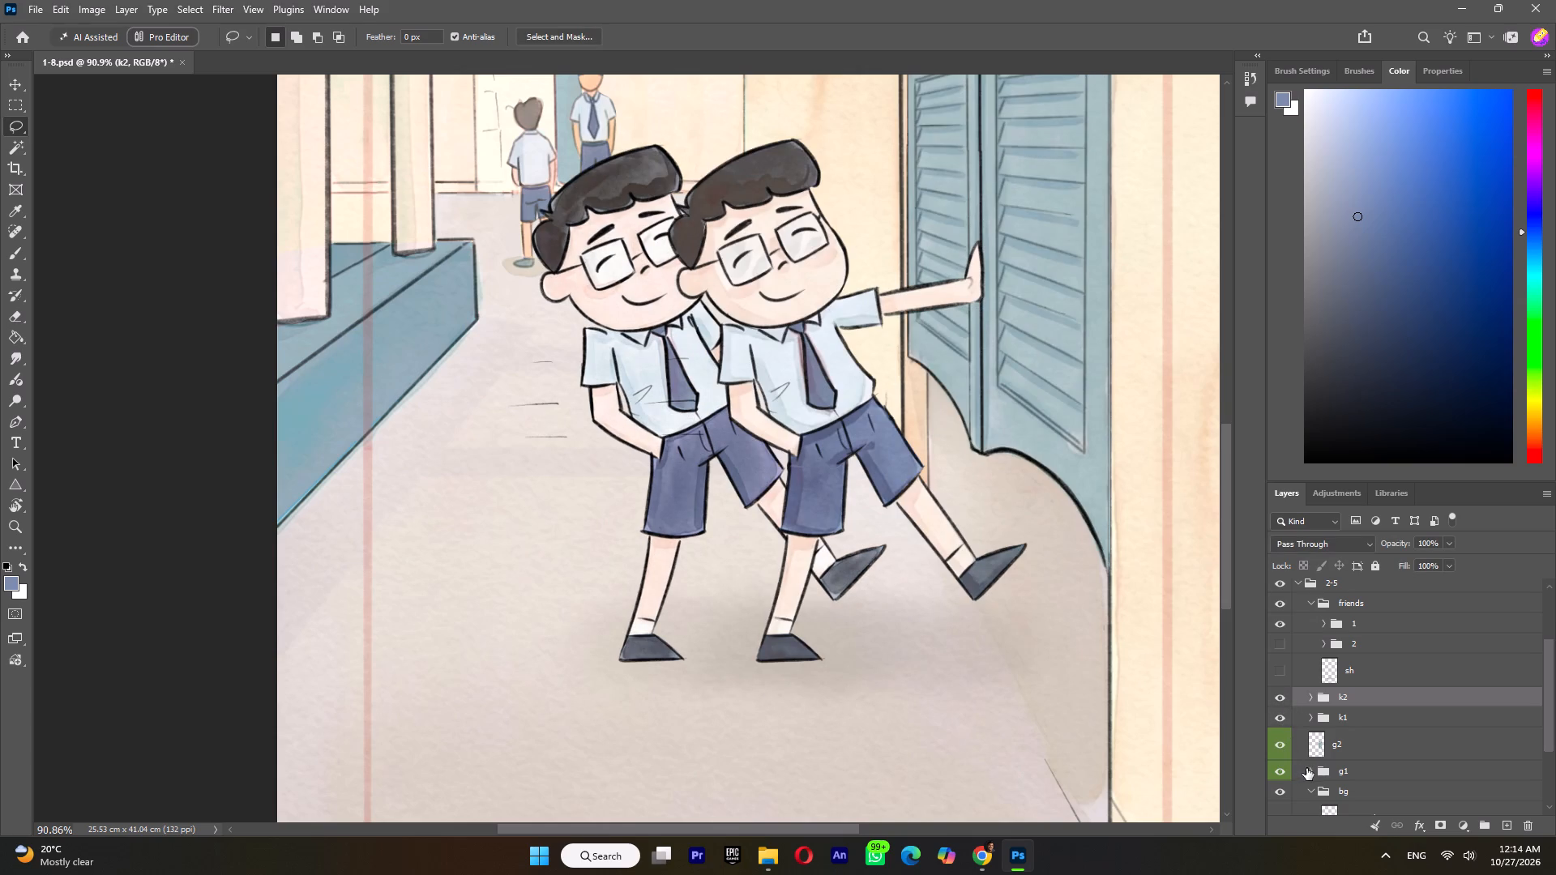
click(1283, 773)
click(1283, 773)
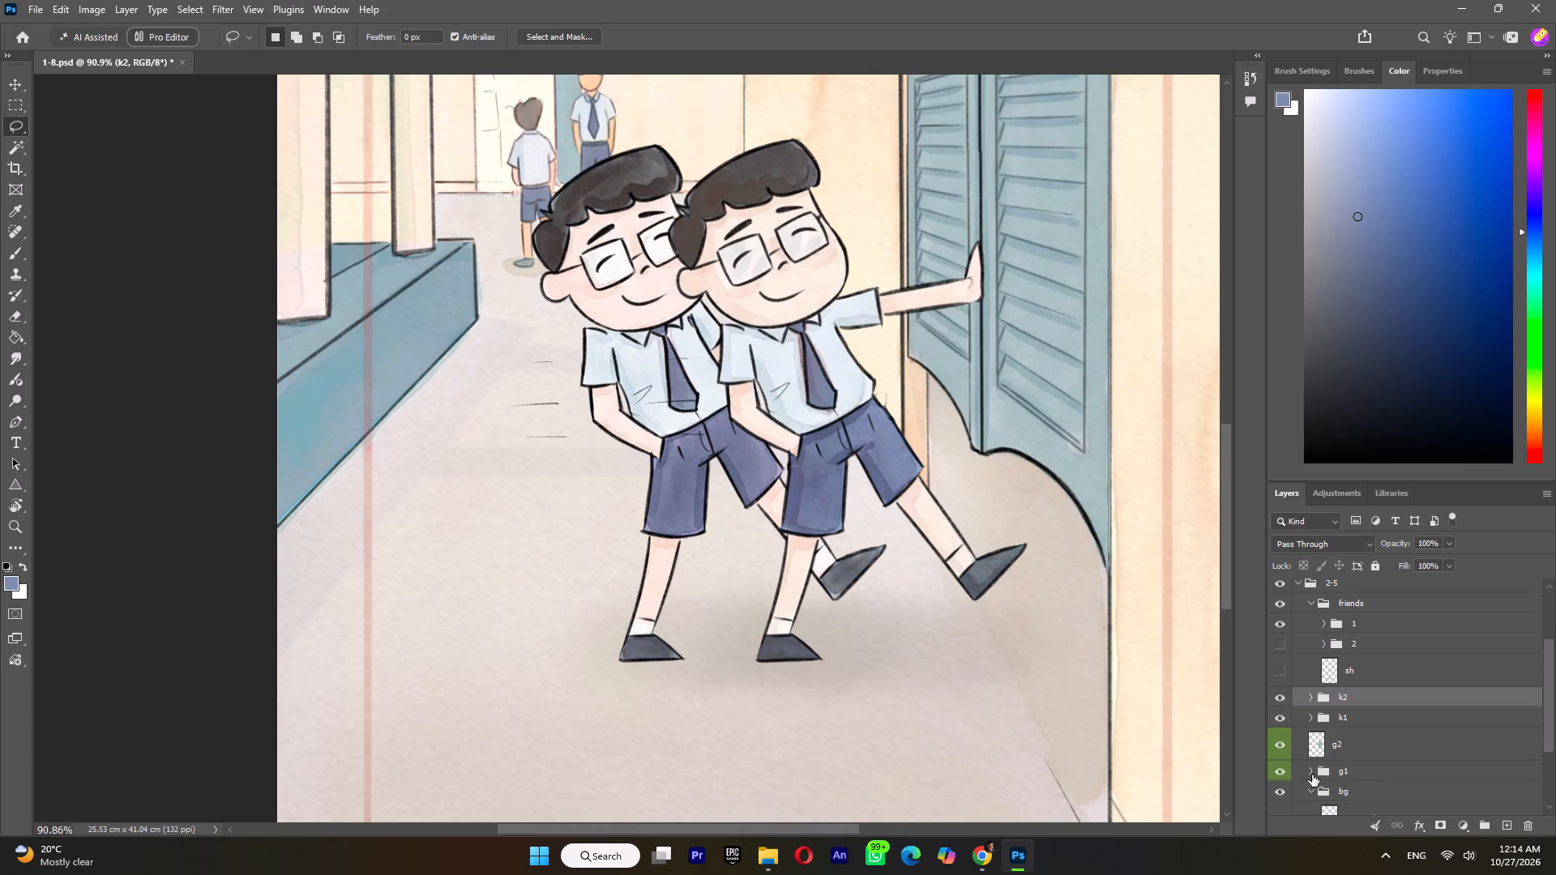
click(1313, 774)
scroll(1354, 778, down, 4)
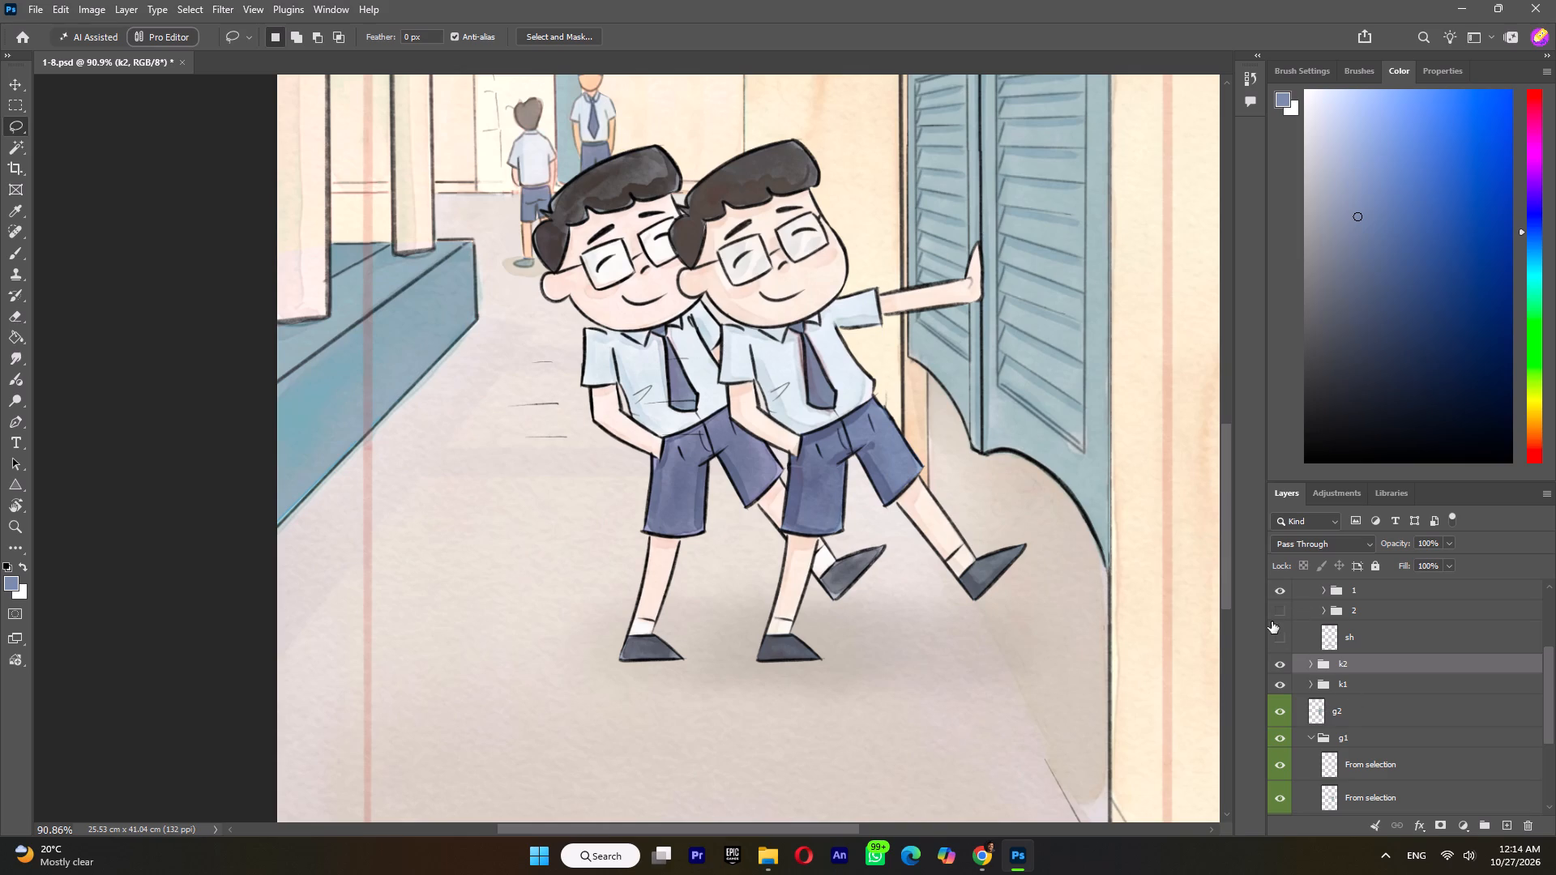
click(1276, 612)
click(1275, 667)
click(1277, 665)
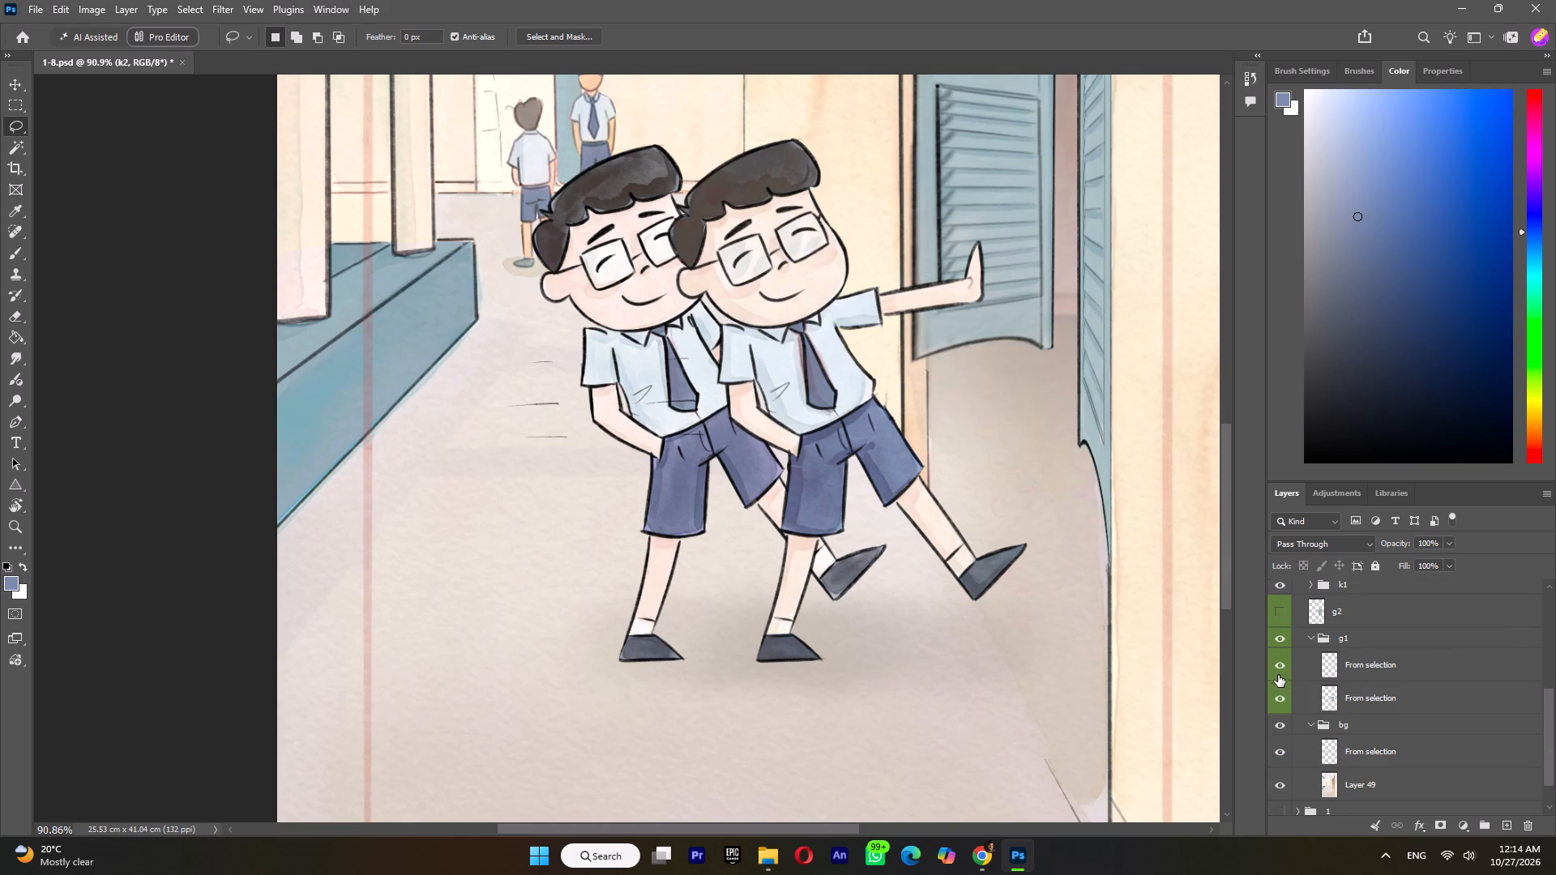
click(1278, 694)
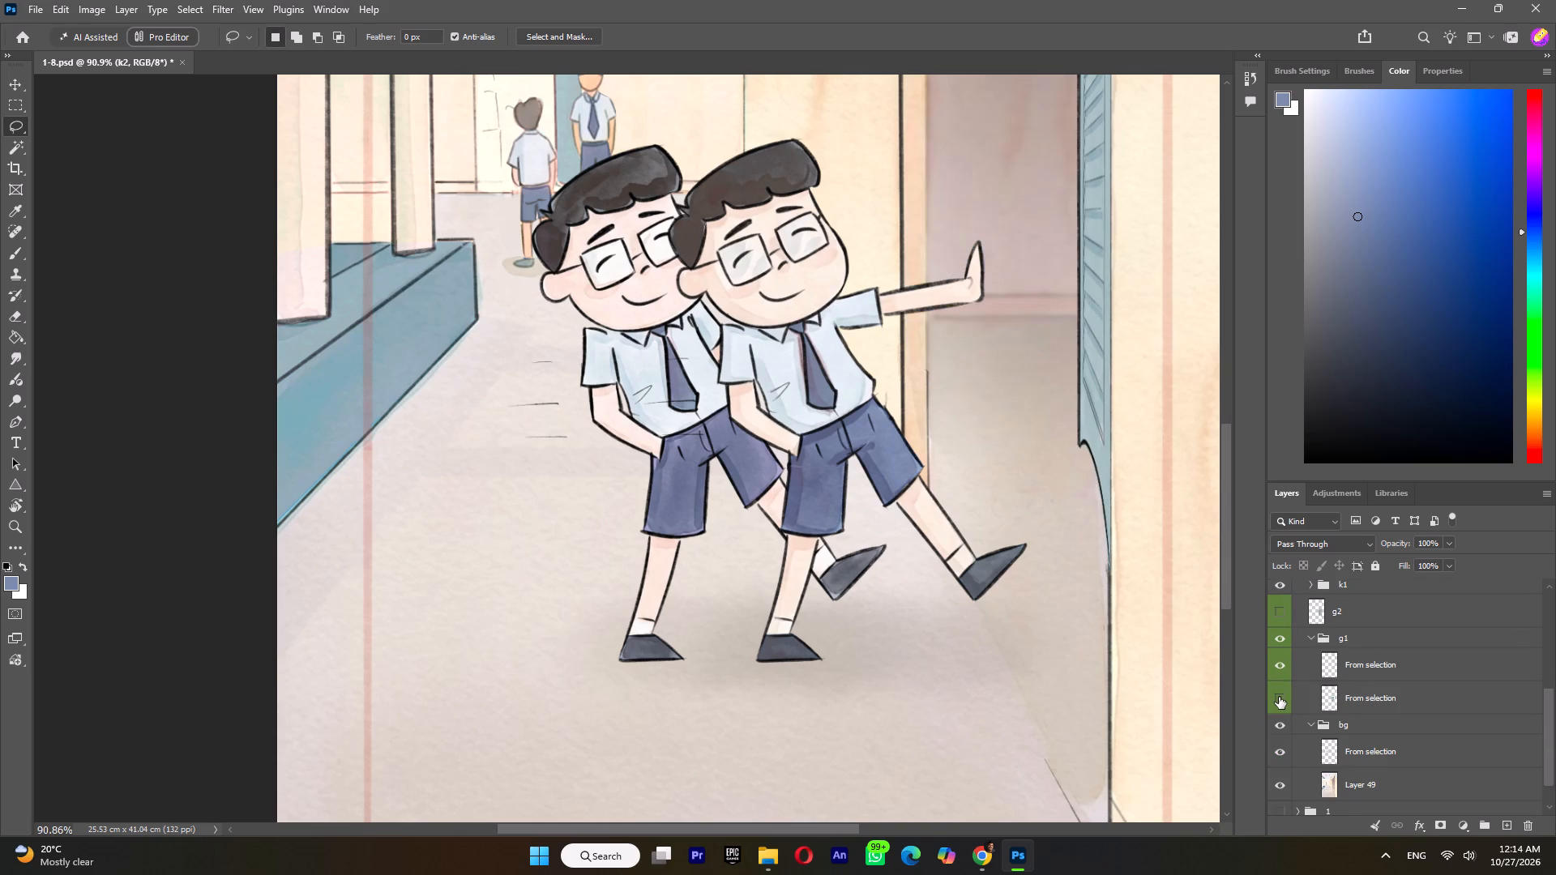
click(1279, 697)
click(1287, 746)
click(1284, 749)
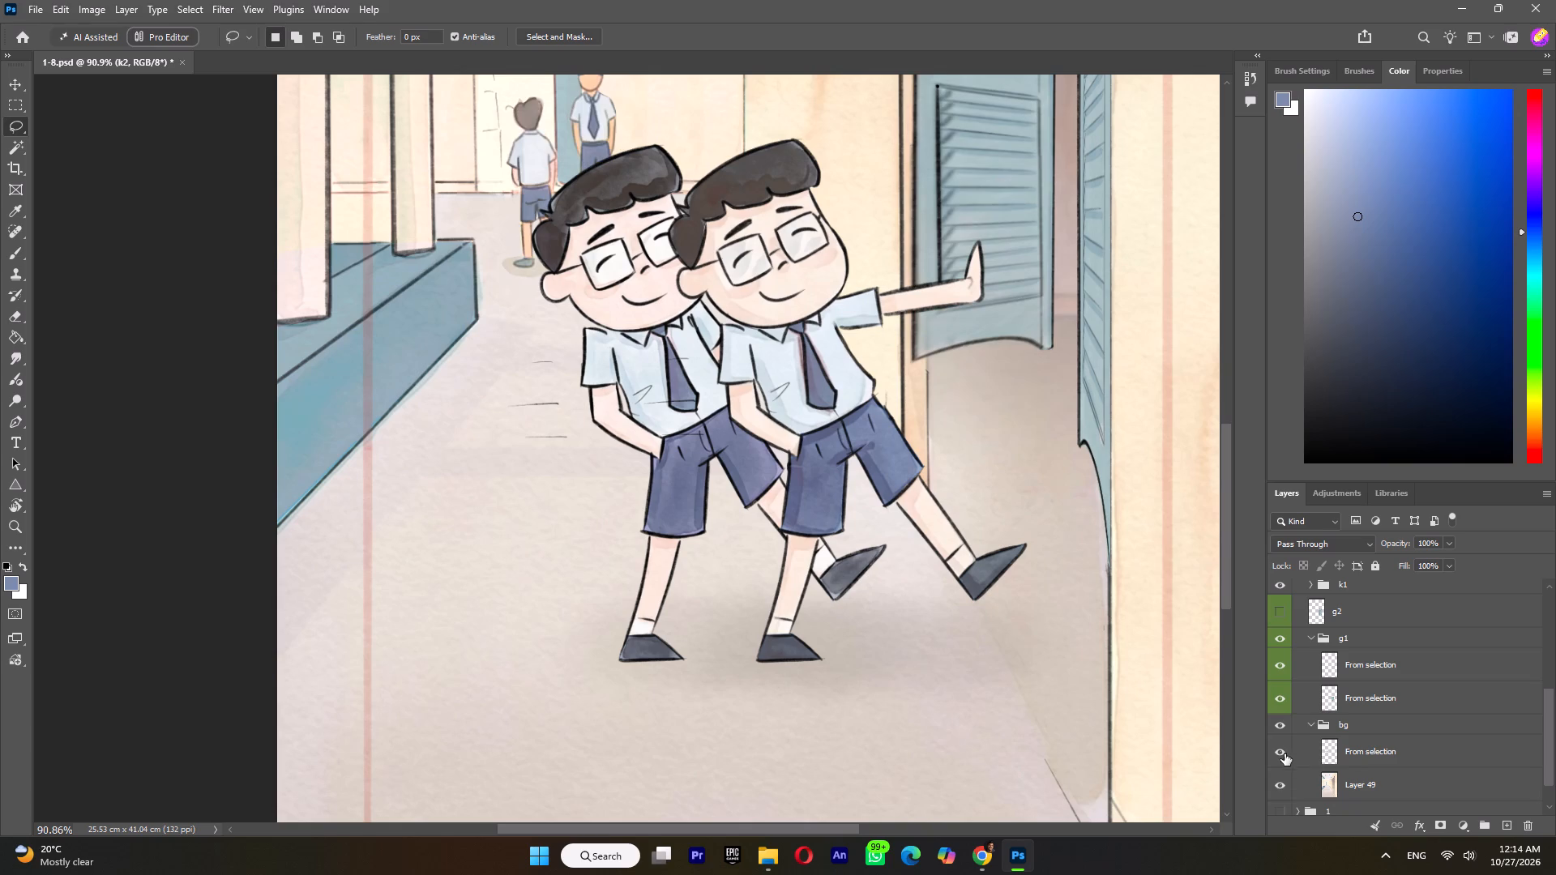
scroll(1353, 755, up, 5)
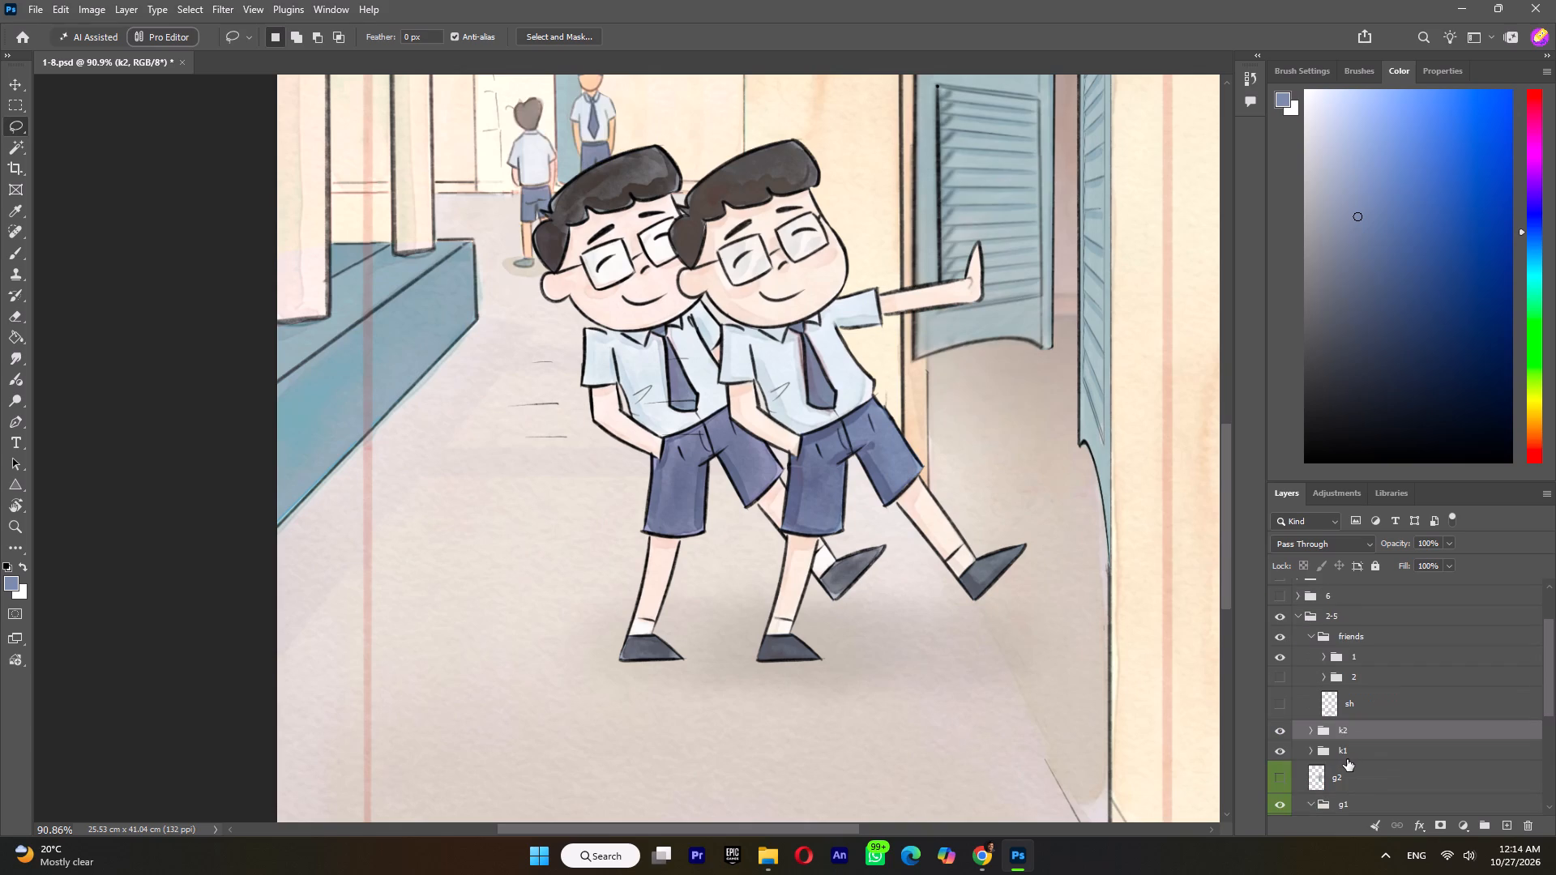
click(1283, 652)
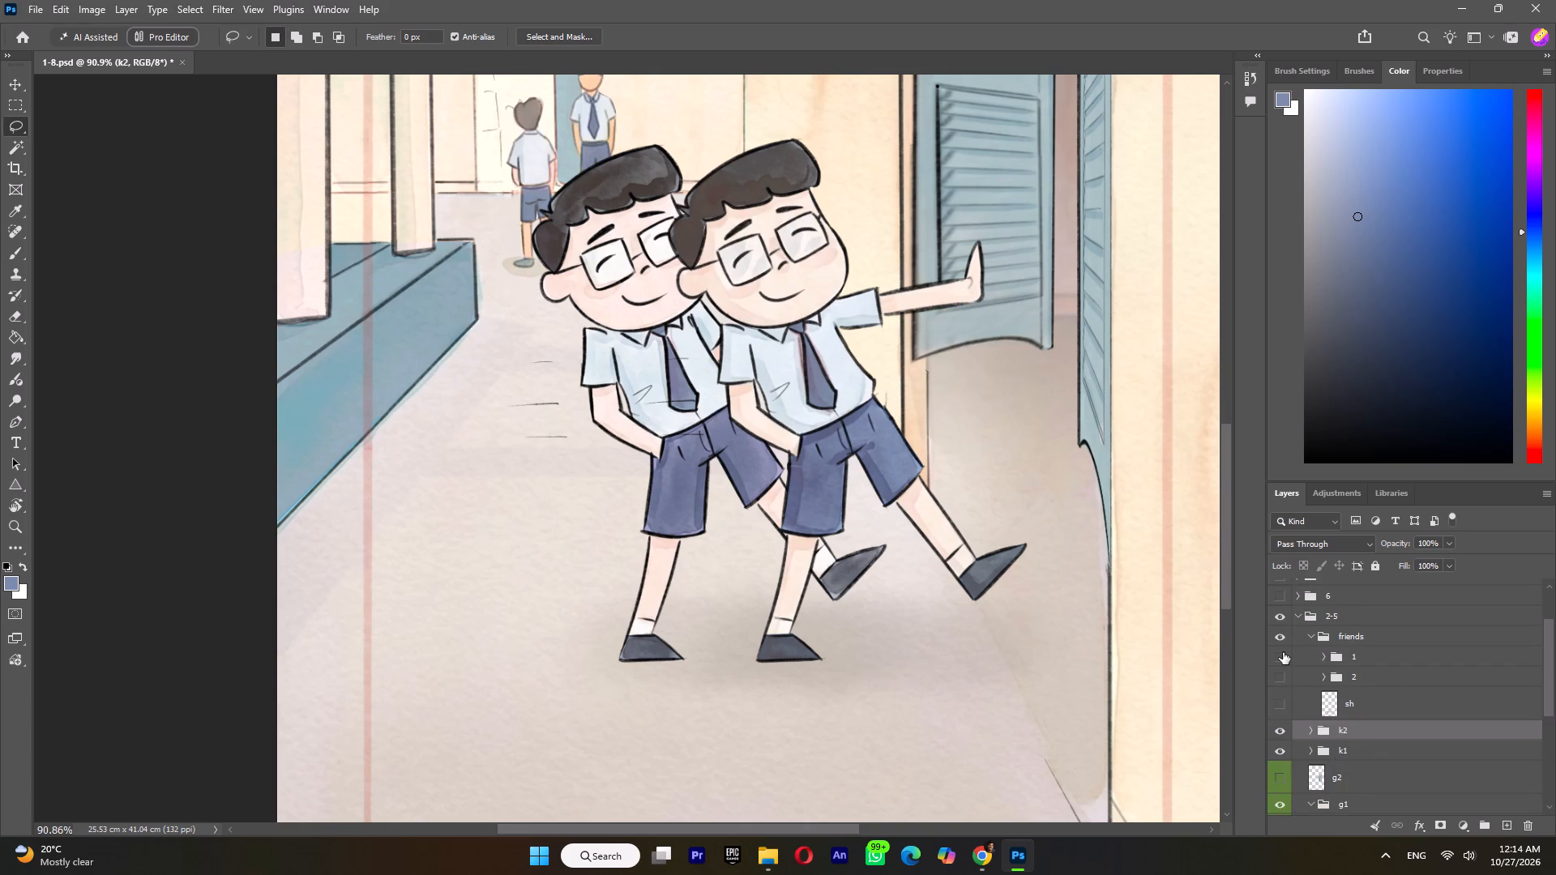
click(1282, 654)
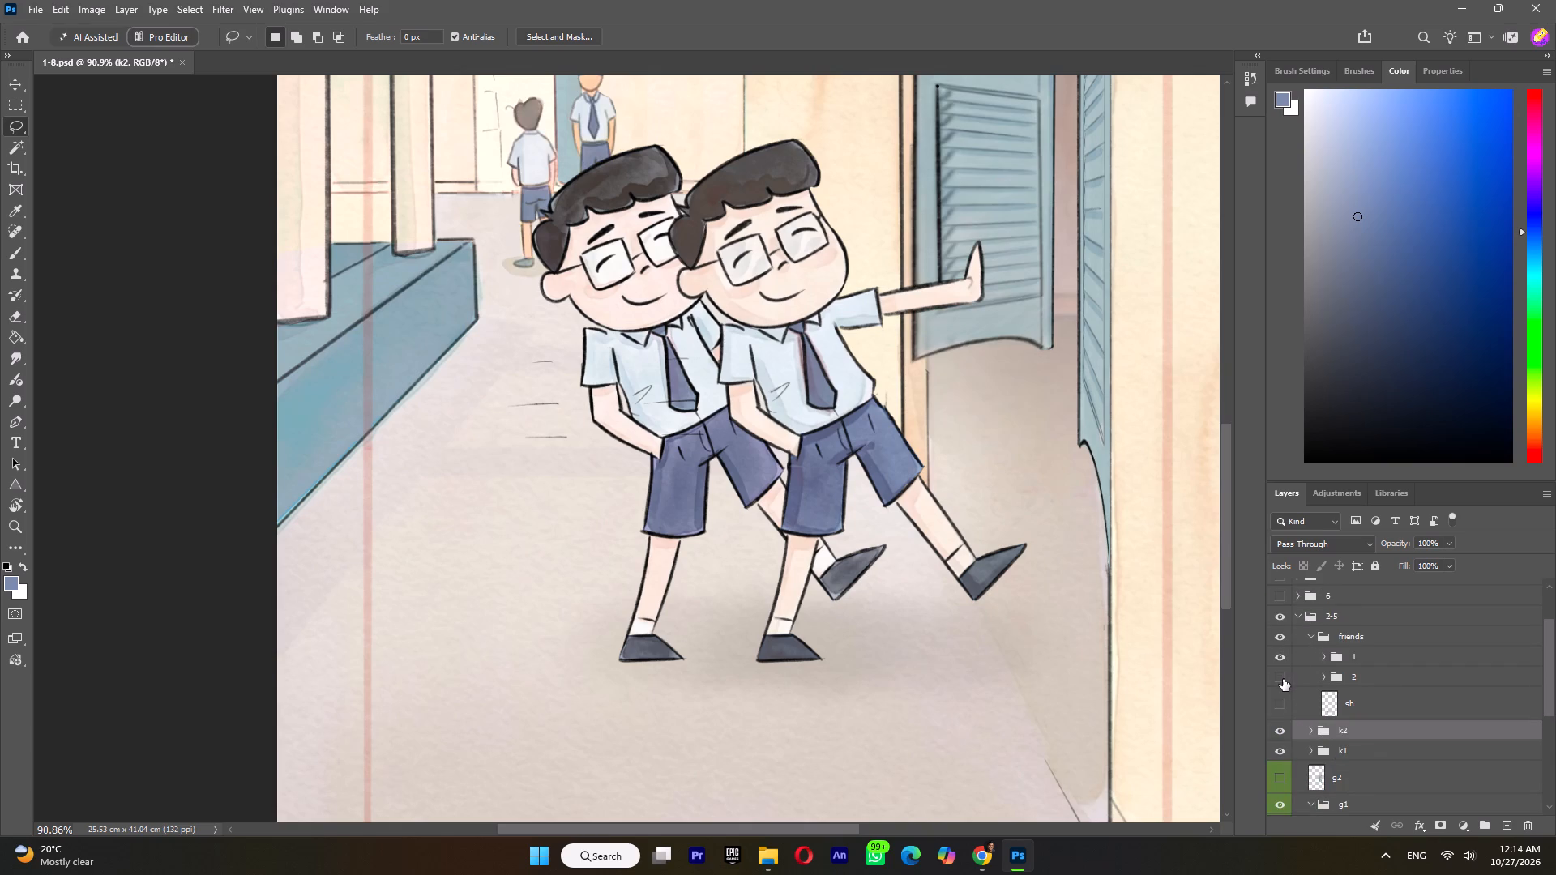
Show folder 2 in the friends group and hide the k2 and k1 groups.
click(1282, 679)
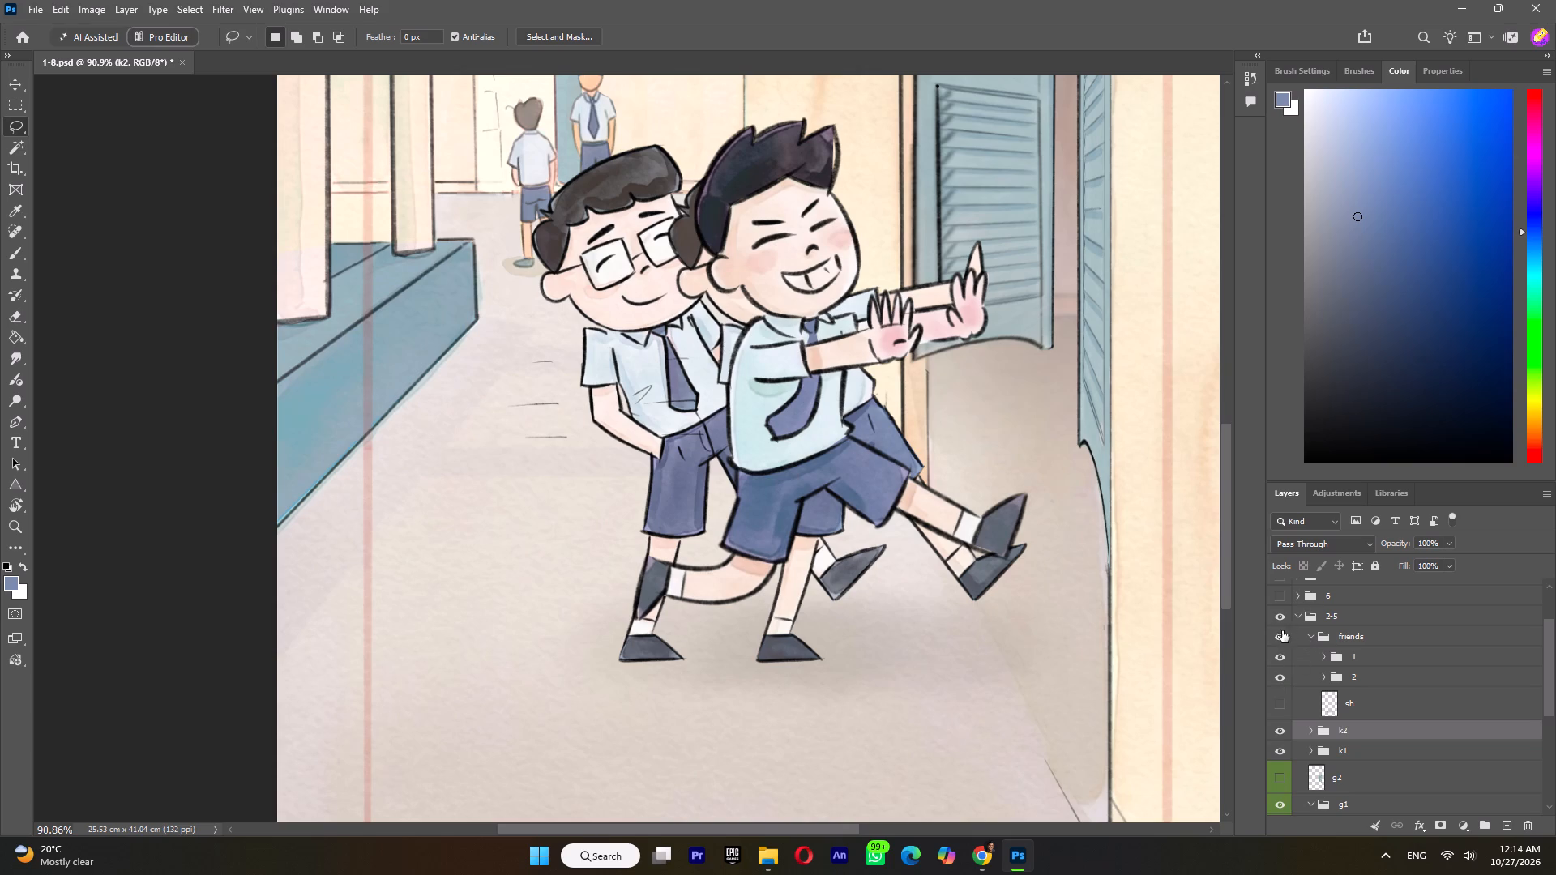
click(1280, 730)
click(1280, 752)
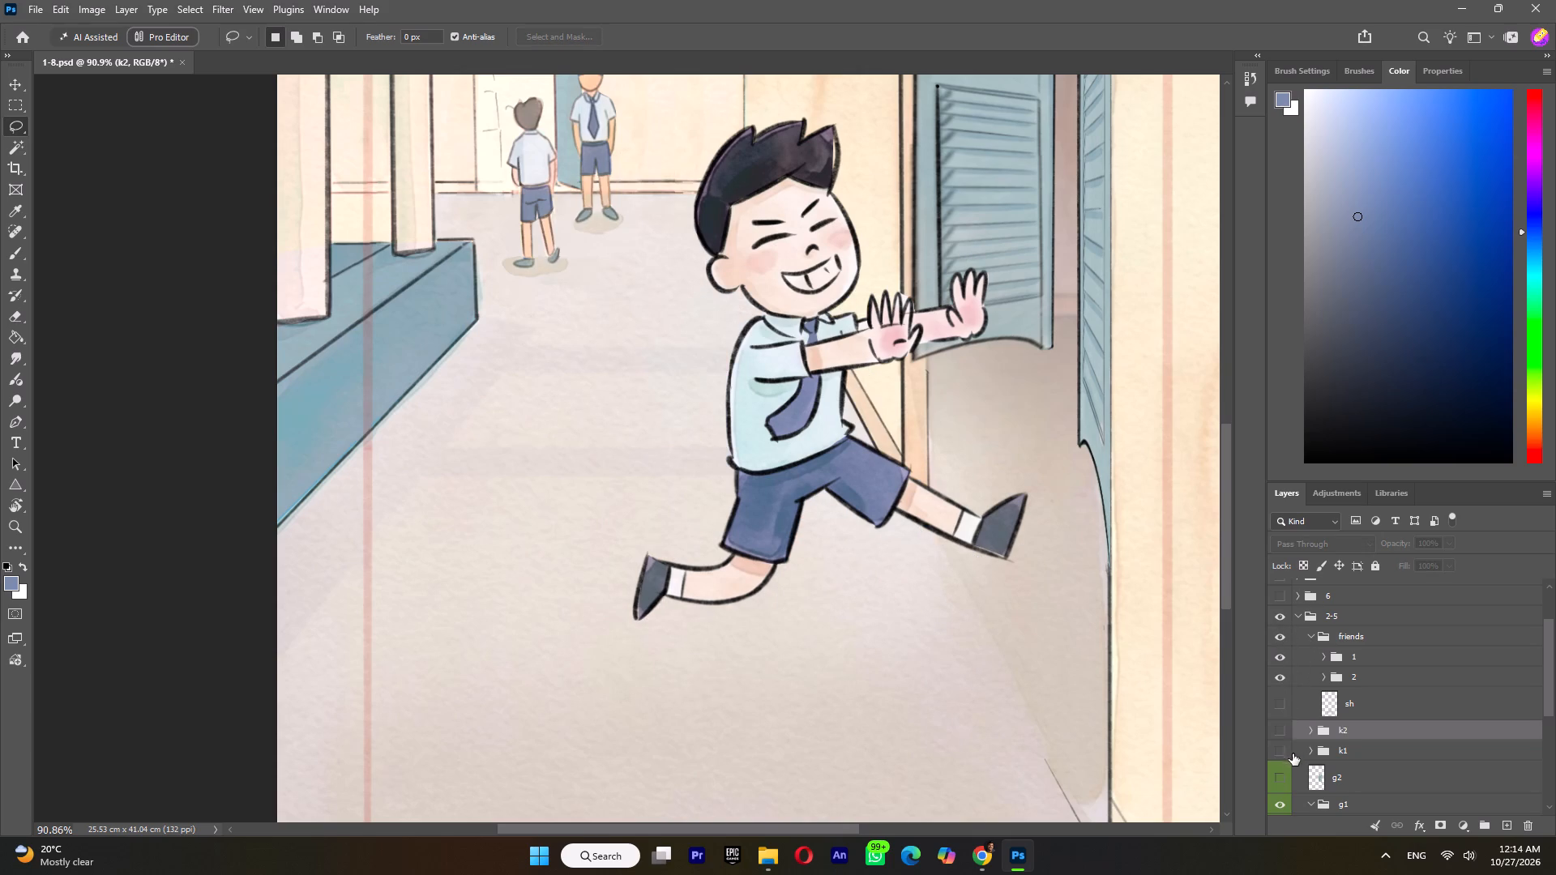
Expand folder 1 in the friends group, make its Layer 71 visible, check it by toggling its visibility, and select it.
click(1324, 658)
click(1274, 683)
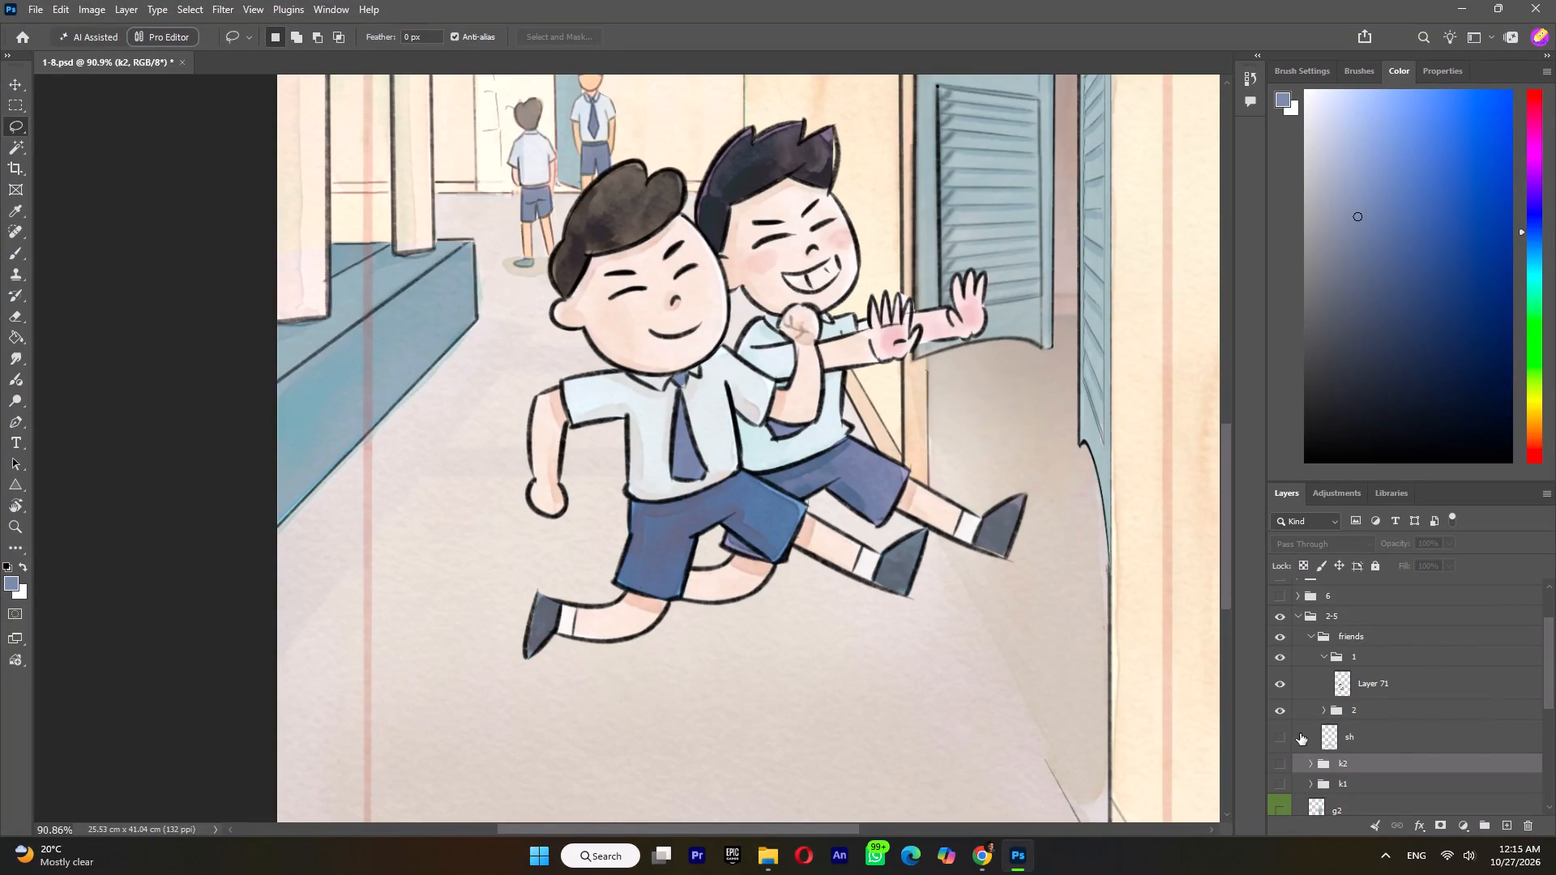
click(1280, 677)
click(1280, 677)
click(1362, 674)
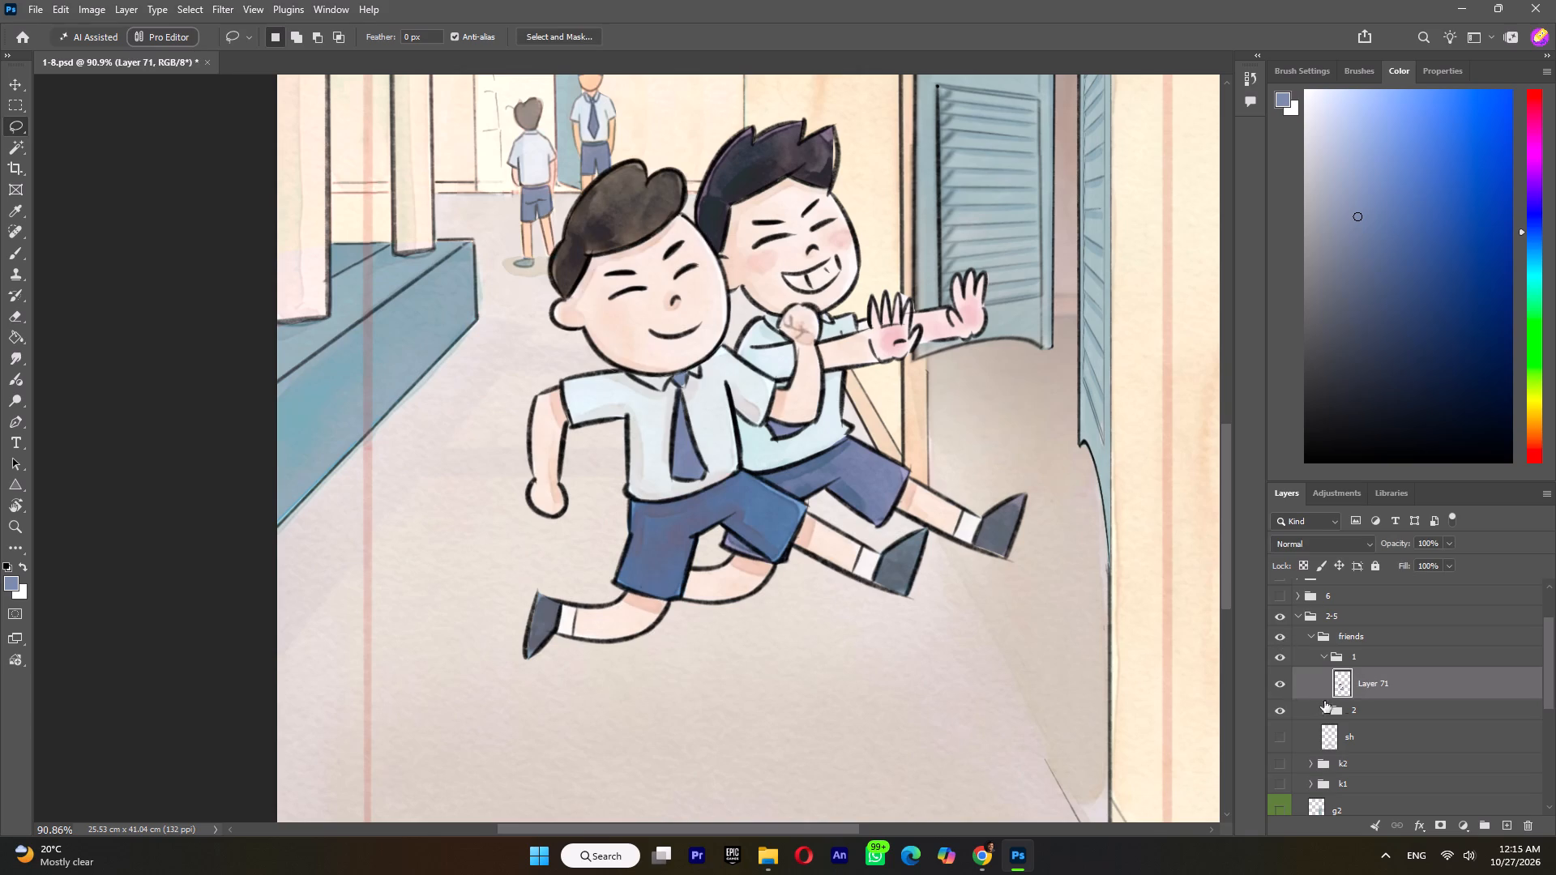
click(1282, 685)
click(1282, 685)
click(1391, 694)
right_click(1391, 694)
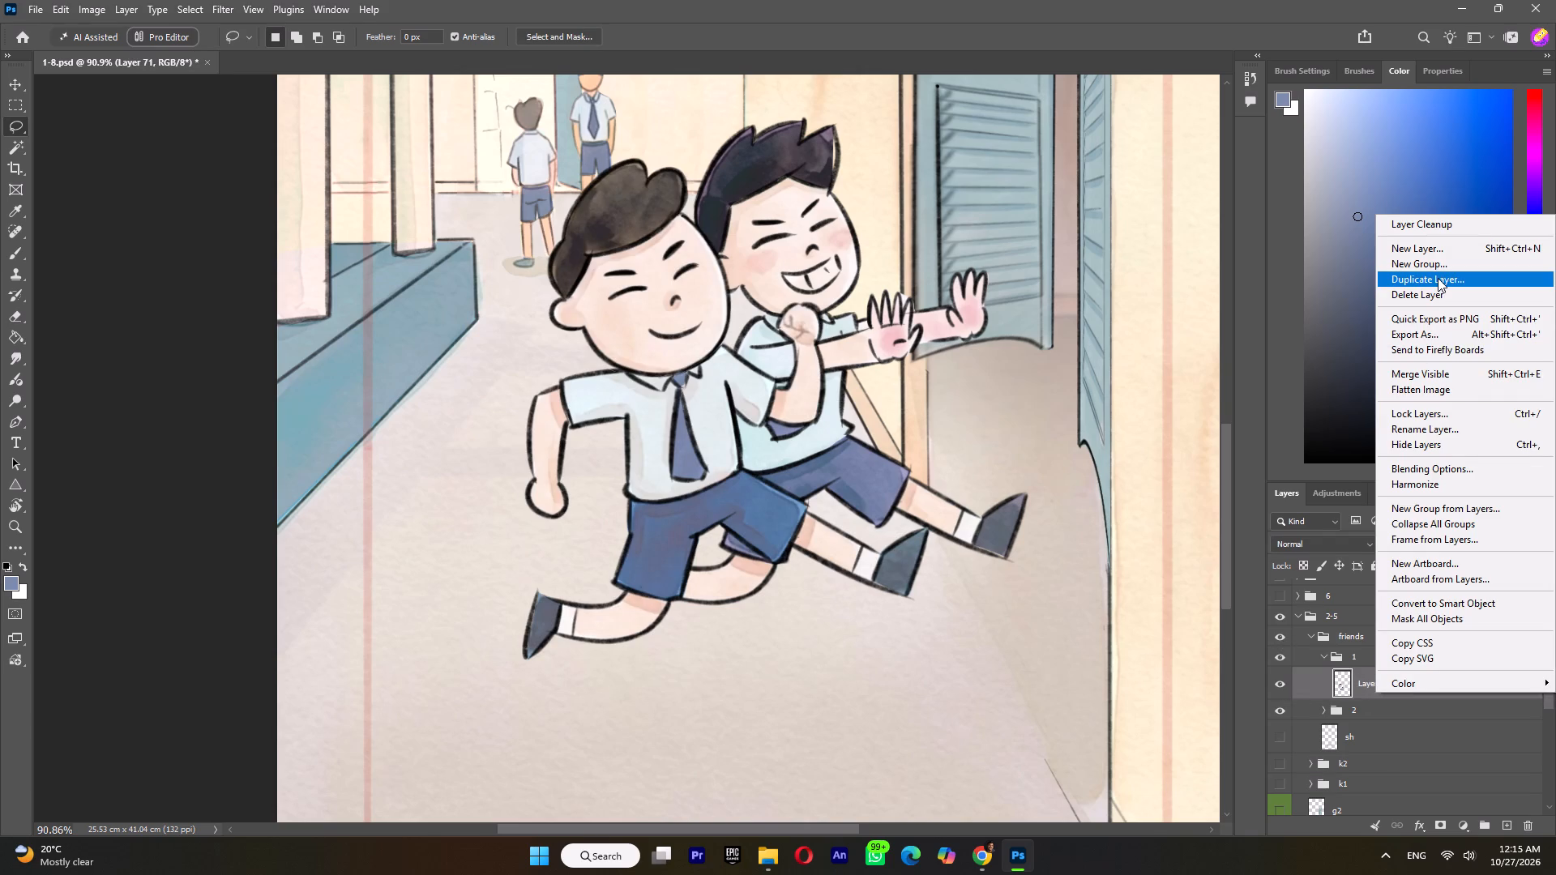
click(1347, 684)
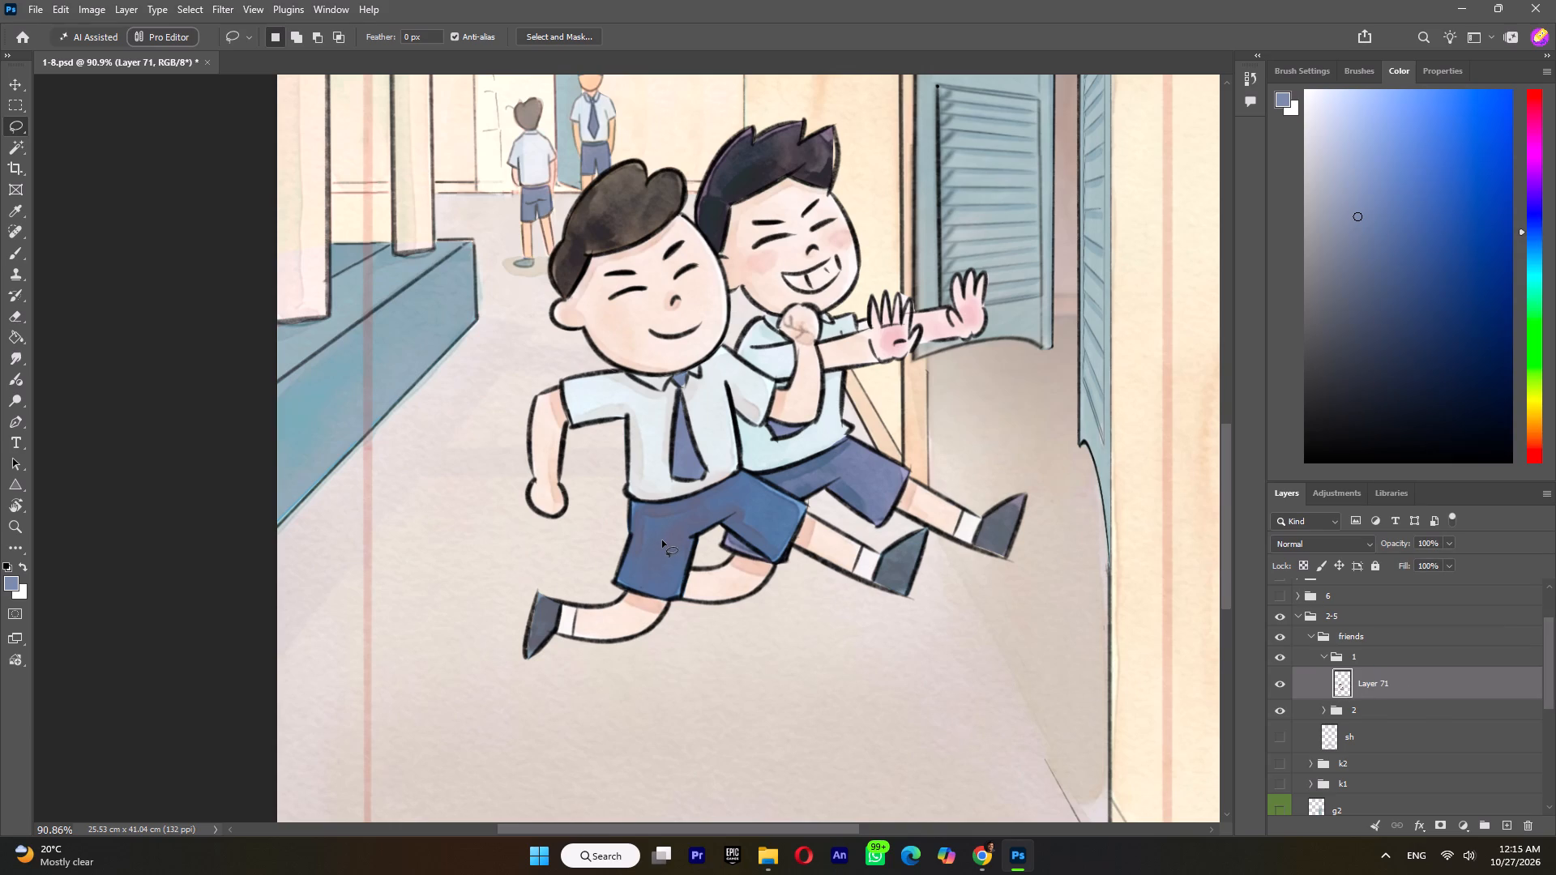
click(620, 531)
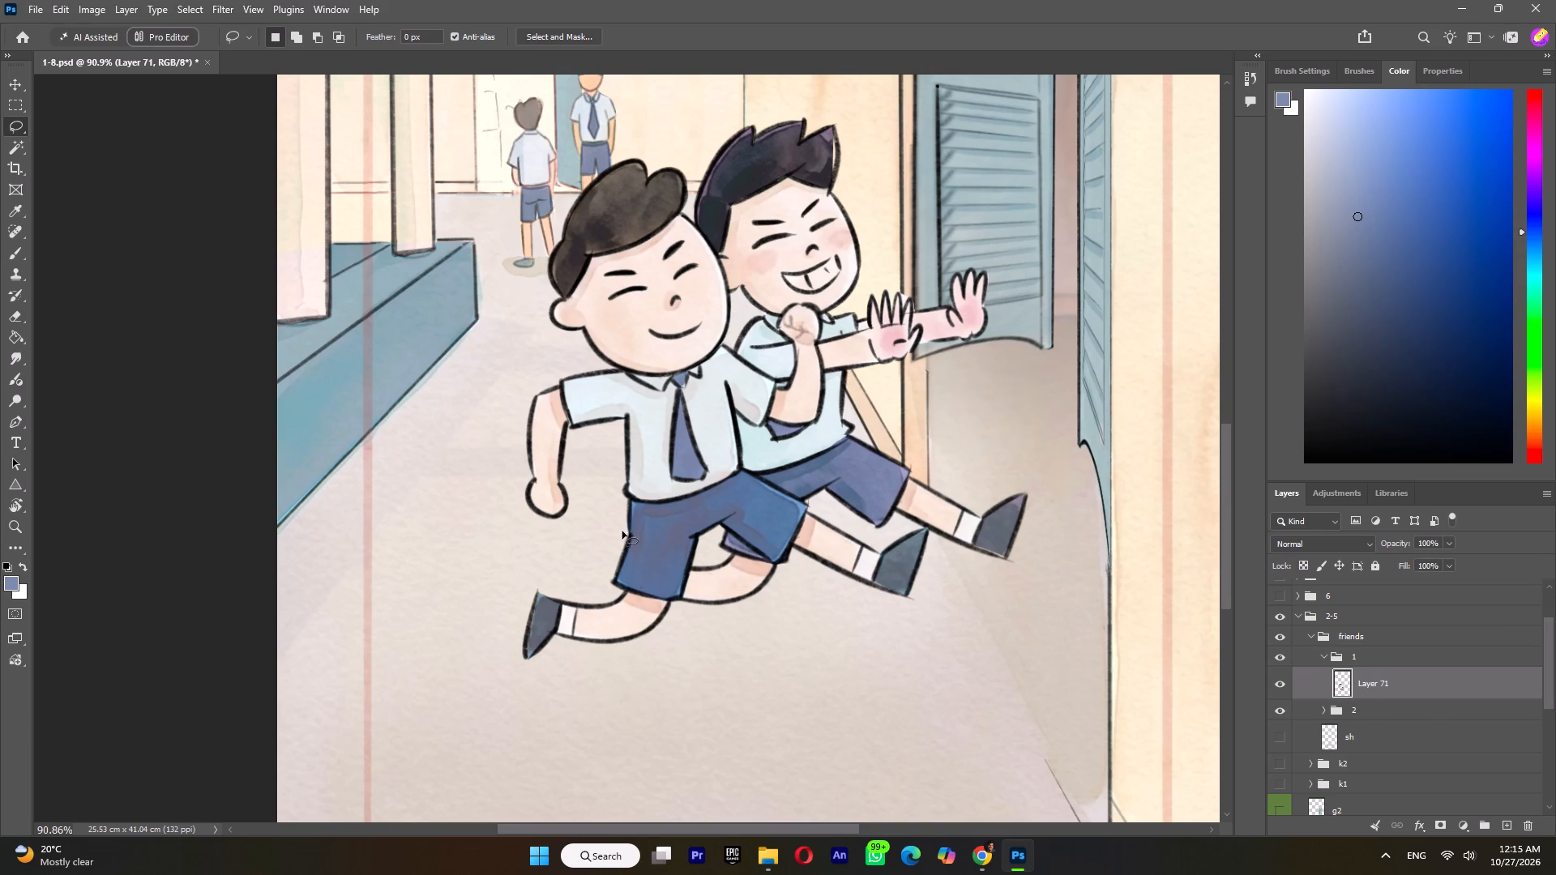
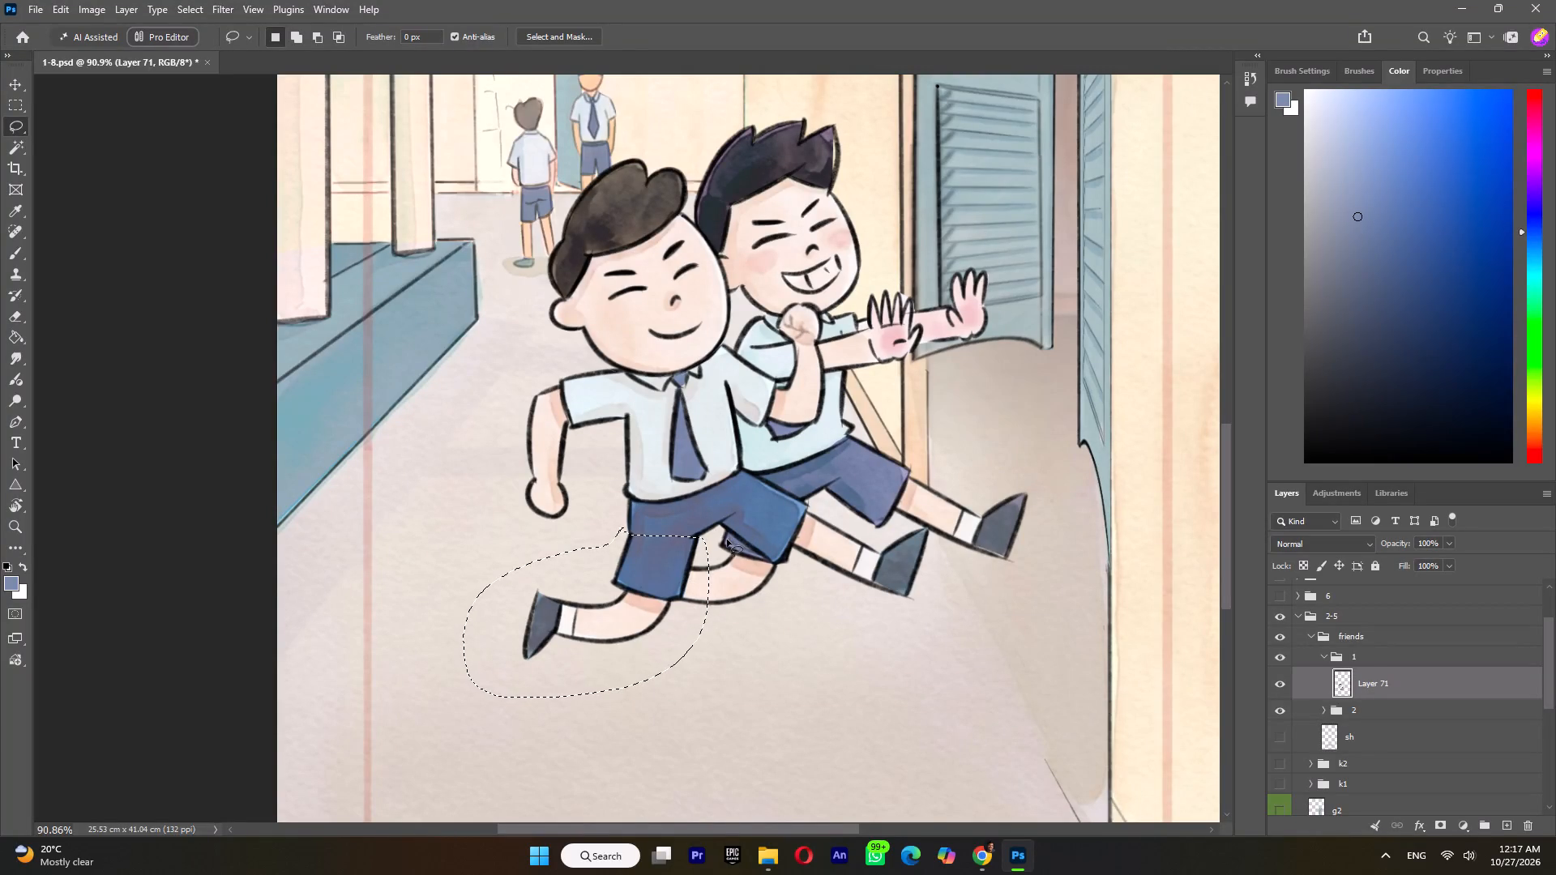
Add the front boy's forward leg, from shorts to shoe, to the lasso selection around his bent rear leg on Layer 71.
ctrl+scroll(728, 539, up, 5)
alt+scroll(813, 535, up, 3)
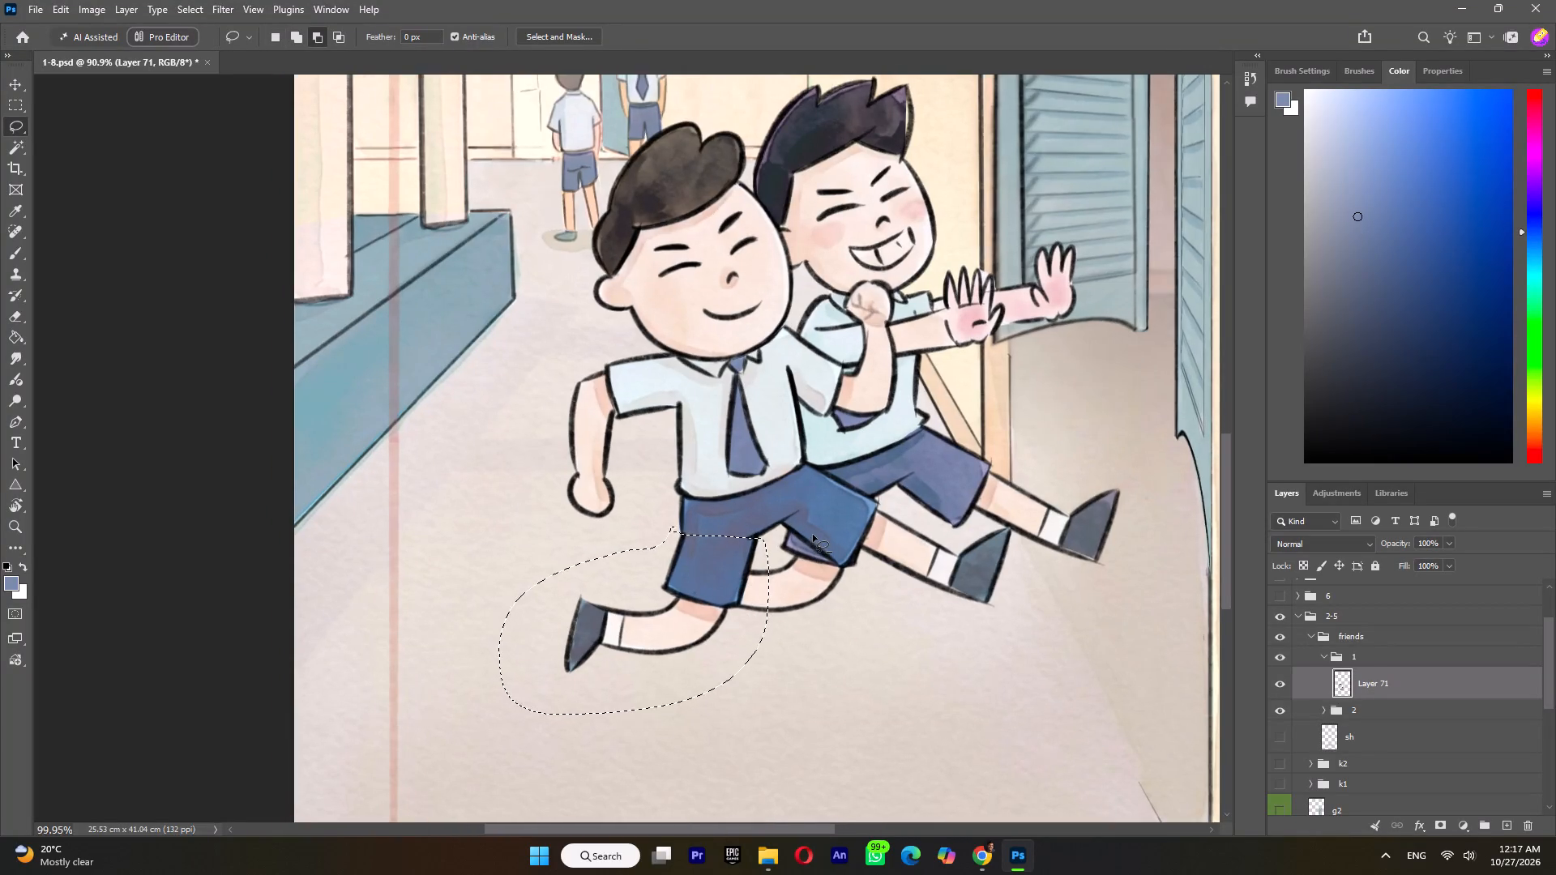
alt+scroll(812, 535, up, 3)
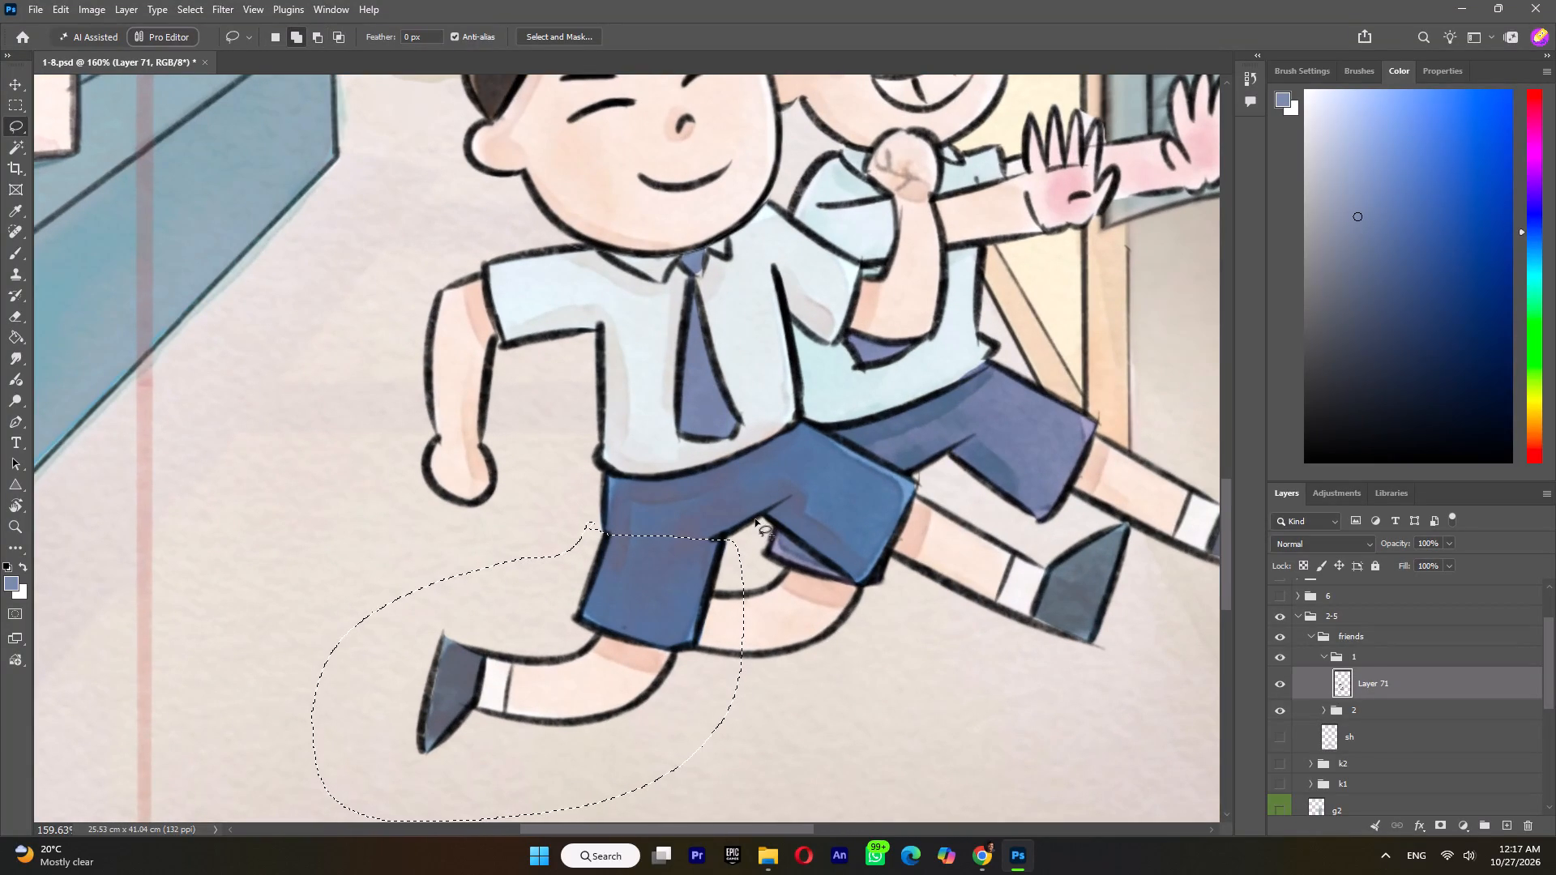
shift+drag(755, 519, 811, 480)
shift+drag(811, 480, 1153, 612)
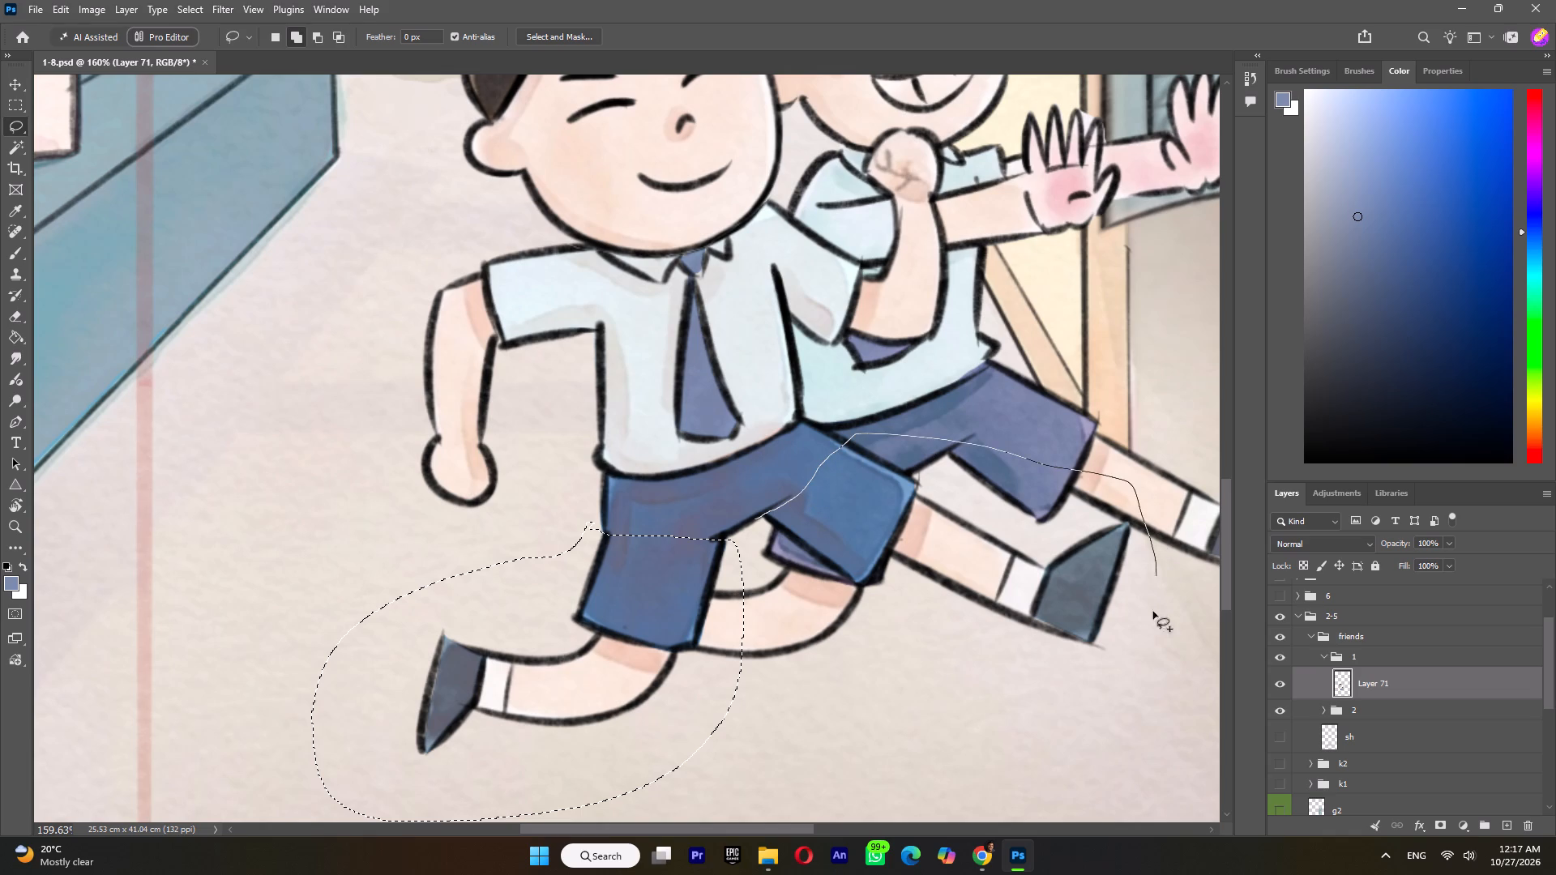
shift+drag(1153, 612, 763, 510)
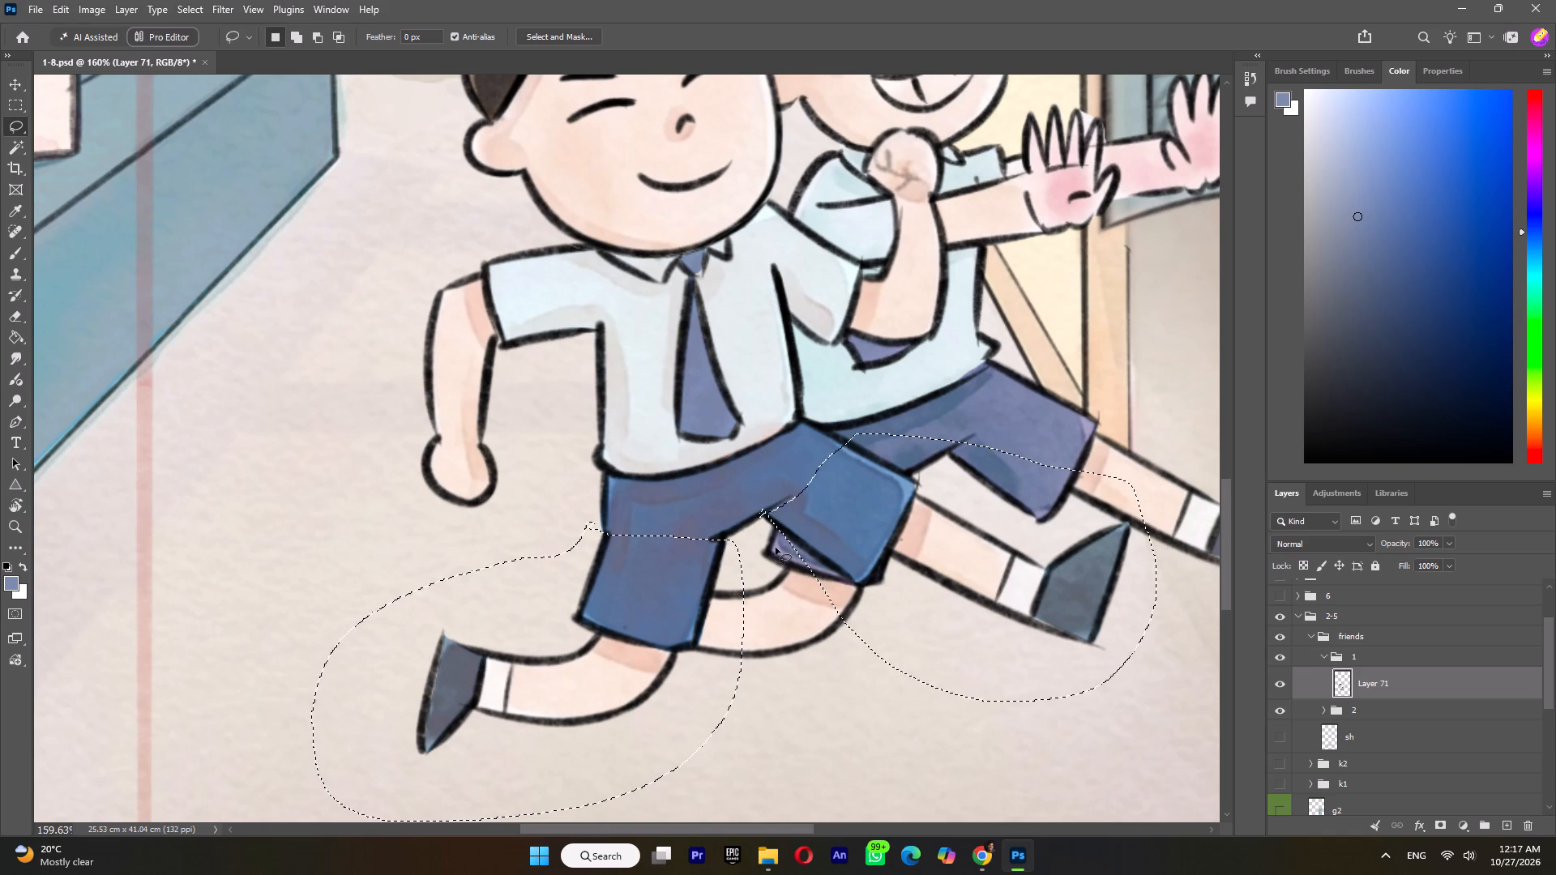
shift+click(776, 509)
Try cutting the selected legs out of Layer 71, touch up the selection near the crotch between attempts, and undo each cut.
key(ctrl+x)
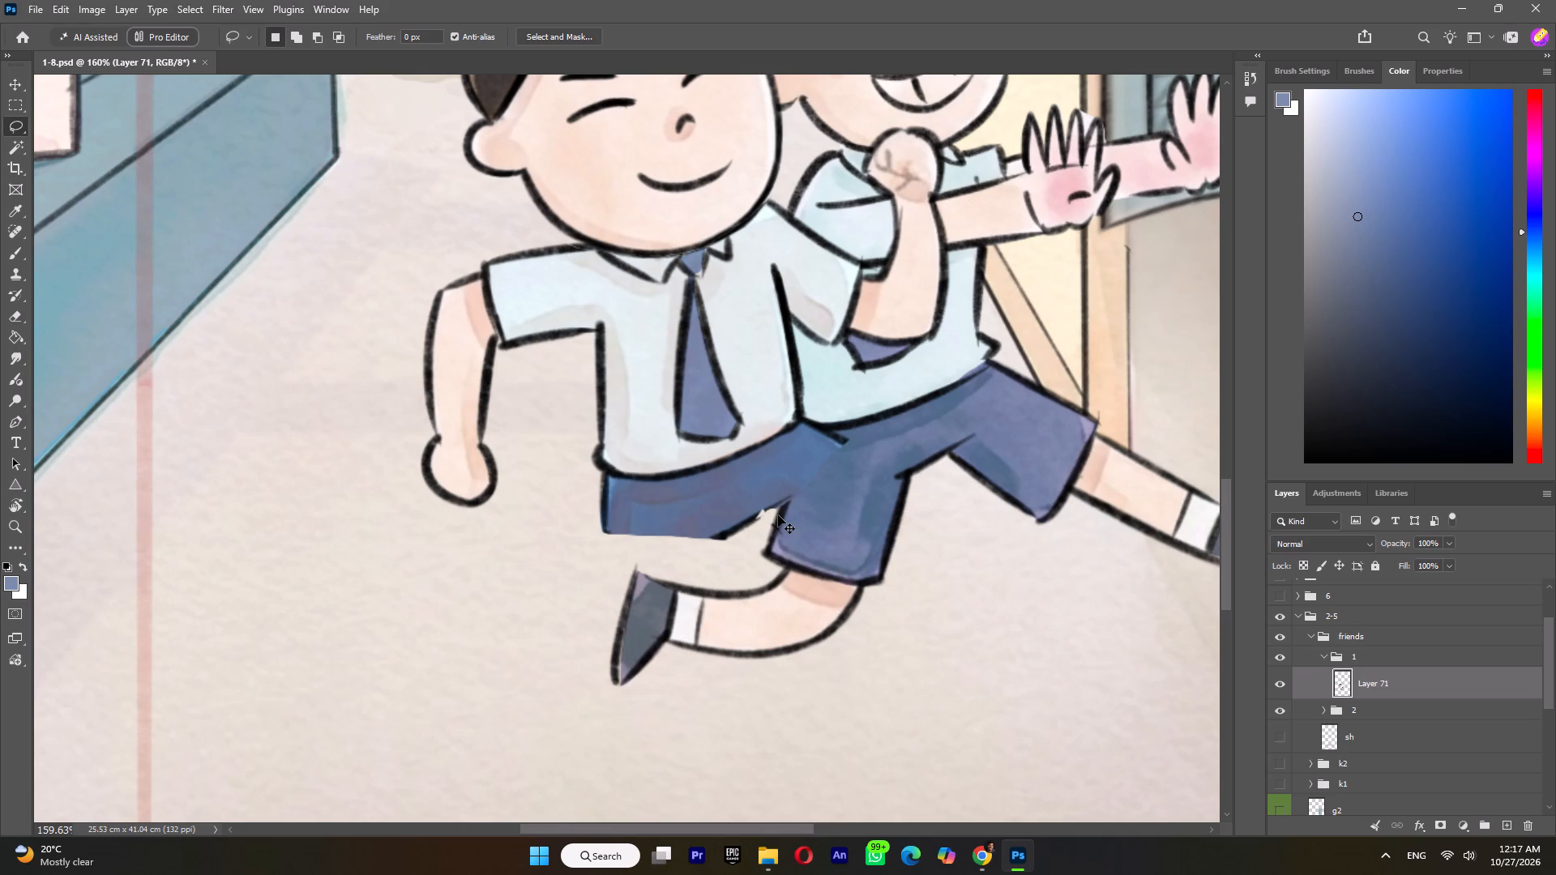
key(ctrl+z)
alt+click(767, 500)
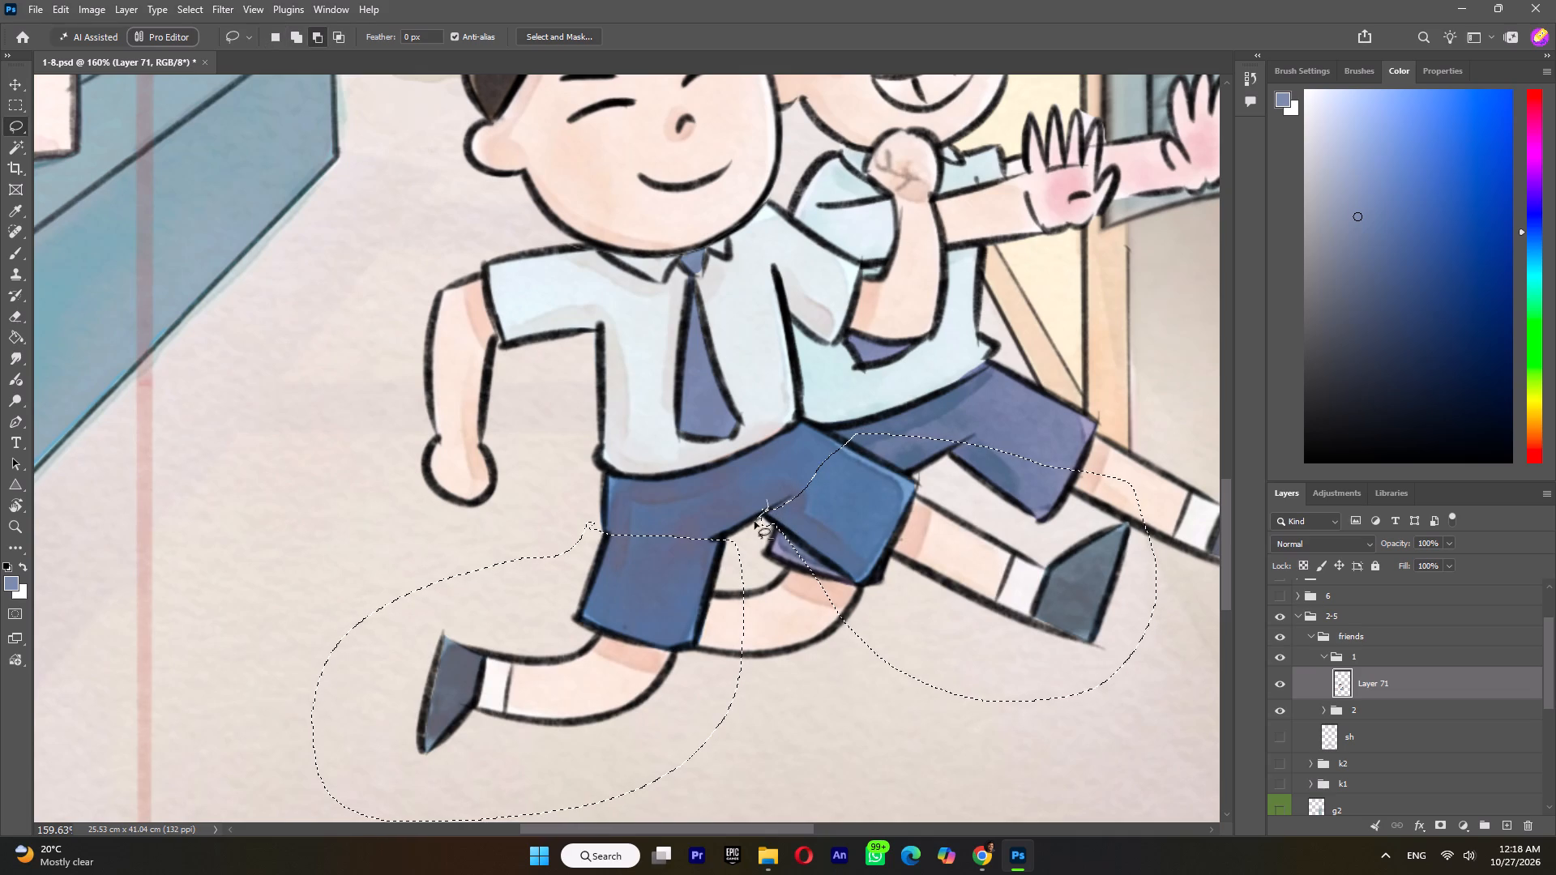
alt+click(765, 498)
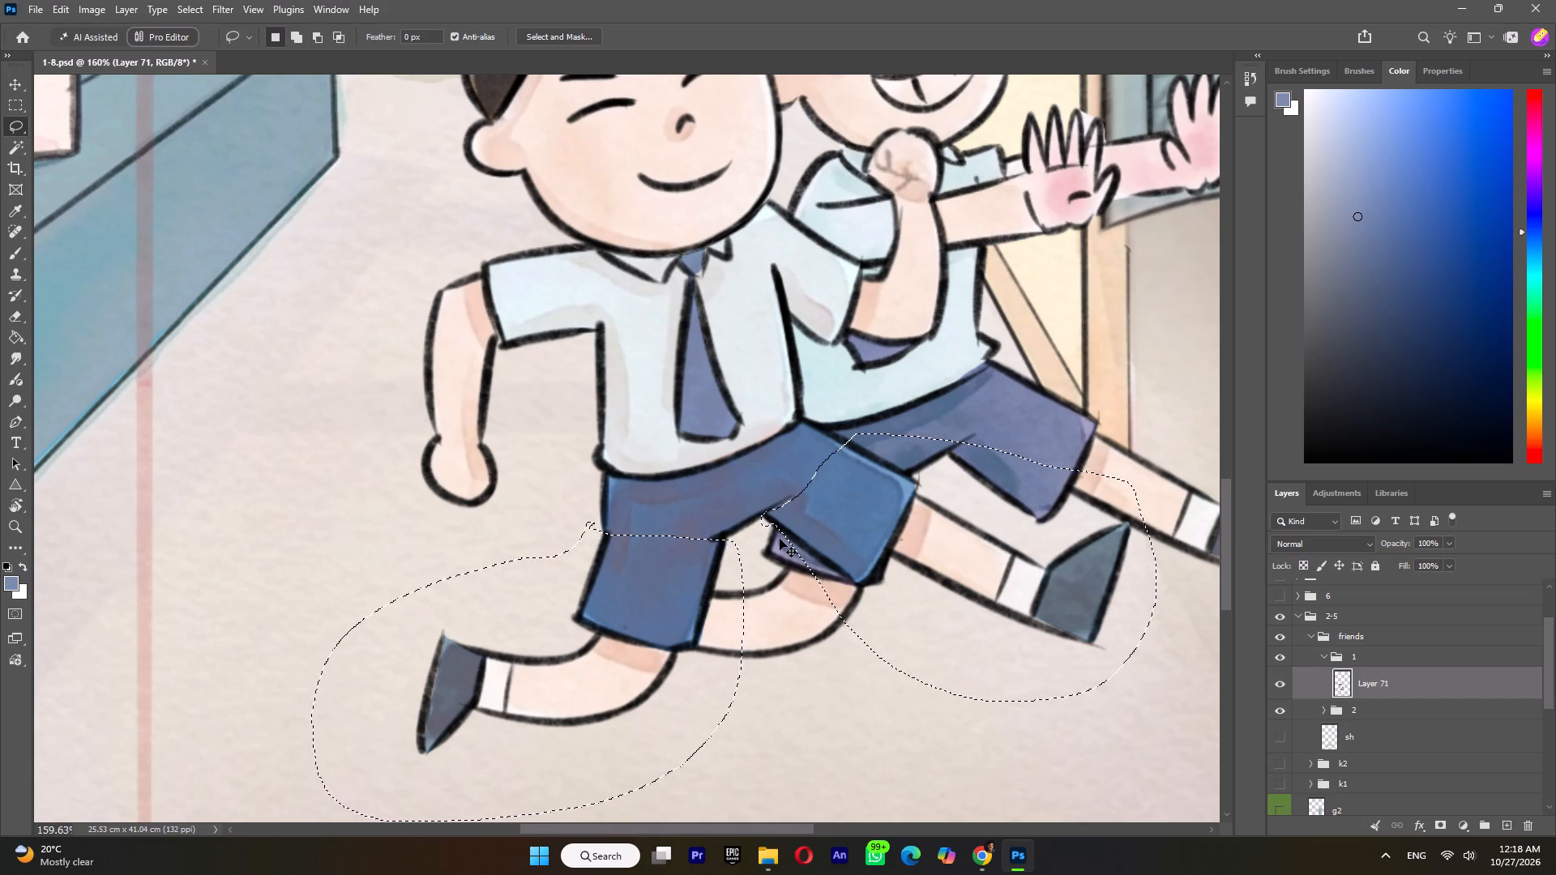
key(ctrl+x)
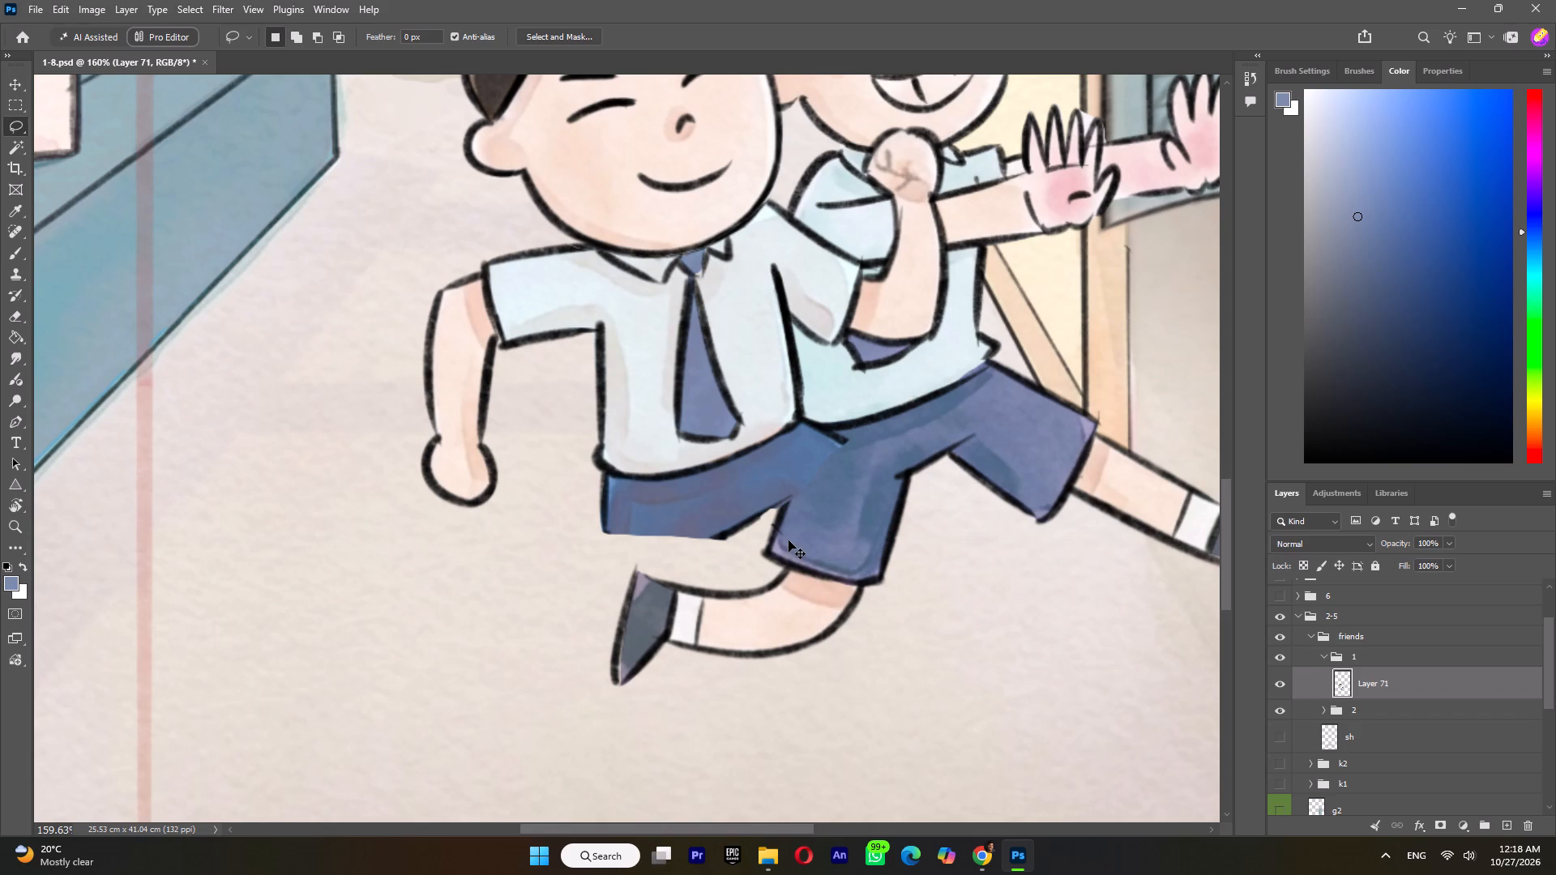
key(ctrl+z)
Refine the selection's edge at the shorts' crotch, then cut both of the front boy's legs and paste them in place on a new layer.
alt+scroll(765, 519, up, 10)
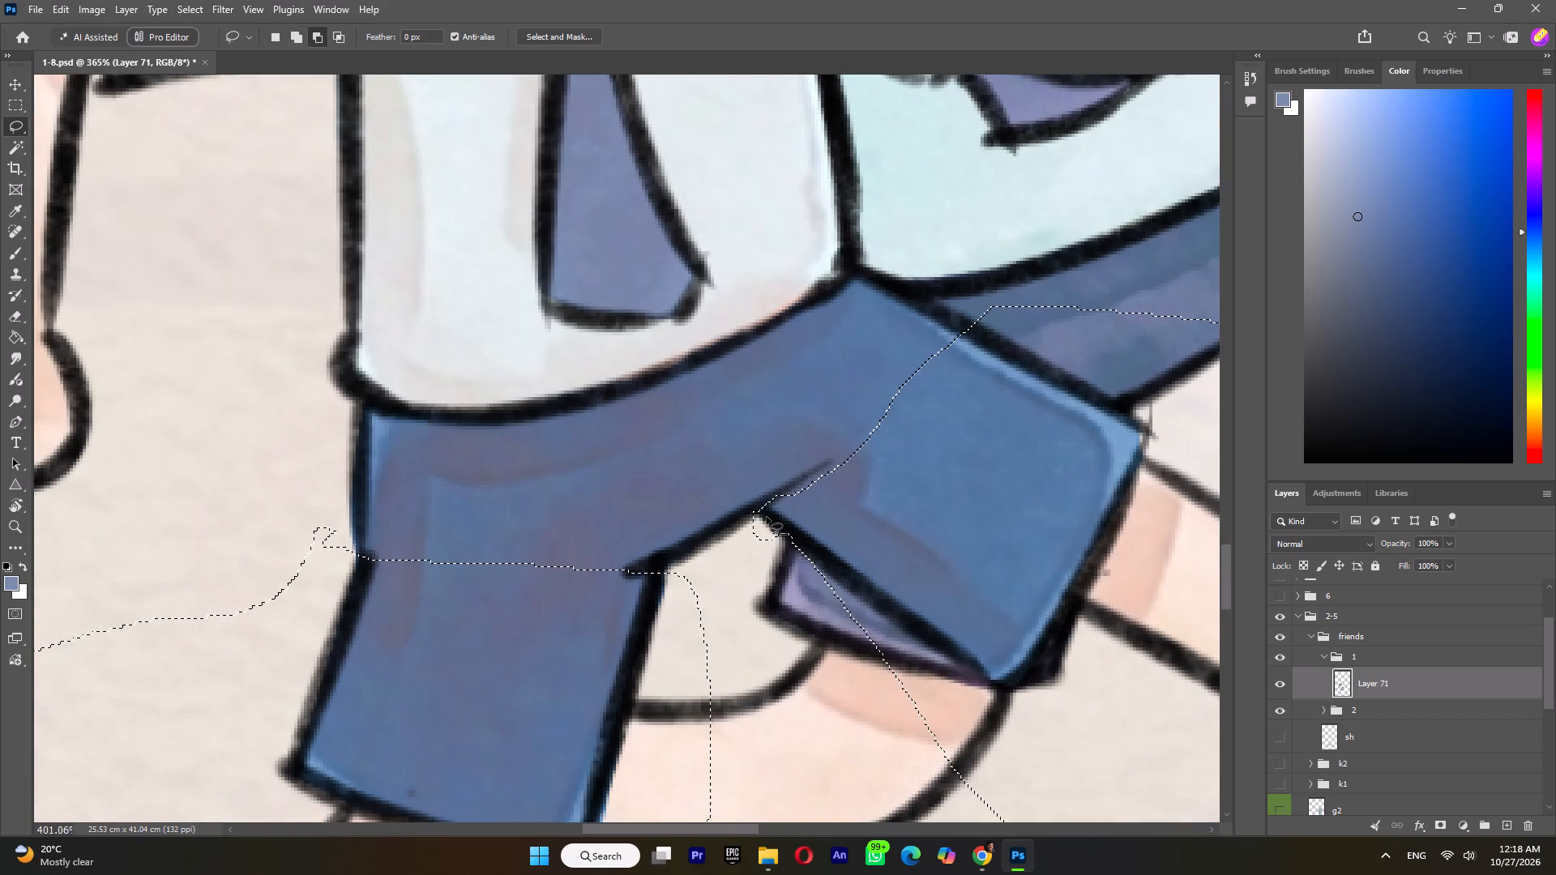
alt+drag(783, 477, 753, 522)
alt+drag(753, 522, 793, 462)
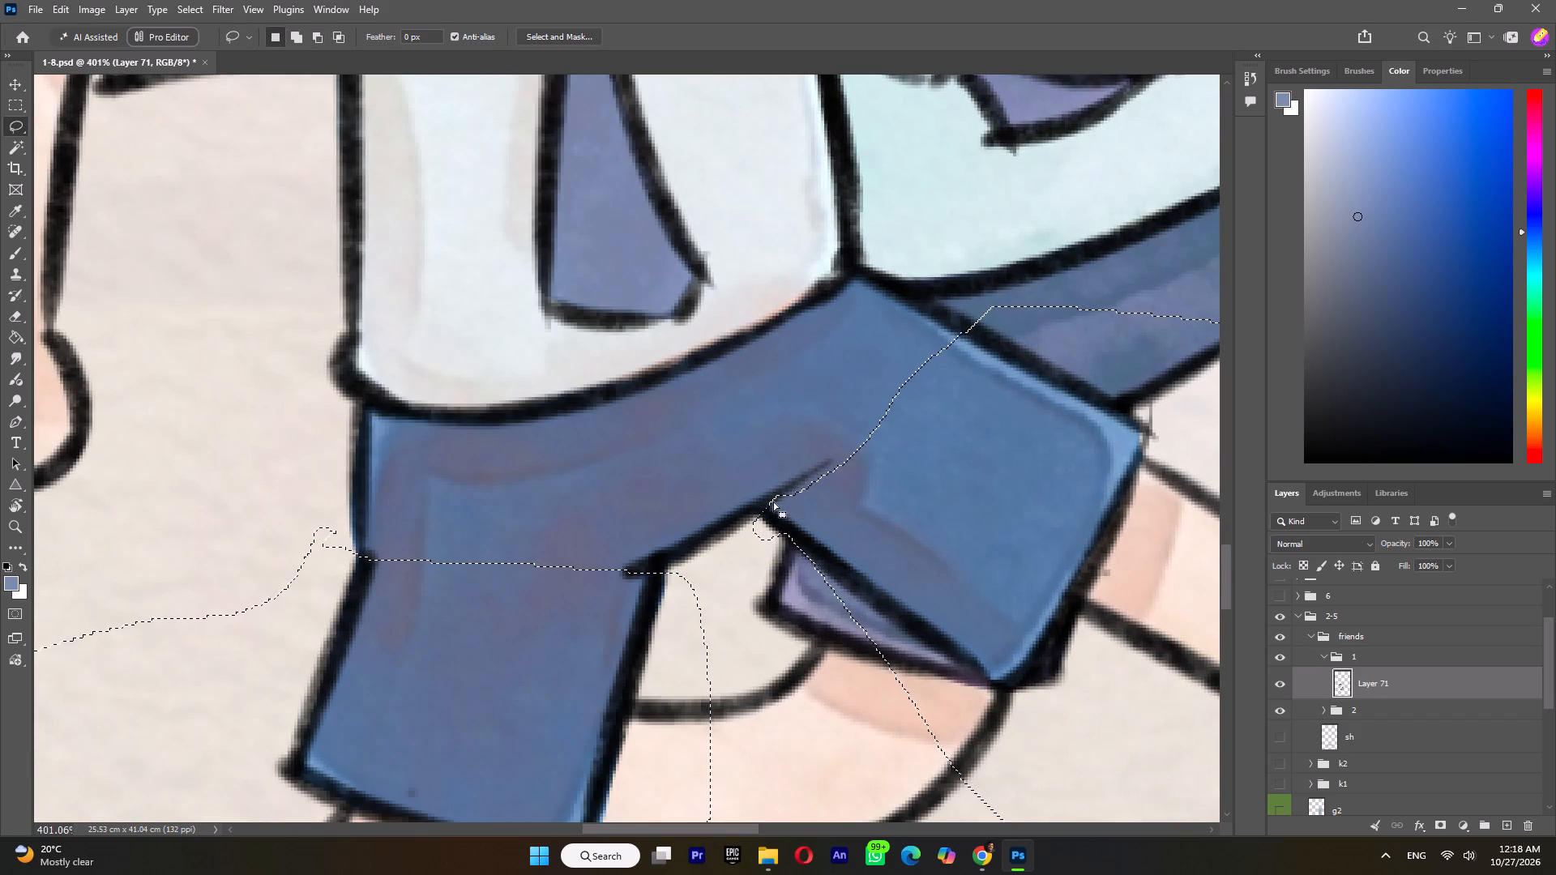
alt+drag(789, 478, 790, 466)
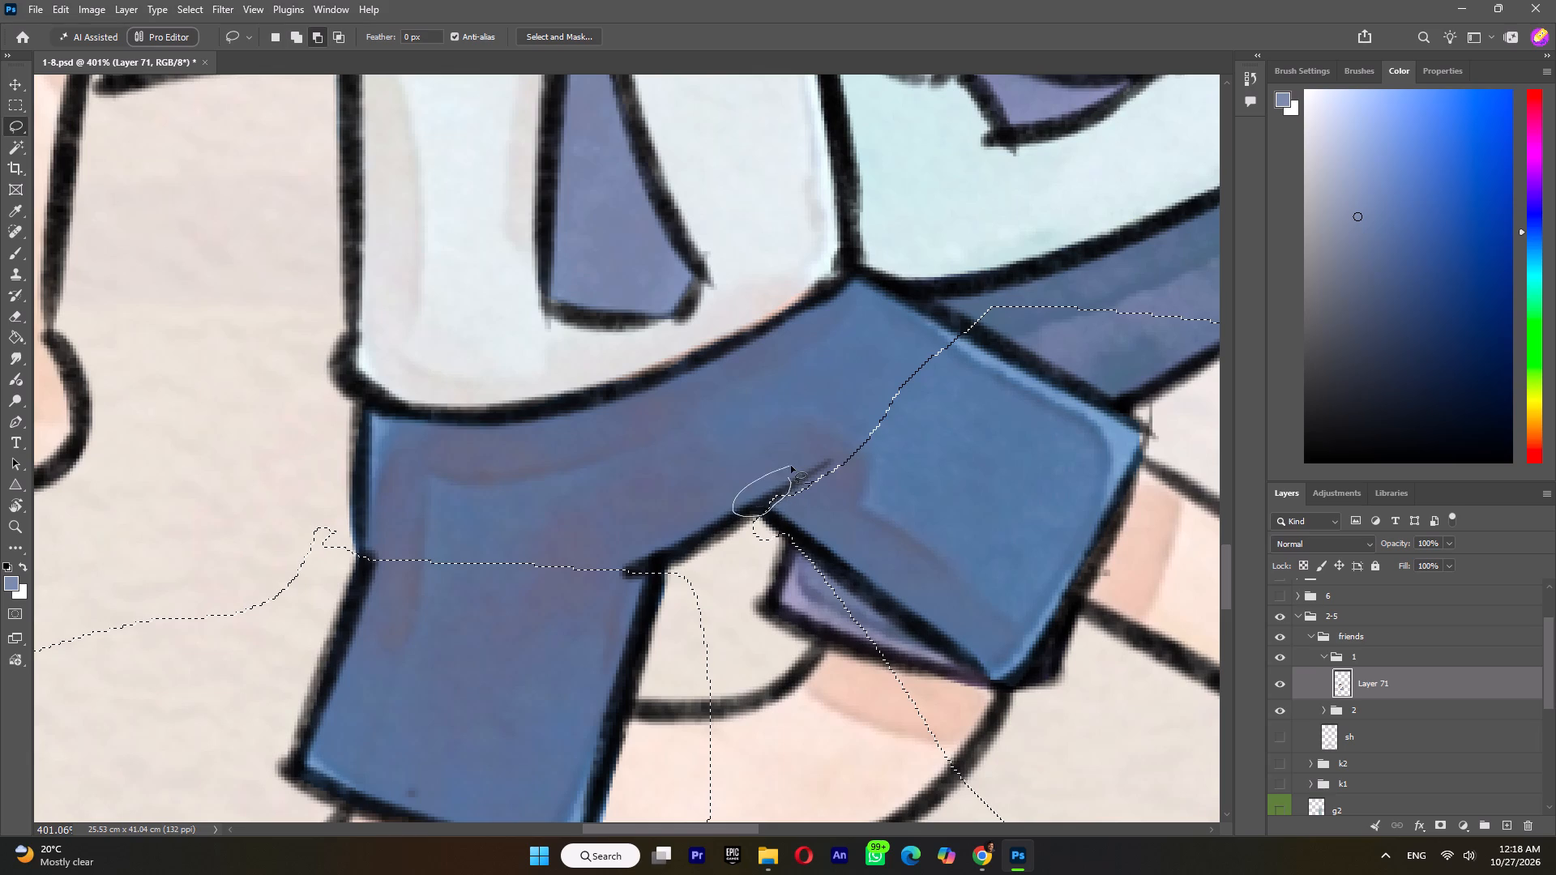
key(ctrl+x)
ctrl+scroll(811, 501, down, 4)
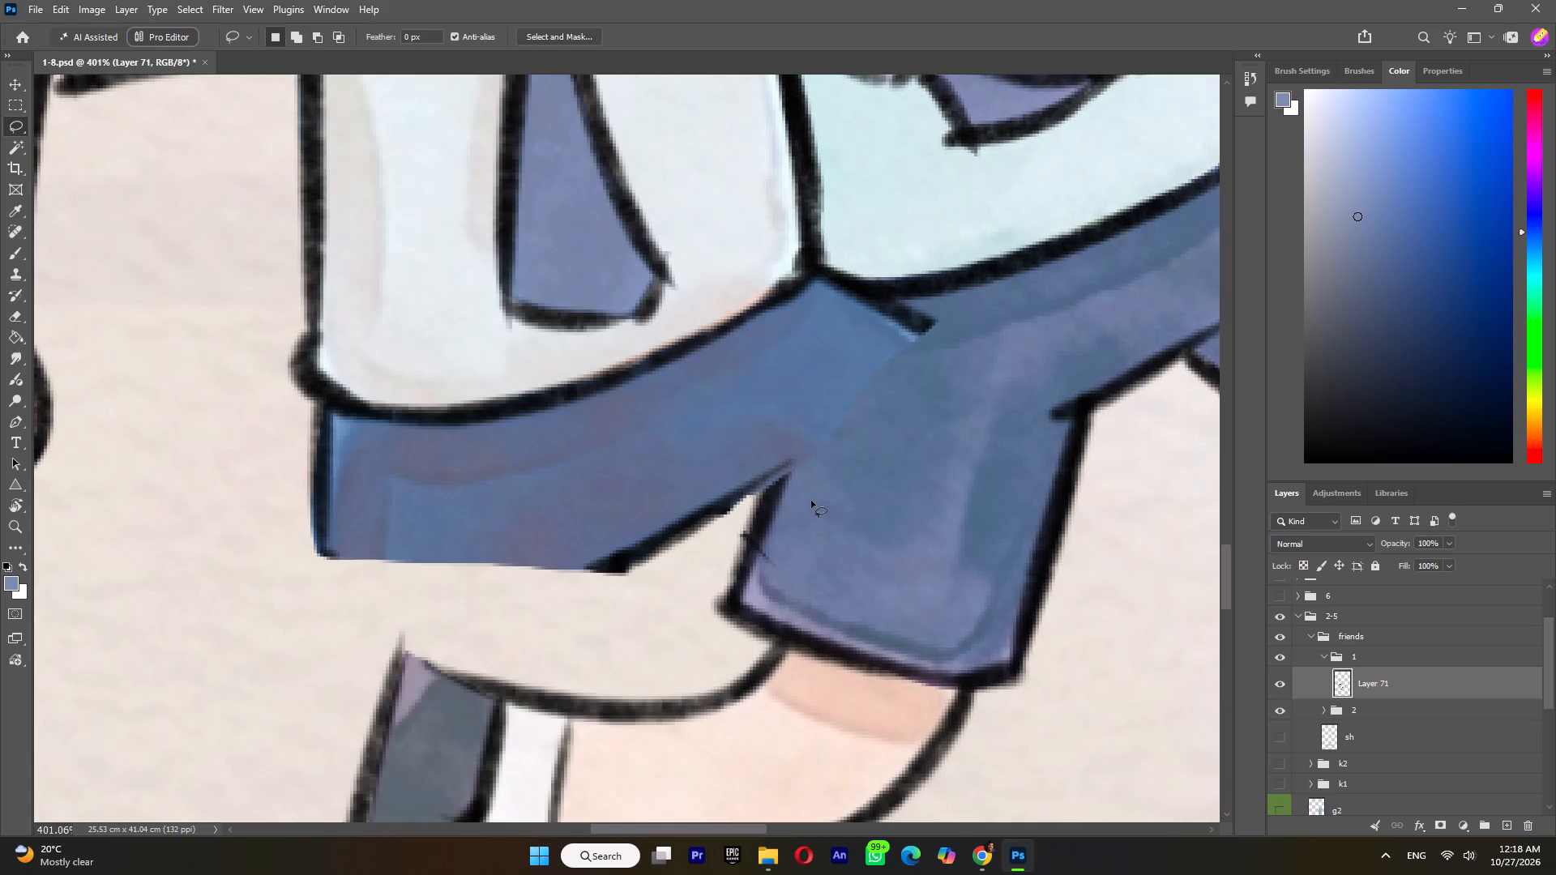
key(ctrl+shift+v)
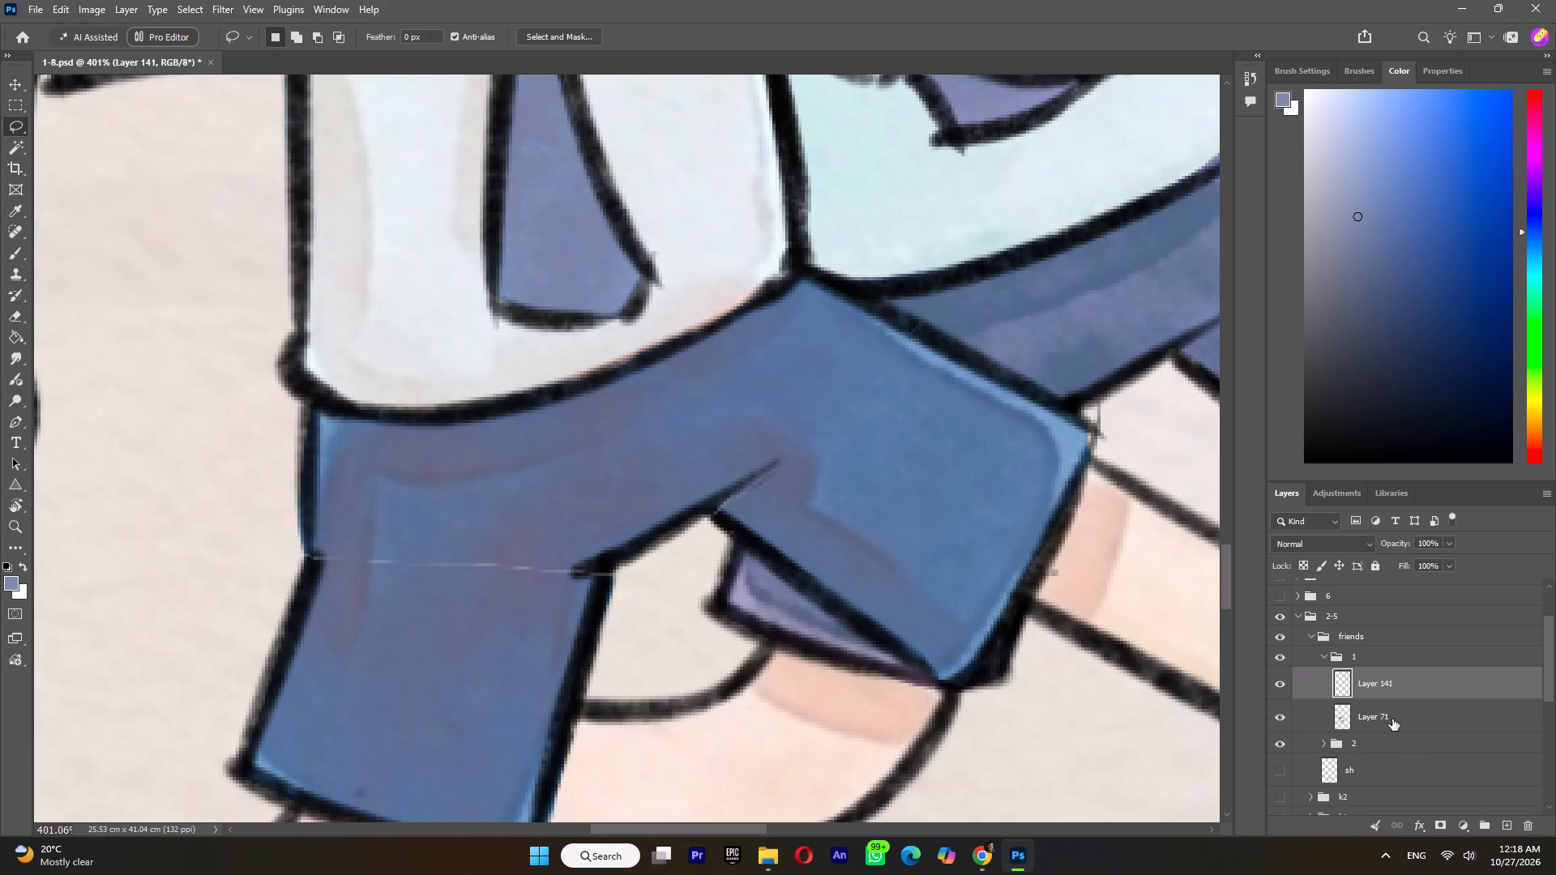
Lasso the front boy's bent rear leg on the pasted legs layer and move it in place onto its own layer.
alt+scroll(788, 477, down, 6)
alt+scroll(844, 429, down, 5)
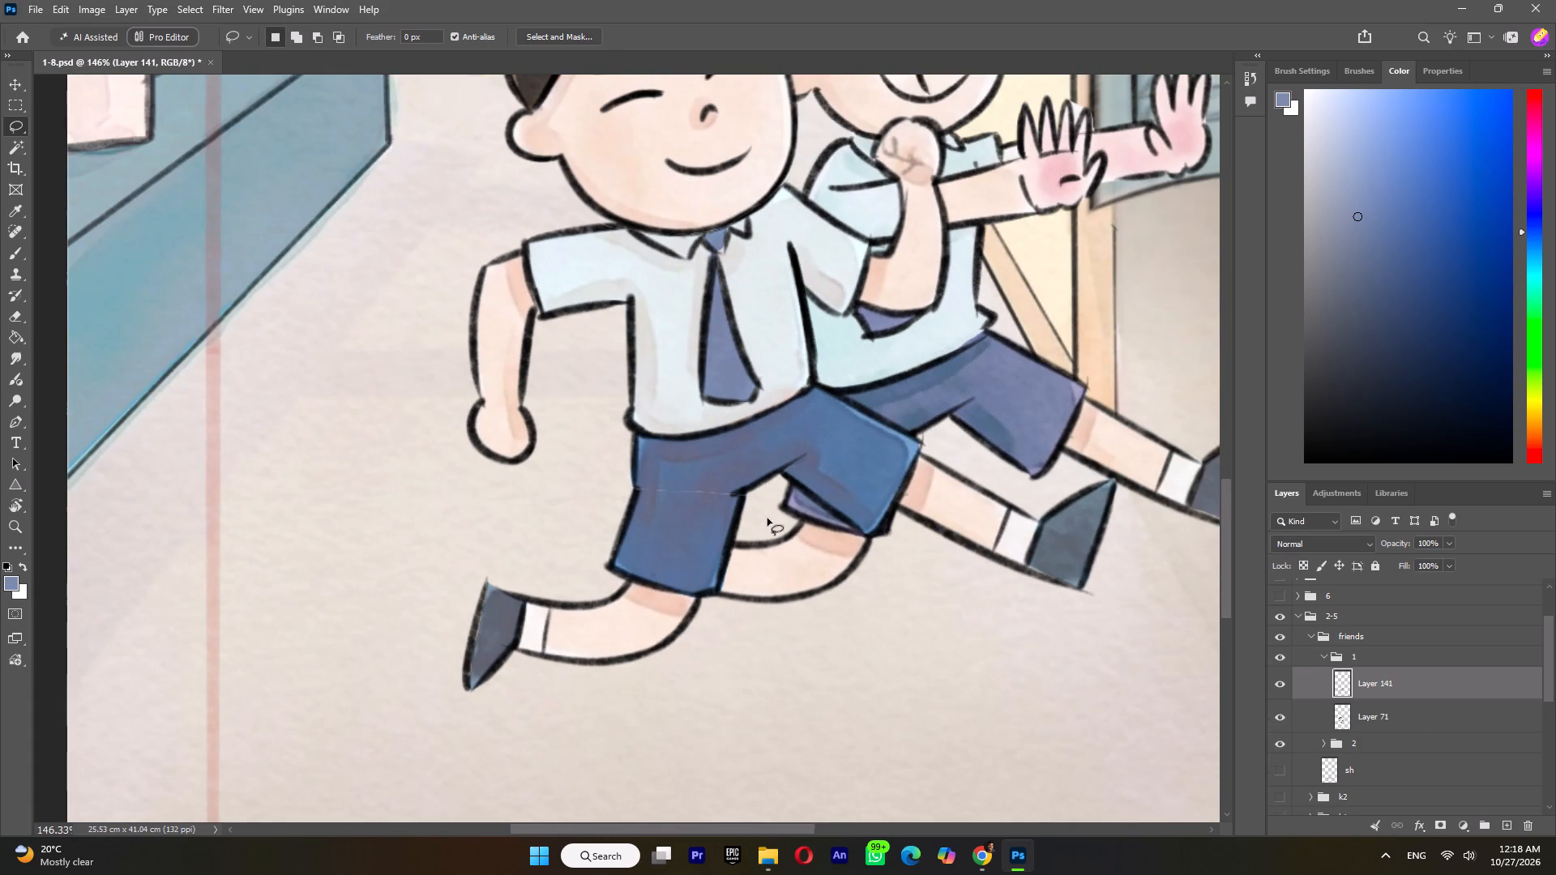
drag(764, 517, 662, 742)
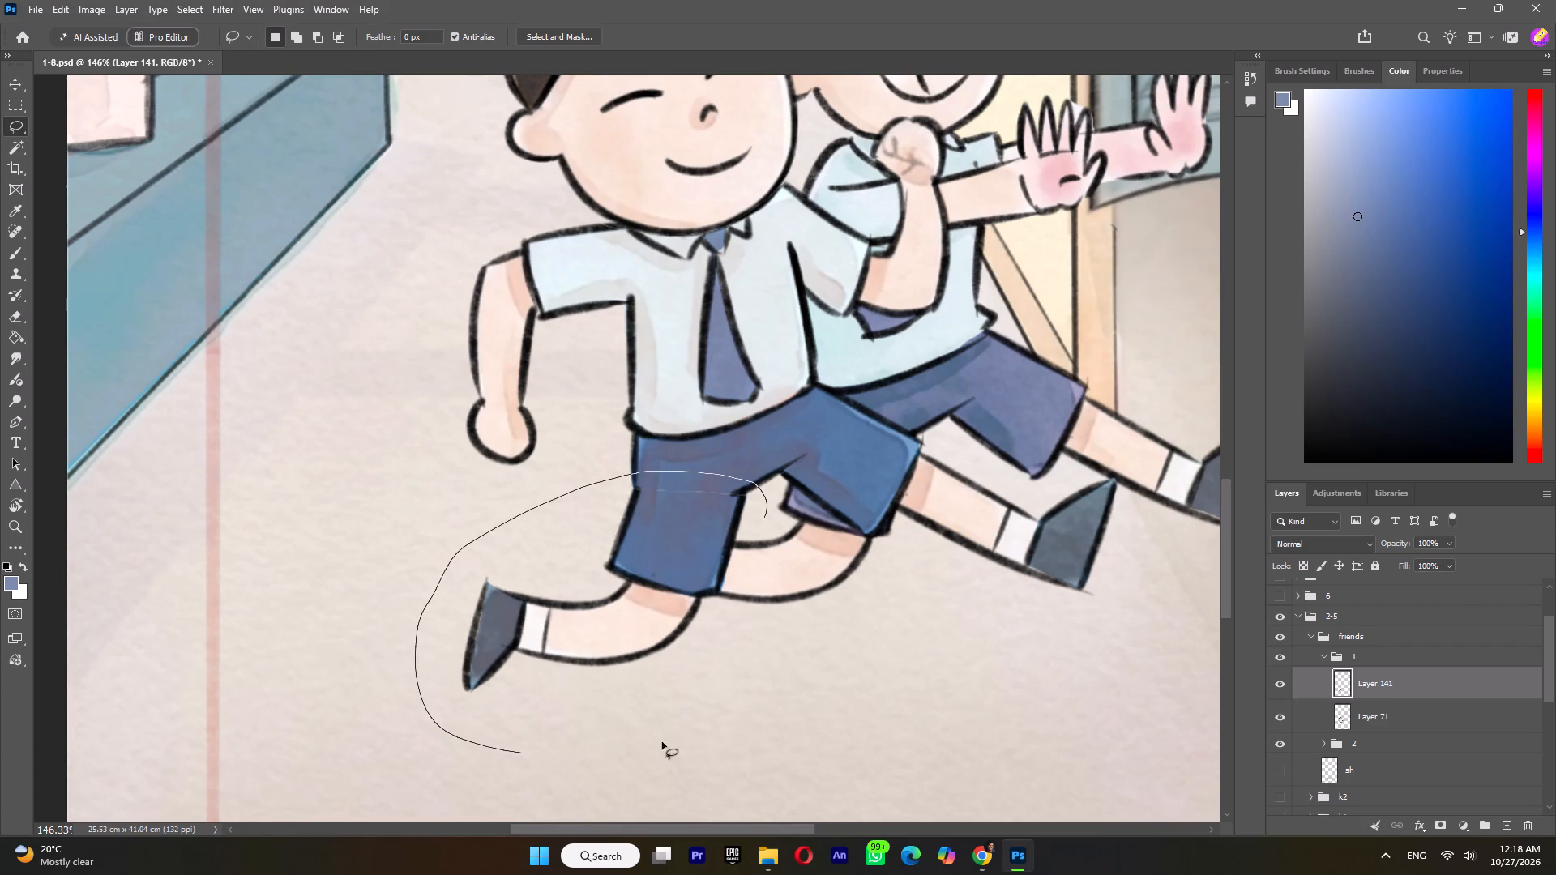
drag(662, 742, 766, 502)
key(ctrl+x)
key(ctrl+shift+v)
Check the leg separation by toggling the visibility of Layer 141 and Layer 71.
alt+scroll(815, 445, down, 9)
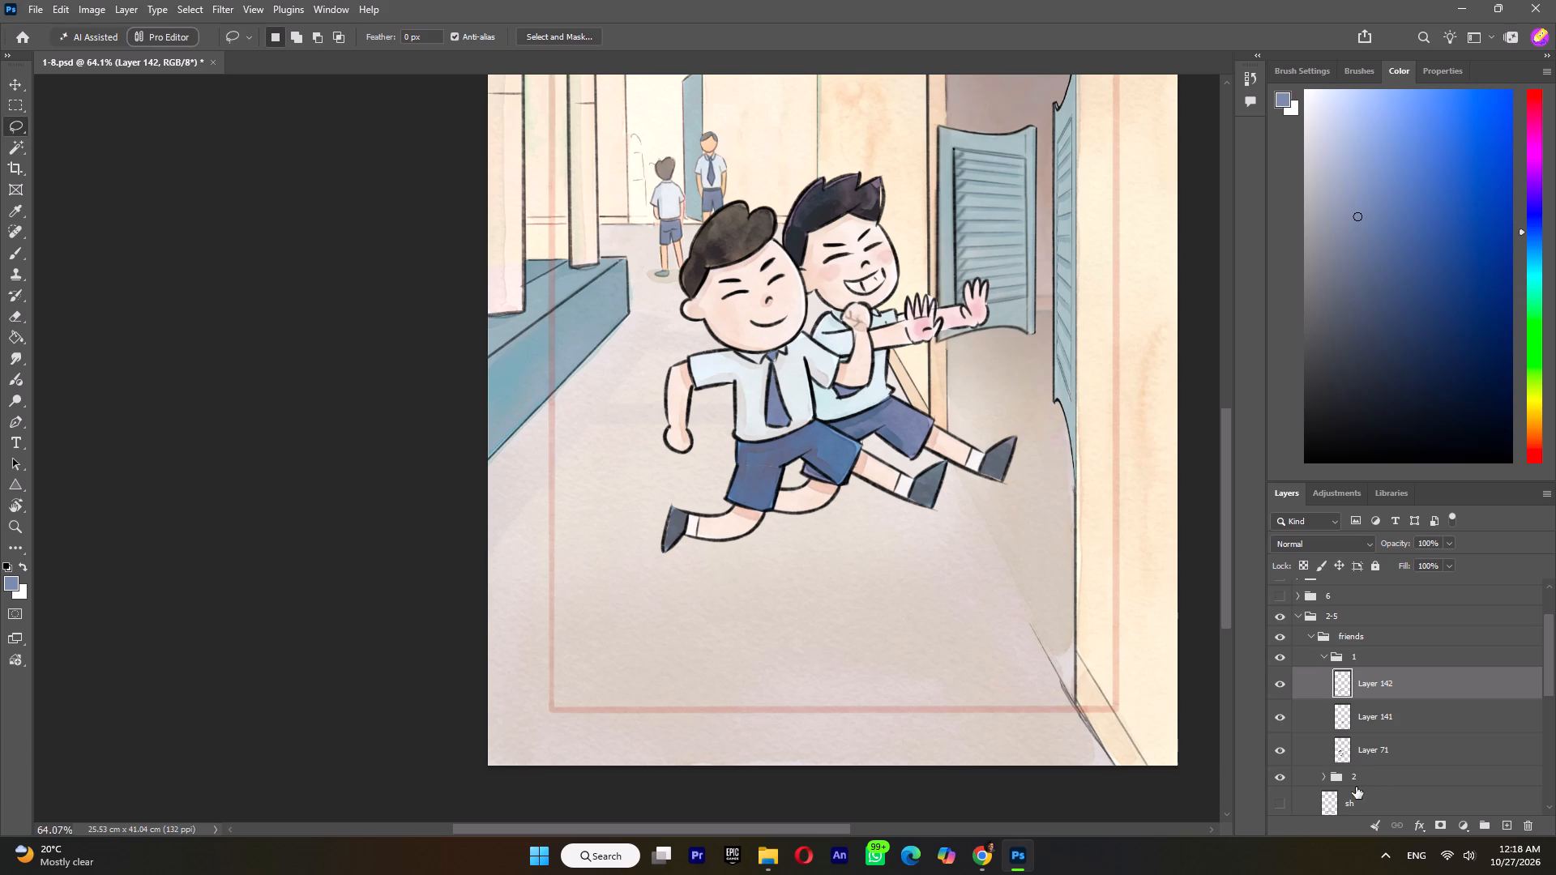
click(1275, 718)
click(1276, 720)
click(1283, 750)
click(1283, 750)
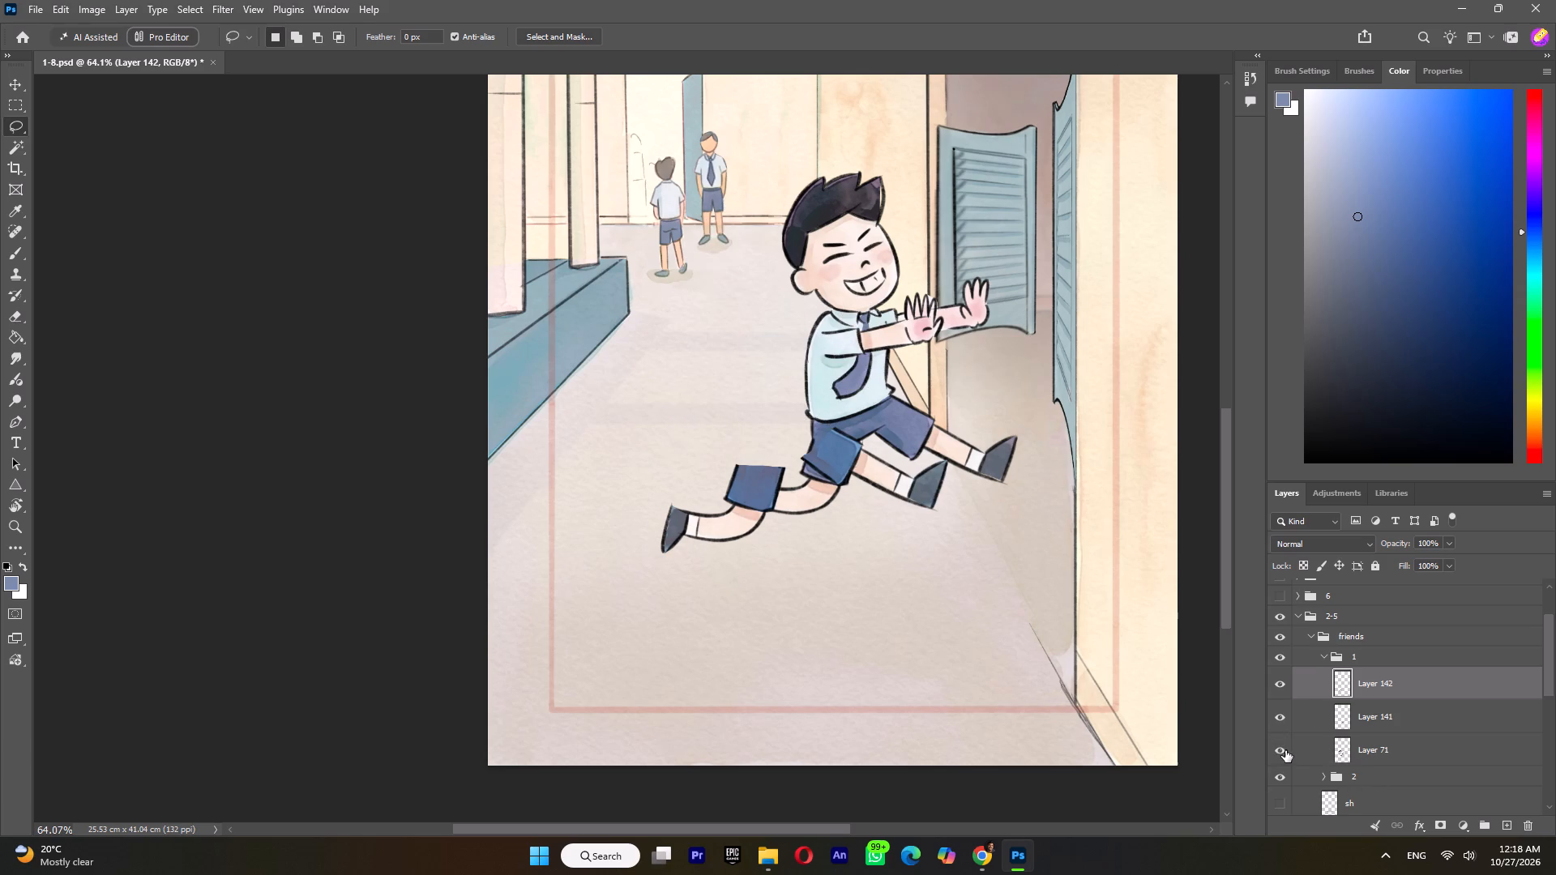
Select Layer 71, lasso the front boy's raised-fist arm with its sleeve, and move it in place onto a new layer.
click(1370, 749)
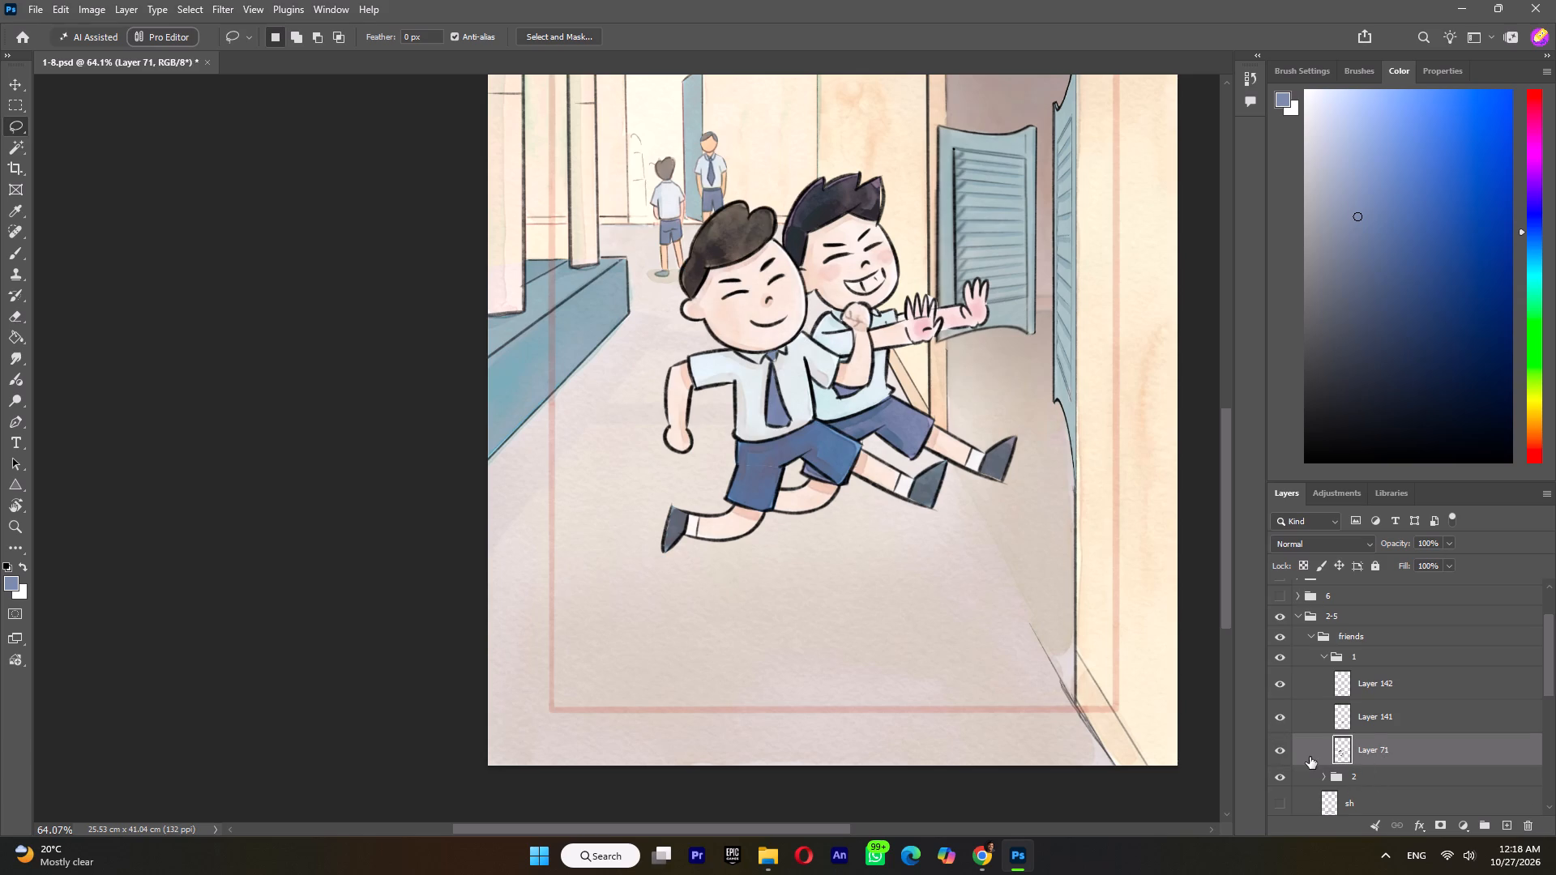
right_click(1370, 753)
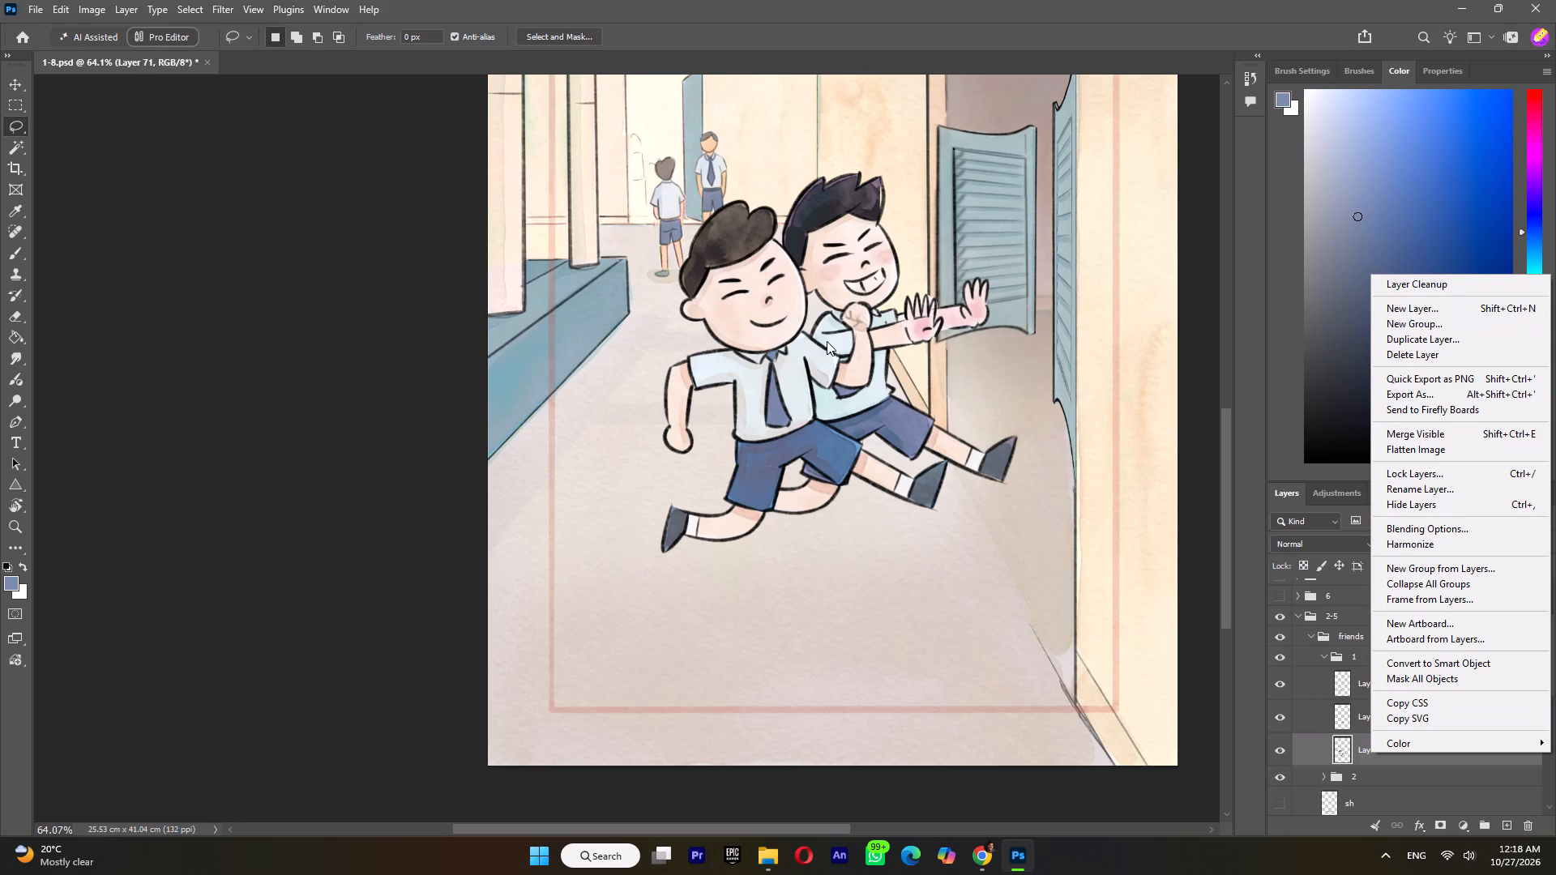
click(808, 358)
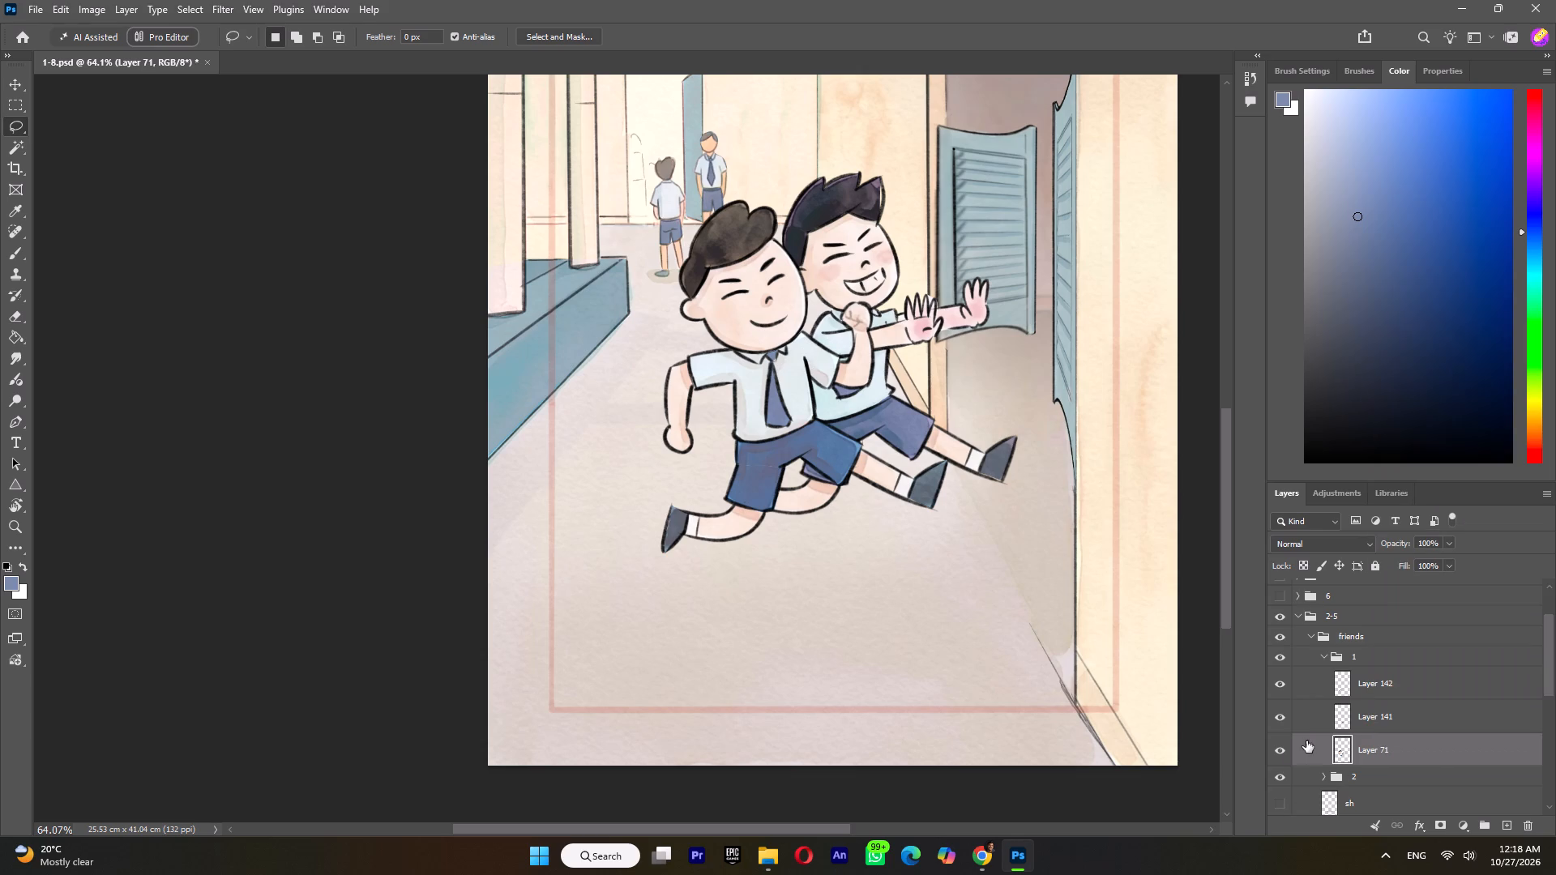
click(1282, 746)
click(1281, 749)
alt+scroll(811, 346, up, 10)
click(802, 298)
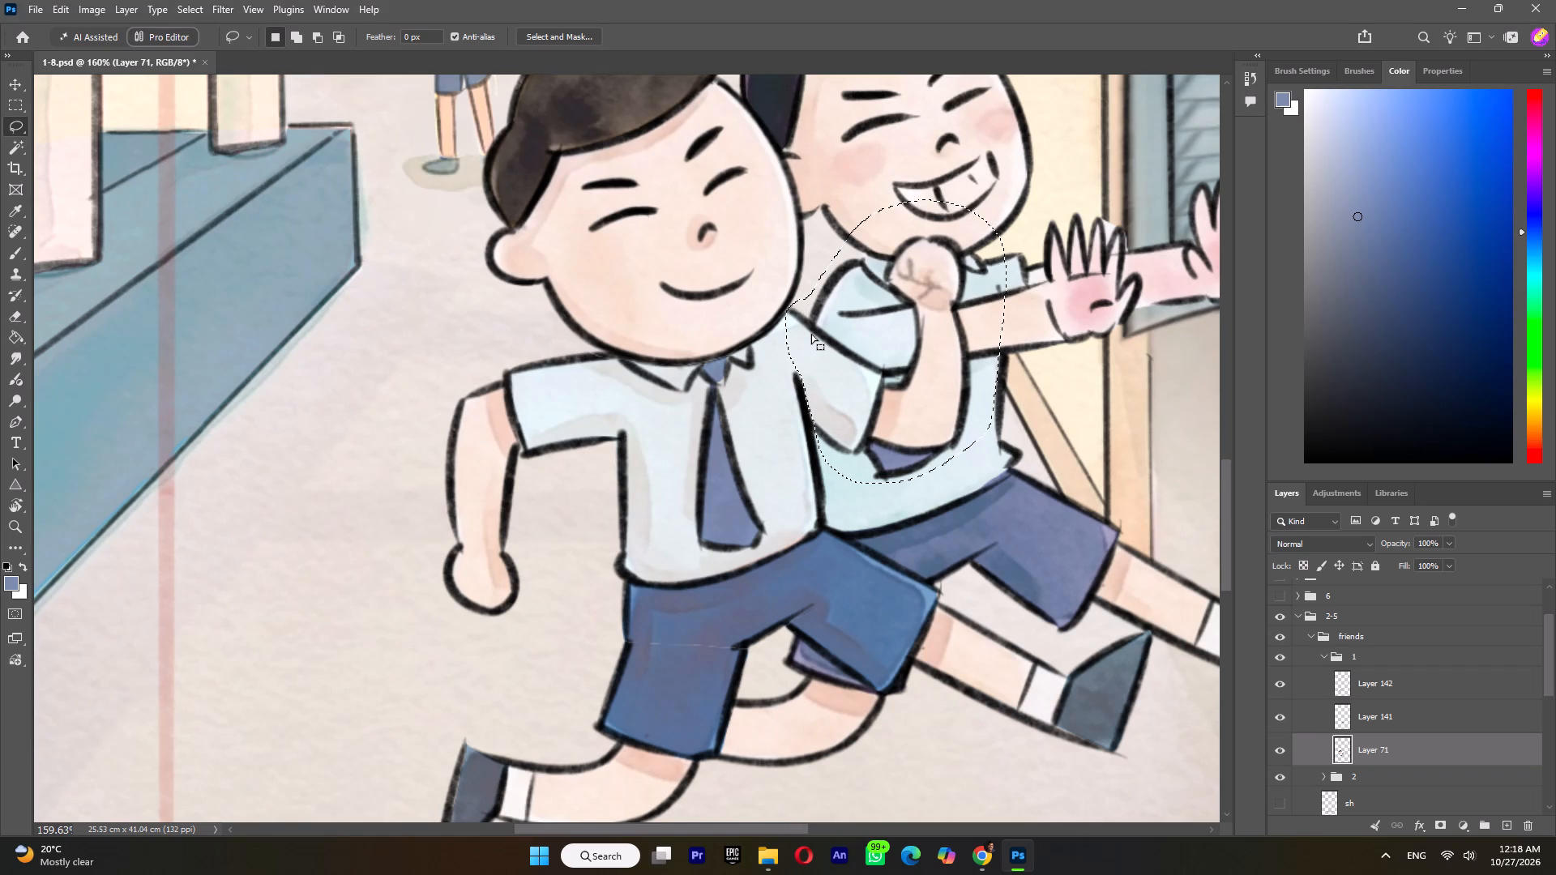
key(ctrl+x)
key(ctrl+shift+v)
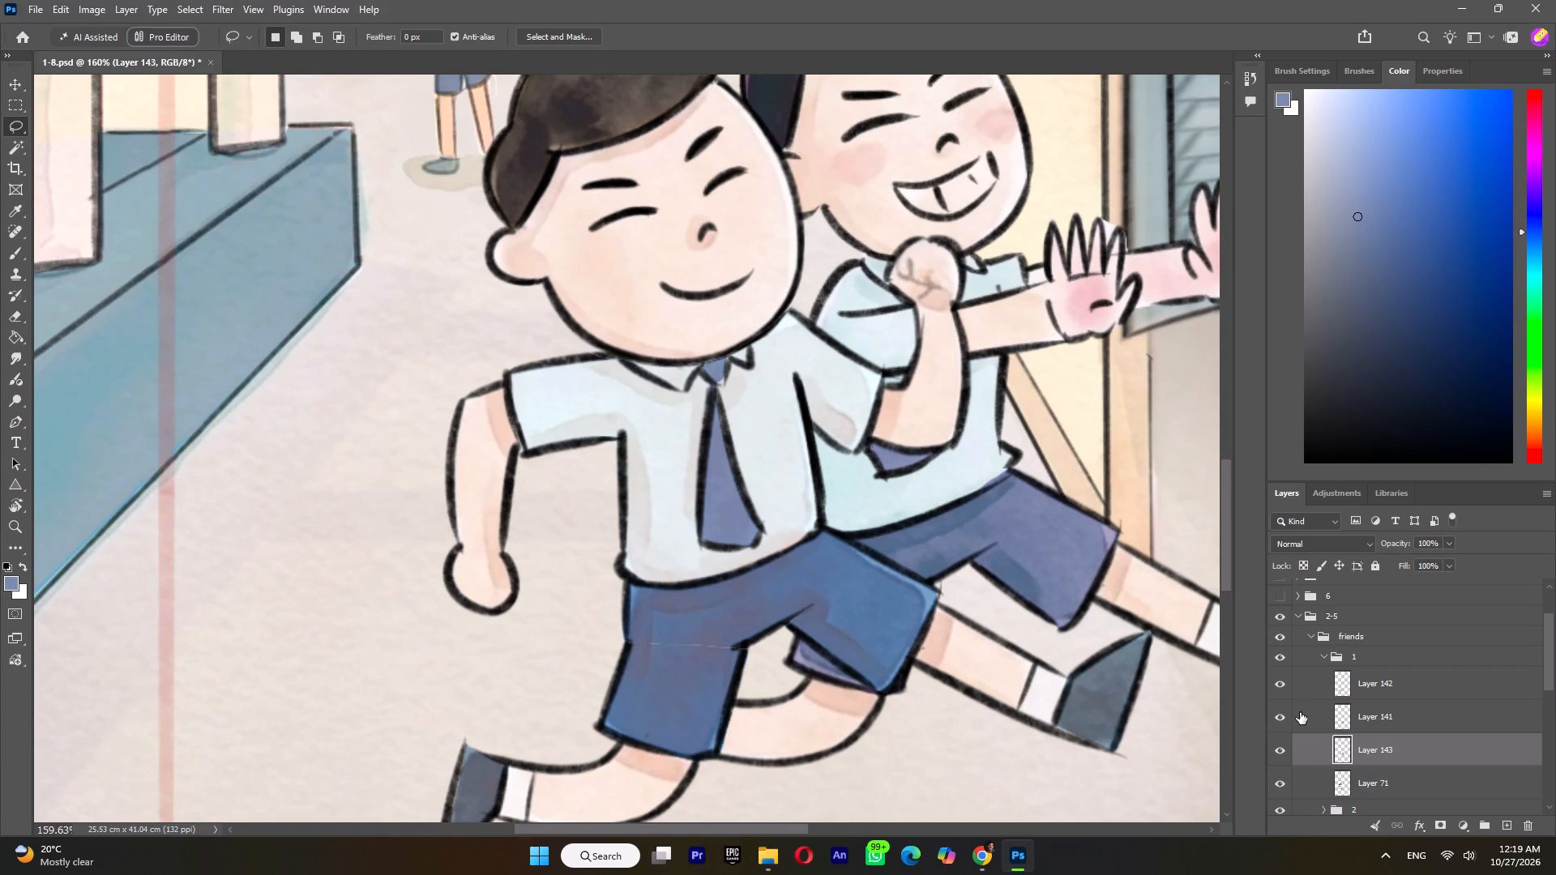
Lasso the front boy's lowered rear arm with its sleeve on Layer 71 and move it in place onto a new layer.
click(1383, 789)
drag(520, 337, 583, 348)
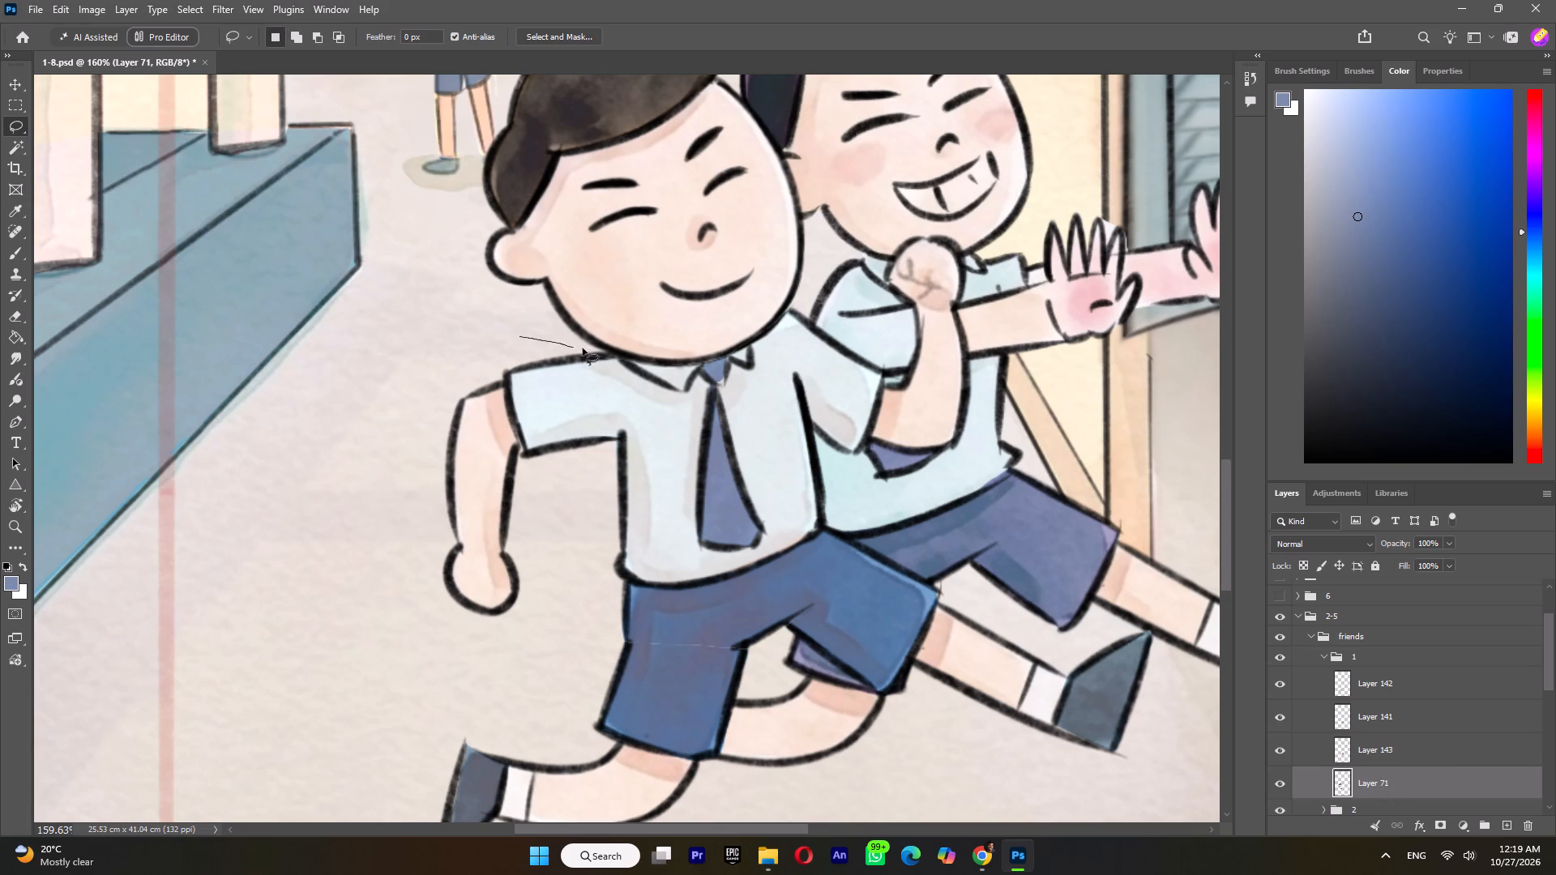
drag(583, 348, 632, 418)
drag(632, 418, 380, 534)
drag(380, 534, 536, 331)
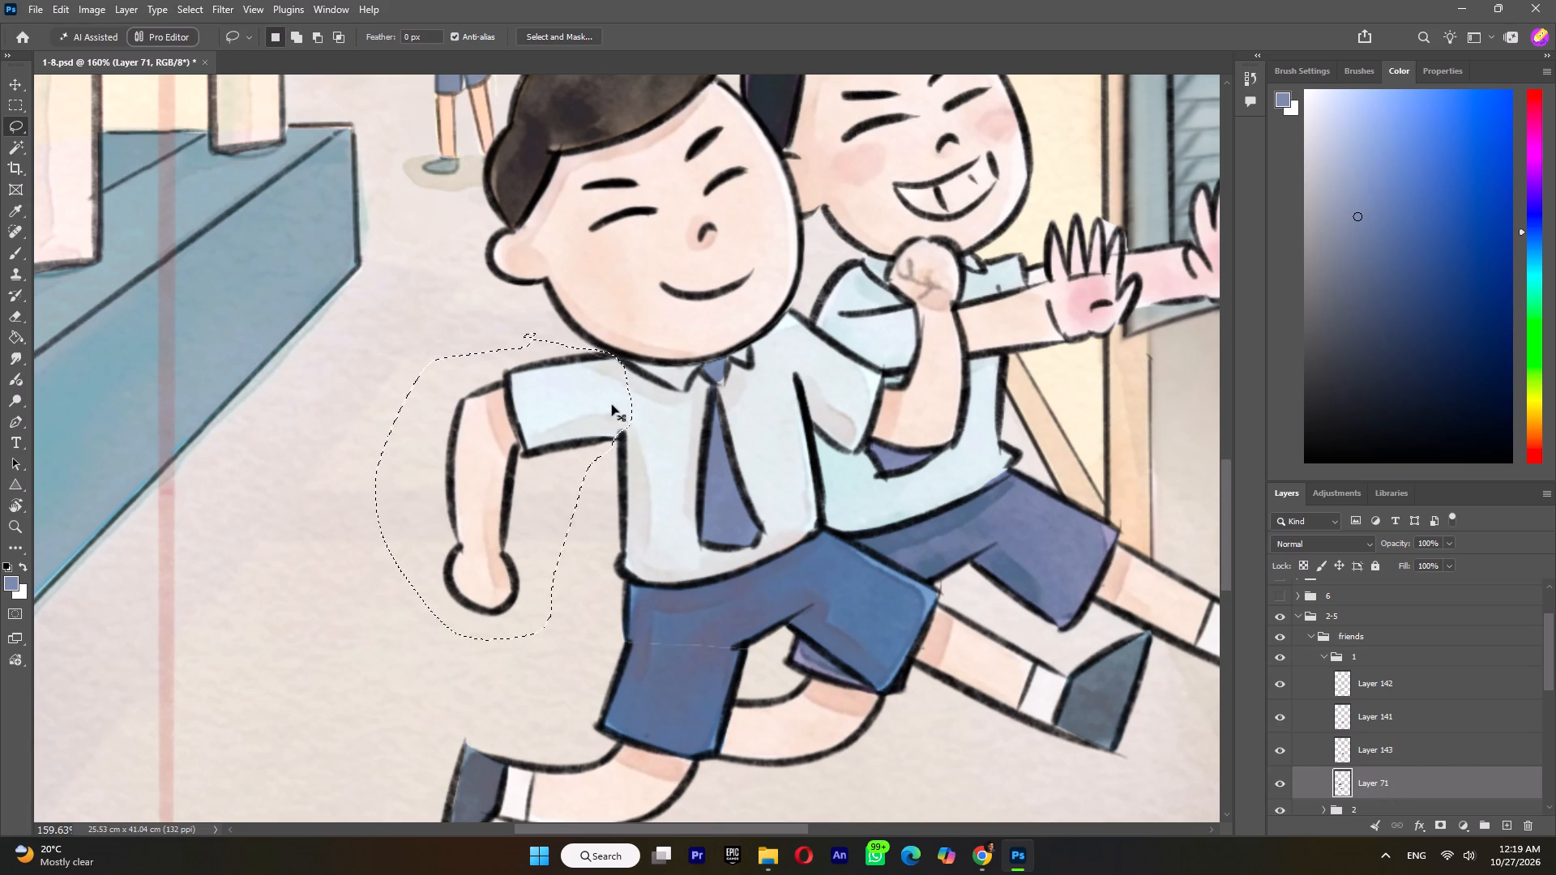
key(ctrl+x)
key(ctrl+shift+v)
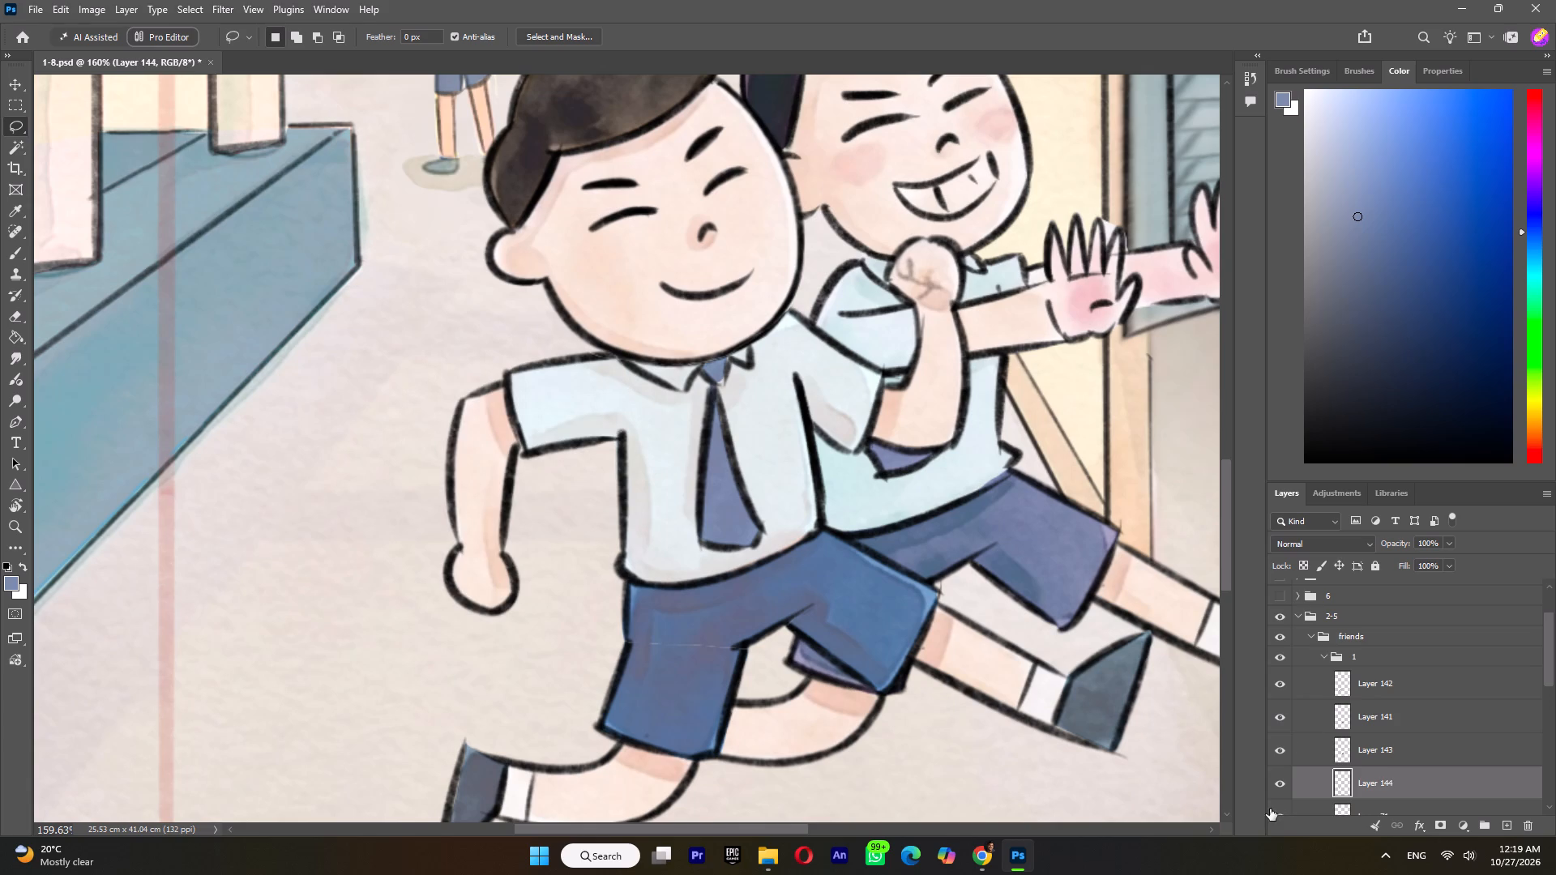
Check the lowered arm's layer by toggling it, hide both separated arm layers, Layer 144 and Layer 143, and select Layer 71.
click(1282, 786)
click(1282, 783)
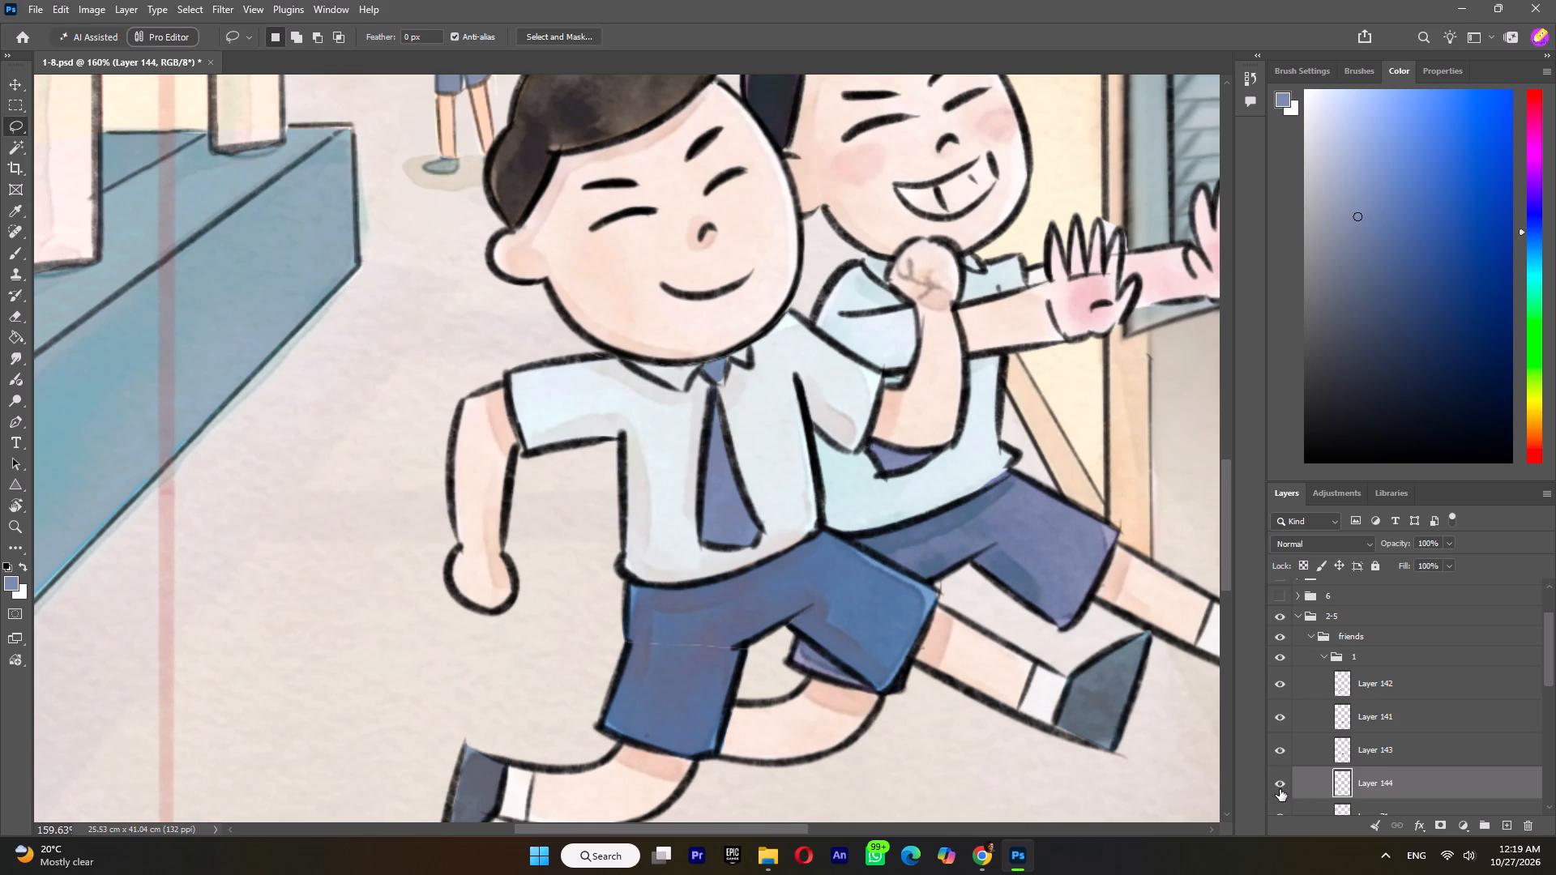
click(1280, 789)
click(1280, 749)
scroll(1377, 750, down, 4)
click(1375, 681)
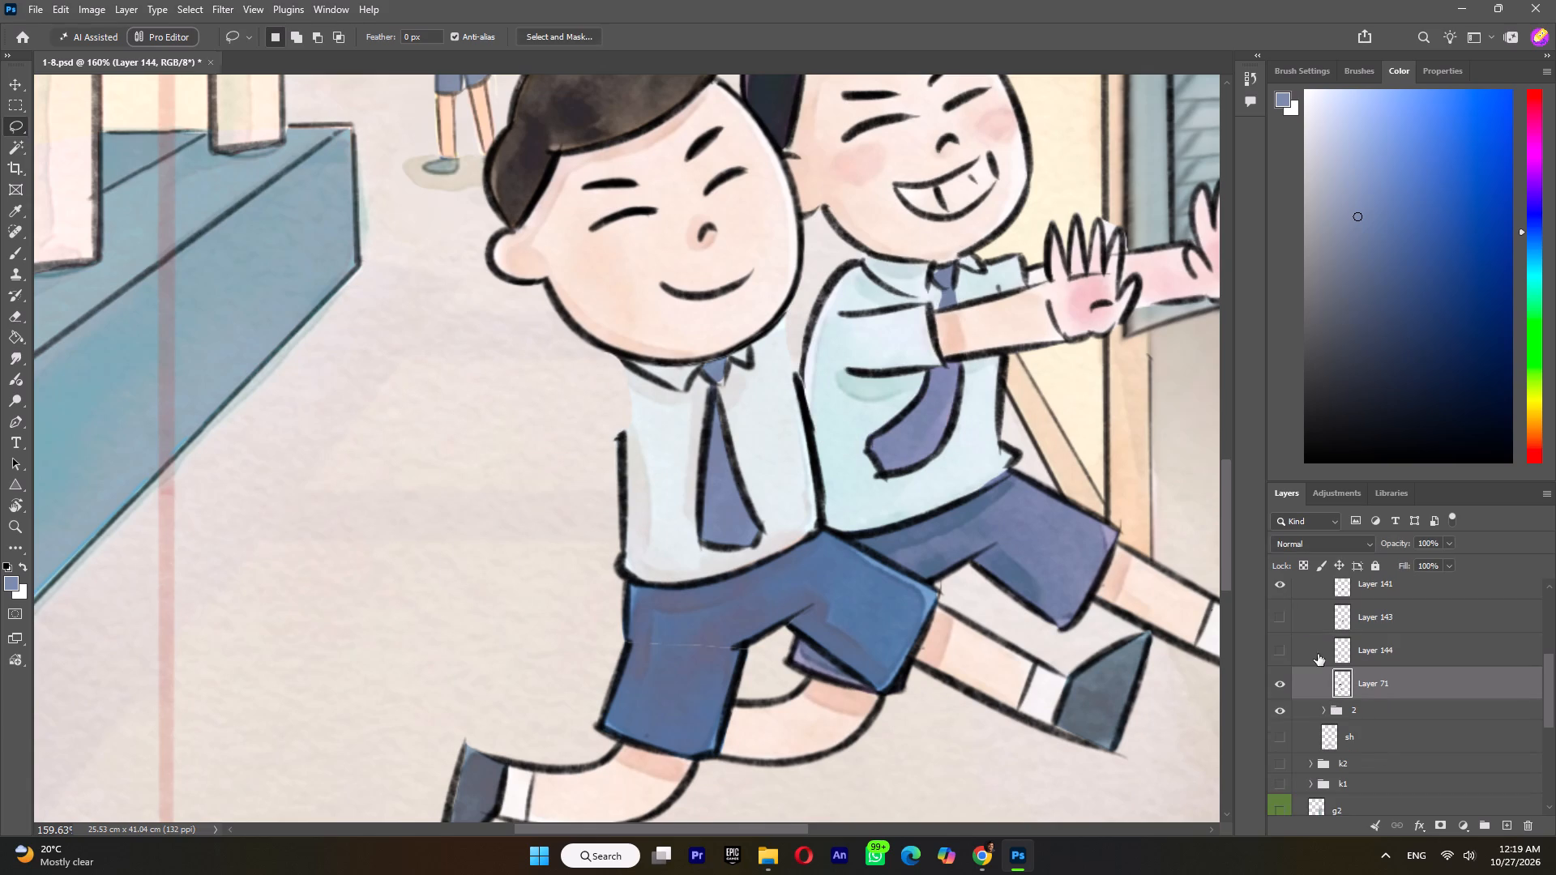
Paint the missing rear-side shirt outline below the chin on Layer 71 in black with the KYLE Ultimate Pencil Hard brush at 100% flow.
alt+scroll(638, 369, up, 8)
key(b)
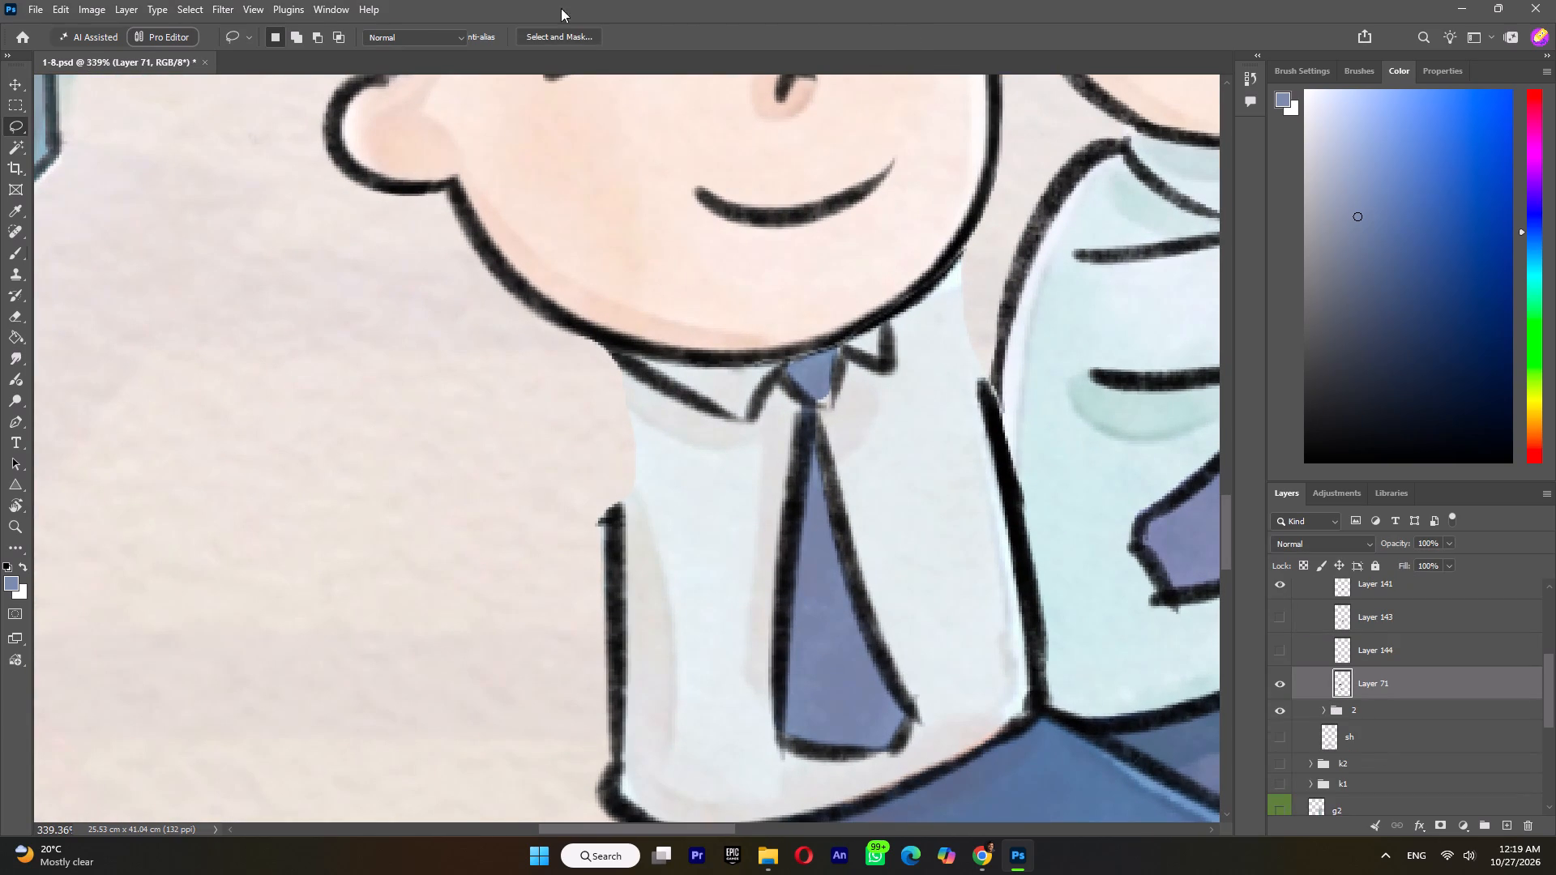
drag(1427, 256, 1220, 587)
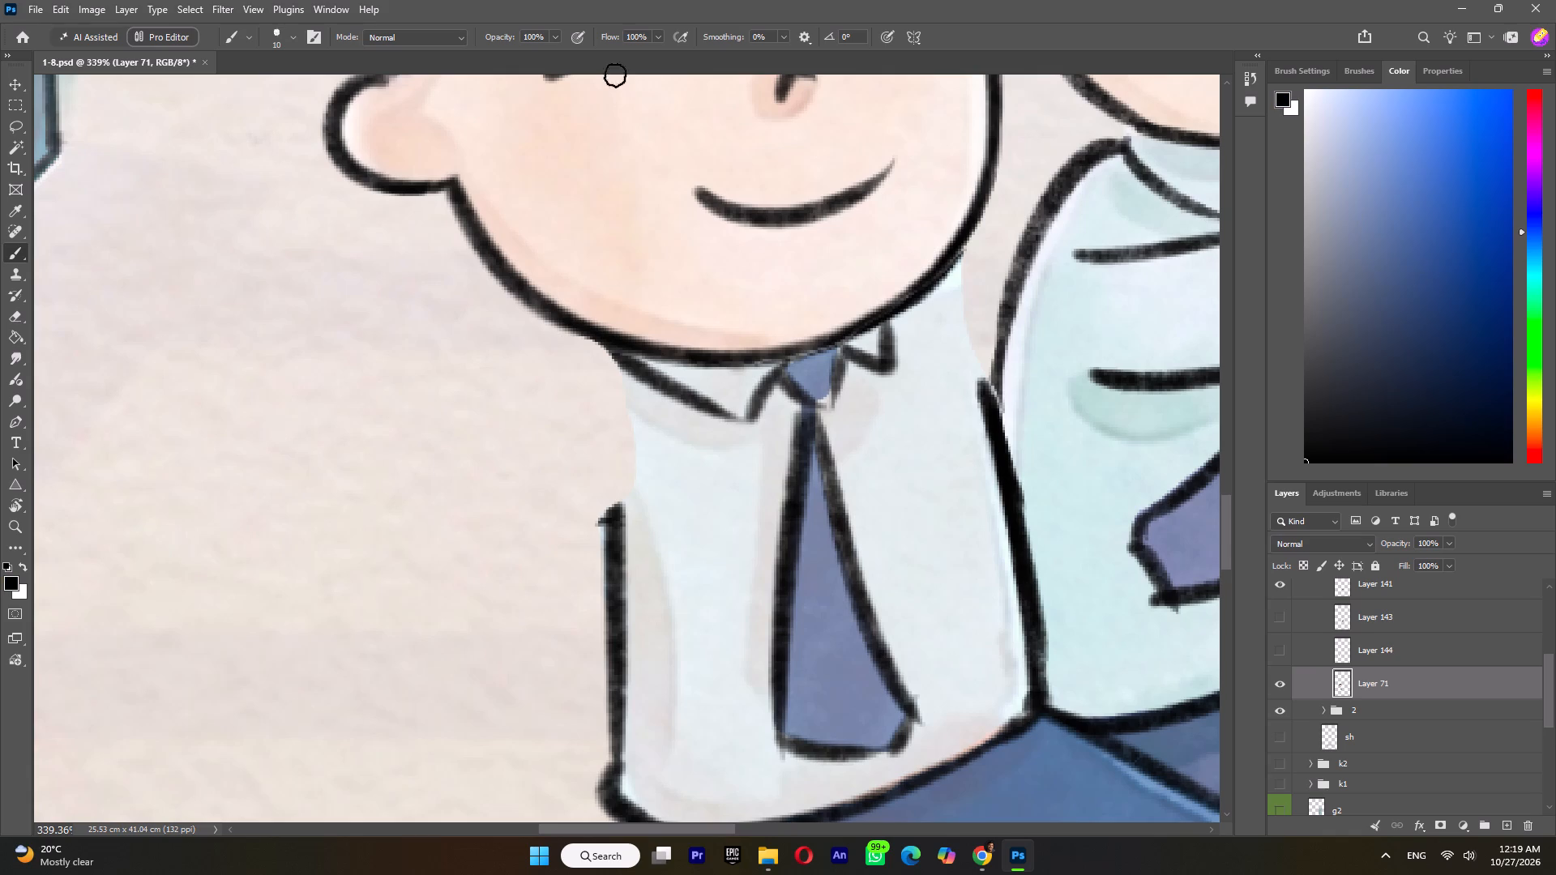
click(1369, 72)
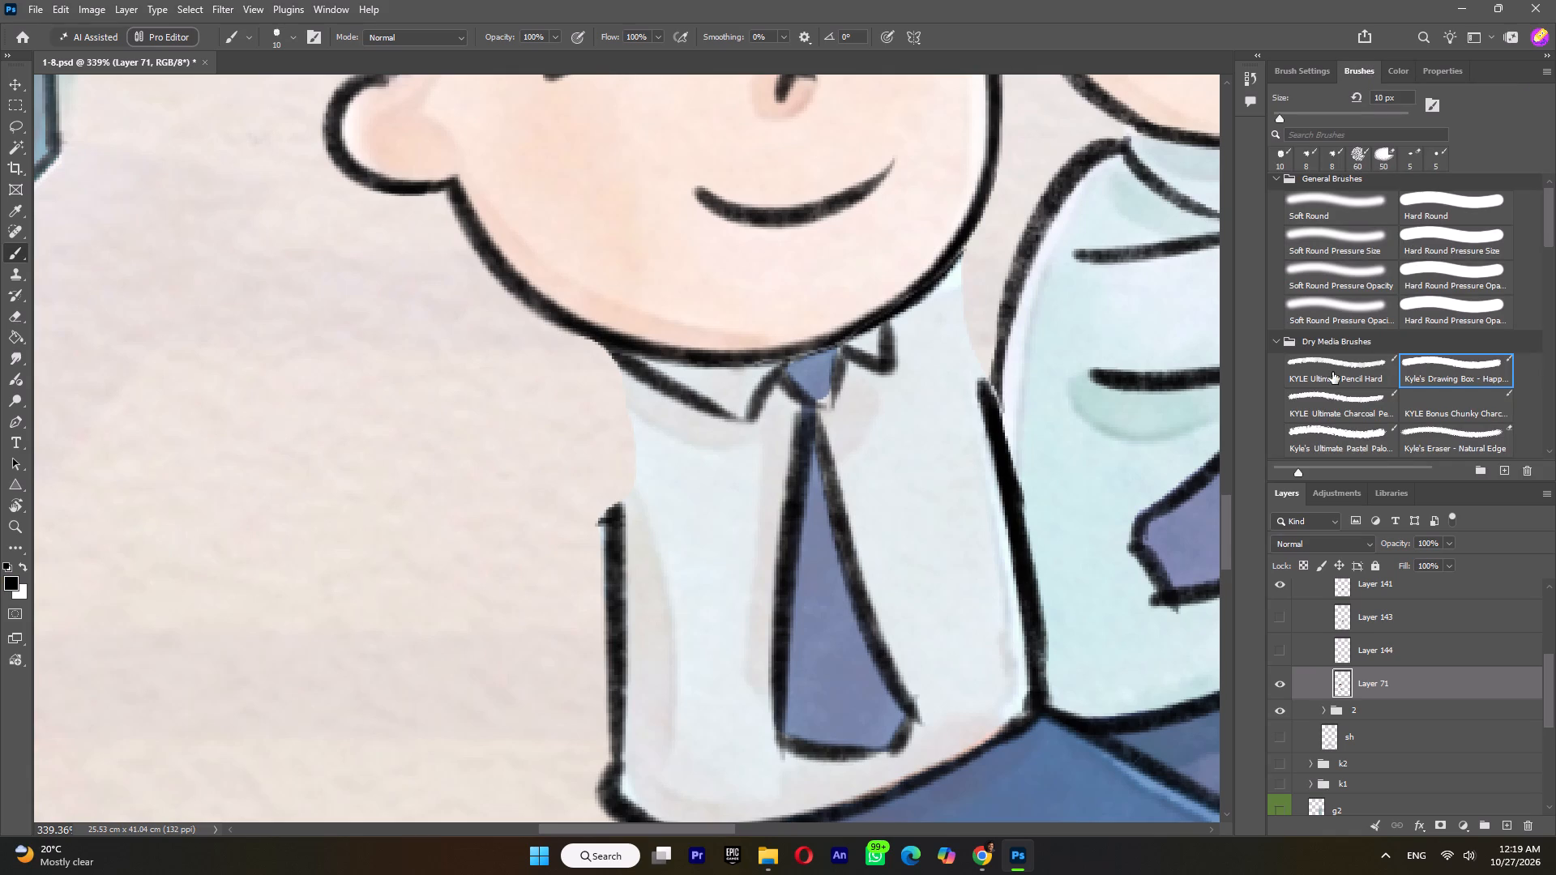
click(1332, 372)
click(656, 36)
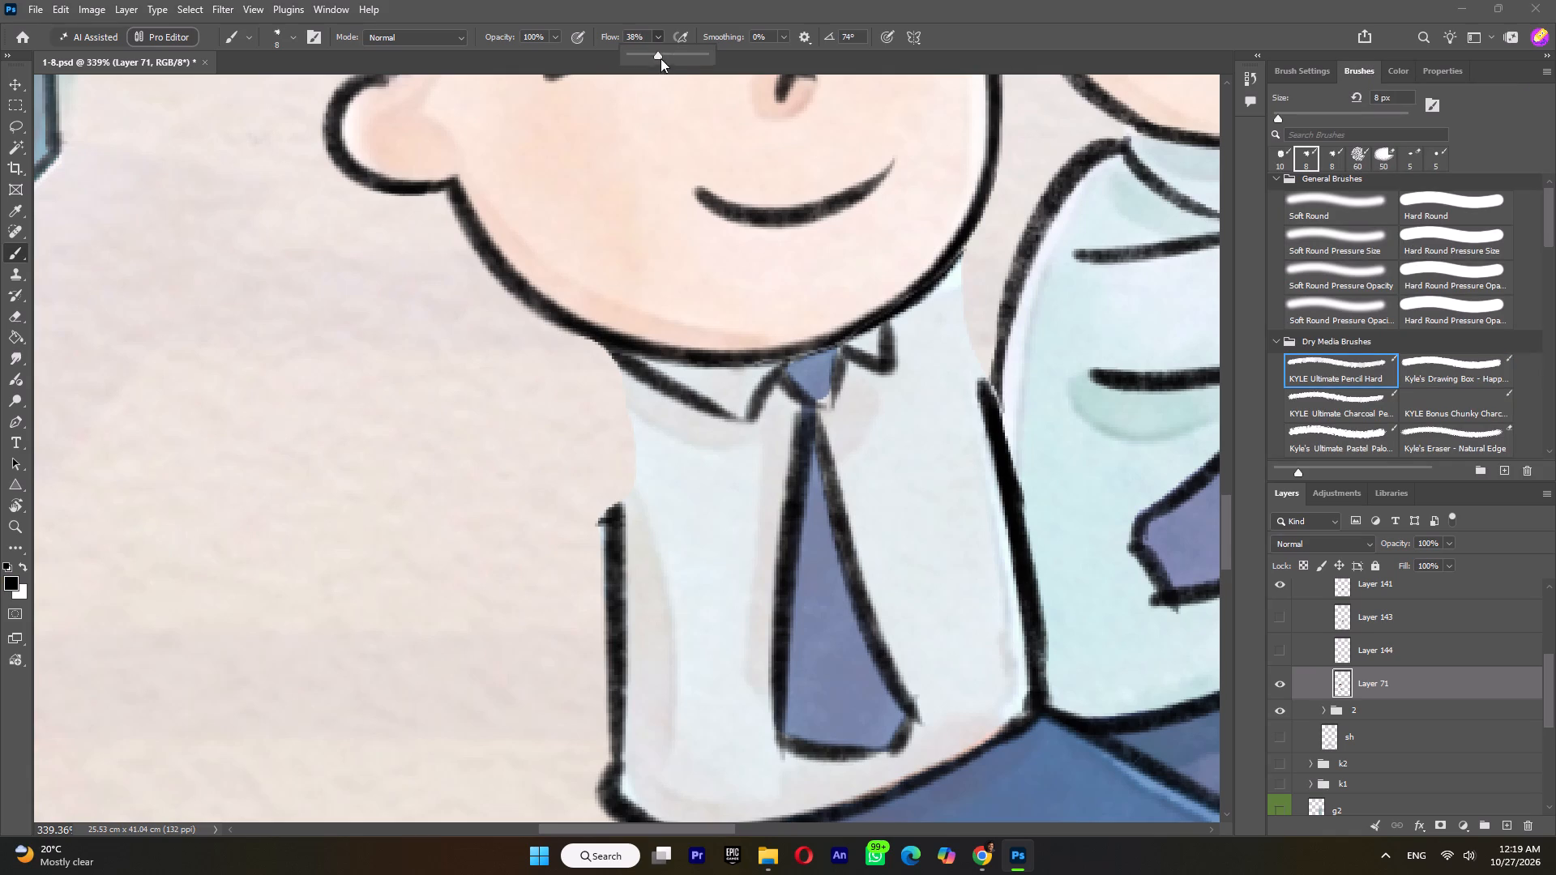
drag(660, 57, 923, 81)
drag(595, 347, 593, 348)
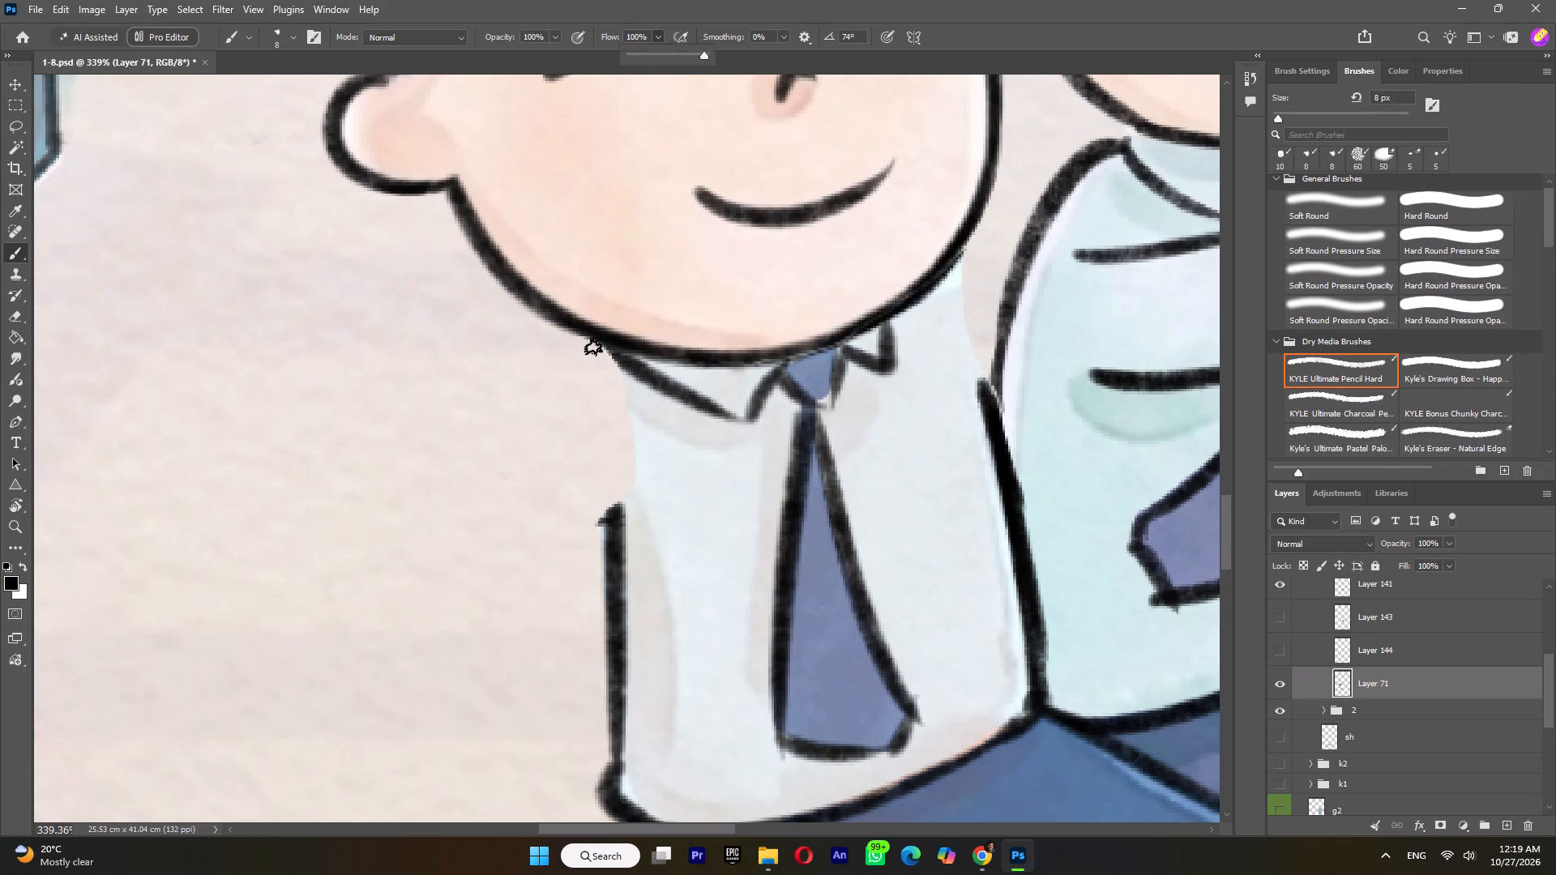
drag(593, 348, 609, 533)
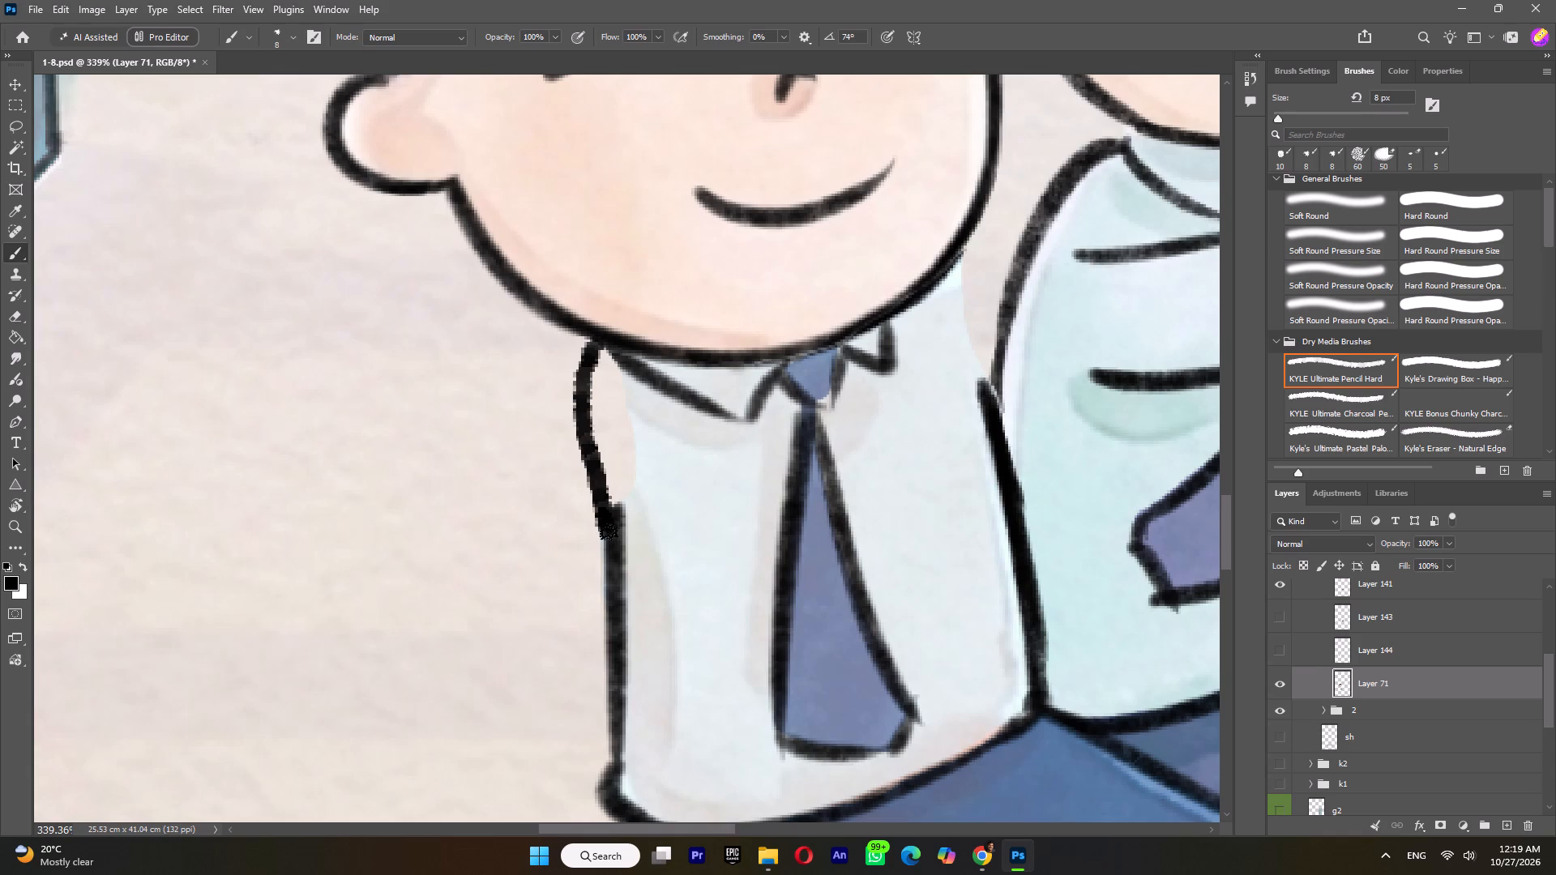
drag(609, 533, 609, 532)
Sample the pale shirt colour and paint the gap between the new rear-side outline and the front boy's shirt.
key(i)
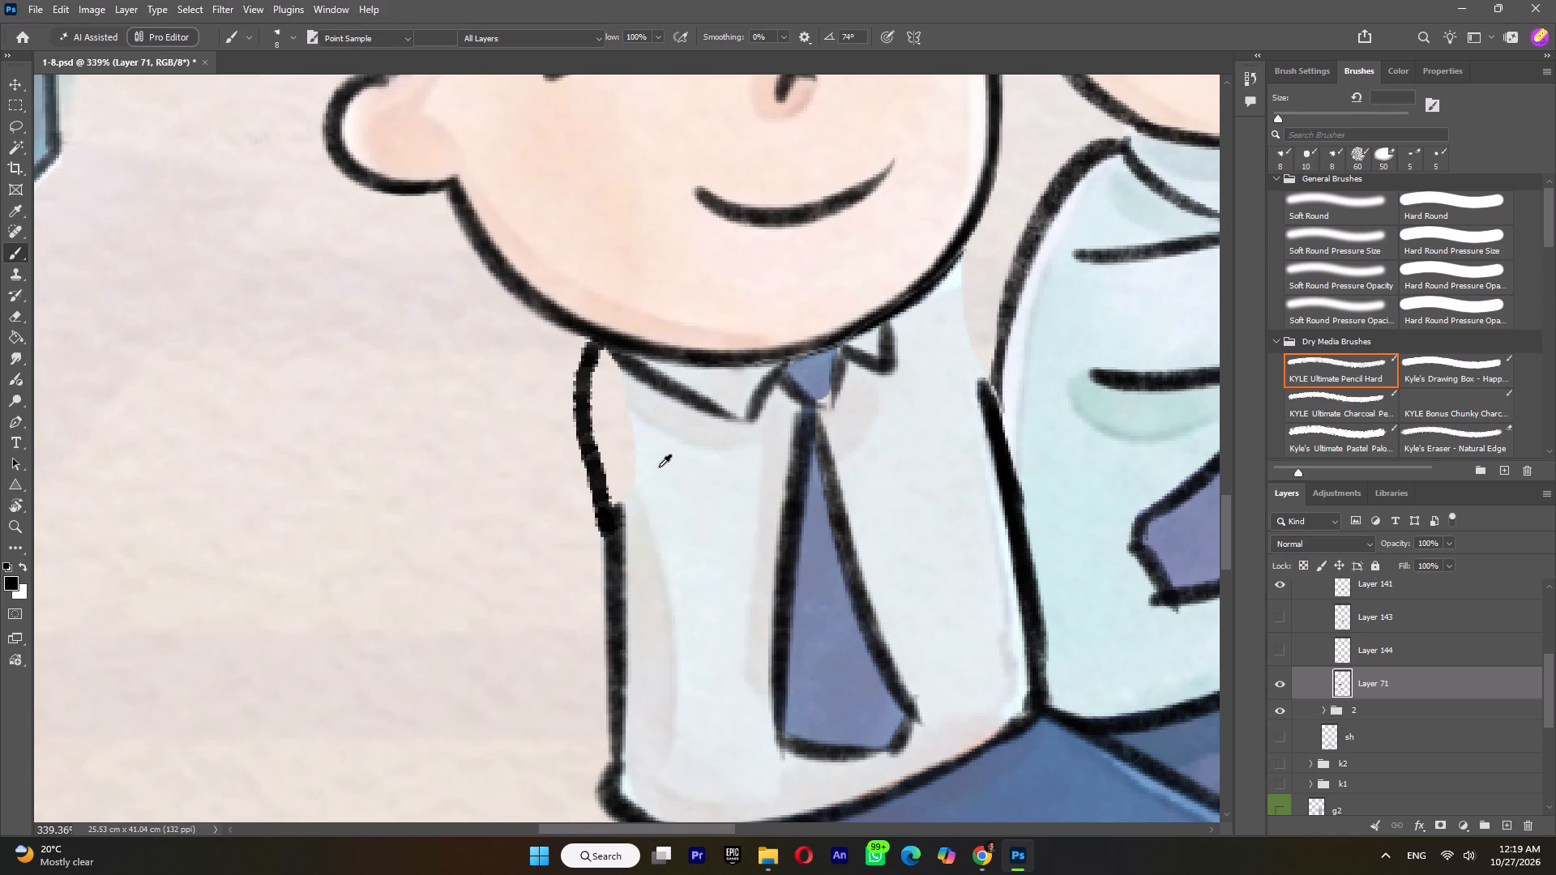
click(656, 467)
key(b)
drag(610, 417, 631, 438)
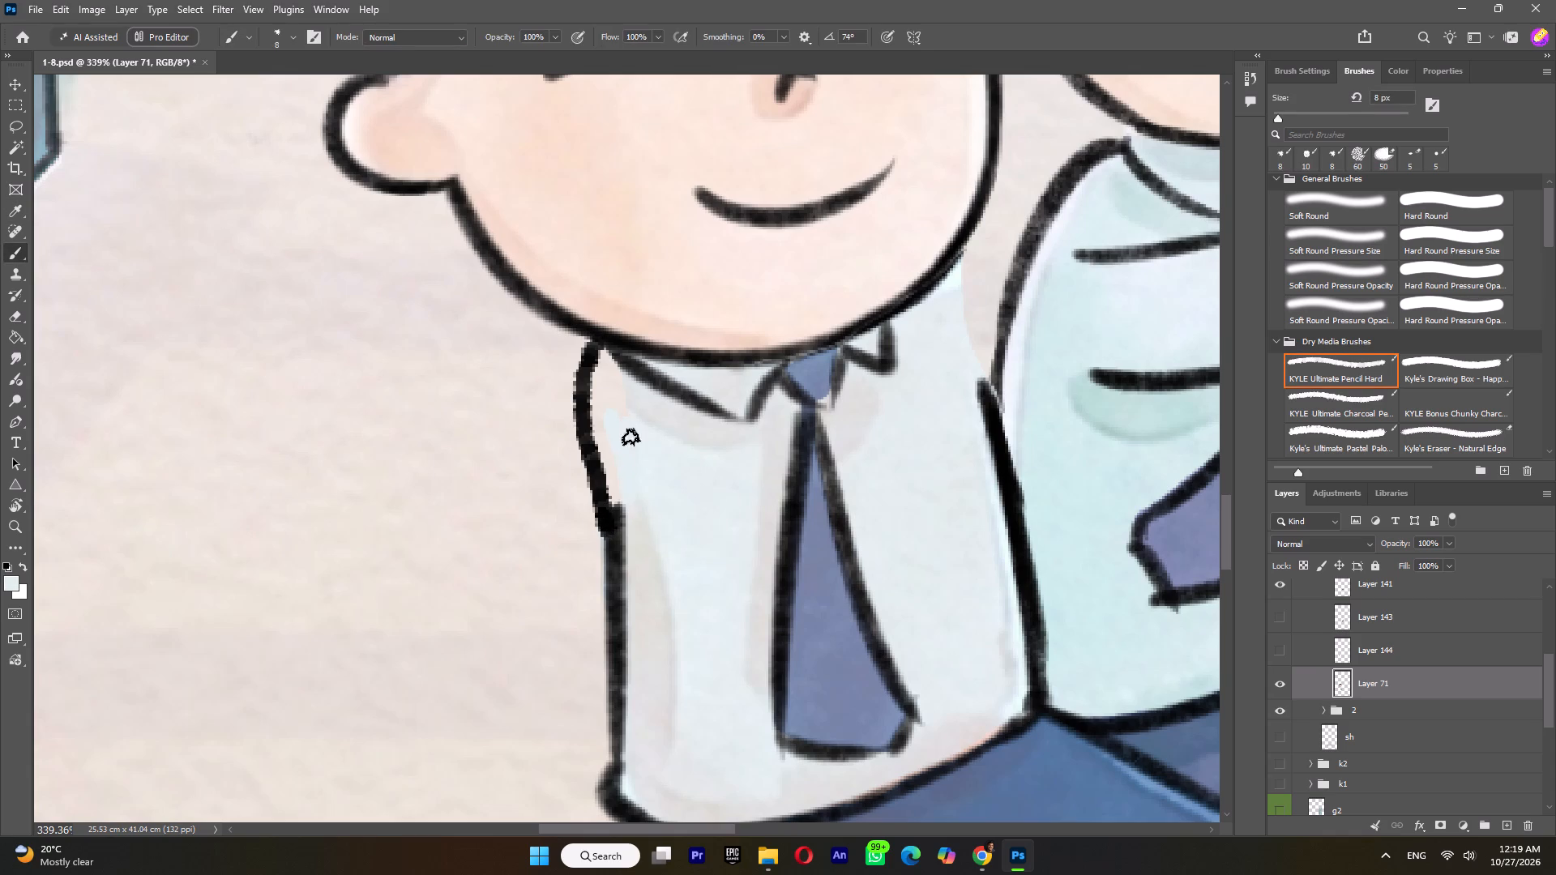
drag(631, 438, 598, 444)
key(ctrl+z)
drag(602, 415, 620, 520)
key(ctrl+z)
drag(603, 410, 613, 463)
drag(613, 463, 604, 404)
drag(604, 404, 609, 382)
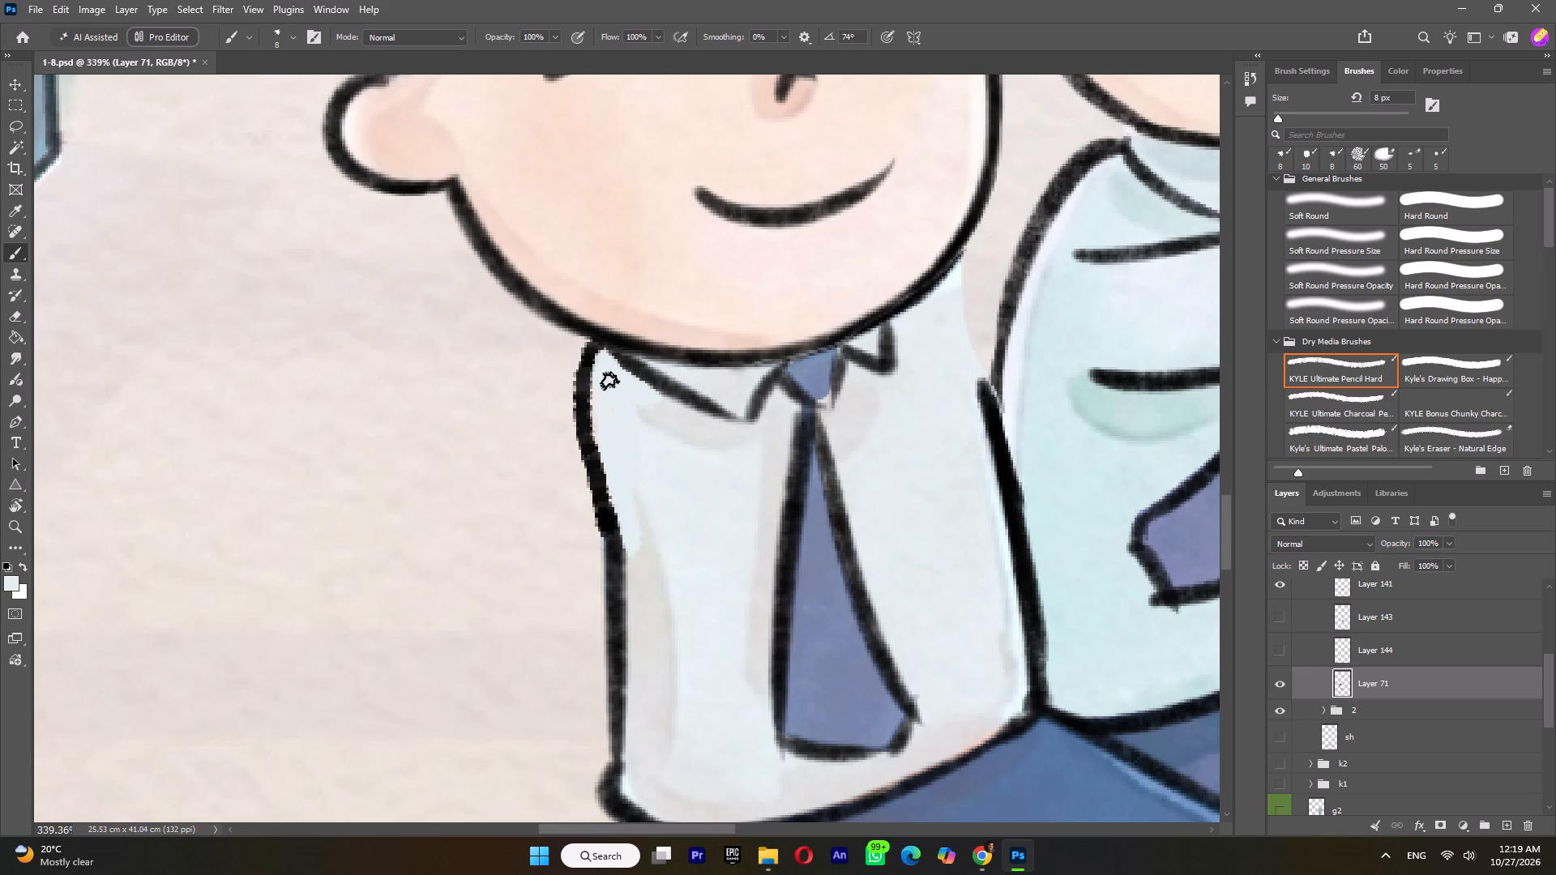
drag(609, 382, 620, 473)
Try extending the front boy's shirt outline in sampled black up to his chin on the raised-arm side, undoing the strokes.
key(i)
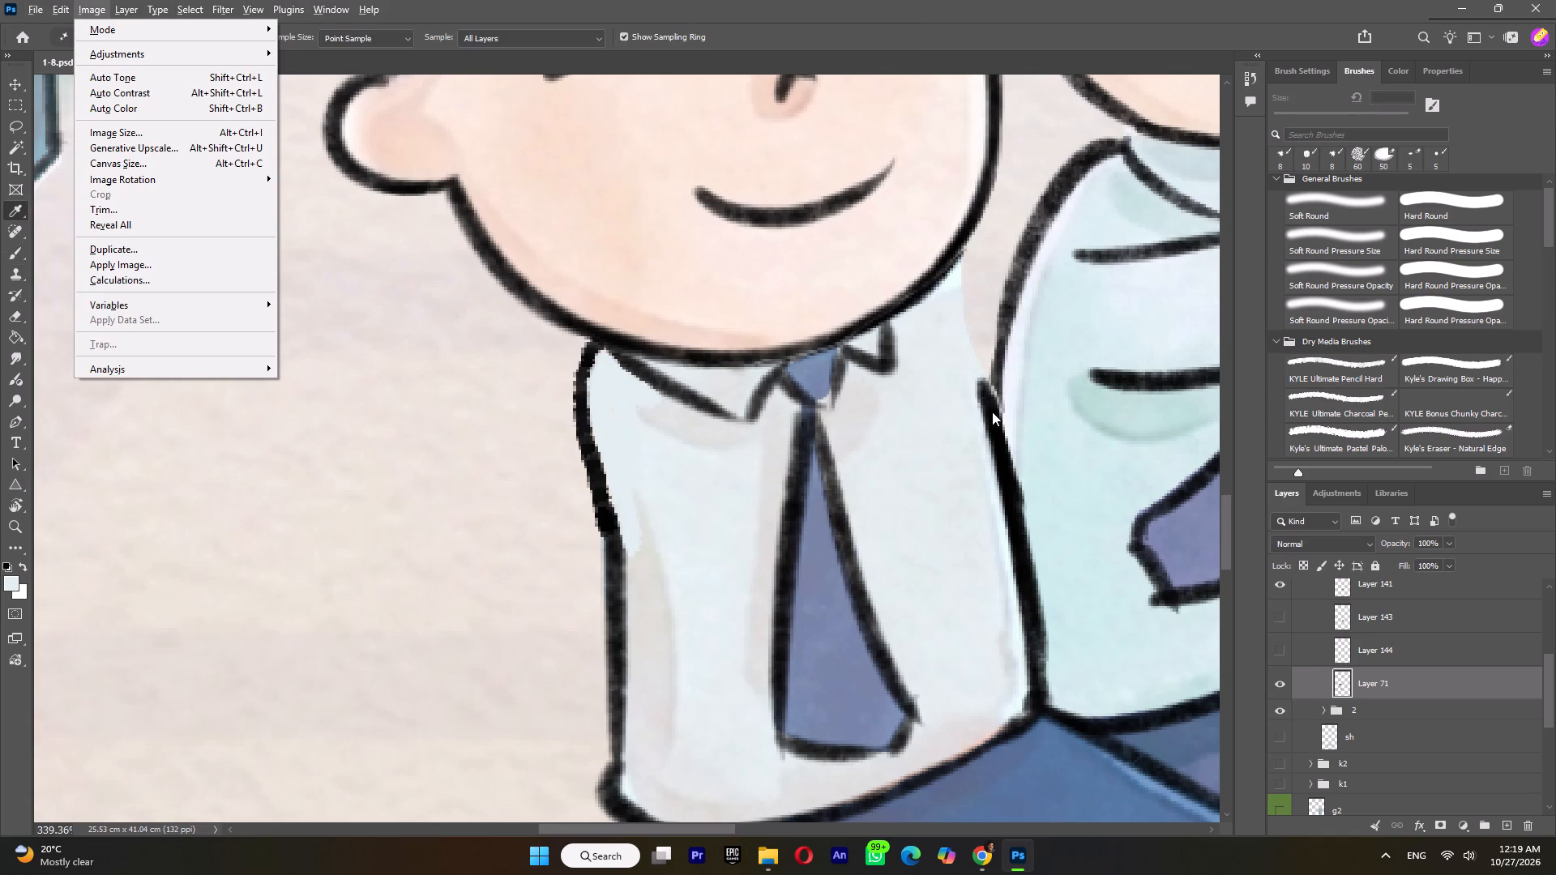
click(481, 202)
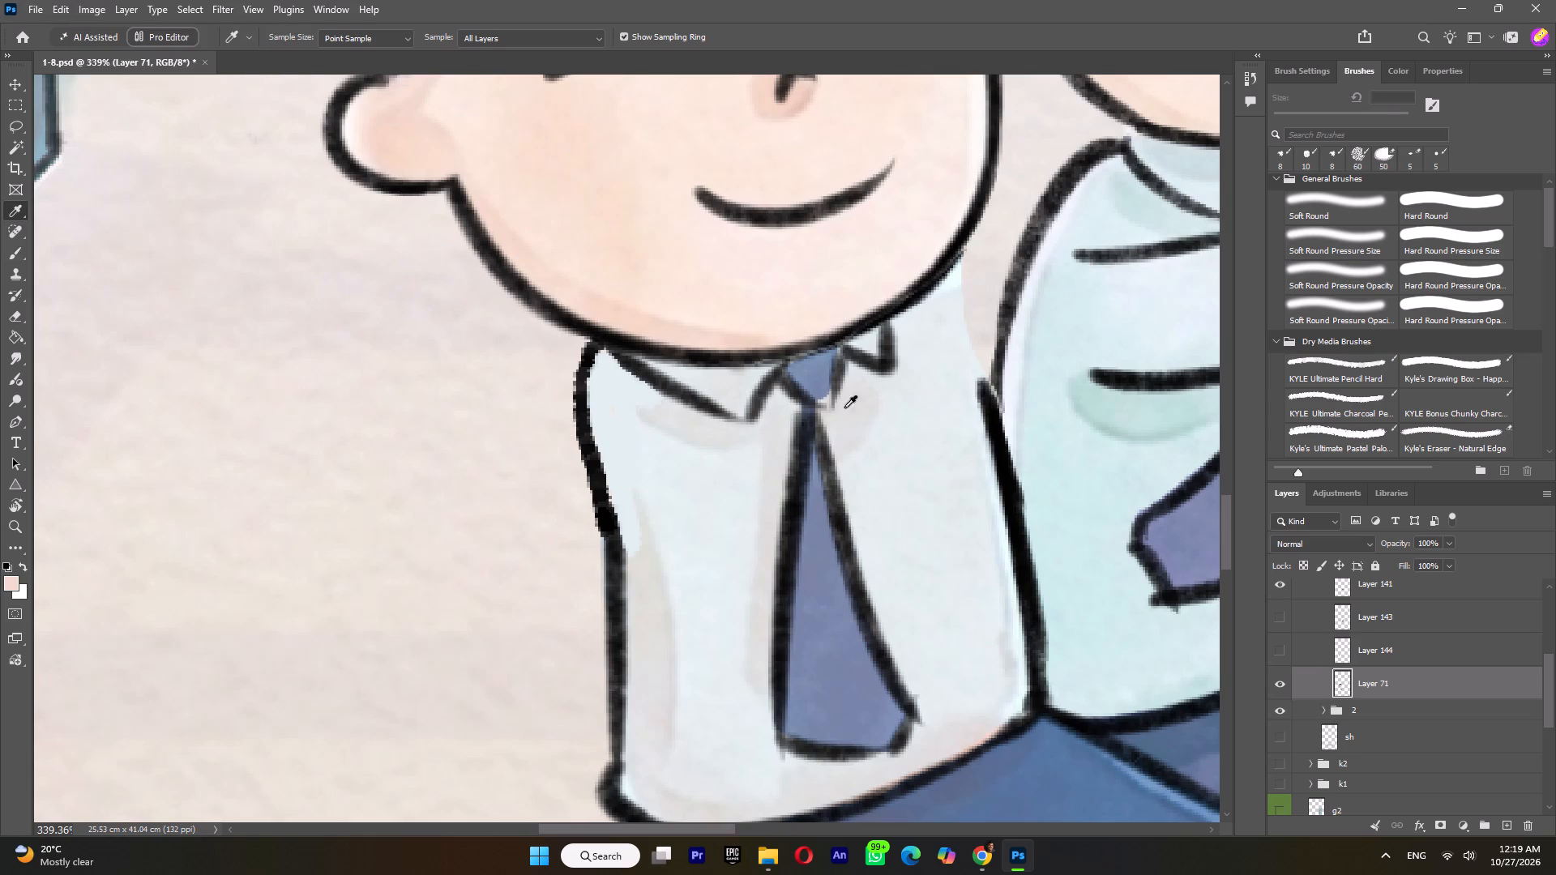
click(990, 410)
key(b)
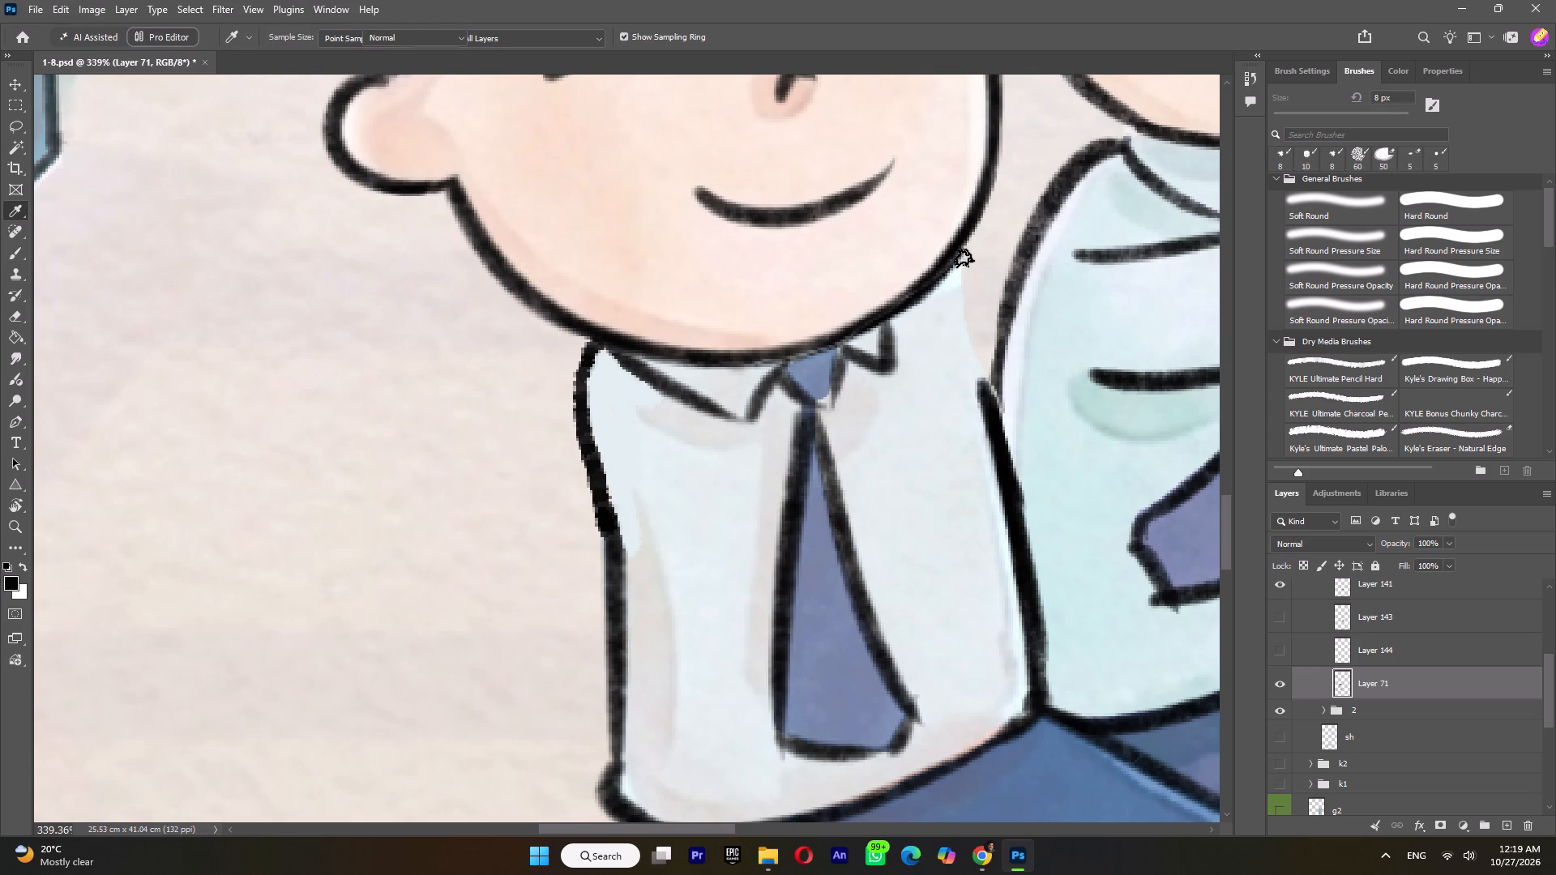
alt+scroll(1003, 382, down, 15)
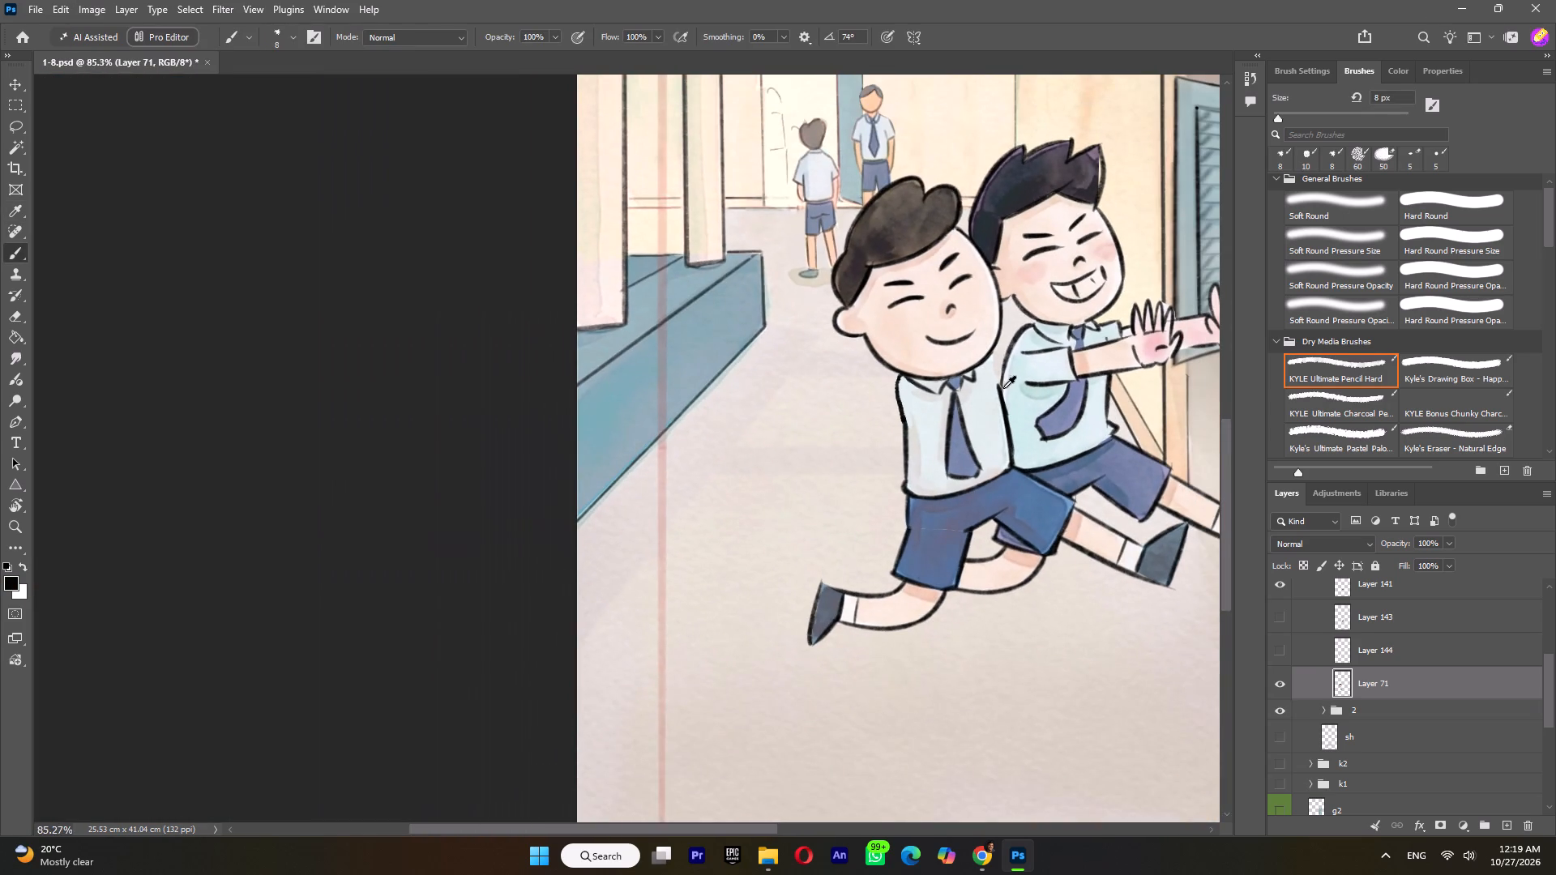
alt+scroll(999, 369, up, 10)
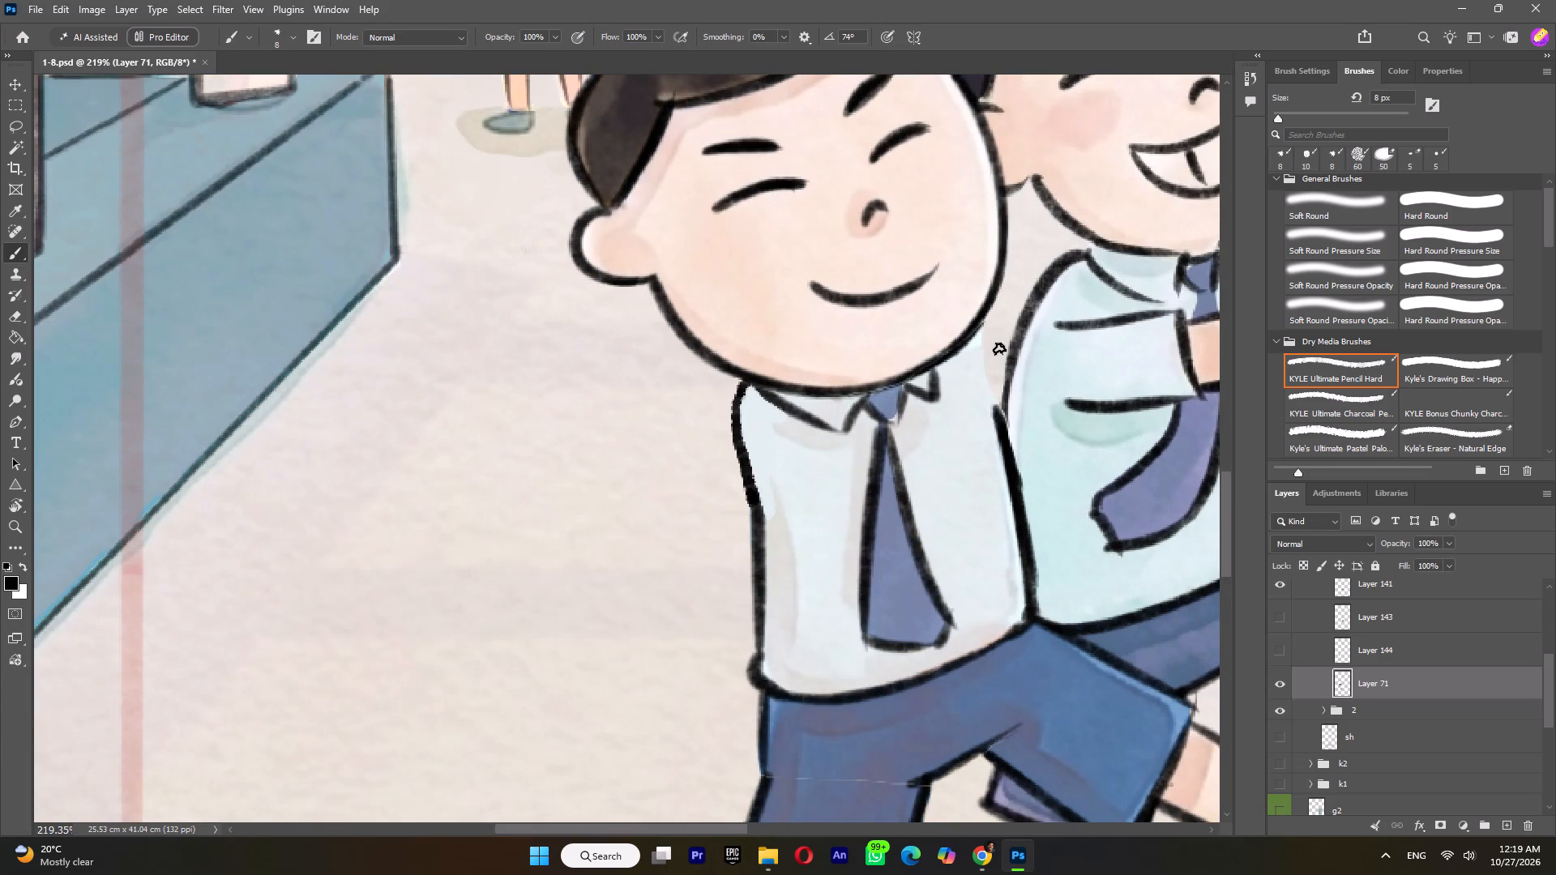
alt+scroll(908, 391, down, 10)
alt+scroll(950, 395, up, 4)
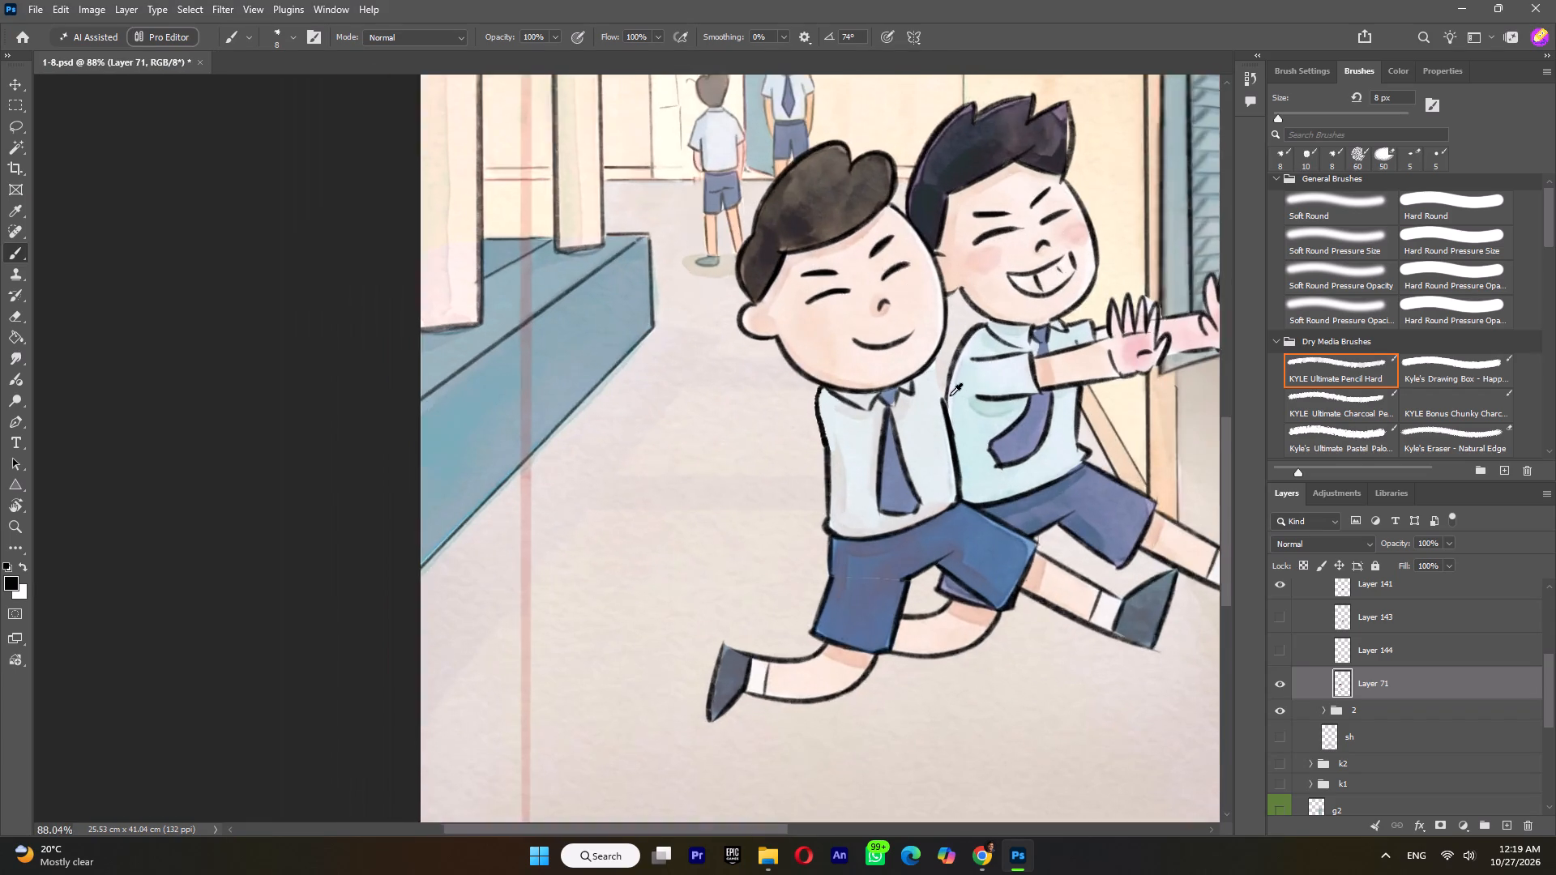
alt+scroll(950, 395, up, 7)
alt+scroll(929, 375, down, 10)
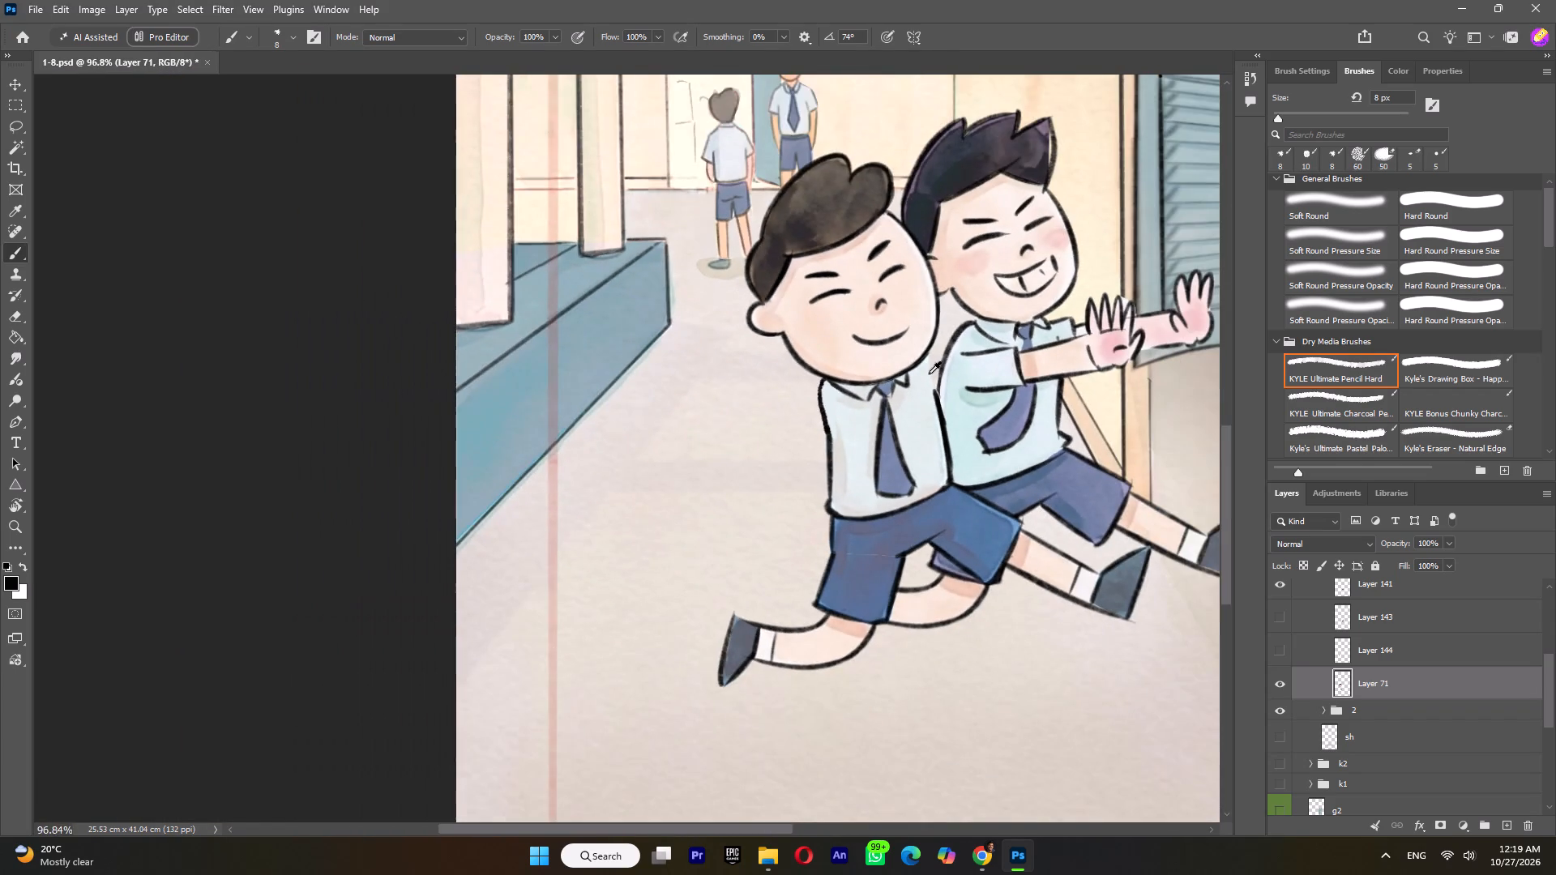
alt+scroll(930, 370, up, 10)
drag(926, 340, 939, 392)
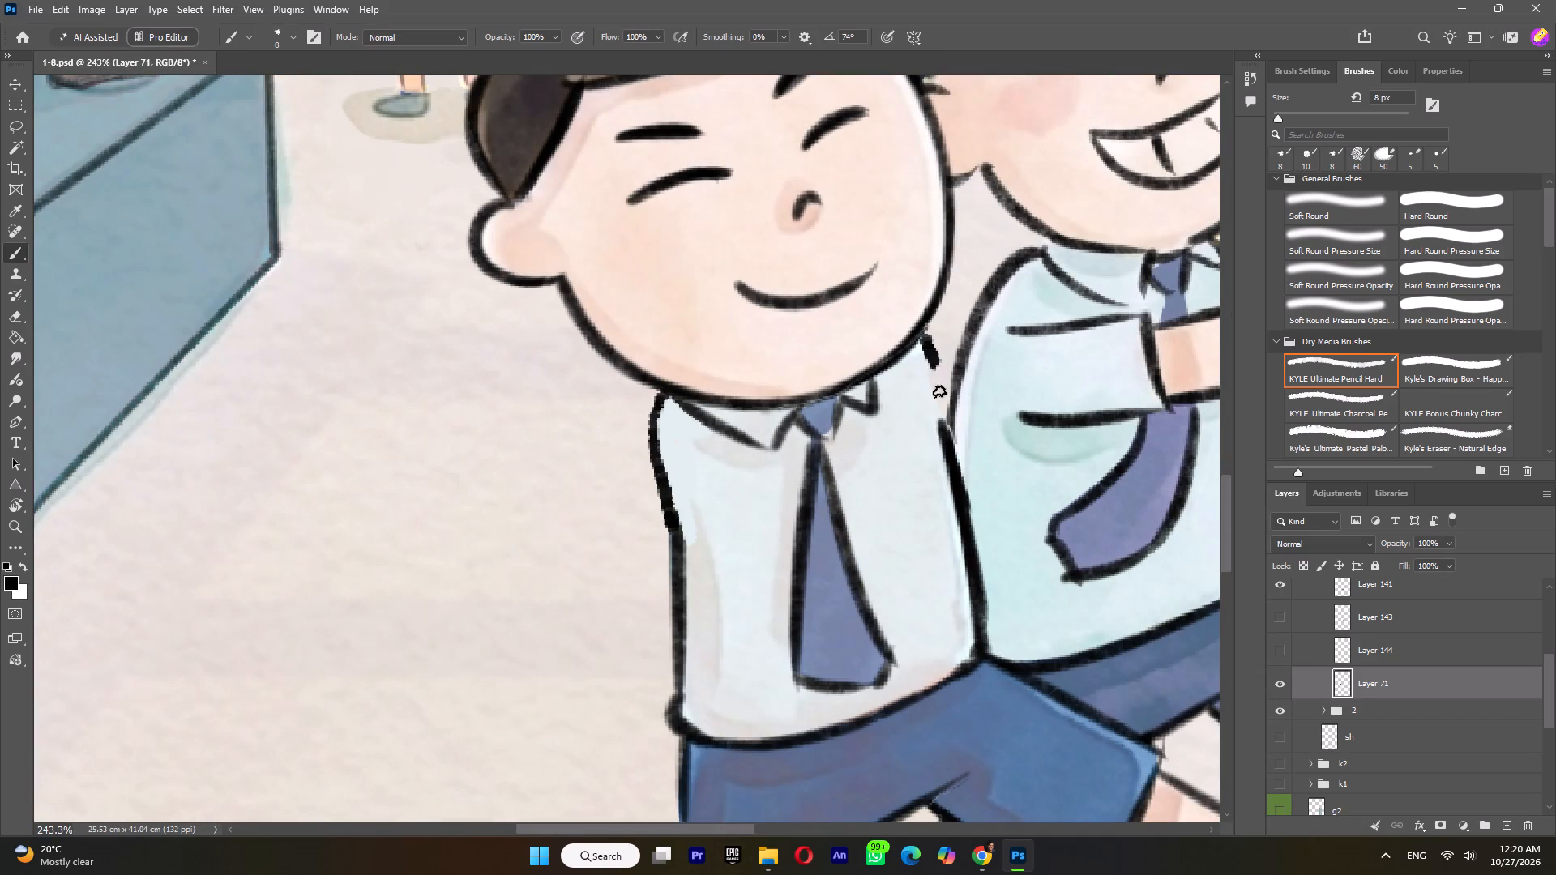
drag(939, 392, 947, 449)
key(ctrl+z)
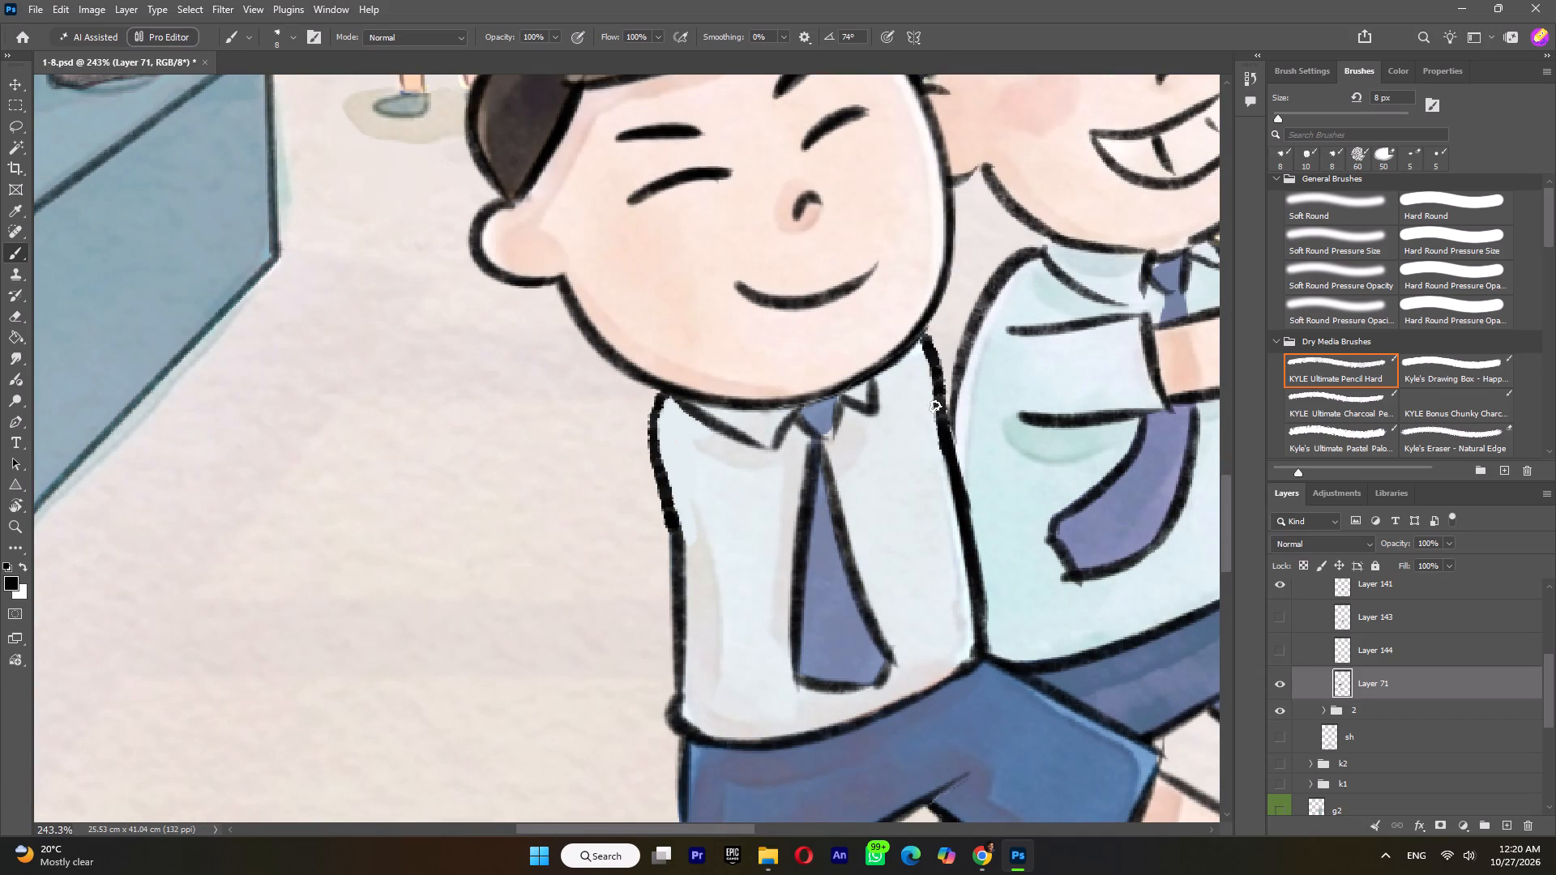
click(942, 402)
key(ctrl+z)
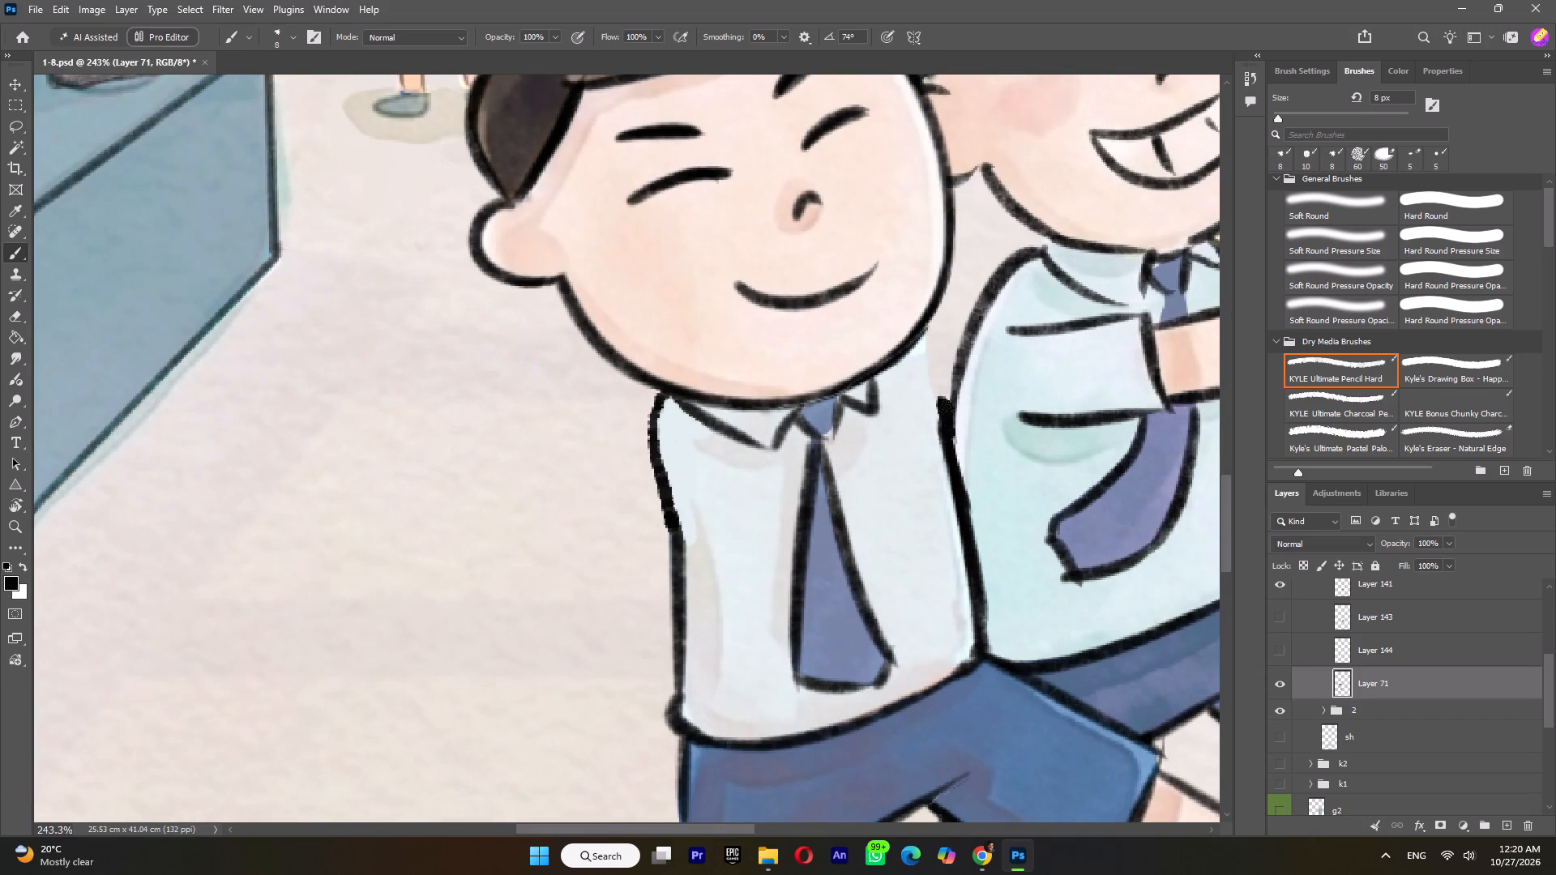
Show the separated arm layers, Layer 144 and Layer 143, over the repainted torso.
alt+scroll(947, 408, down, 6)
click(1271, 635)
click(1280, 620)
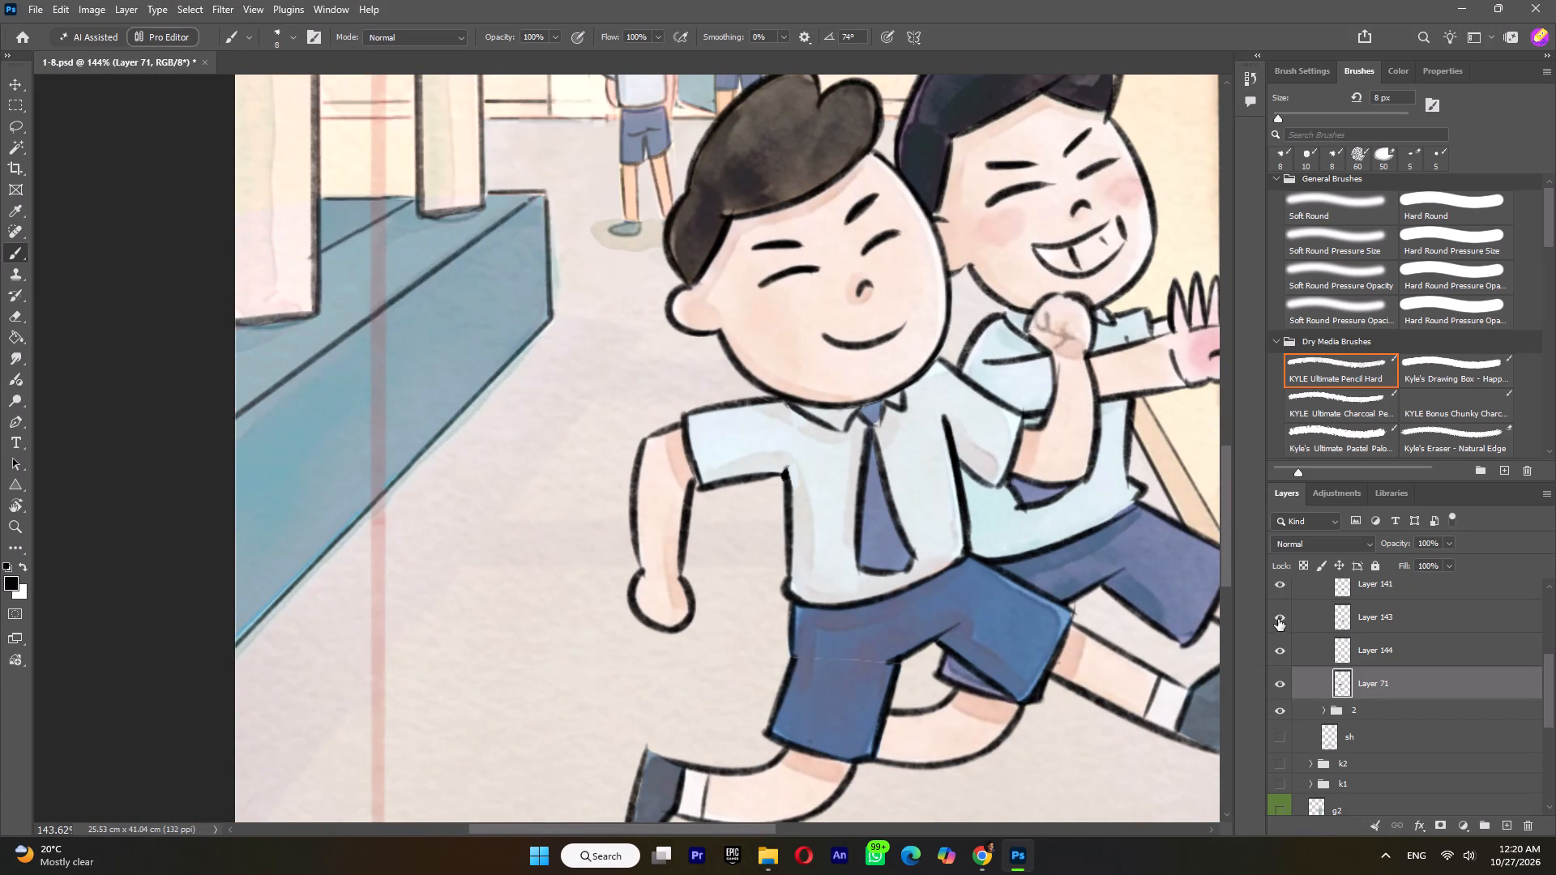
alt+scroll(789, 527, down, 7)
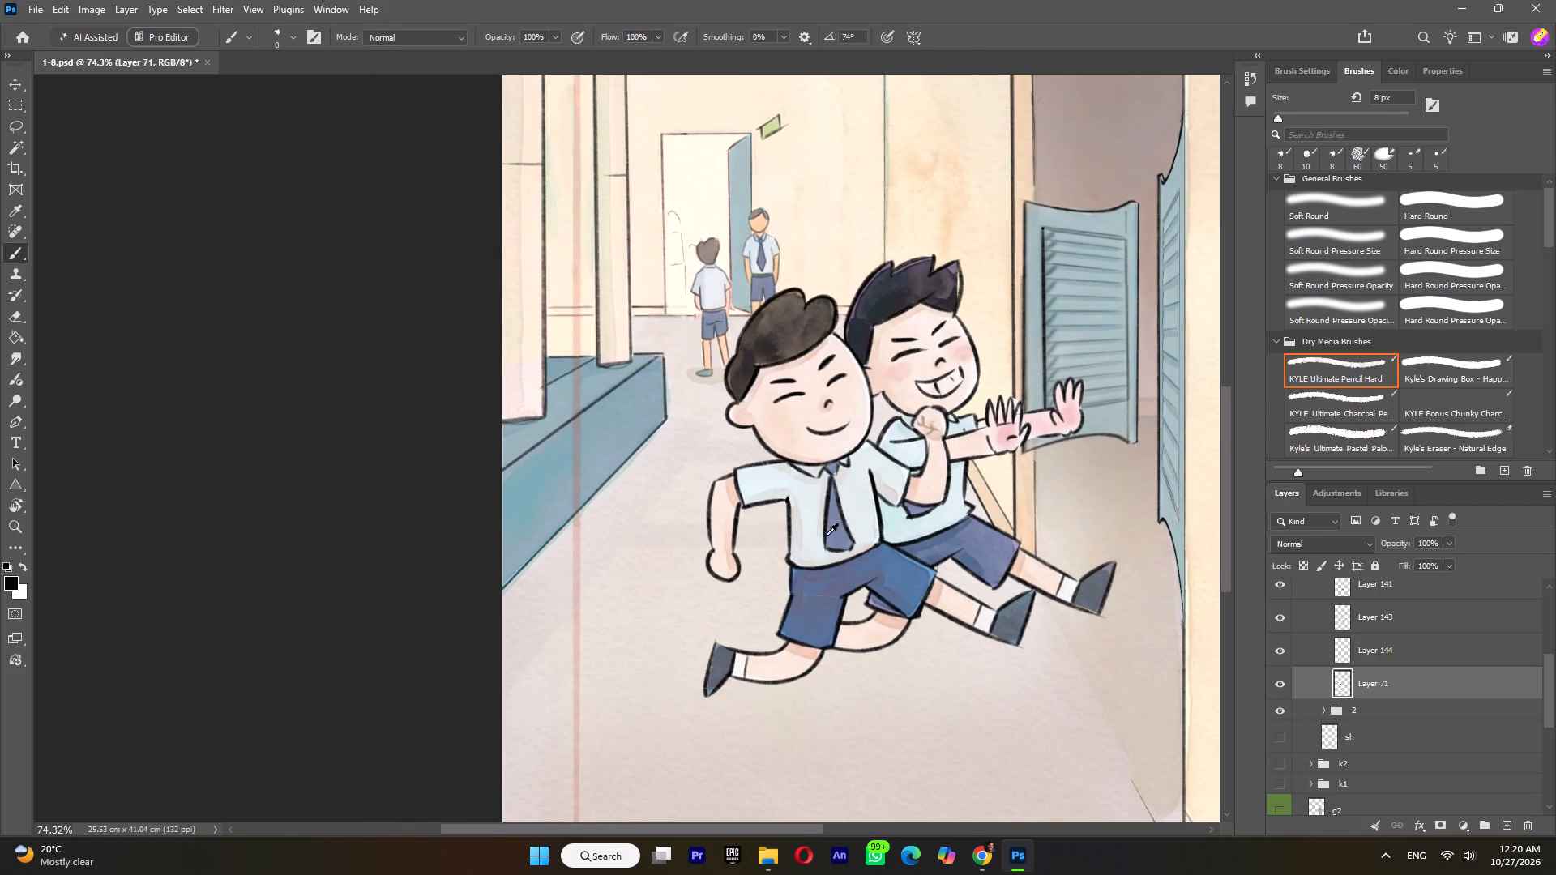
Select Layer 144, move its pivot to the shoulder, and rotate the lowered arm by -116.88° across the chest.
click(1380, 654)
click(1278, 646)
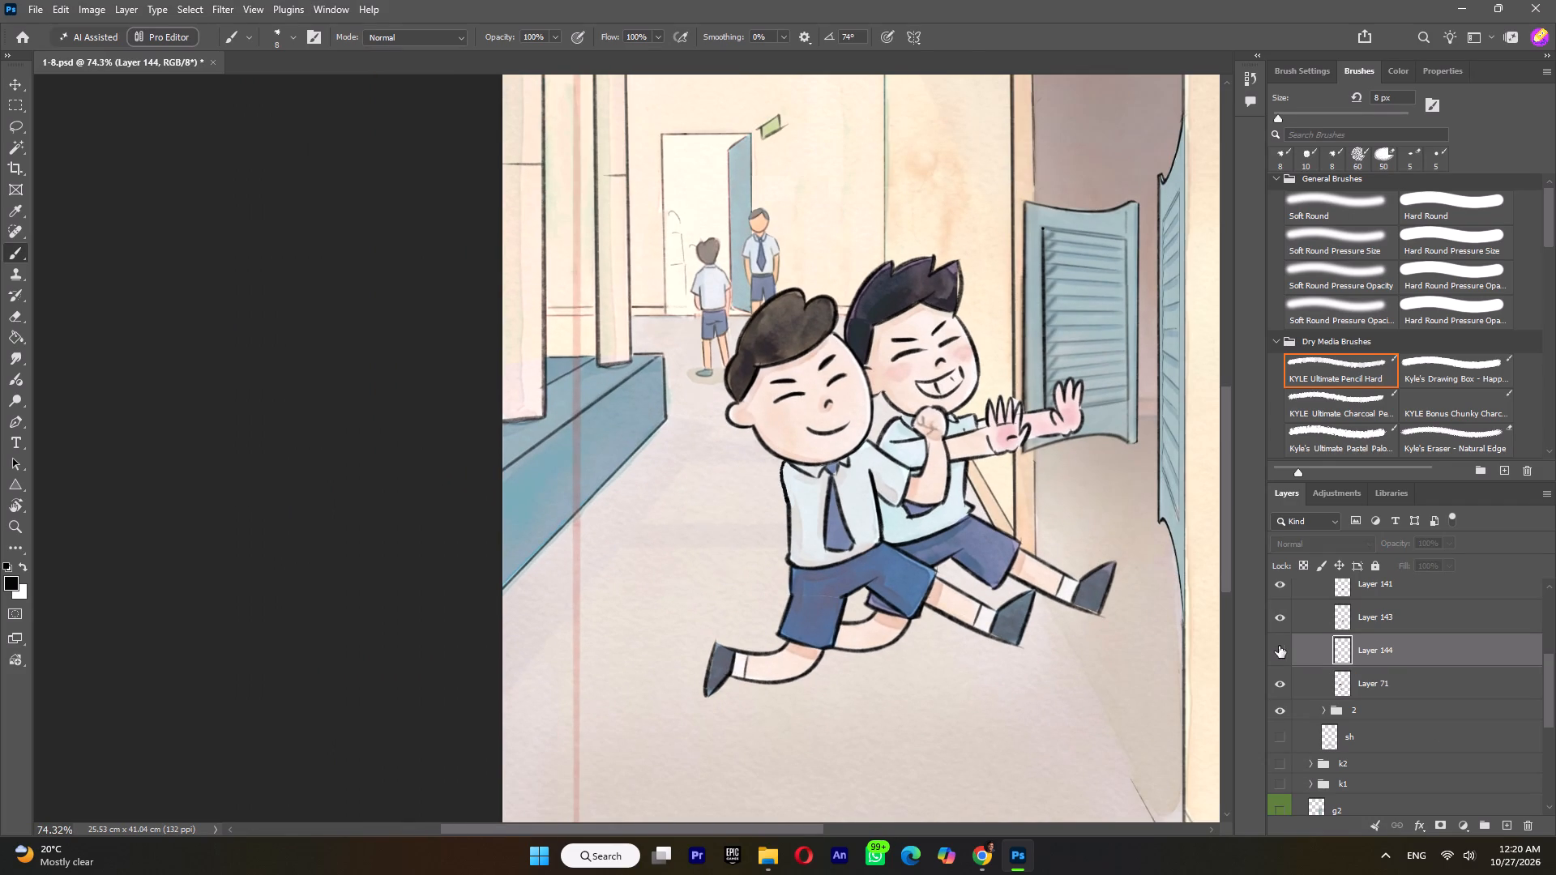
click(1279, 646)
click(13, 75)
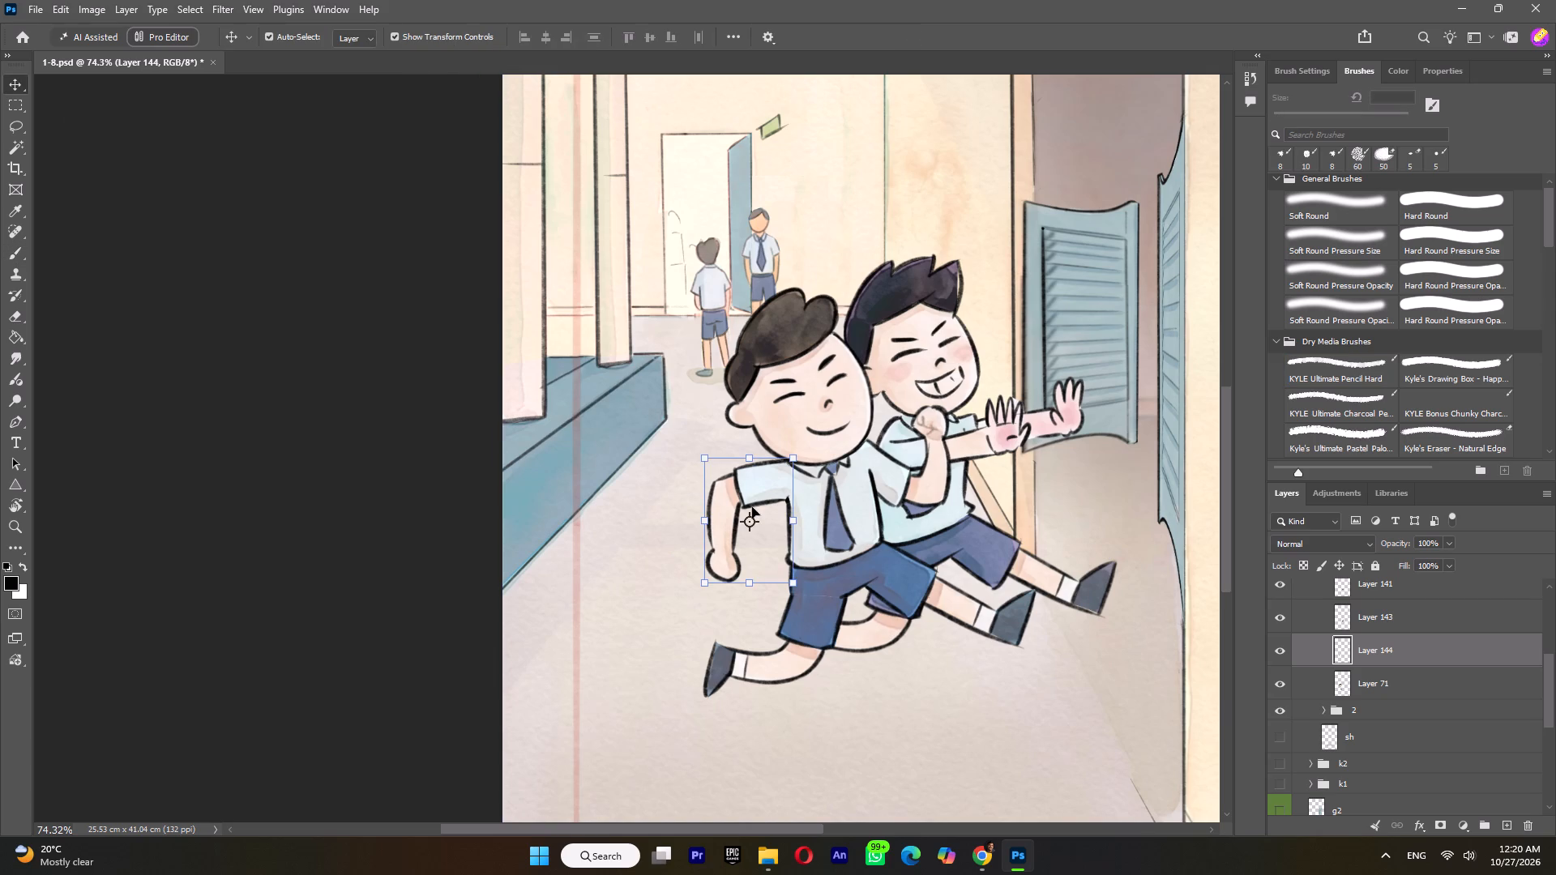
drag(751, 522, 791, 482)
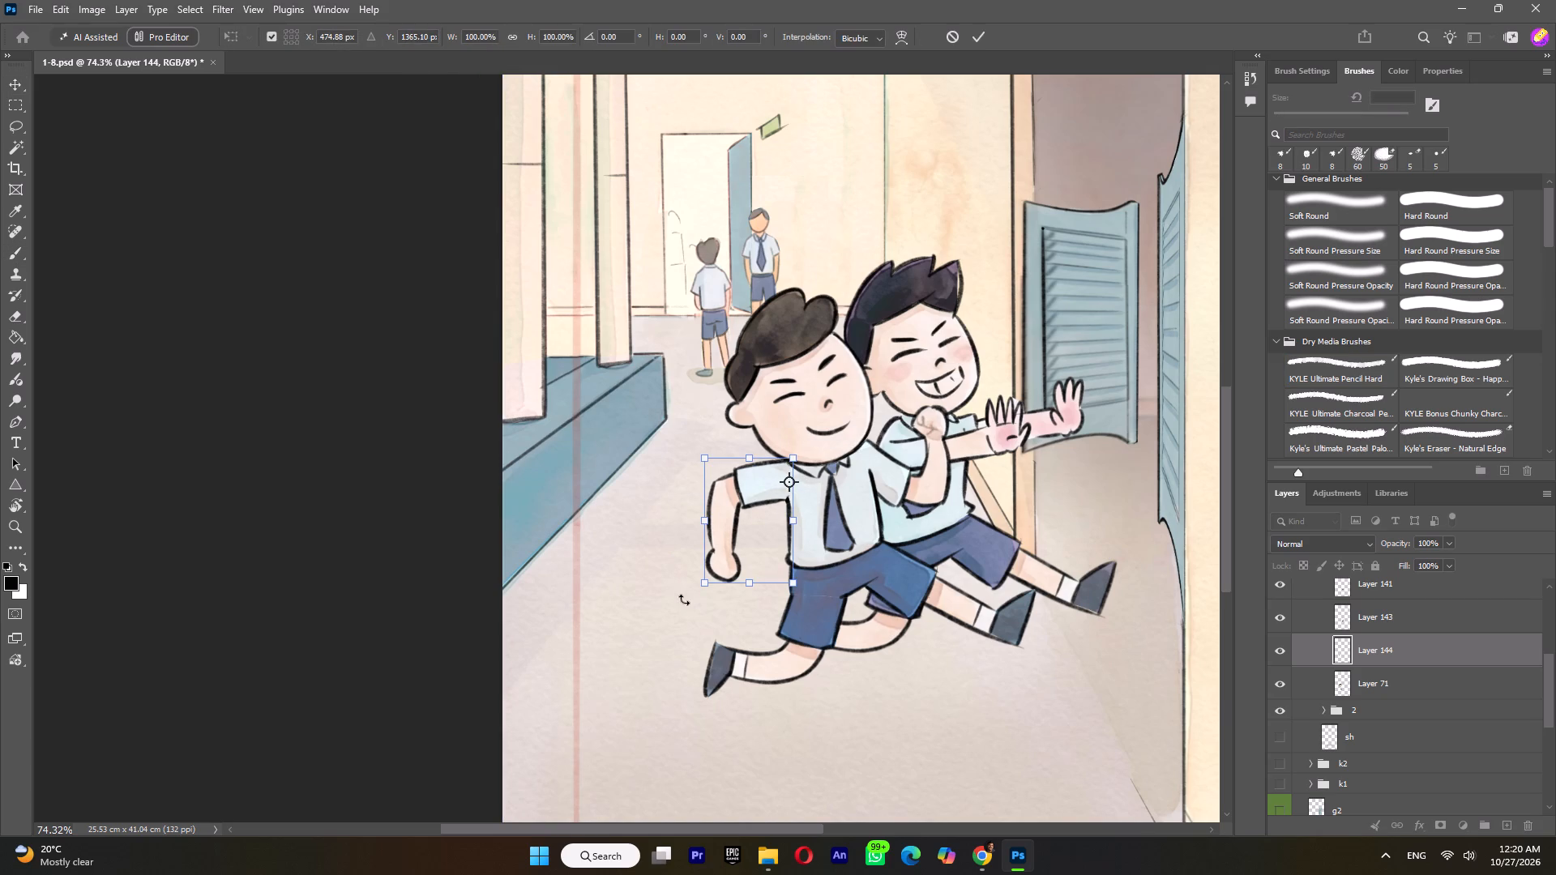
drag(699, 597, 976, 517)
ctrl+scroll(798, 492, up, 4)
alt+scroll(863, 500, up, 5)
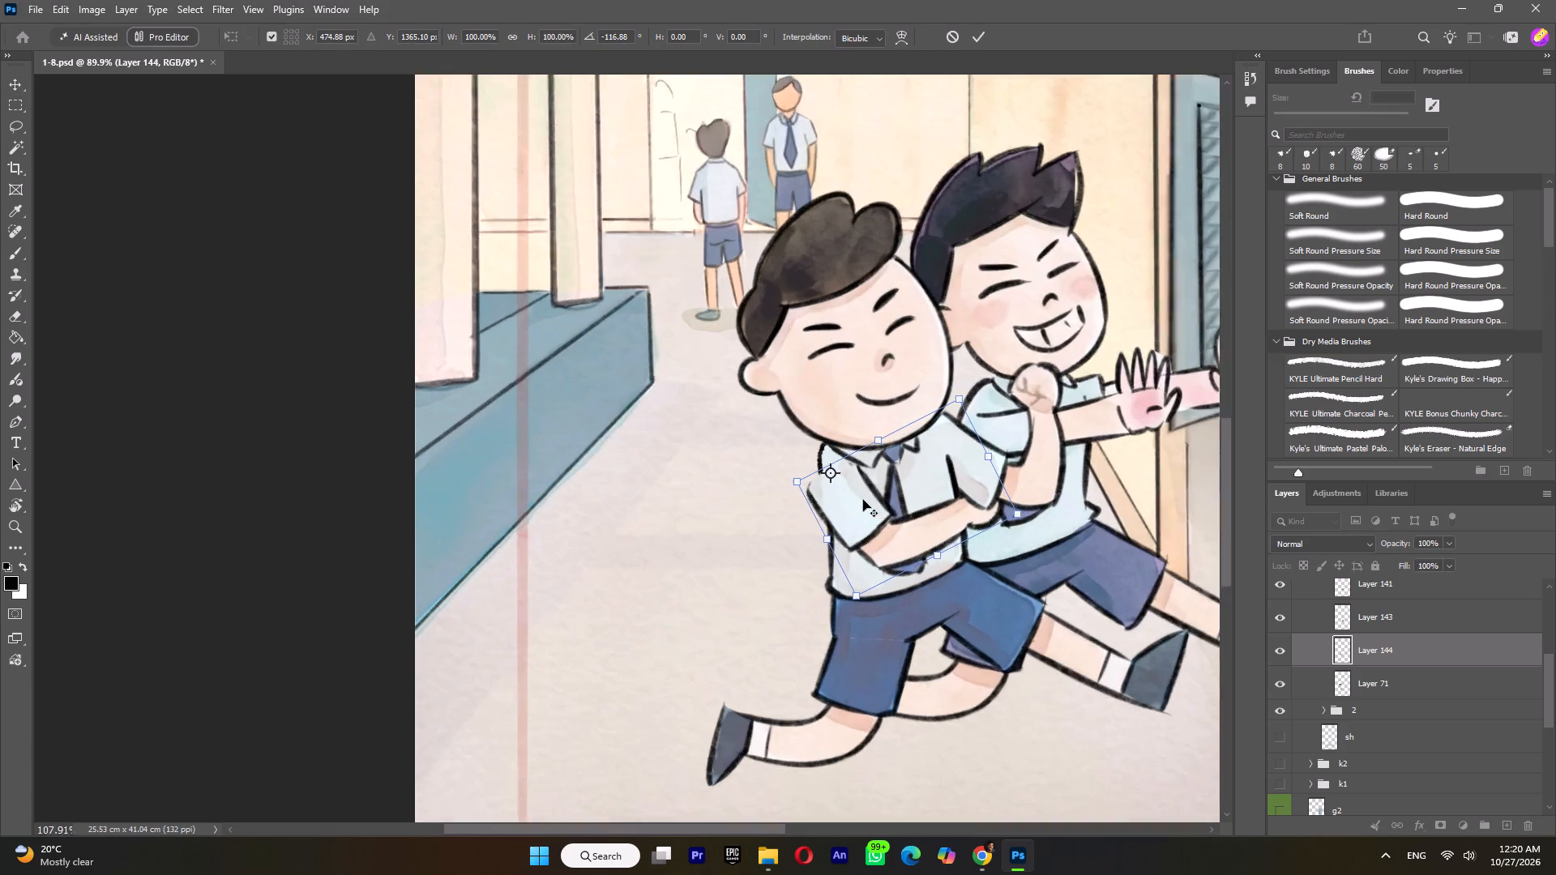
alt+scroll(863, 500, up, 4)
drag(839, 527, 868, 497)
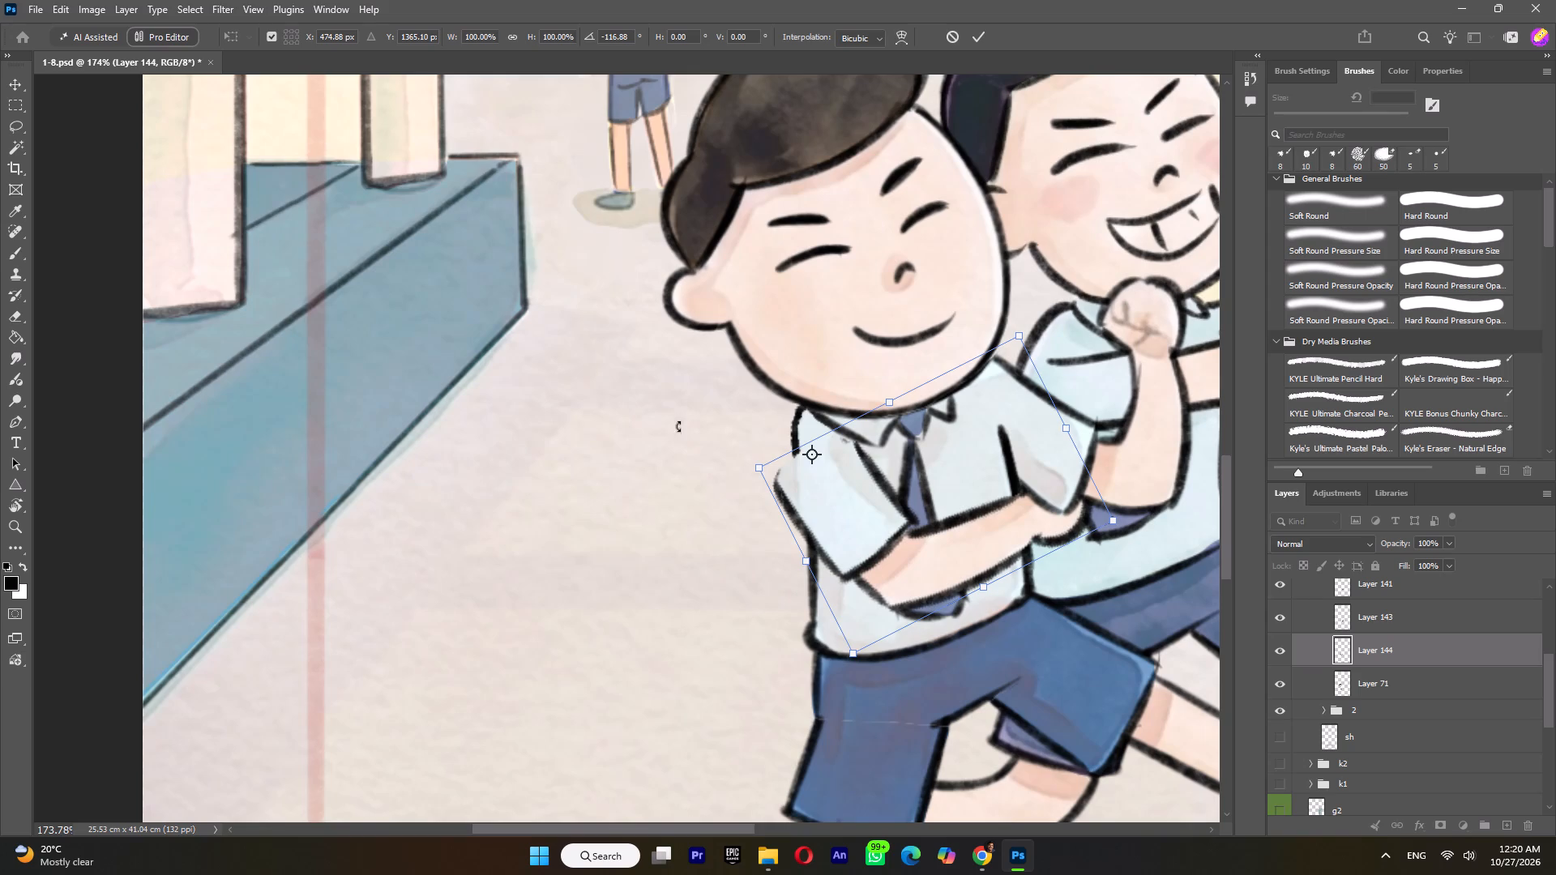
click(10, 82)
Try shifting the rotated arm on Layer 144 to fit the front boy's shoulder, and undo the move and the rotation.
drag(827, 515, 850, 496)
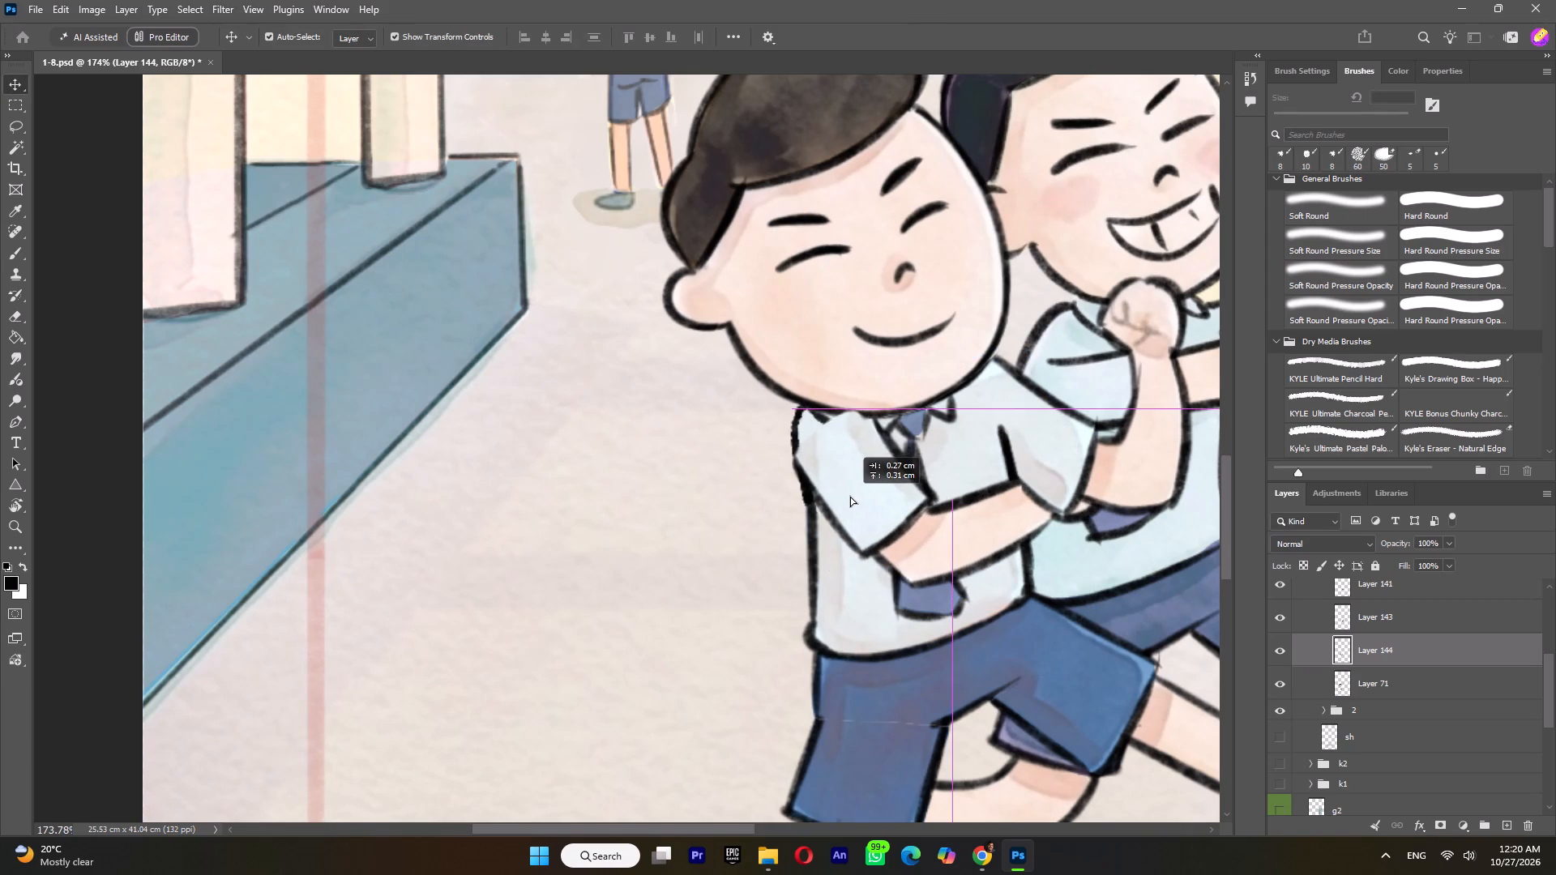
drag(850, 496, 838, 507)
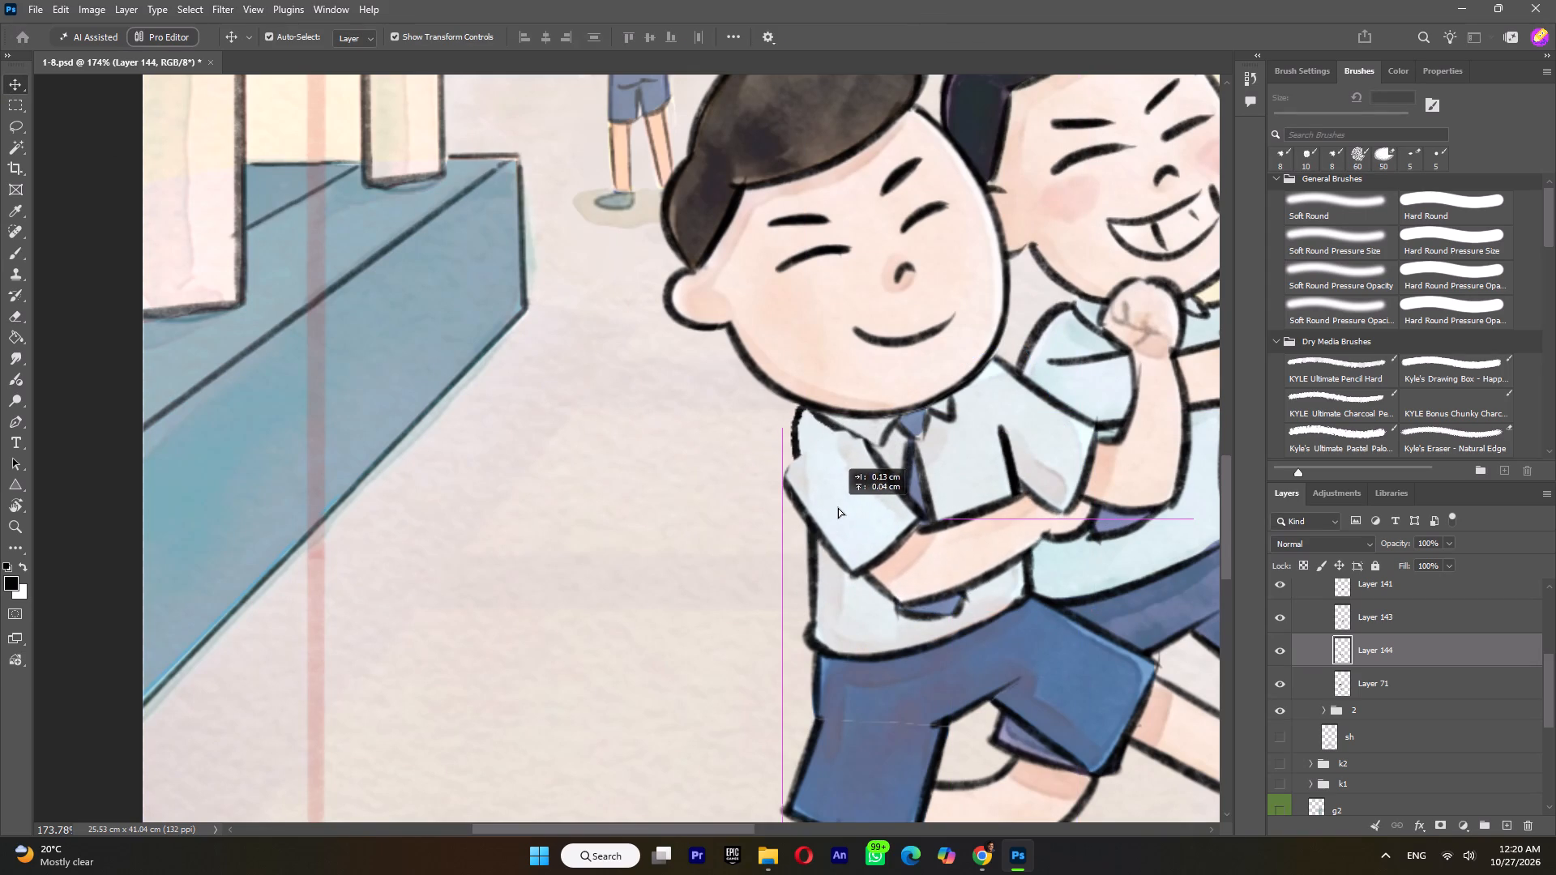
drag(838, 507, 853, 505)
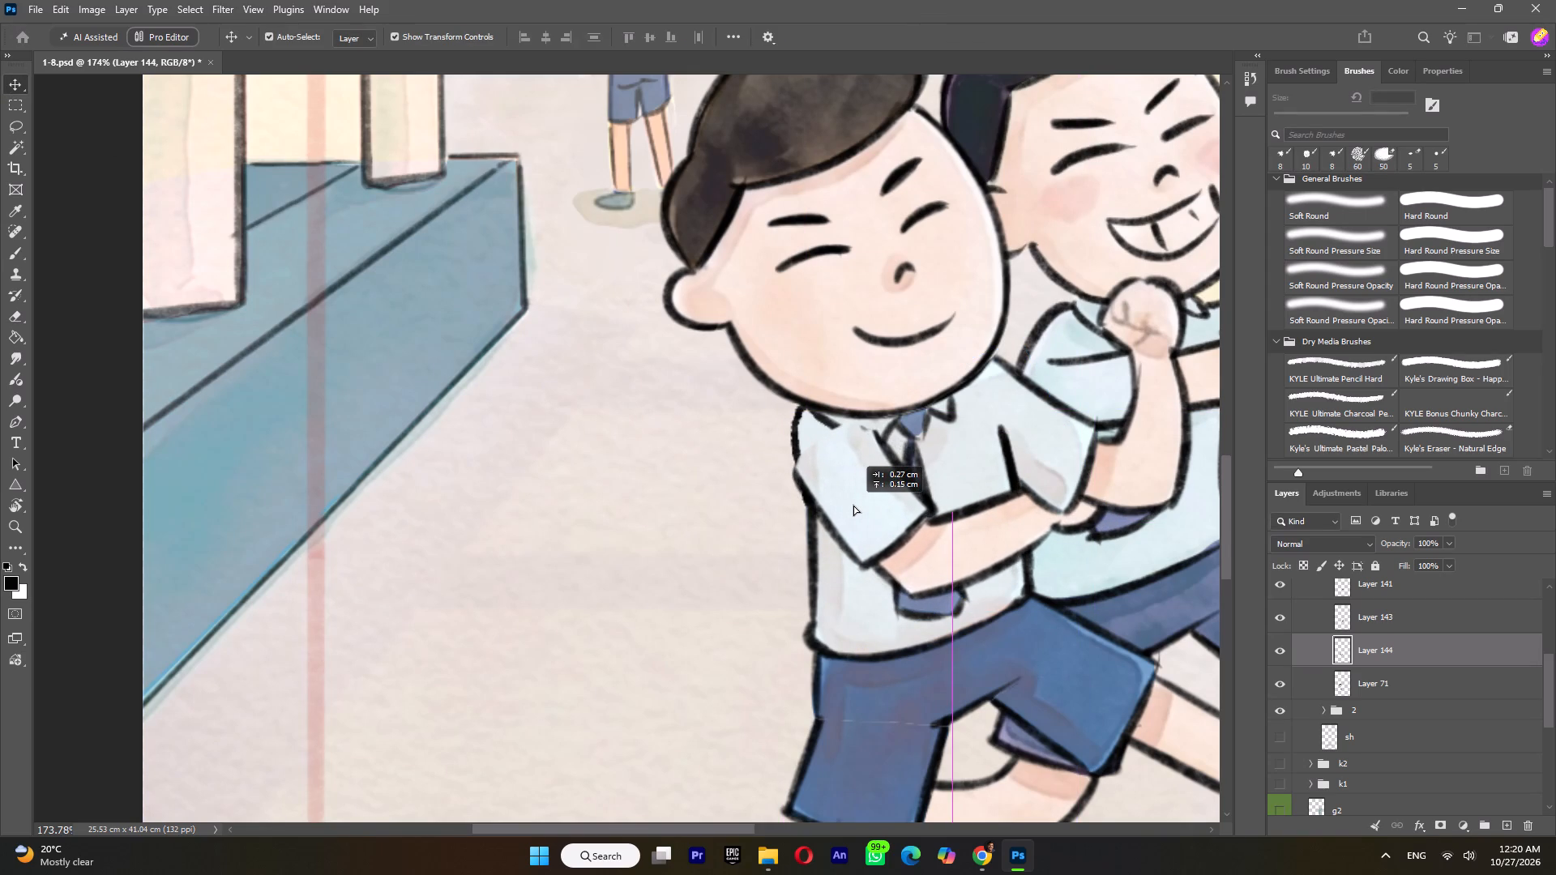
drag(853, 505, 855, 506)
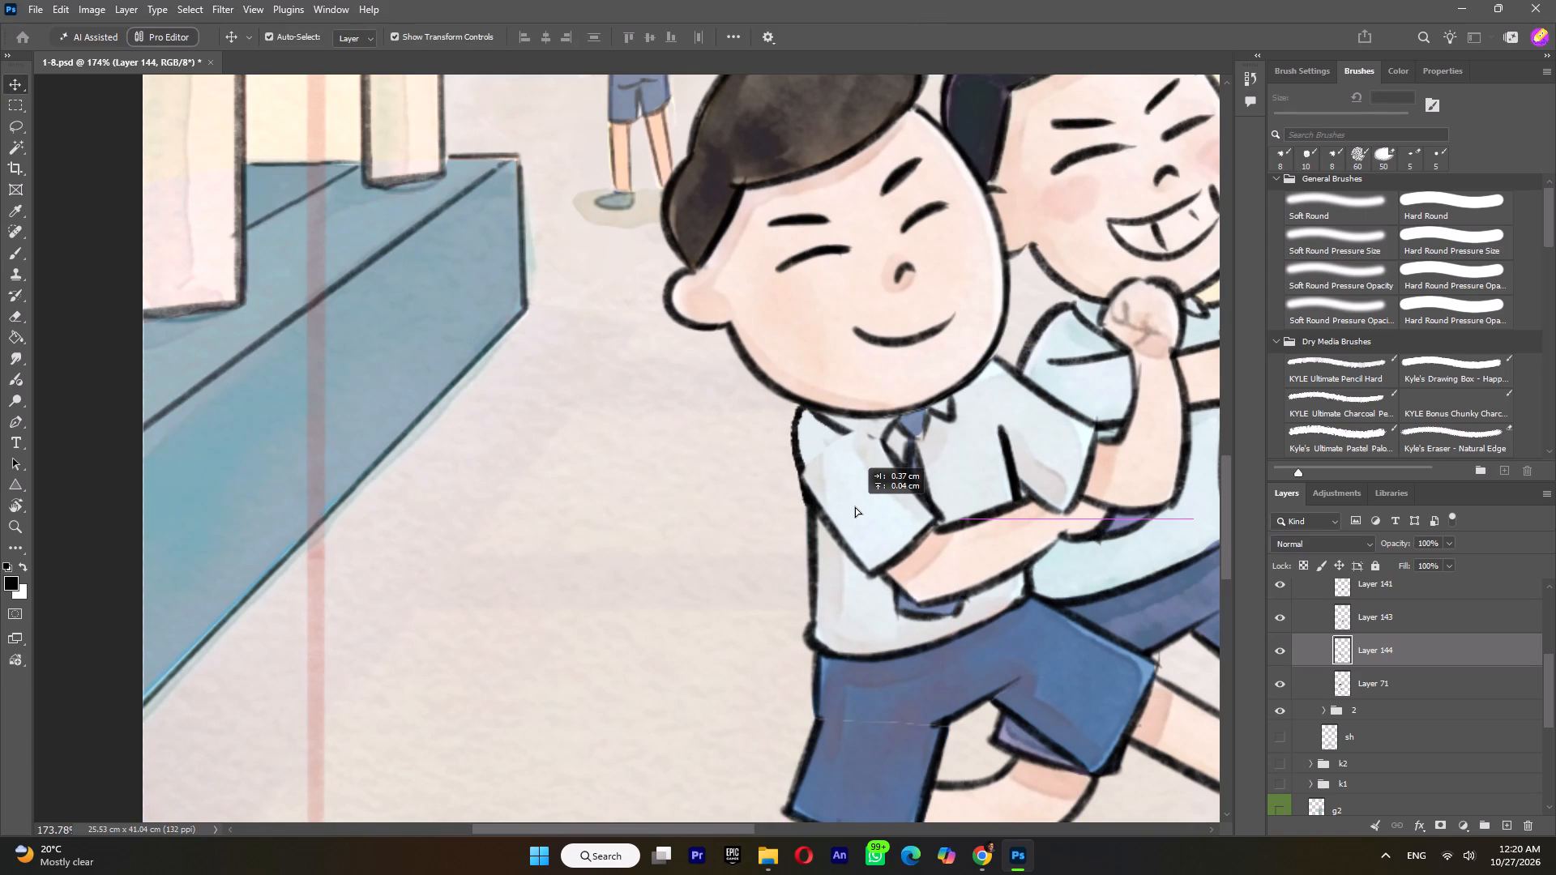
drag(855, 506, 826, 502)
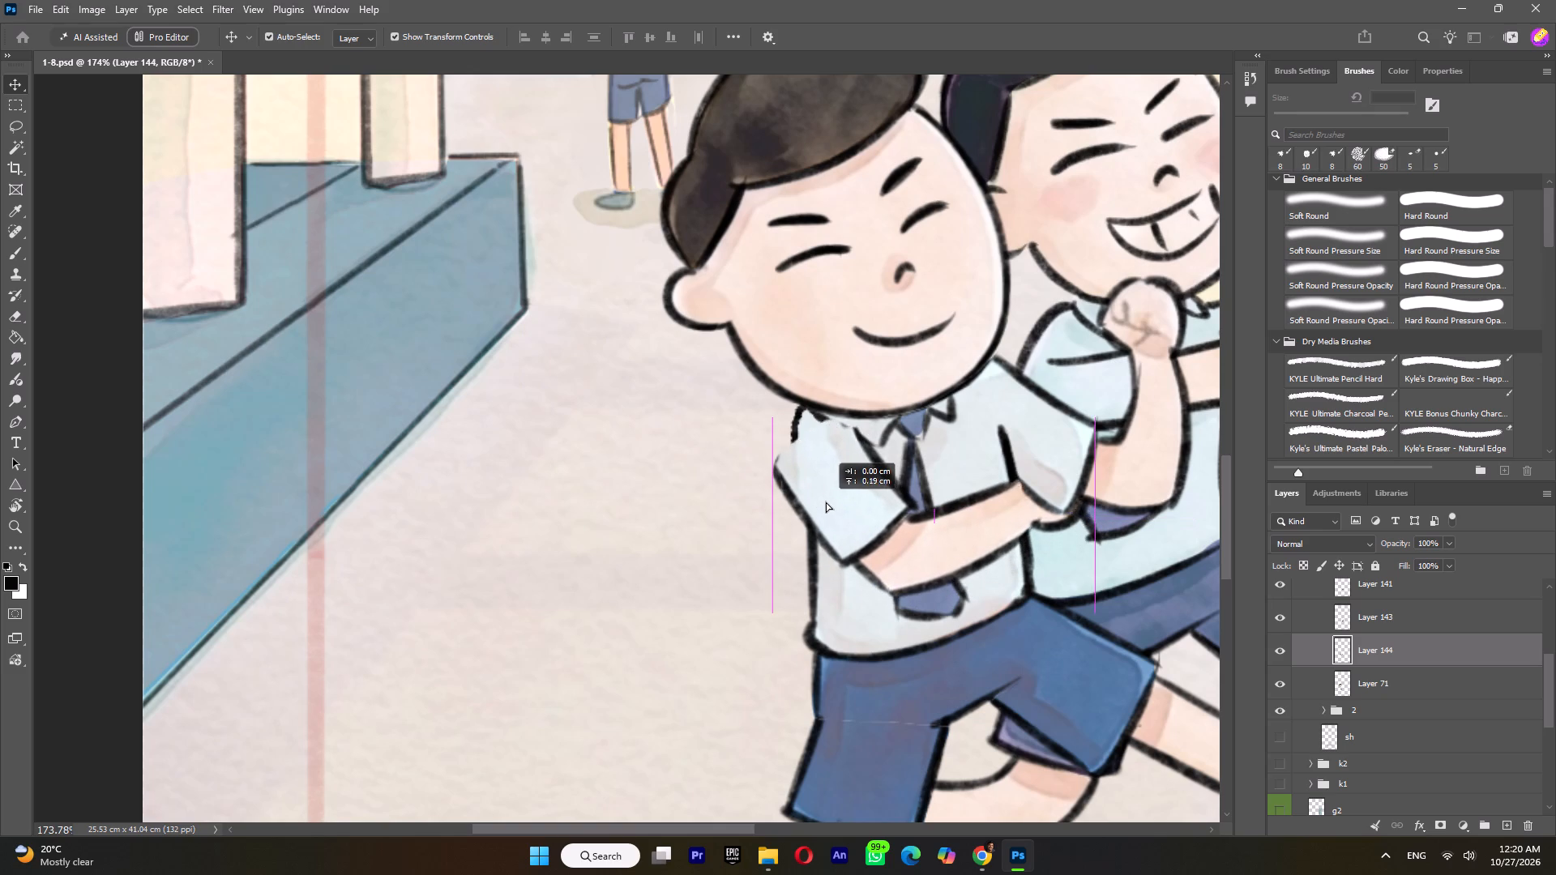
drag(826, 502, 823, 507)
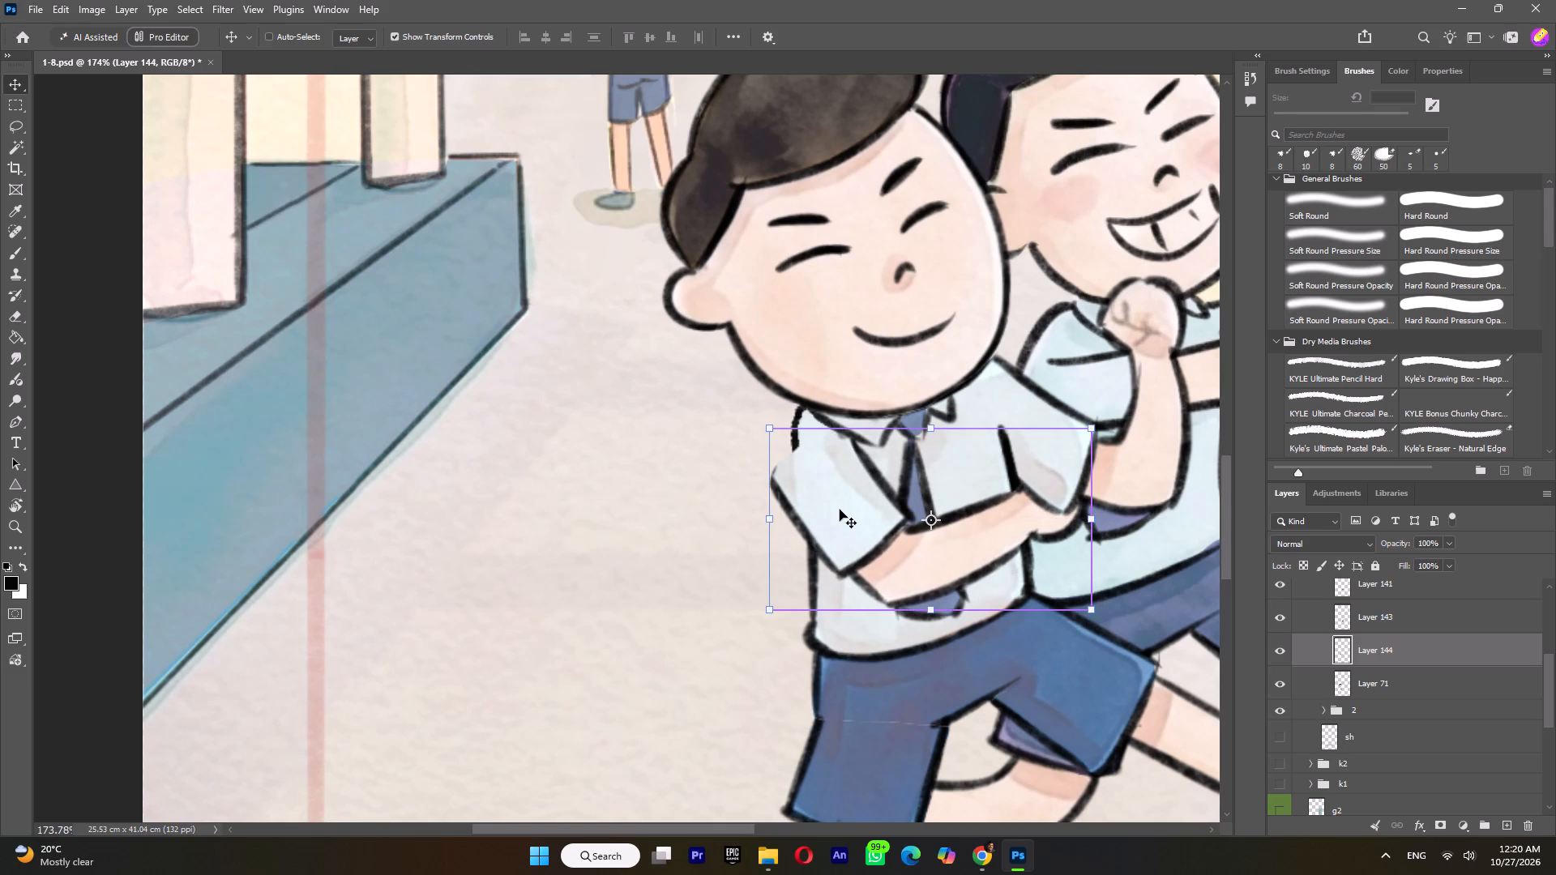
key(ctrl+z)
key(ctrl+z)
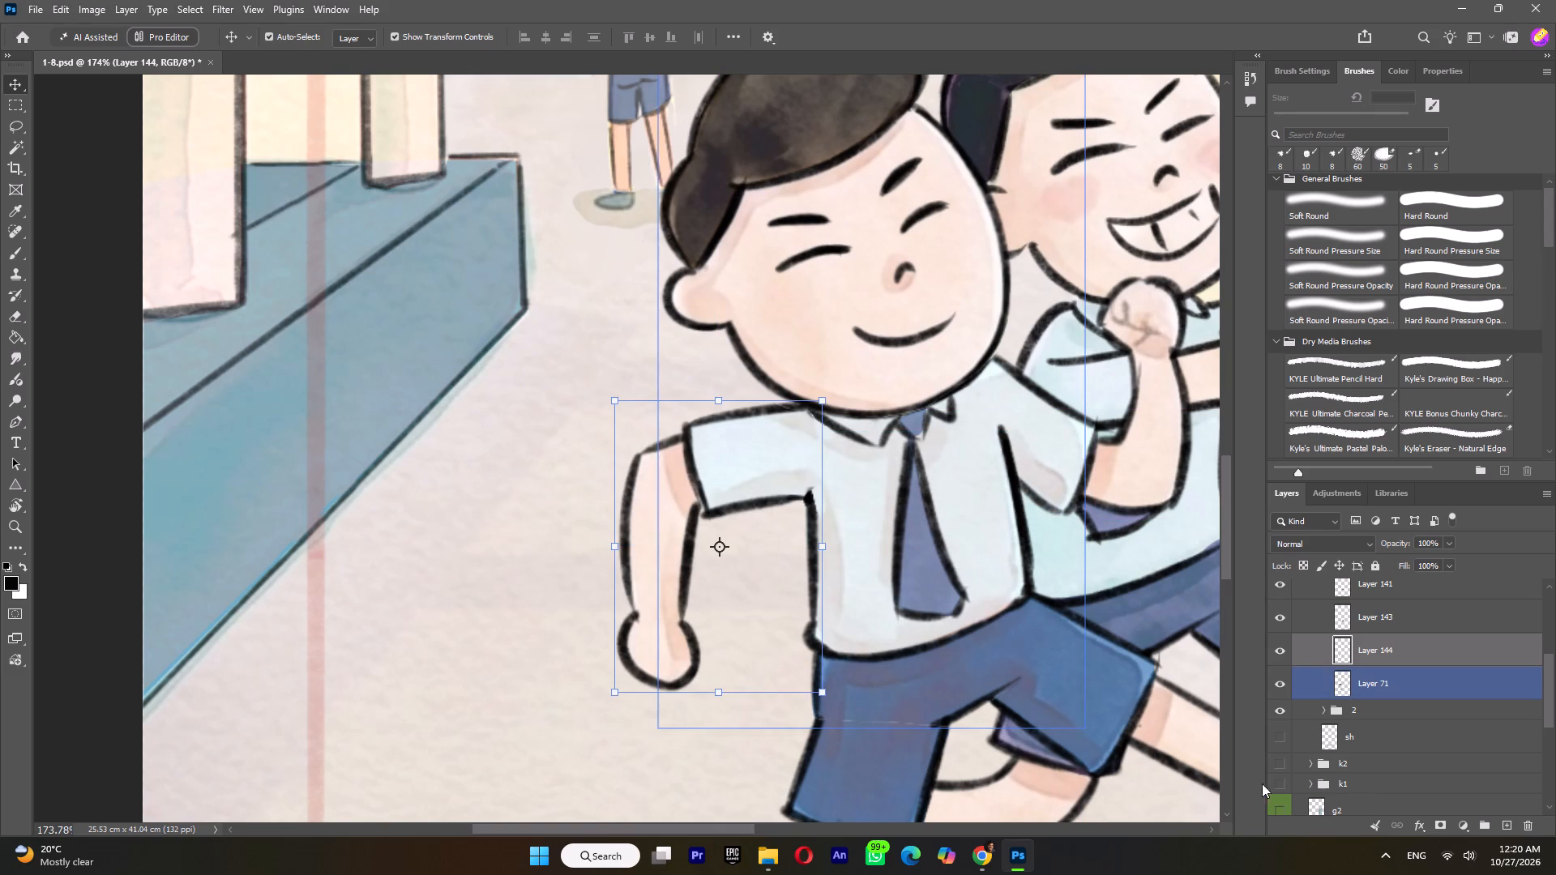
Hide Layer 144 and draw a wider black shoulder outline on Layer 71, curving from the front boy's jaw down to his shirt side.
click(1282, 654)
click(1390, 684)
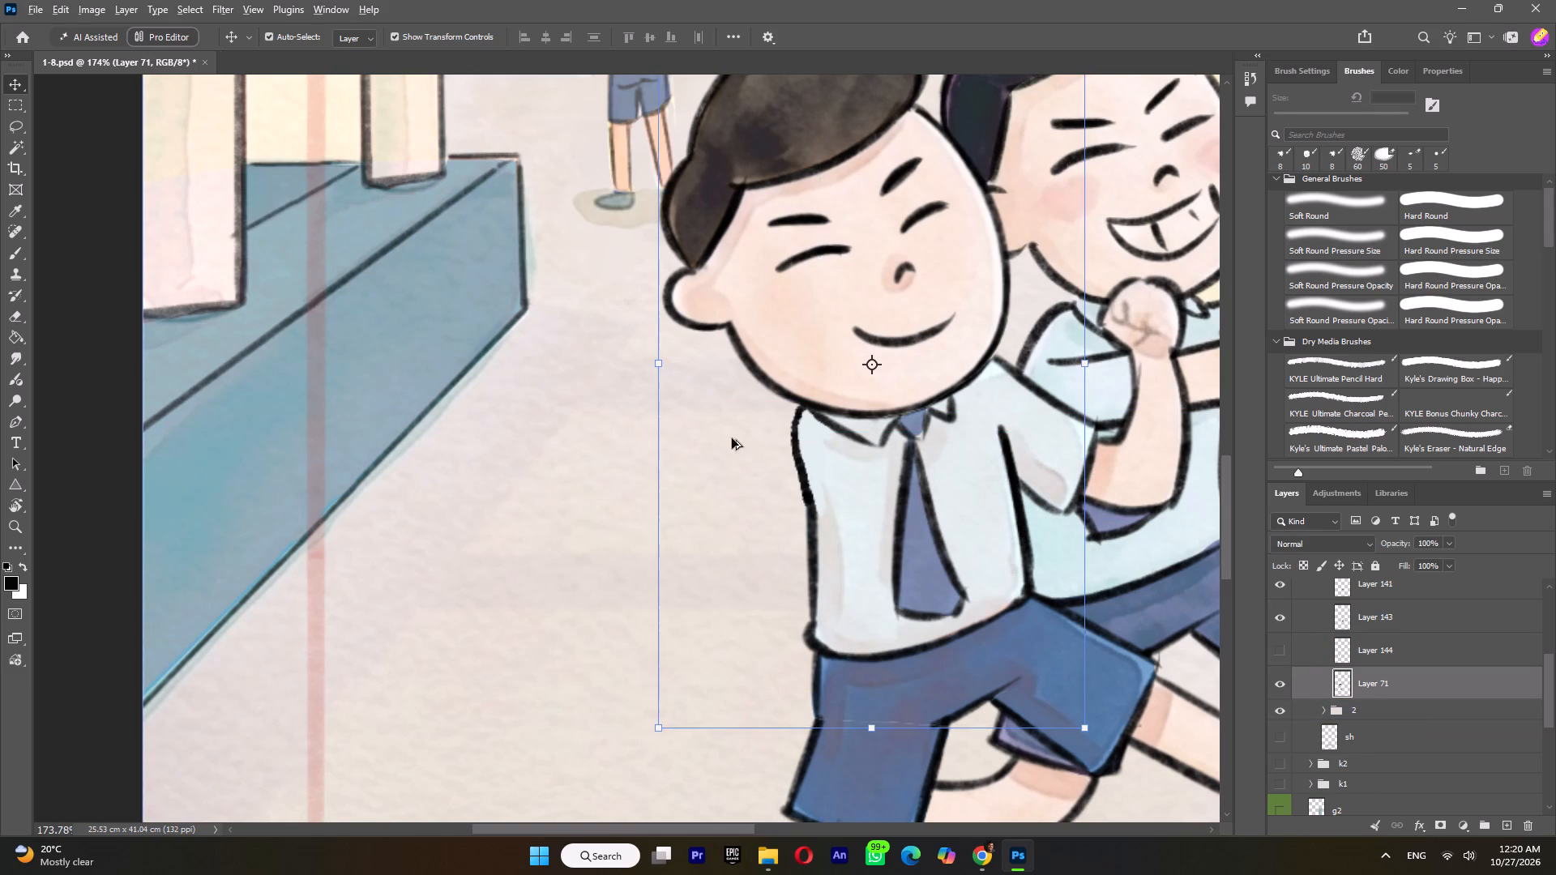
alt+scroll(792, 410, up, 8)
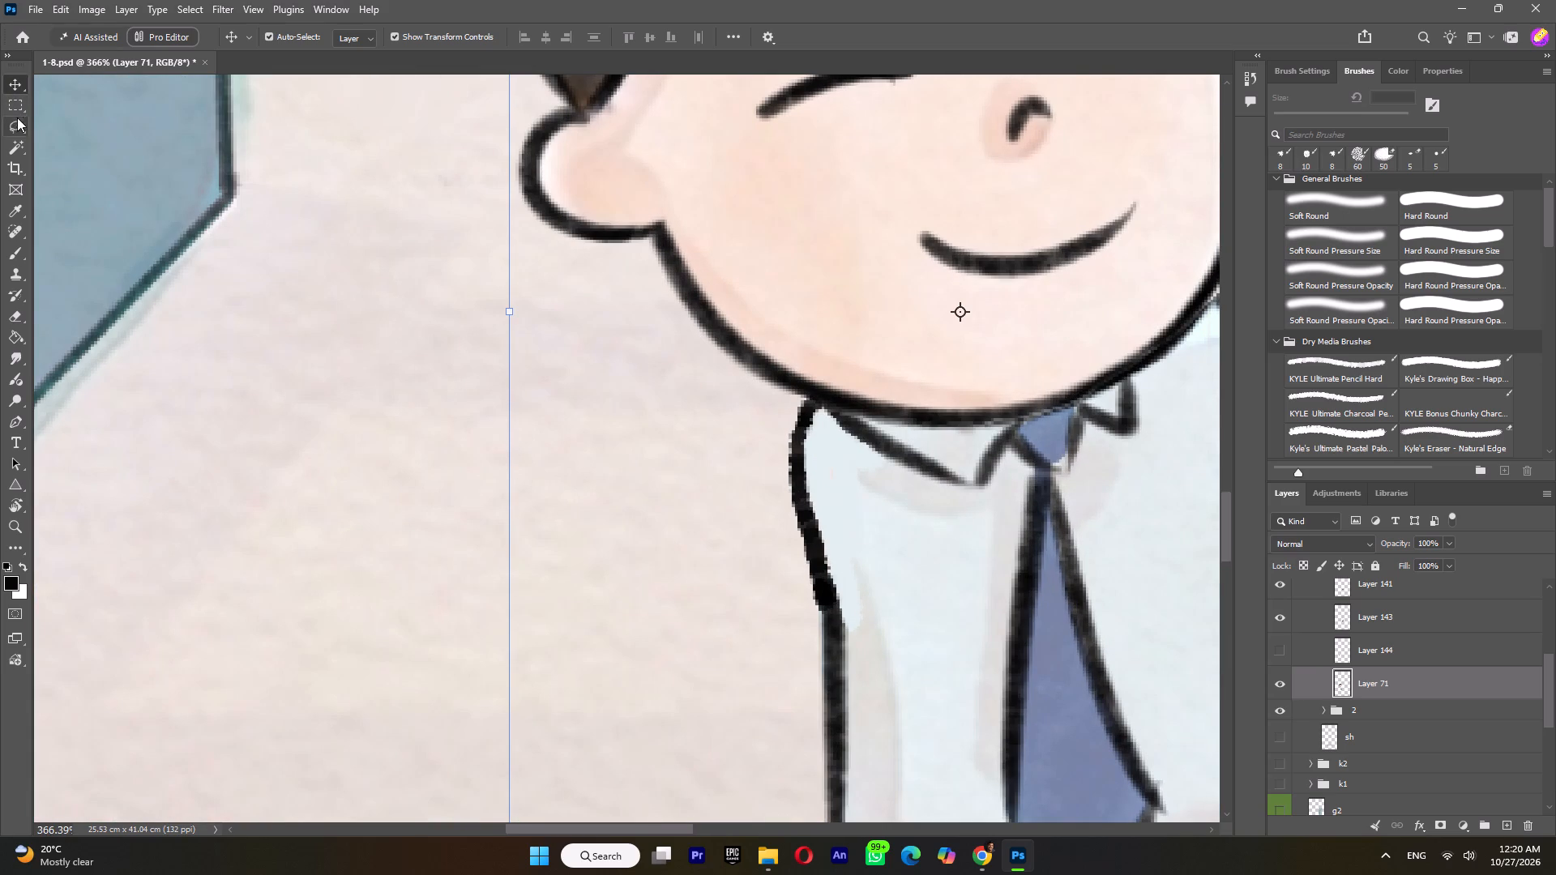
click(17, 254)
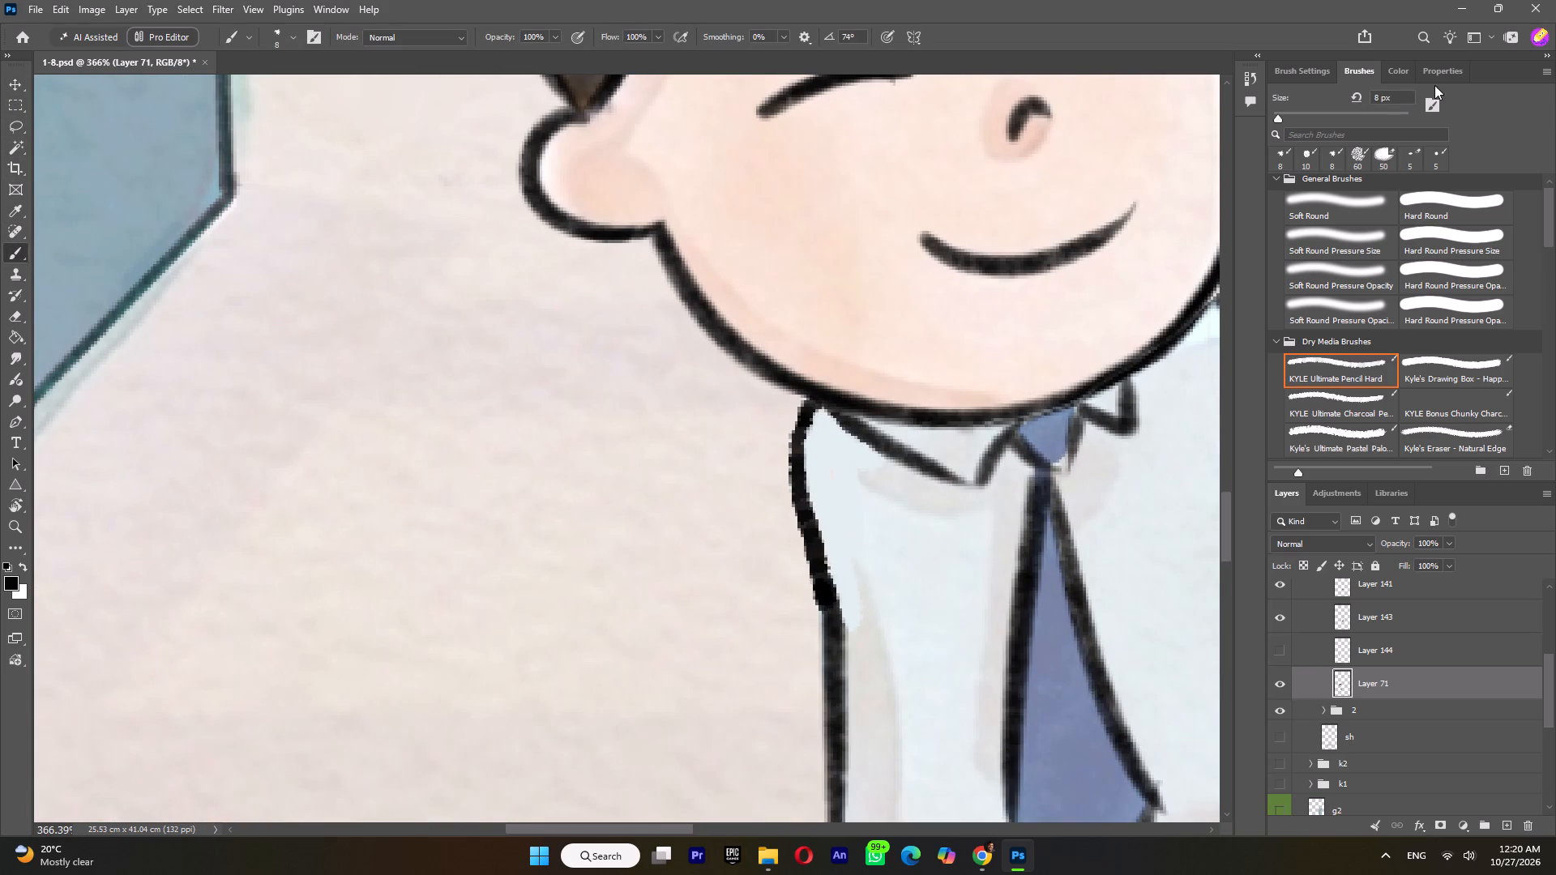
click(1400, 66)
drag(1336, 412, 1224, 559)
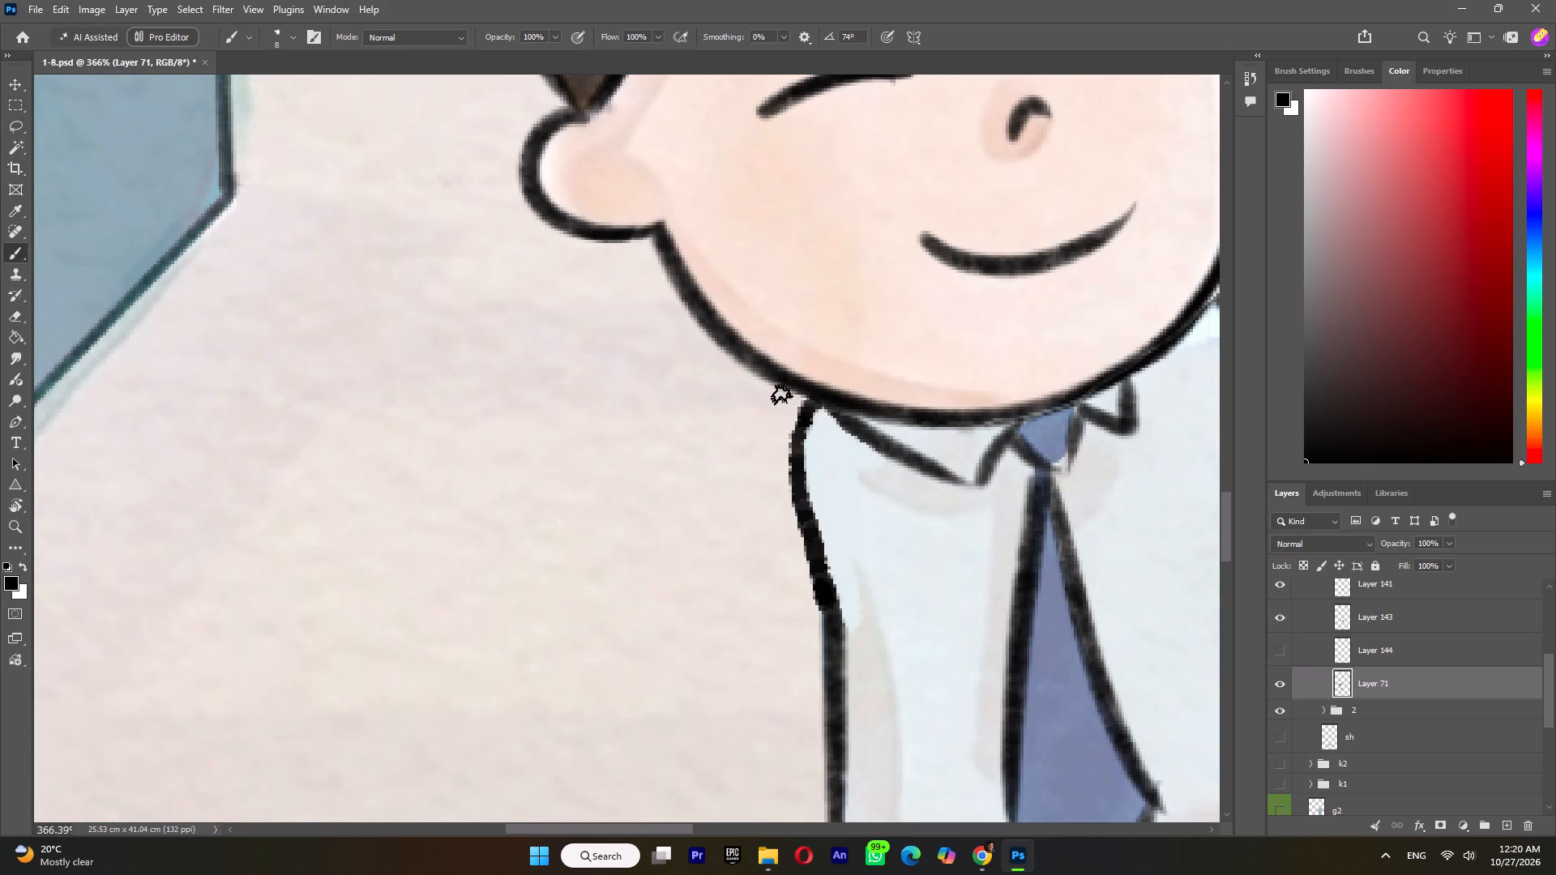
drag(762, 388, 759, 500)
key(ctrl+z)
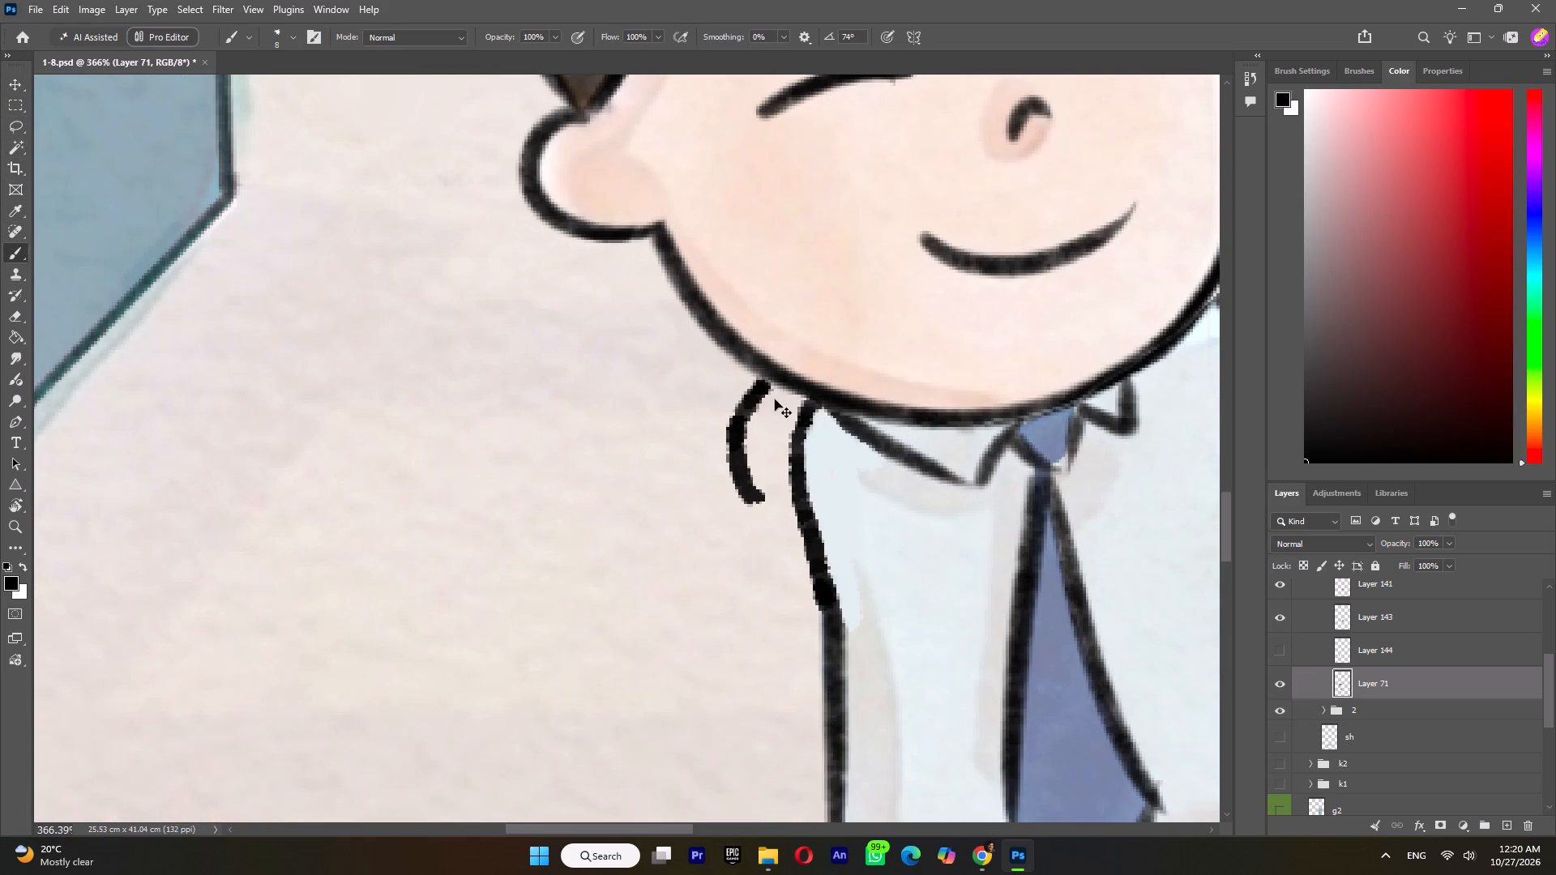
drag(771, 385, 823, 638)
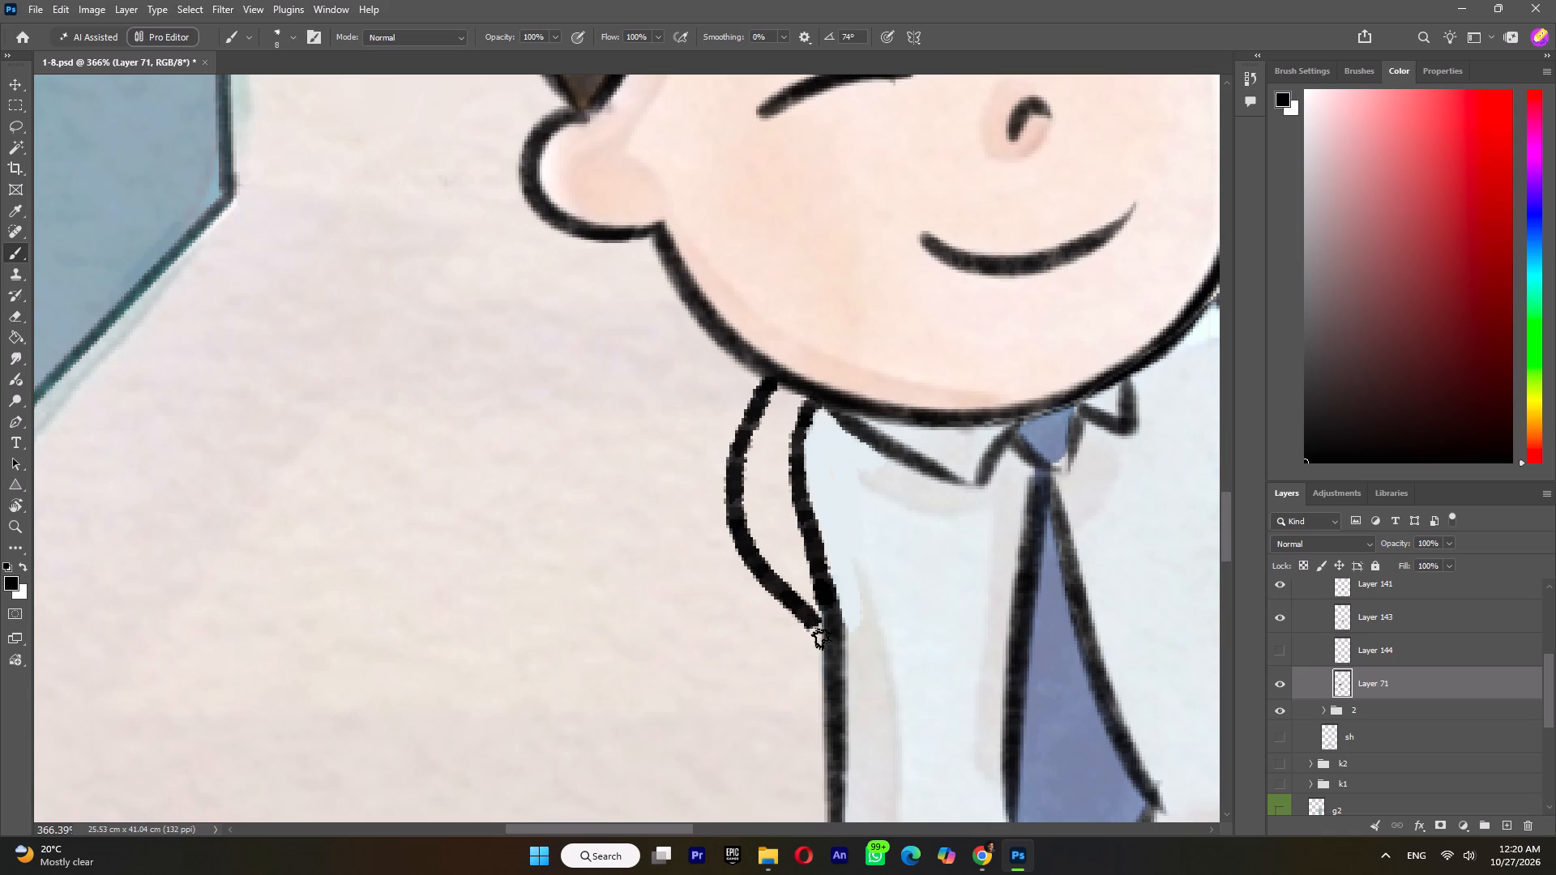
drag(823, 638, 828, 652)
key(ctrl+z)
drag(763, 379, 746, 487)
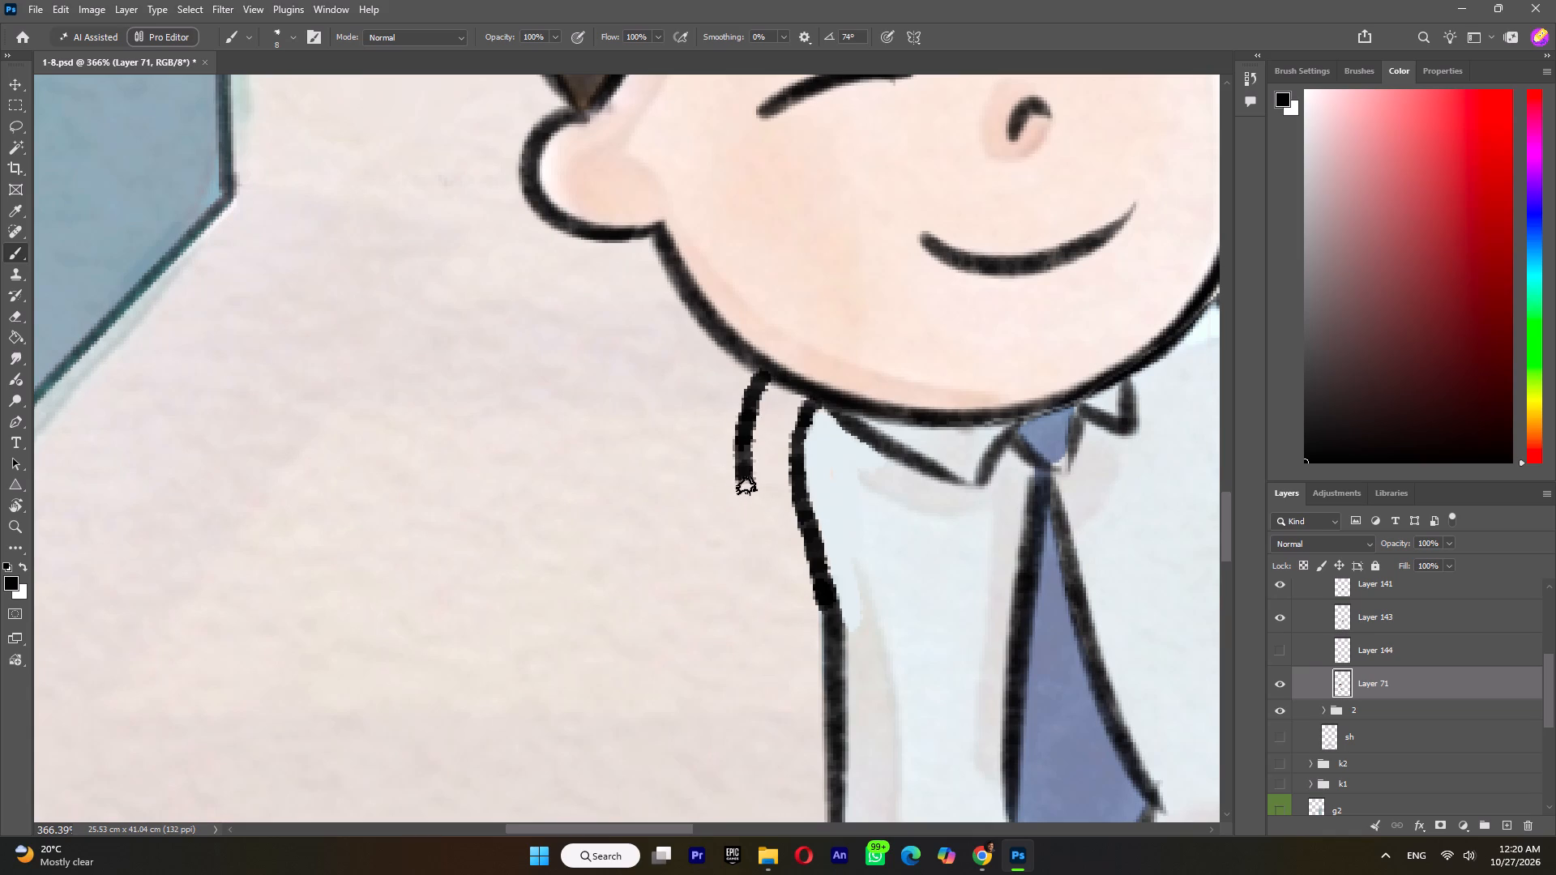
drag(746, 487, 831, 661)
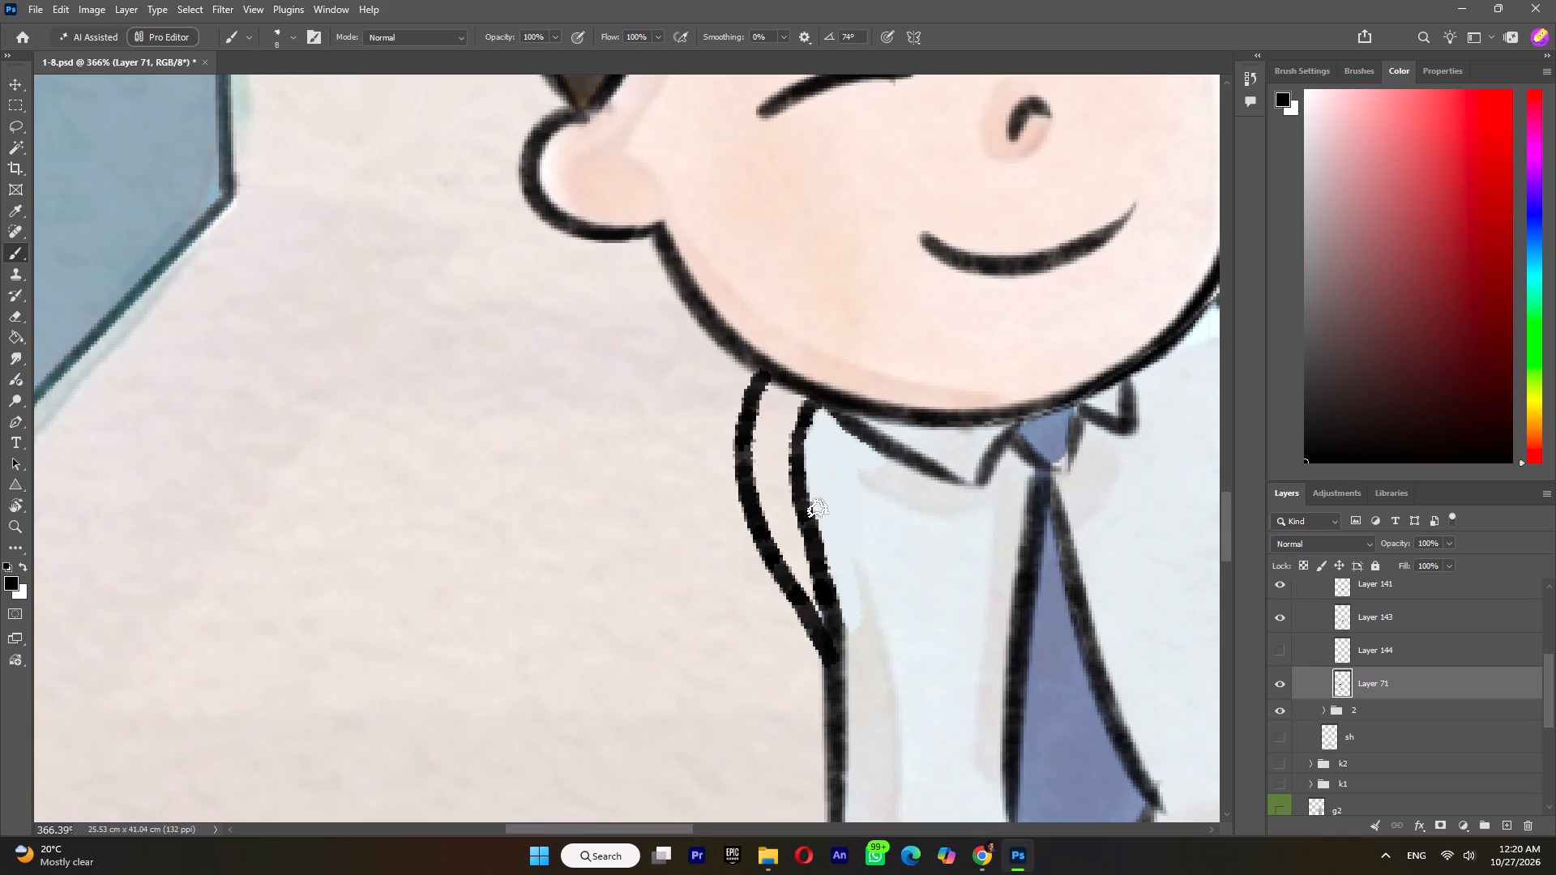
Sample the pale shirt colour and paint inside the new shoulder outline, covering the gap and the old inner black line.
key(i)
click(844, 482)
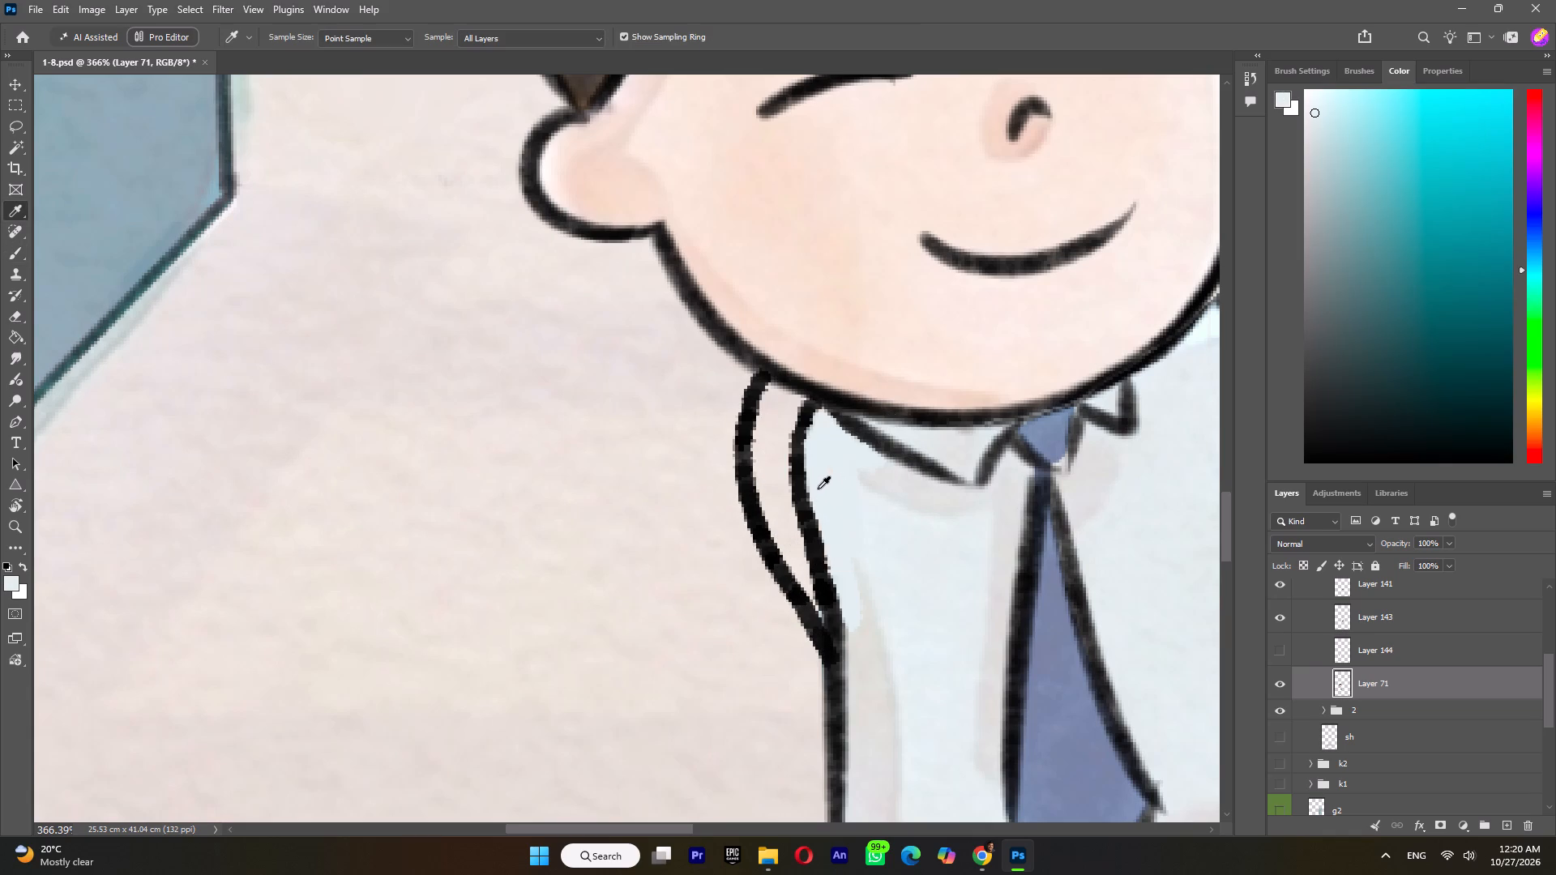
key(b)
click(798, 471)
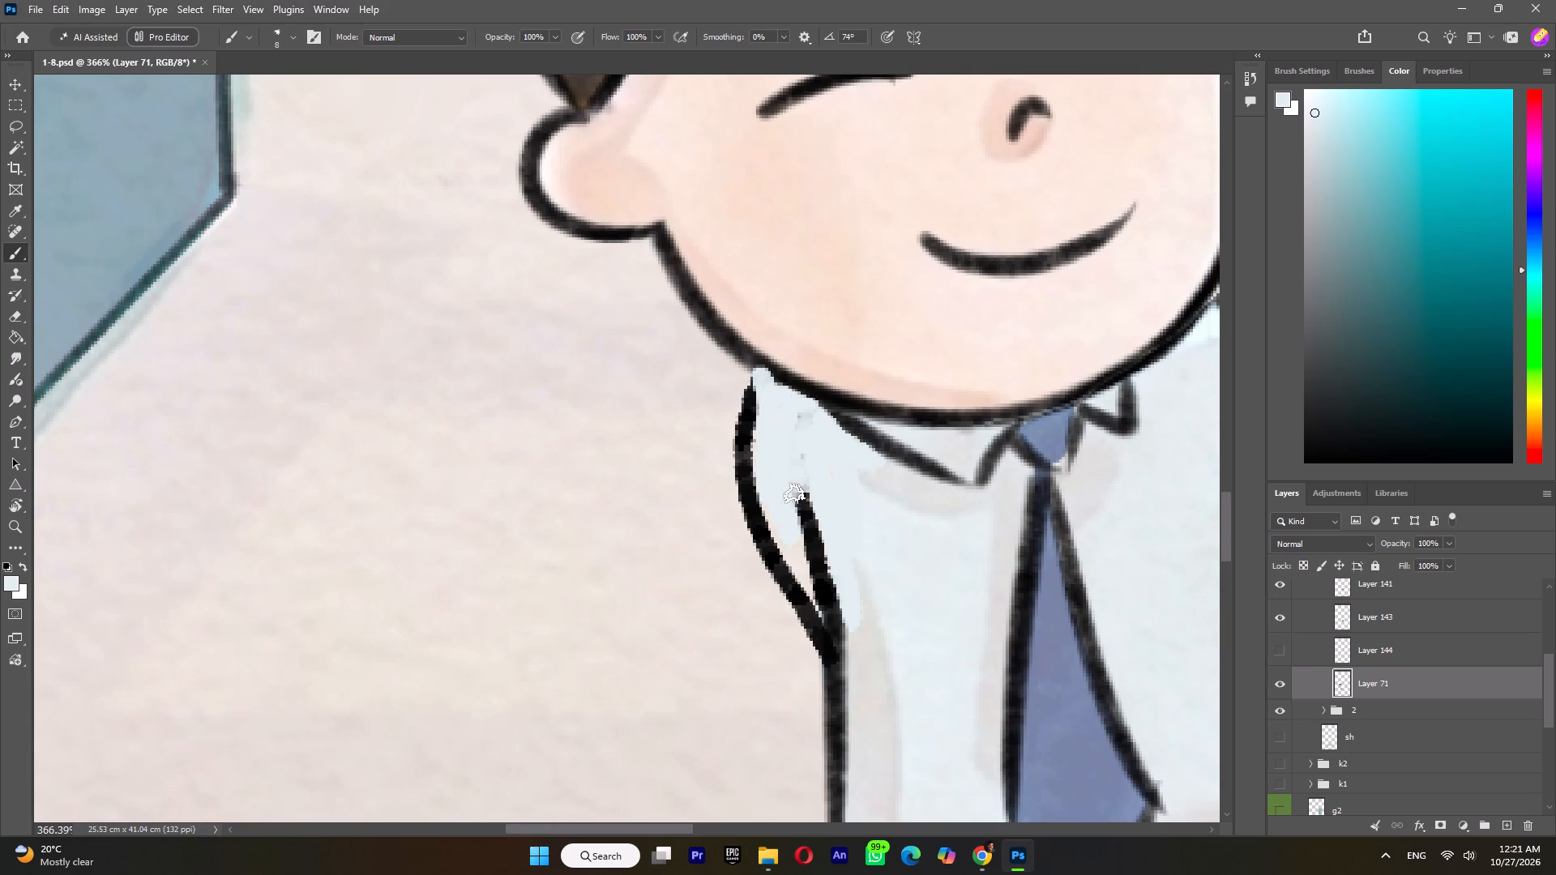
key(ctrl+z)
drag(772, 386, 765, 470)
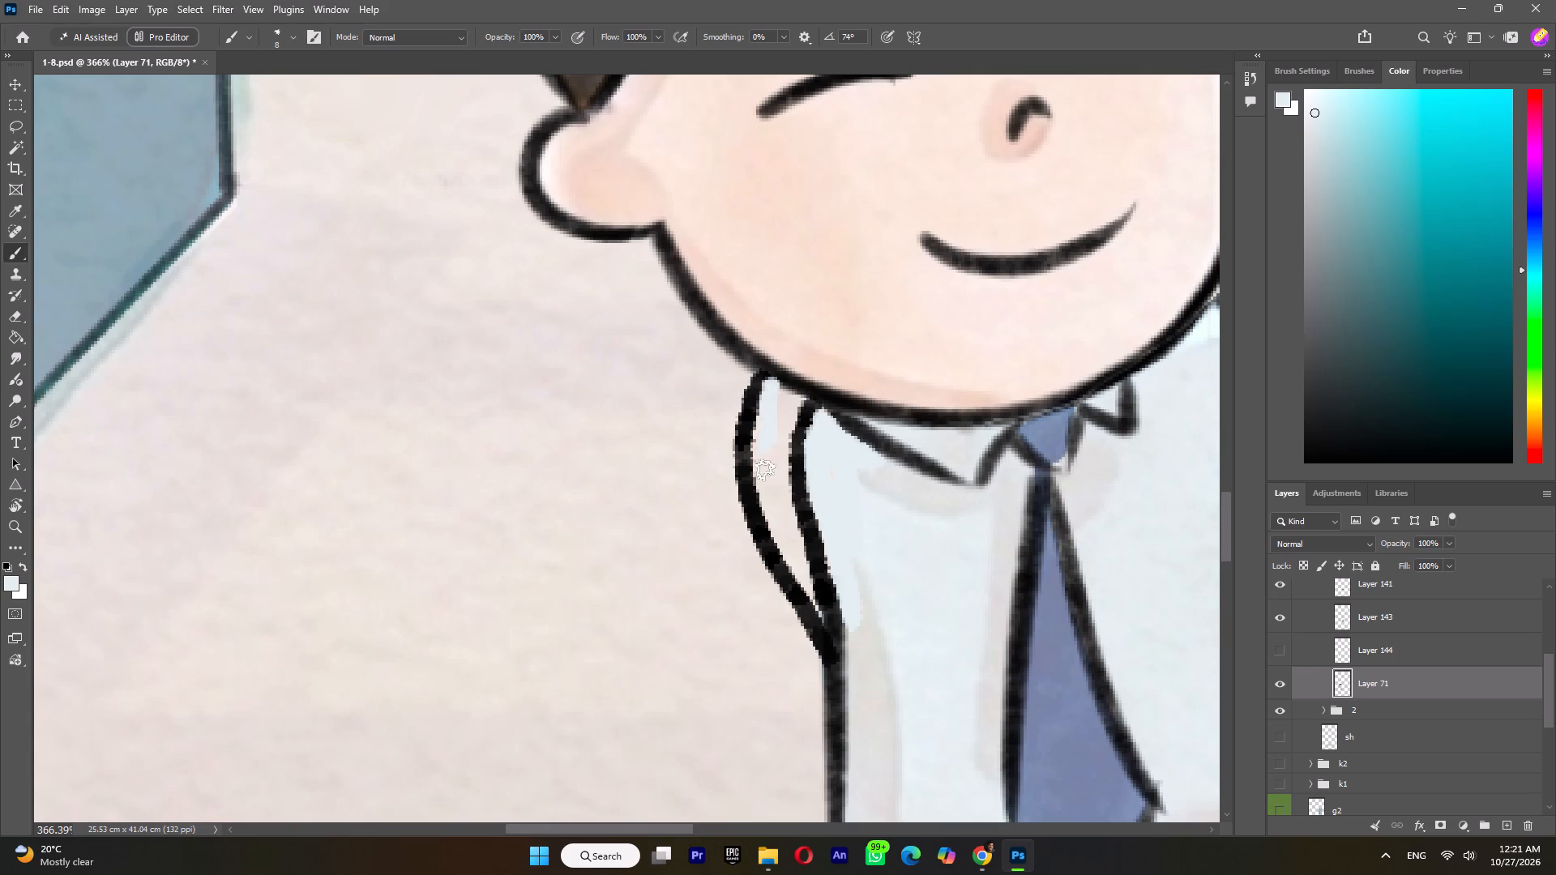
drag(765, 470, 795, 469)
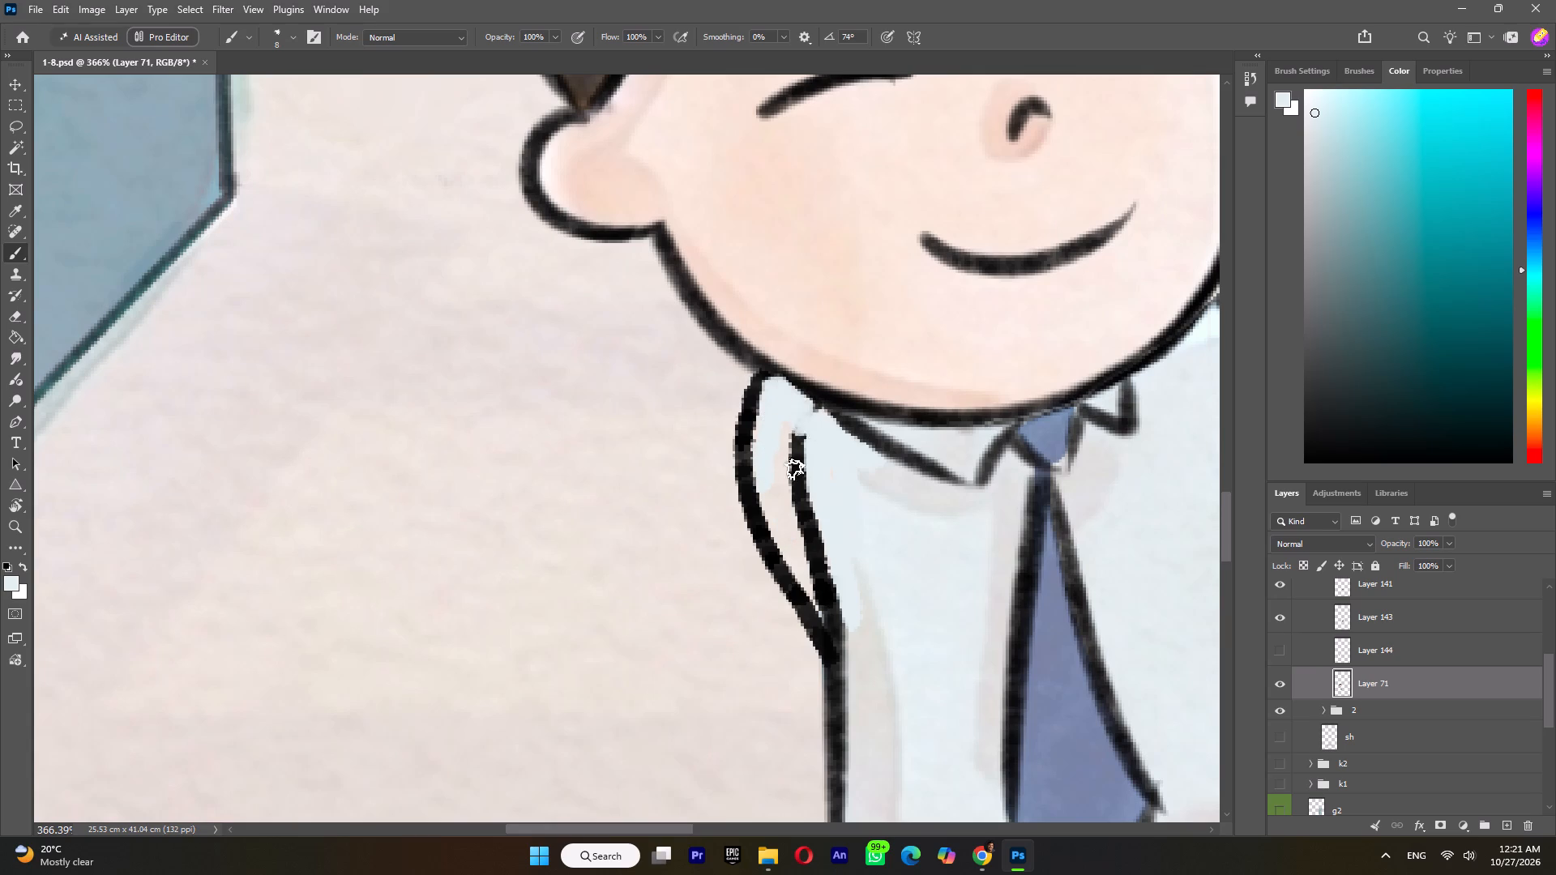
drag(795, 469, 792, 441)
drag(792, 441, 794, 512)
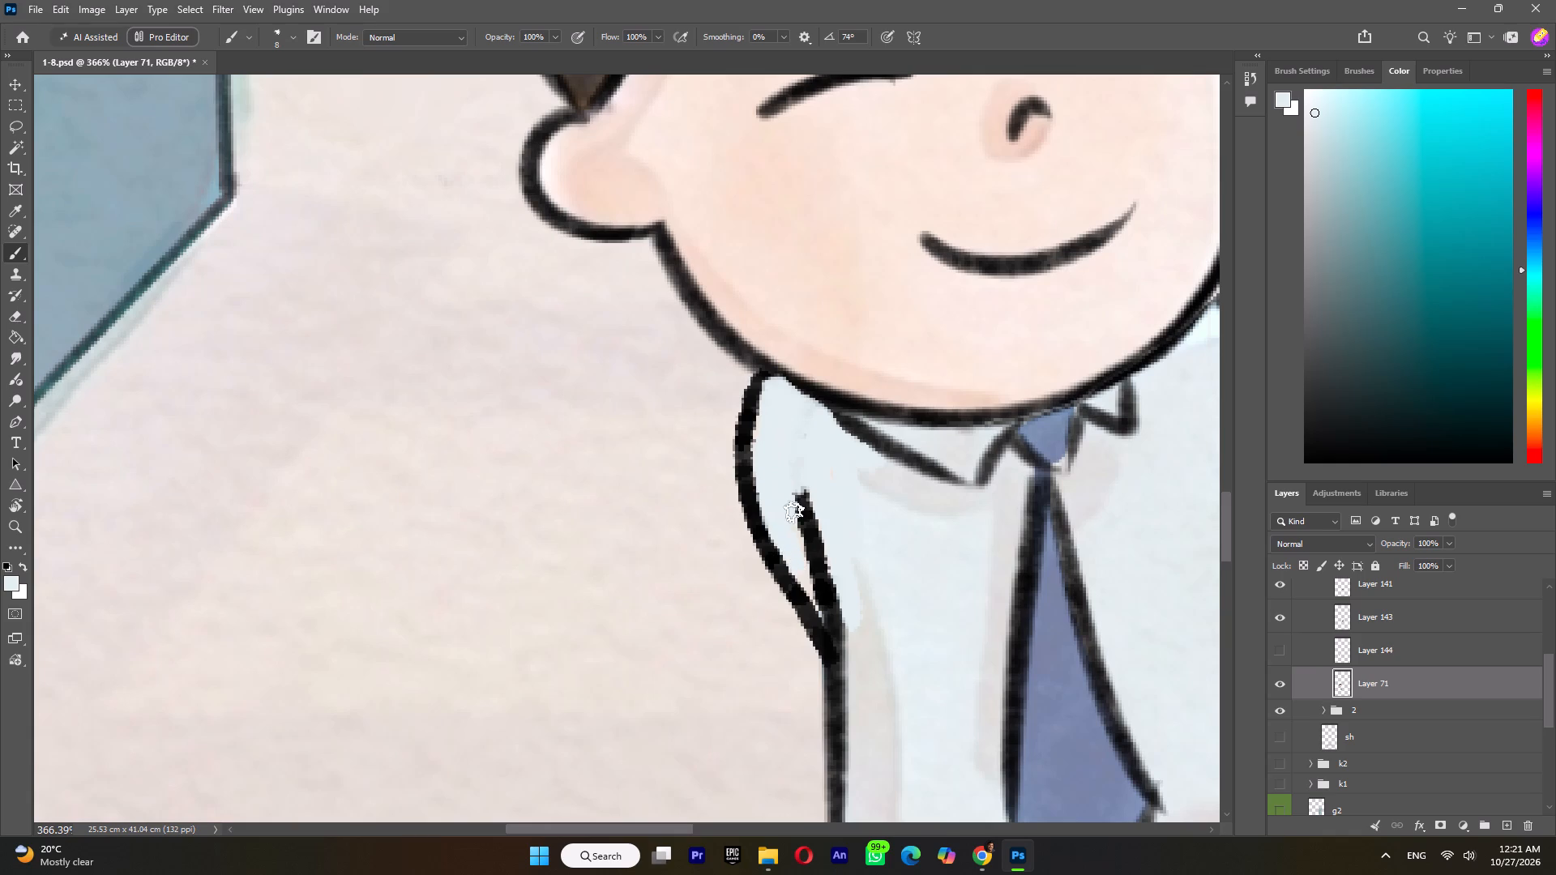
drag(794, 512, 834, 632)
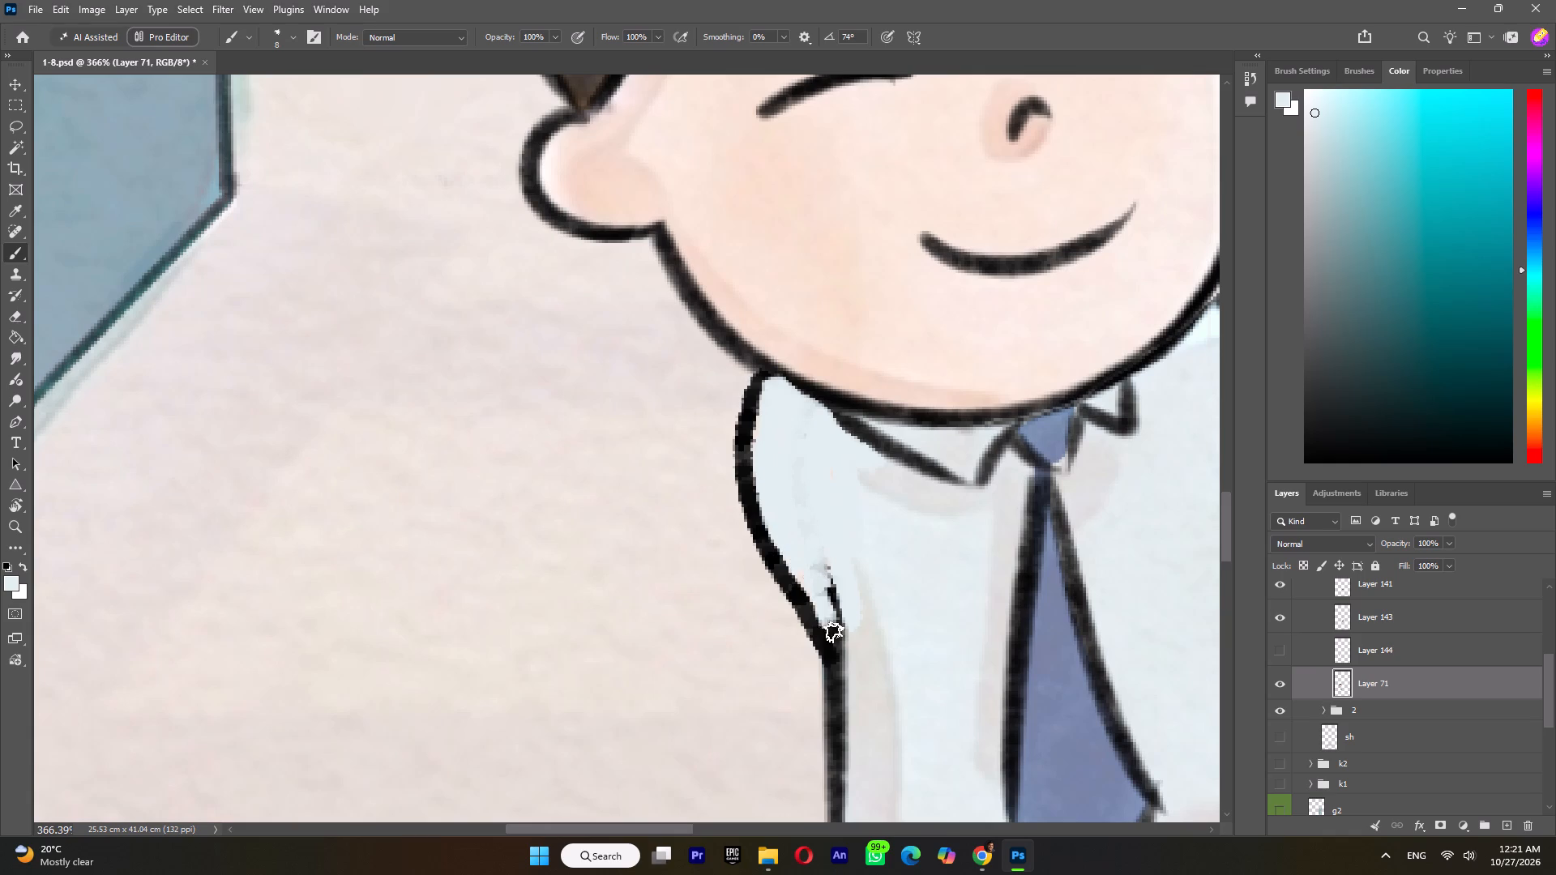
drag(834, 632, 831, 607)
drag(831, 607, 863, 570)
Toggle Layer 71 to check the repainted torso and show the arm on Layer 144 over it again.
click(1277, 688)
click(1281, 686)
click(1281, 652)
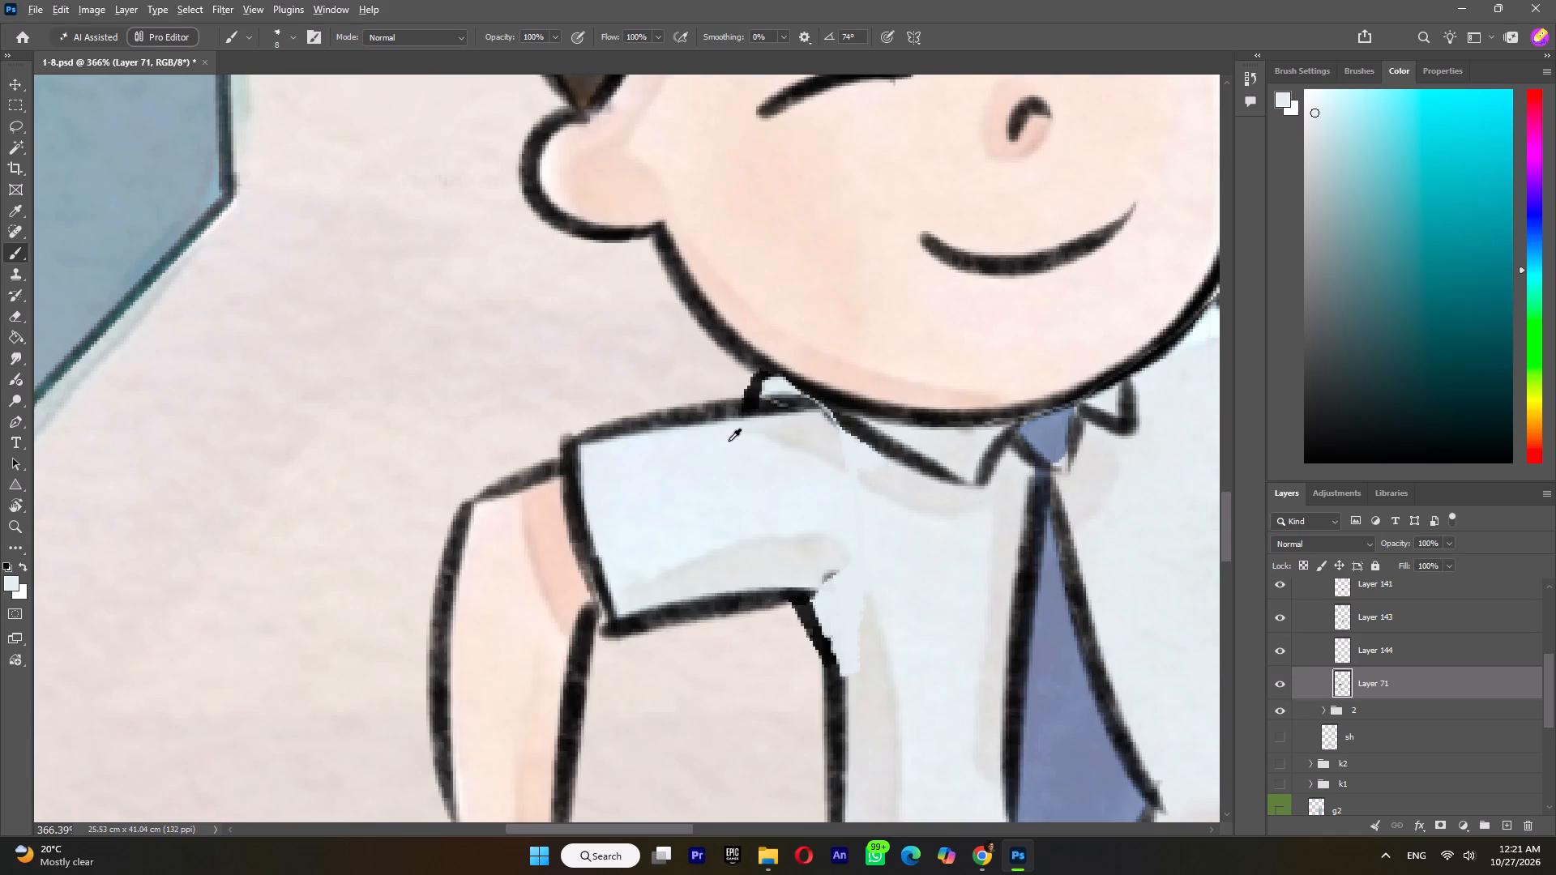
alt+scroll(729, 440, down, 20)
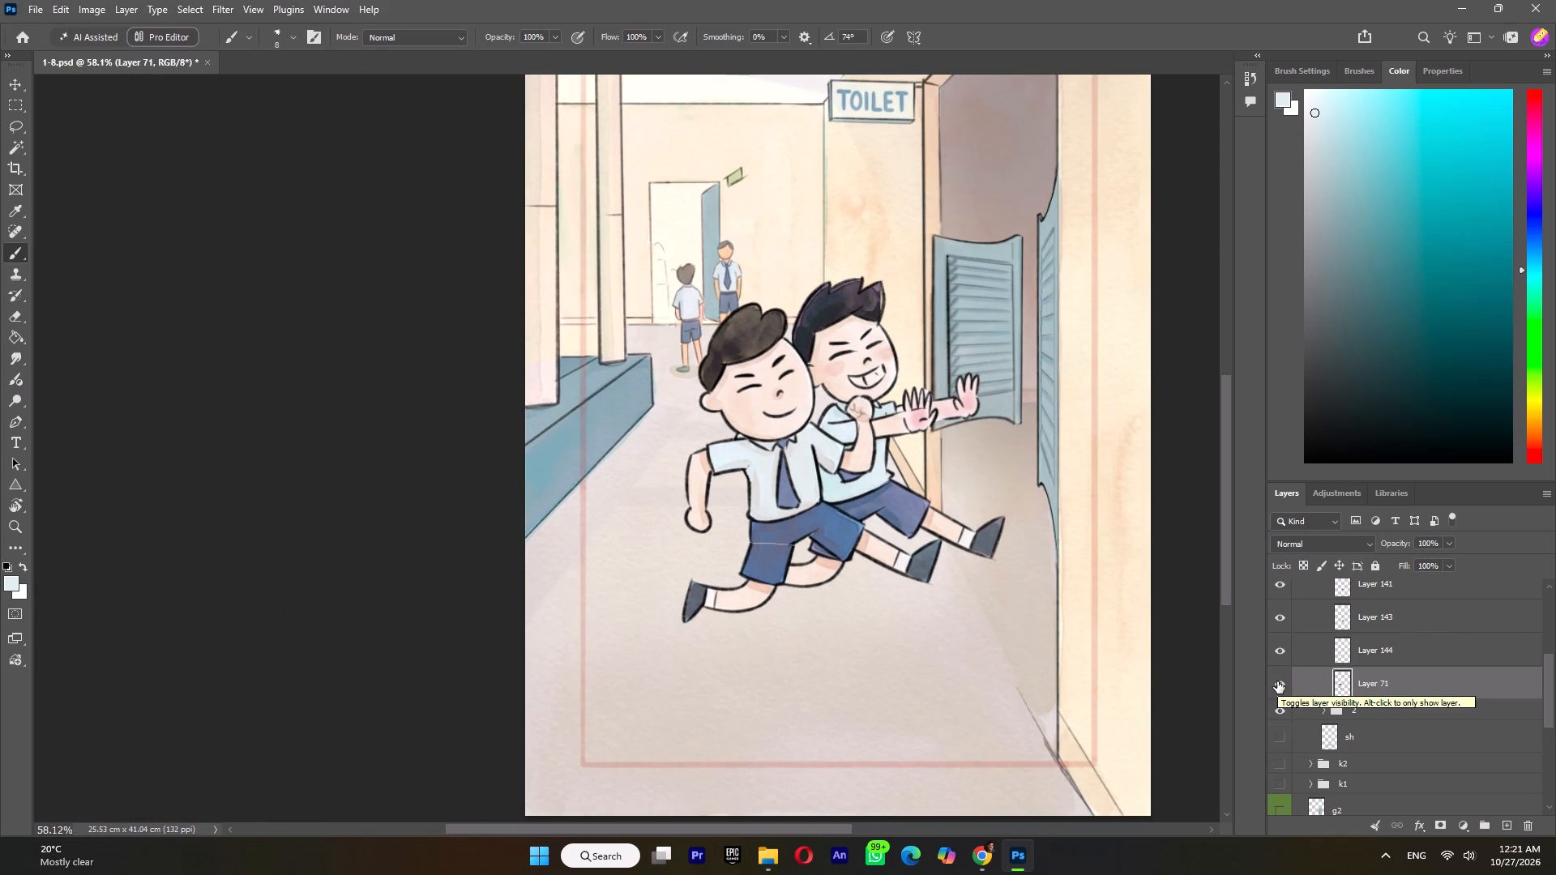
alt+scroll(932, 437, down, 6)
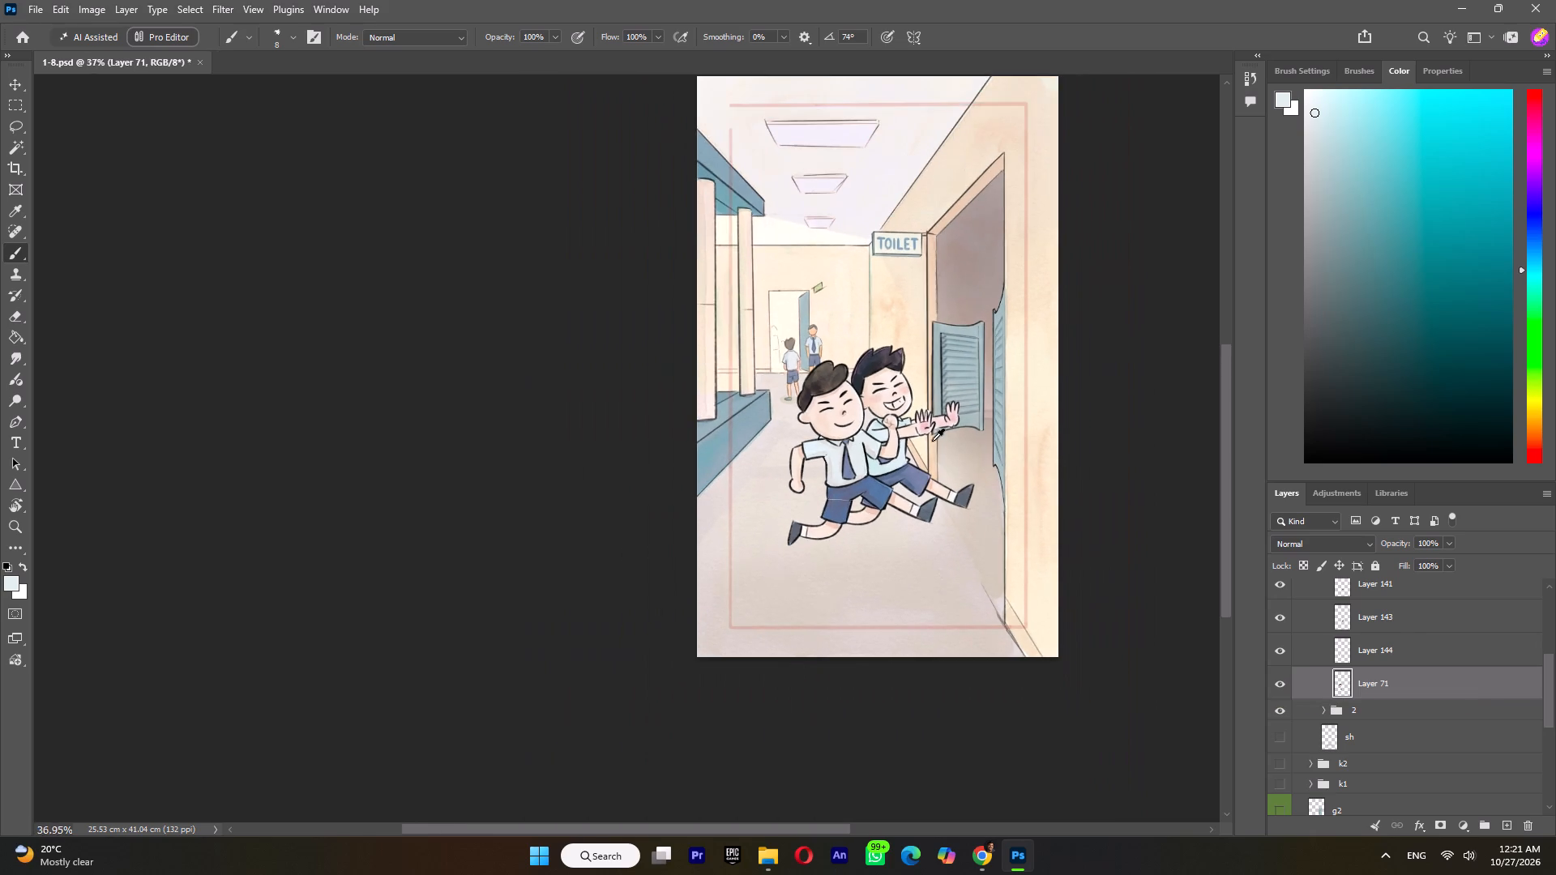
Hide the front boy's group 1, expand group 2, and hide Layer 78 while checking which layer holds the rear boy.
alt+scroll(934, 437, up, 4)
middle_click(1400, 723)
scroll(1400, 723, up, 2)
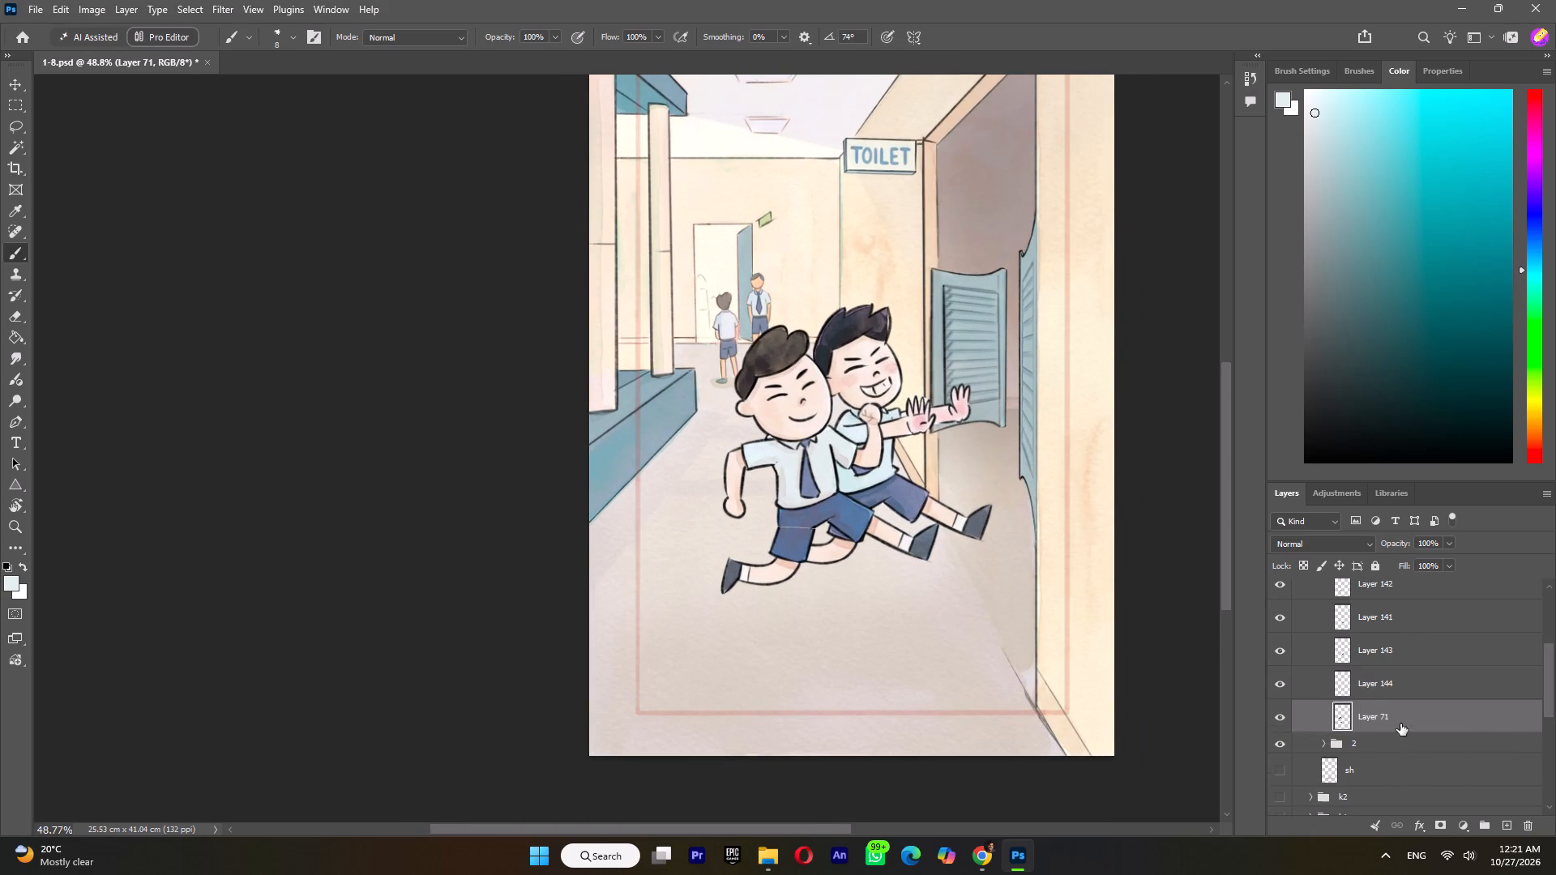
click(1277, 594)
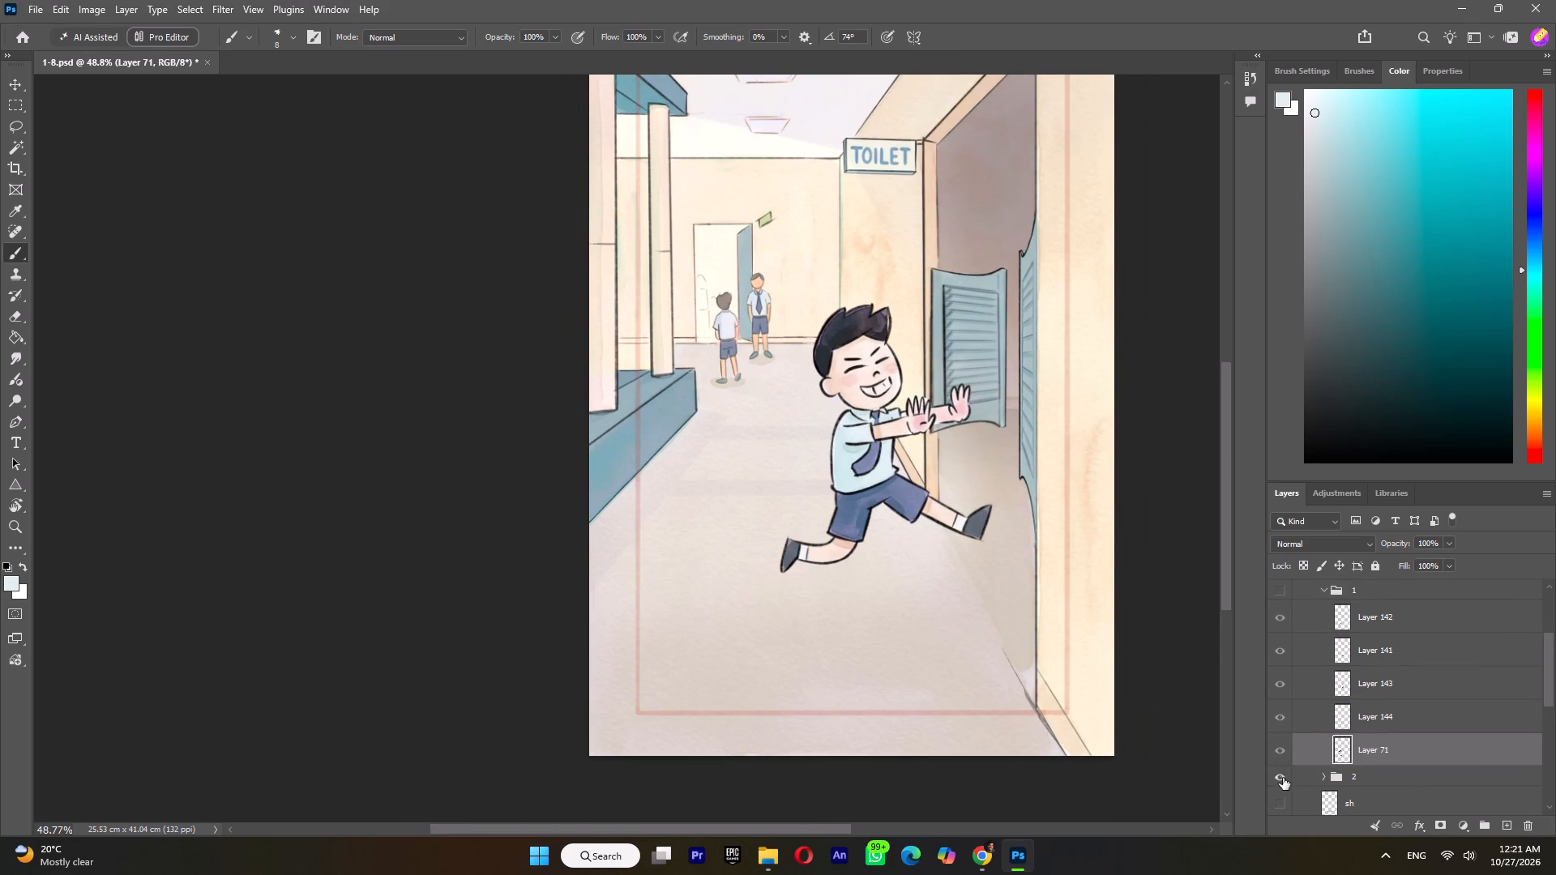
click(1321, 777)
scroll(1369, 713, down, 5)
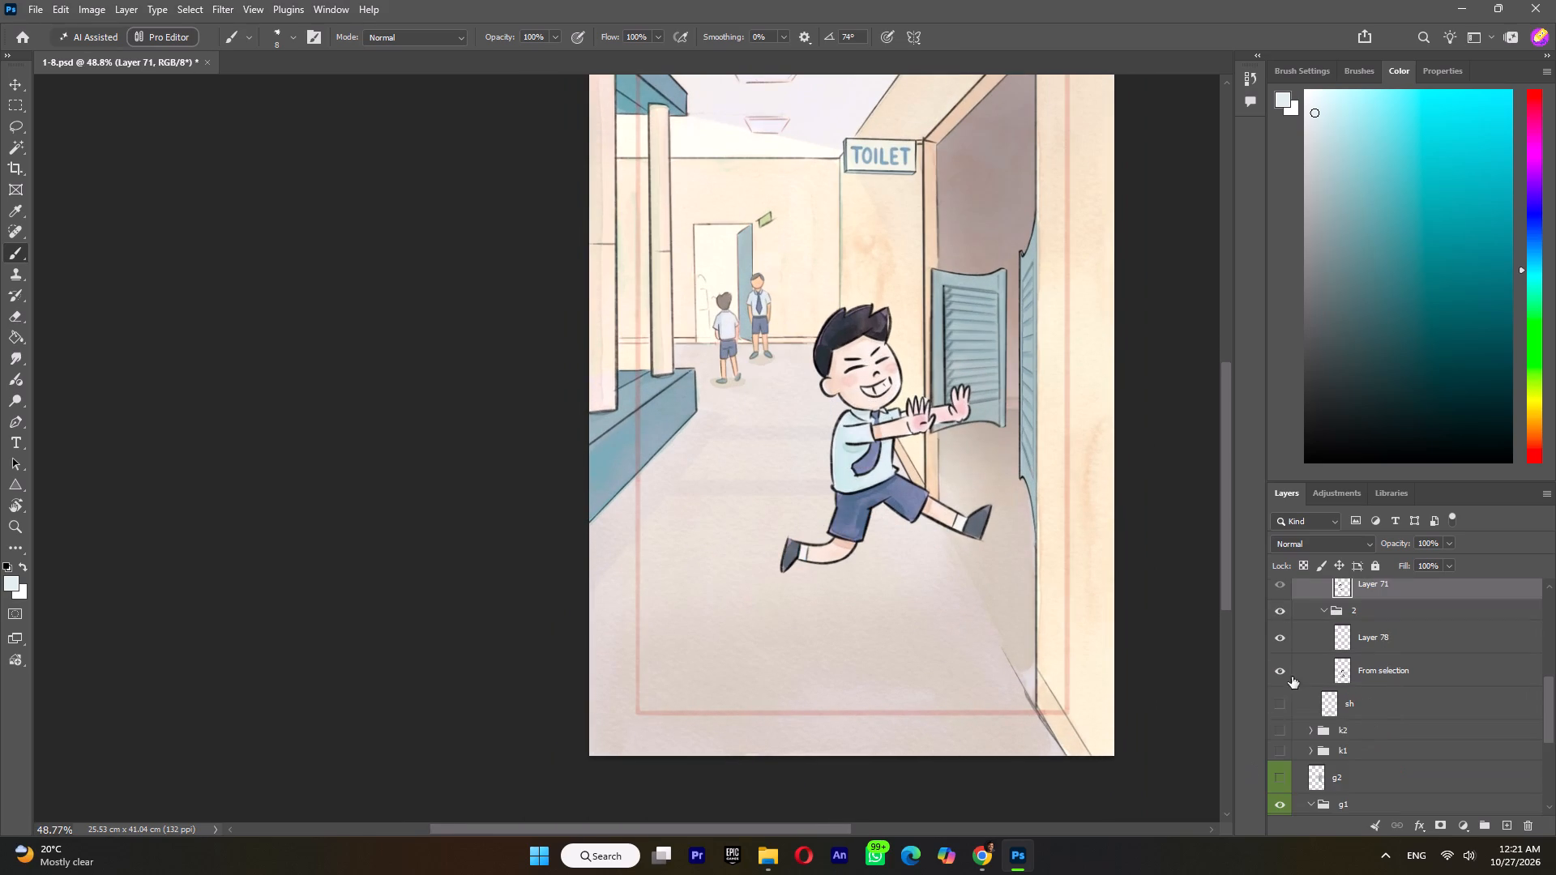
click(1285, 638)
click(1280, 639)
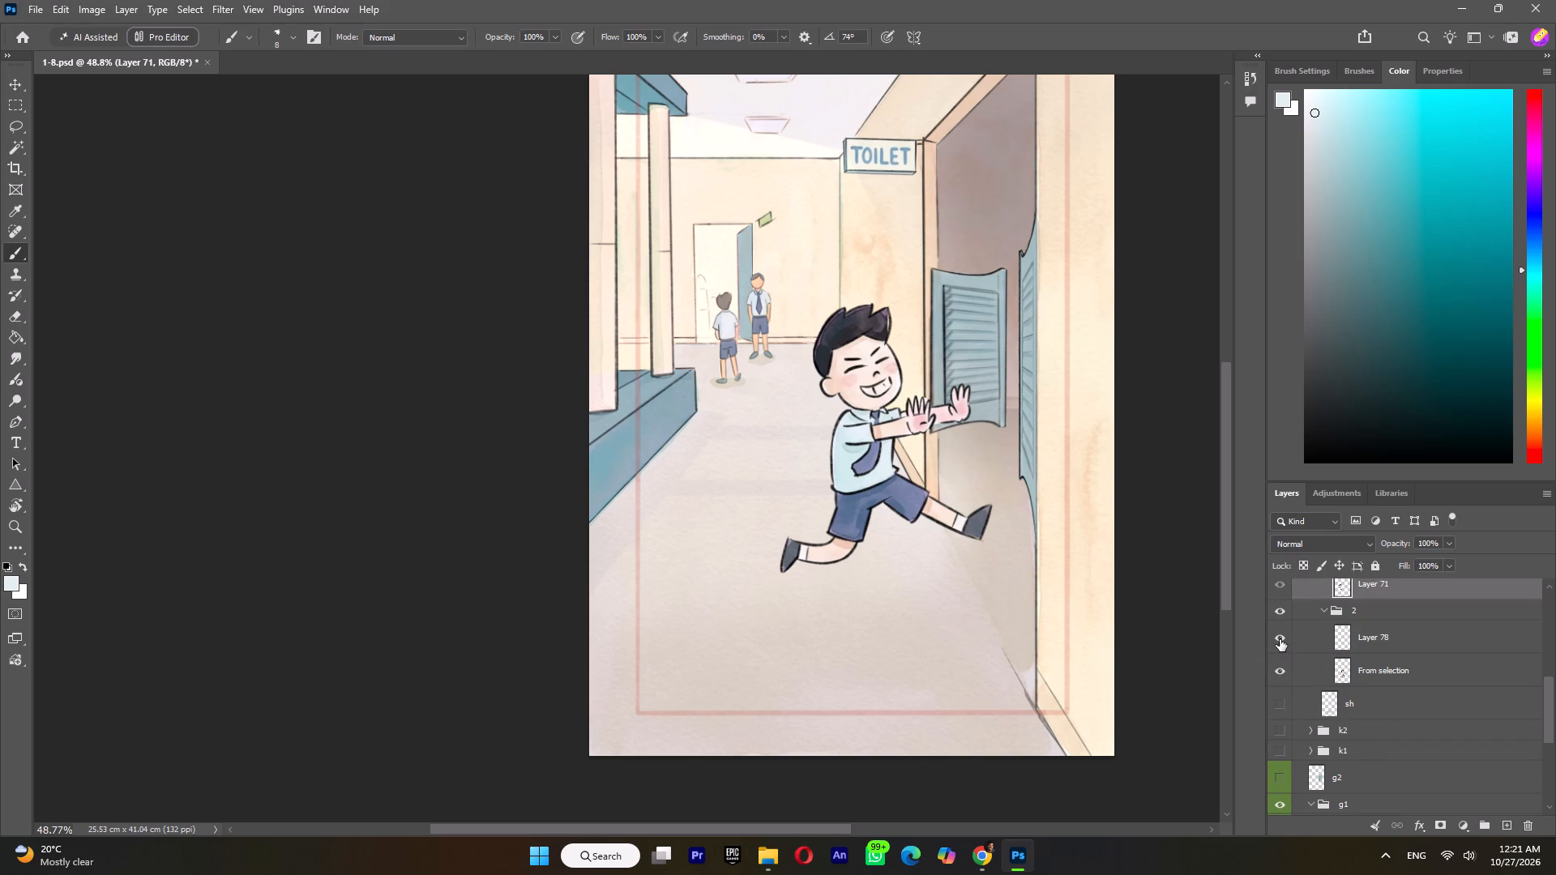
click(1280, 636)
click(1283, 669)
click(1283, 667)
Lasso the rear boy's bent back leg from mid-shorts on the From selection layer and cut it onto its own layer in place.
click(1367, 665)
alt+scroll(811, 524, up, 4)
alt+scroll(913, 538, up, 4)
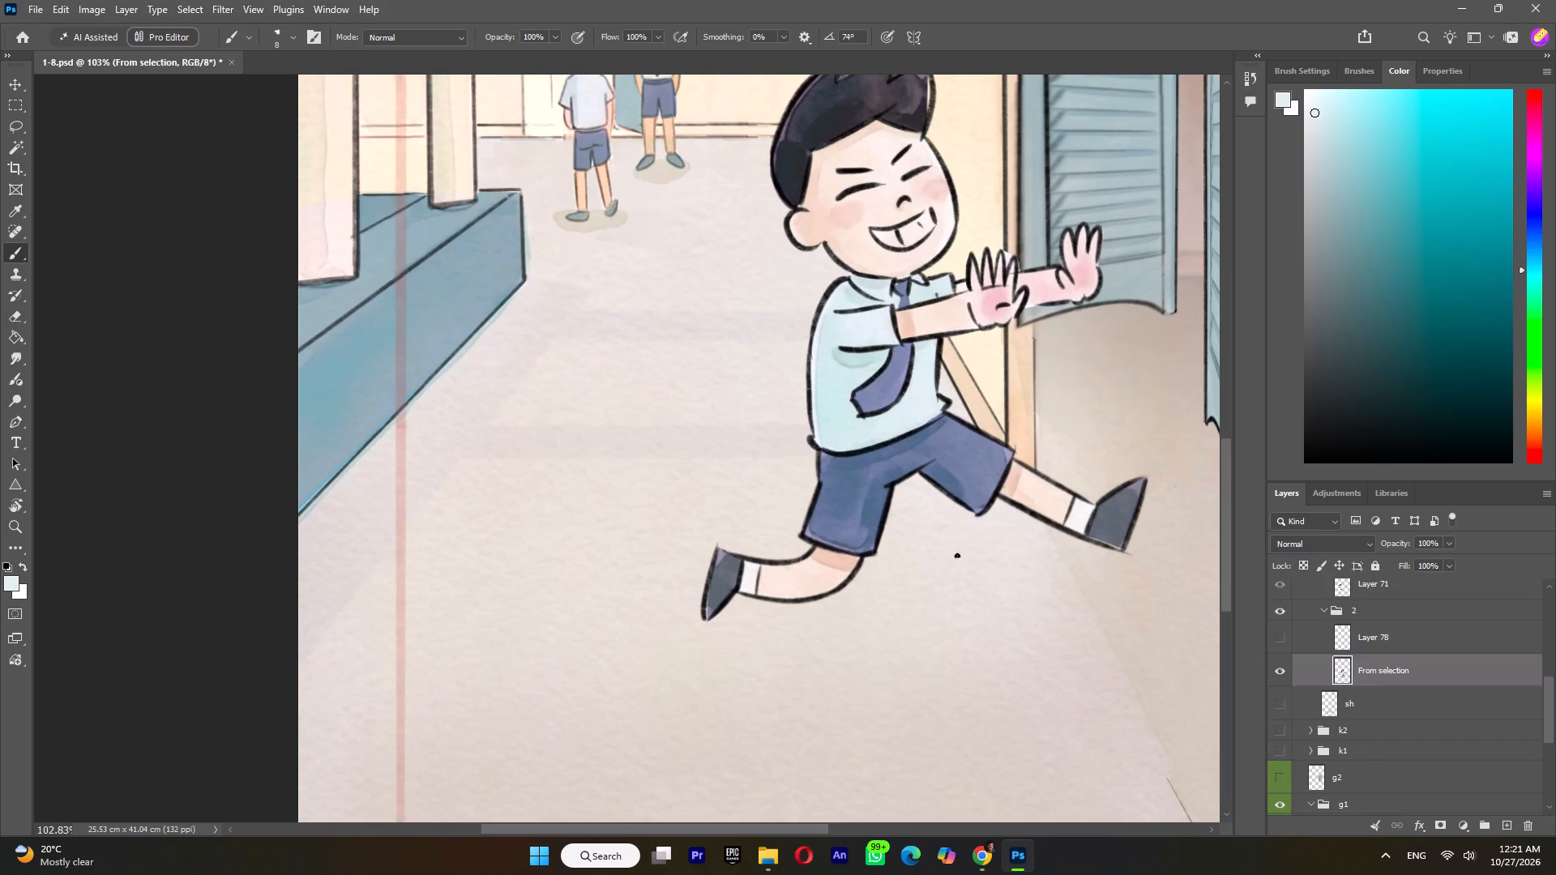
click(18, 122)
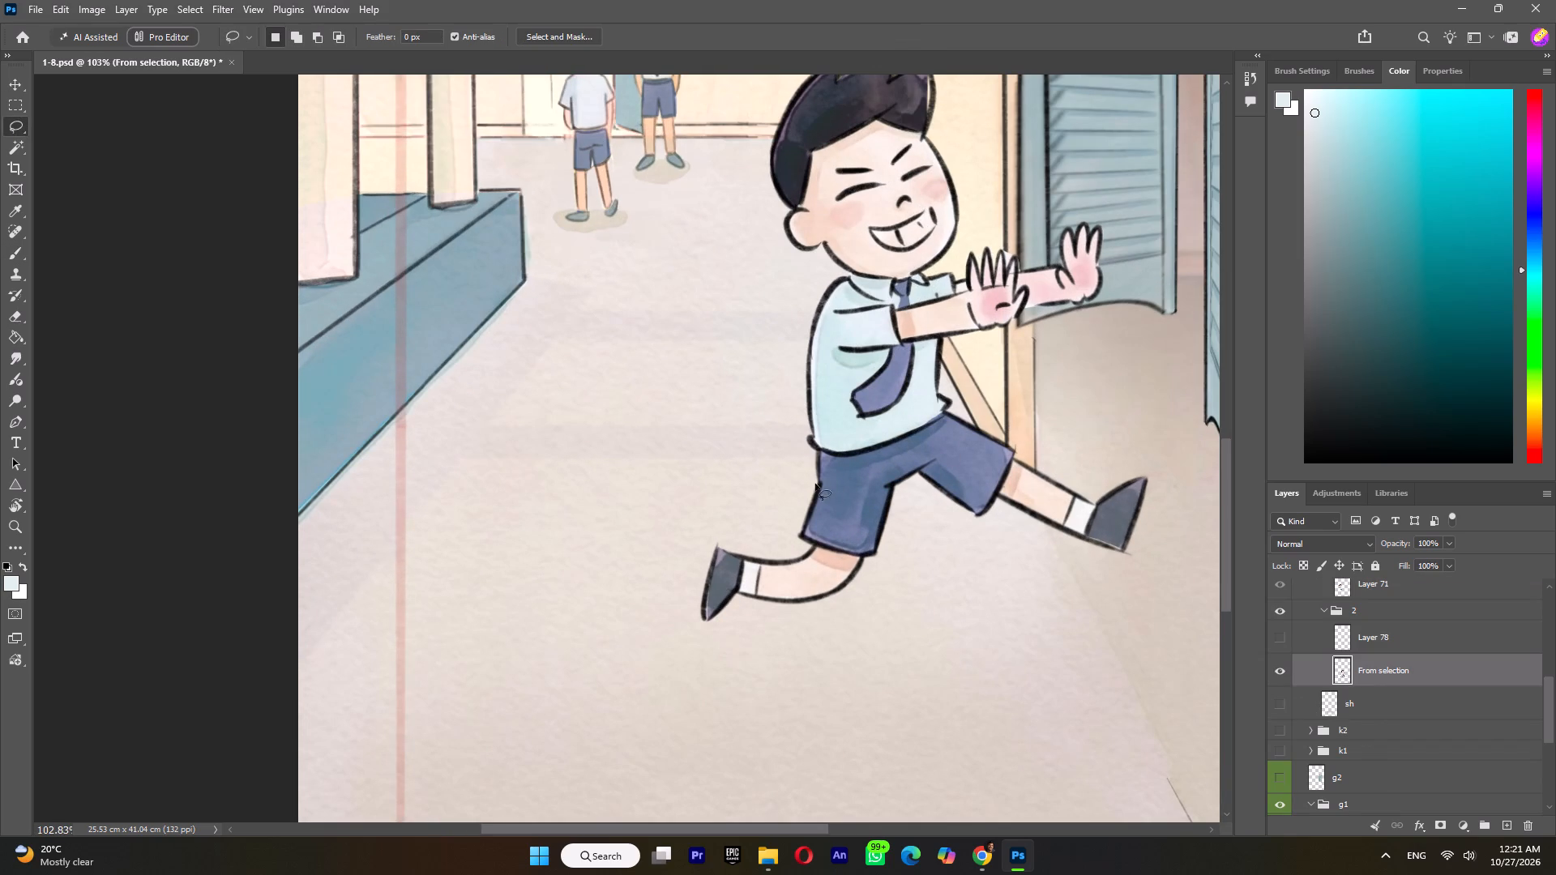
click(807, 484)
alt+scroll(900, 511, up, 9)
shift+drag(861, 475, 901, 461)
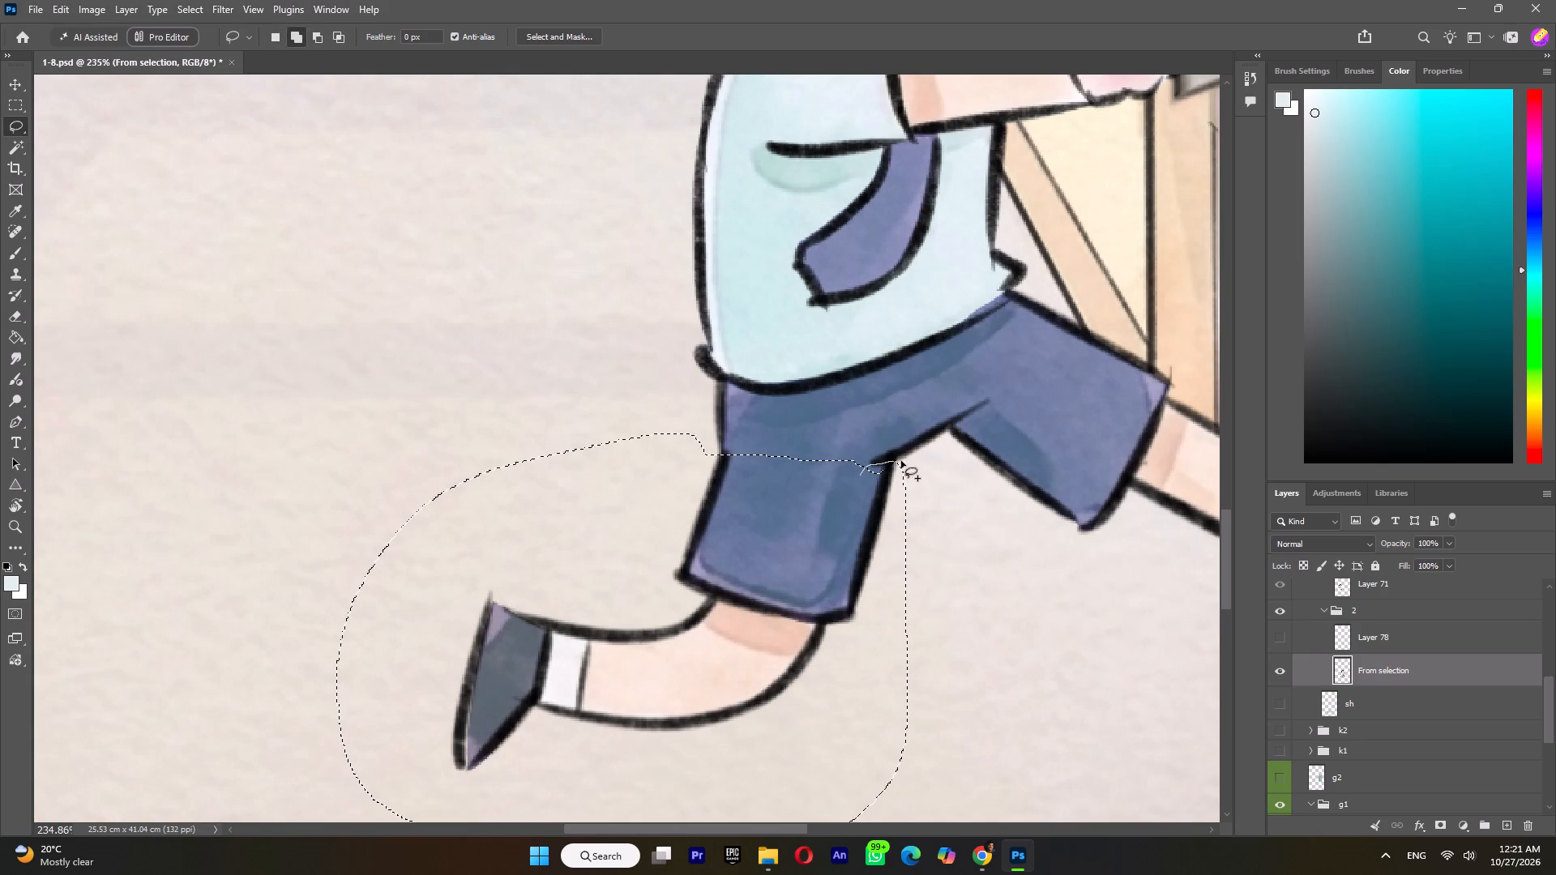
shift+drag(901, 461, 853, 472)
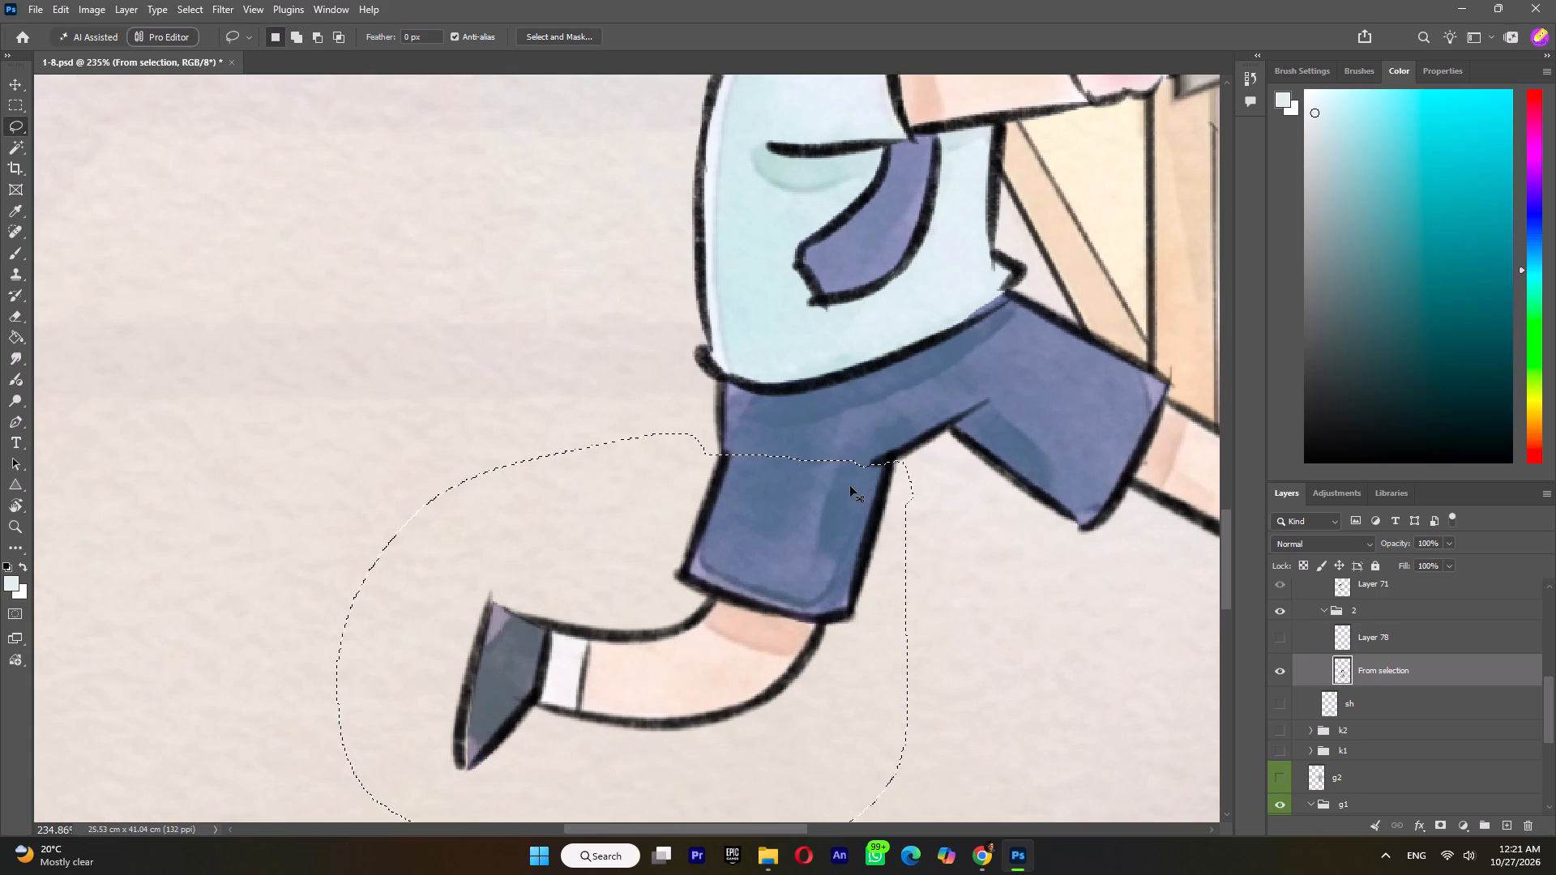
key(ctrl+x)
key(ctrl+shift+v)
Lasso the rear boy's outstretched front leg from the crotch on From selection and cut it onto its own layer in place.
click(1377, 702)
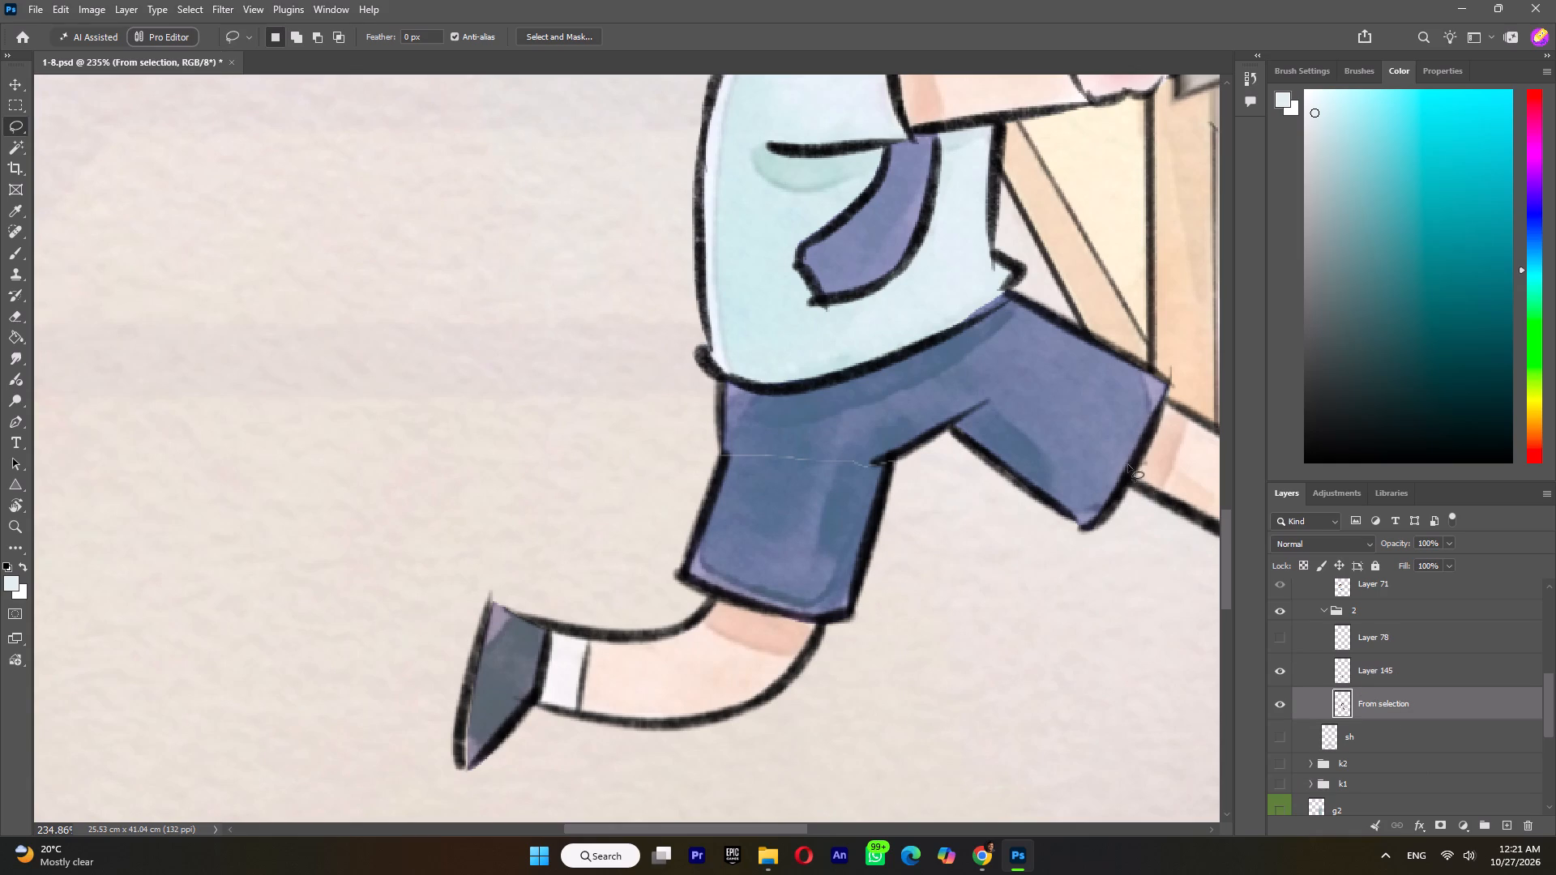
key(space)
key(space)
key(space)
key(space)
key(space)
key(space)
drag(1045, 566, 569, 584)
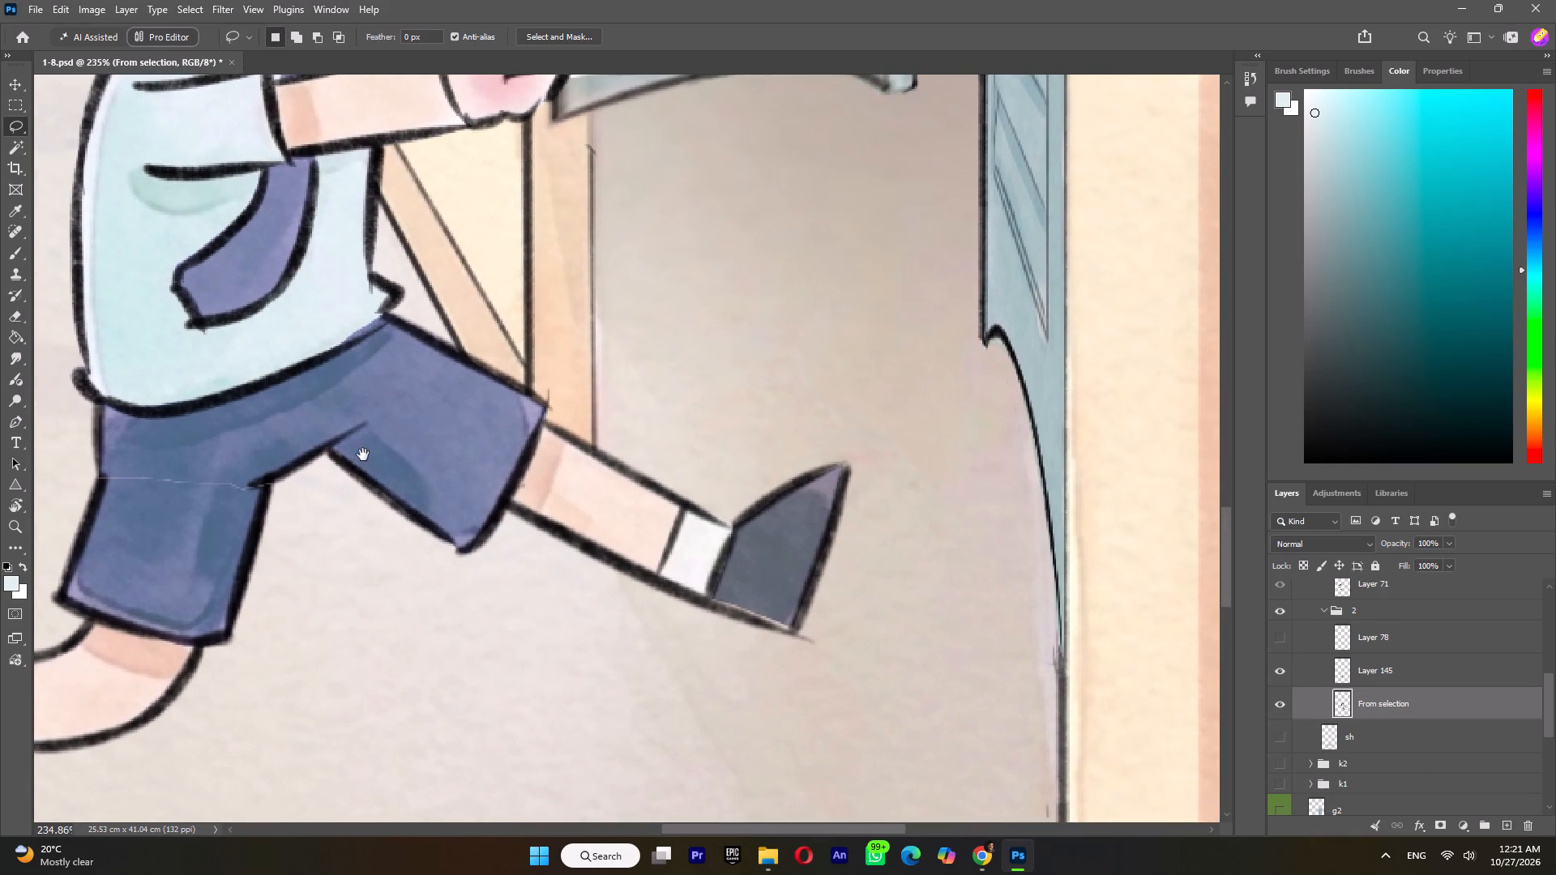
click(293, 463)
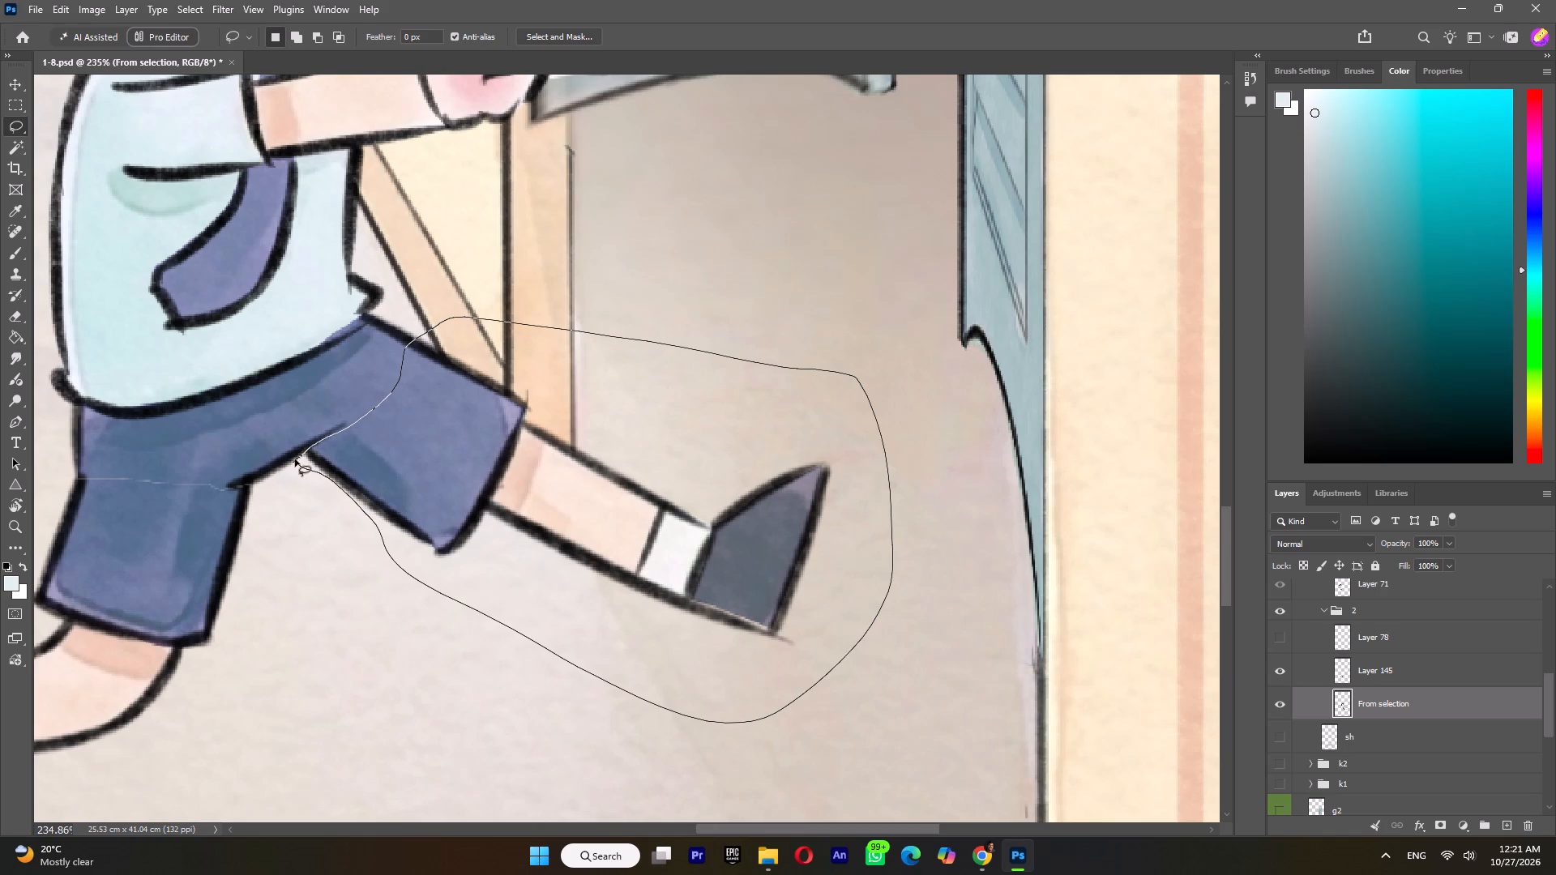
key(ctrl+x)
key(ctrl+shift+v)
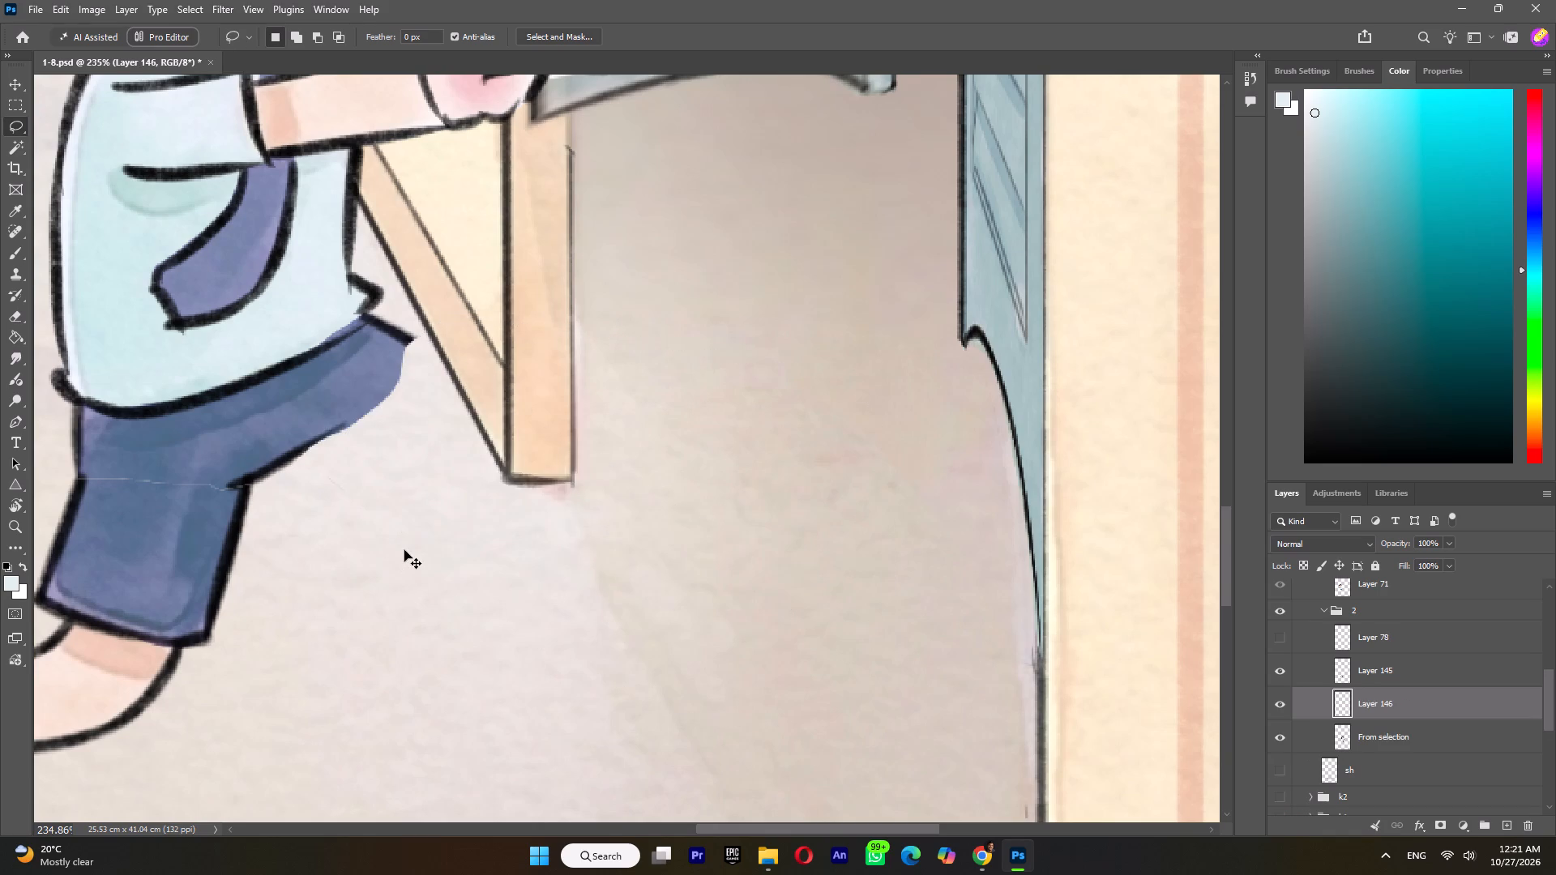
Hide Layers 146 and 145, sample the shorts' blue, and paint past both cut edges of the shorts on From selection.
click(1278, 700)
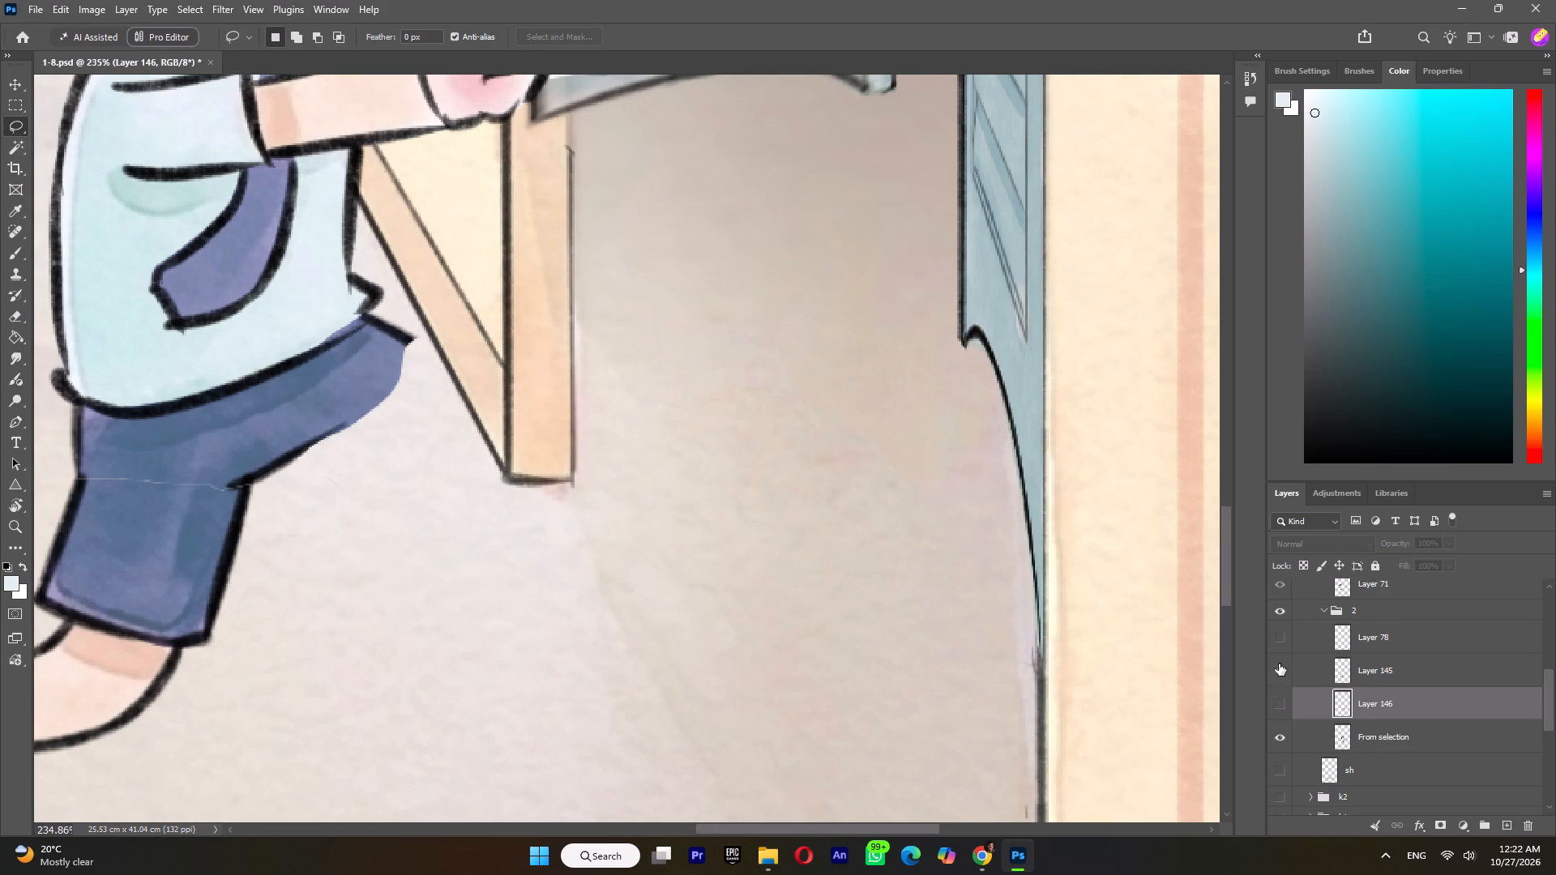
click(1279, 662)
click(1380, 724)
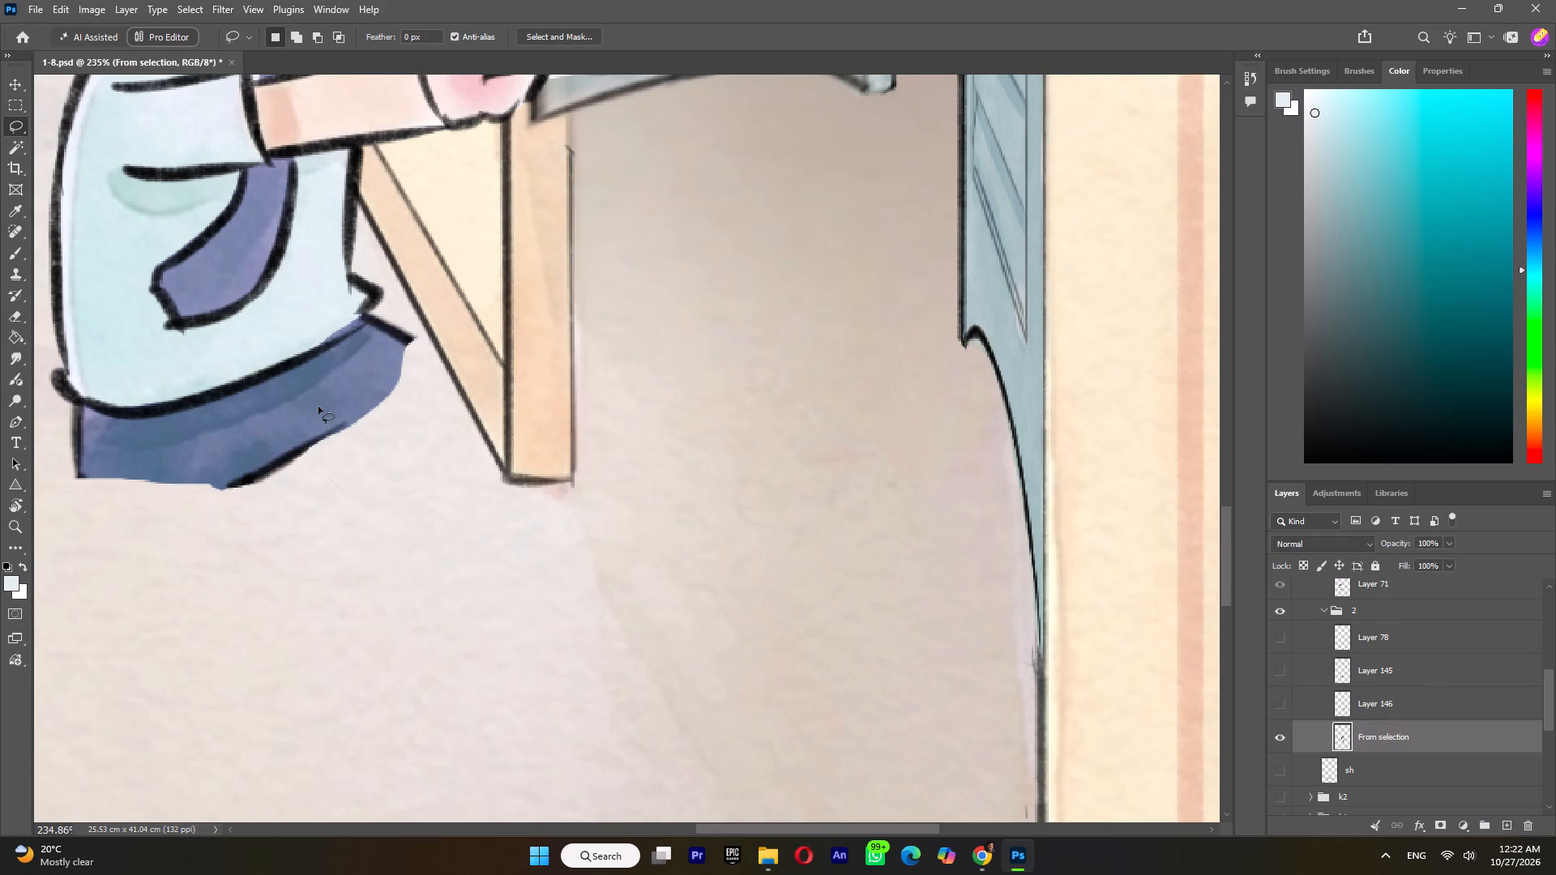
key(i)
click(372, 382)
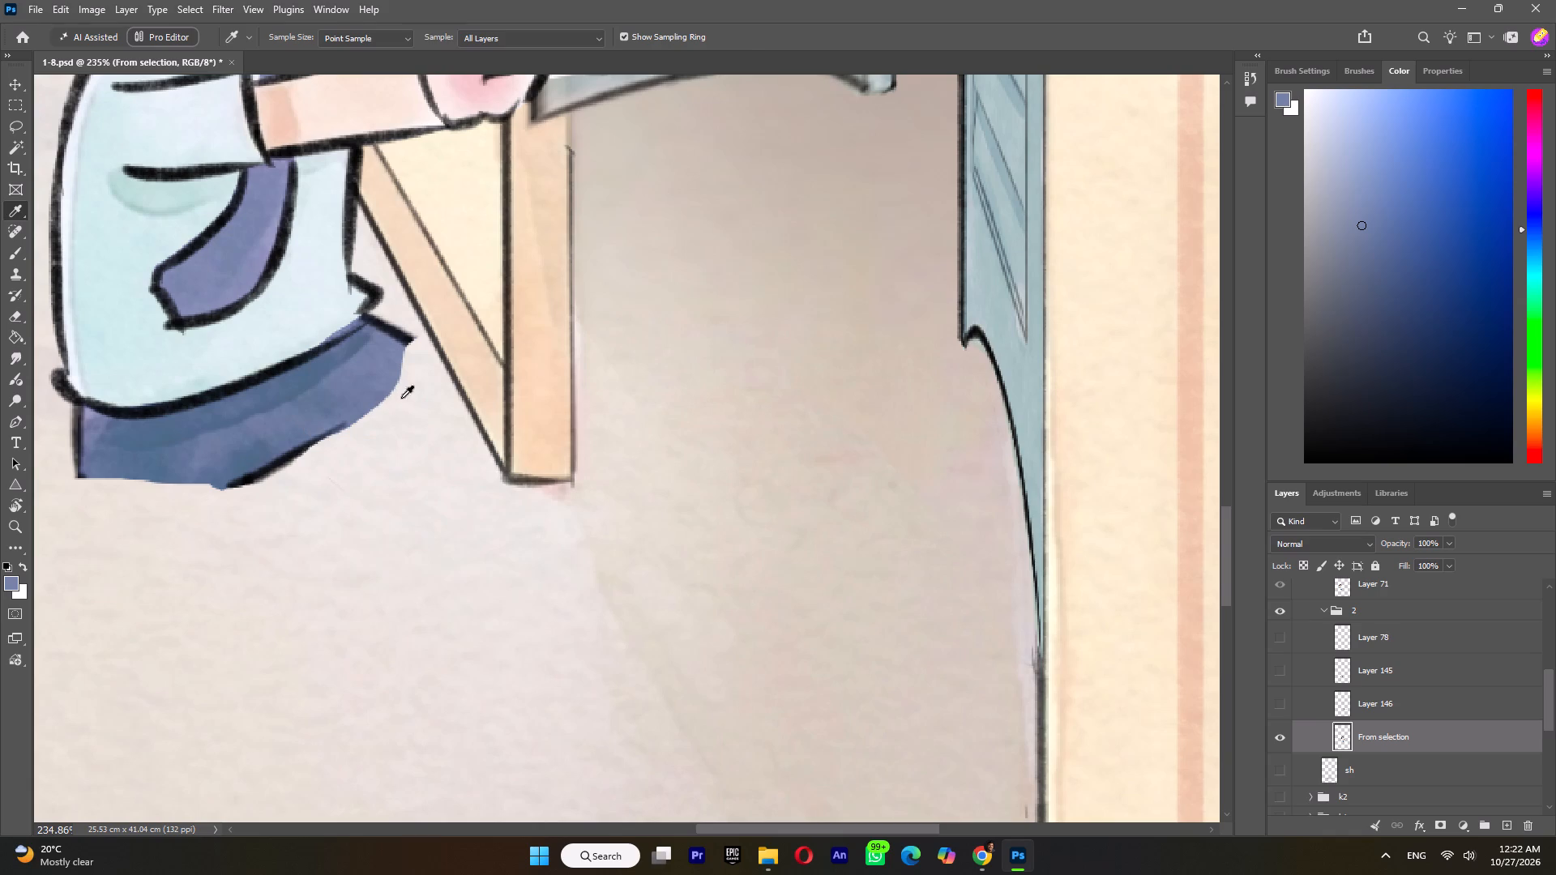
key(b)
drag(404, 383, 370, 412)
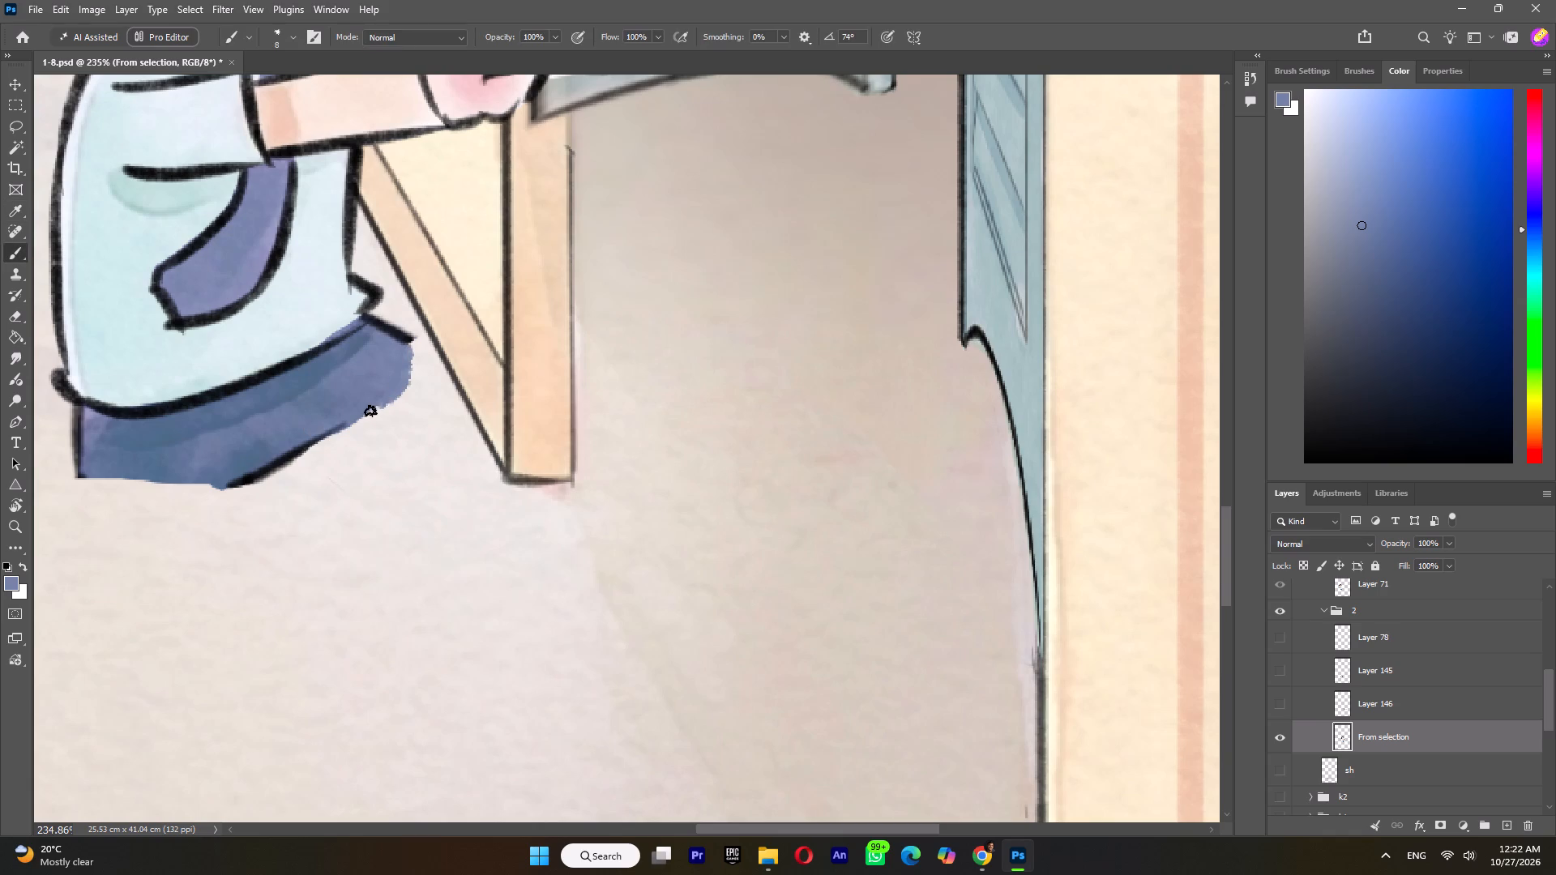
drag(370, 412, 394, 397)
drag(86, 475, 223, 489)
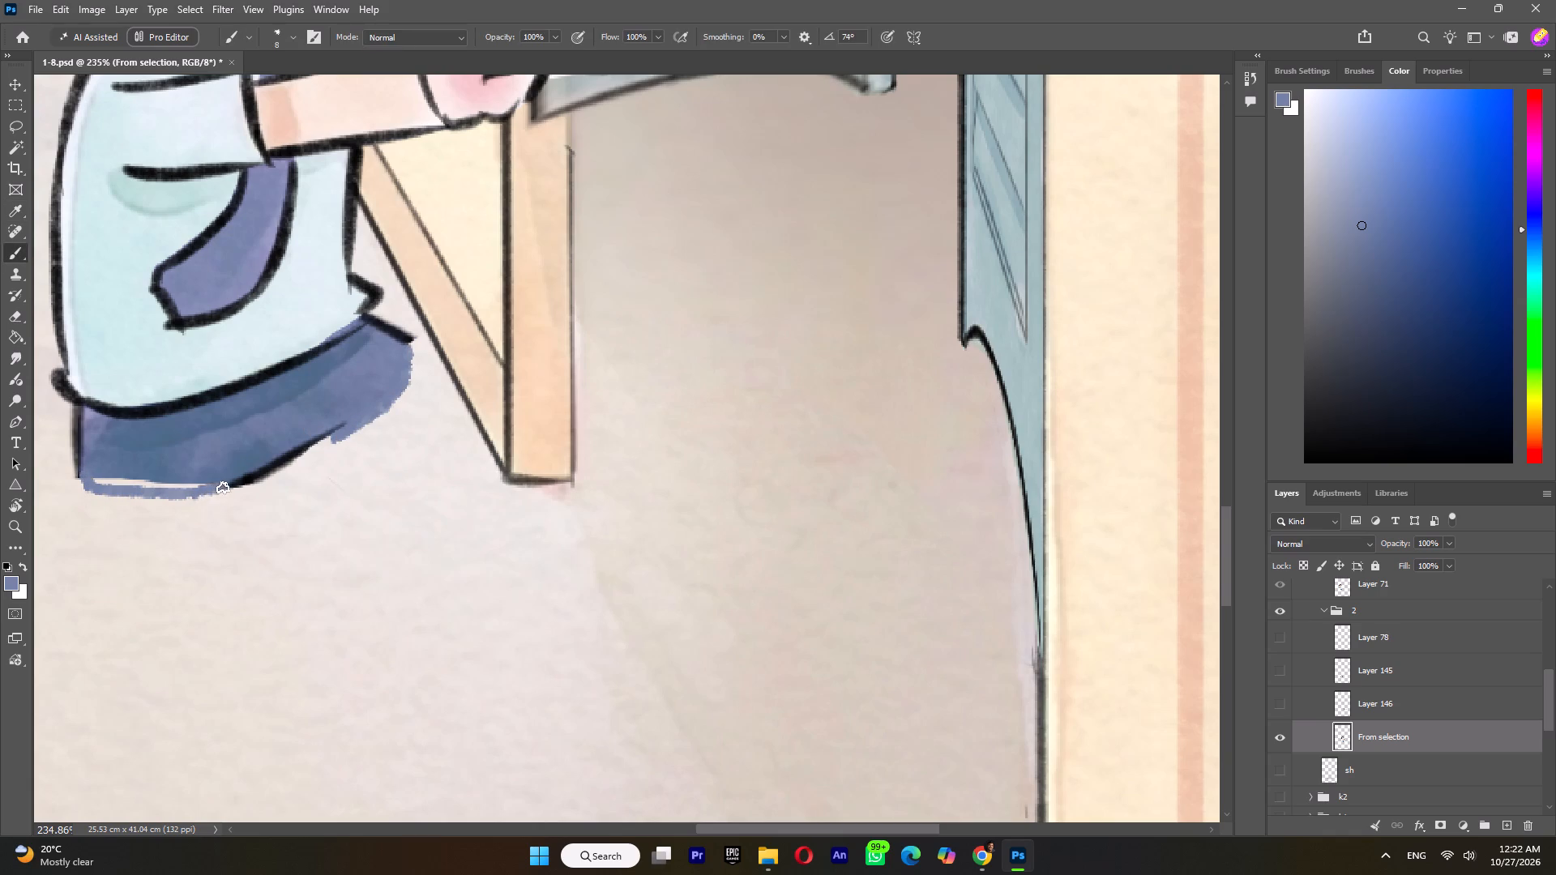
drag(223, 489, 182, 492)
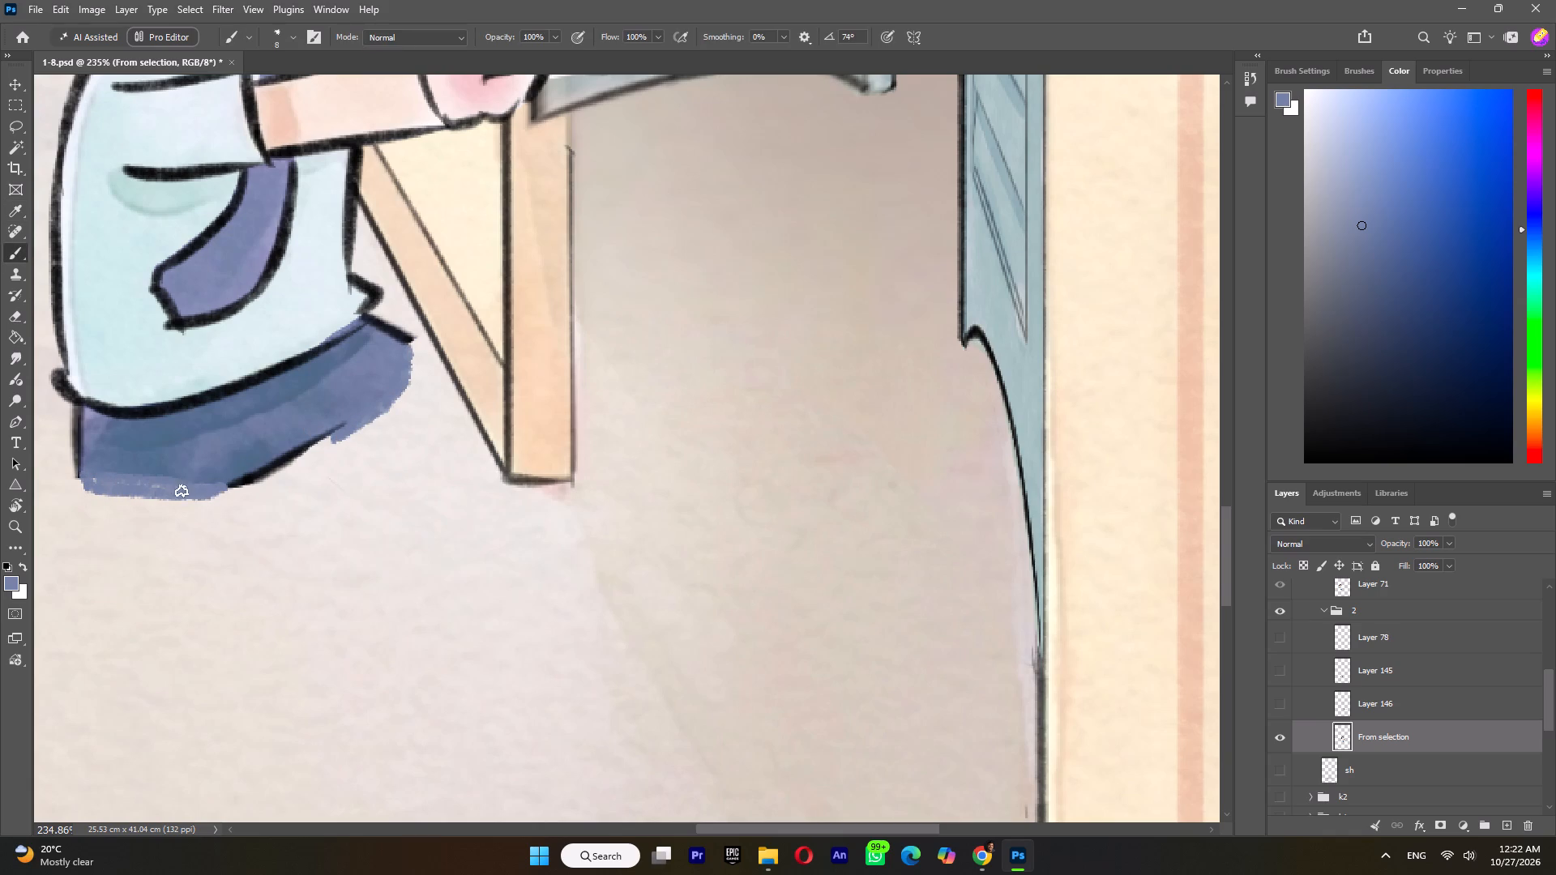
drag(182, 492, 95, 480)
Duplicate the From selection layer as From selection copy.
alt+scroll(249, 516, down, 11)
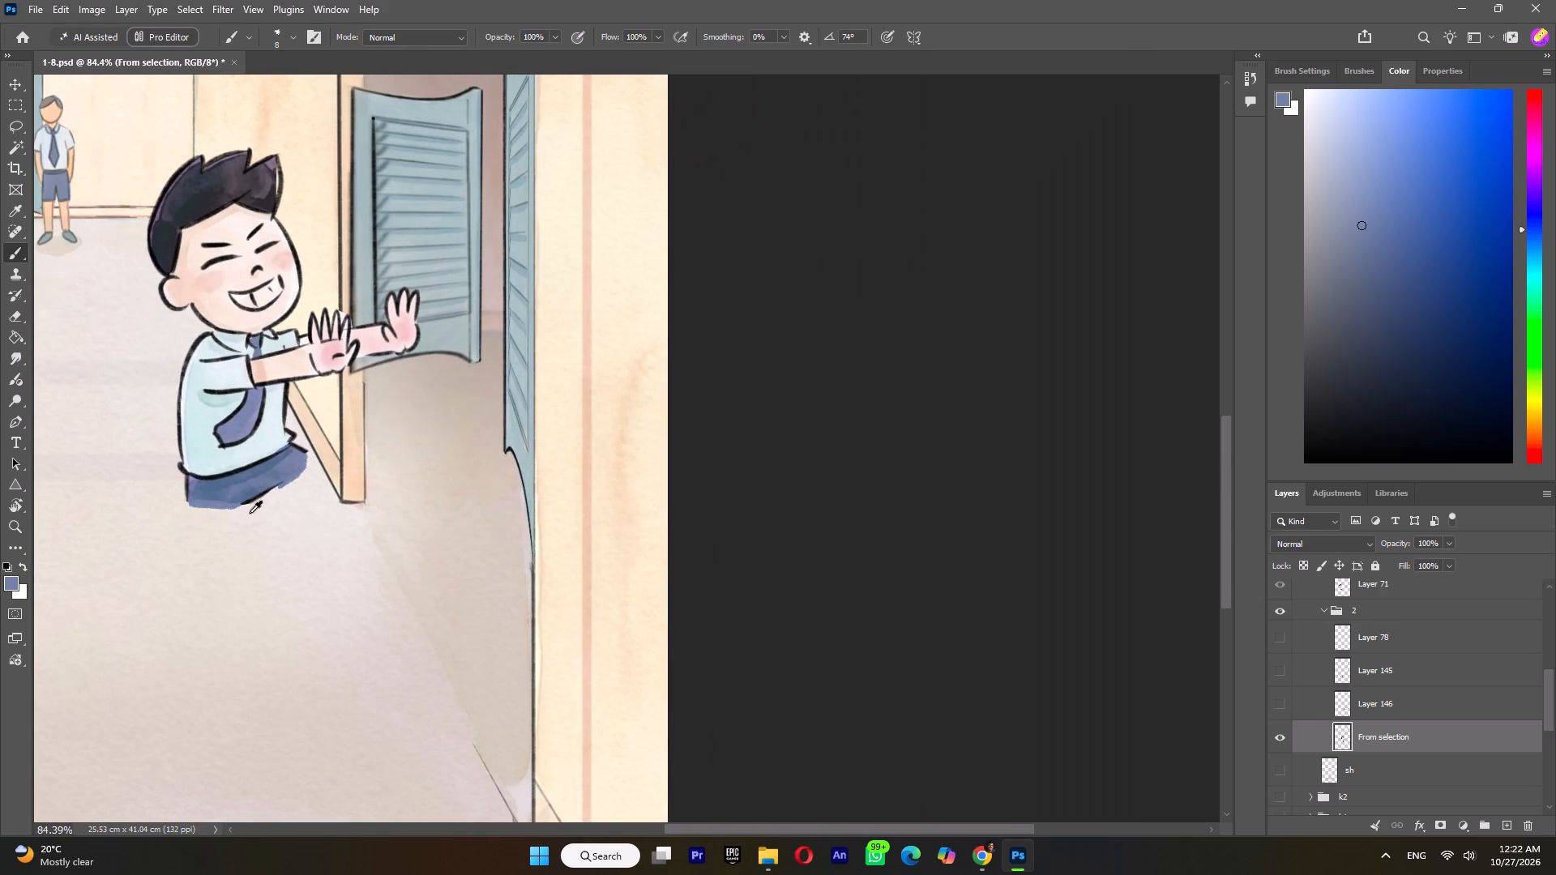
click(1412, 727)
right_click(1412, 727)
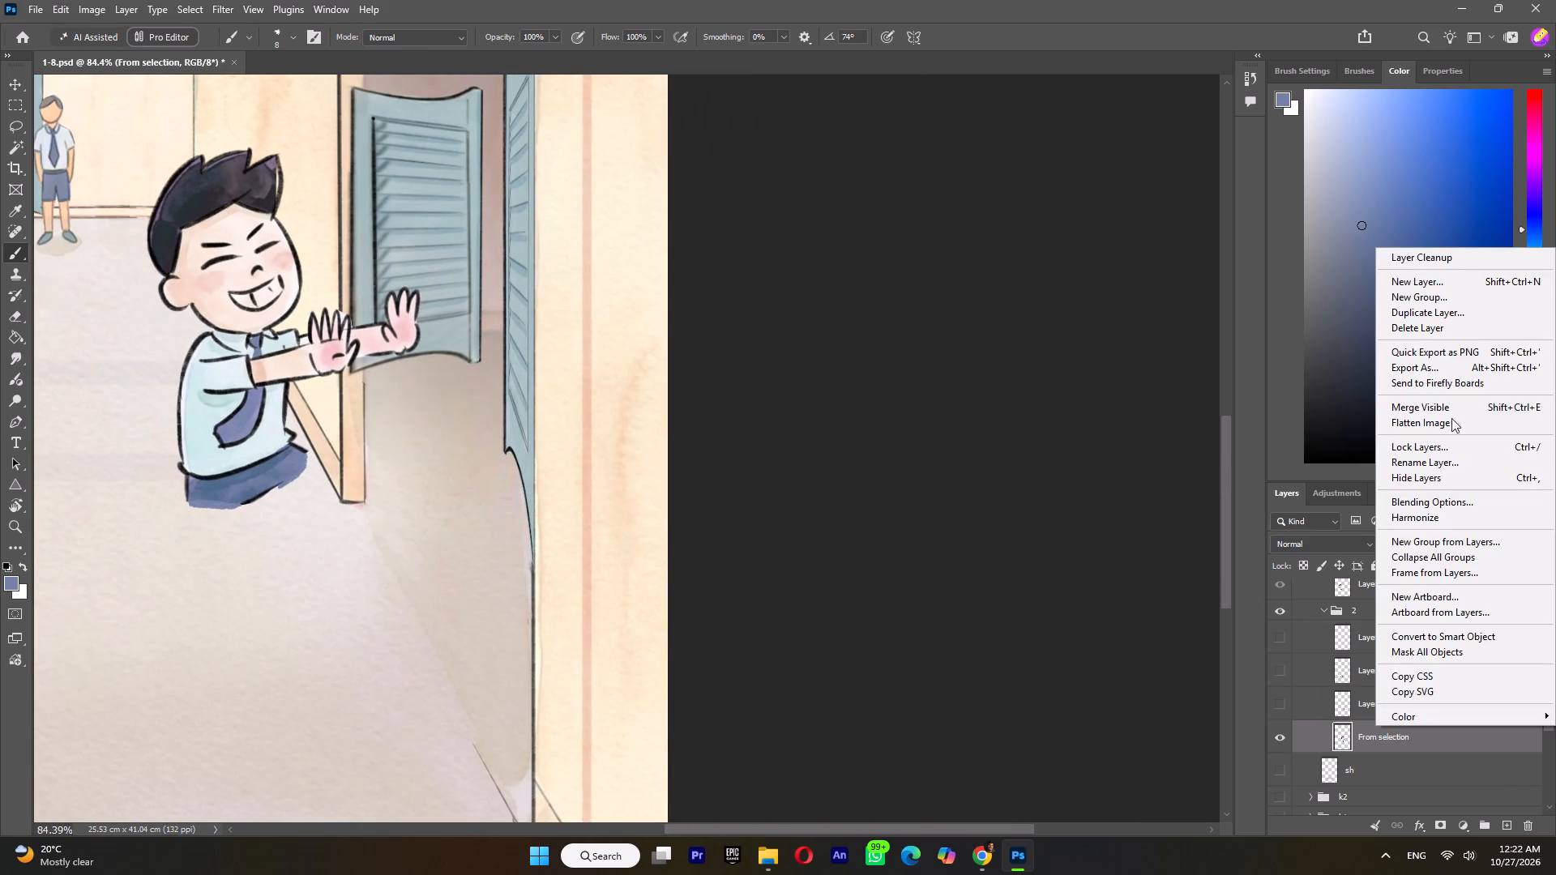
click(1435, 314)
click(908, 235)
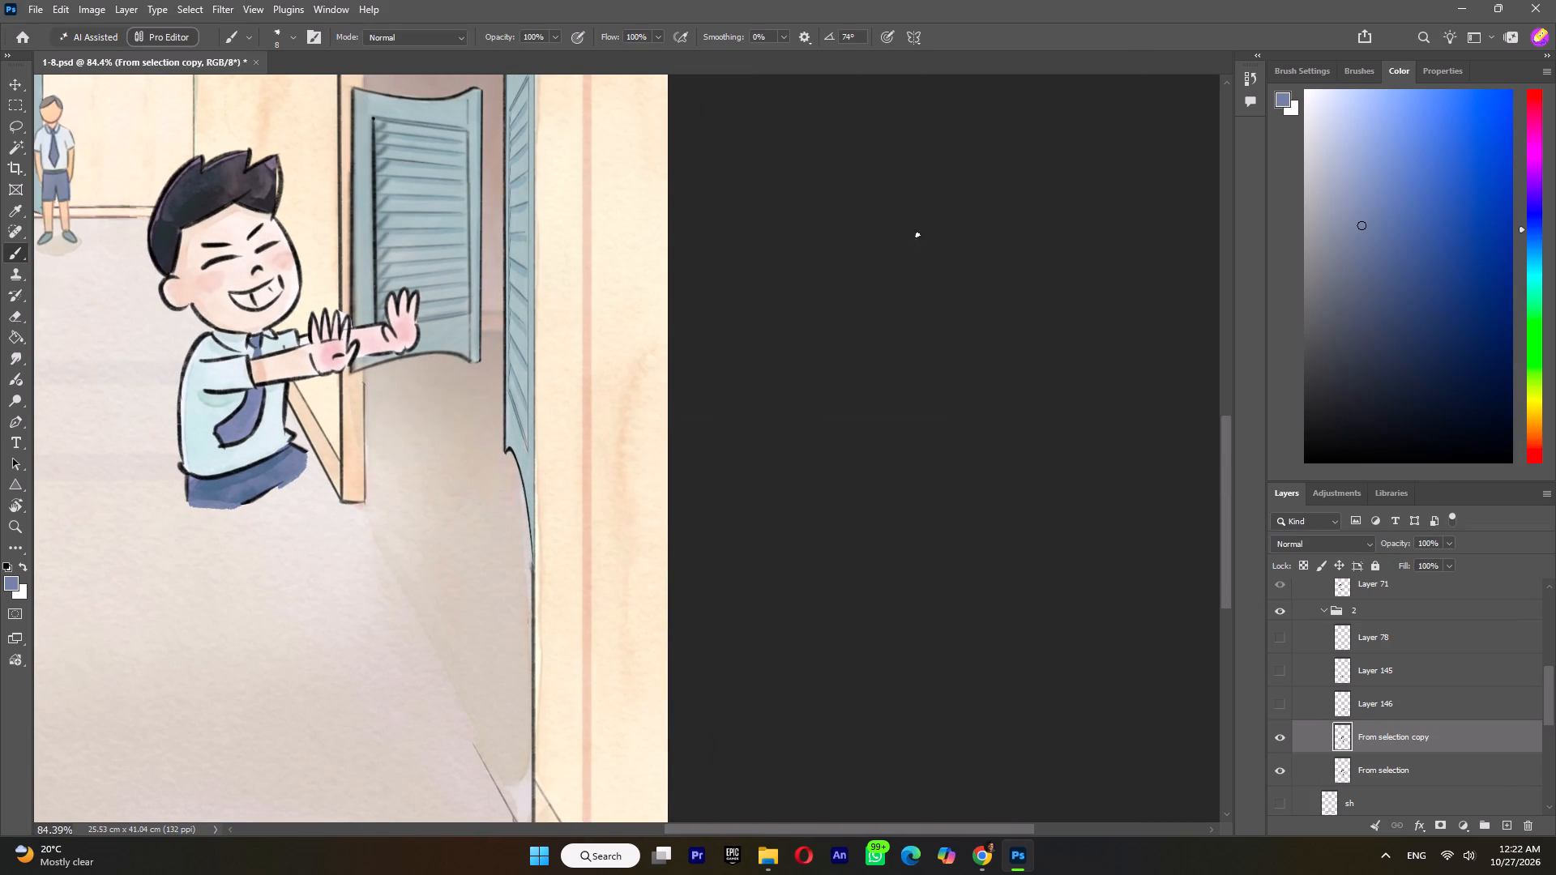
Puppet Warp the copy with two pins on the shorts, one on the chest and one on the face, rotating the head about 12°.
click(57, 13)
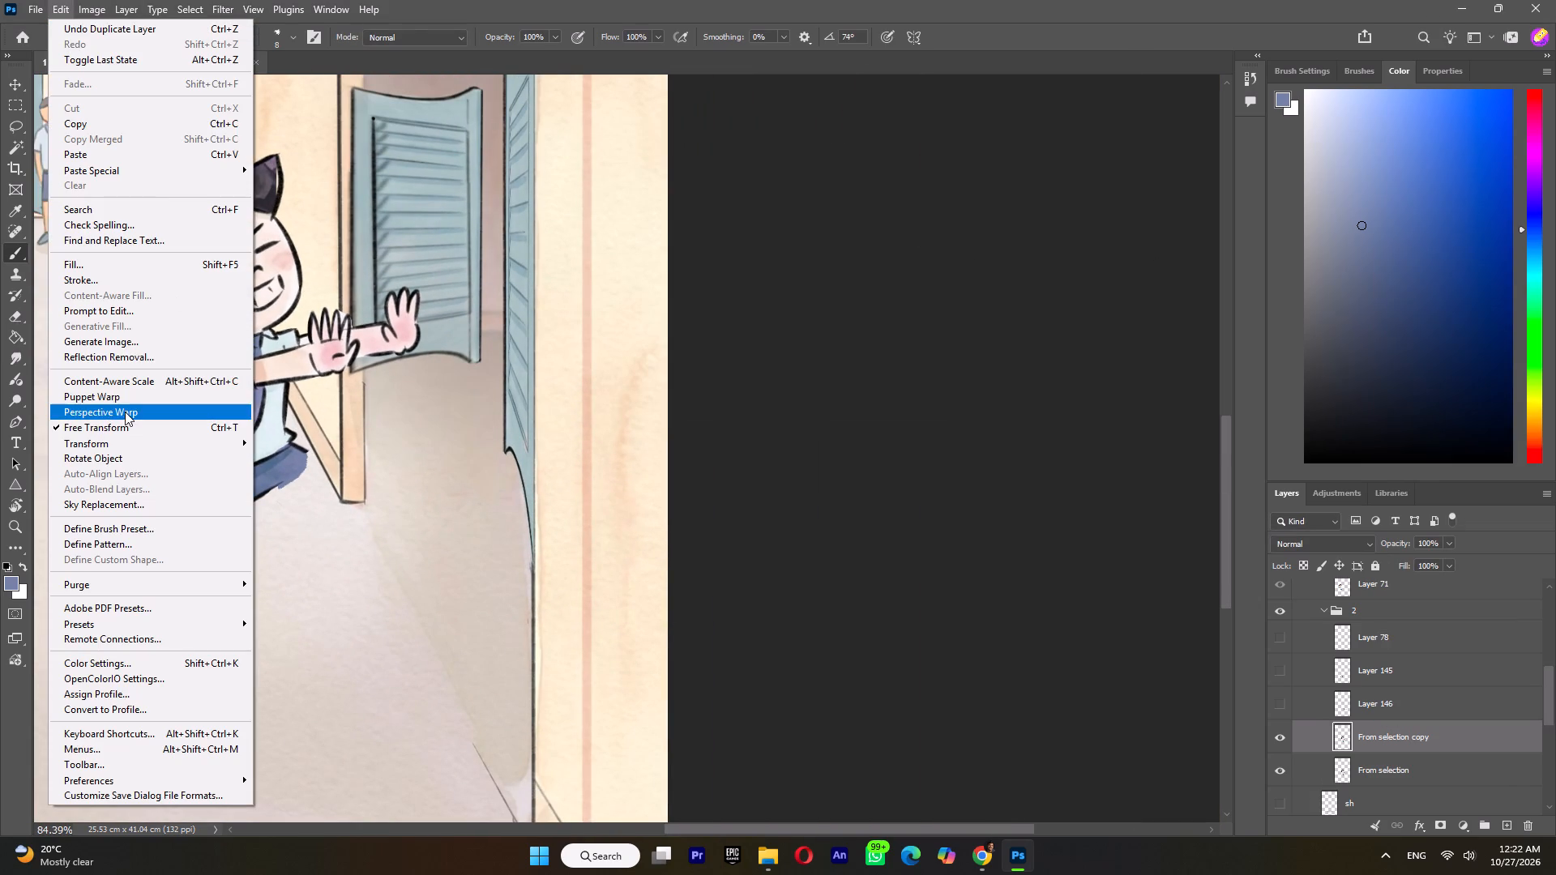
click(122, 401)
click(220, 497)
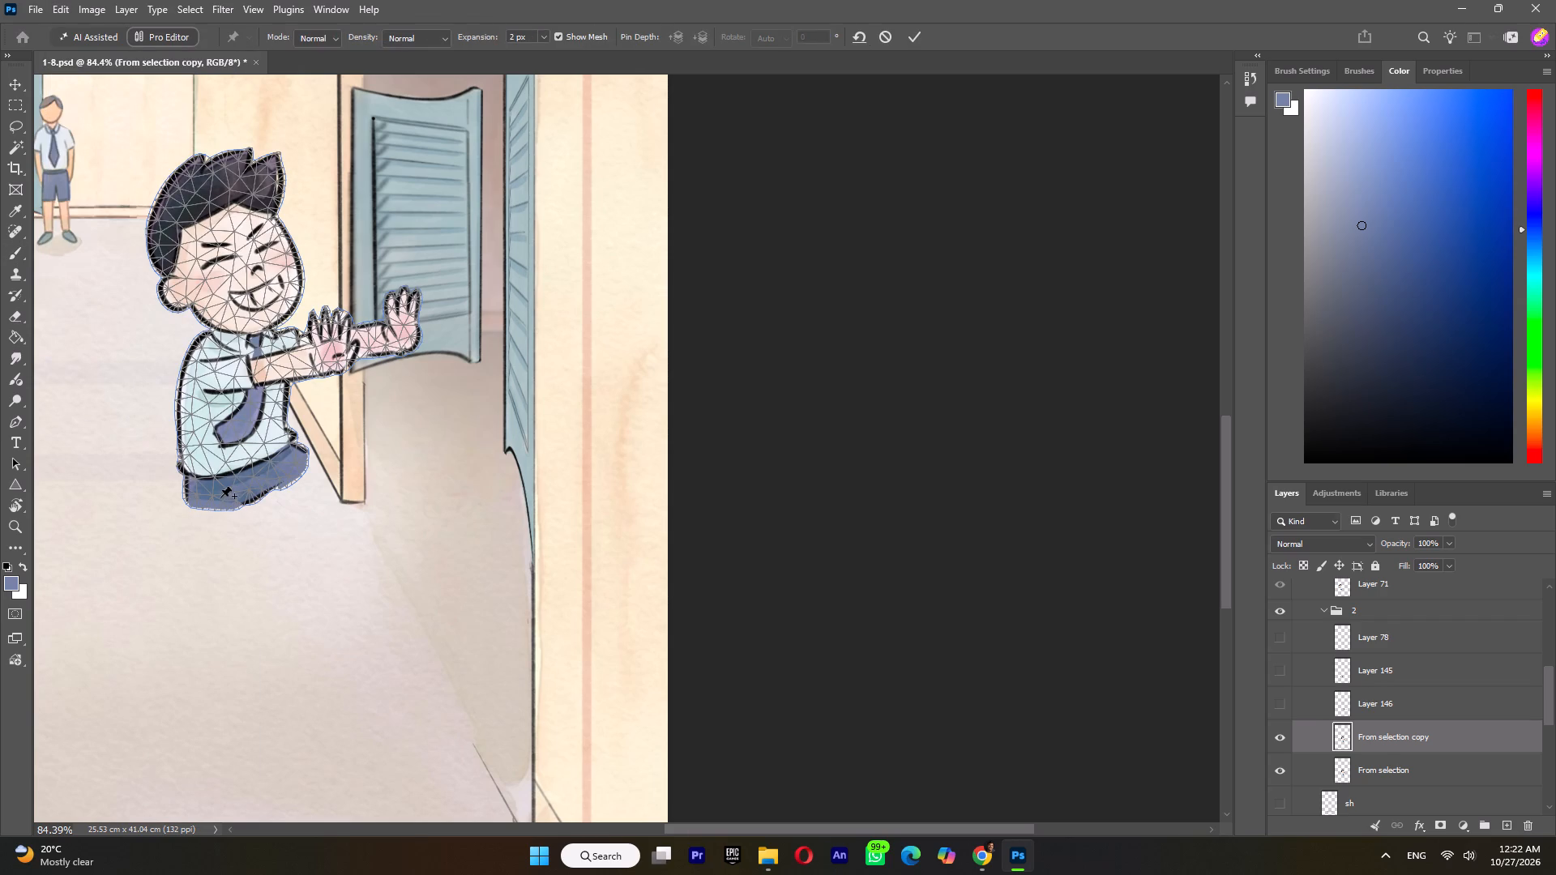
click(286, 471)
click(240, 345)
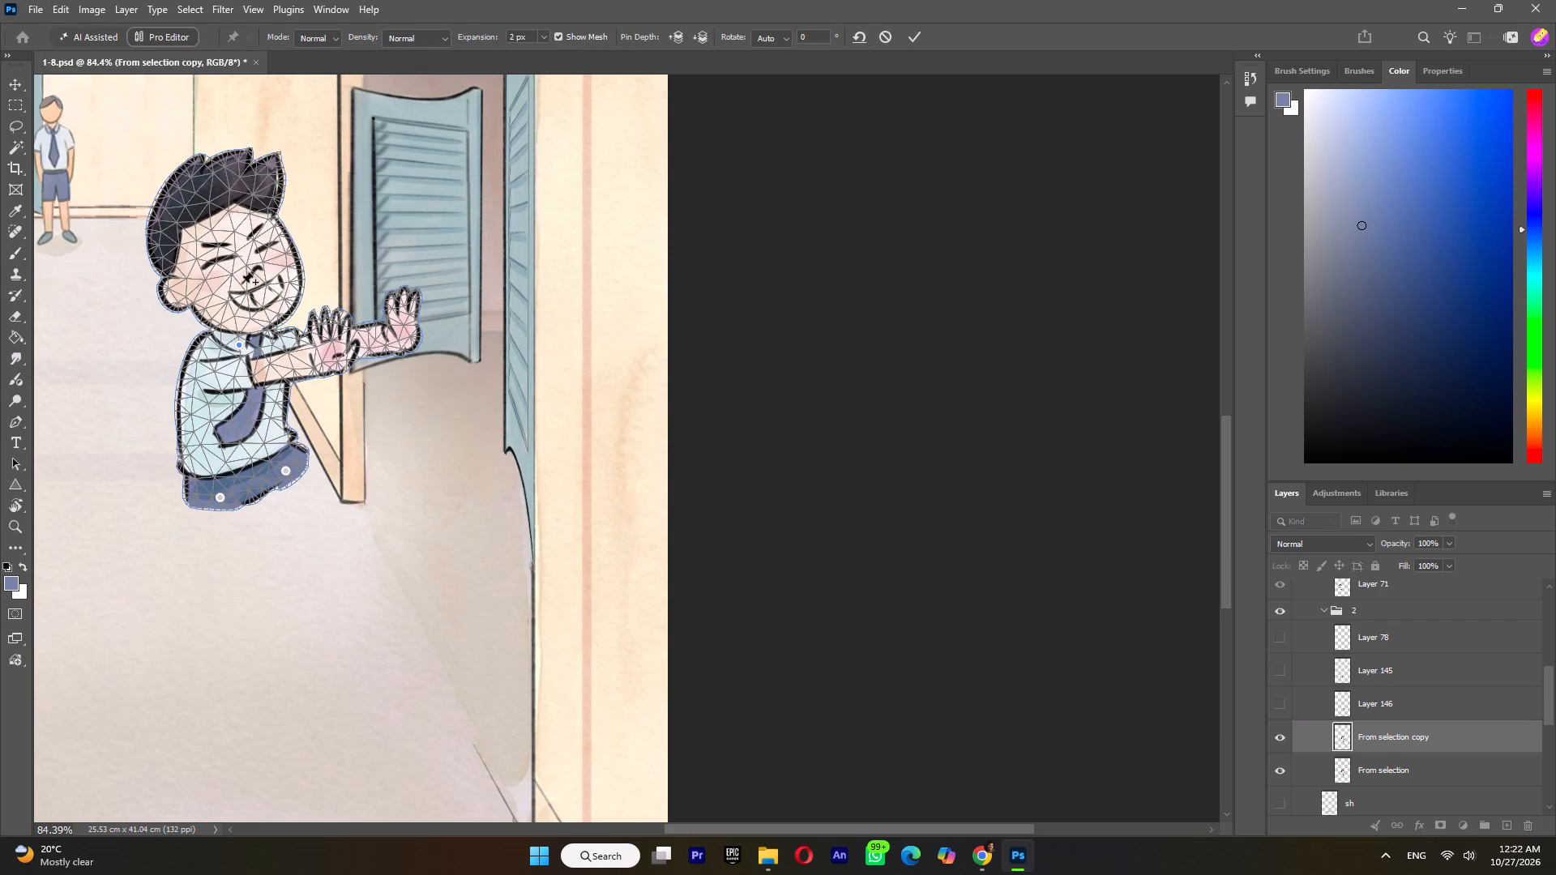
click(242, 261)
alt+scroll(218, 217, up, 8)
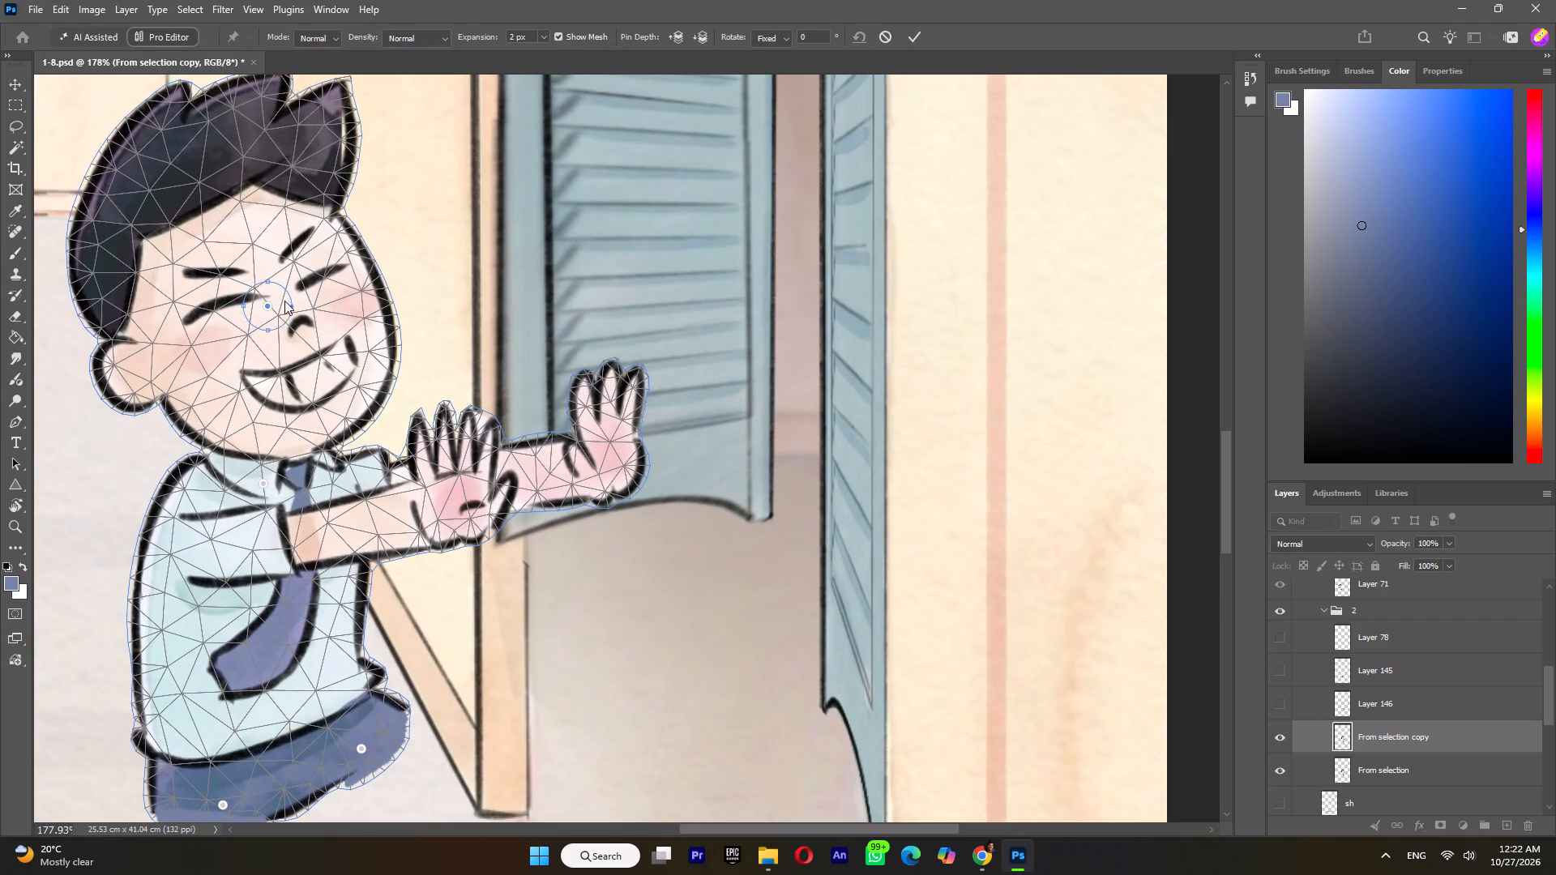
alt+click(269, 288)
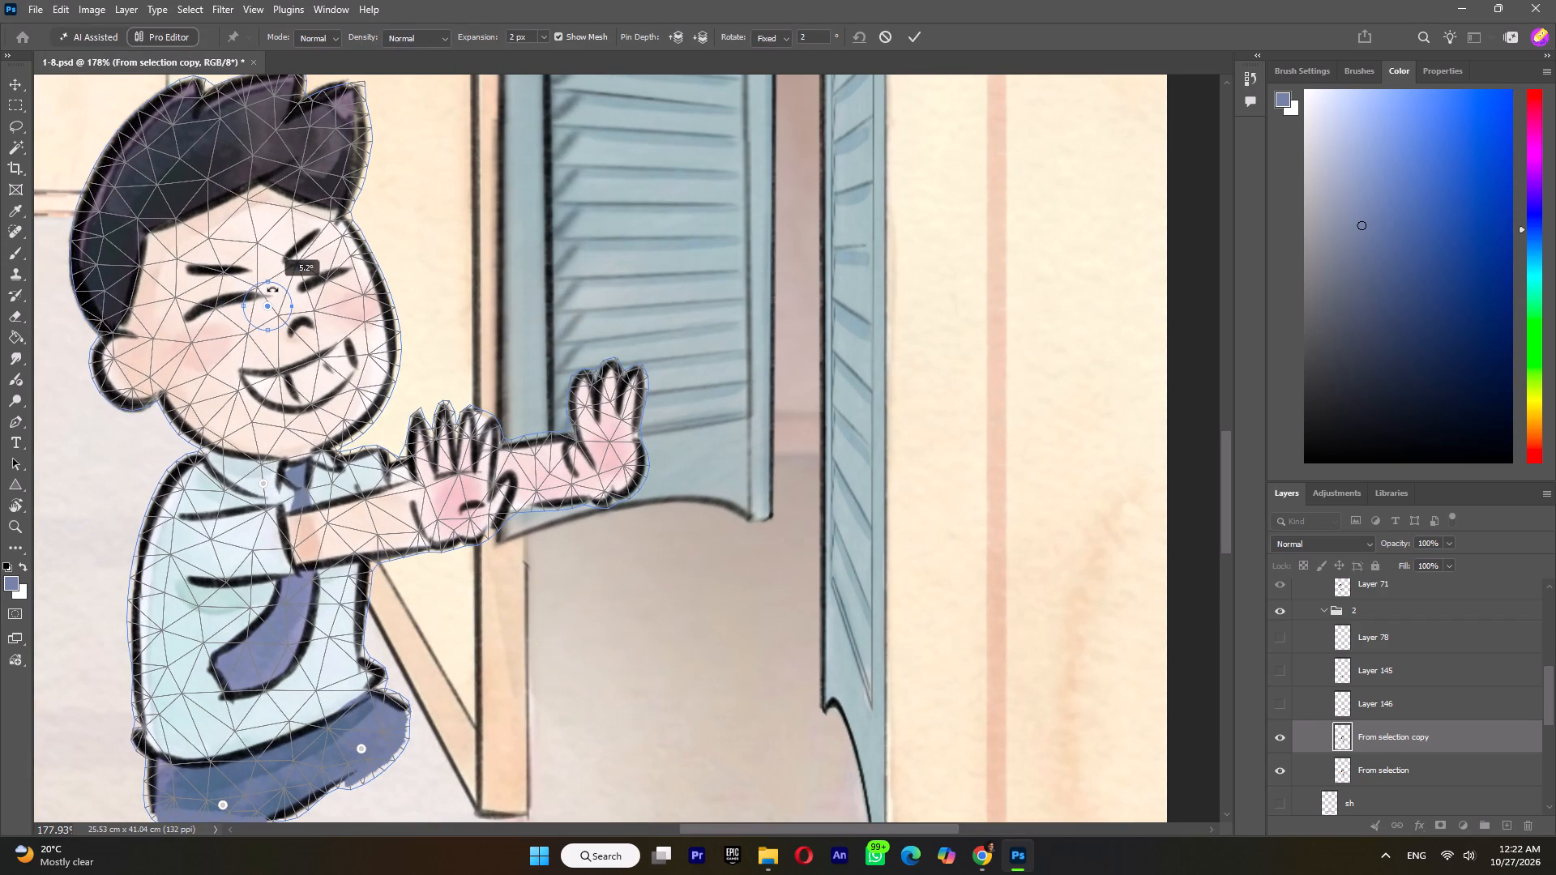
drag(270, 304, 270, 311)
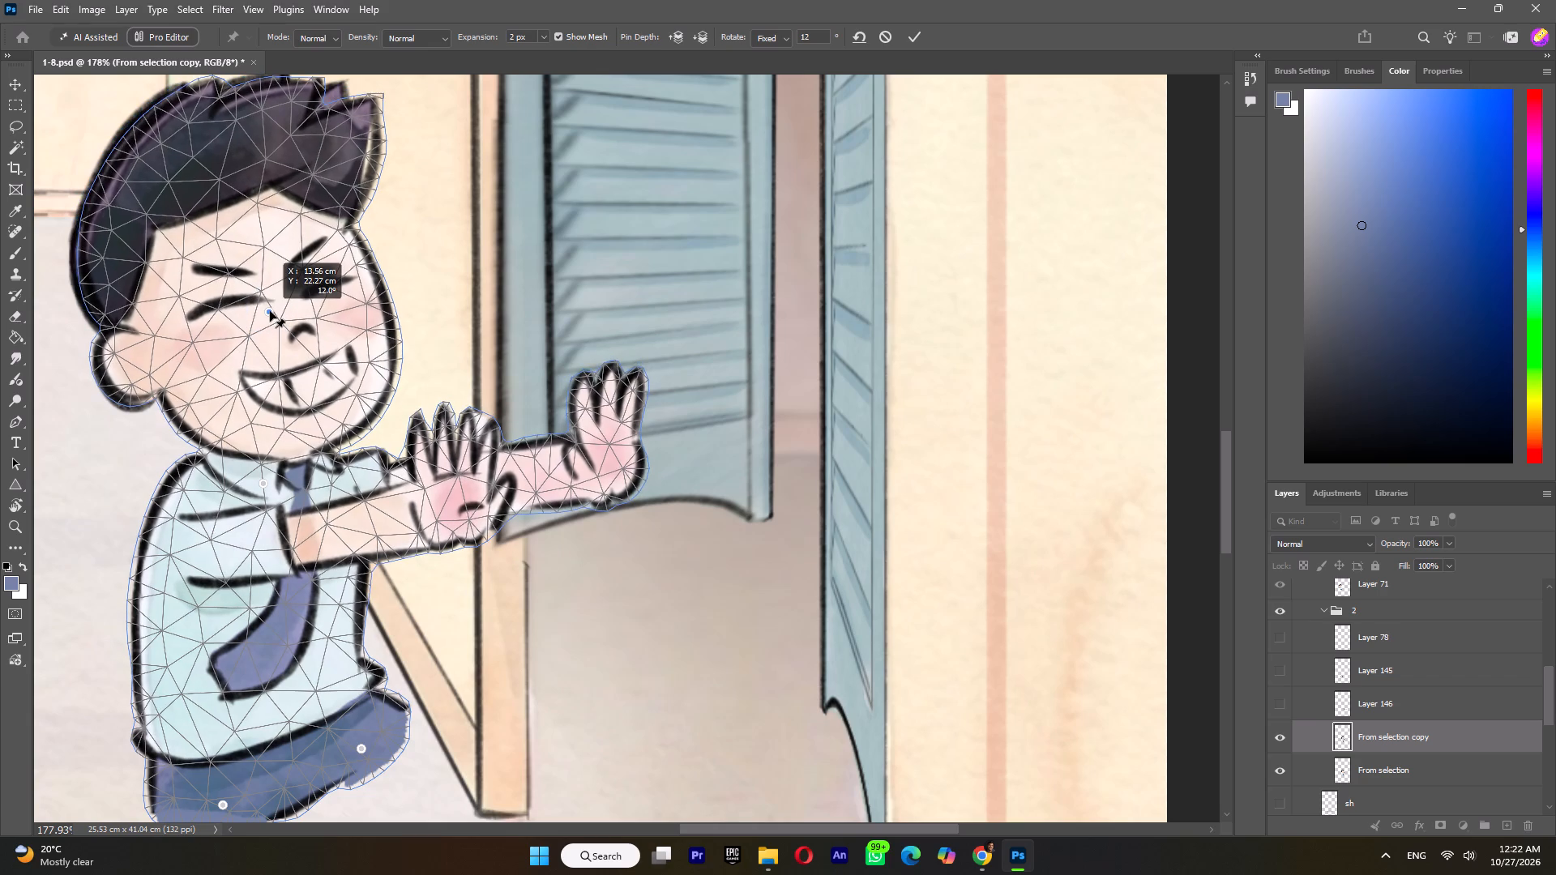
drag(270, 311, 267, 312)
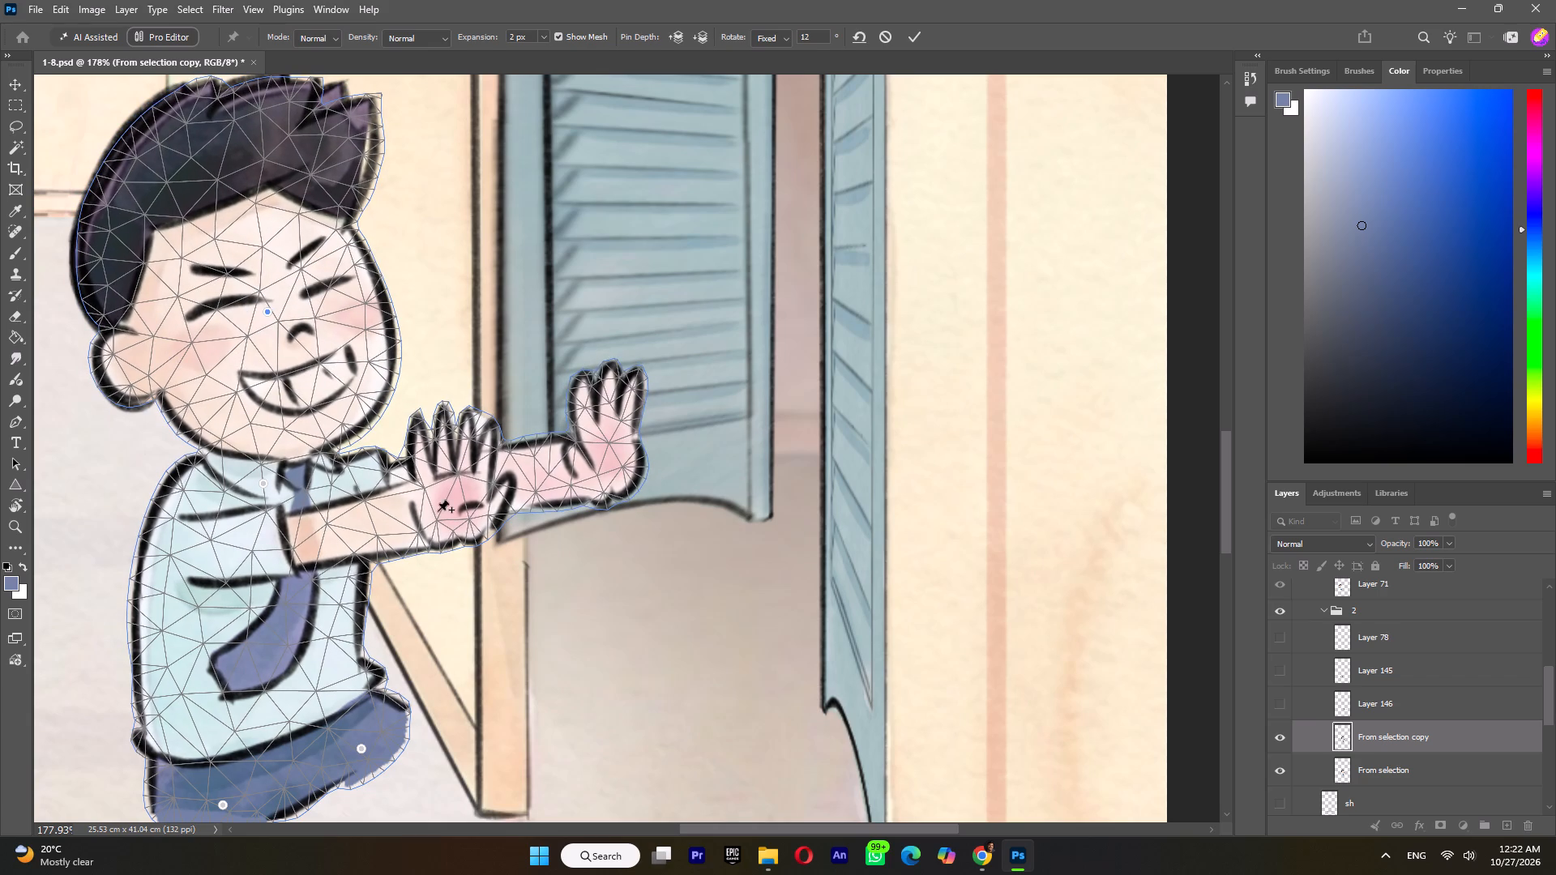
Pin both hands and the far forearm, shift the hands slightly upward, and apply the Puppet Warp.
click(448, 504)
drag(449, 506, 443, 489)
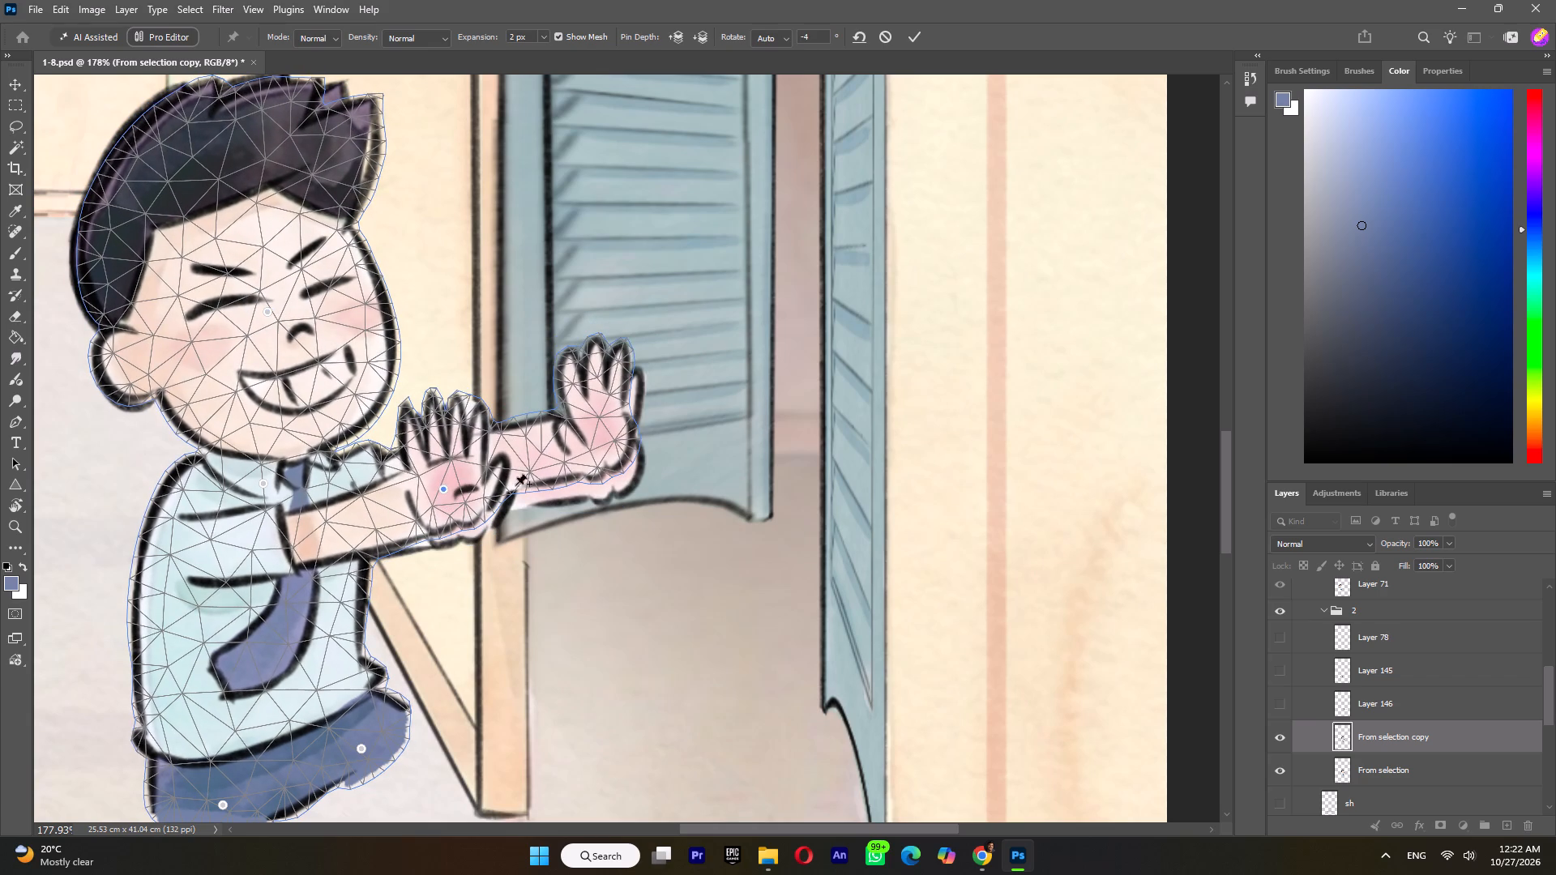
click(581, 434)
drag(583, 431, 583, 449)
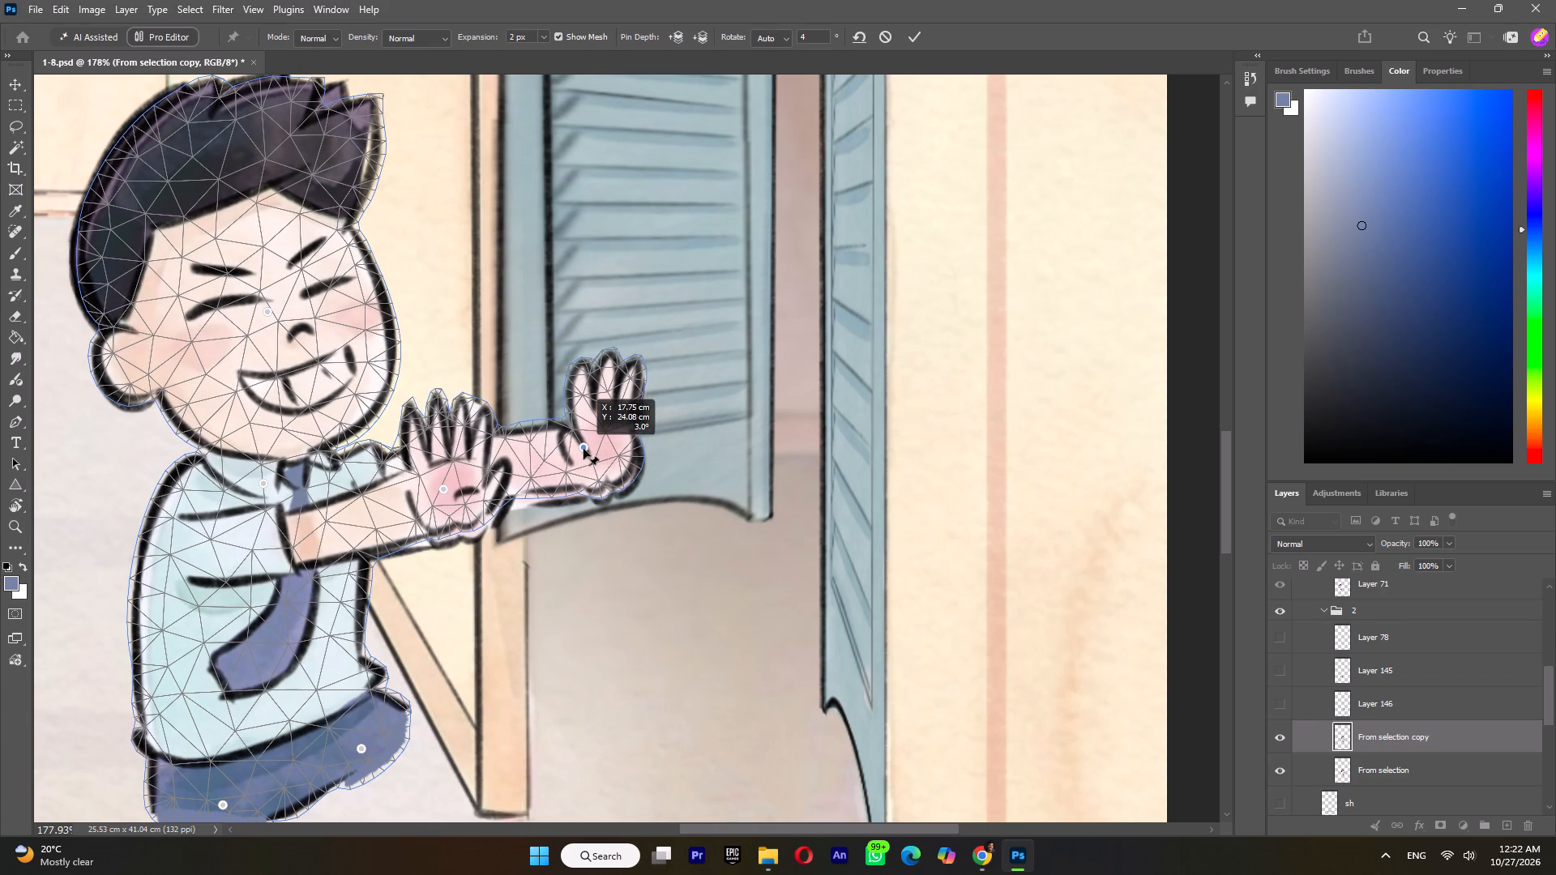
drag(583, 449, 580, 442)
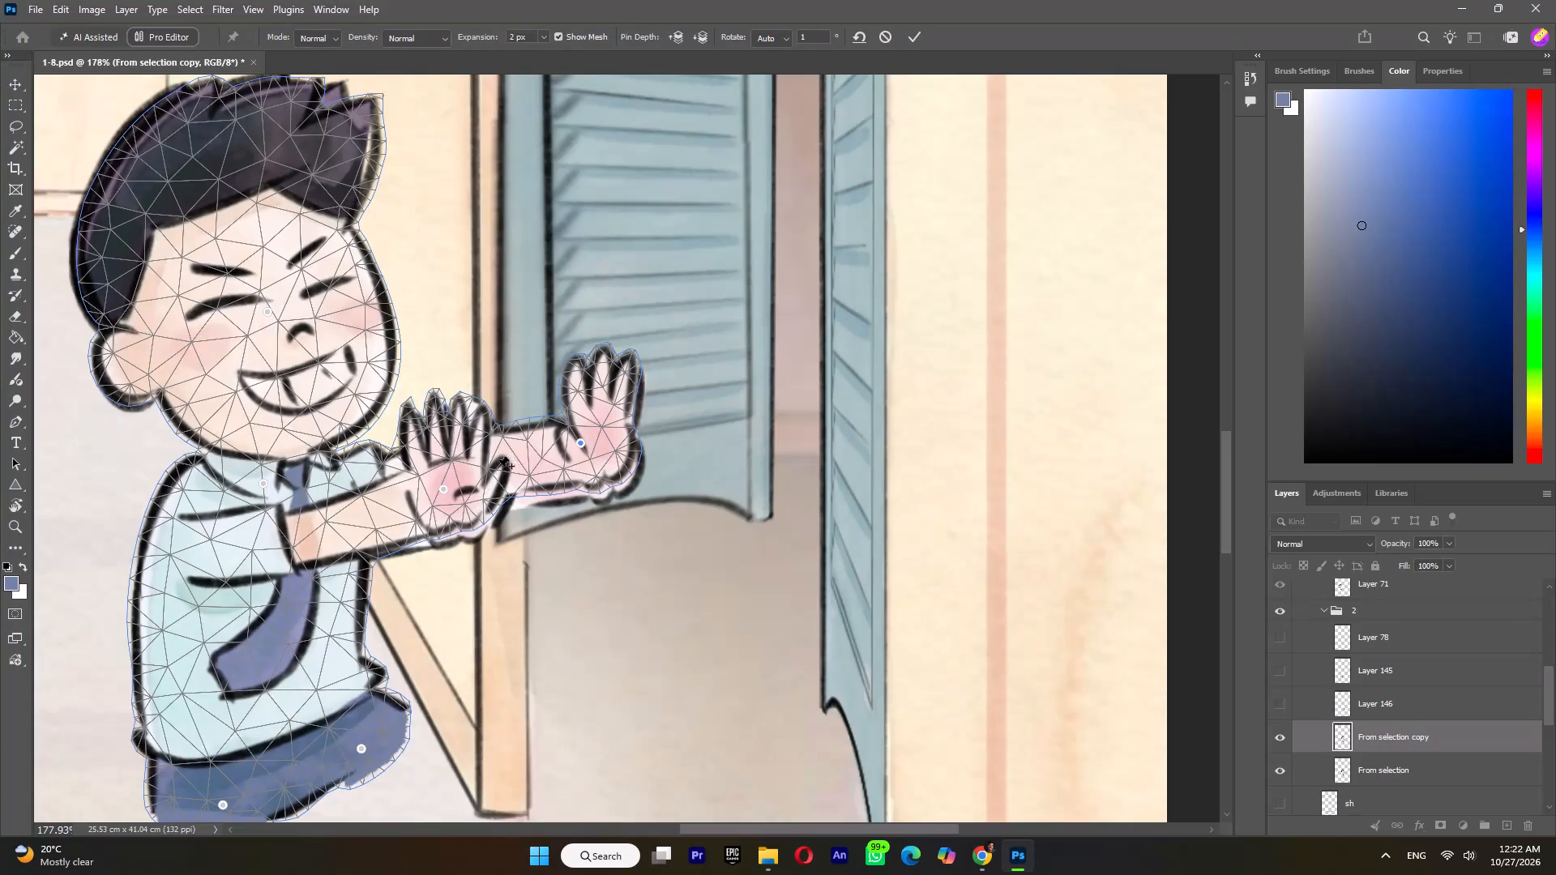
click(491, 466)
drag(491, 467, 494, 475)
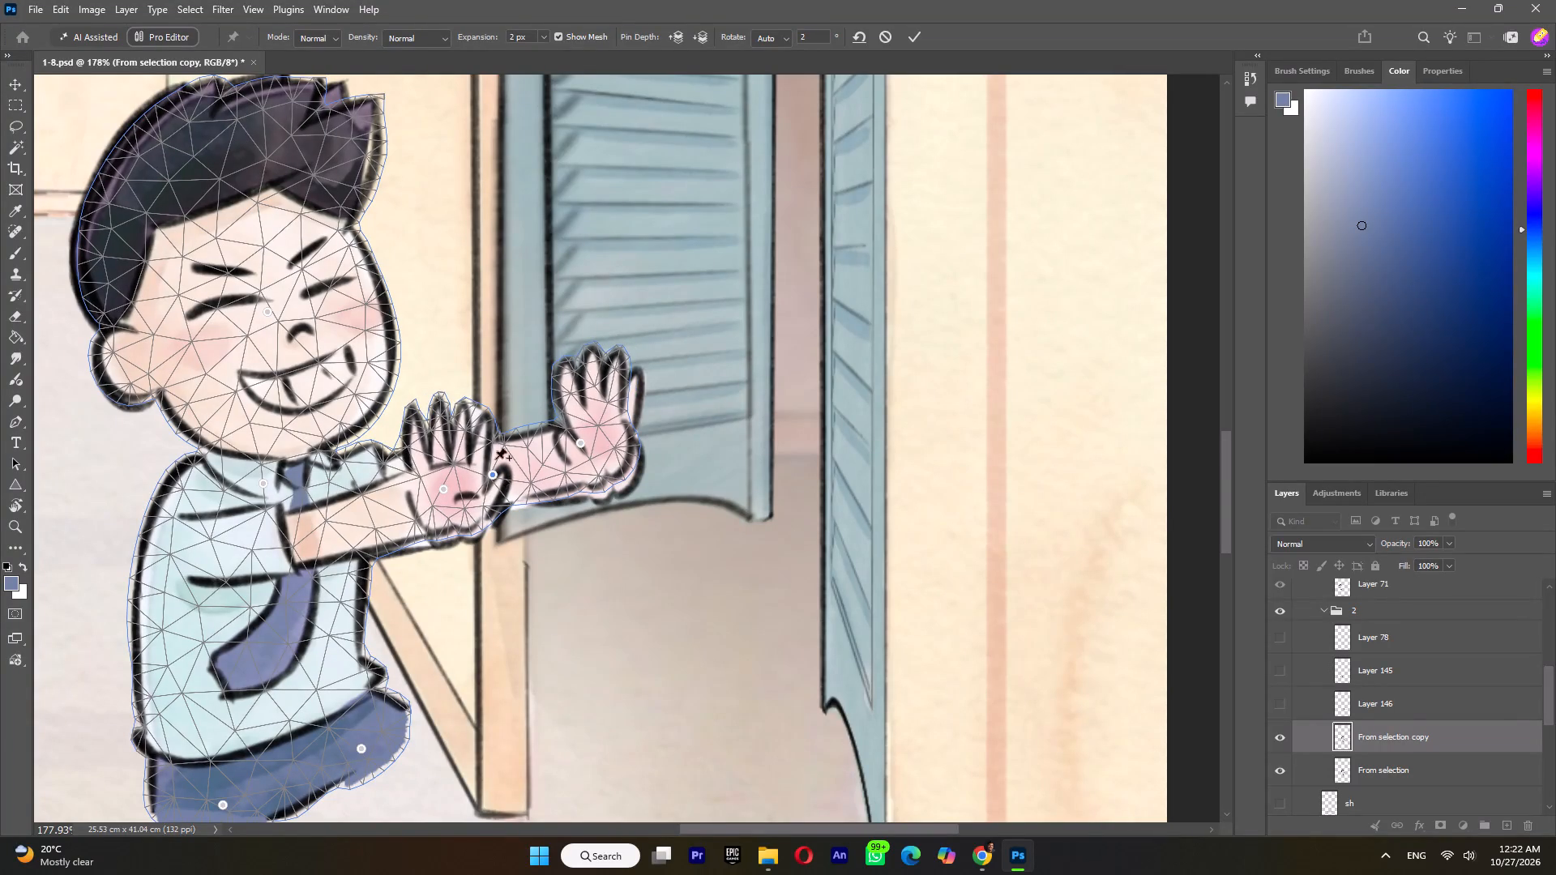
click(912, 36)
Toggle From selection copy to compare the warped pose with the original, leaving the copy hidden.
alt+scroll(477, 388, down, 6)
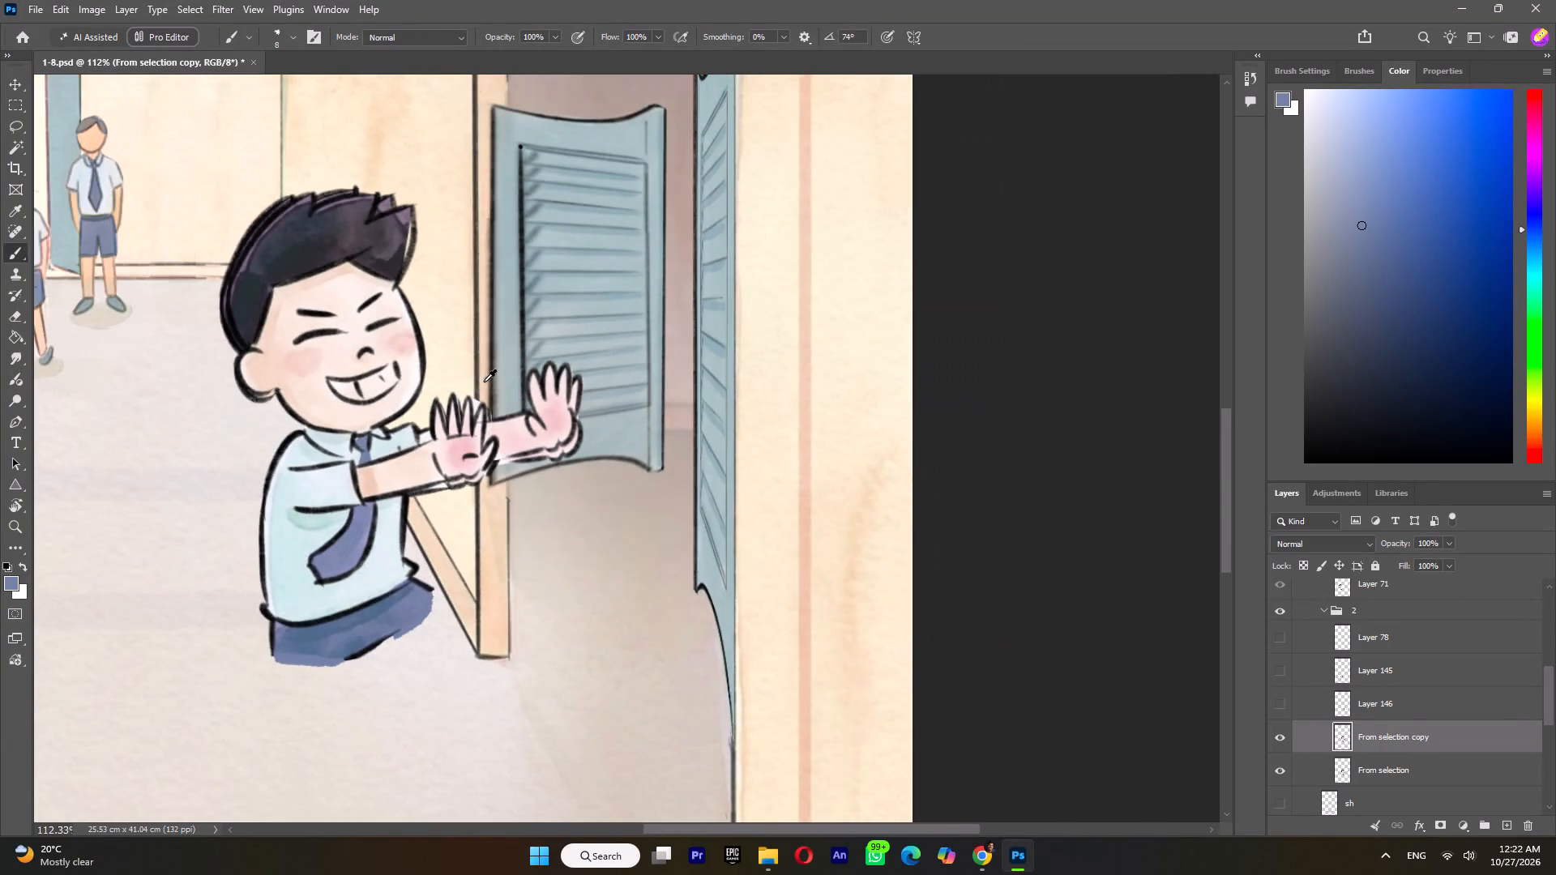
alt+scroll(484, 382, down, 6)
click(1275, 737)
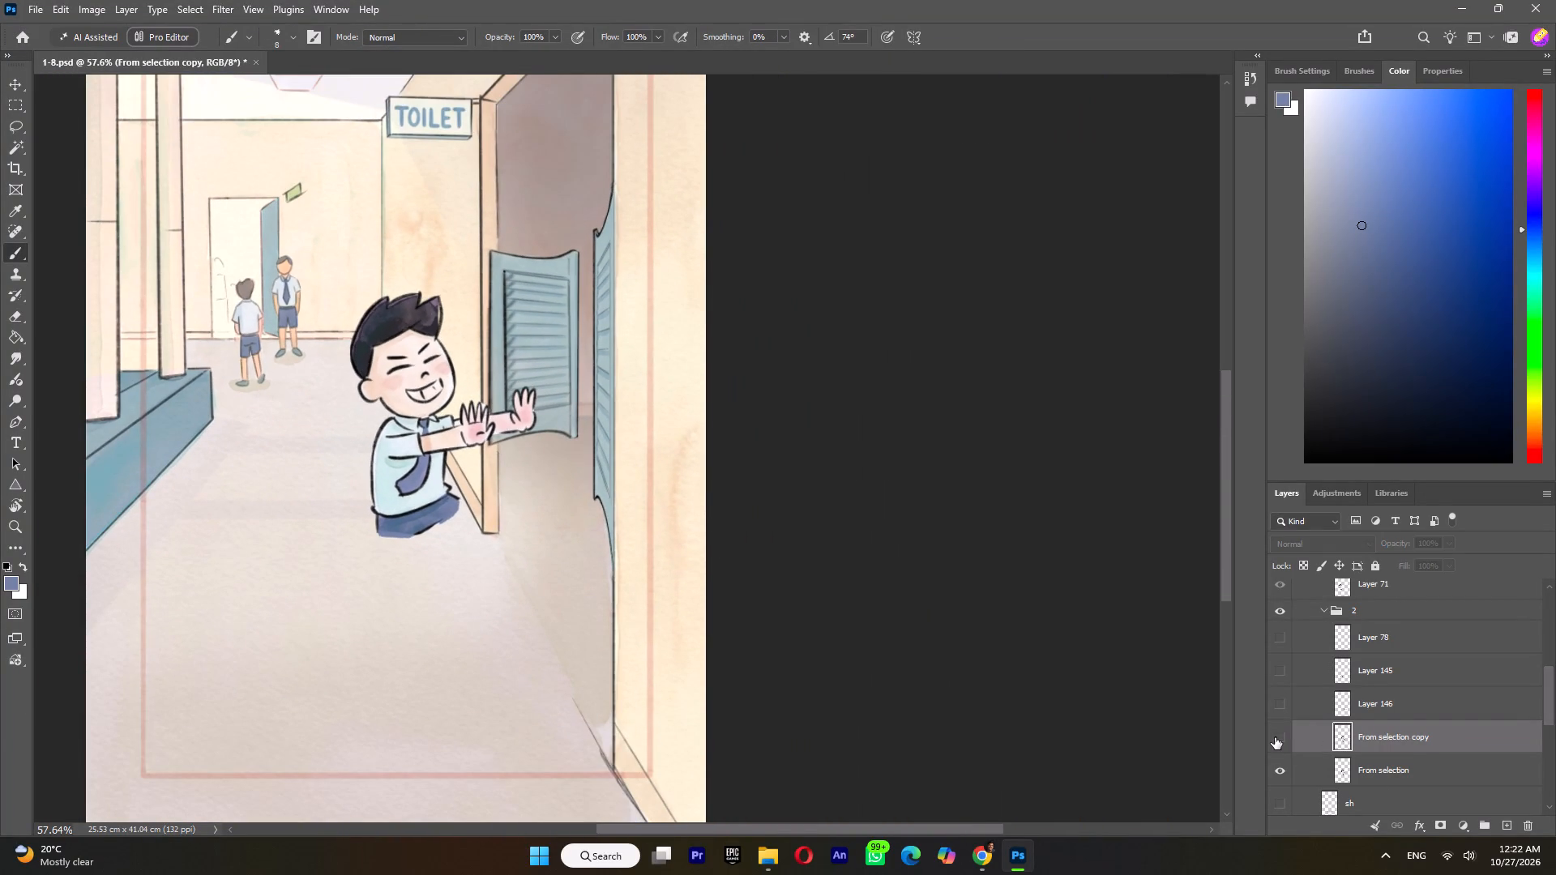
click(1275, 737)
click(1275, 737)
alt+scroll(917, 631, down, 4)
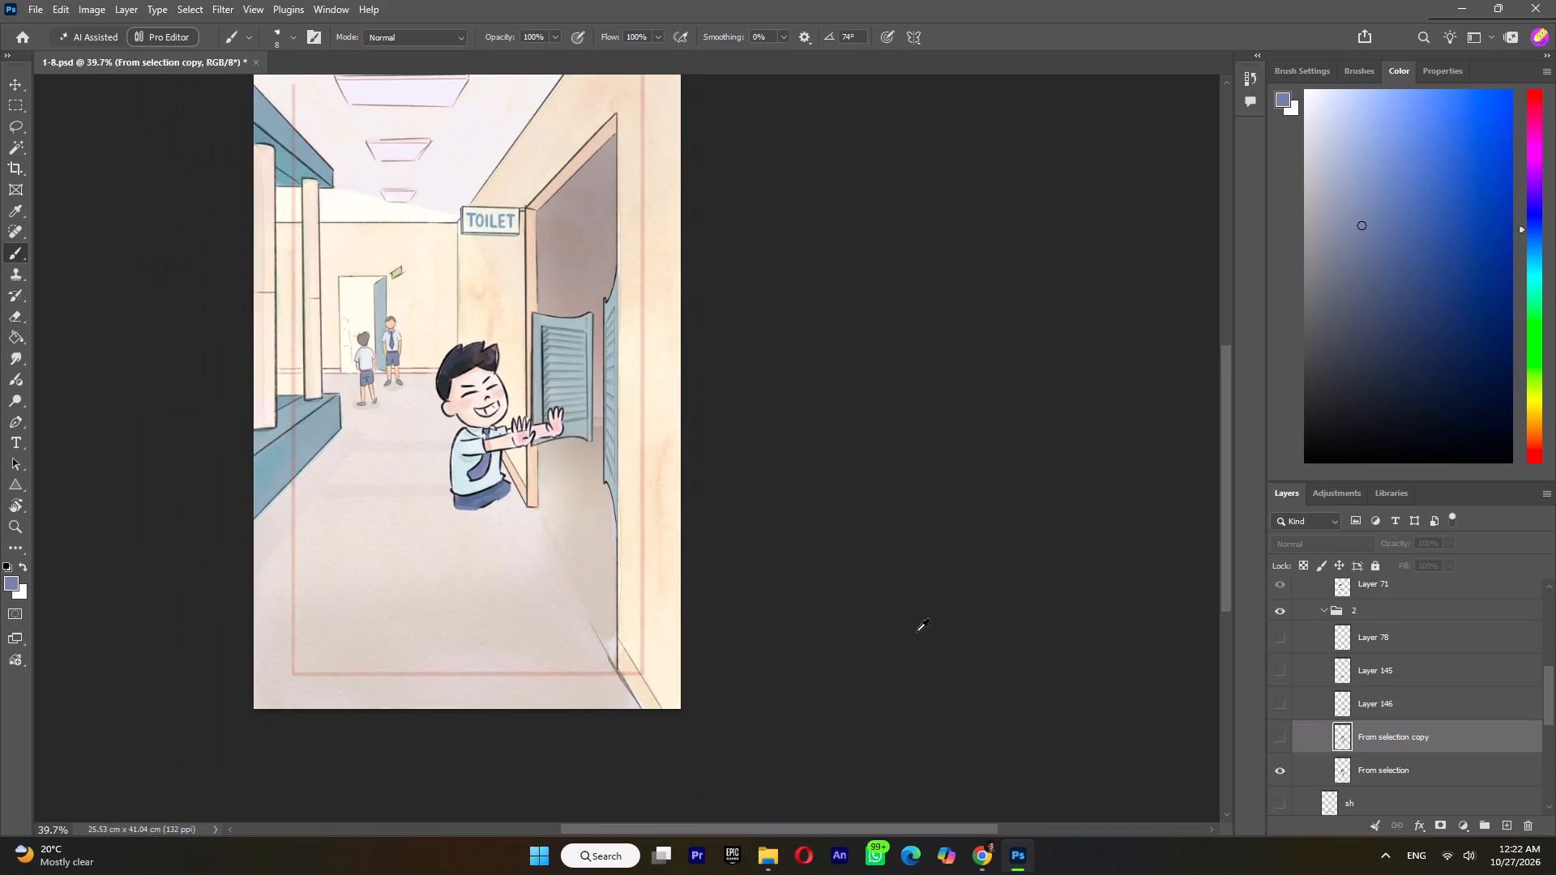
scroll(1383, 743, up, 2)
scroll(1319, 691, down, 3)
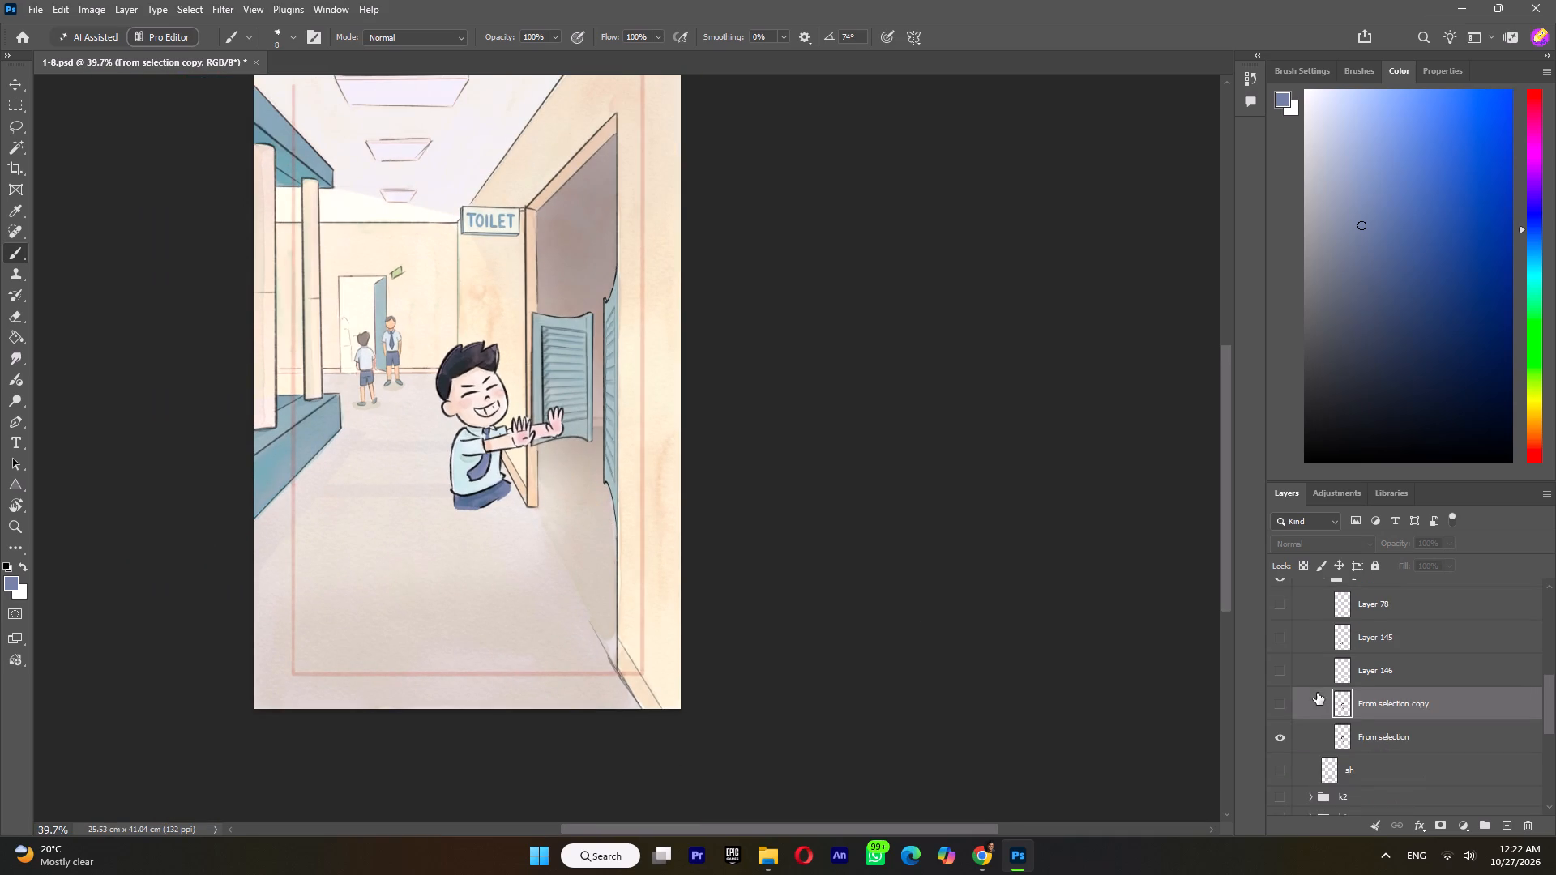
scroll(1317, 694, up, 1)
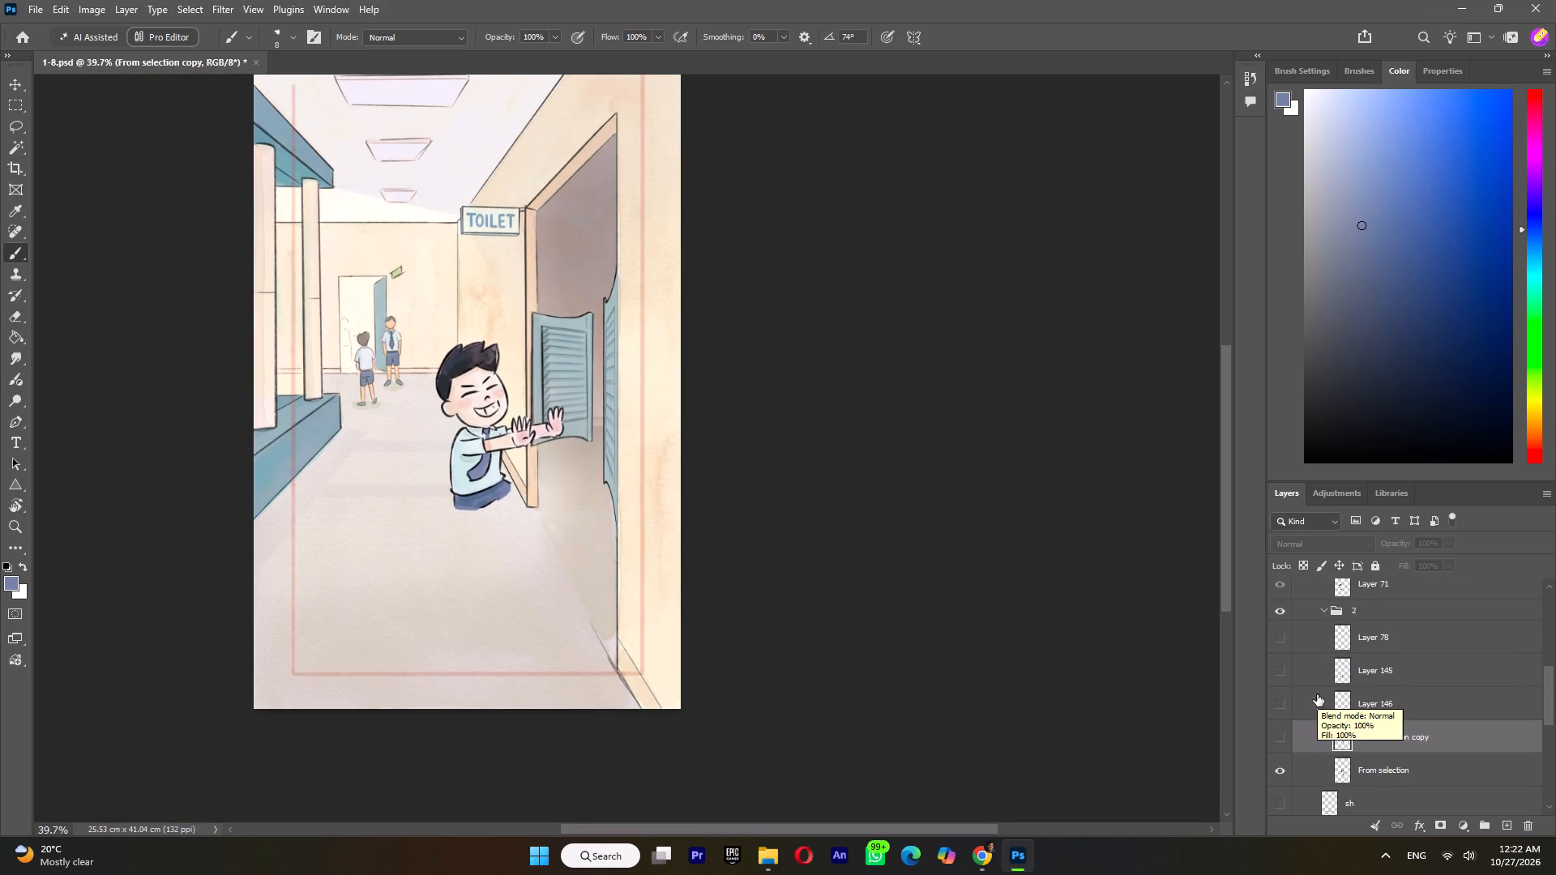
On From selection copy, with From selection hidden, lasso the far forearm and hand and rotate them about -3.7° around the forearm's inner end, then deselect.
click(1279, 736)
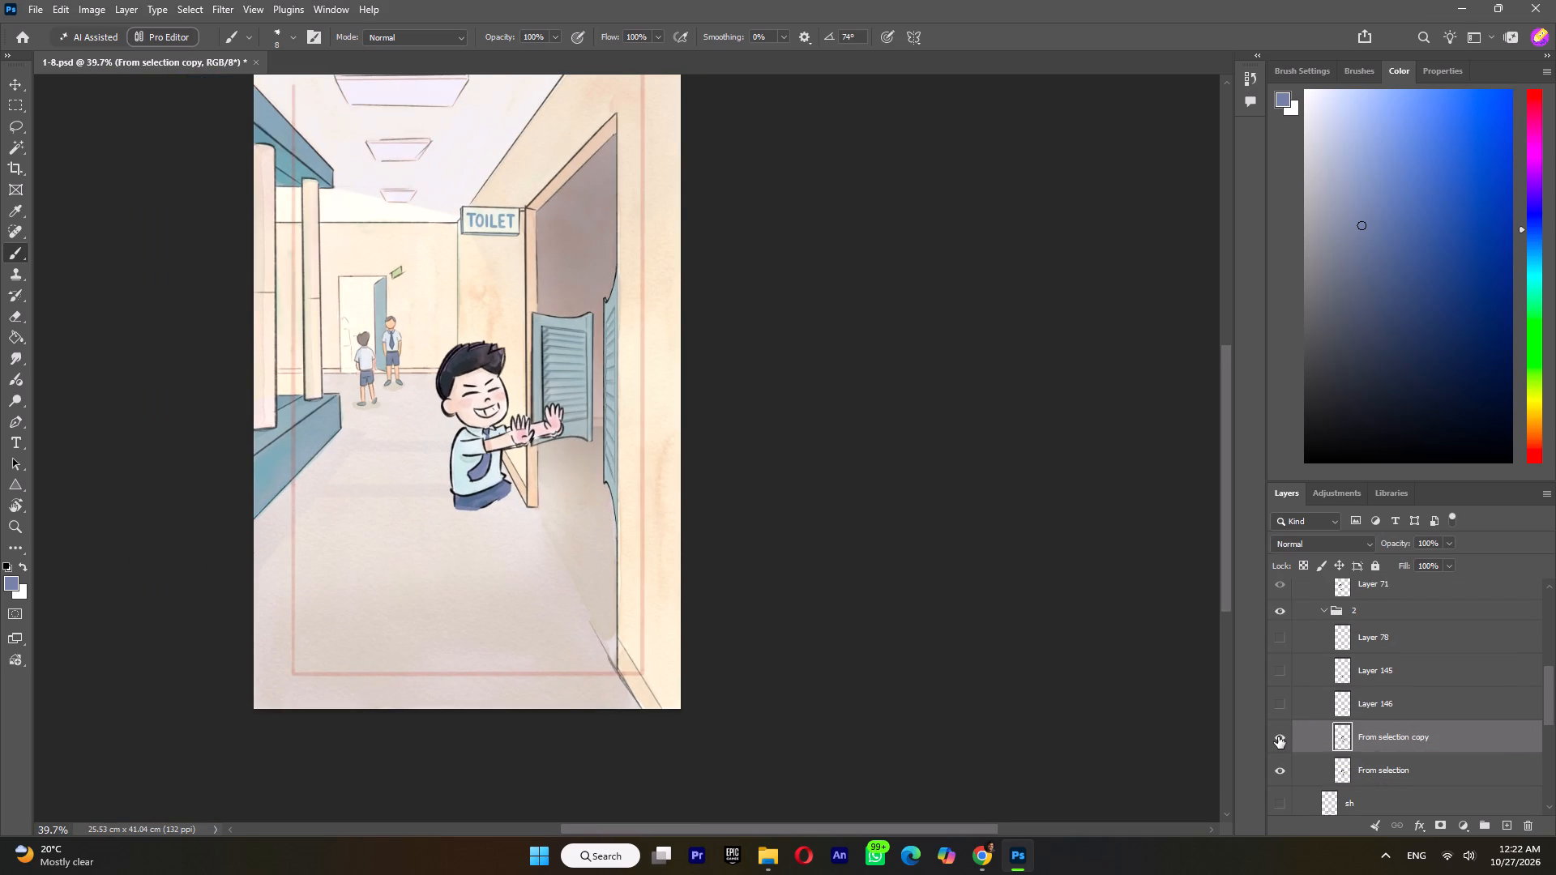
alt+scroll(507, 446, up, 4)
alt+scroll(583, 413, up, 8)
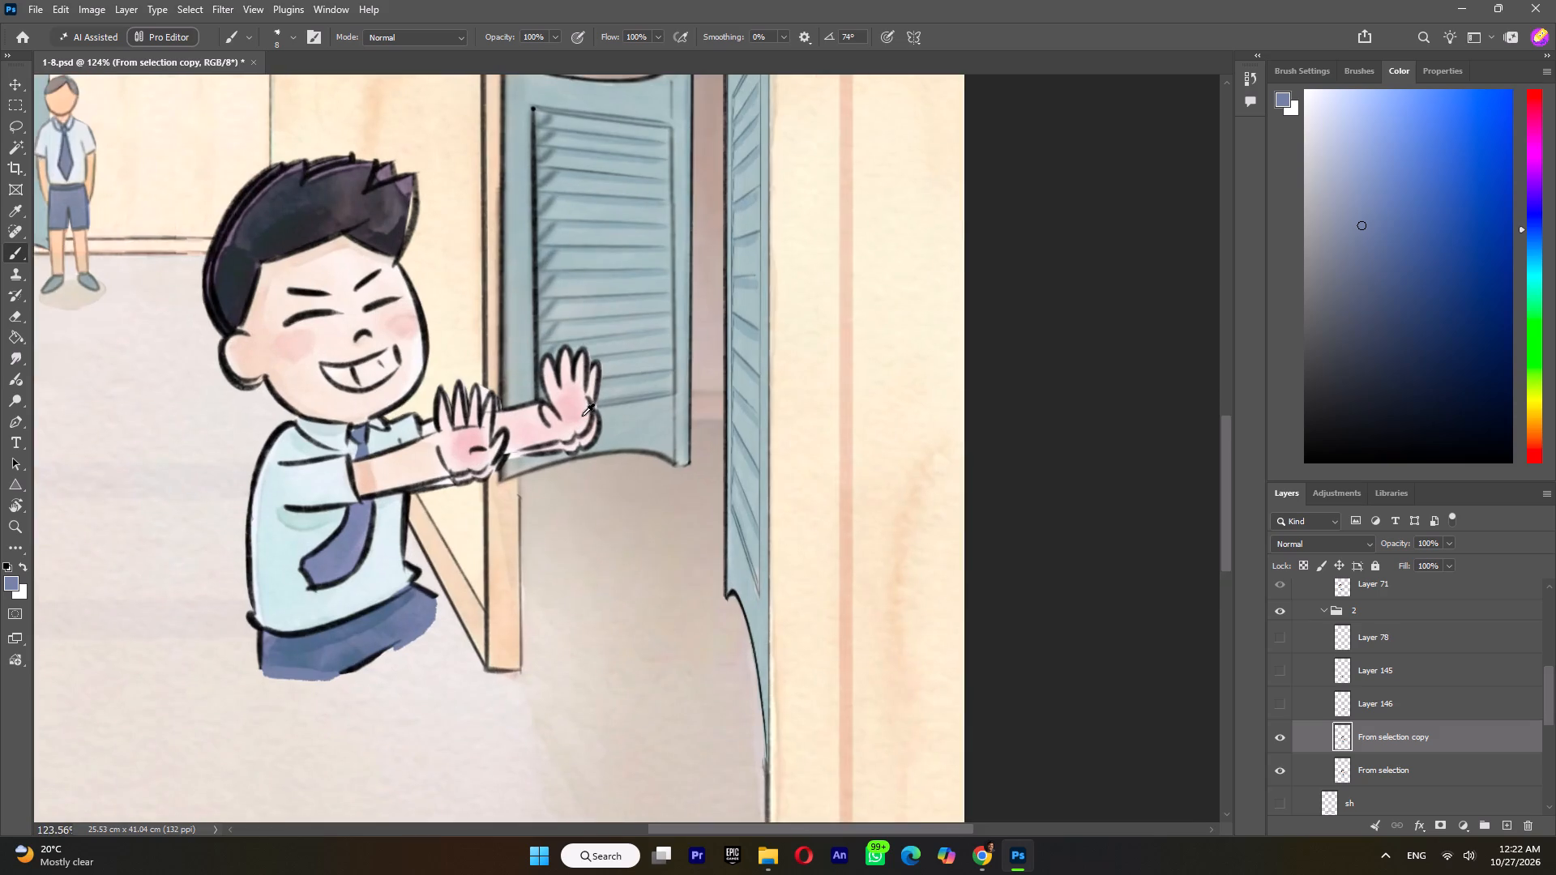
alt+scroll(582, 416, up, 5)
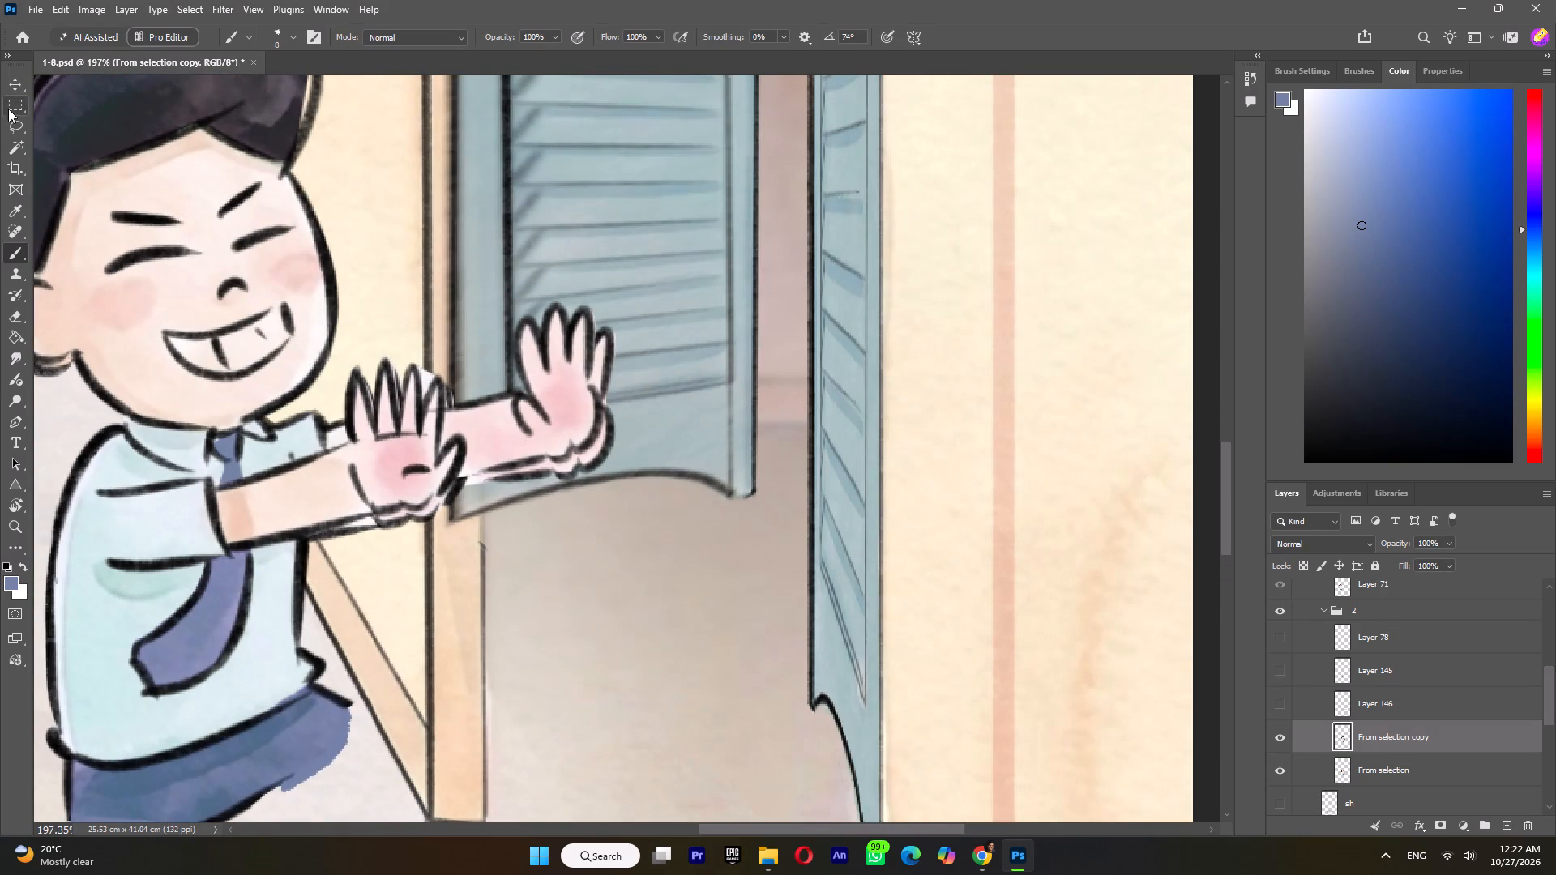
click(15, 126)
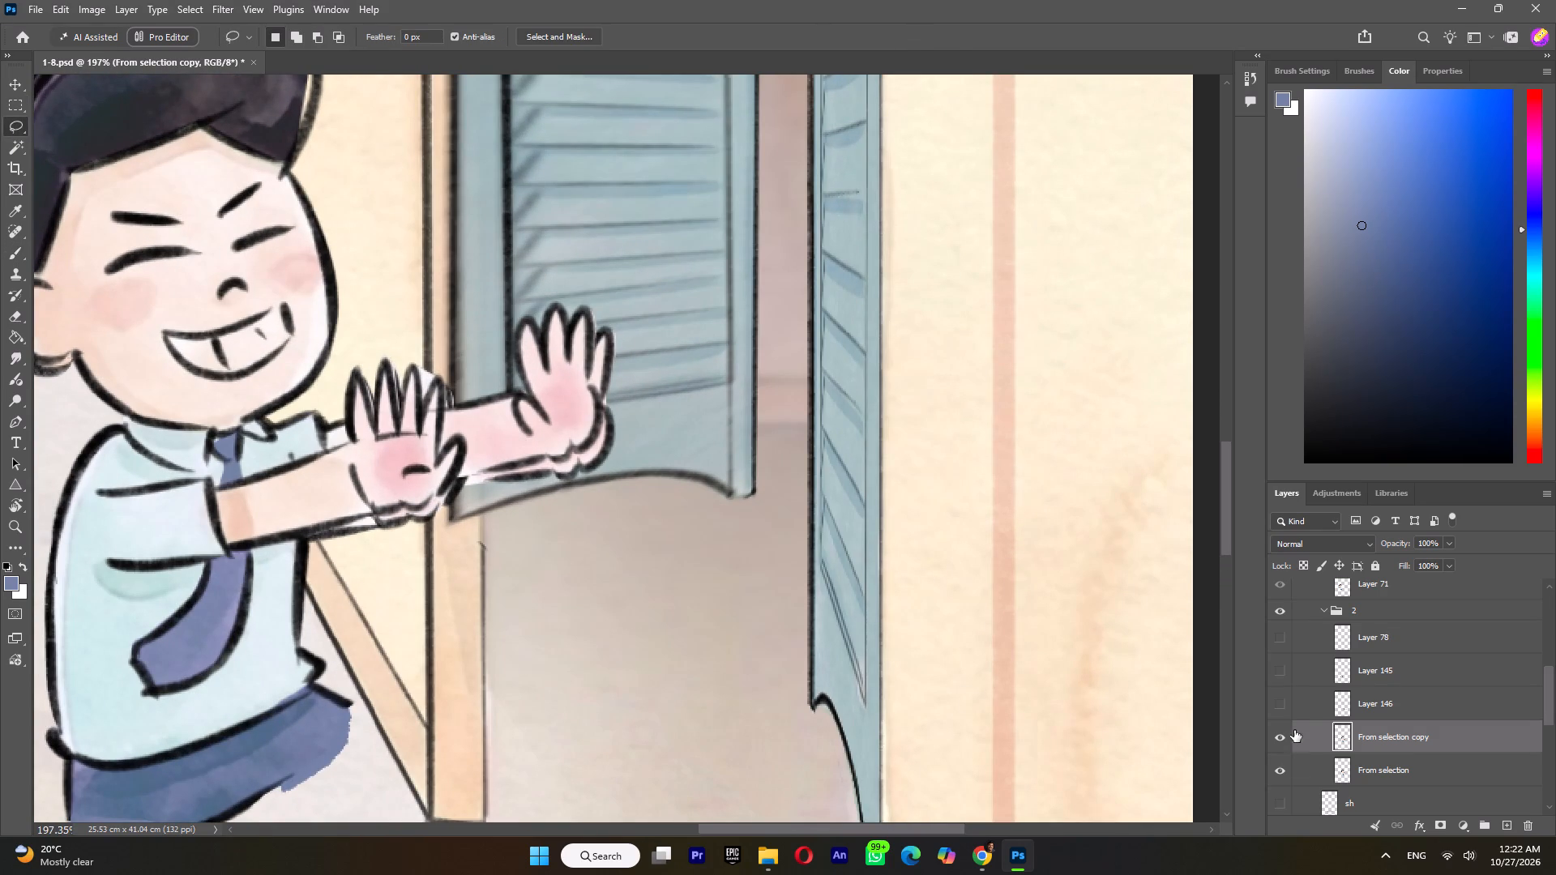
click(1279, 773)
drag(446, 393, 442, 424)
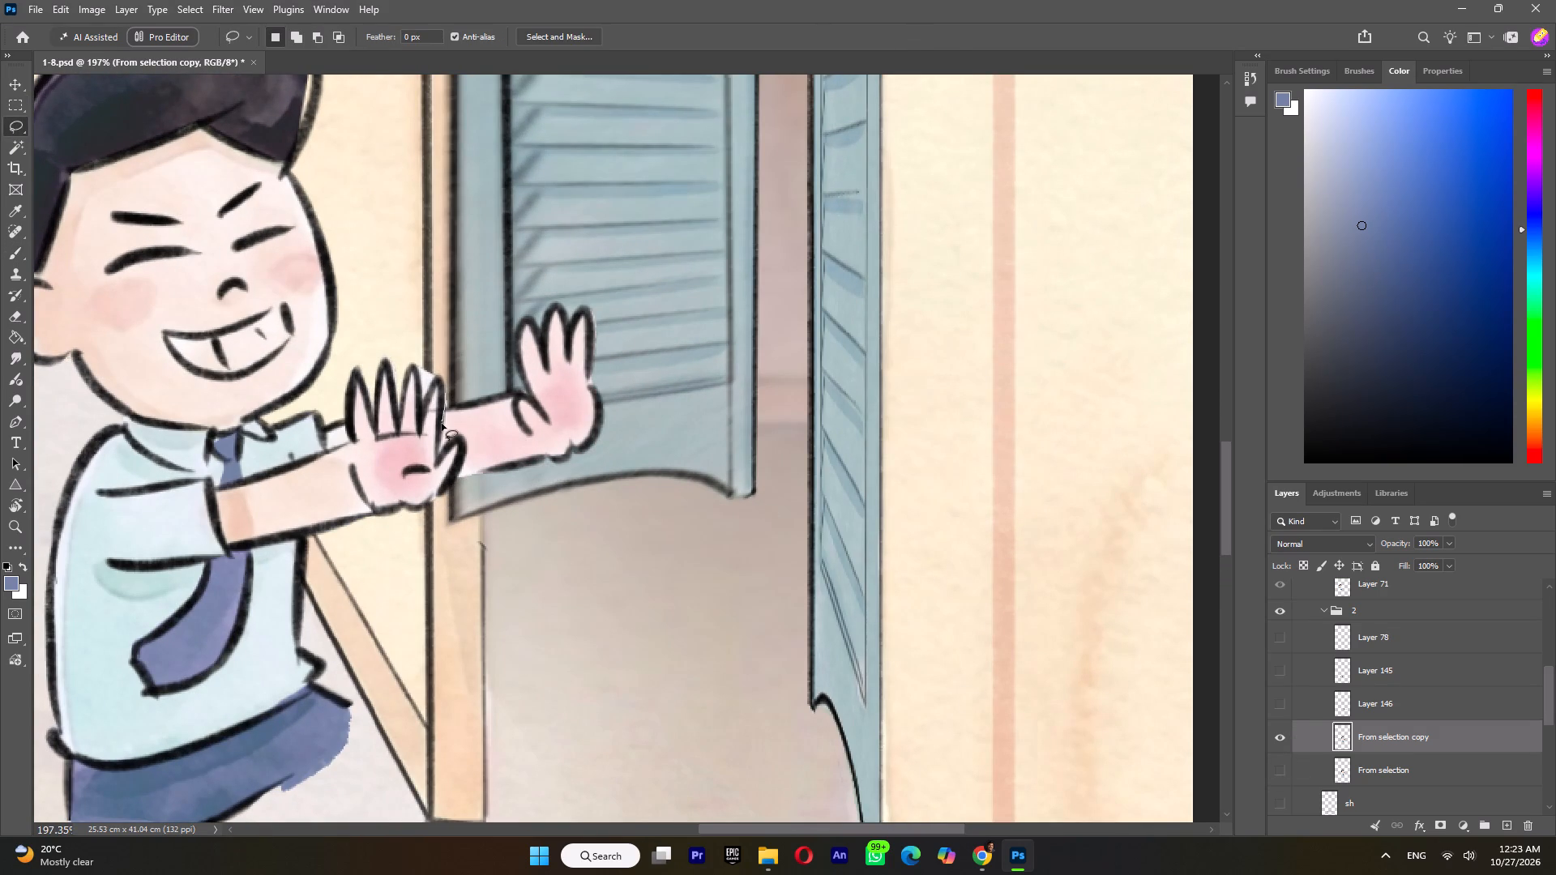
drag(442, 424, 465, 458)
drag(465, 458, 453, 387)
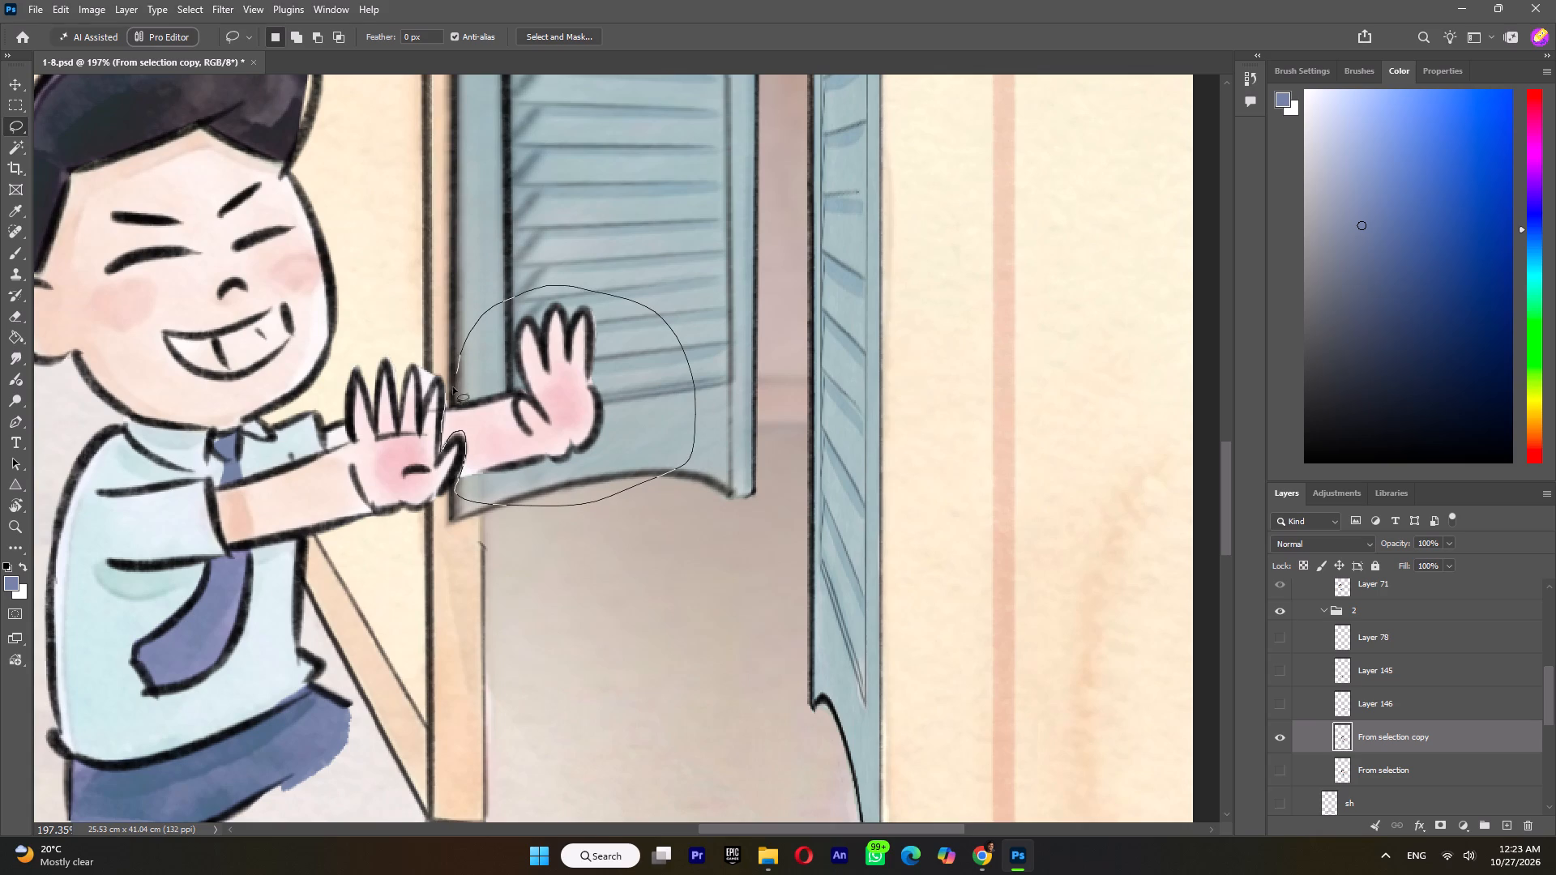
drag(453, 387, 447, 407)
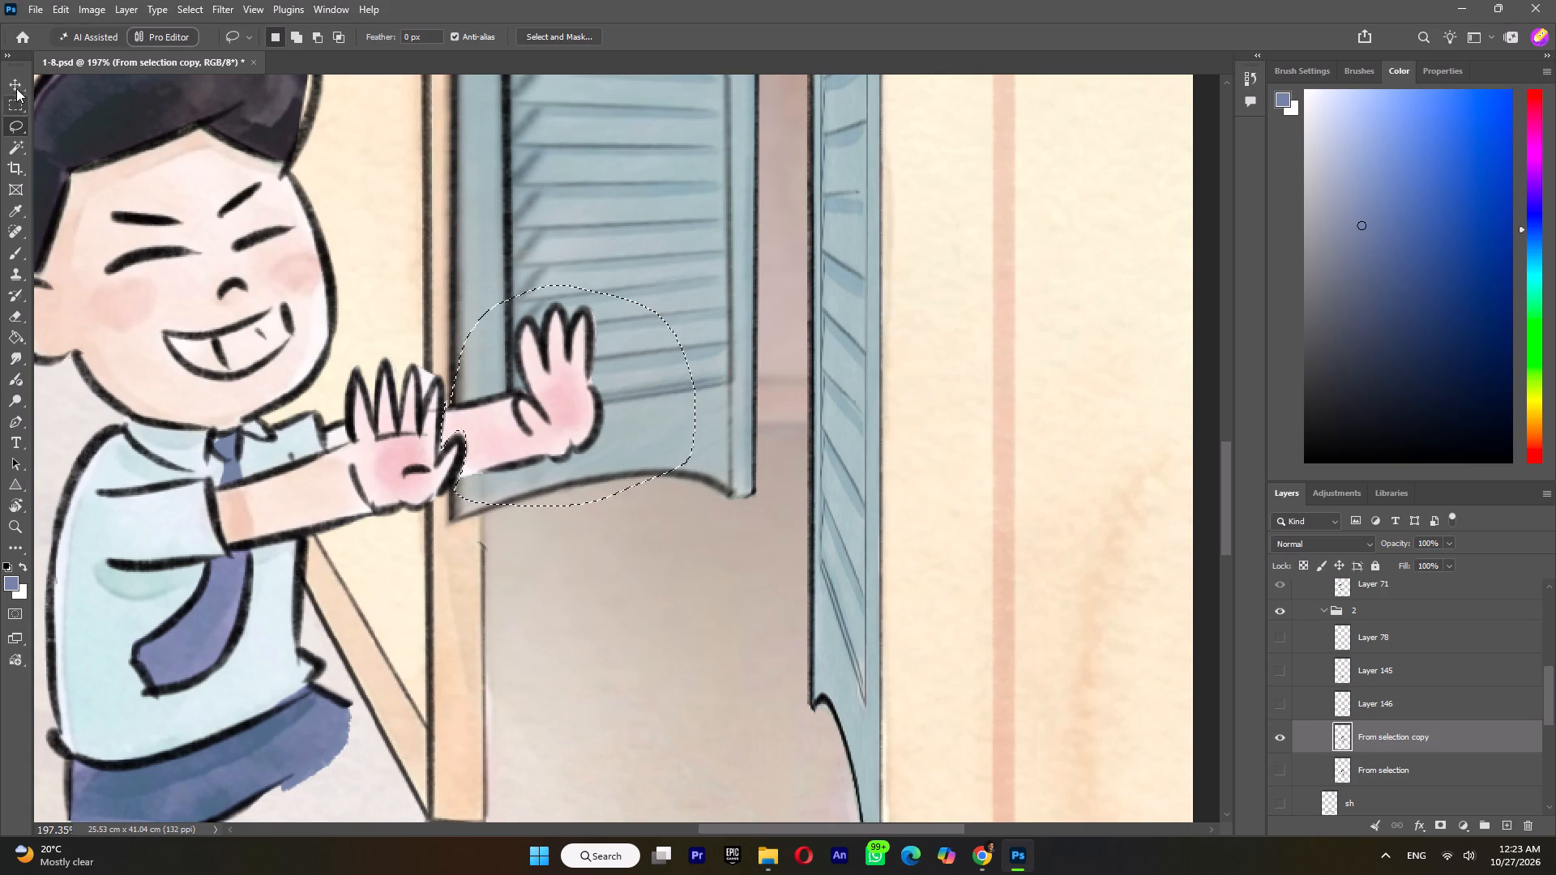
click(16, 84)
drag(566, 398, 438, 455)
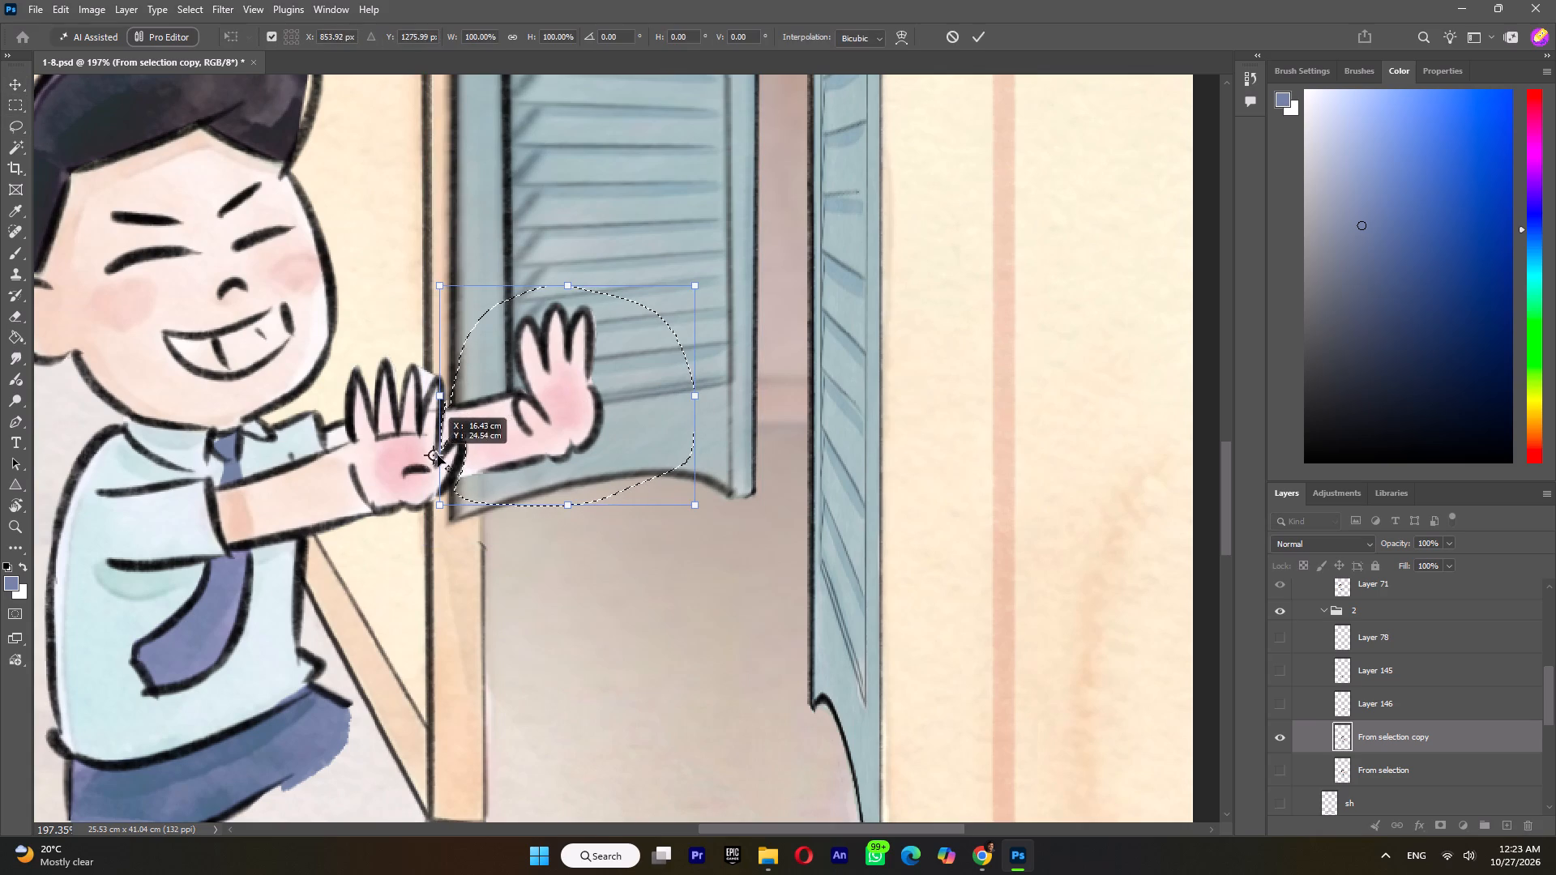
drag(438, 455, 441, 455)
drag(709, 284, 695, 259)
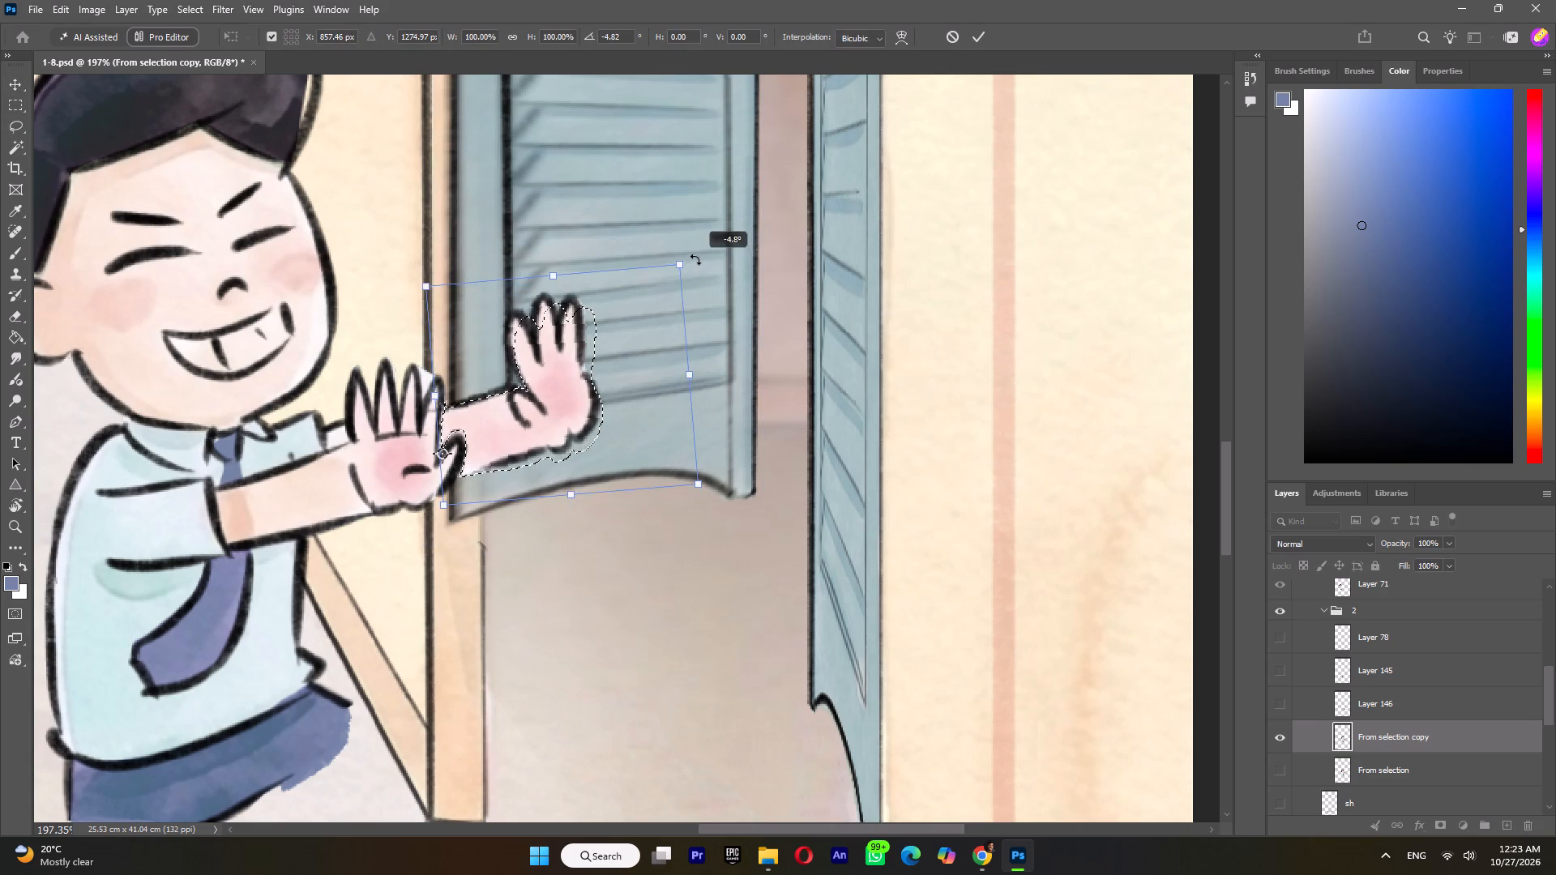
drag(695, 259, 690, 262)
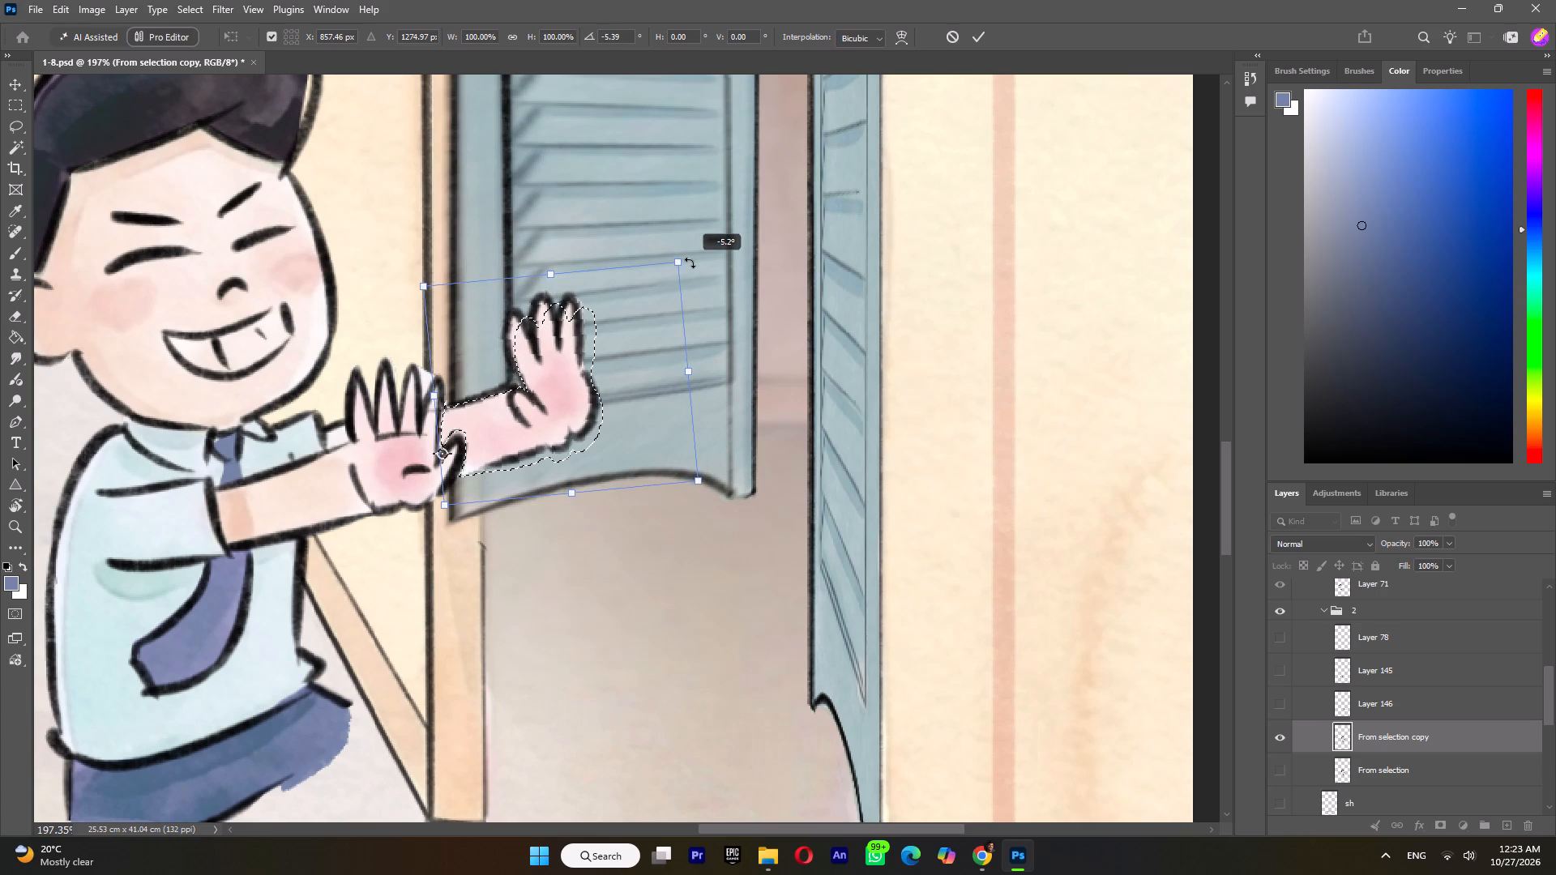
drag(690, 262, 695, 268)
click(984, 30)
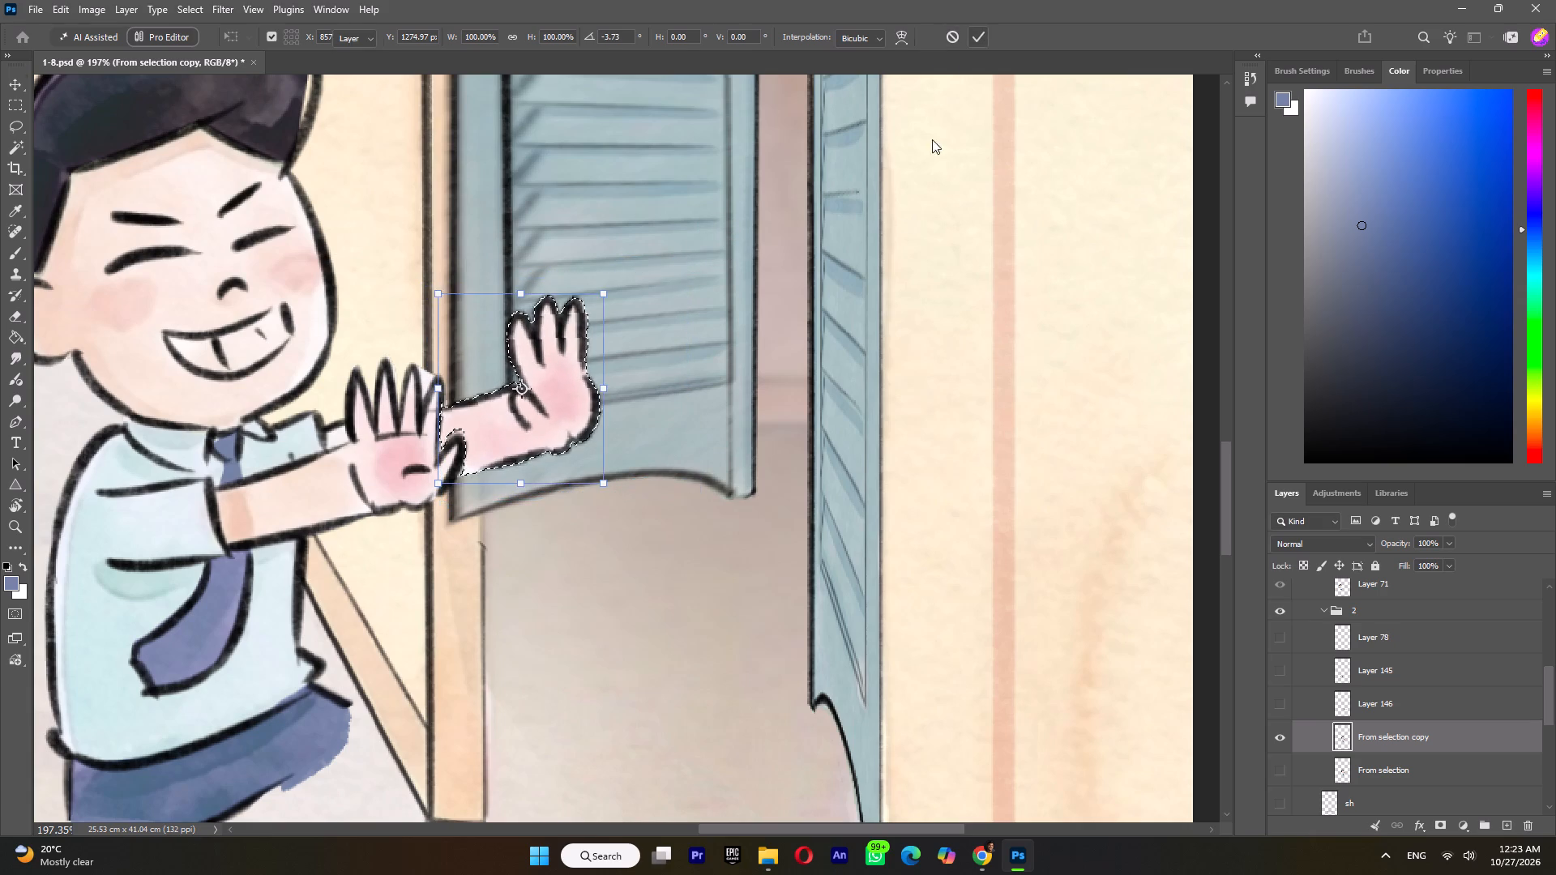
alt+scroll(876, 396, down, 5)
click(802, 410)
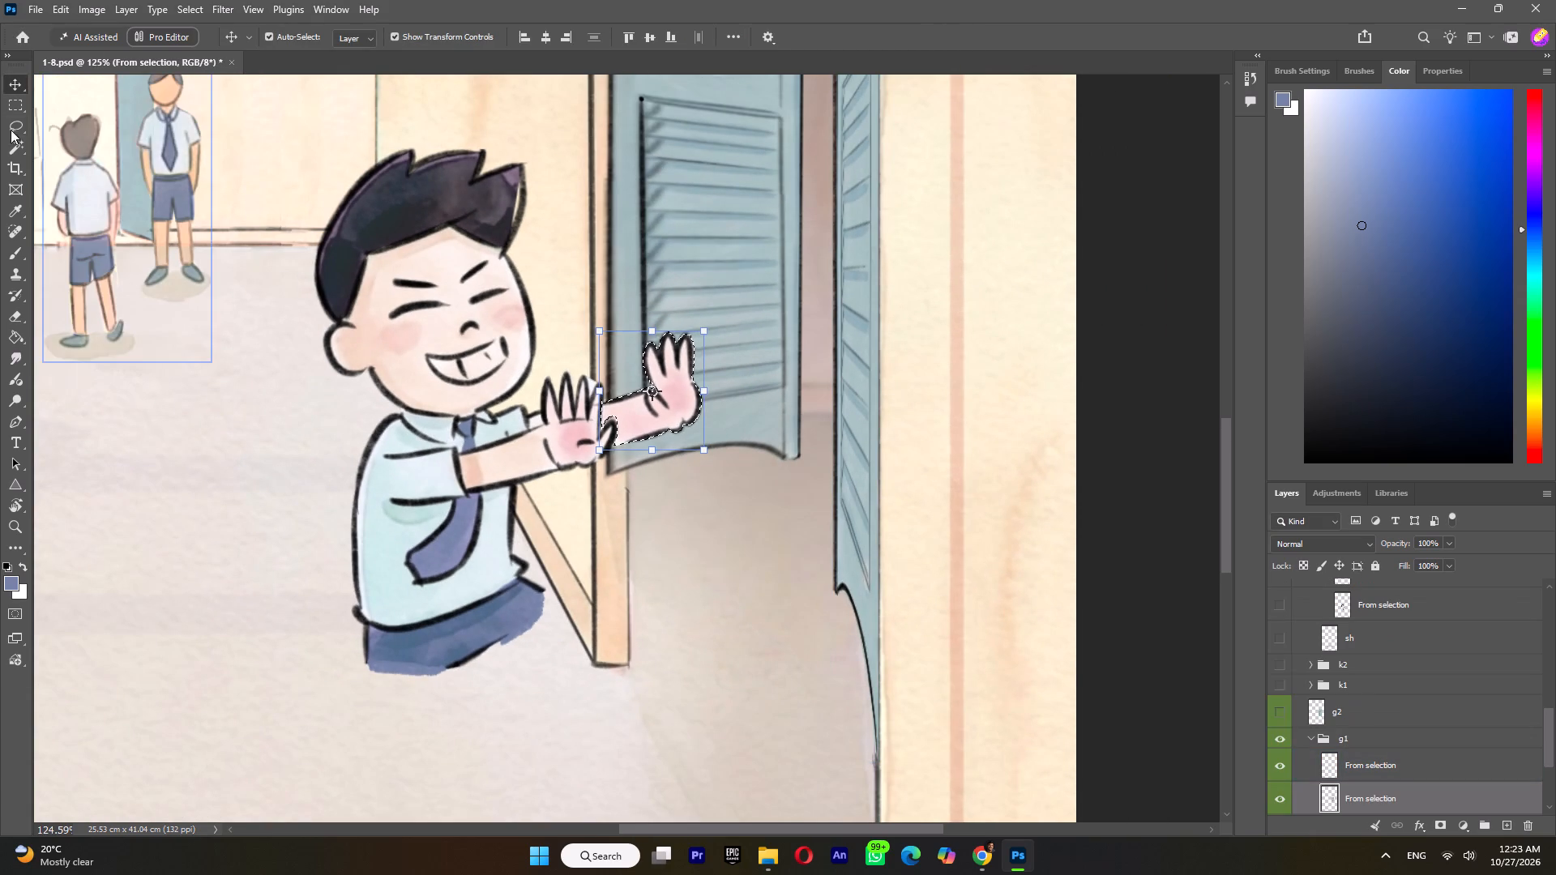
click(8, 105)
click(772, 446)
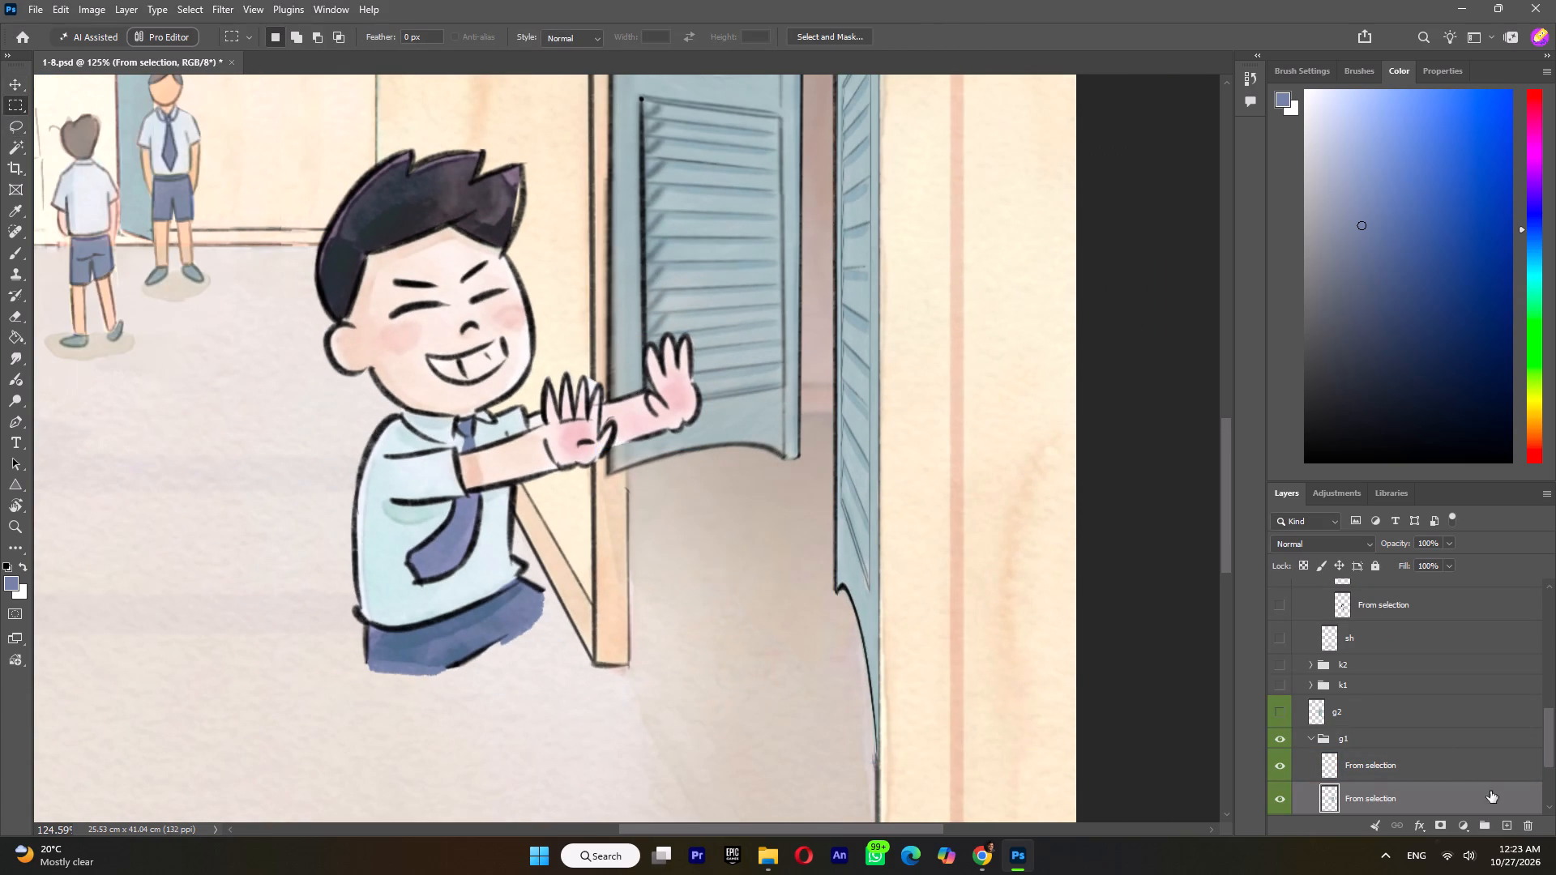
Toggle From selection copy against the original From selection to compare the two poses, leaving the original shown and the copy hidden.
click(1283, 800)
click(1280, 801)
scroll(1298, 786, down, 4)
scroll(1317, 673, up, 5)
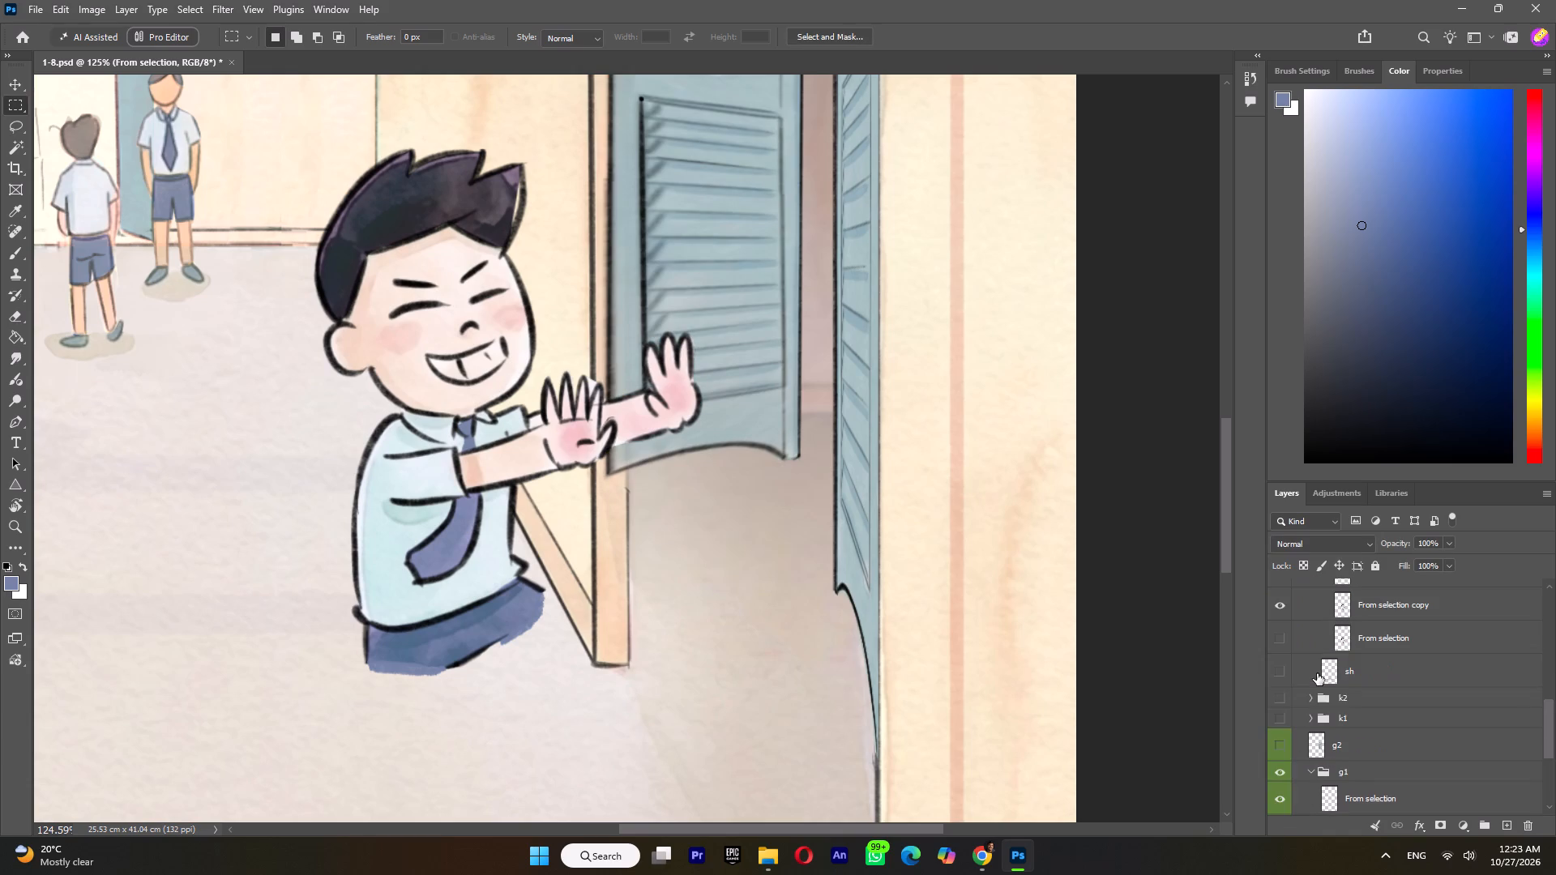
scroll(1317, 673, up, 2)
click(1289, 678)
click(1286, 677)
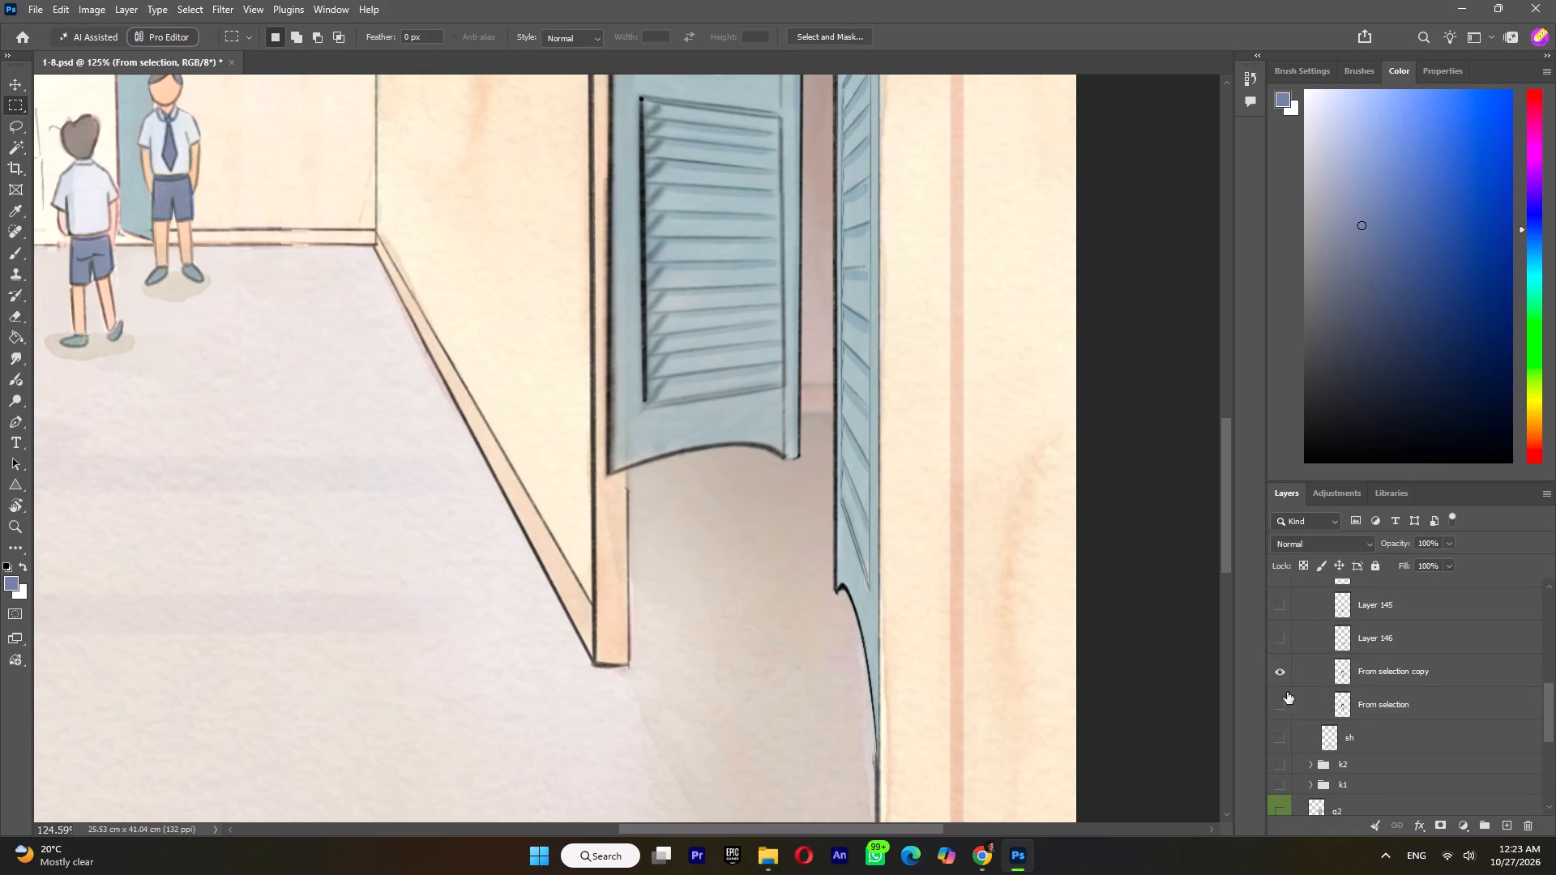
click(1287, 704)
click(1283, 669)
click(1283, 669)
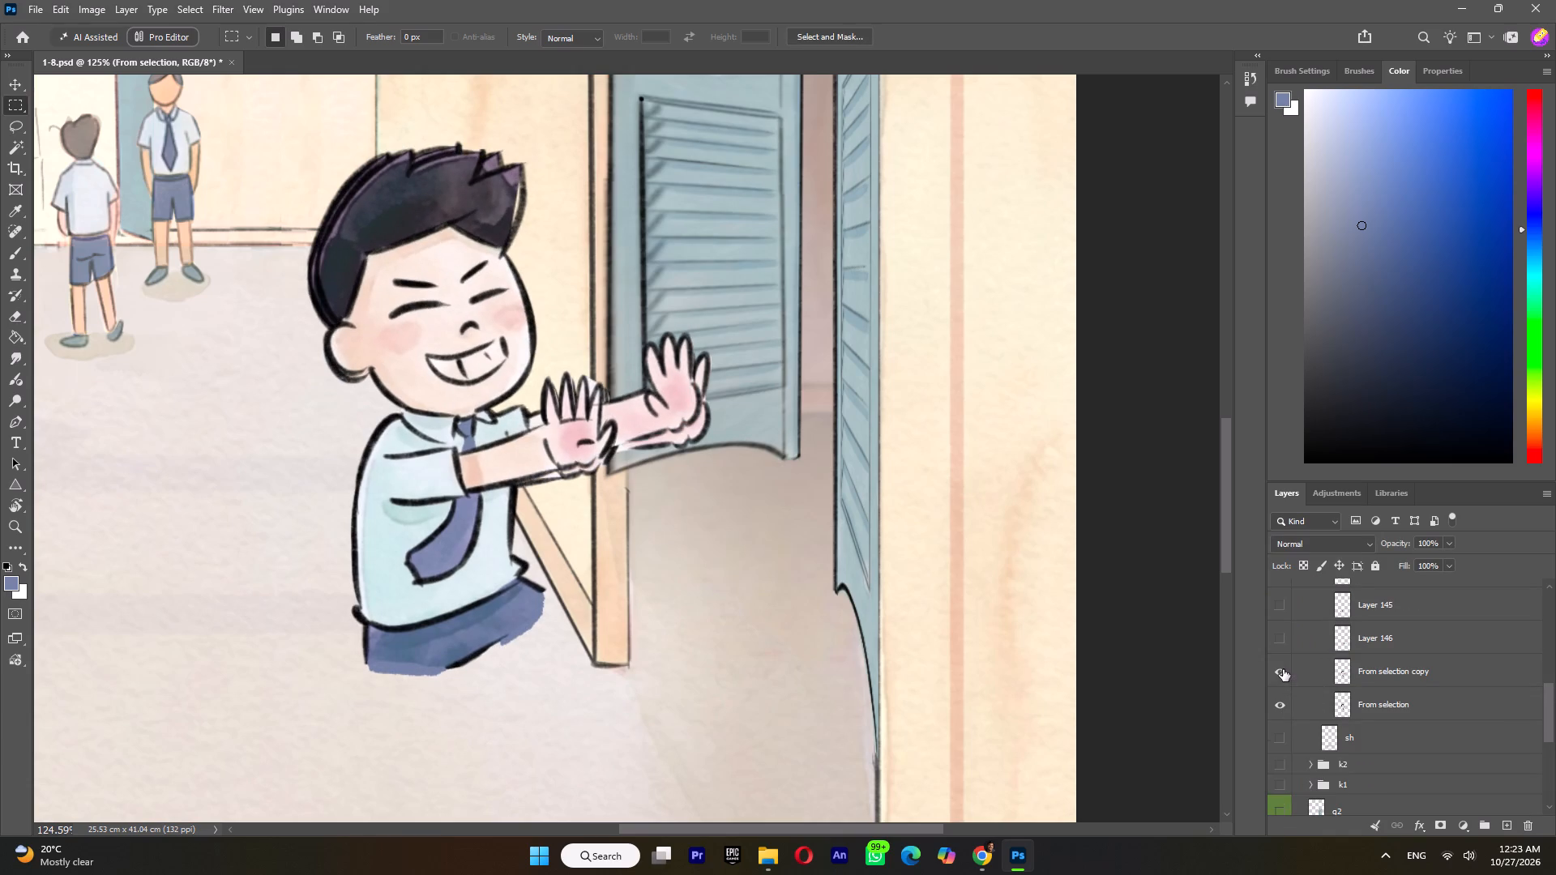
click(1283, 669)
alt+scroll(759, 479, down, 9)
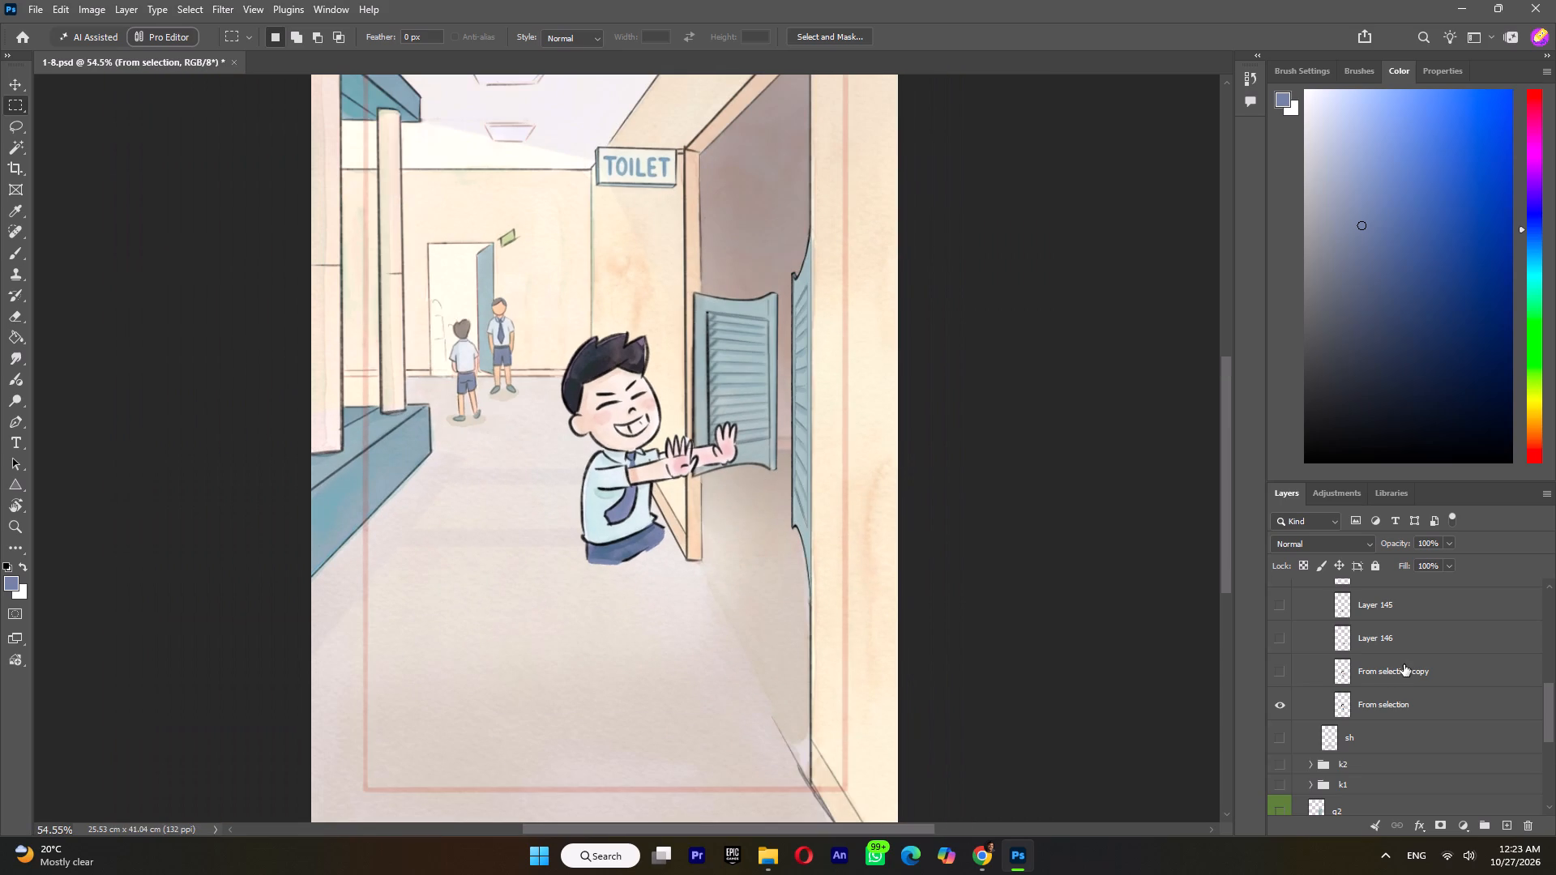
Collapse the friends and 2-5 groups, hide 2-5, show group 6, and save the document.
scroll(1404, 664, up, 10)
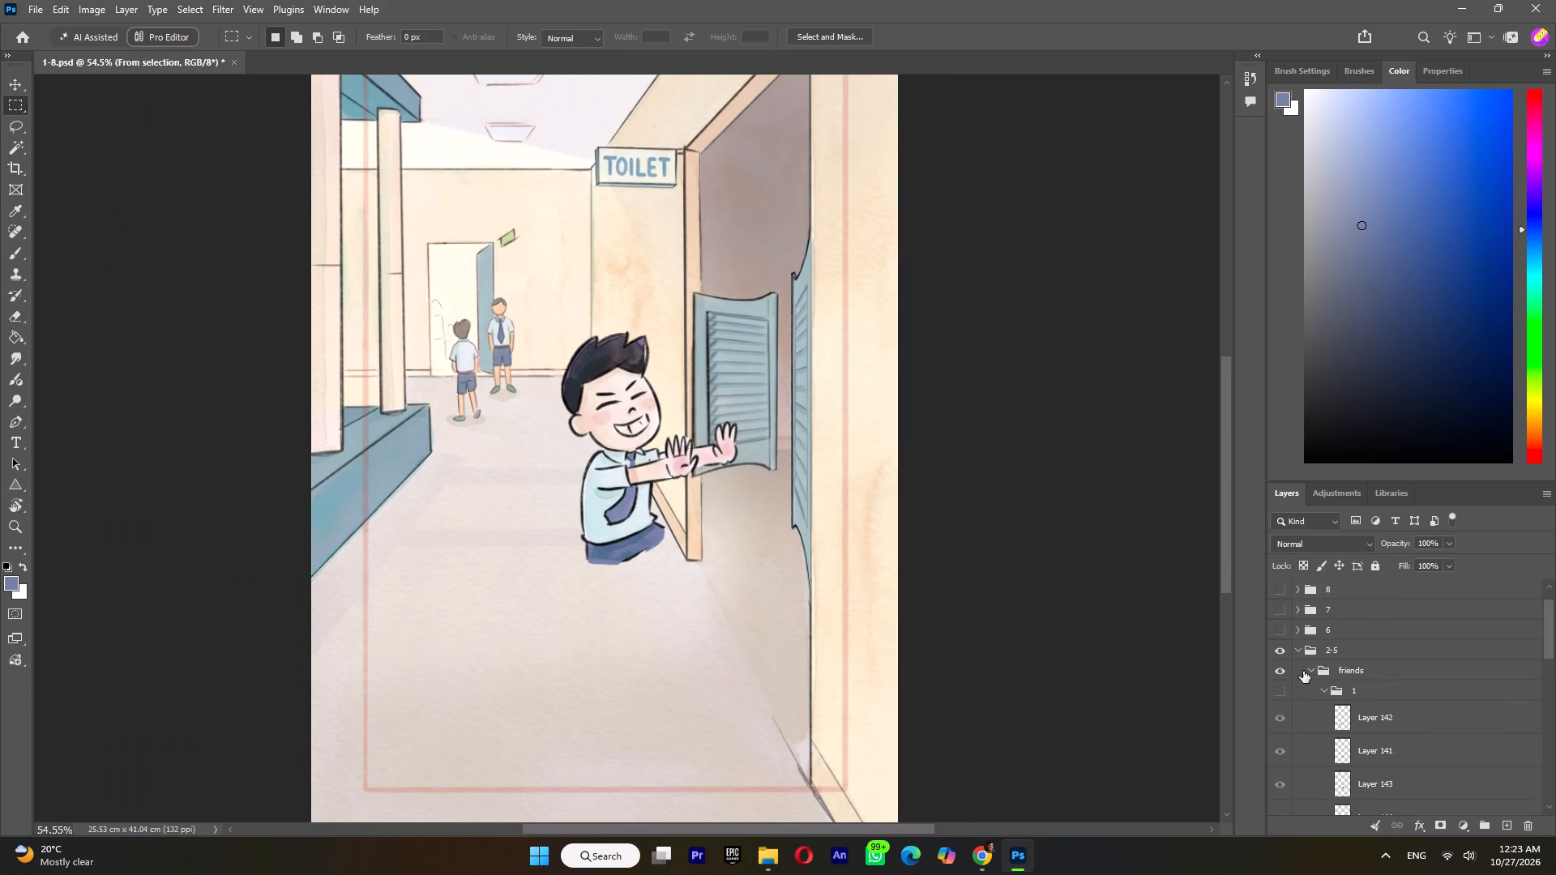
click(1306, 670)
click(1295, 650)
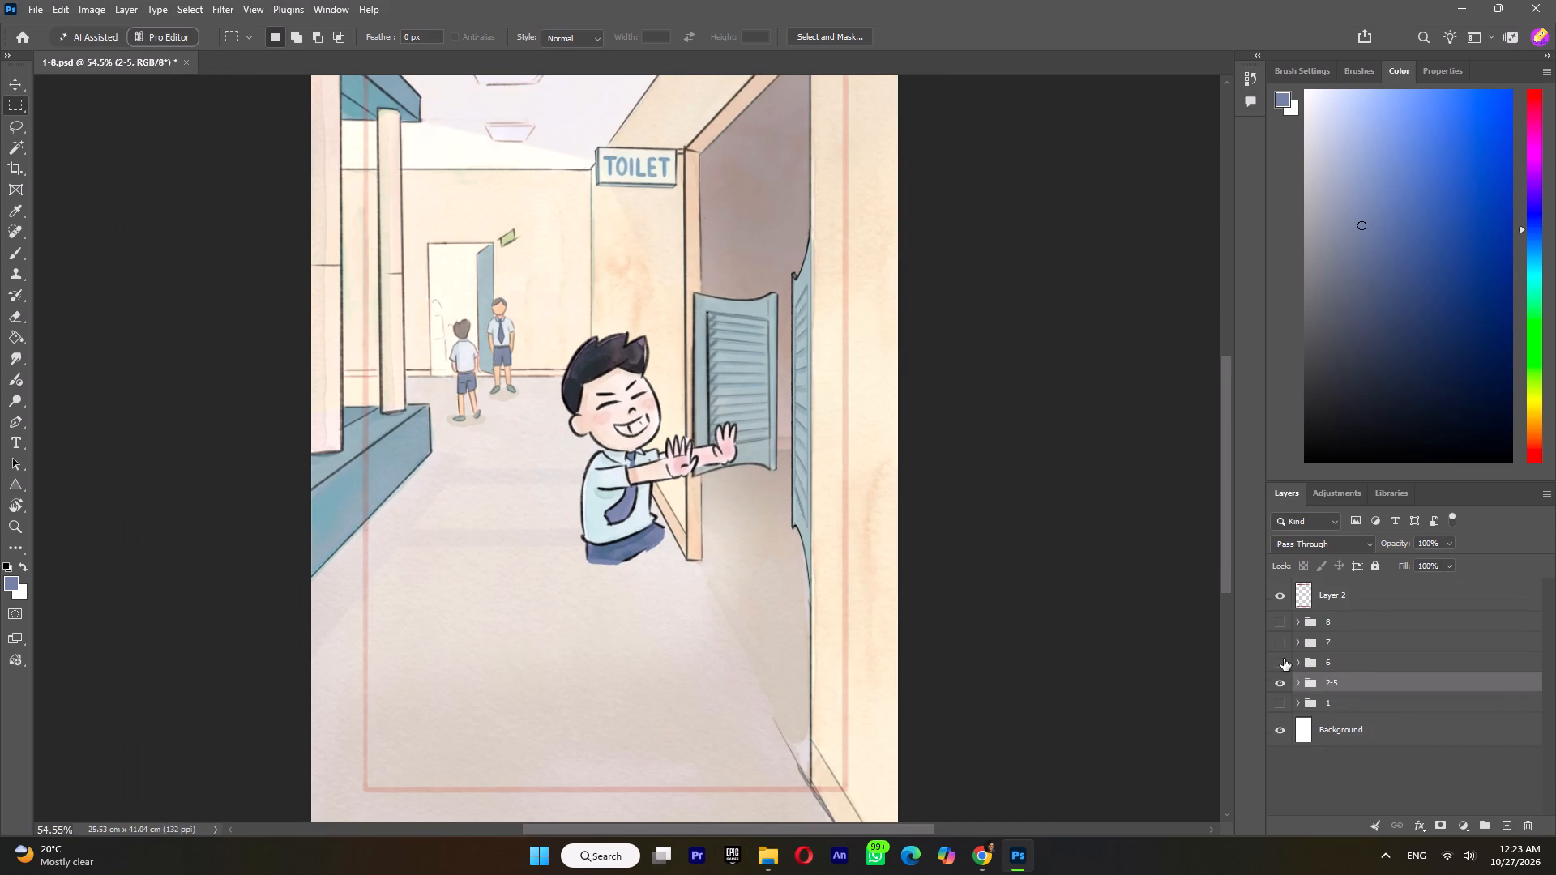
click(1277, 679)
click(1279, 659)
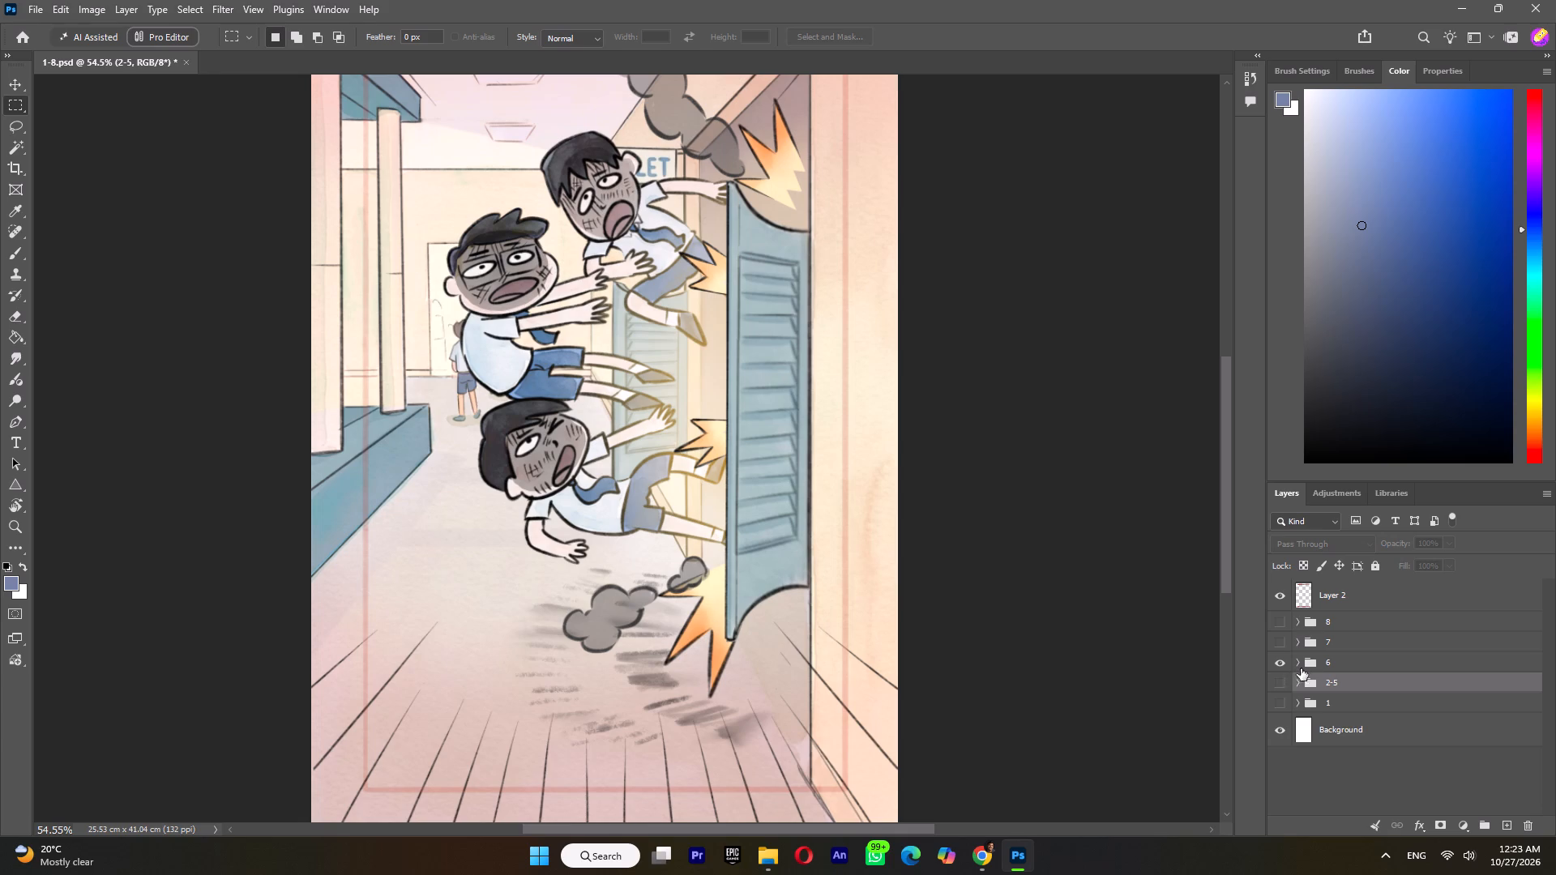
key(ctrl+s)
Expand group 6 and toggle smoke2 and smoke1 to compare the smoke drawings, leaving both hidden.
click(1298, 664)
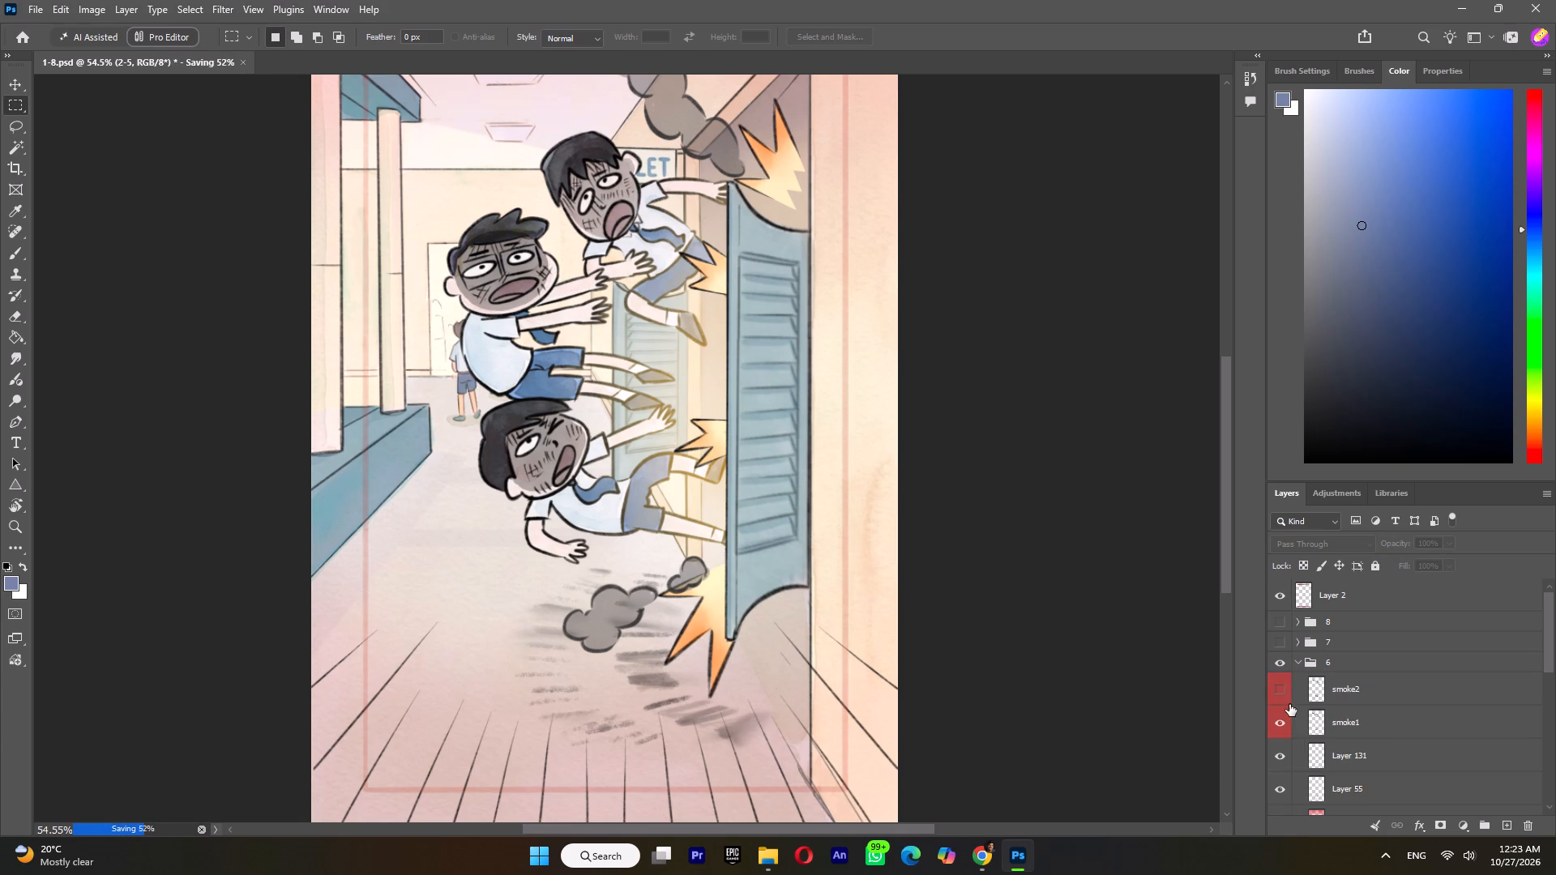
click(1280, 693)
click(1280, 693)
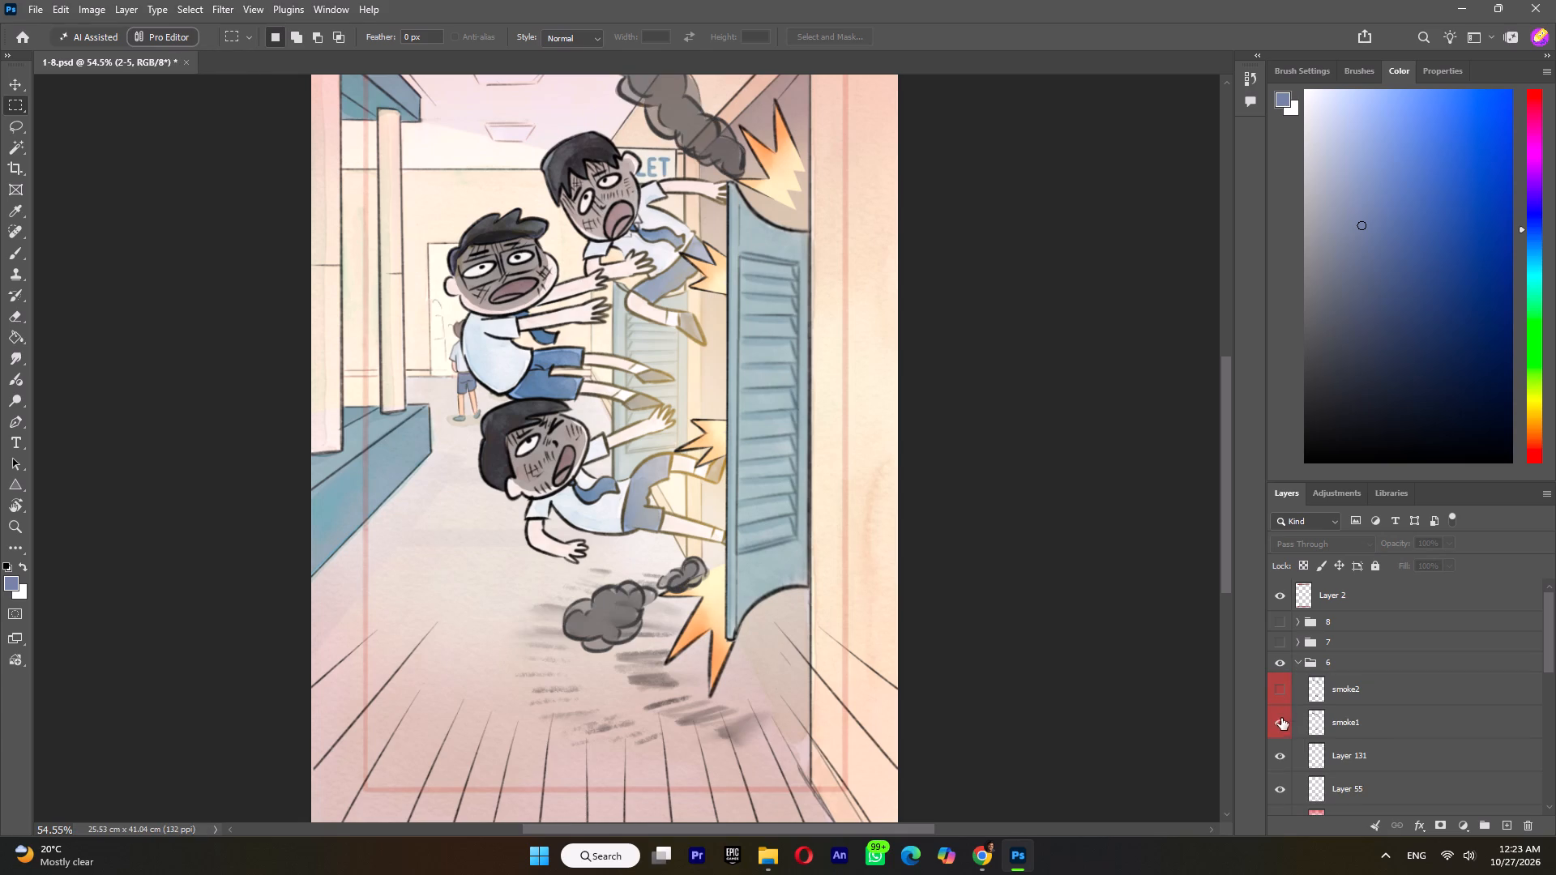
click(1280, 726)
click(1278, 726)
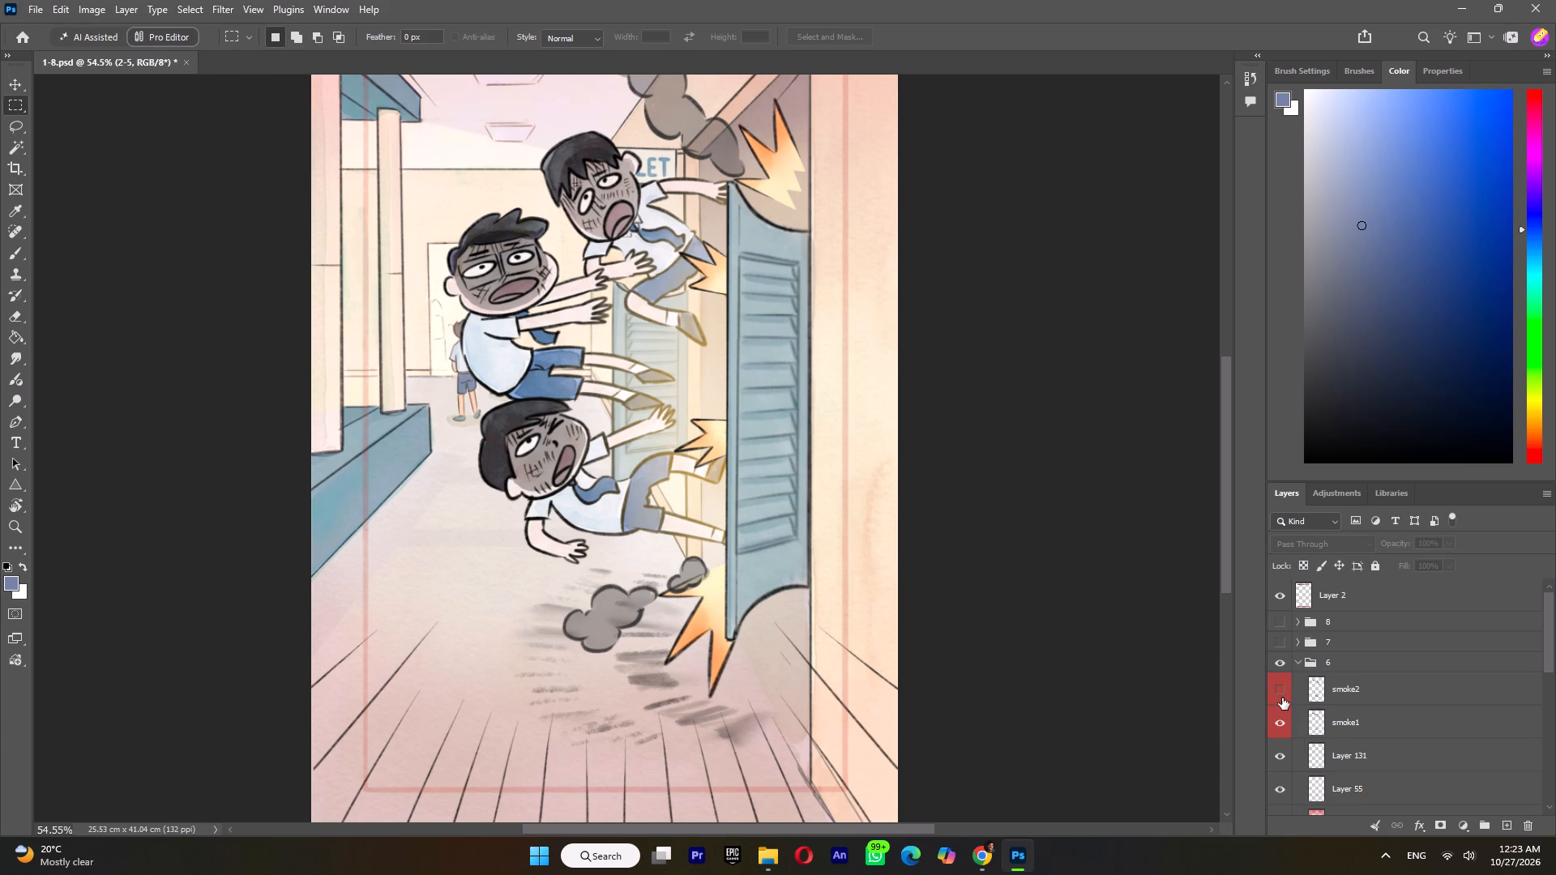
click(1282, 698)
click(1281, 719)
click(1285, 692)
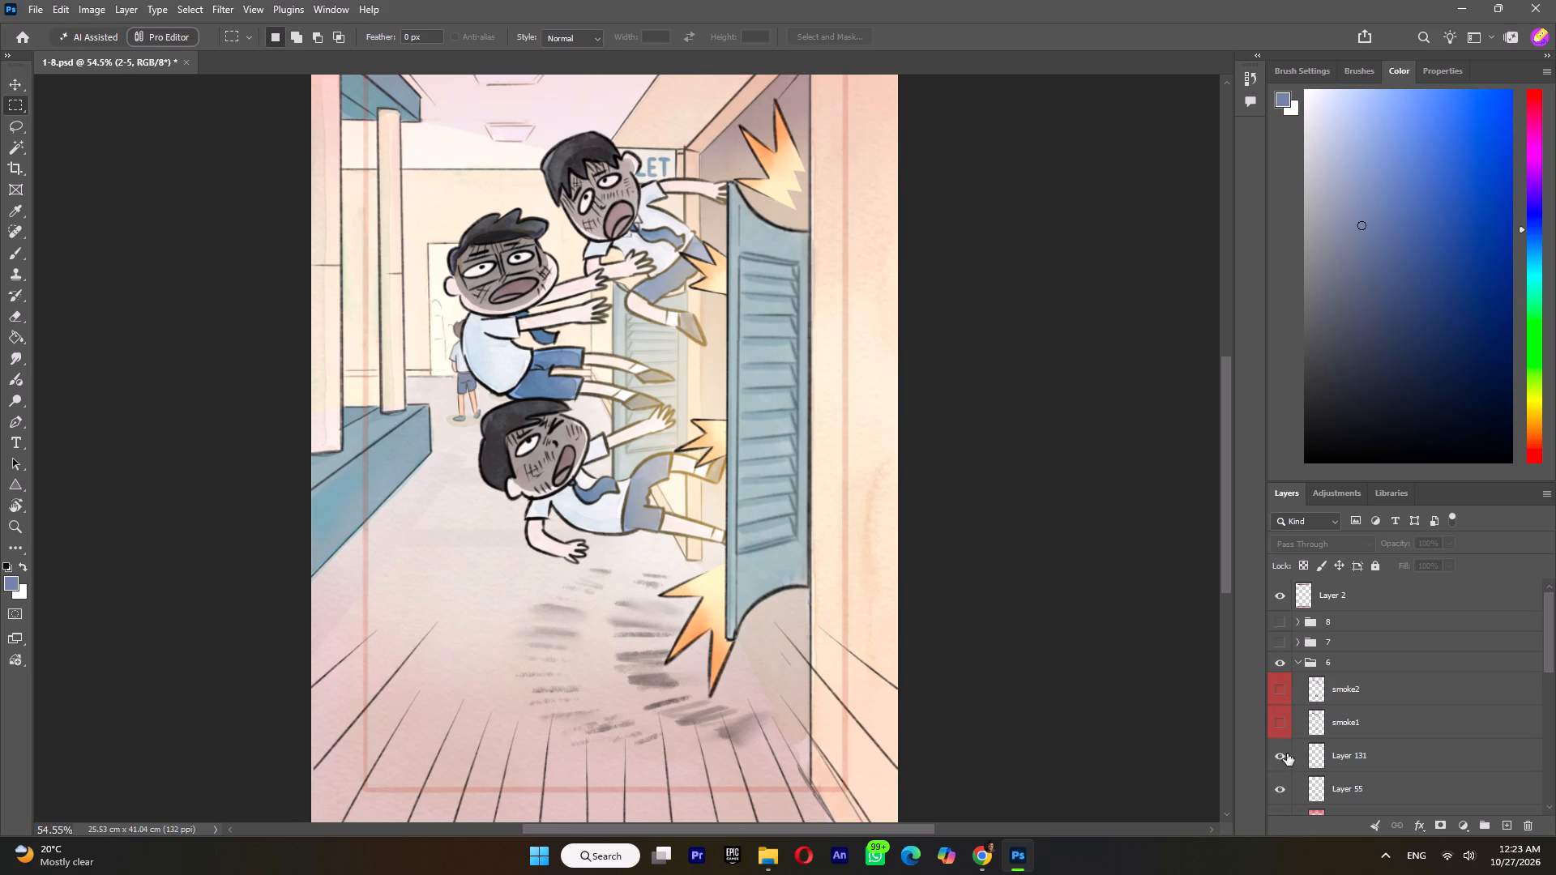
Toggle Layer 131, Layer 55 and Layer 54 in group 6 to check what each contains, leaving only Layer 131 hidden.
click(1286, 757)
click(1285, 757)
scroll(1309, 758, down, 2)
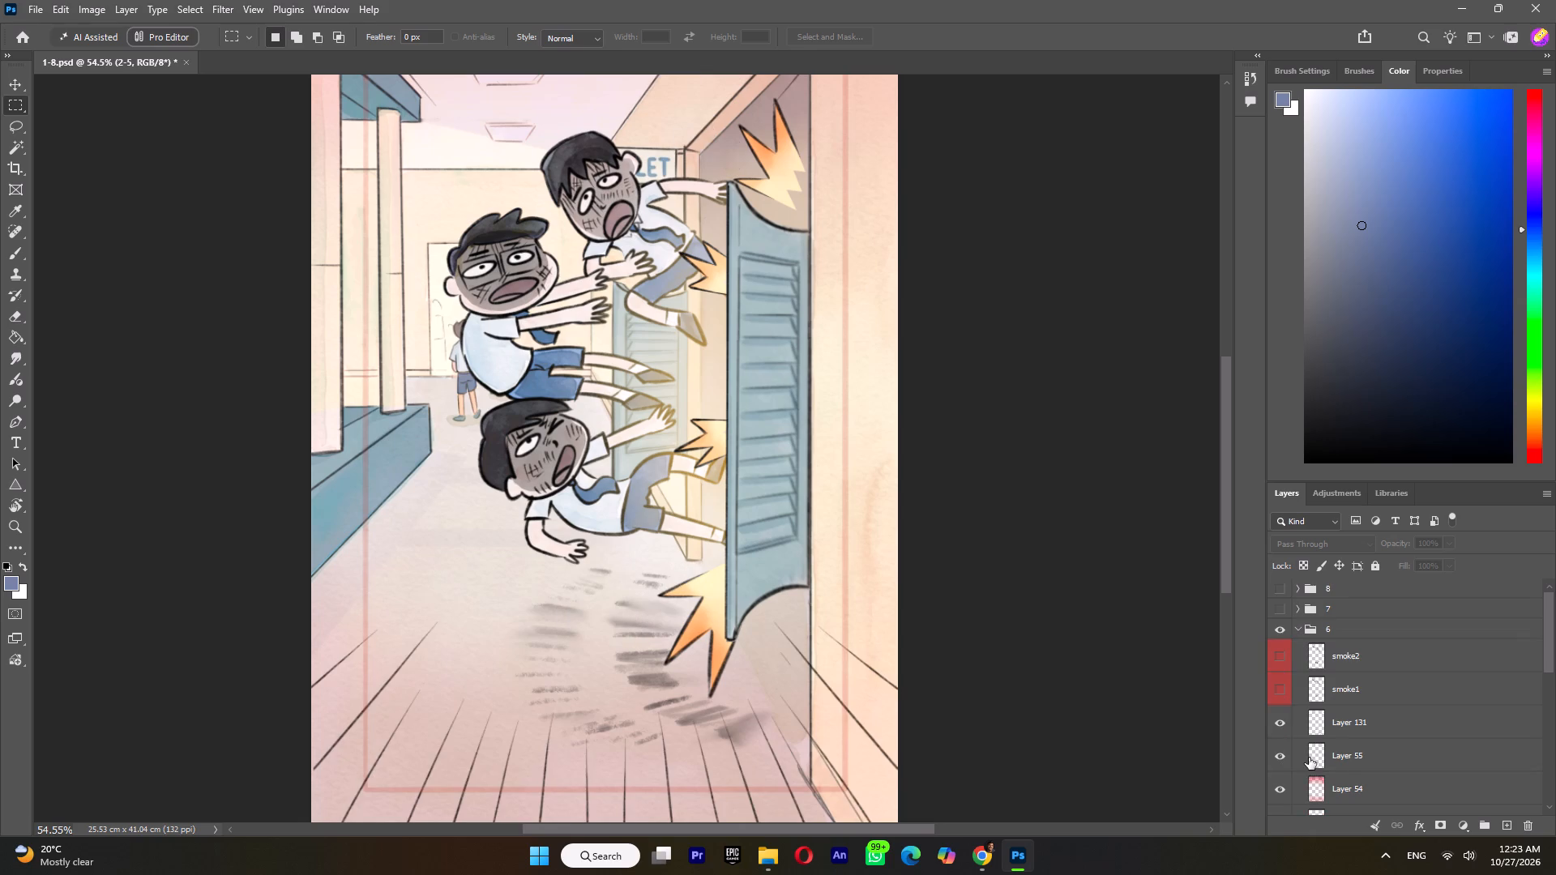
click(1286, 689)
click(1277, 720)
click(1277, 720)
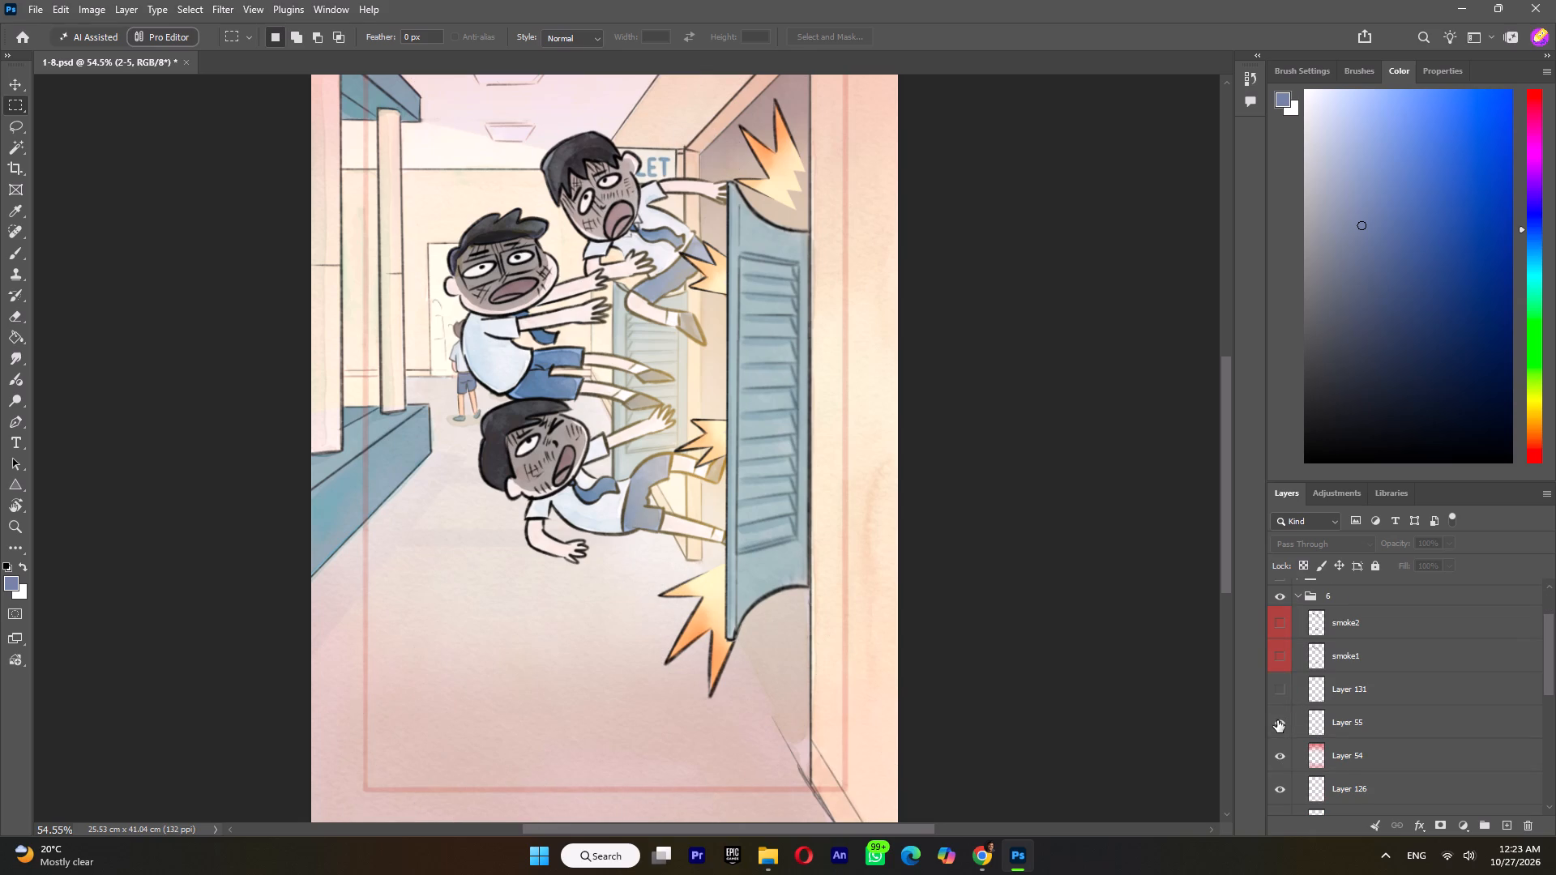
click(1279, 756)
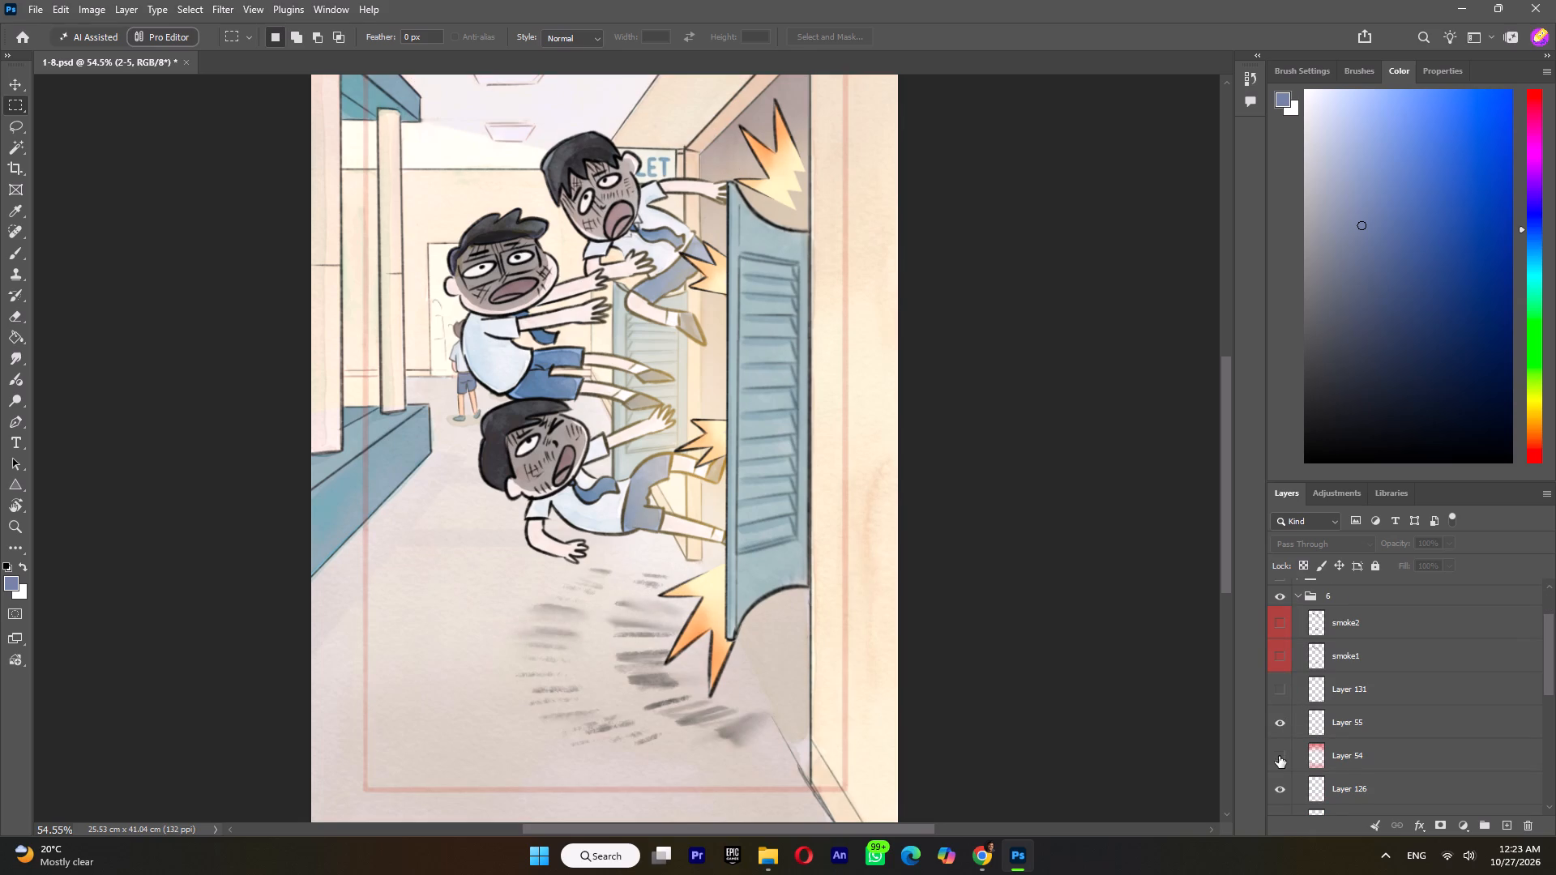
click(1280, 760)
Toggle Layer 54, Layer 126 and From selection in group 6 to check what each contains, leaving them visible.
click(1343, 758)
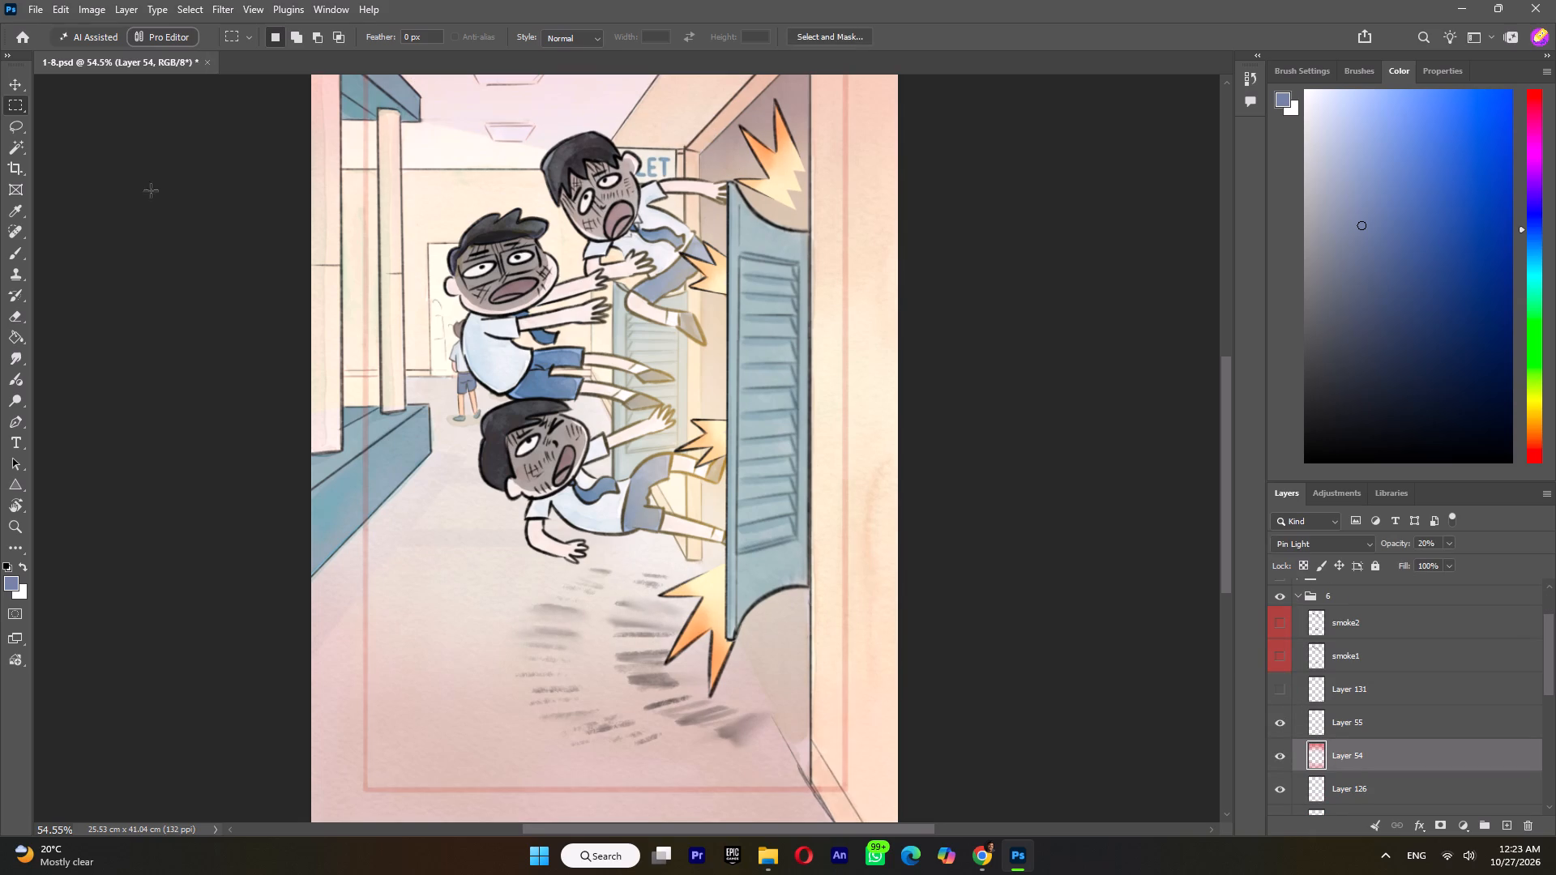
click(18, 83)
alt+scroll(893, 425, down, 6)
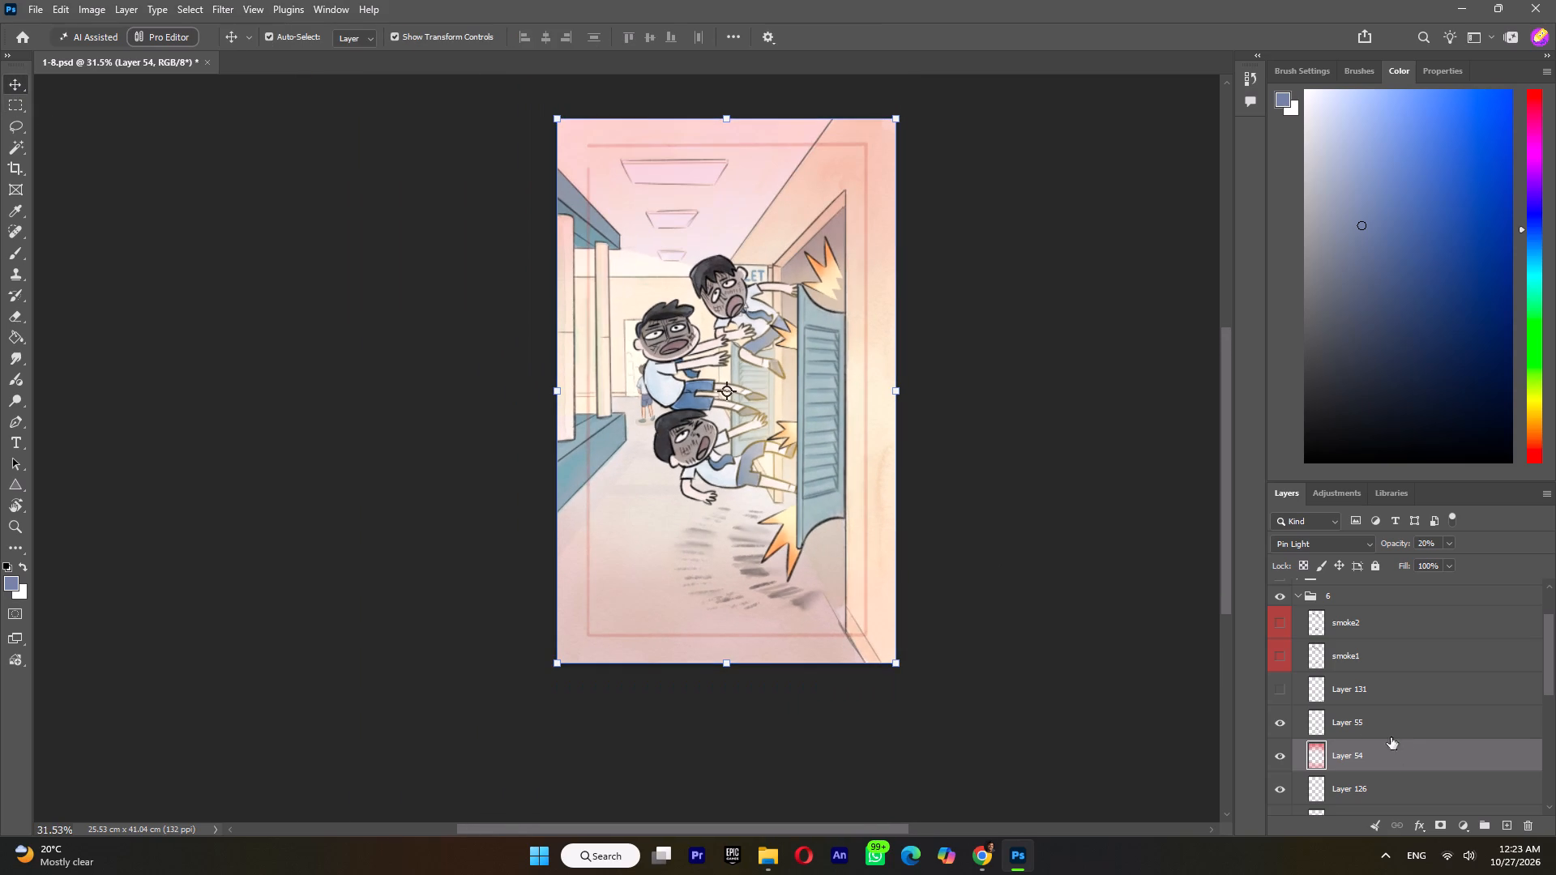
click(1284, 759)
click(1284, 759)
click(1280, 799)
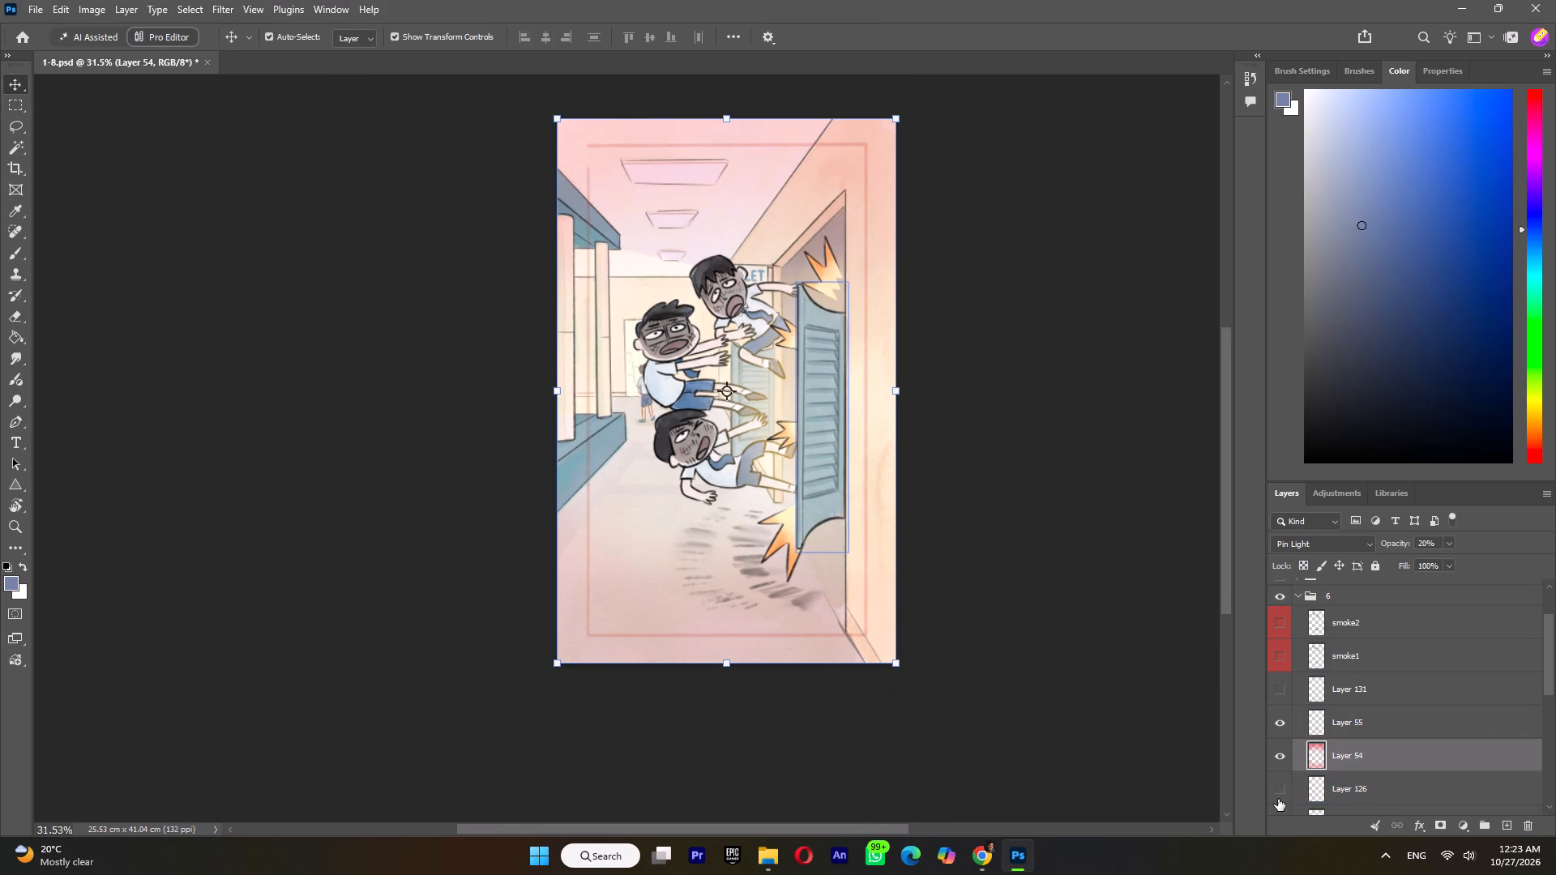
click(1278, 794)
scroll(1340, 774, down, 5)
click(1360, 621)
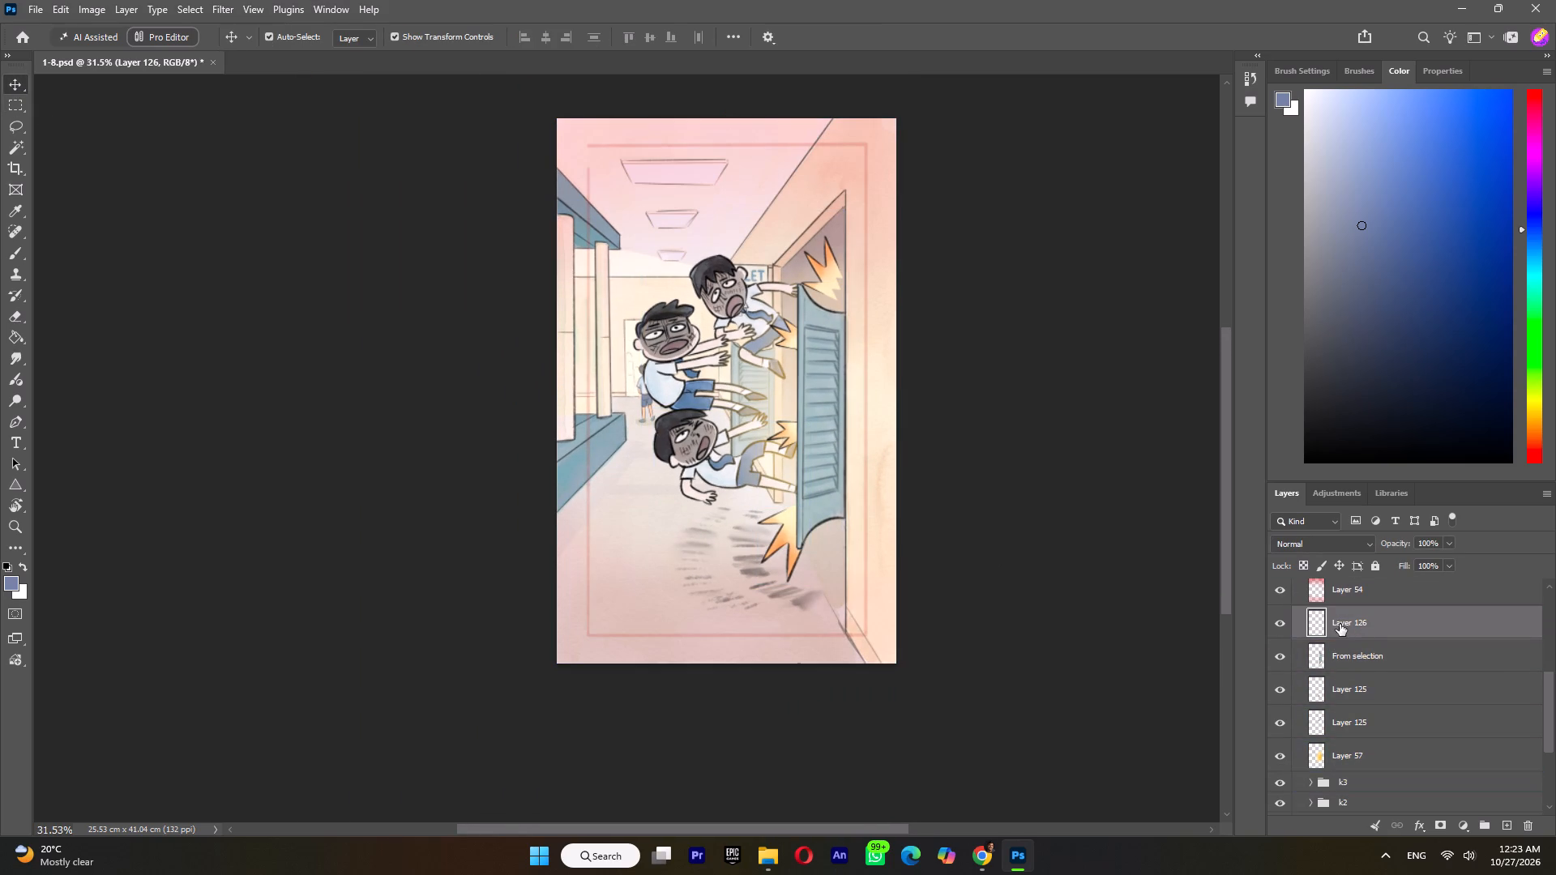
click(1332, 684)
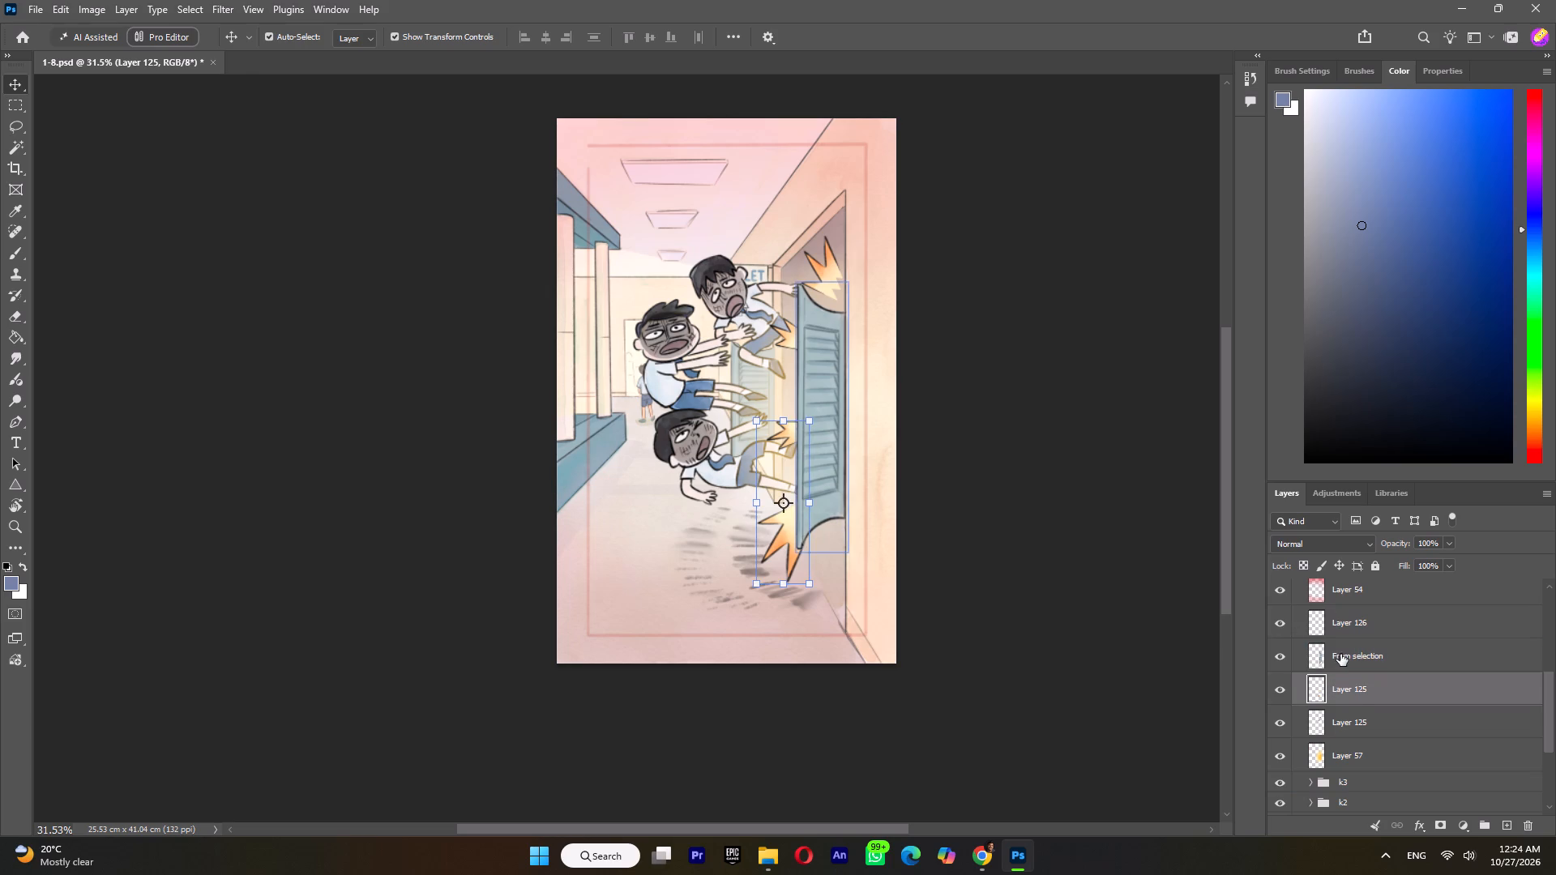
click(1340, 654)
click(1285, 655)
click(1285, 655)
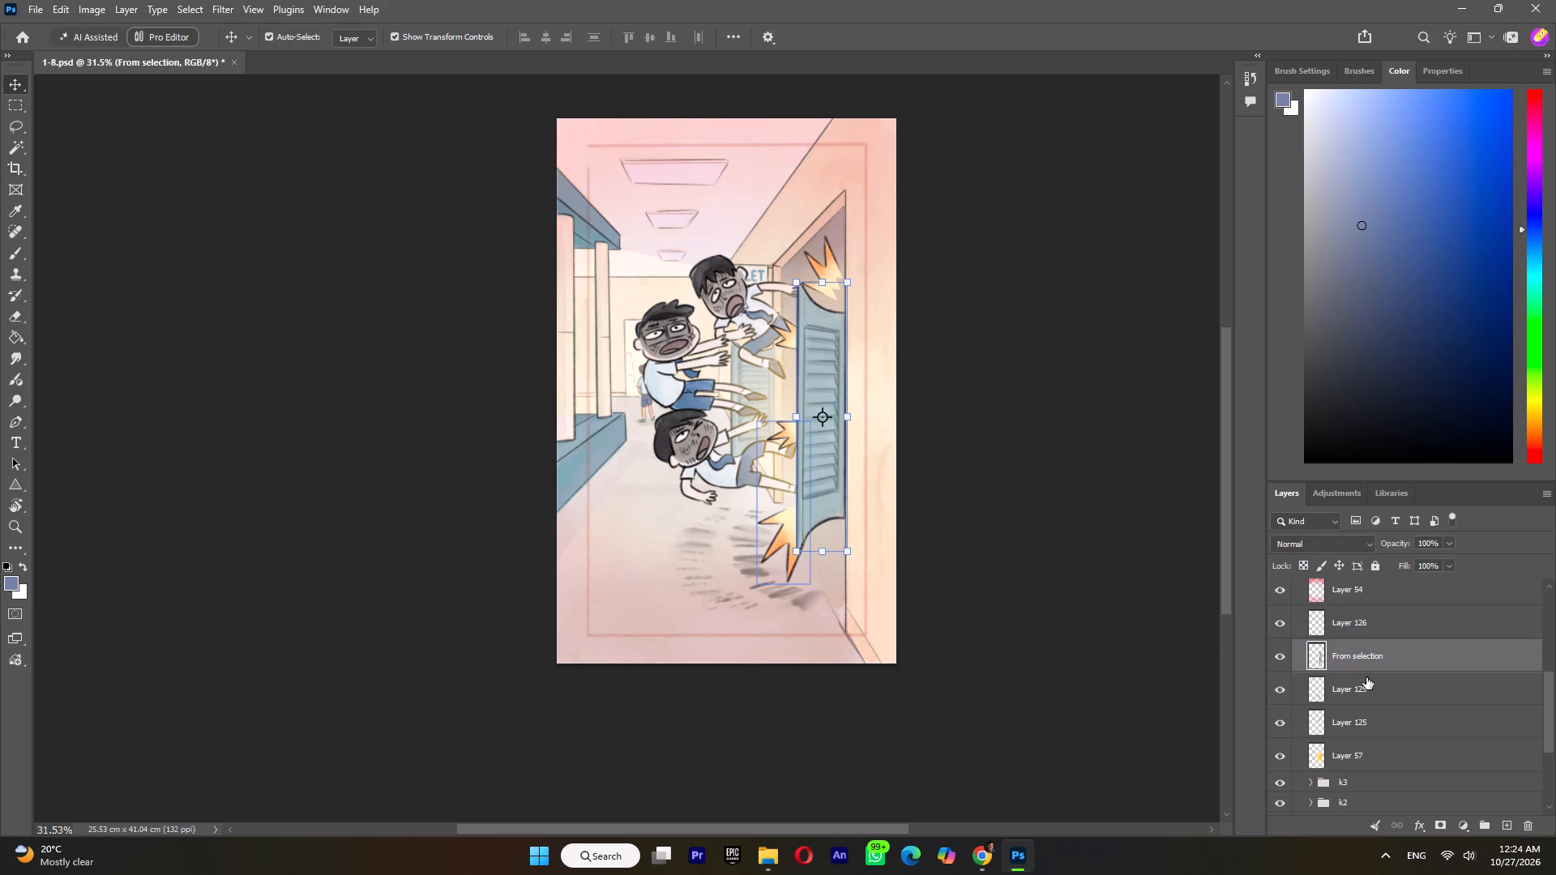
Lasso the flame burst beside the lowest boy's legs on the upper Layer 125 and cut it onto its own layer.
click(1370, 690)
click(1283, 687)
click(1283, 687)
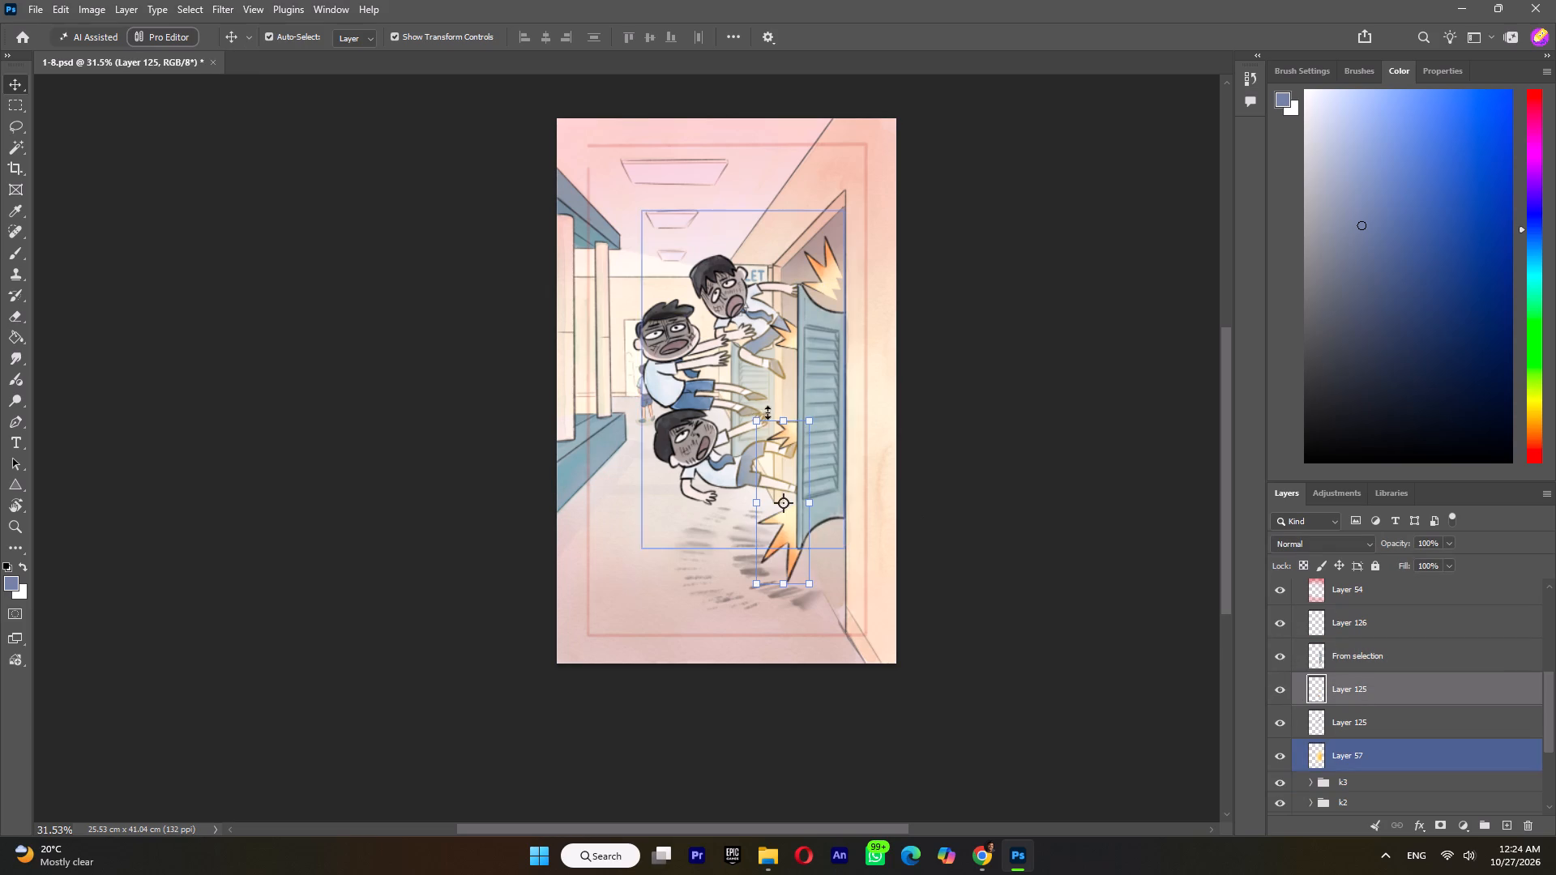
click(13, 126)
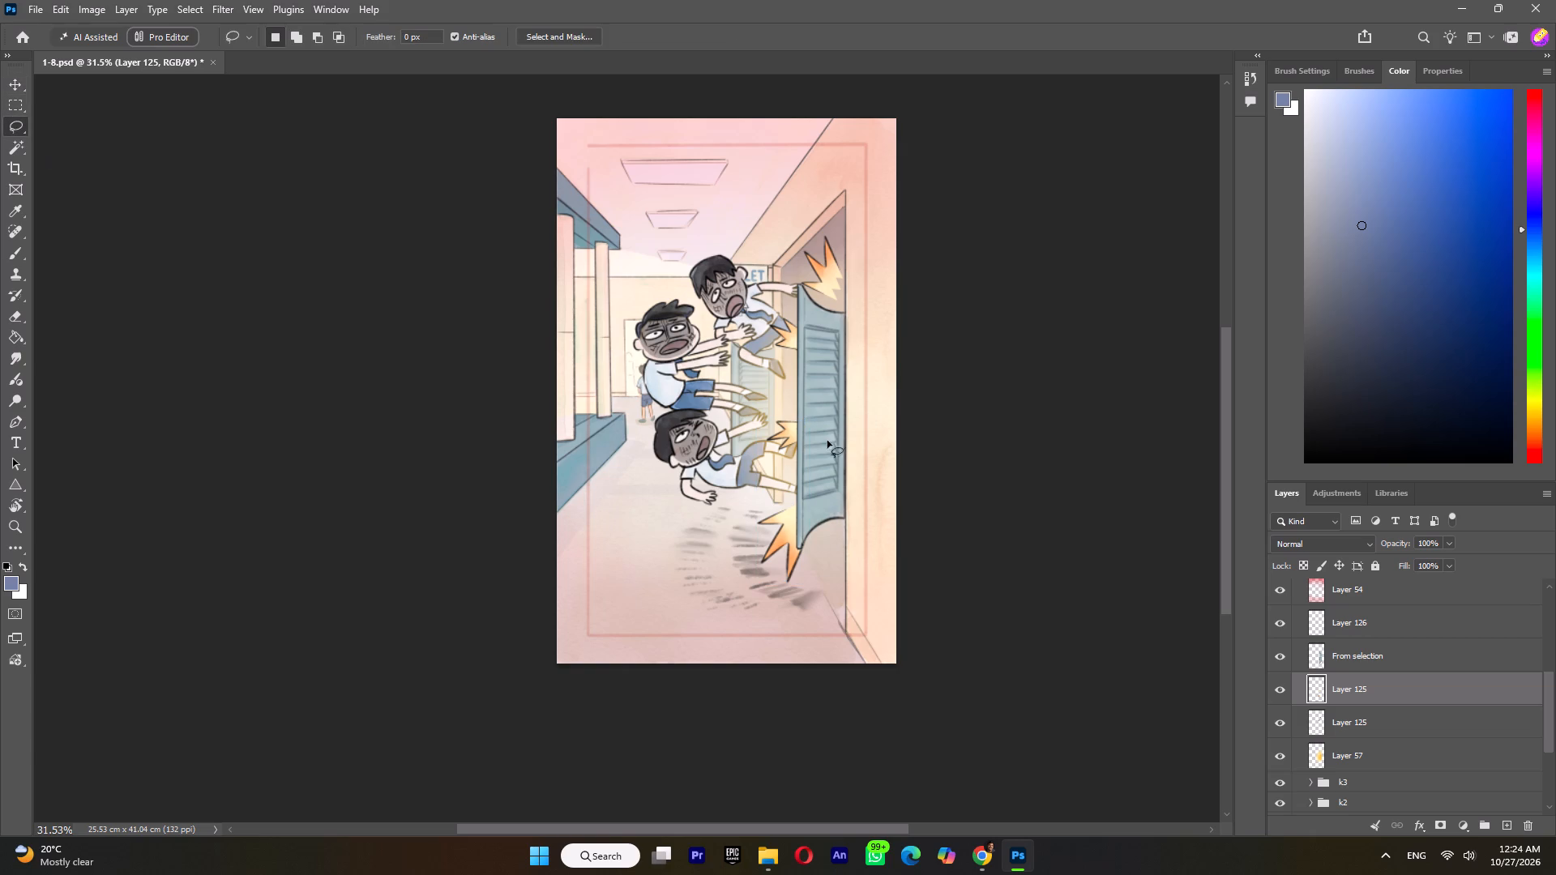
drag(831, 395, 810, 377)
key(ctrl+x)
key(ctrl+shift+v)
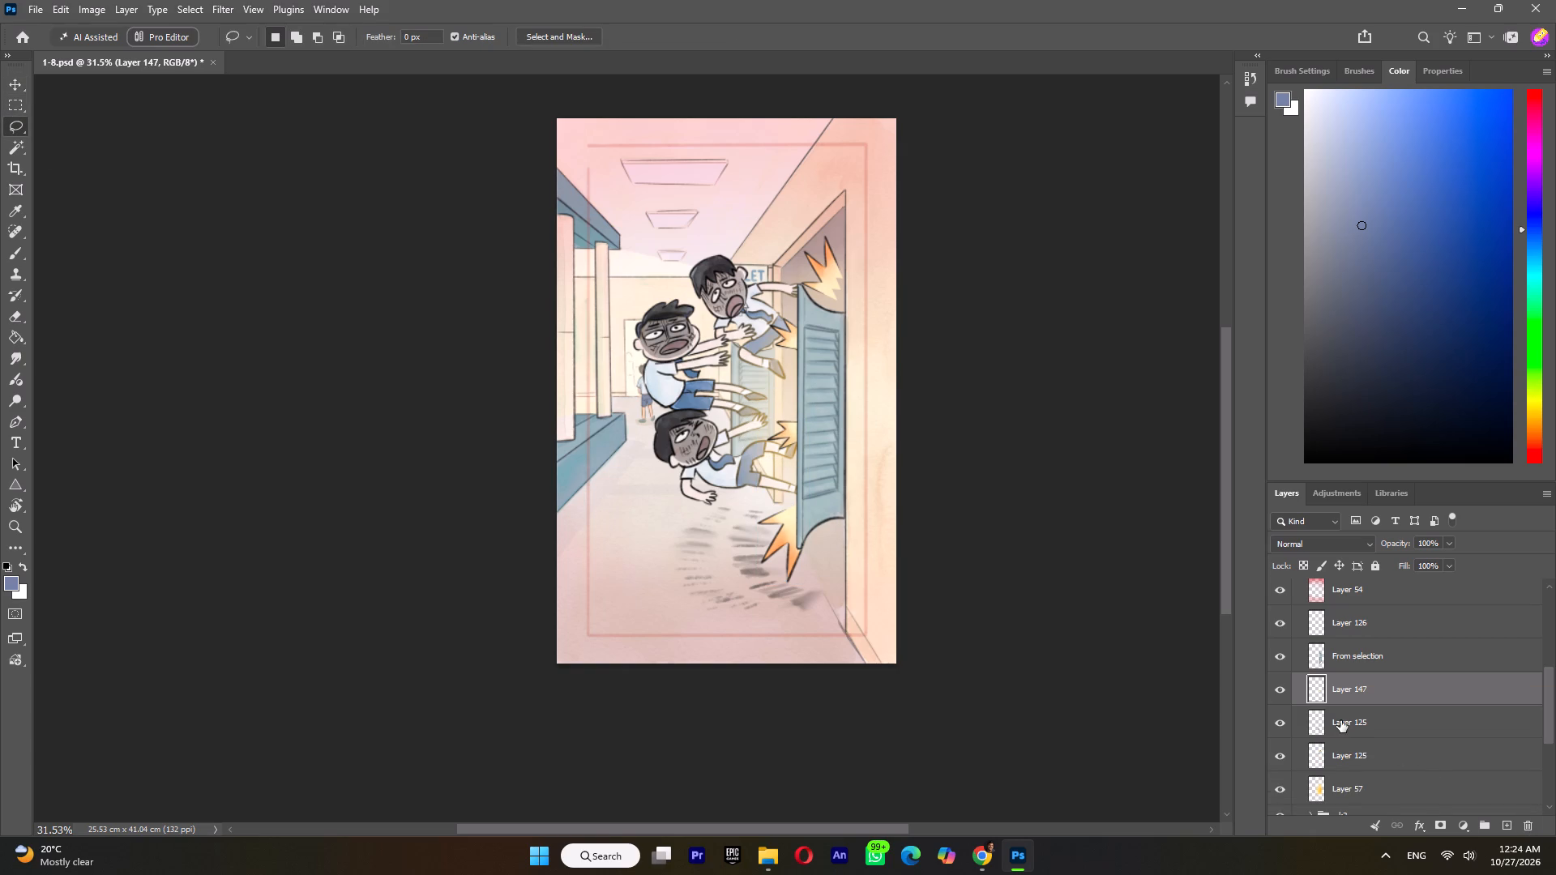
Lasso the flame burst at the top of the door on the lower Layer 125 and cut it onto its own layer.
click(1340, 720)
click(1285, 753)
click(1285, 753)
click(1369, 752)
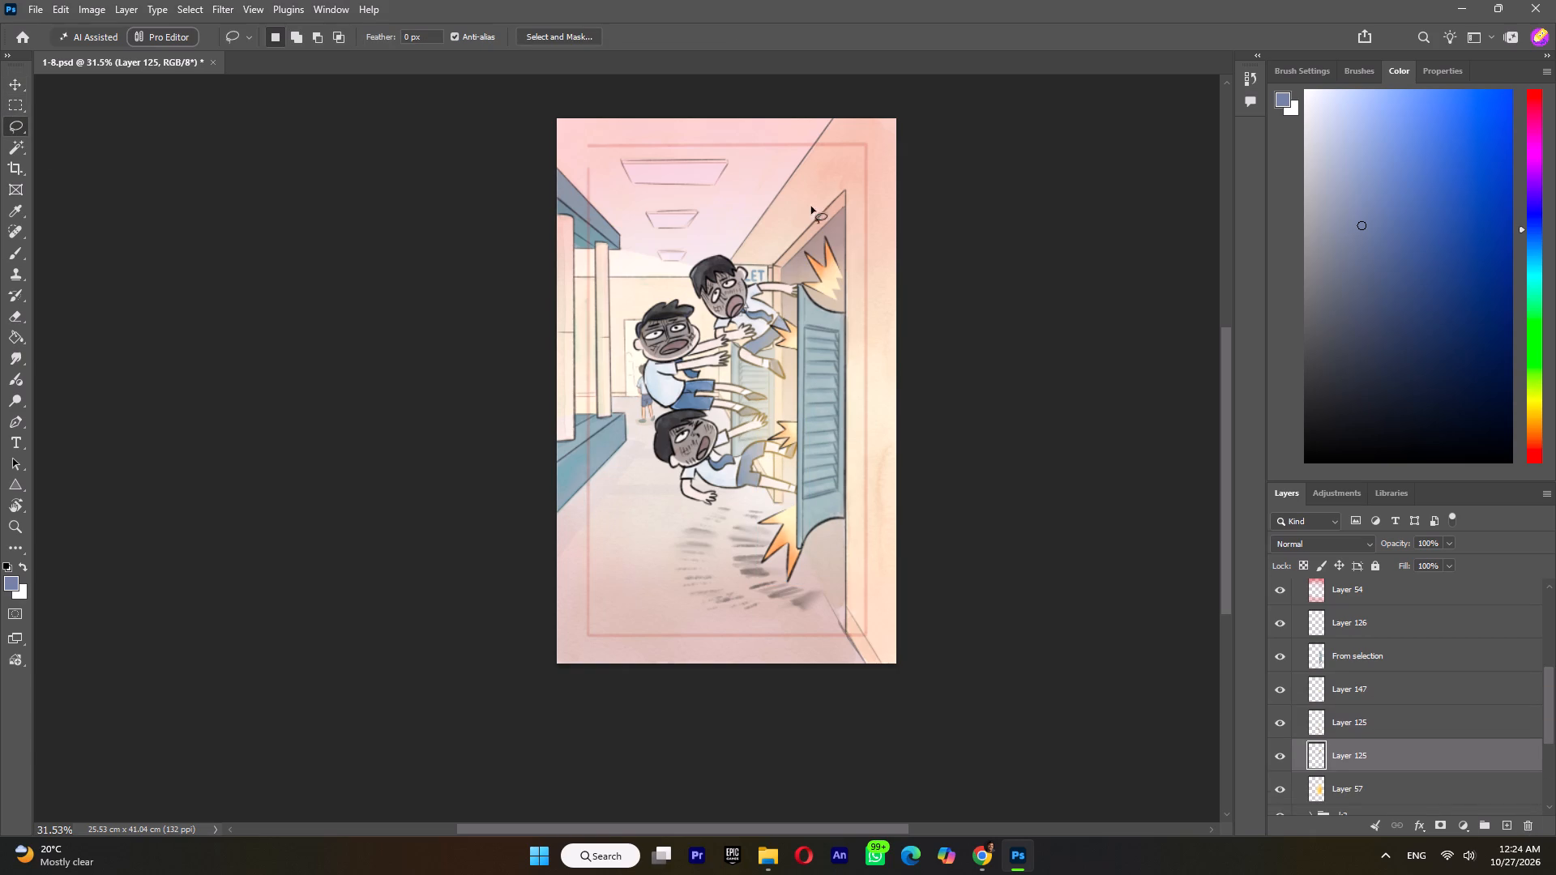
drag(823, 211, 797, 211)
key(ctrl+x)
key(ctrl+shift+v)
Toggle the lower Layer 125 and Layer 57 to check their contents, and look through group 6's remaining layers.
scroll(1371, 725, down, 2)
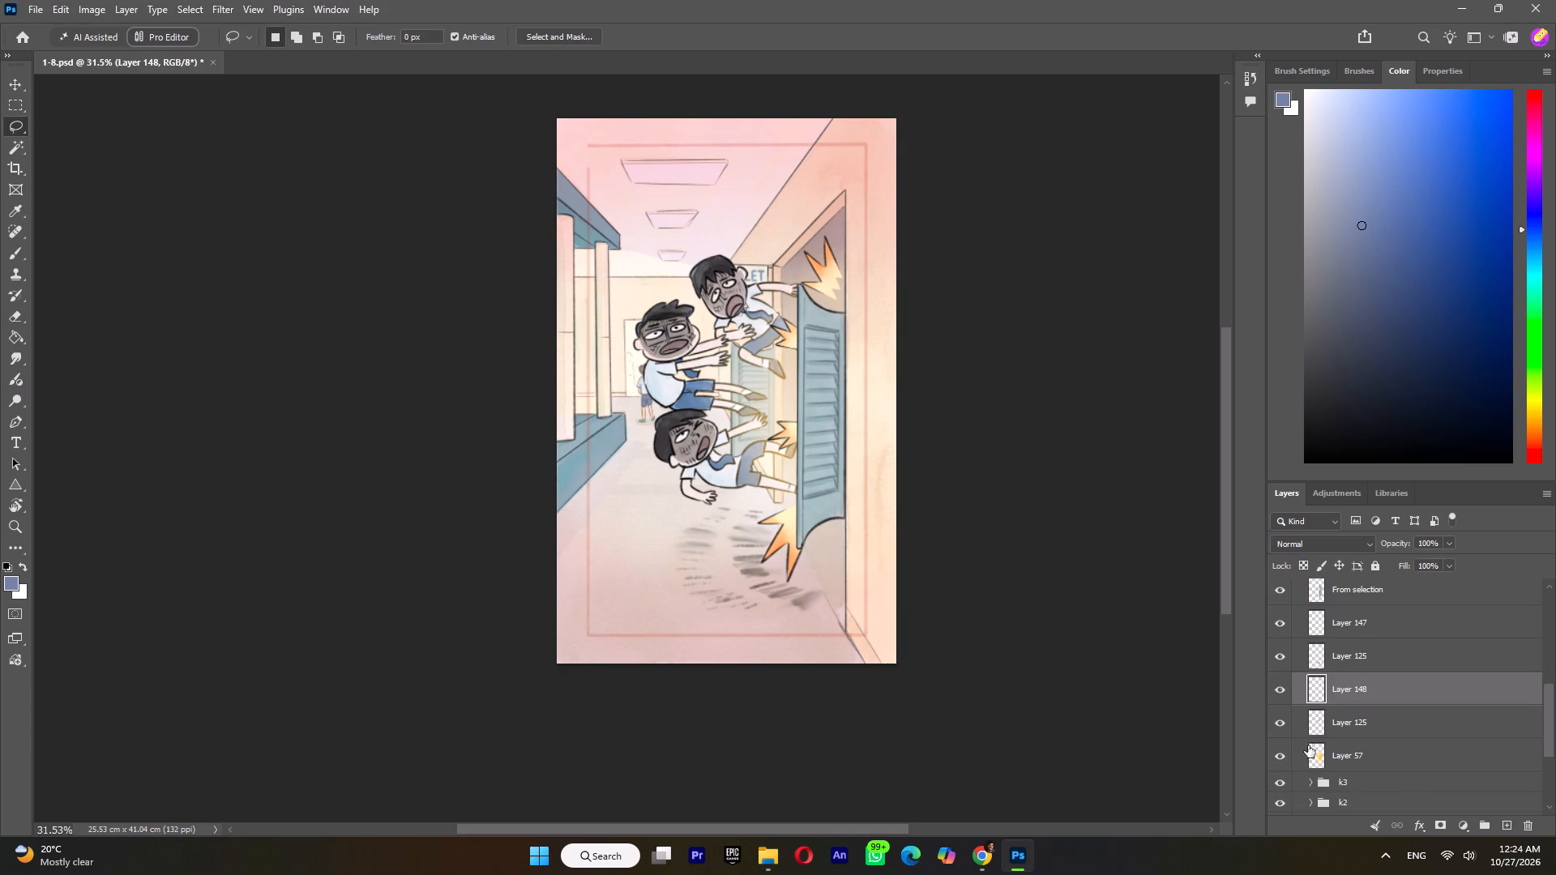
click(1278, 722)
click(1279, 725)
click(1280, 763)
click(1280, 761)
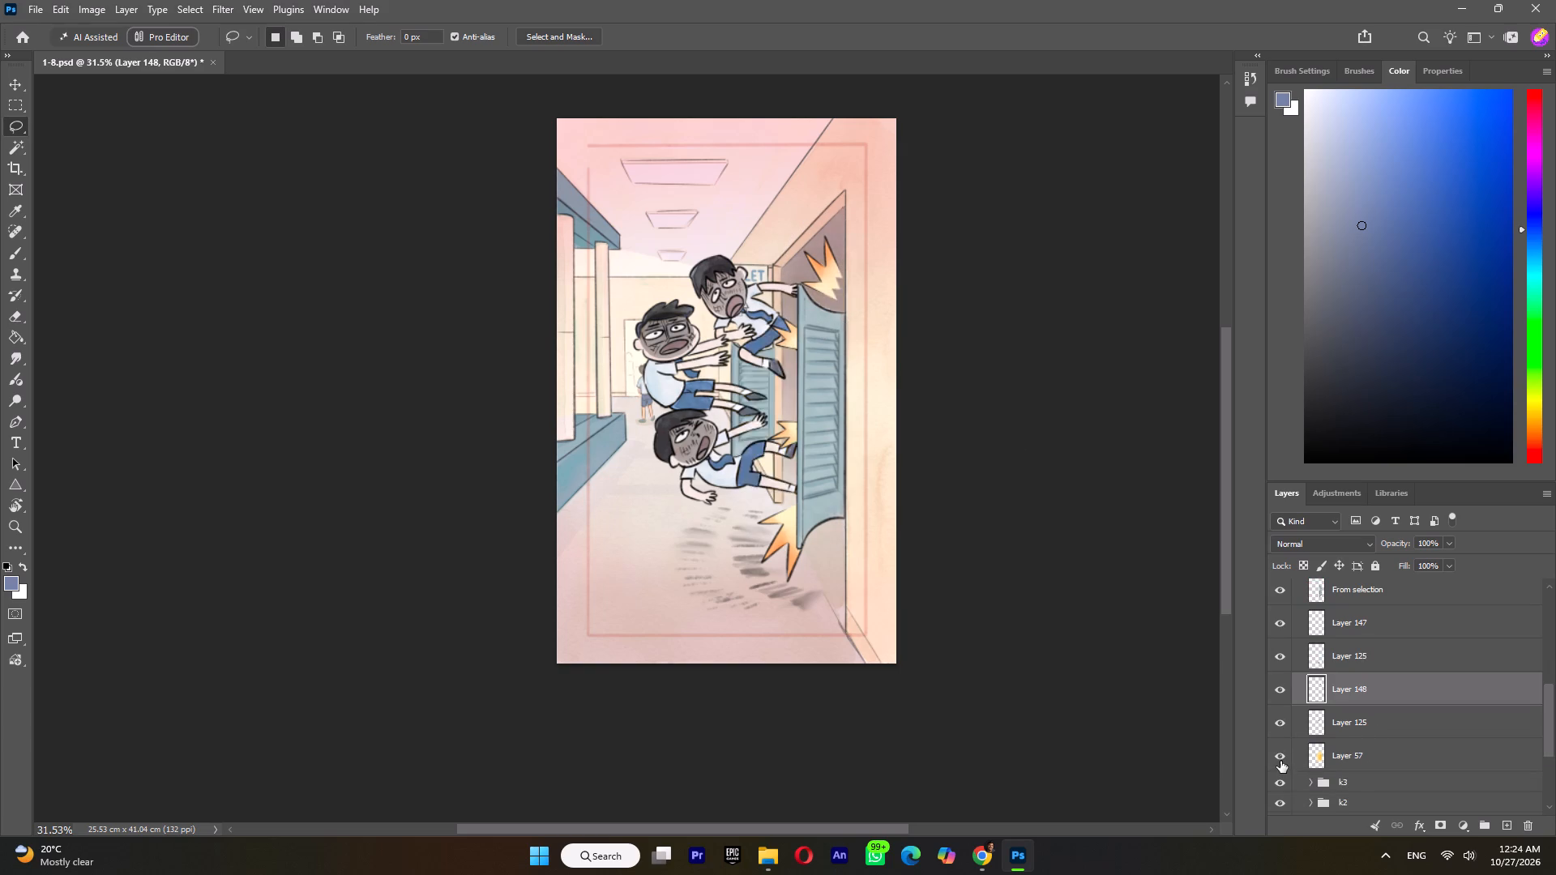
scroll(1336, 759, down, 3)
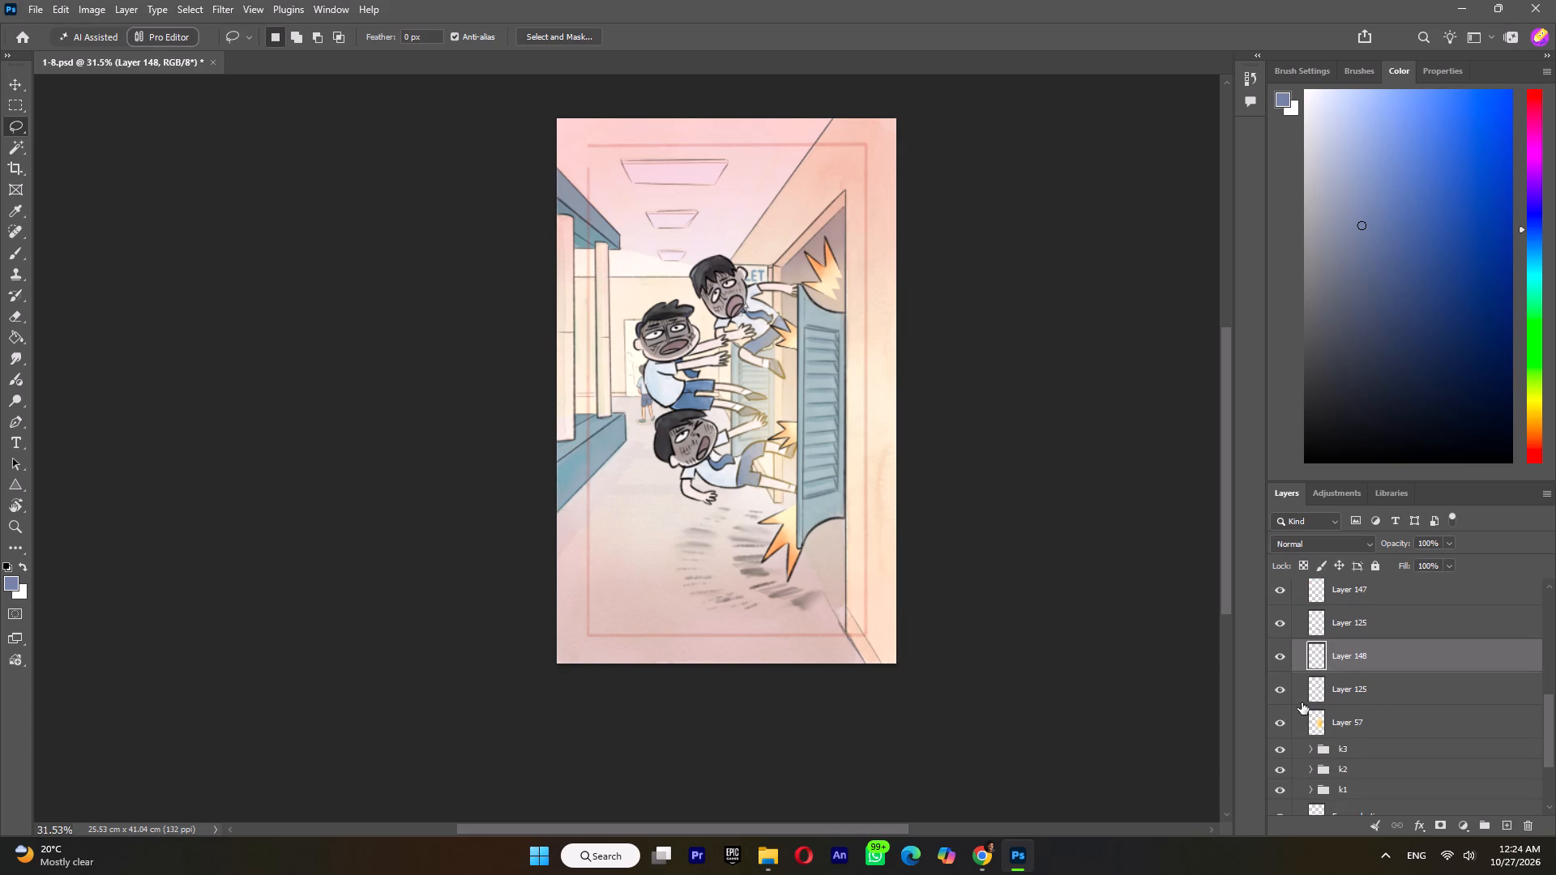
scroll(1297, 684, up, 7)
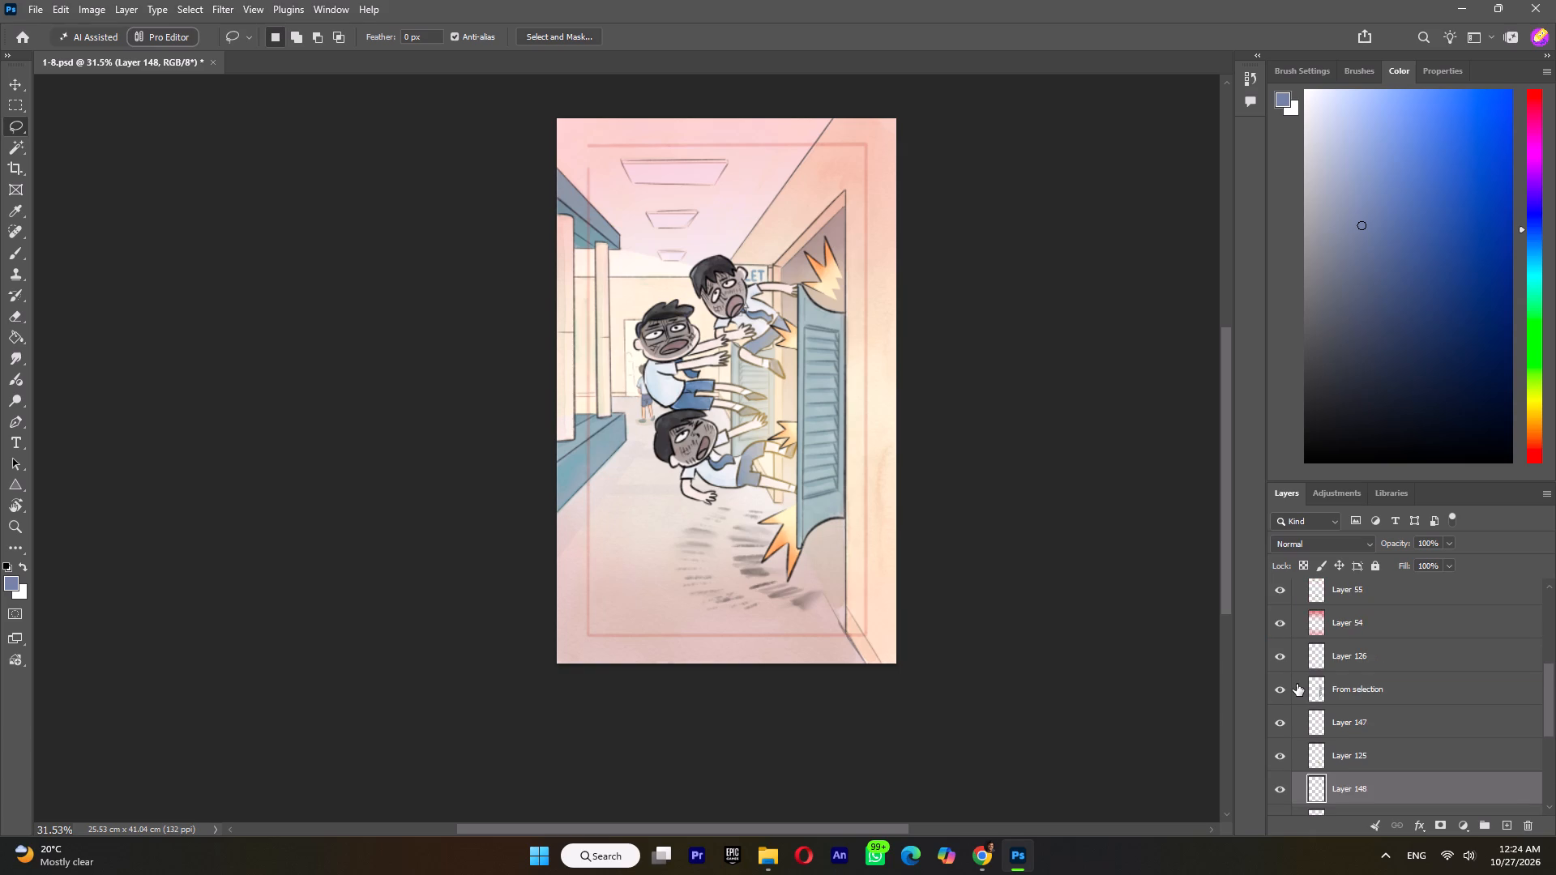
scroll(1297, 684, up, 4)
scroll(1302, 683, down, 6)
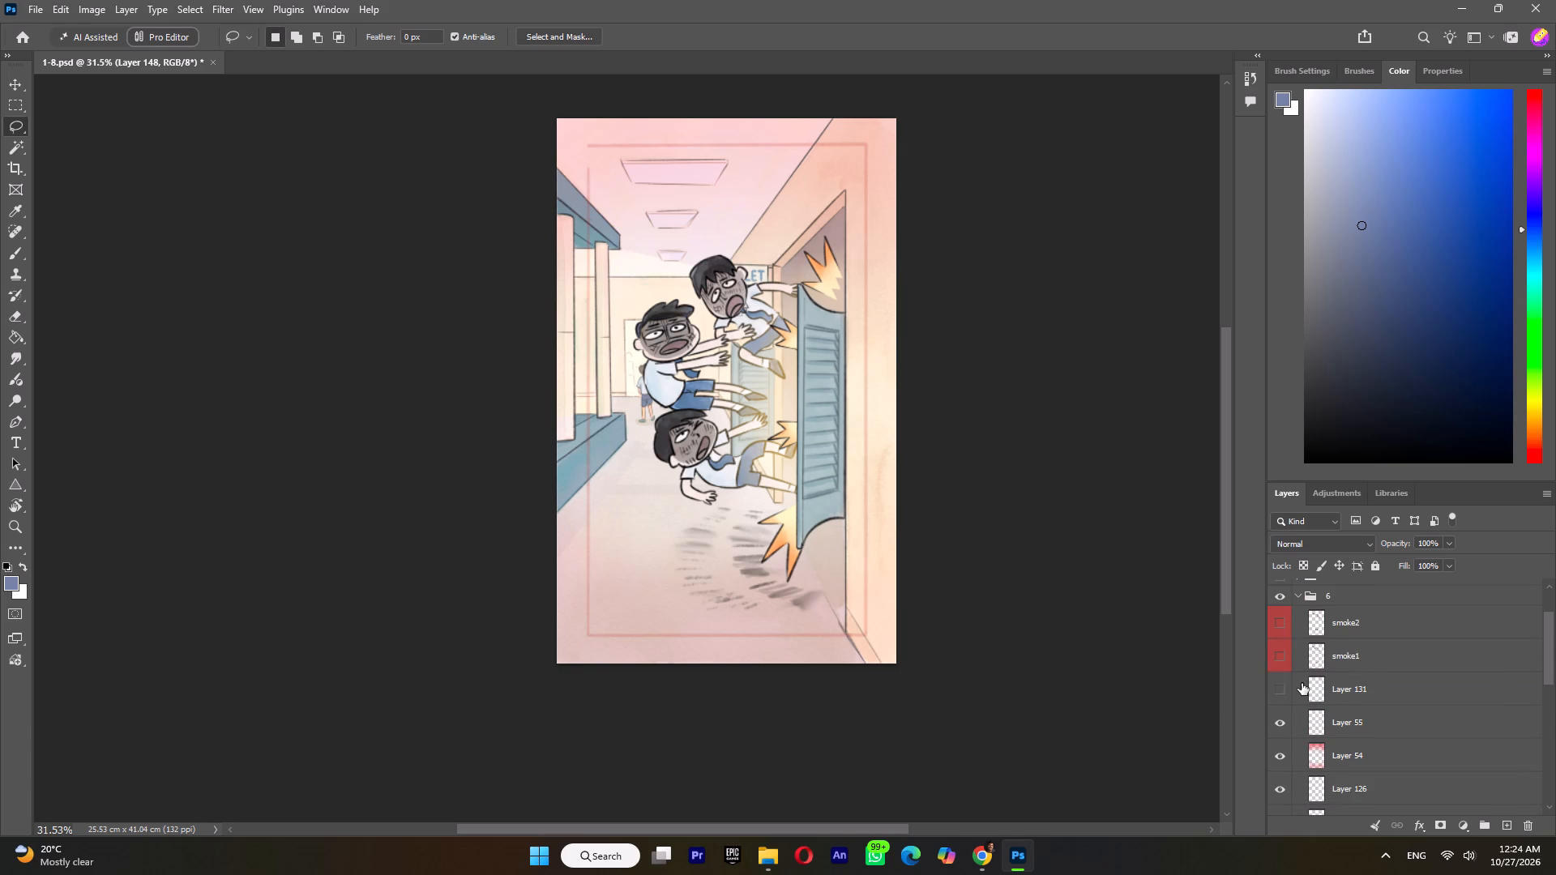
scroll(1302, 683, down, 5)
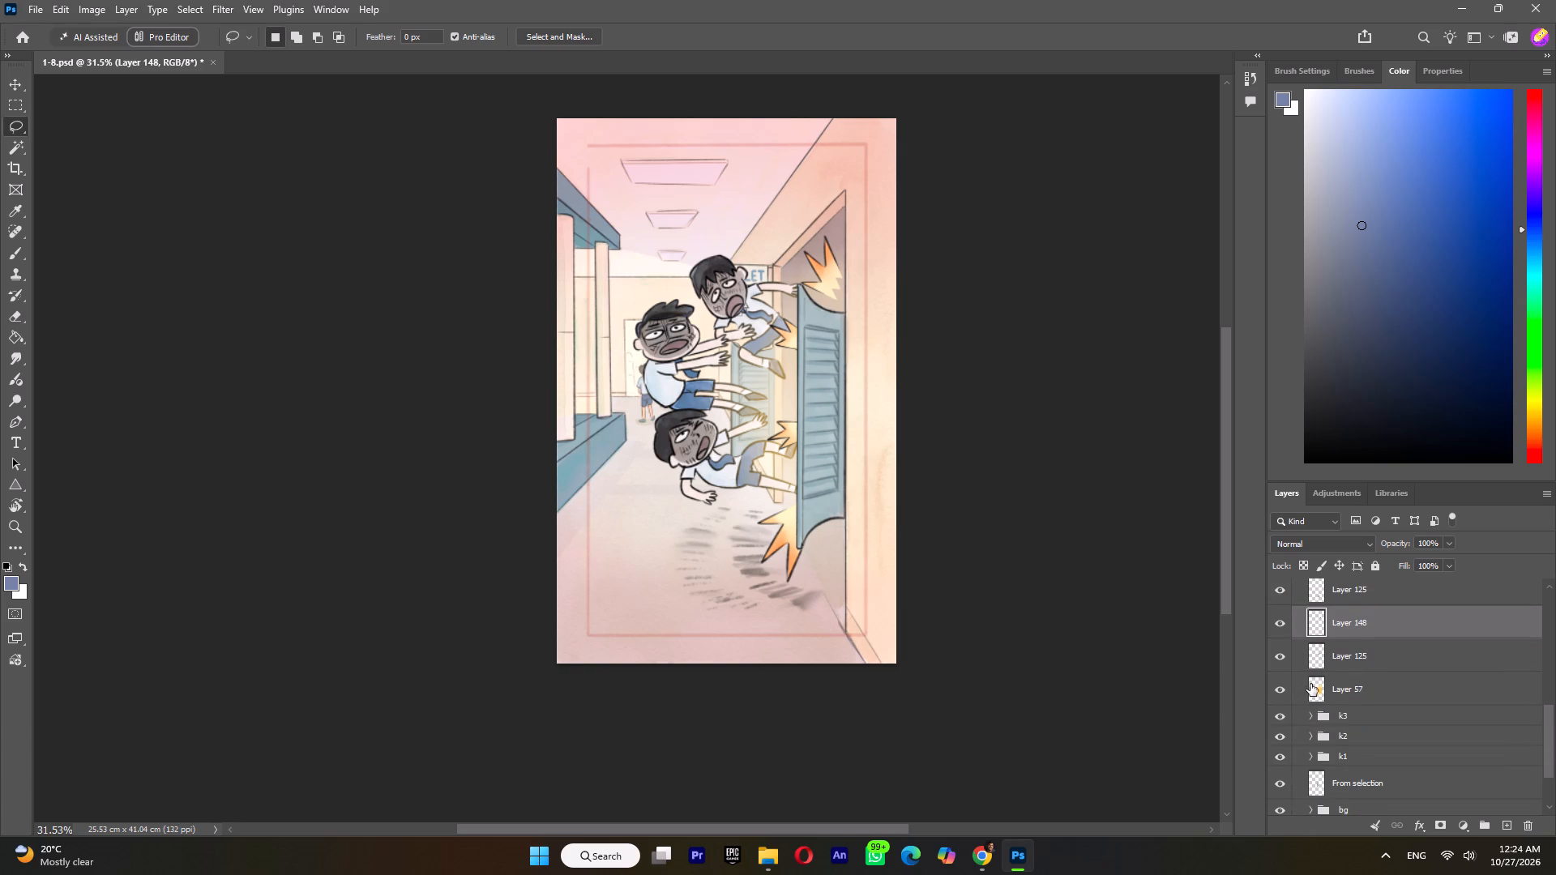
Expand group k3, check its two layers by toggling them, and merge Layer 128 with From selection.
click(1312, 682)
click(1281, 707)
click(1280, 711)
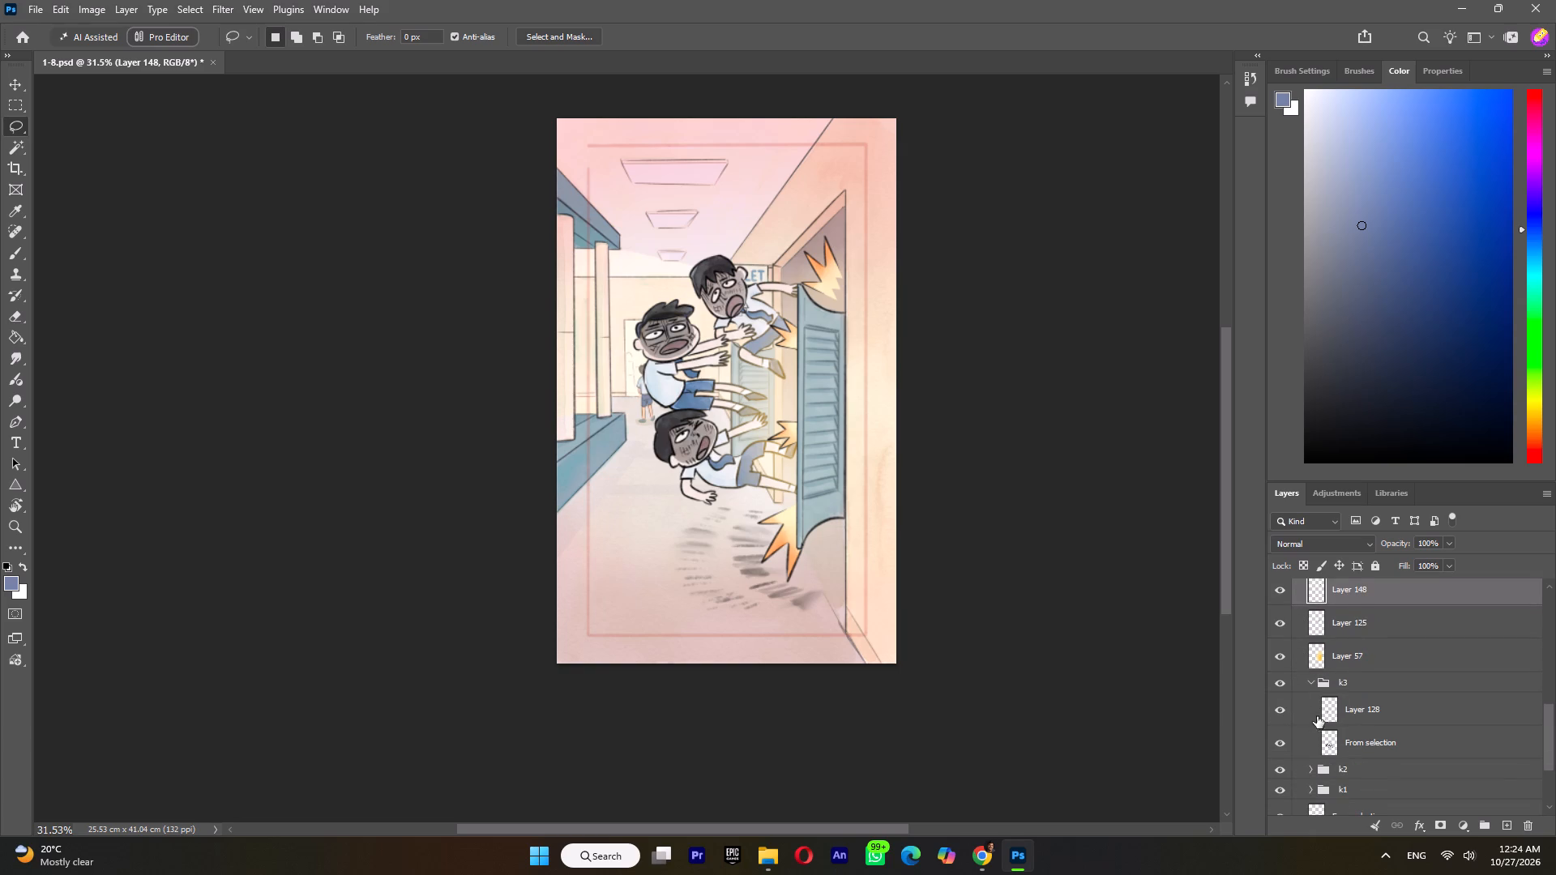
click(1280, 745)
click(1276, 747)
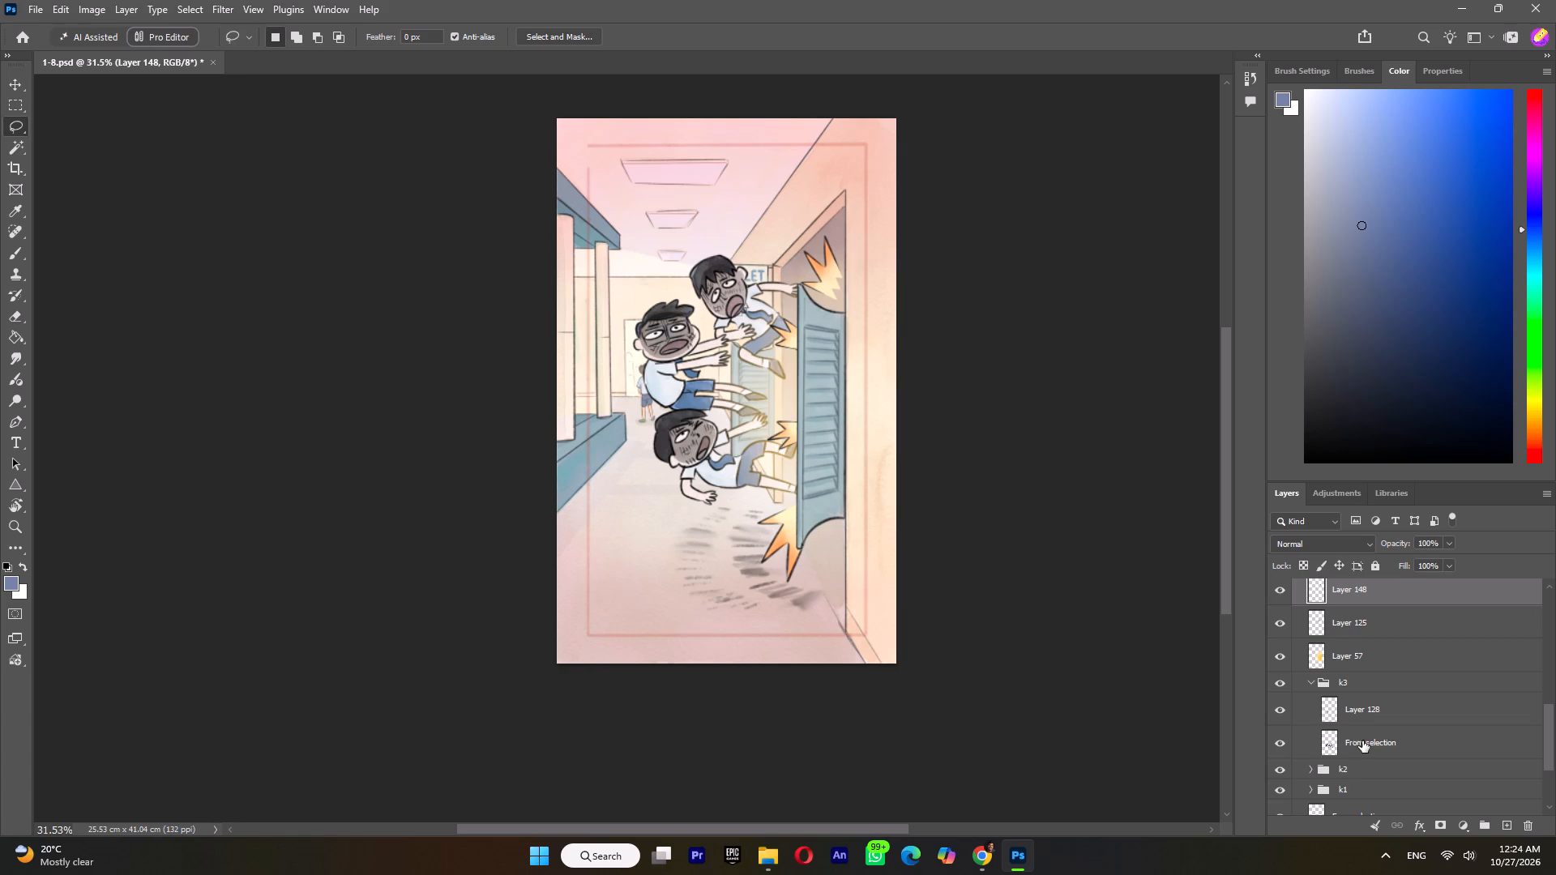
click(1361, 743)
shift+click(1369, 711)
shift+right_click(1368, 711)
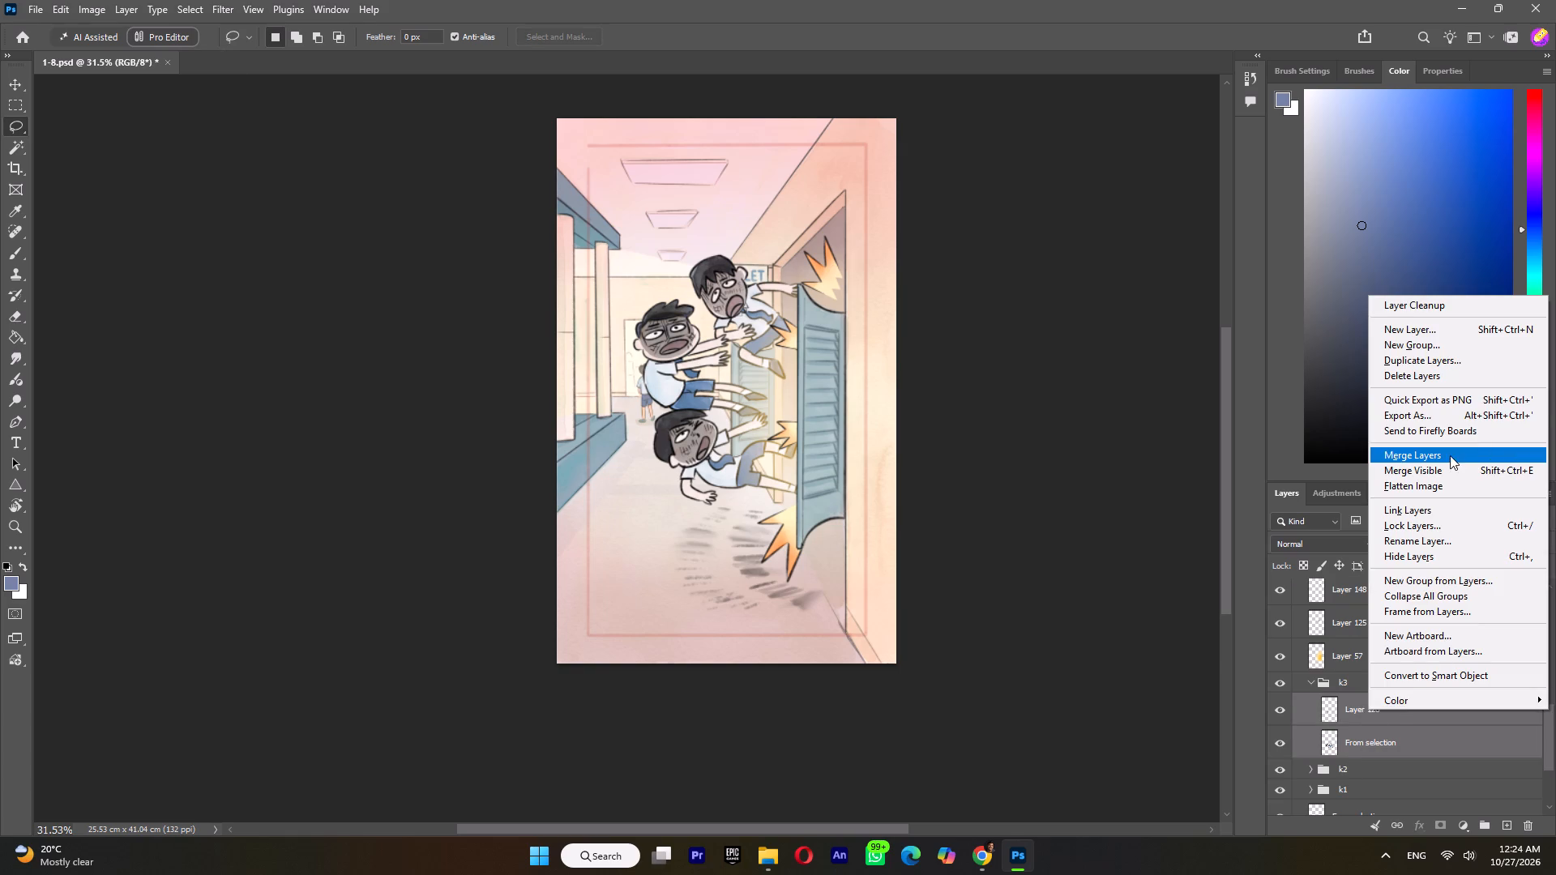
click(1450, 455)
Duplicate the merged Layer 128 in group k3 as Layer 128 copy.
click(1373, 711)
right_click(1373, 711)
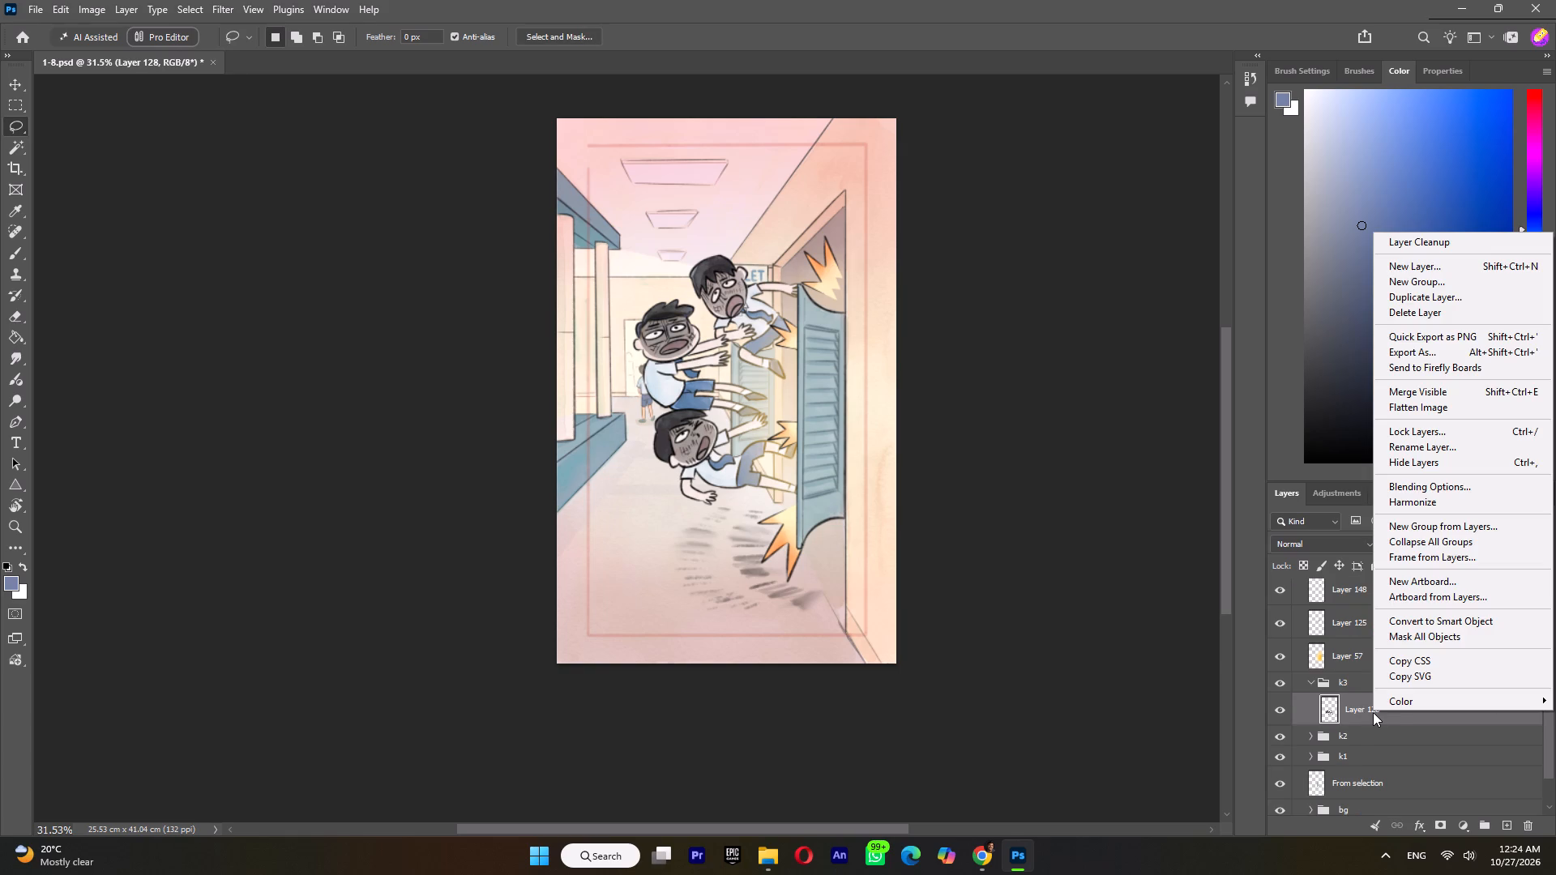
click(1472, 302)
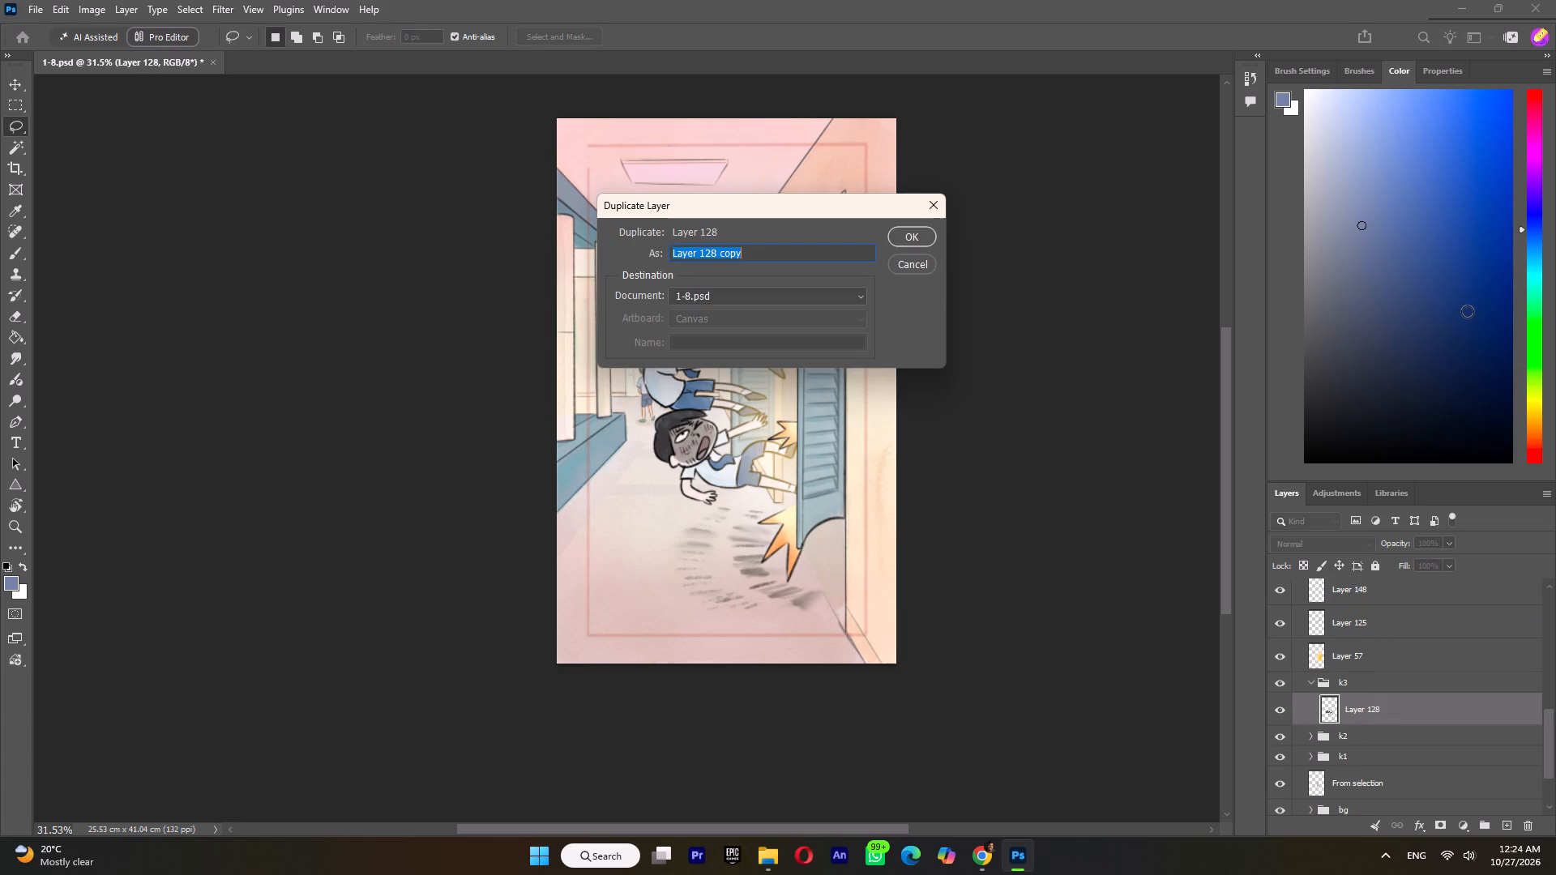
click(928, 233)
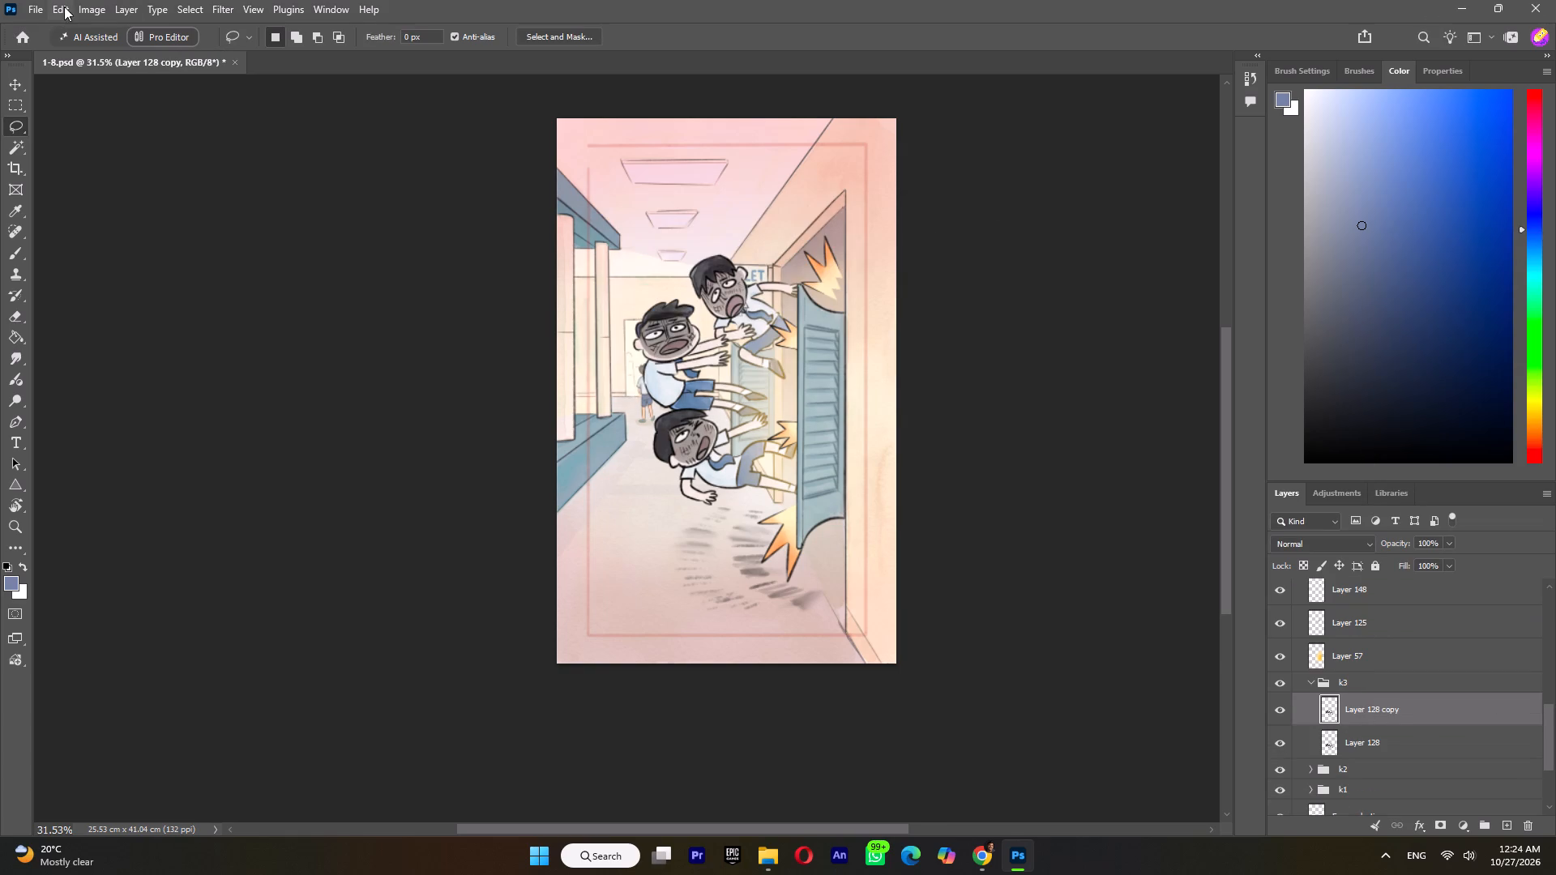
Start Puppet Warp on Layer 128 copy and pin the lowest boy's hips, neck and face.
click(60, 9)
click(109, 399)
alt+scroll(754, 482, up, 9)
alt+scroll(656, 475, up, 4)
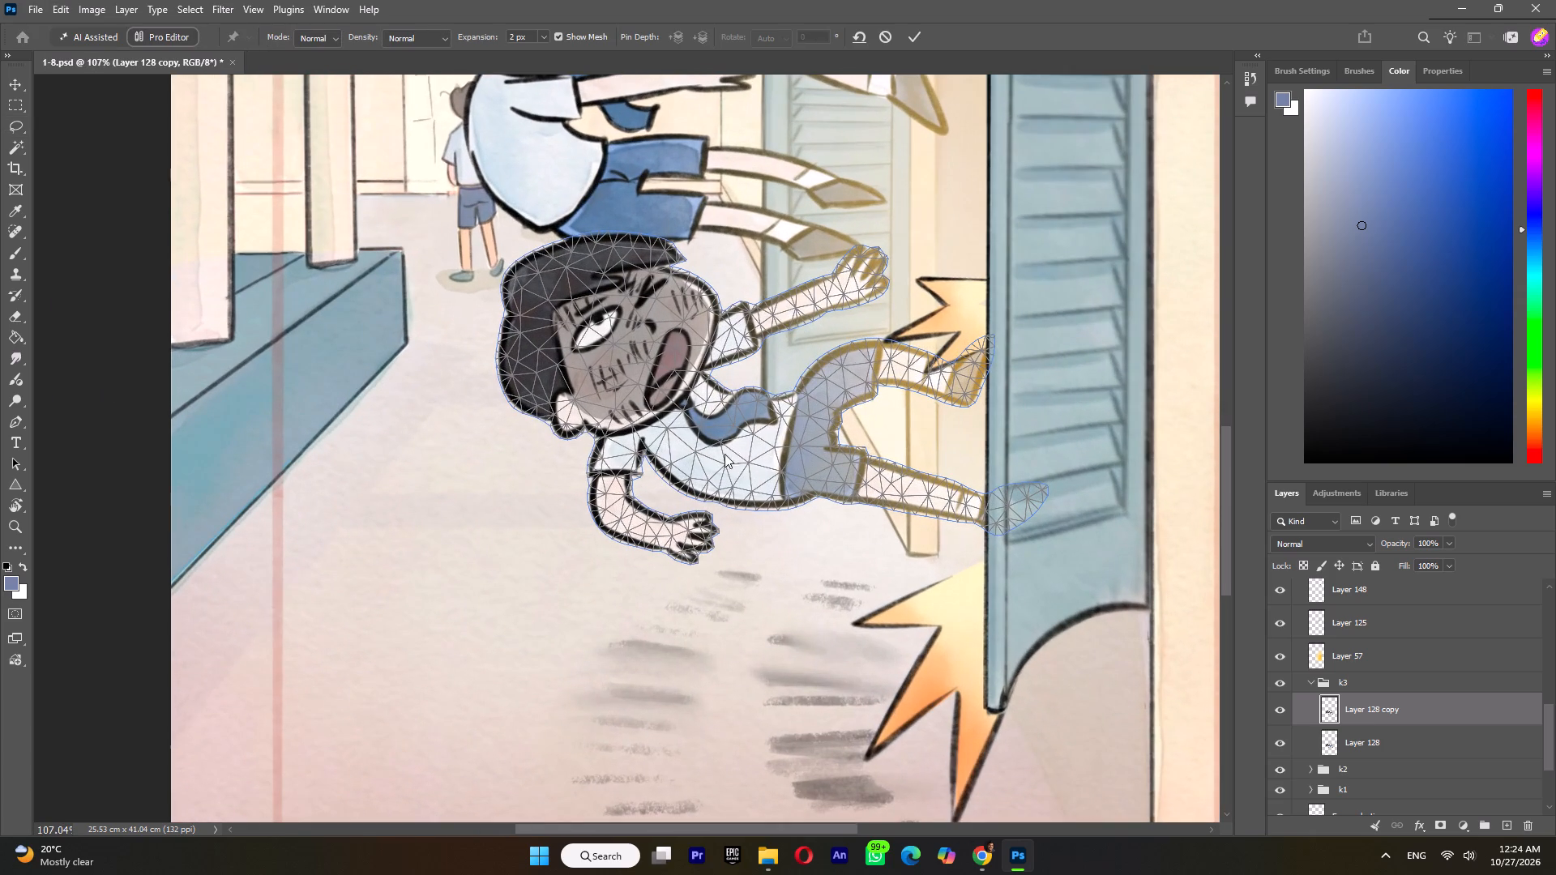
click(805, 435)
click(809, 442)
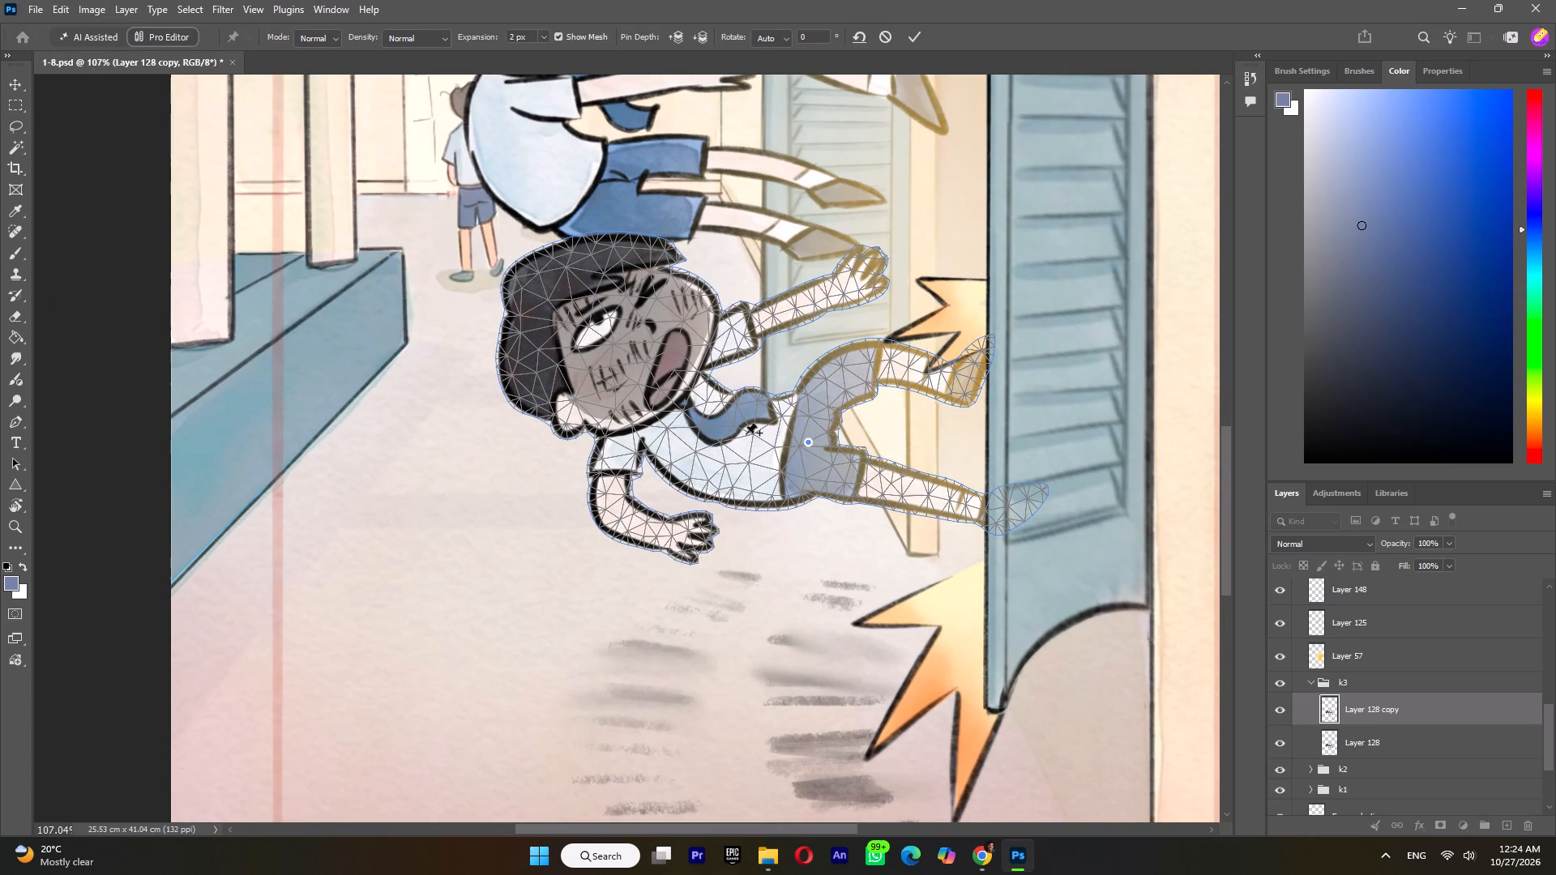
click(660, 412)
click(589, 322)
click(588, 322)
Pin both hands and legs of the lowest boy, moving the raised hand up, the other hand down and both feet slightly up.
click(850, 290)
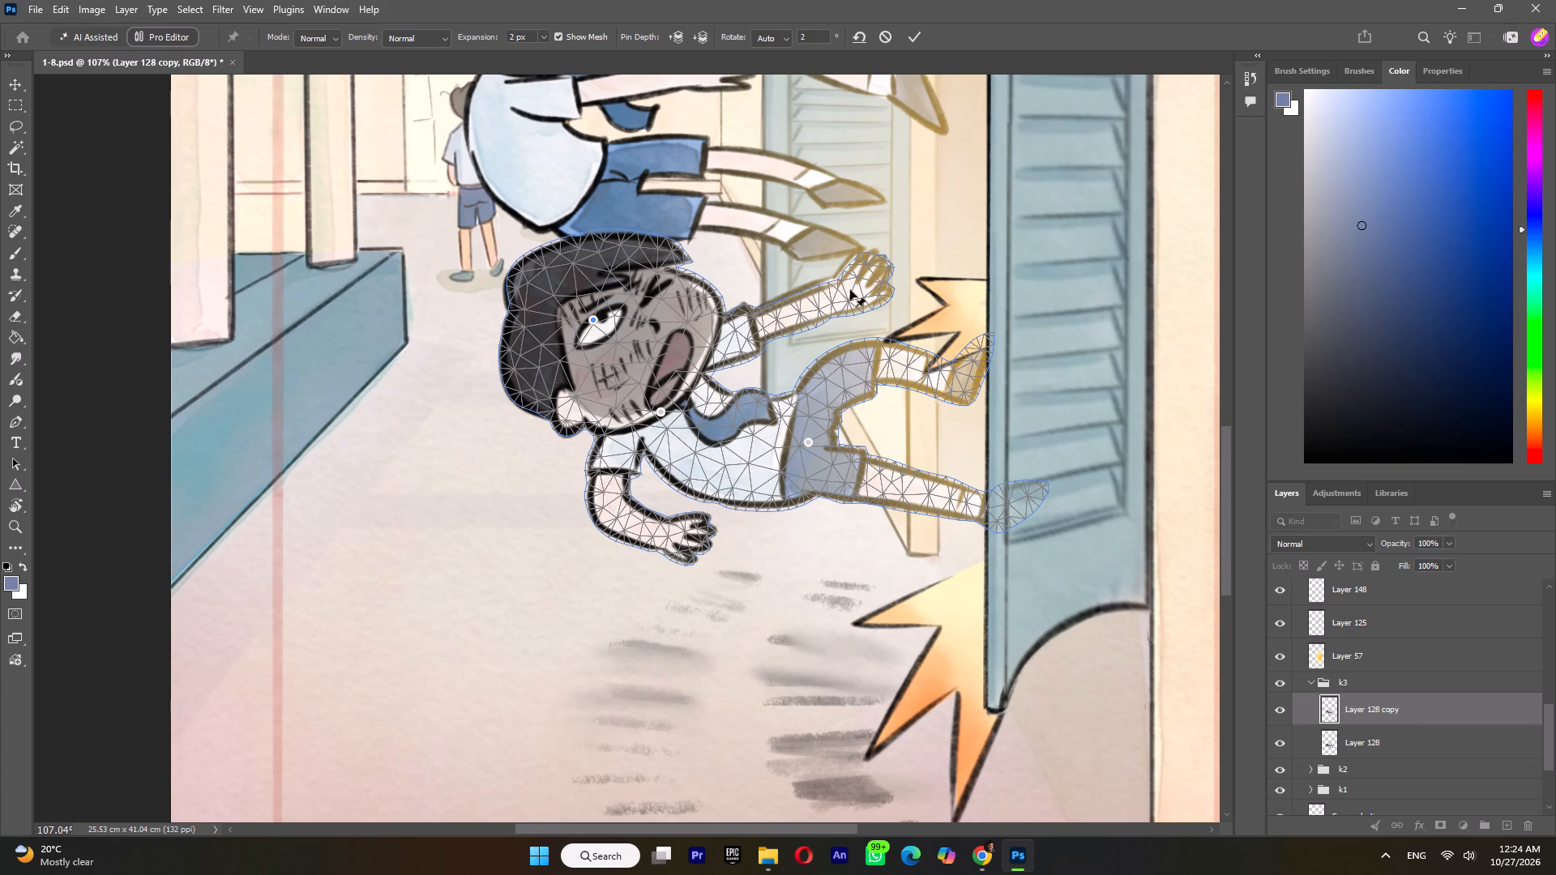
drag(850, 290, 834, 269)
click(675, 533)
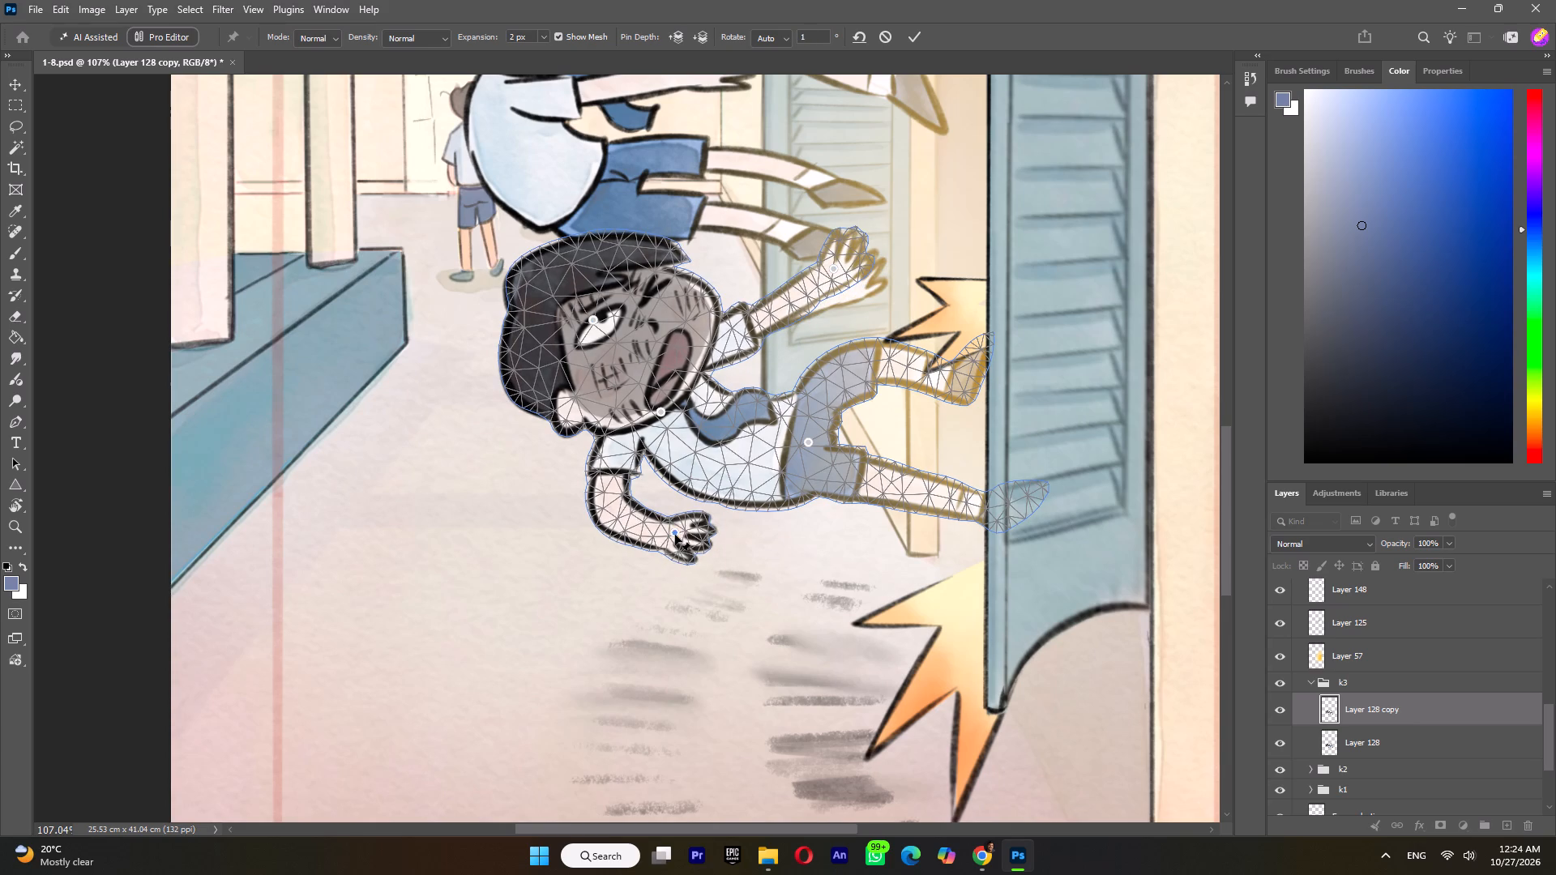
drag(675, 535, 666, 545)
click(955, 379)
drag(955, 382, 955, 367)
click(989, 510)
drag(990, 512, 989, 489)
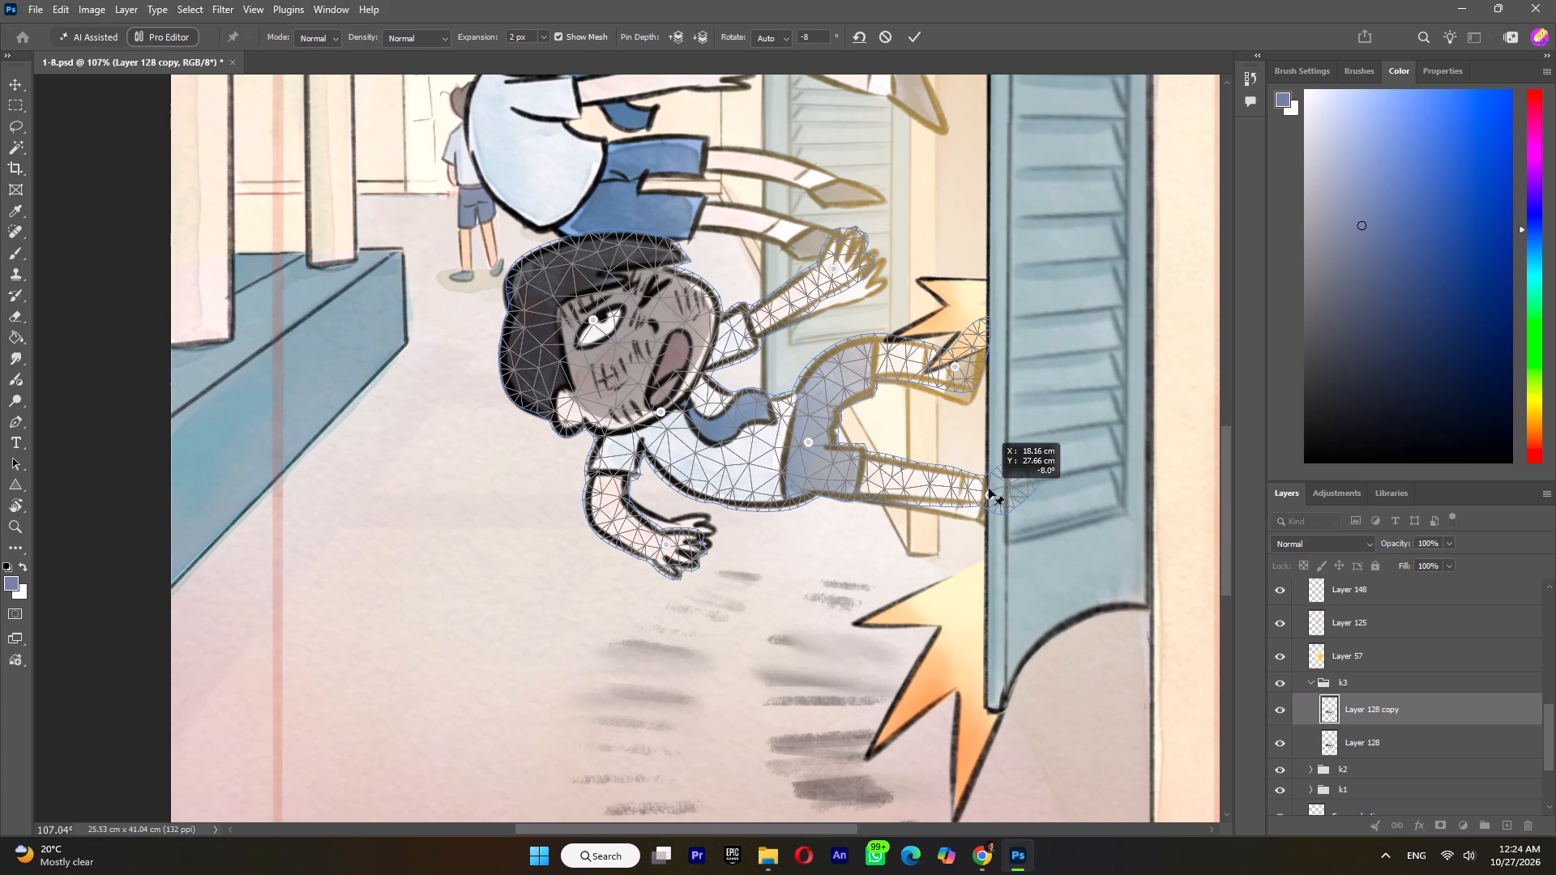
drag(989, 489, 987, 489)
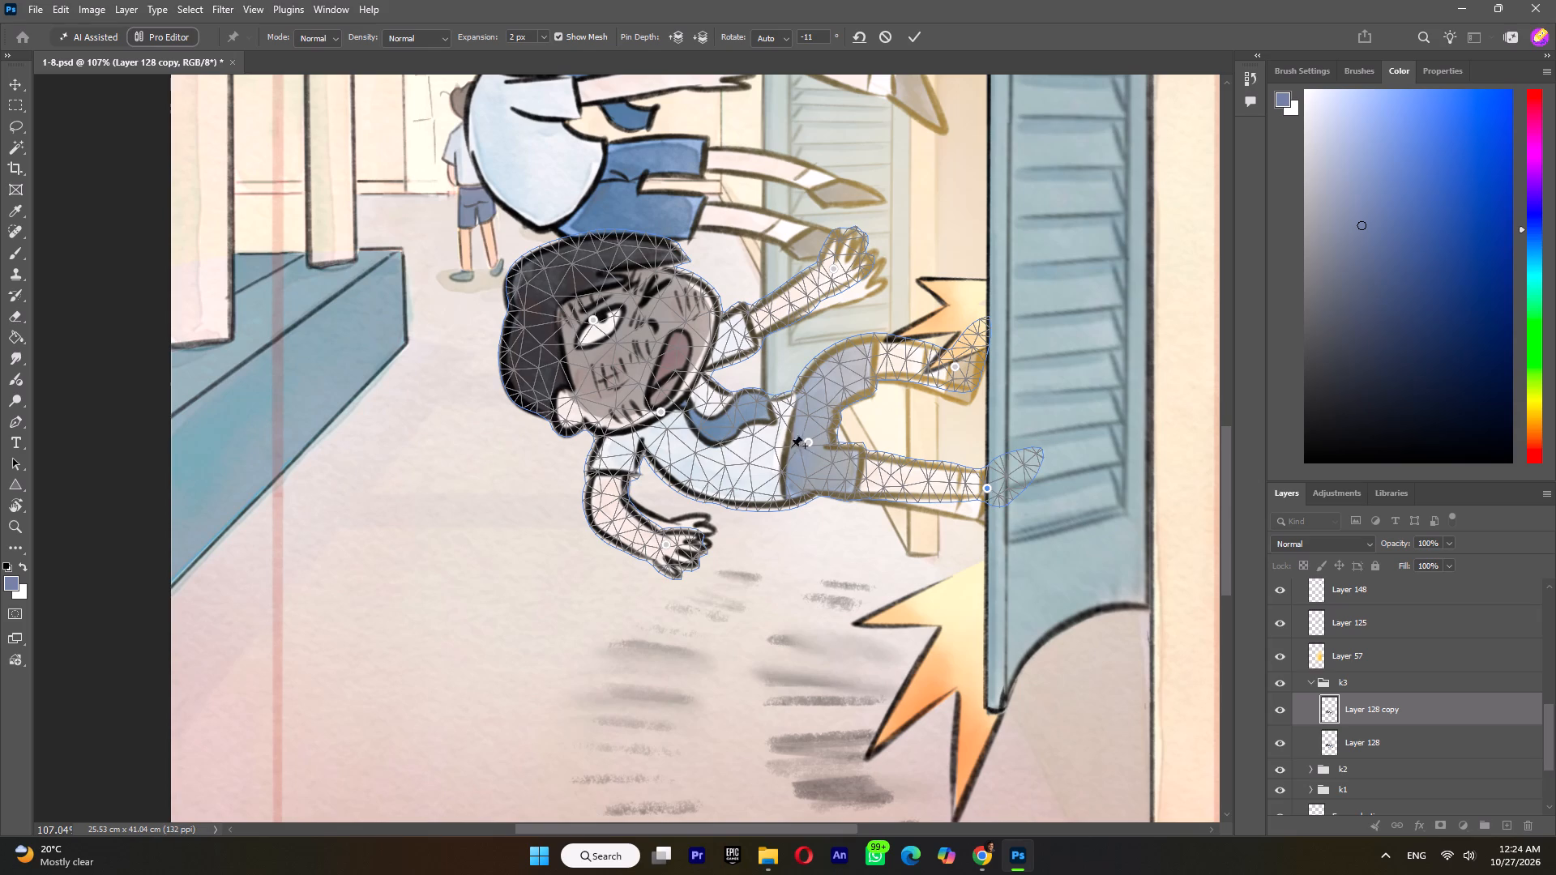
Fine-tune the lowest boy's torso and face pins slightly, and apply the Puppet Warp to Layer 128 copy.
click(720, 446)
click(725, 446)
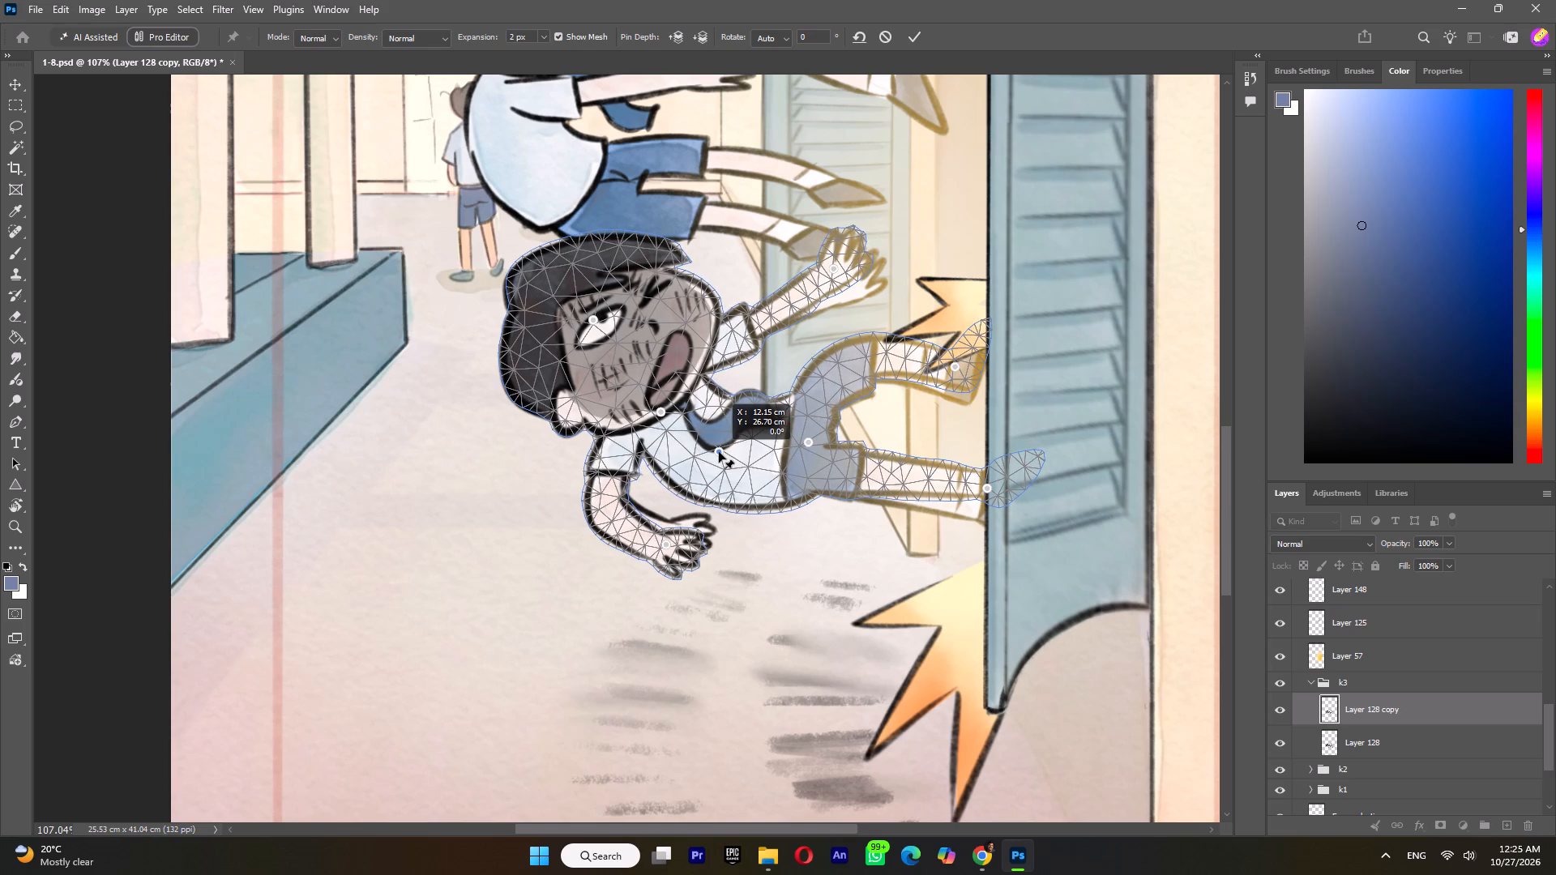
click(594, 318)
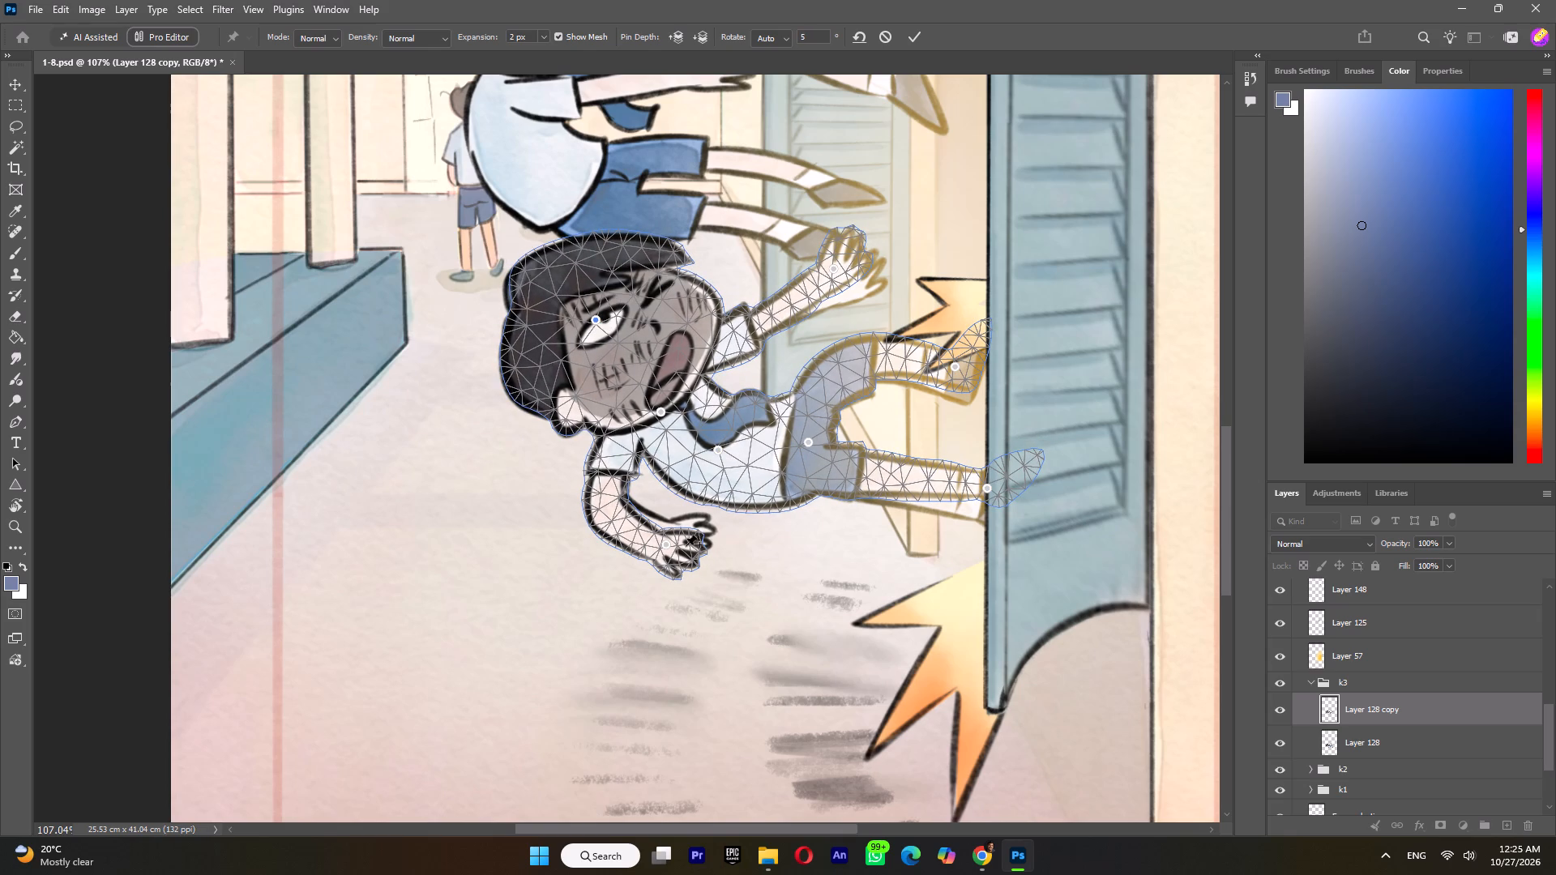
click(915, 31)
Compare Layer 128 copy with the original pose, leave the copy hidden, and collapse and hide group k3.
click(1285, 711)
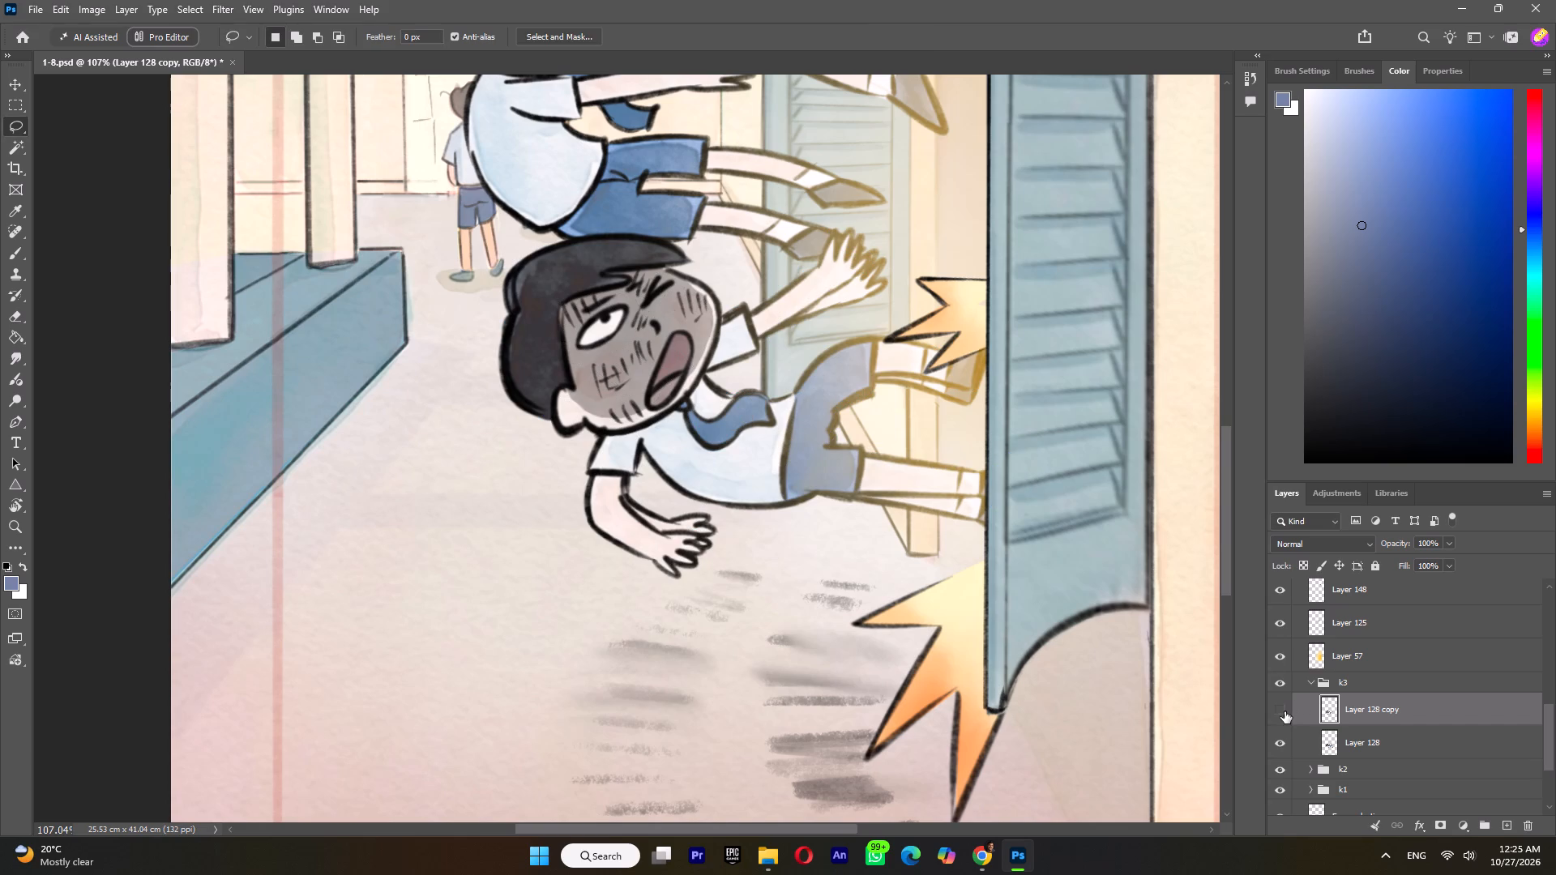
click(1283, 711)
click(1283, 711)
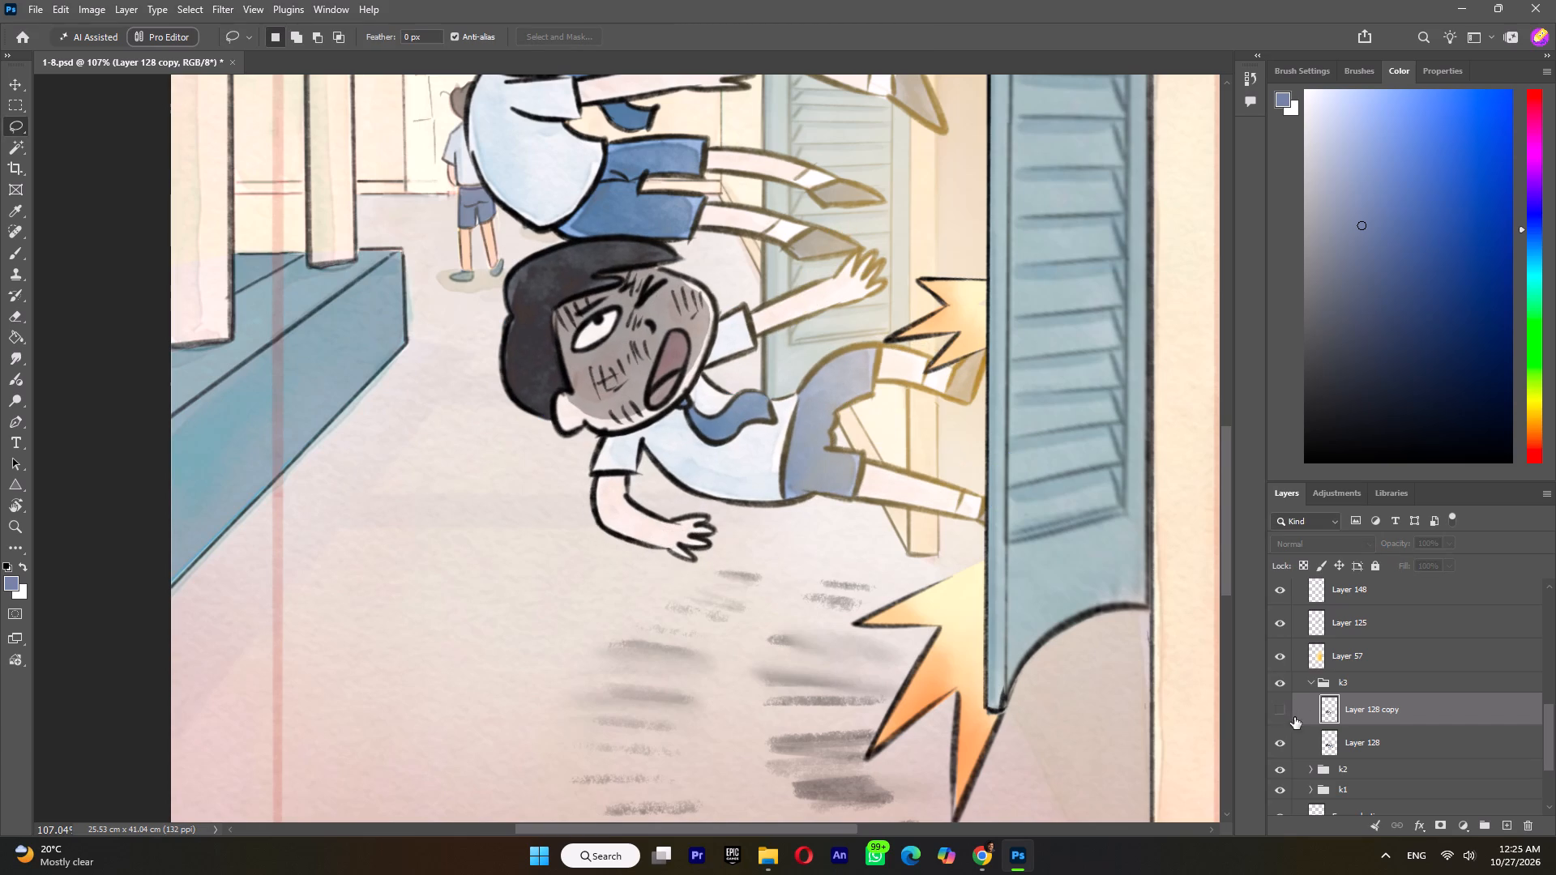
click(1308, 688)
click(1280, 685)
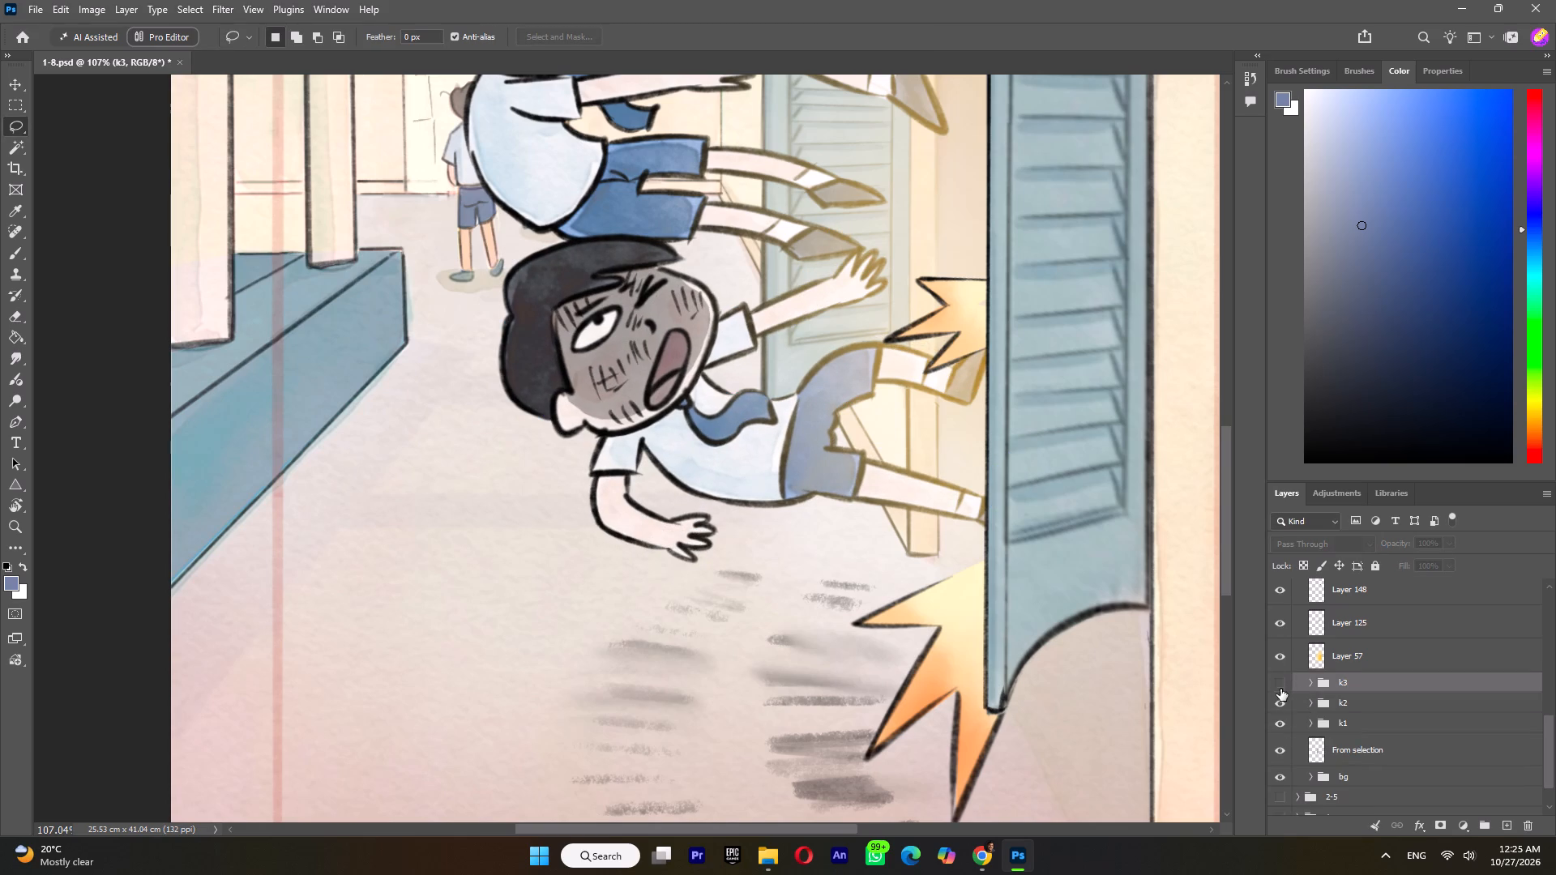
Expand group k2, check its two layers by toggling them, and merge Layer 124 with From selection.
click(1280, 702)
click(1275, 704)
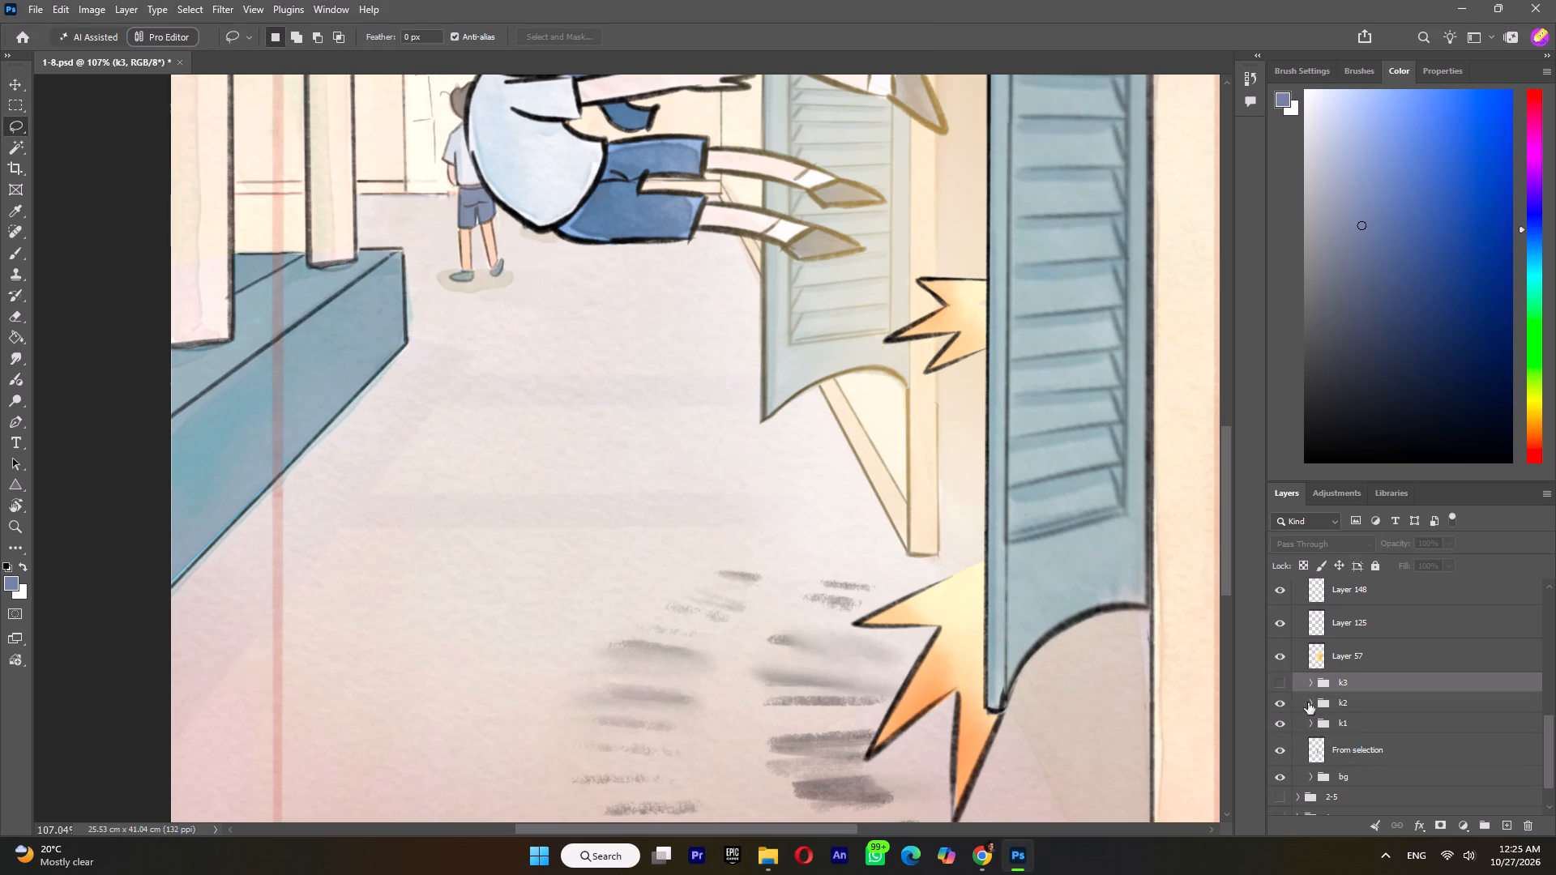
click(1313, 702)
alt+scroll(819, 414, down, 9)
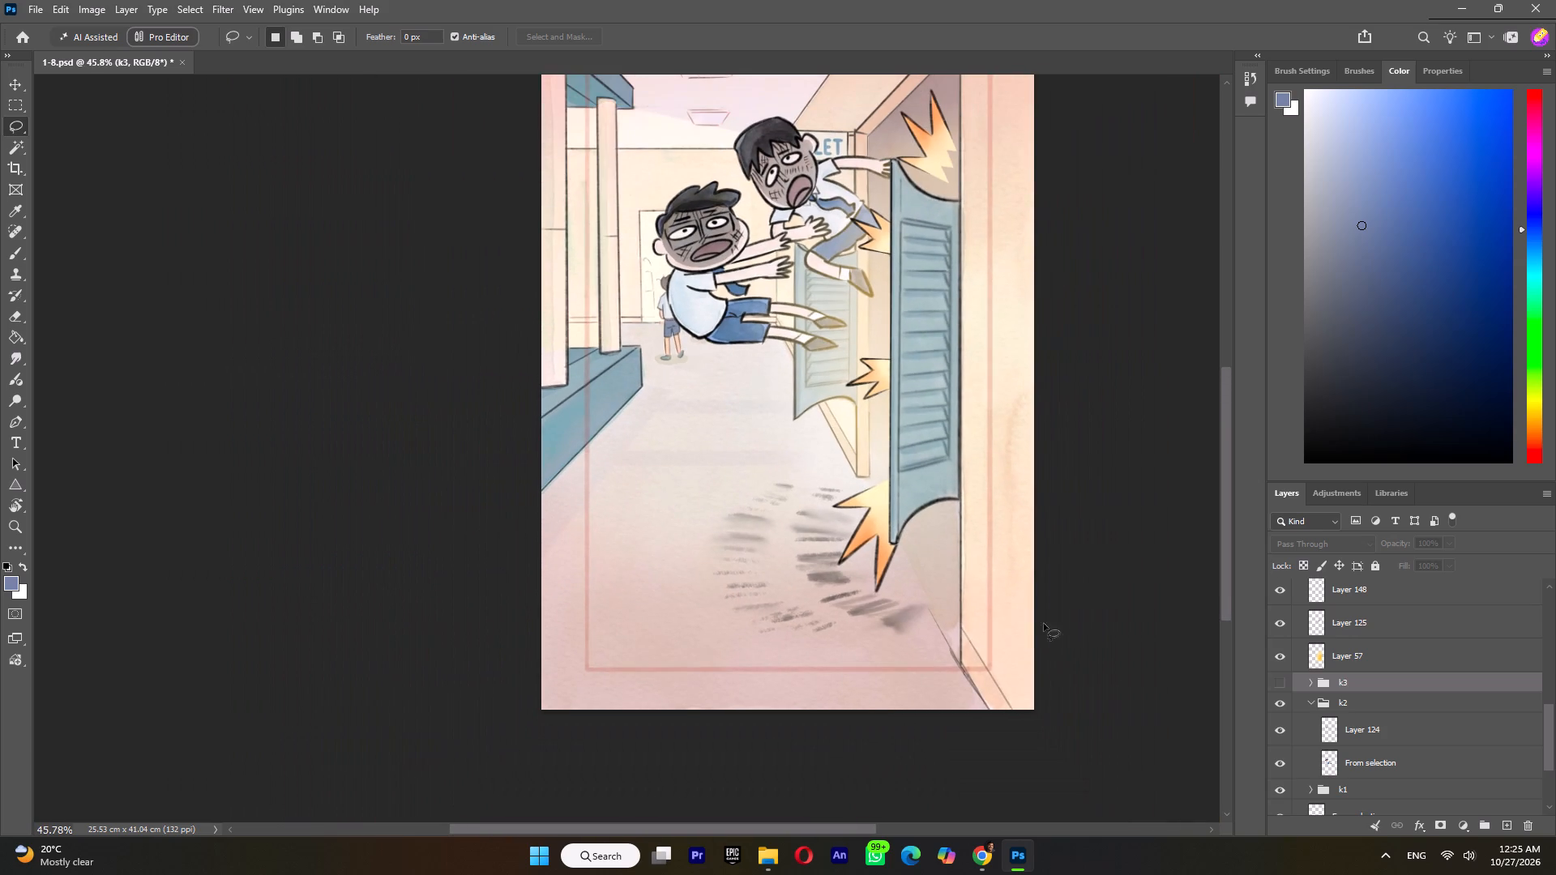
click(1285, 736)
click(1281, 735)
click(1281, 759)
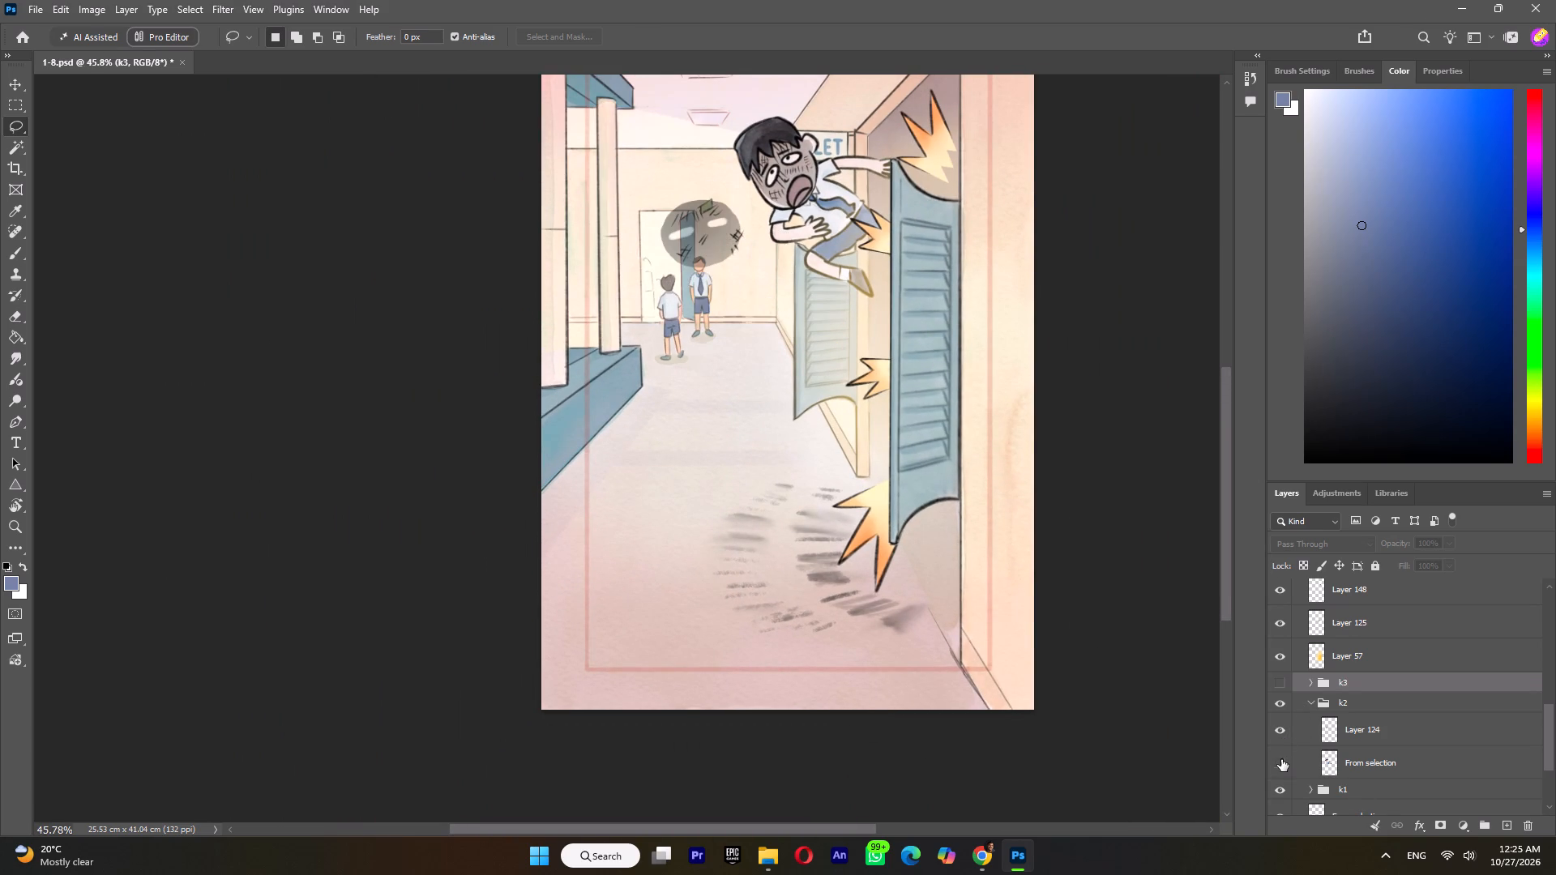
click(1281, 759)
click(1366, 737)
shift+click(1361, 765)
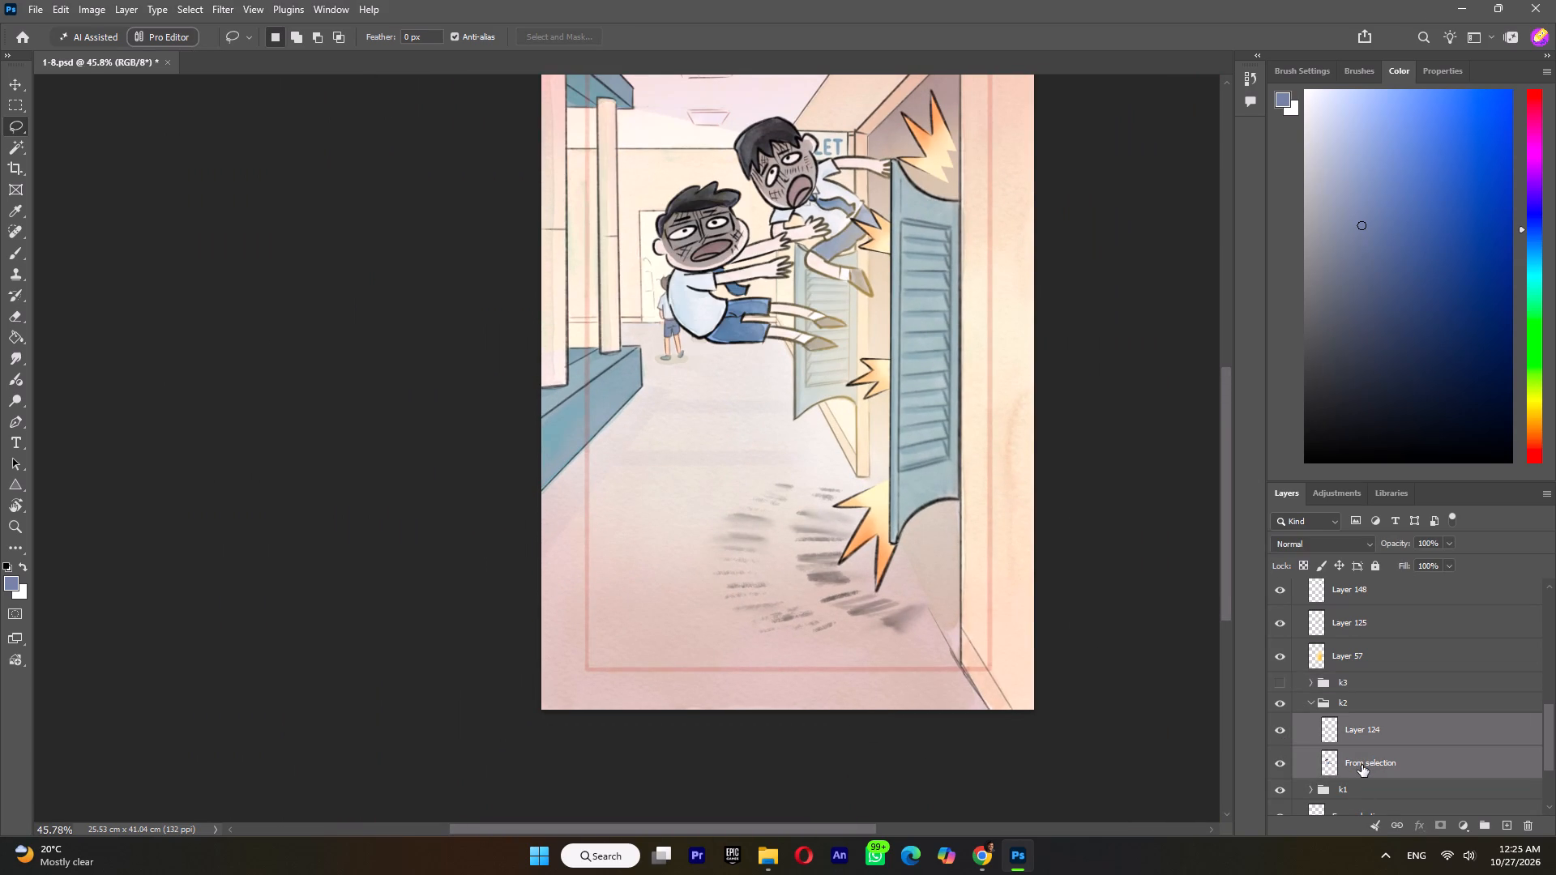
right_click(1361, 765)
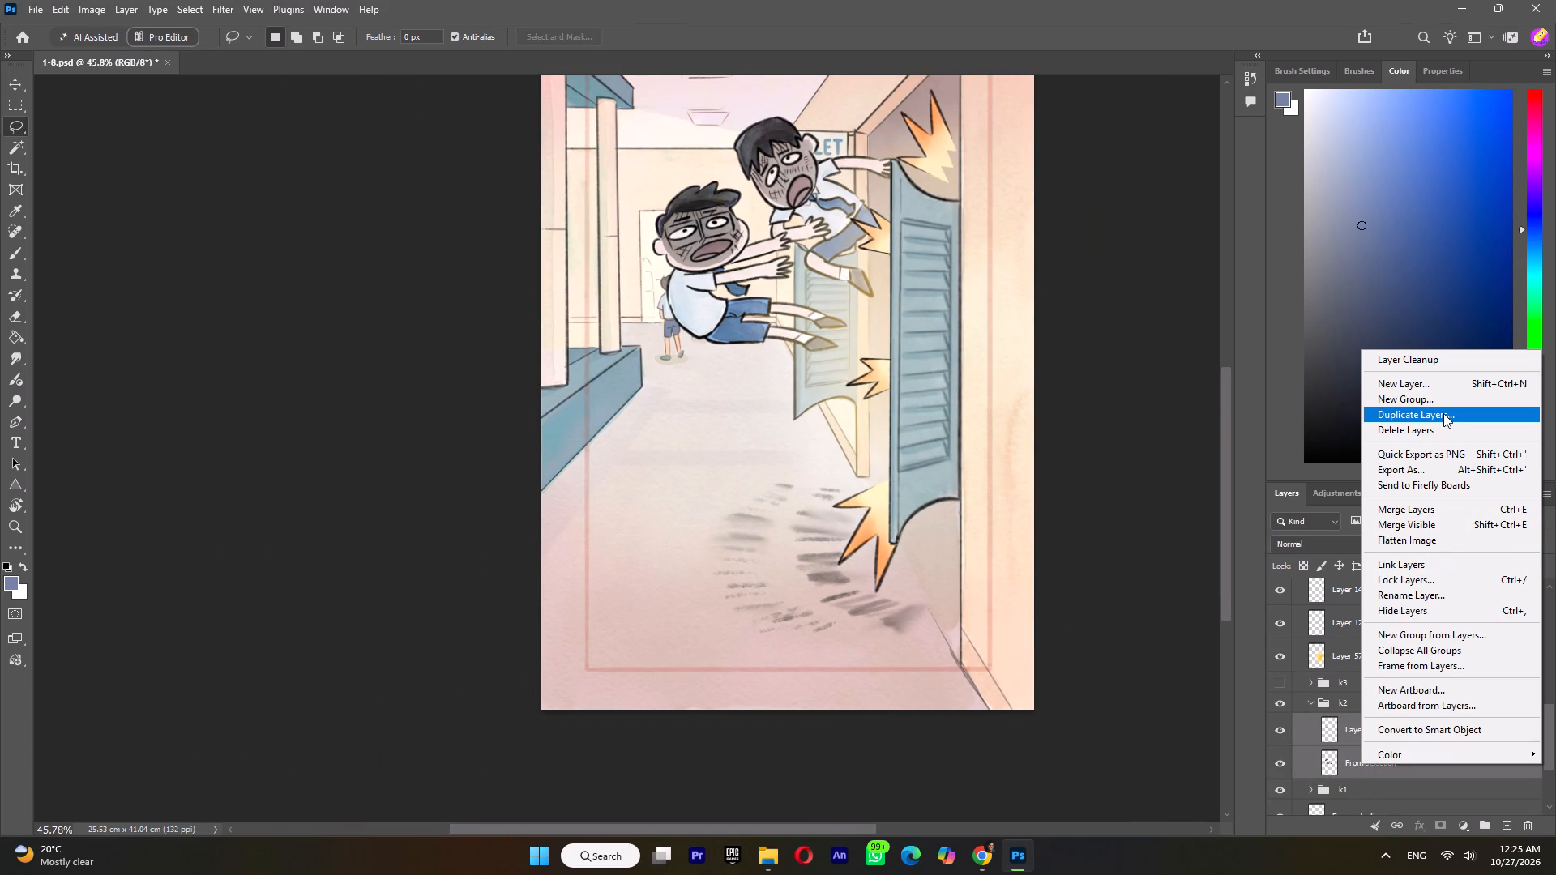
click(1425, 511)
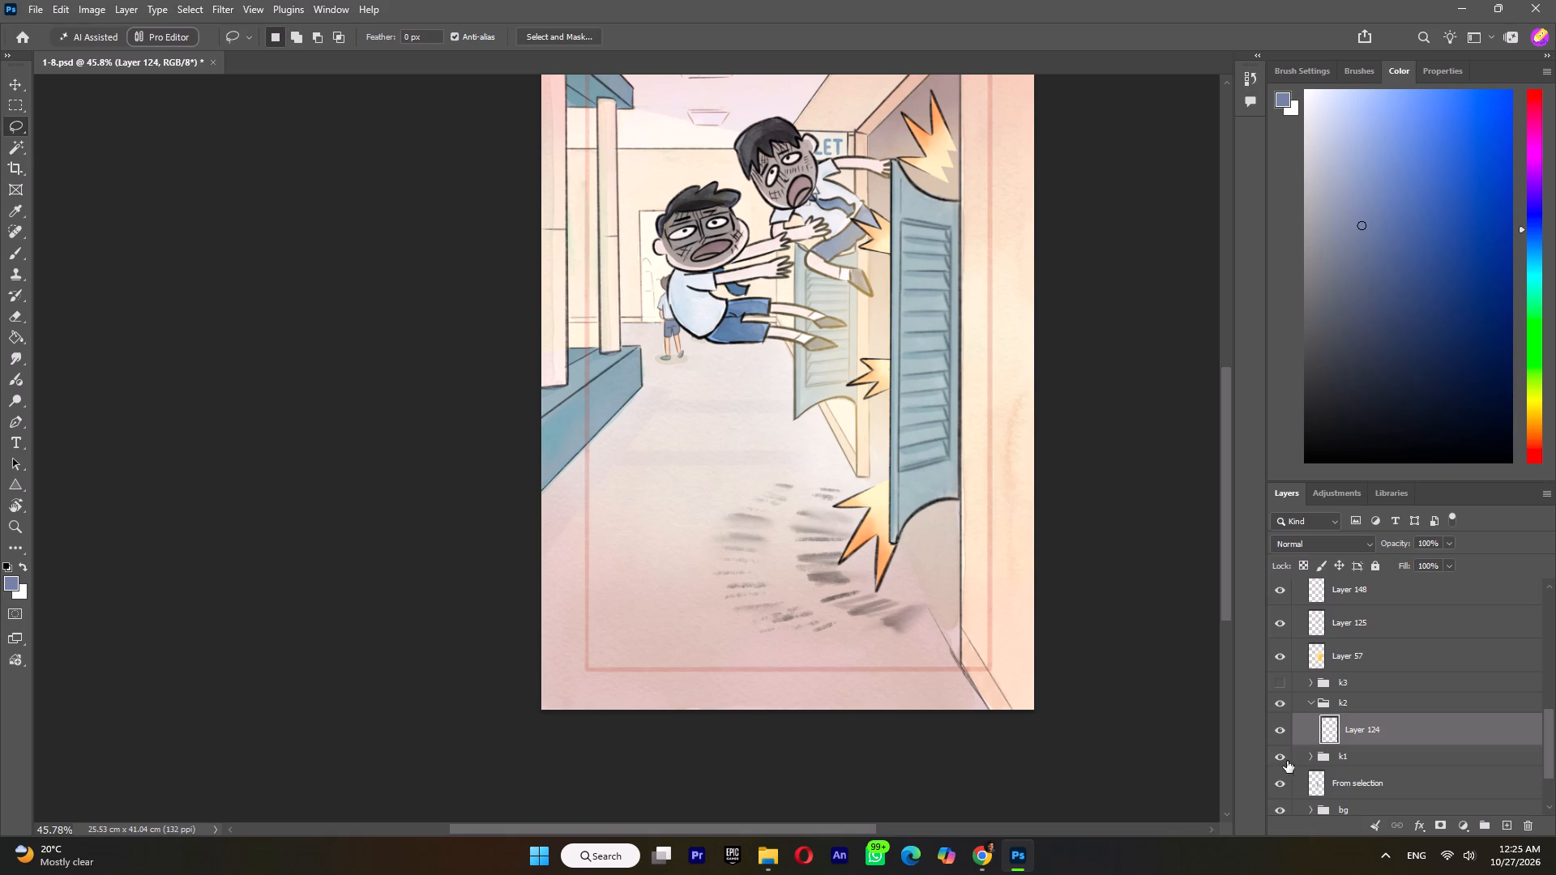
click(1282, 728)
click(1280, 728)
Duplicate the merged Layer 124 in group k2 as Layer 124 copy.
click(1386, 725)
alt+scroll(693, 207, up, 4)
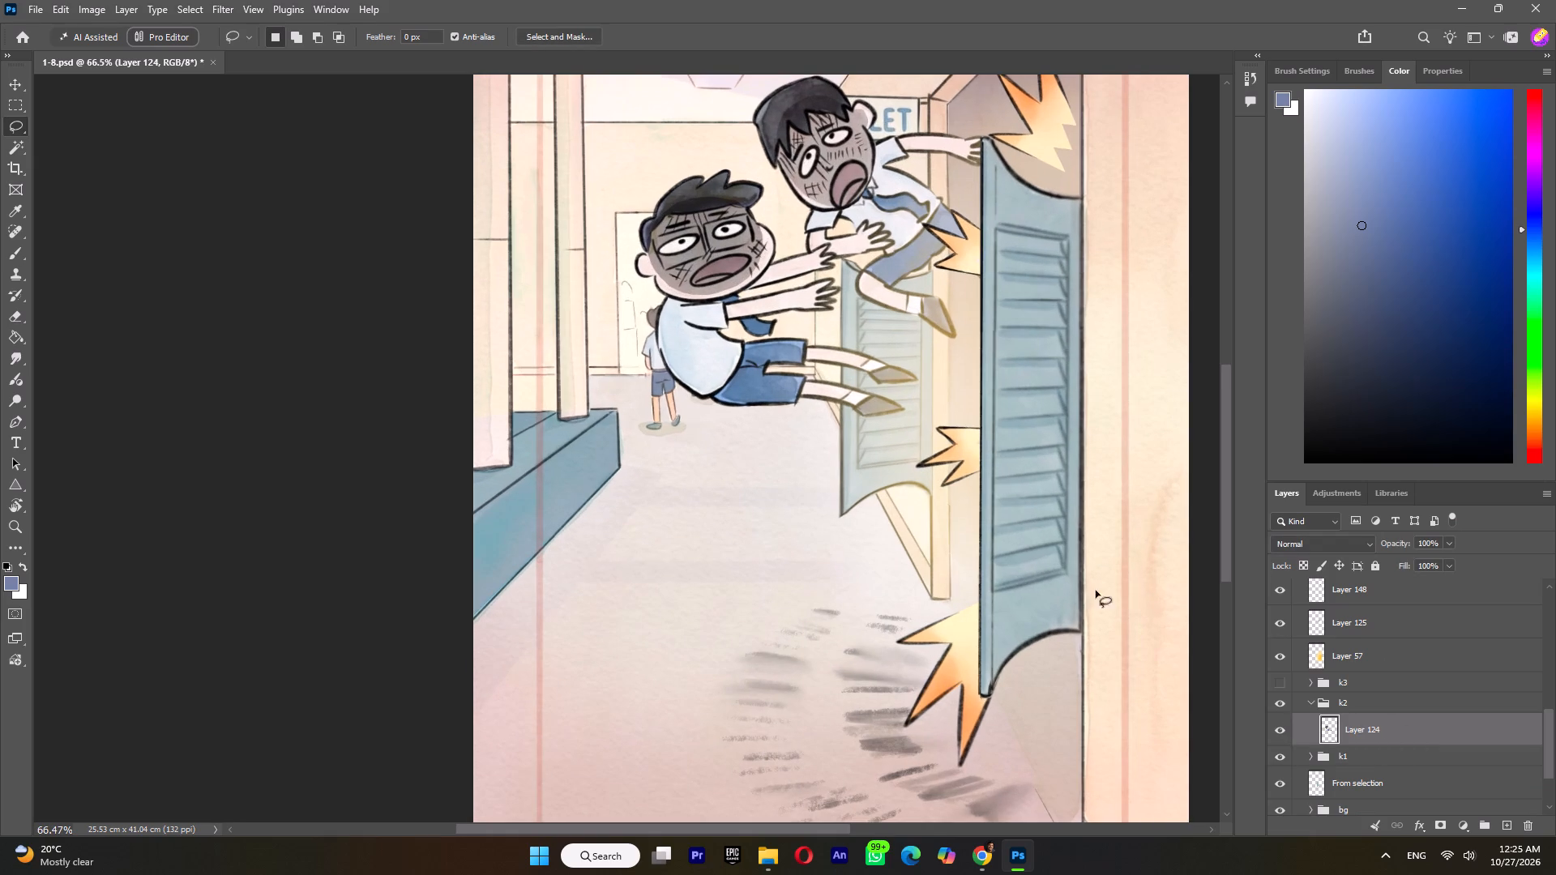
right_click(1390, 722)
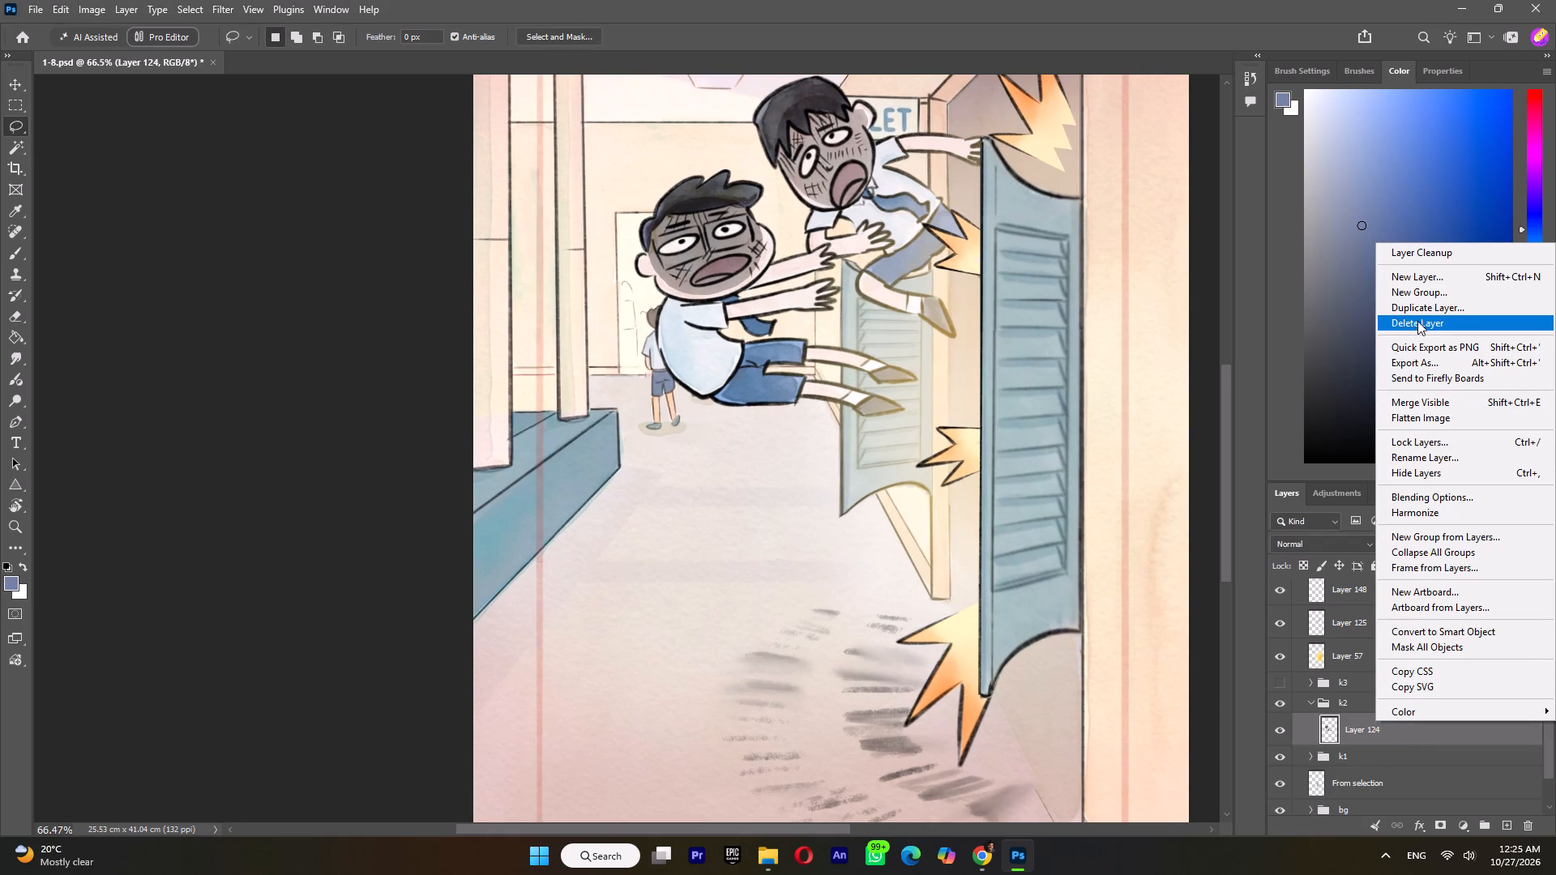
click(1422, 305)
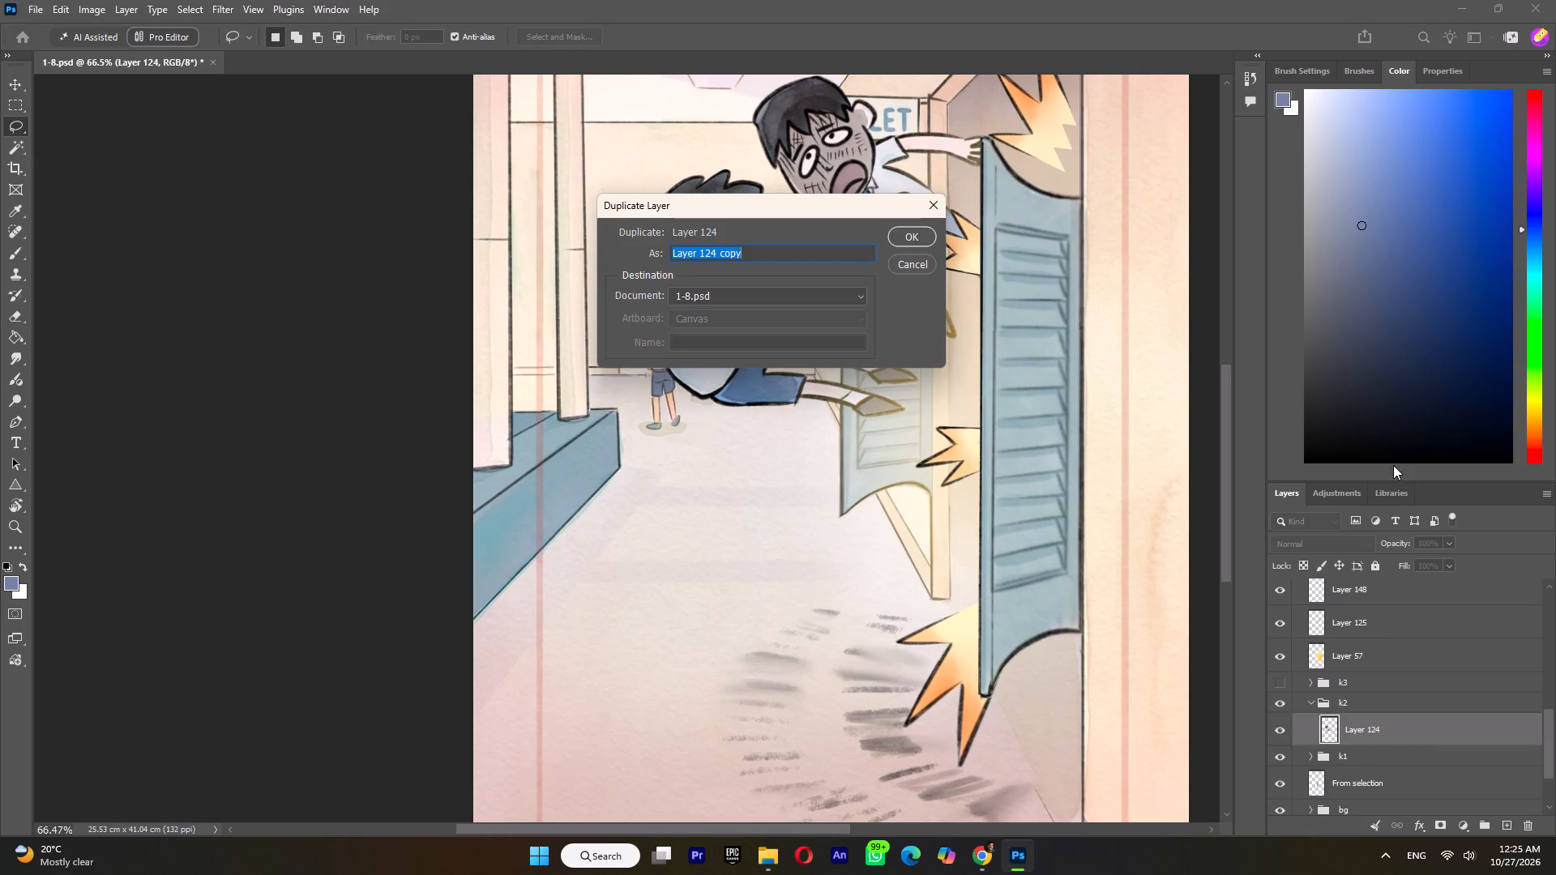
click(903, 233)
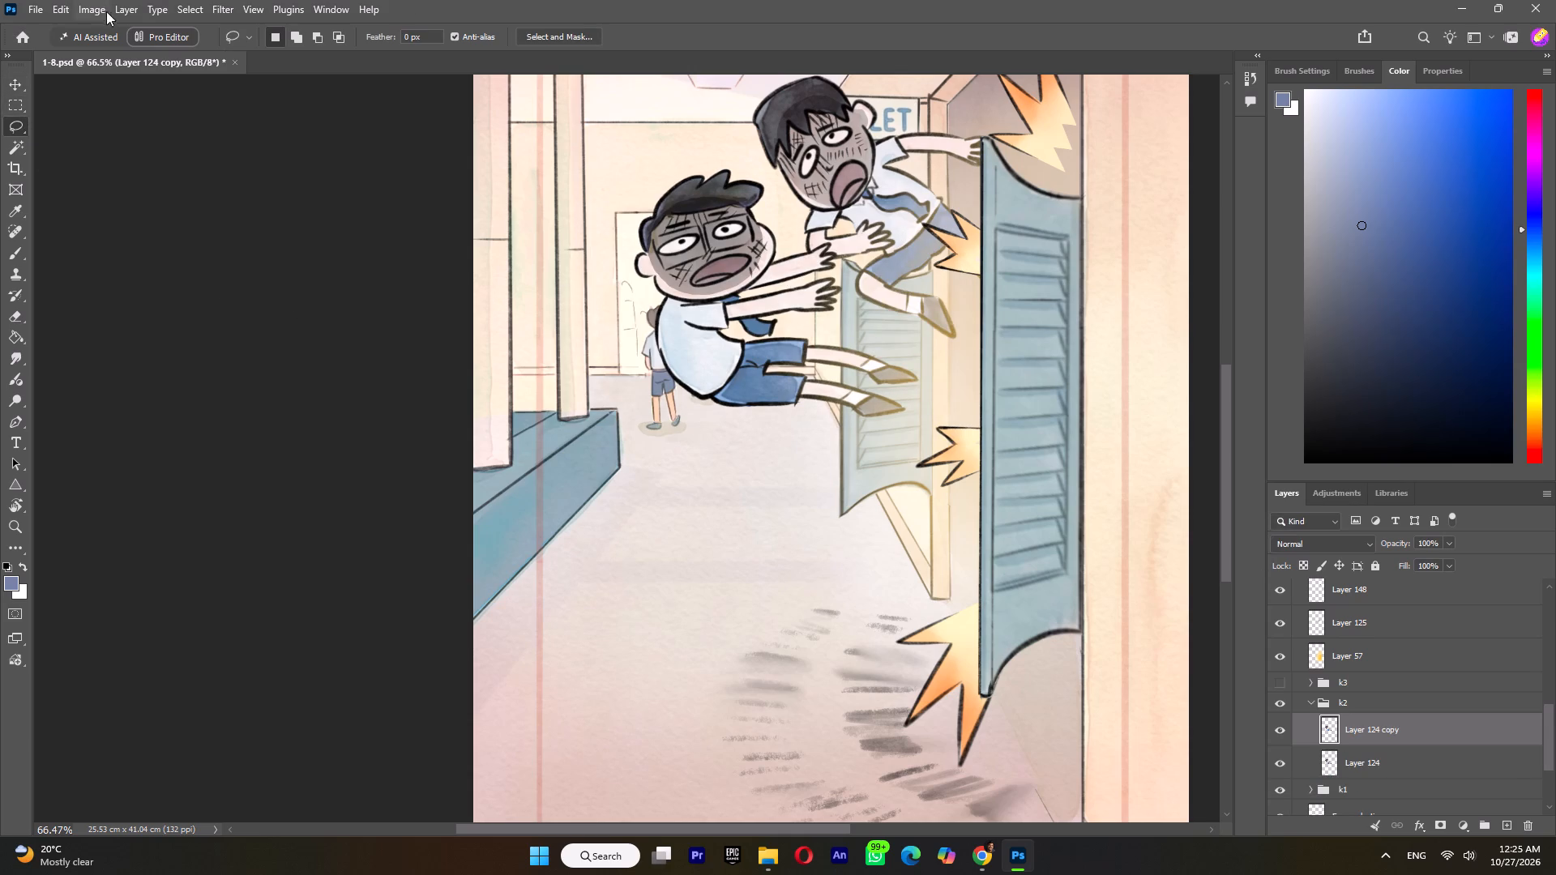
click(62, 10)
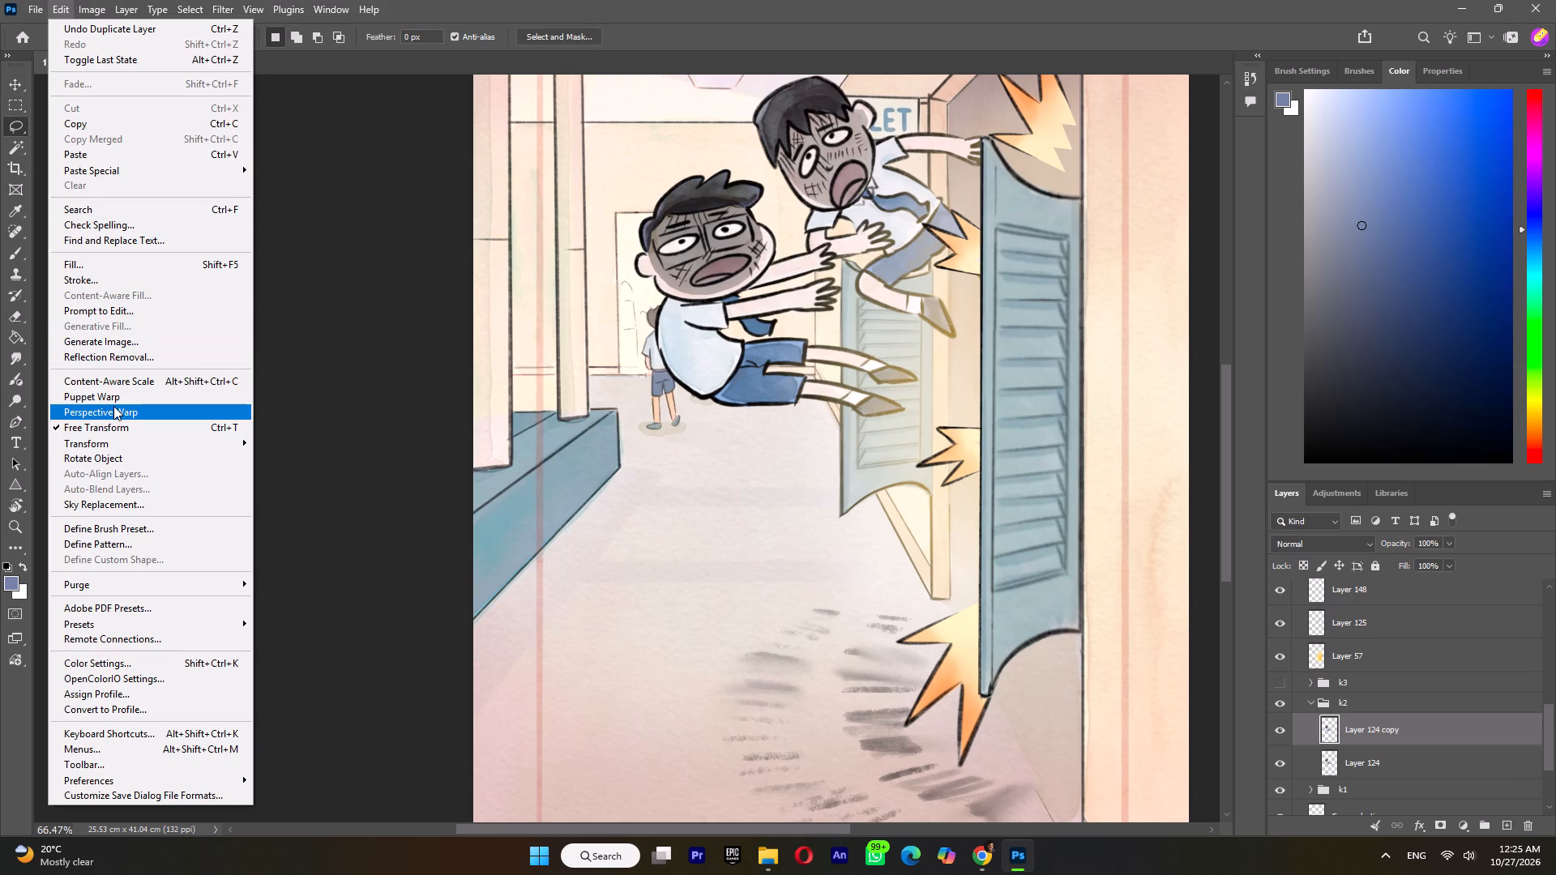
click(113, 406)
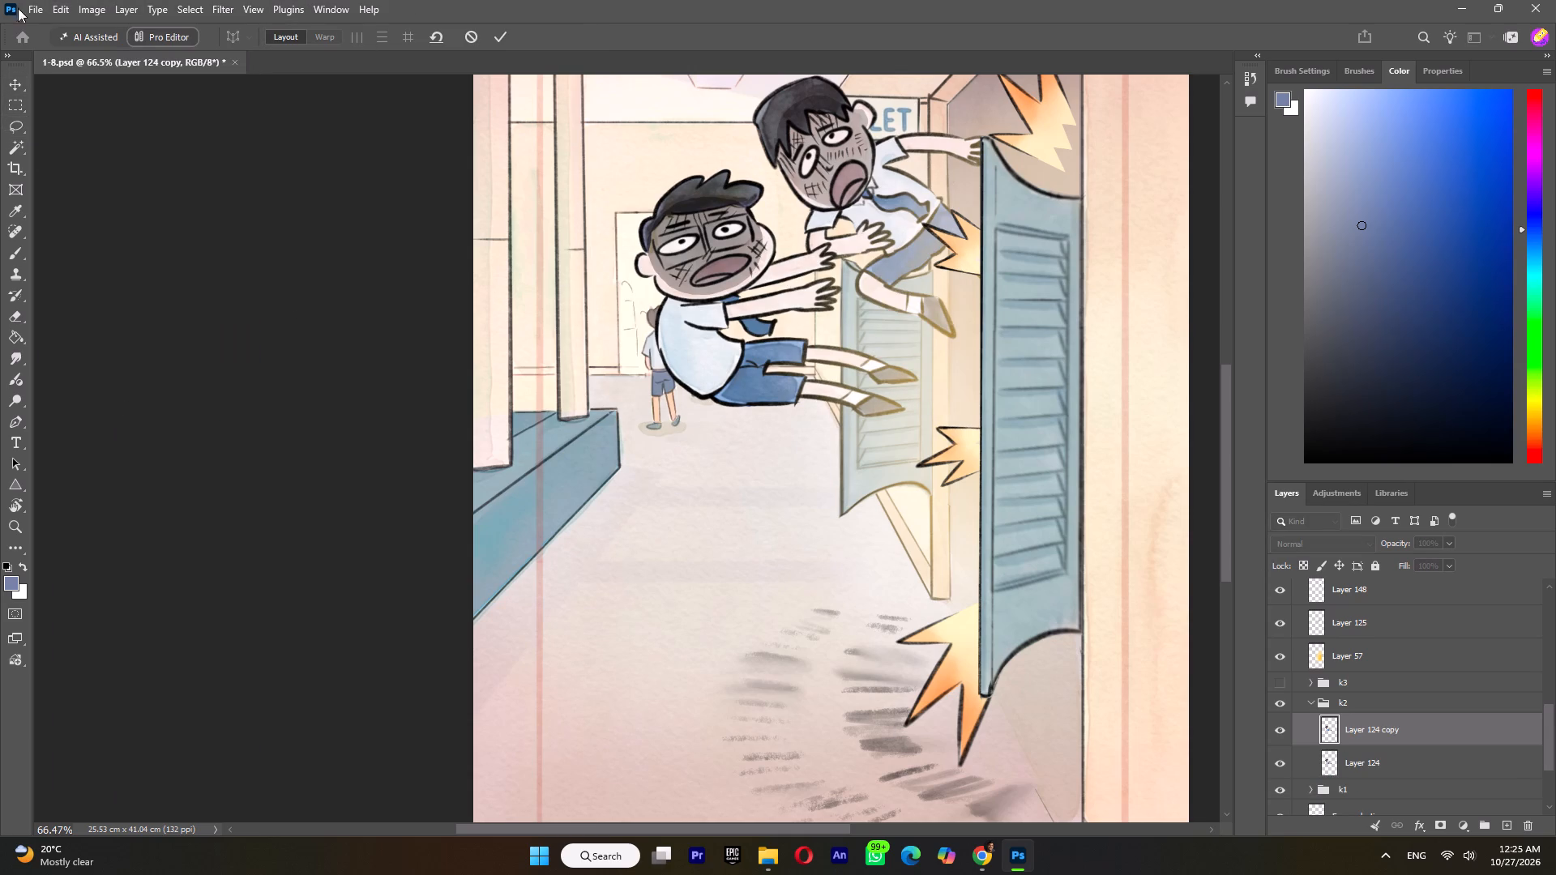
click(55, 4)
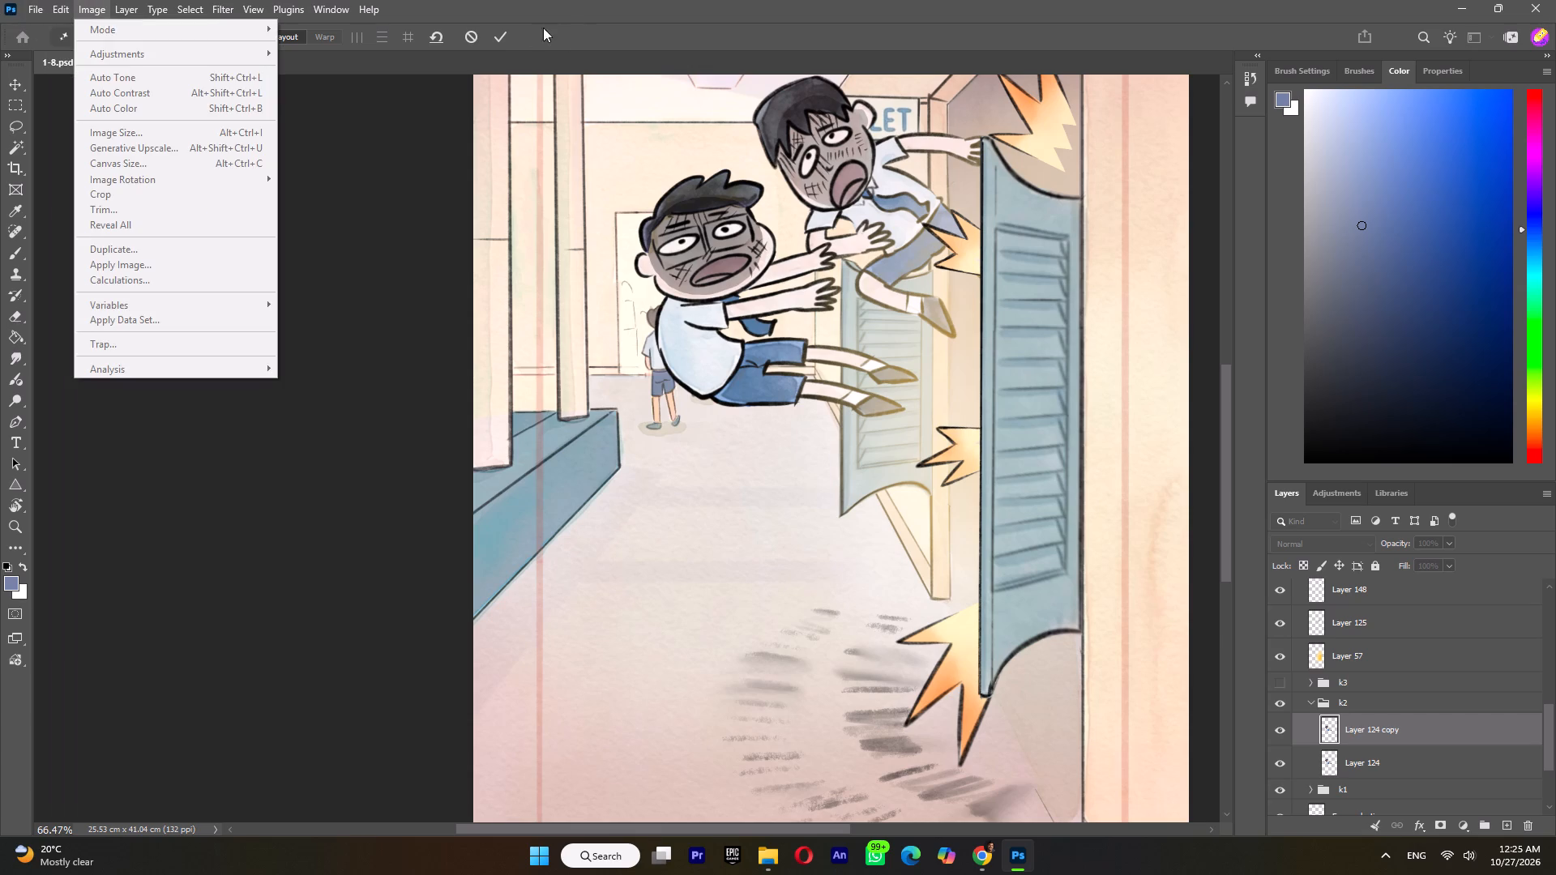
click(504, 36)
Start Puppet Warp on Layer 124 copy and pin the reaching boy's hips, neck and face.
click(52, 7)
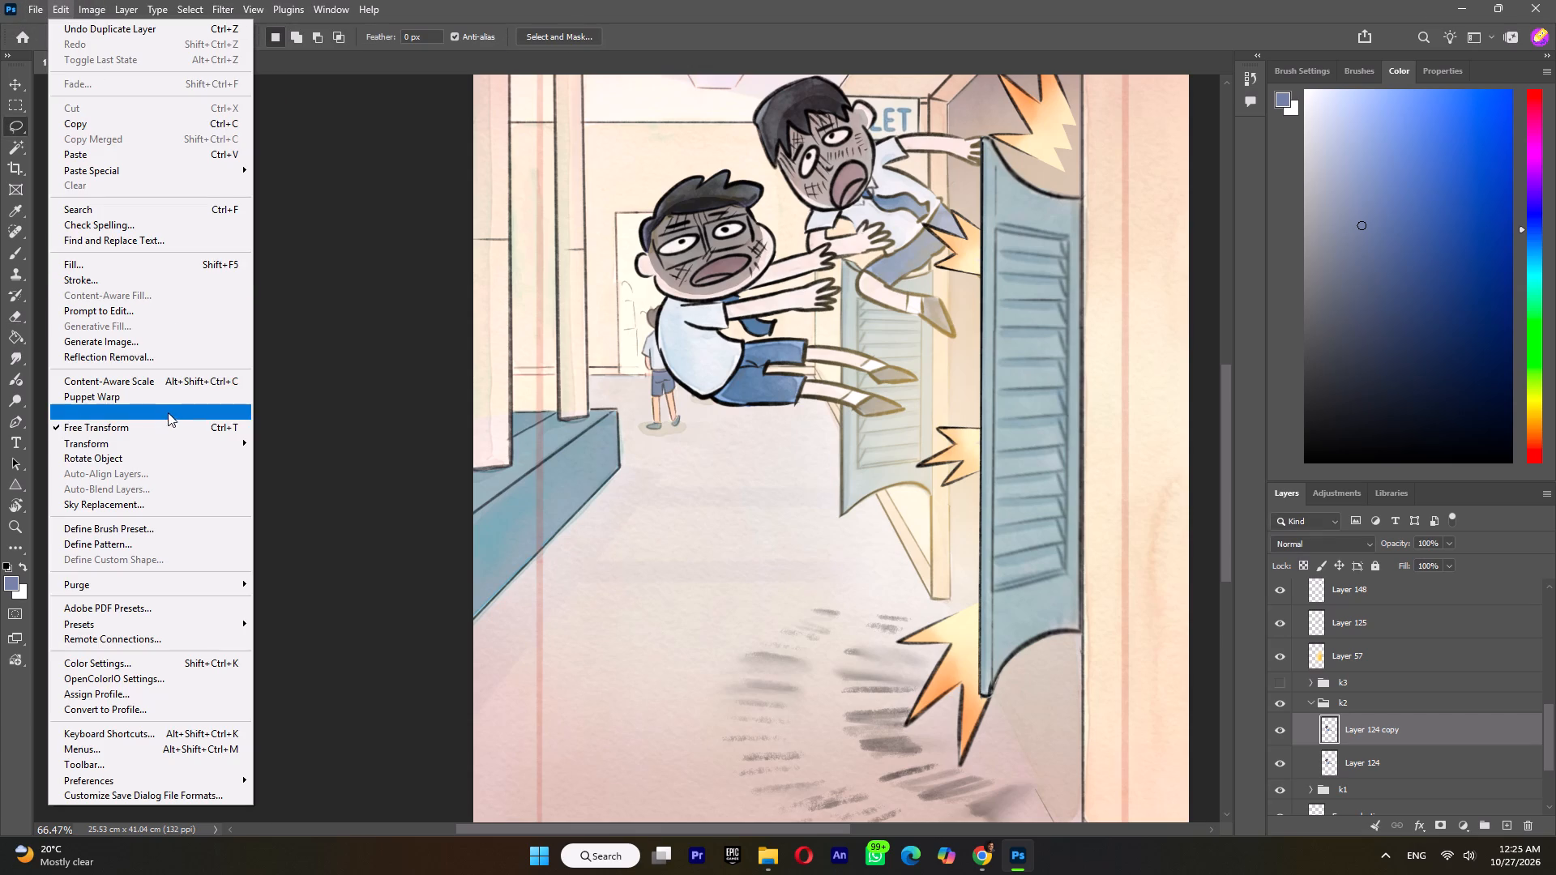
click(166, 403)
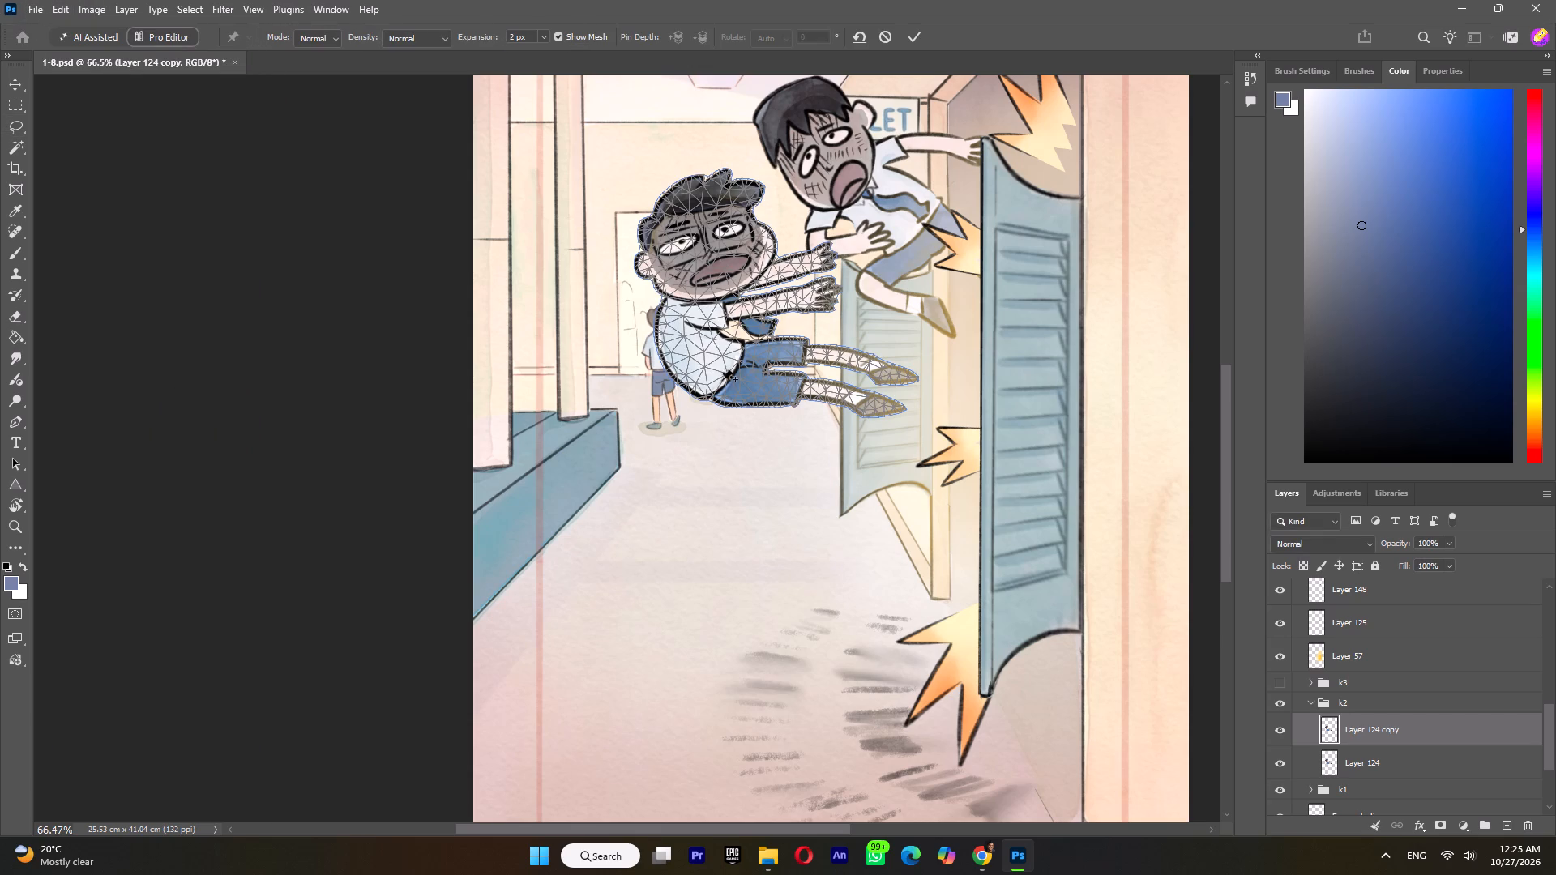
click(729, 378)
click(687, 312)
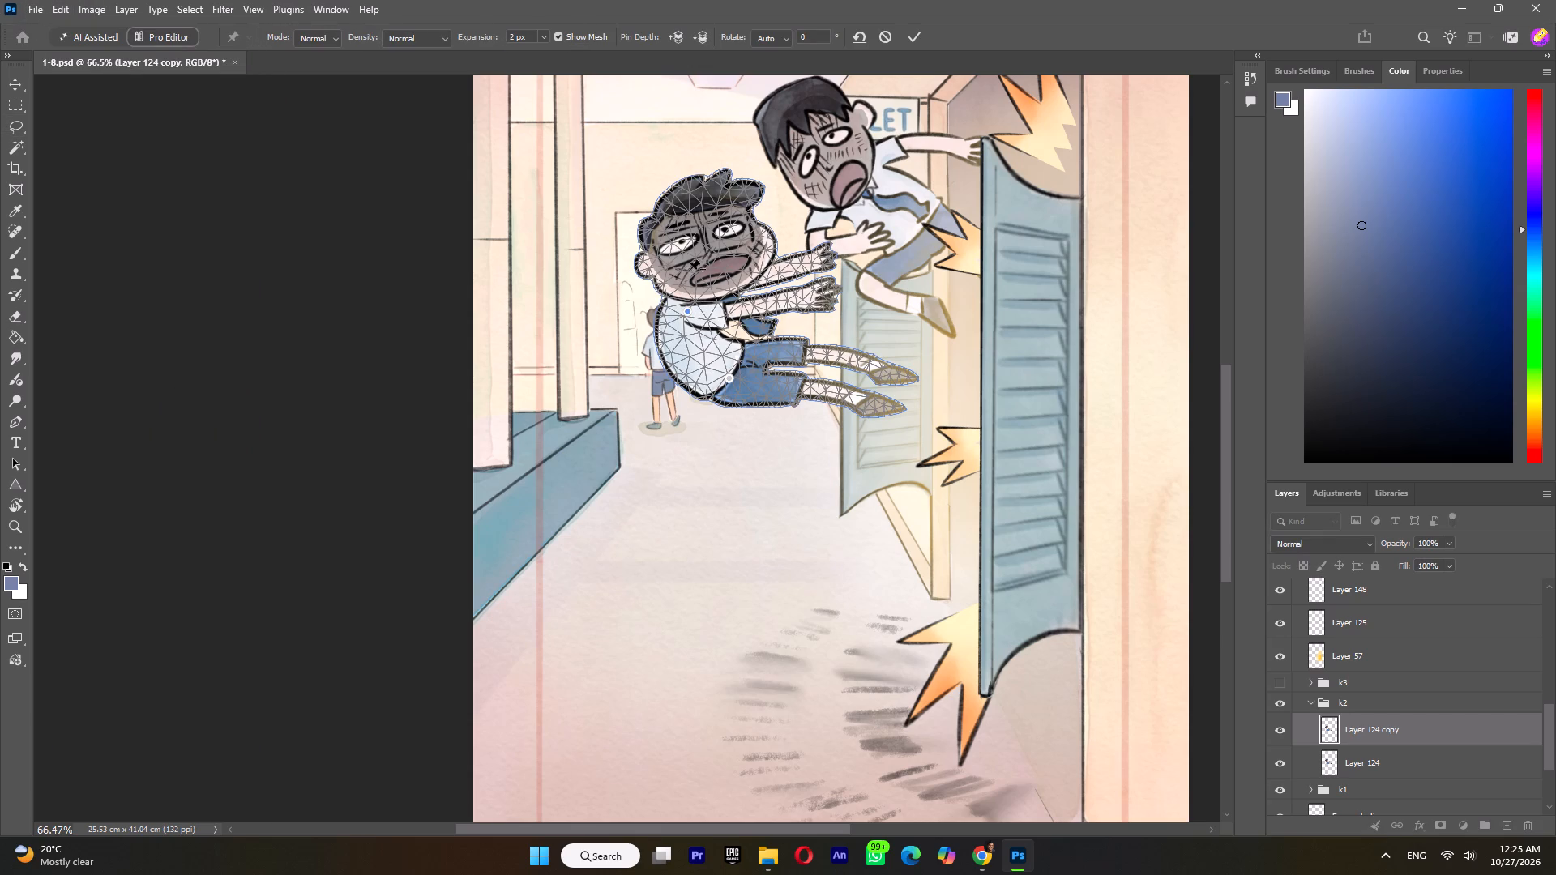
click(697, 244)
Pin both forearms and both feet of the reaching boy, moving both feet slightly up.
alt+scroll(699, 241, up, 7)
click(900, 348)
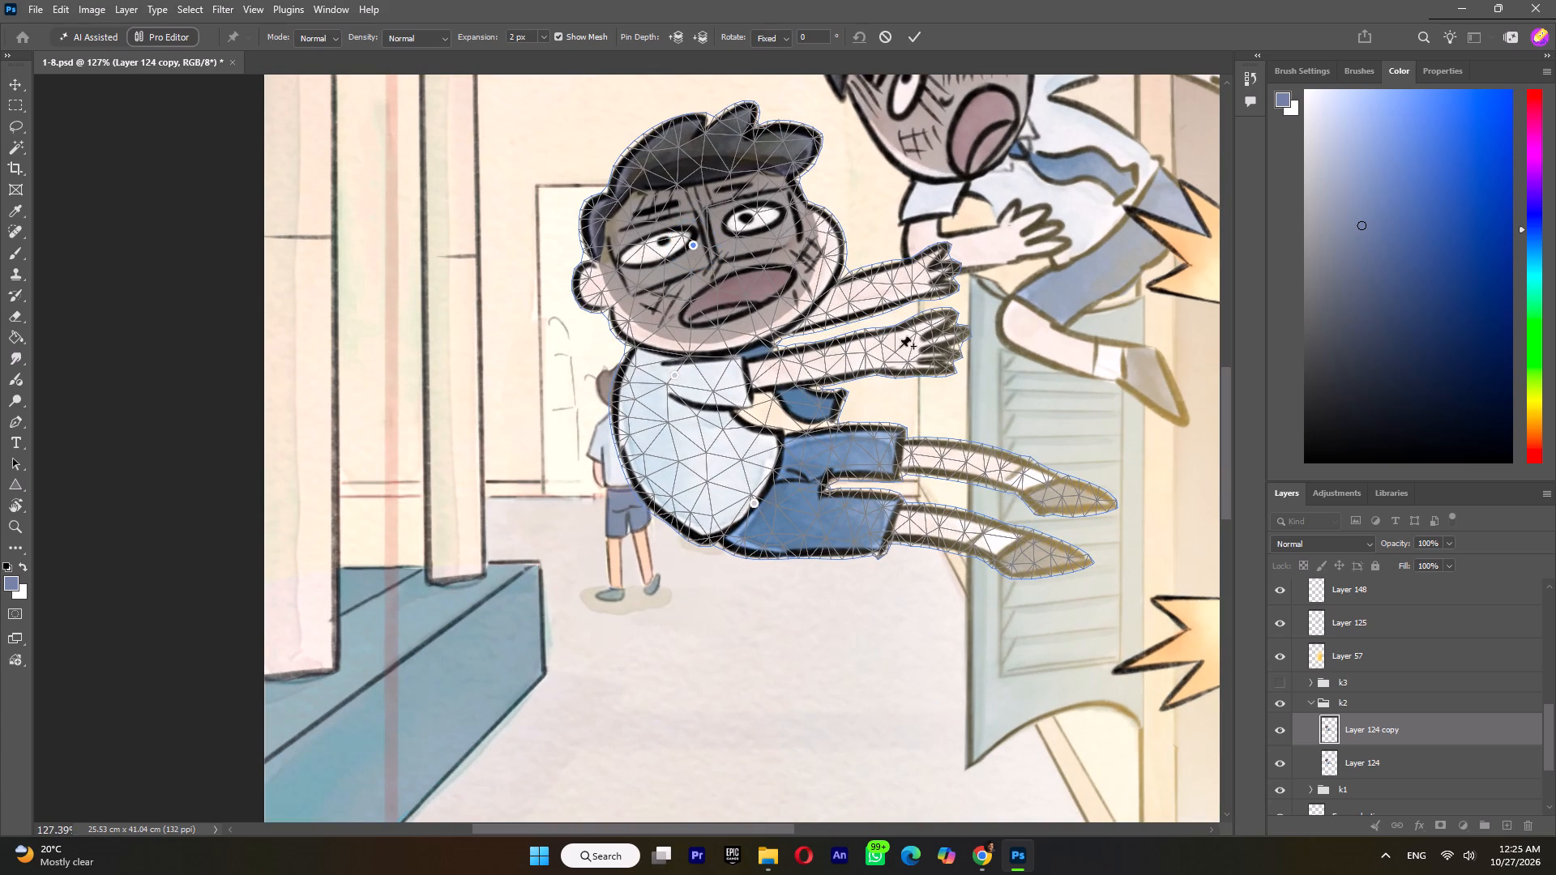
click(901, 354)
click(903, 286)
click(1046, 493)
click(1010, 555)
drag(1048, 493, 1048, 478)
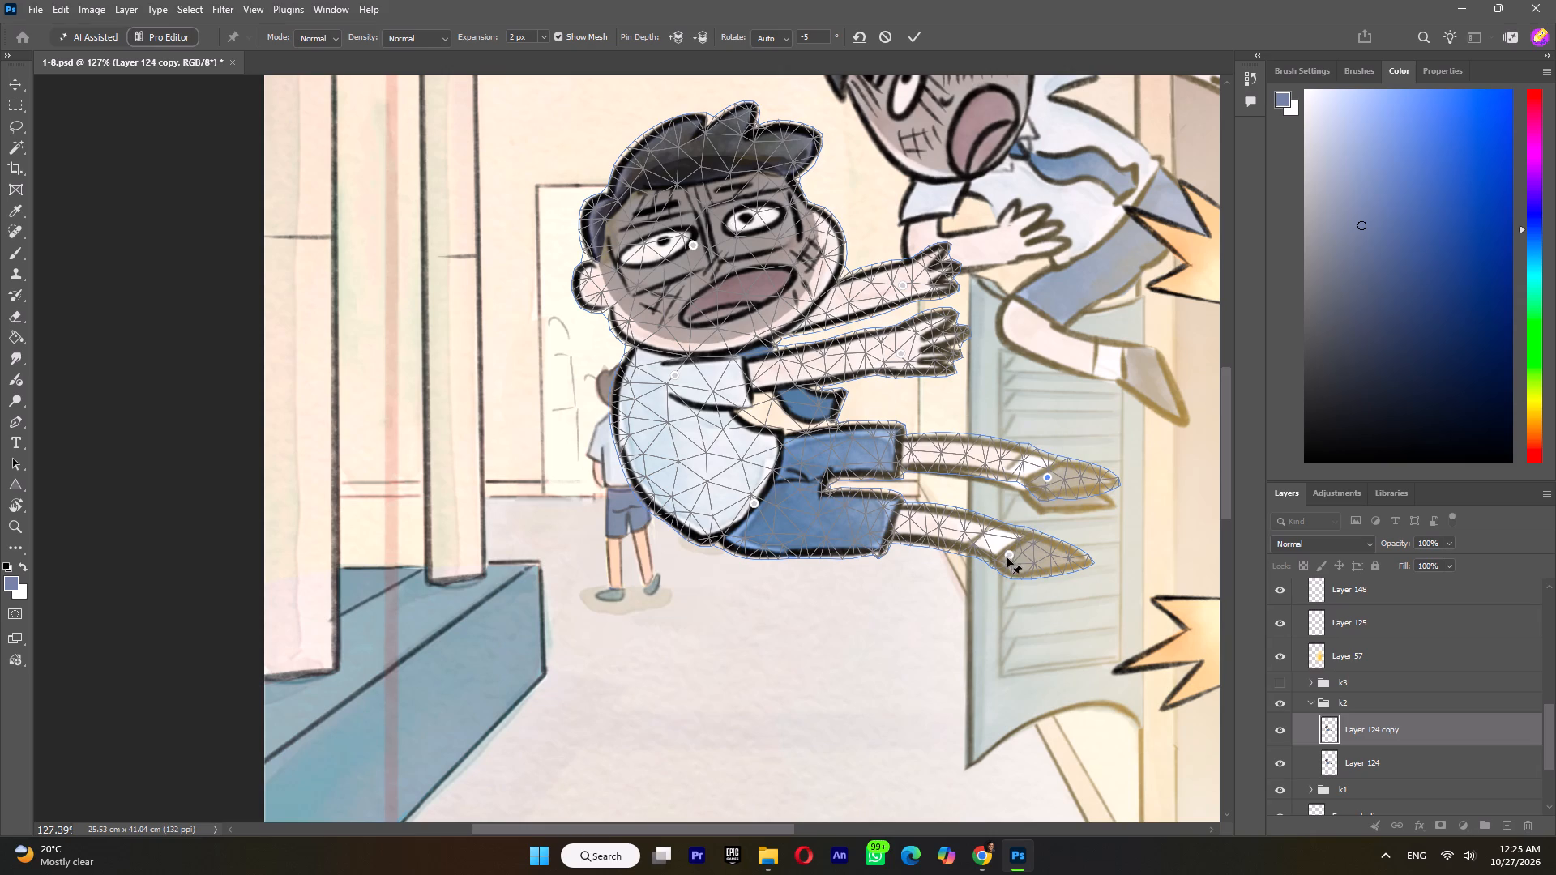
drag(1008, 555, 1008, 540)
Pin the boy's torso and shift it slightly left and down, nudge the face pin right and rotate it to 7°.
click(696, 463)
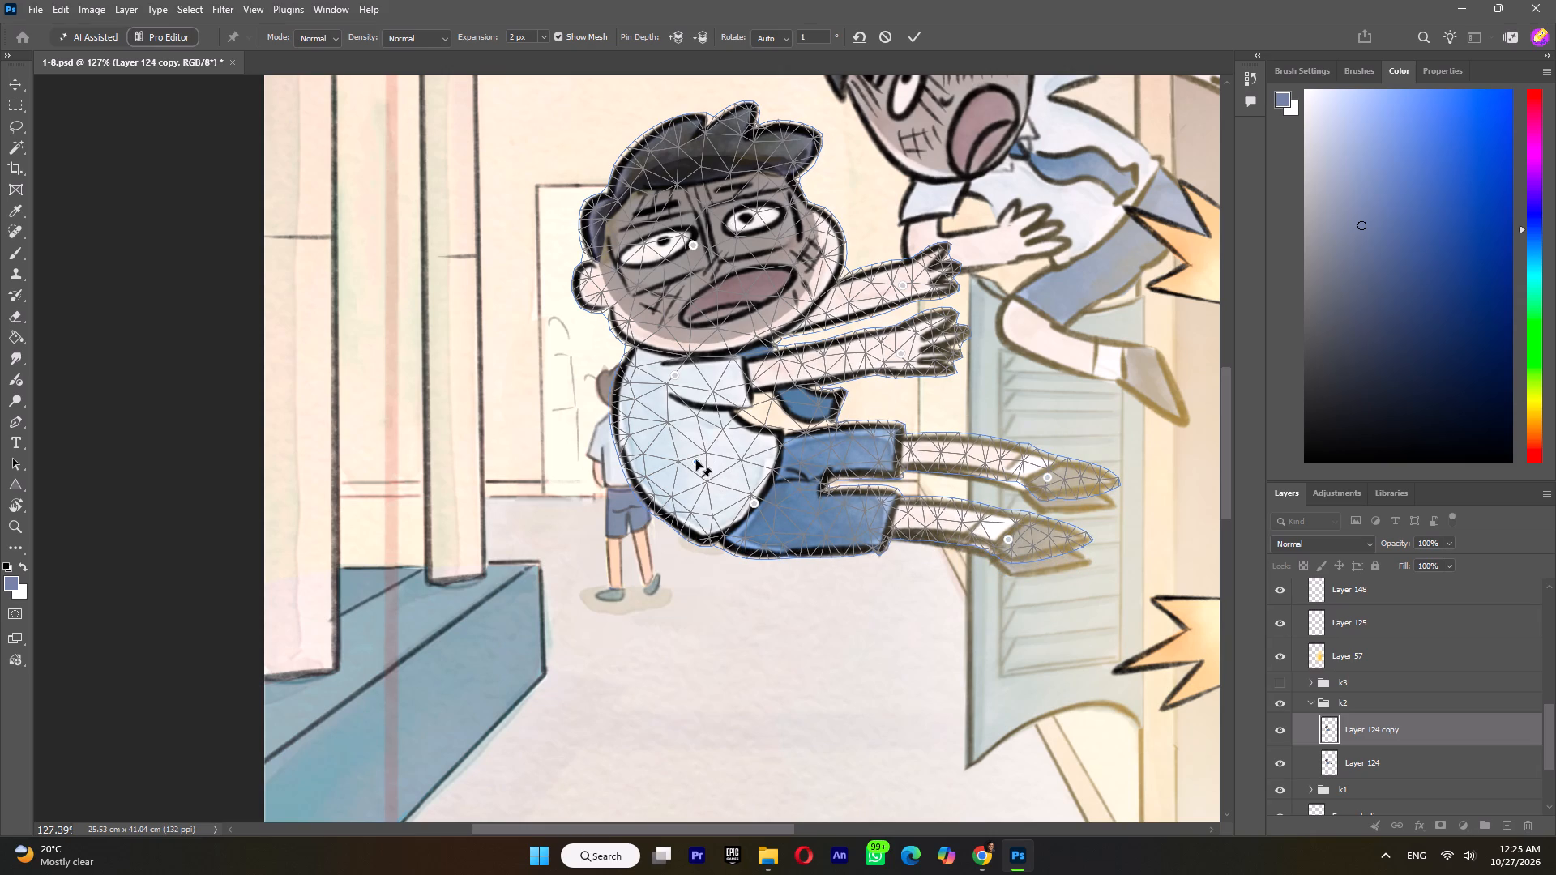
drag(696, 460, 687, 465)
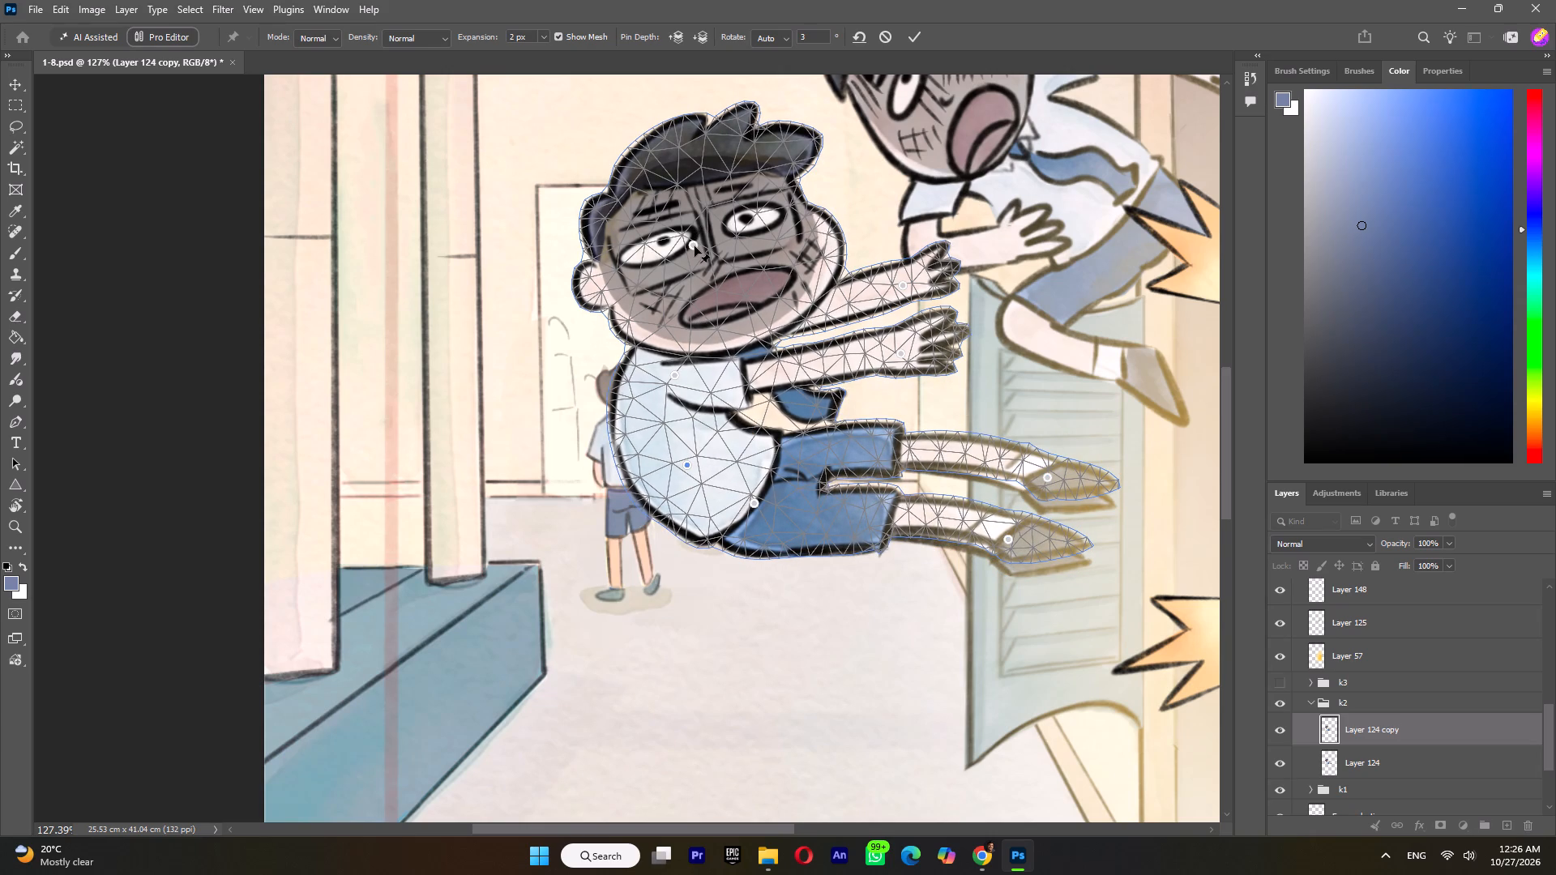
click(694, 245)
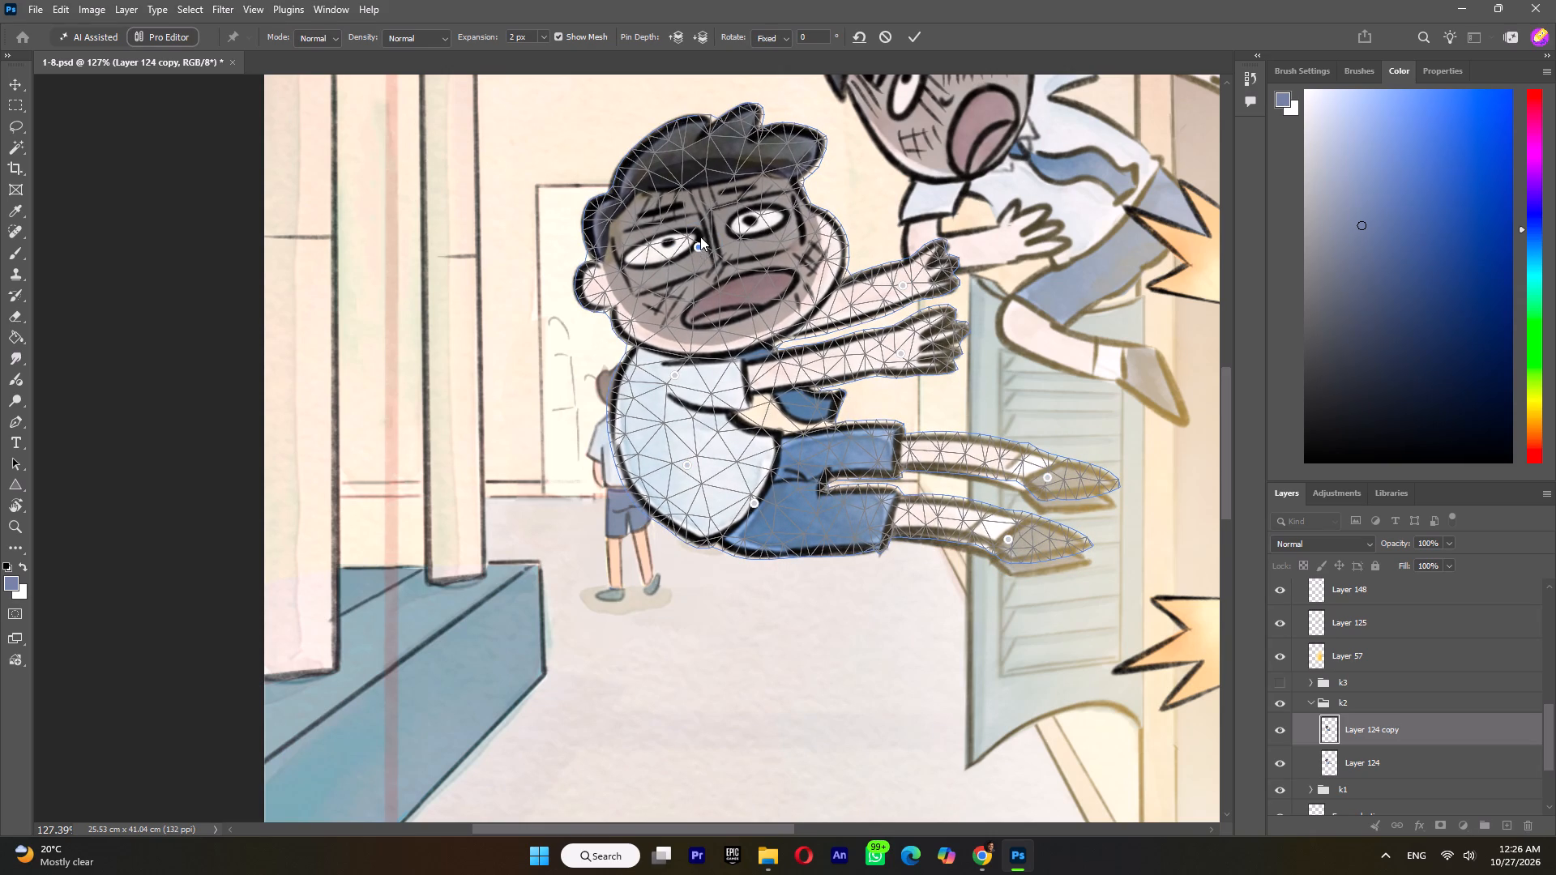
alt+click(701, 234)
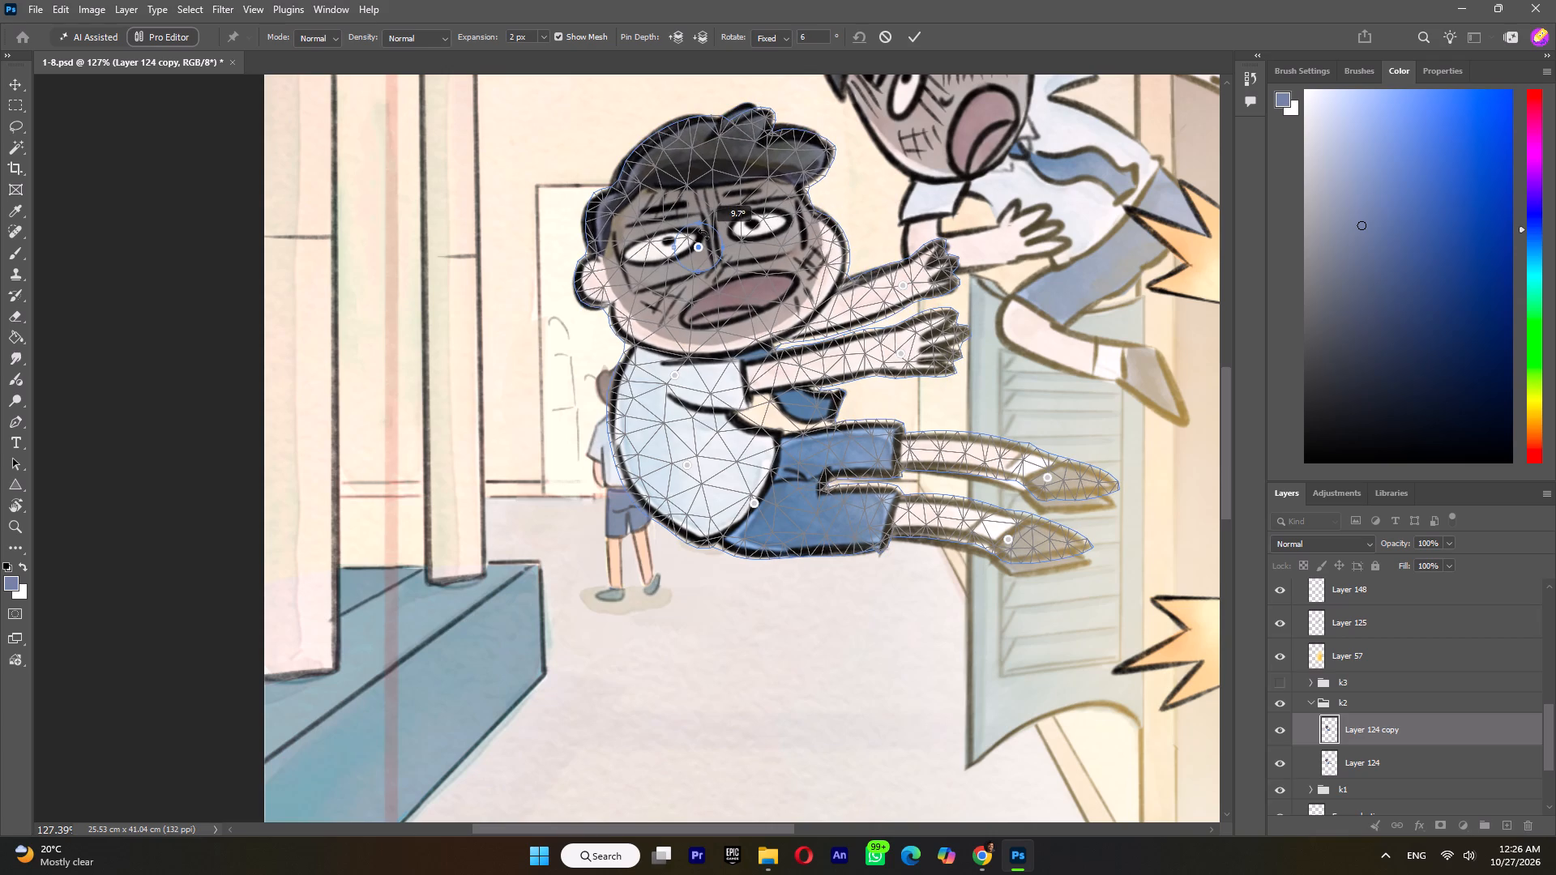
click(699, 245)
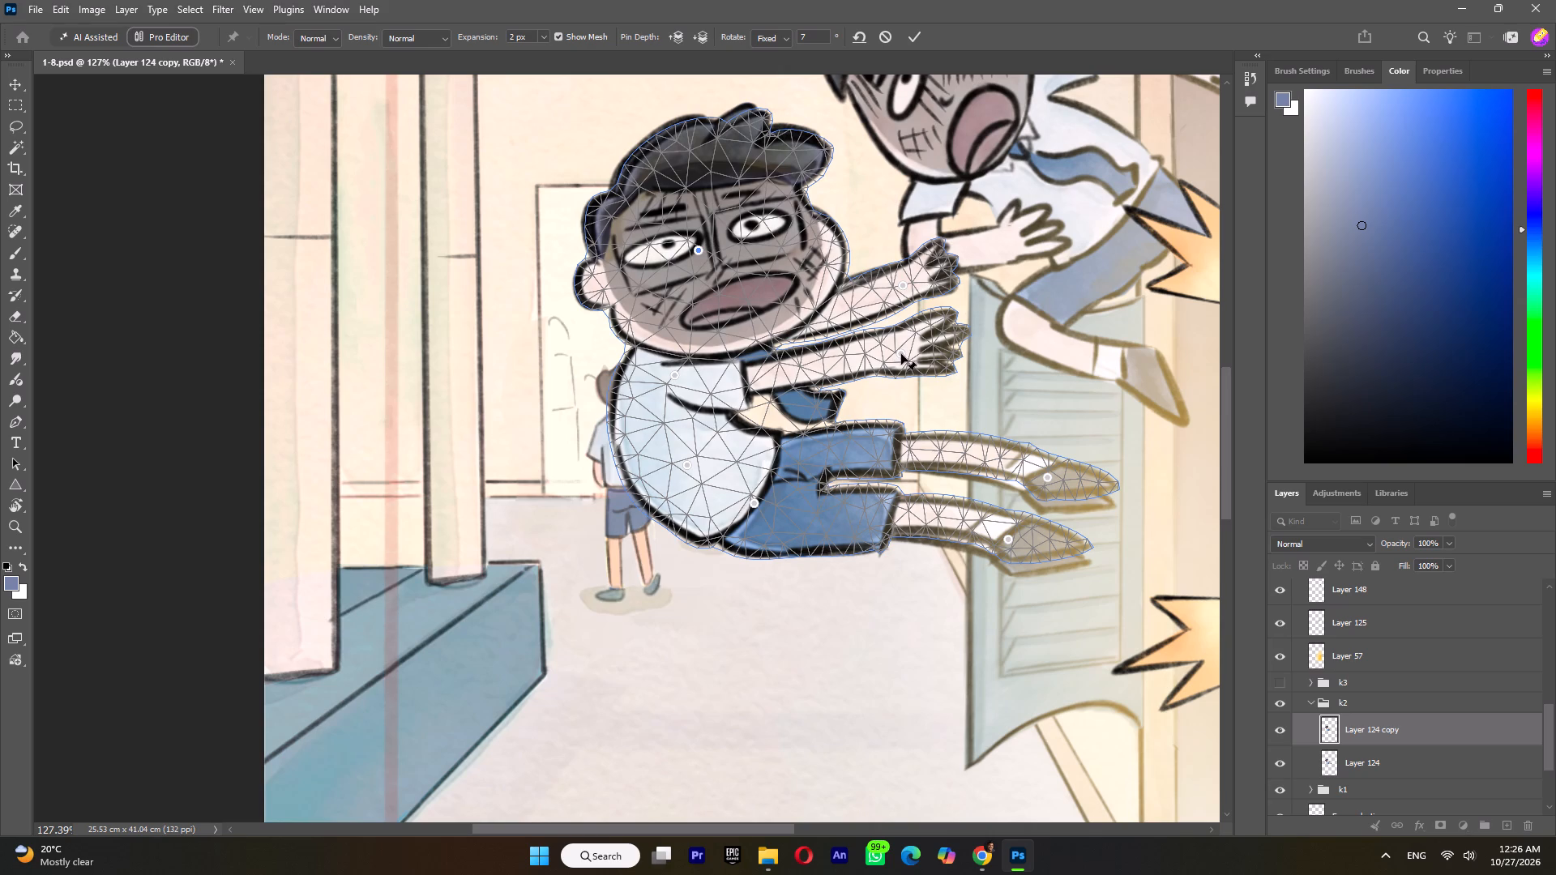
Raise both of the reaching boy's arm pins slightly and add a pin in his hair, nudged slightly right.
drag(901, 354, 899, 342)
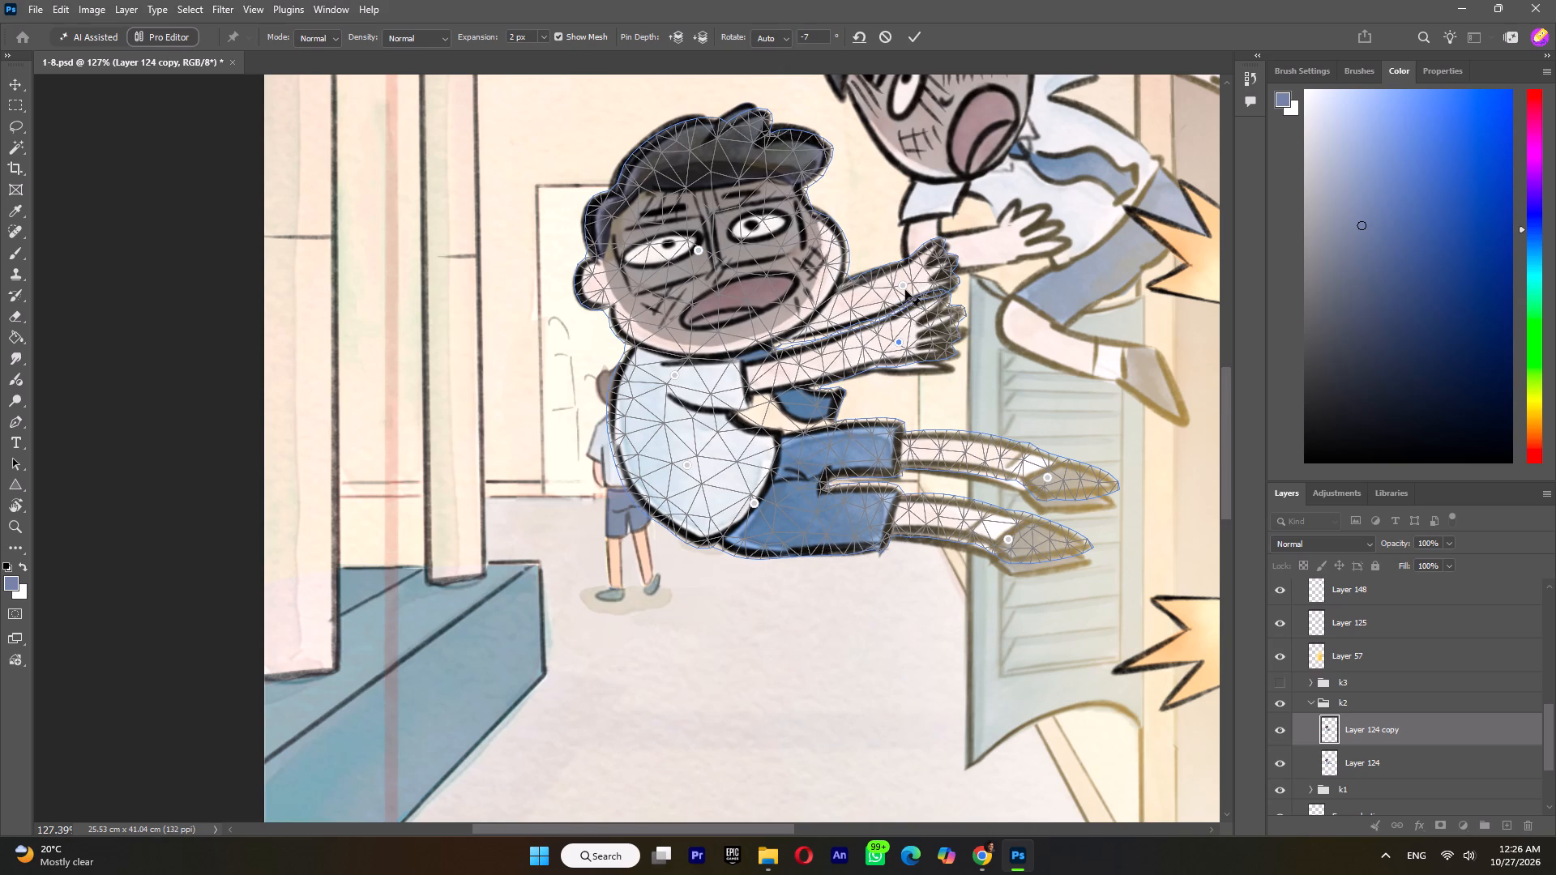
drag(904, 288, 900, 280)
click(689, 179)
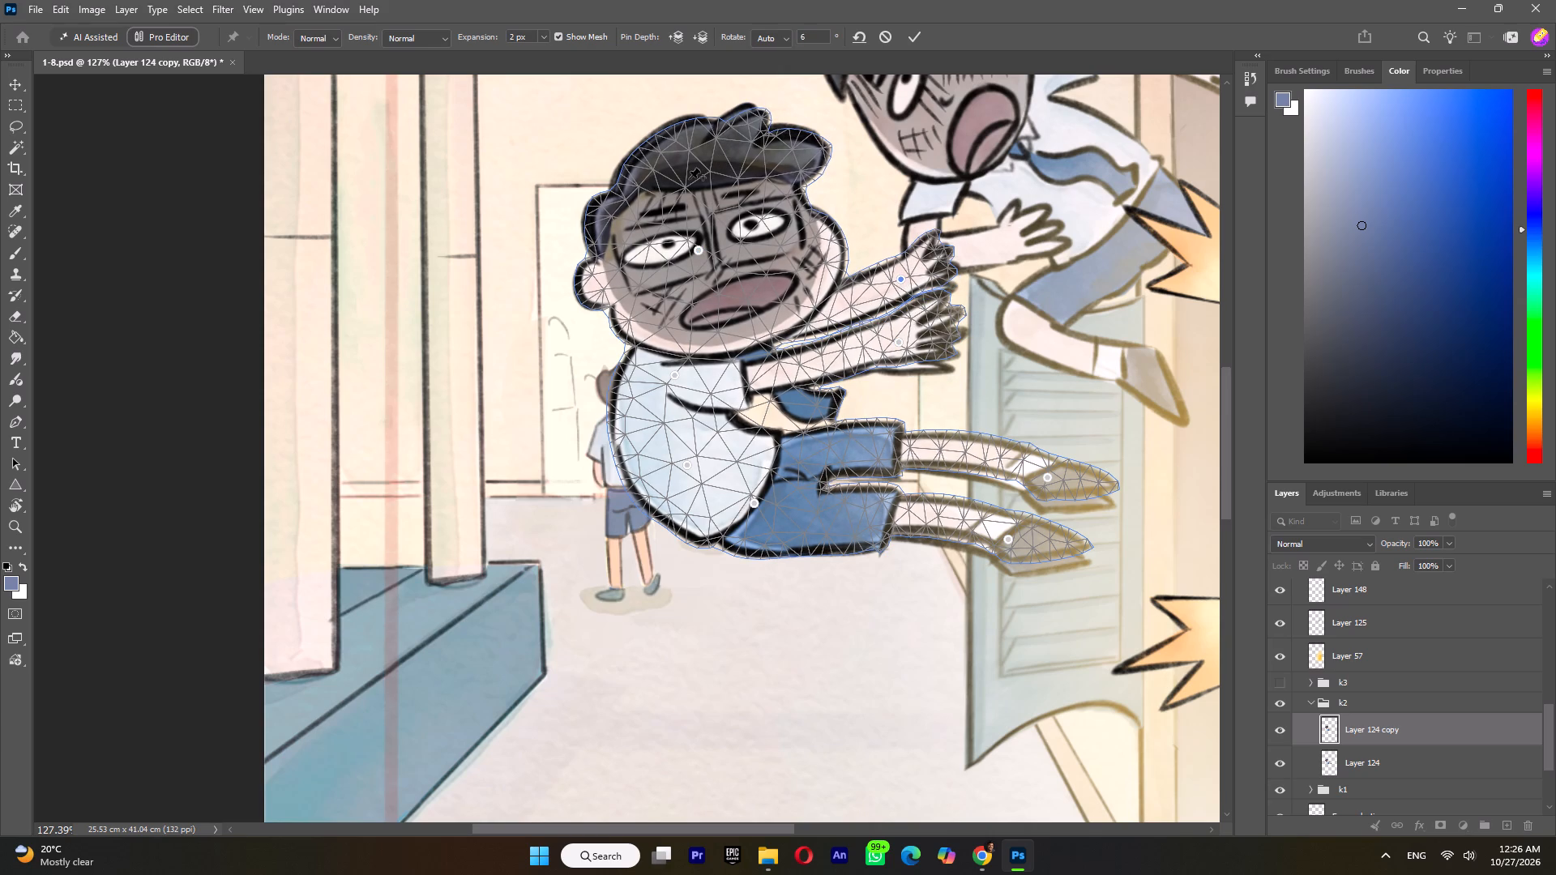
click(690, 177)
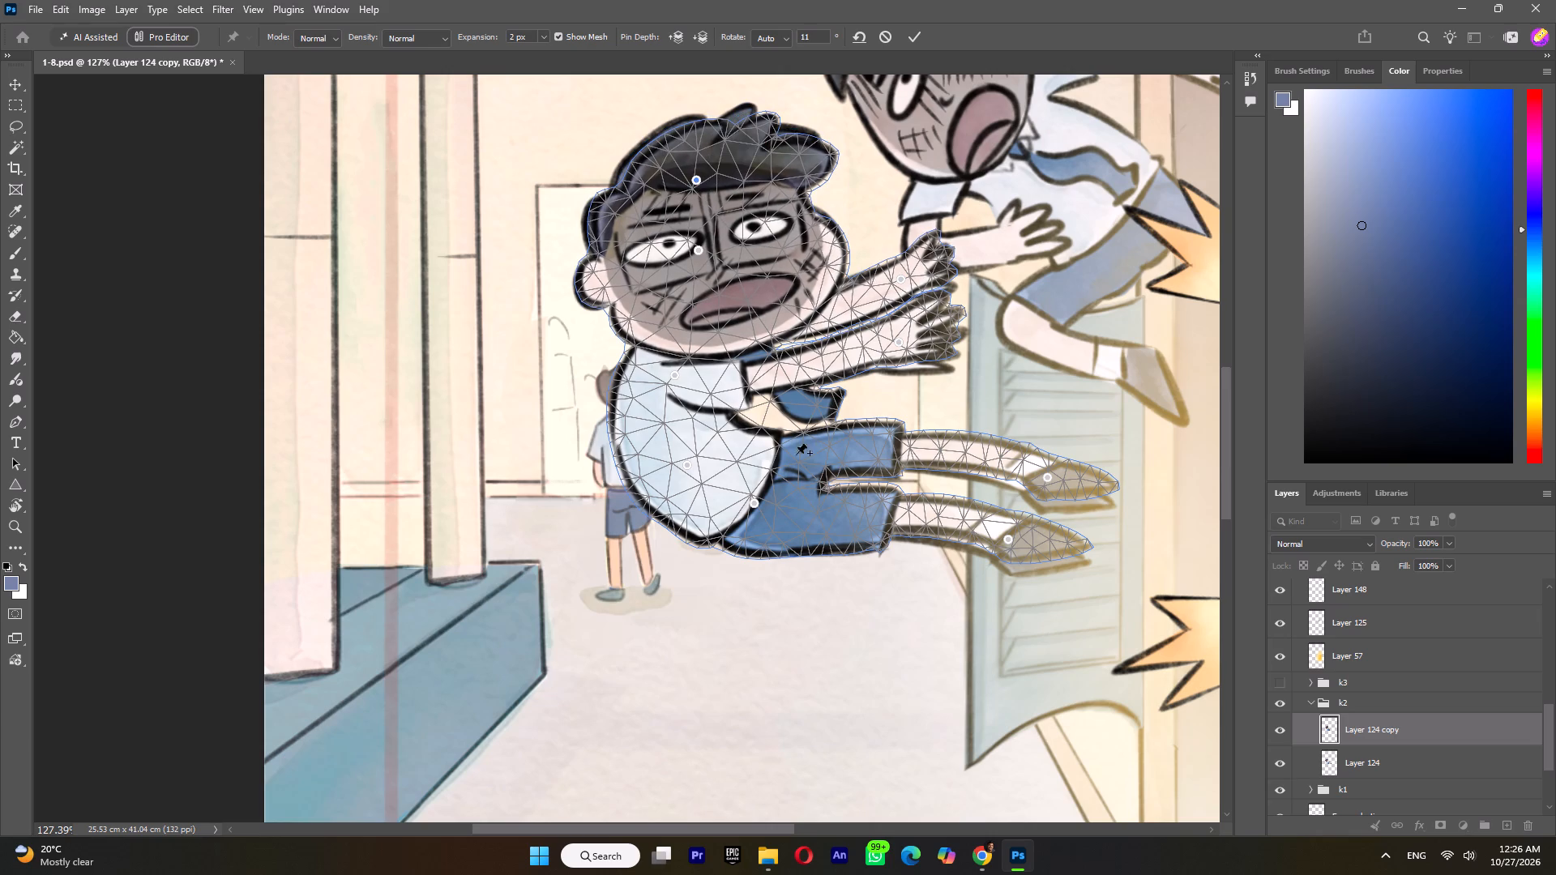
Raise the reaching boy's upper foot slightly, pin and lift the toes of both shoes, adjust the lower legs, and apply the warp.
click(757, 502)
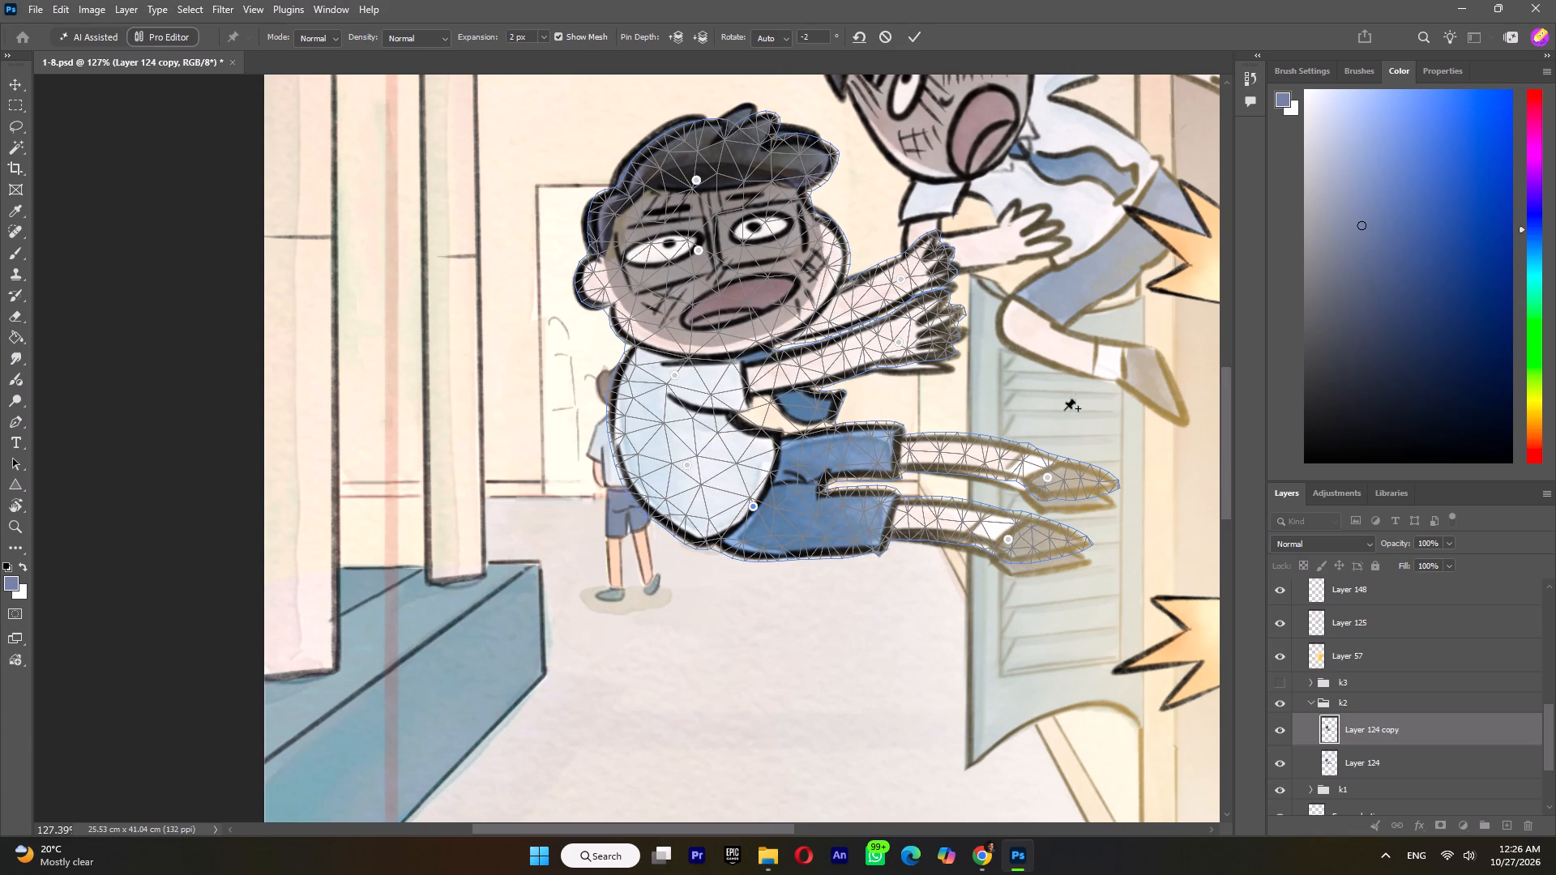
drag(1046, 478, 1046, 466)
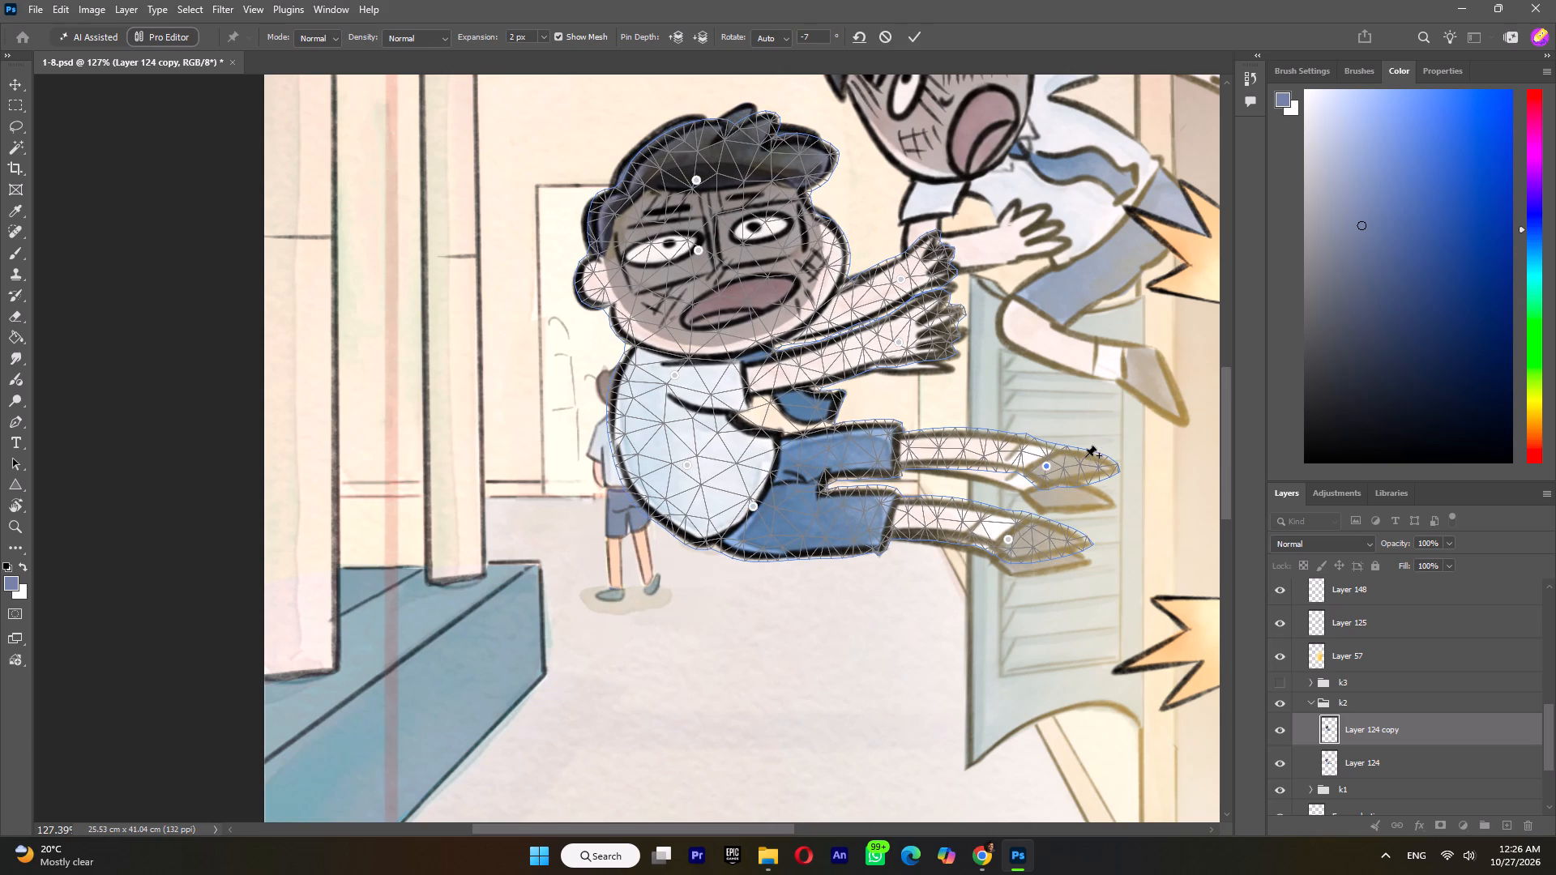
click(1089, 459)
drag(1089, 459, 1086, 444)
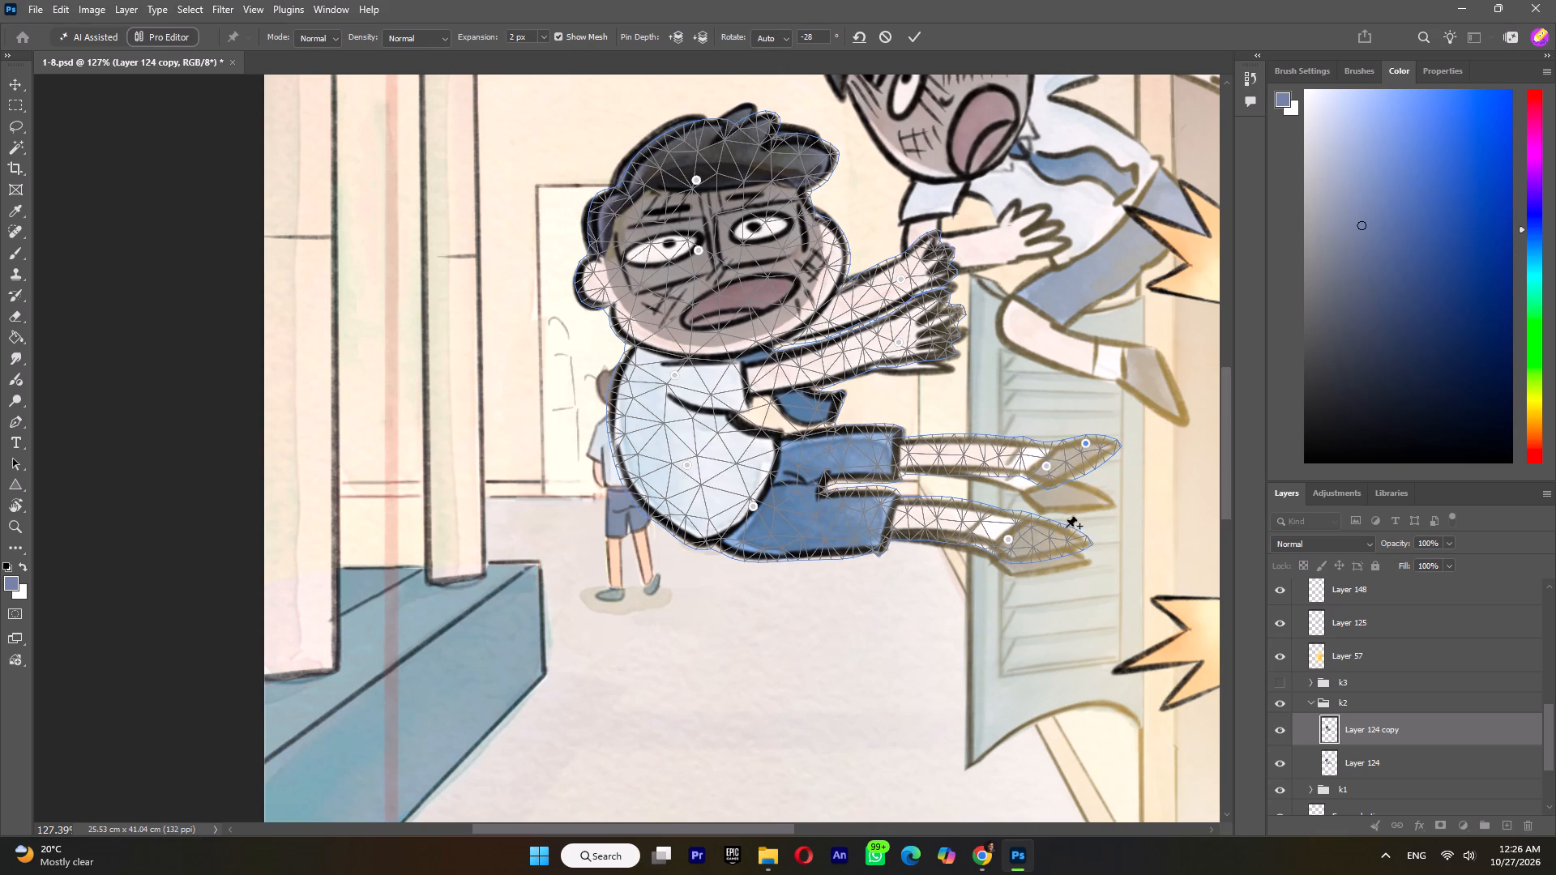
click(1066, 537)
drag(1066, 536, 1065, 518)
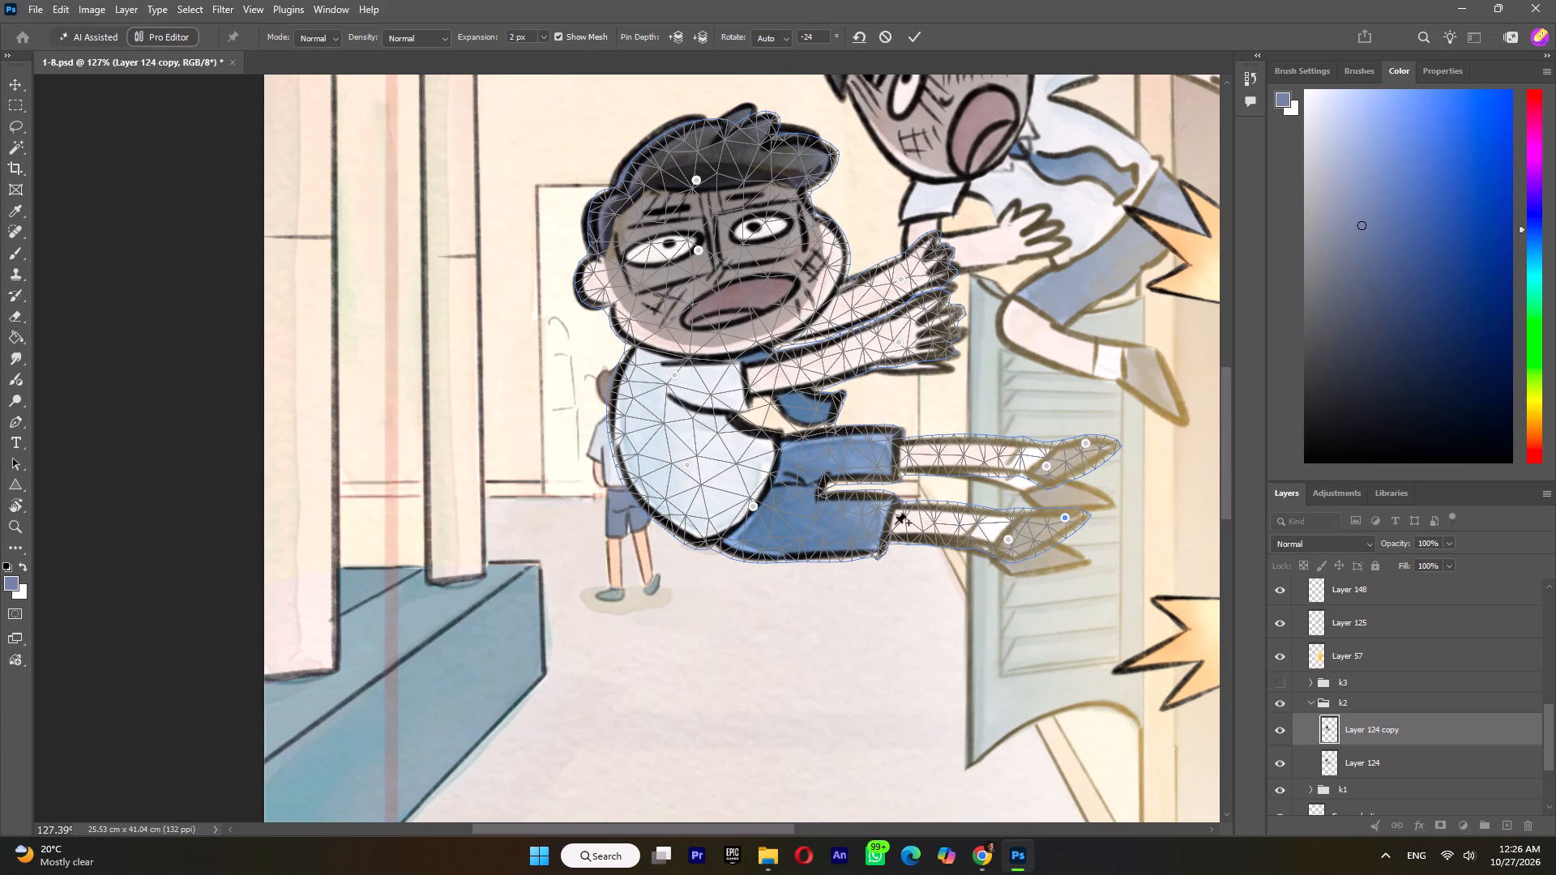
click(894, 526)
drag(894, 526, 894, 517)
double_click(915, 458)
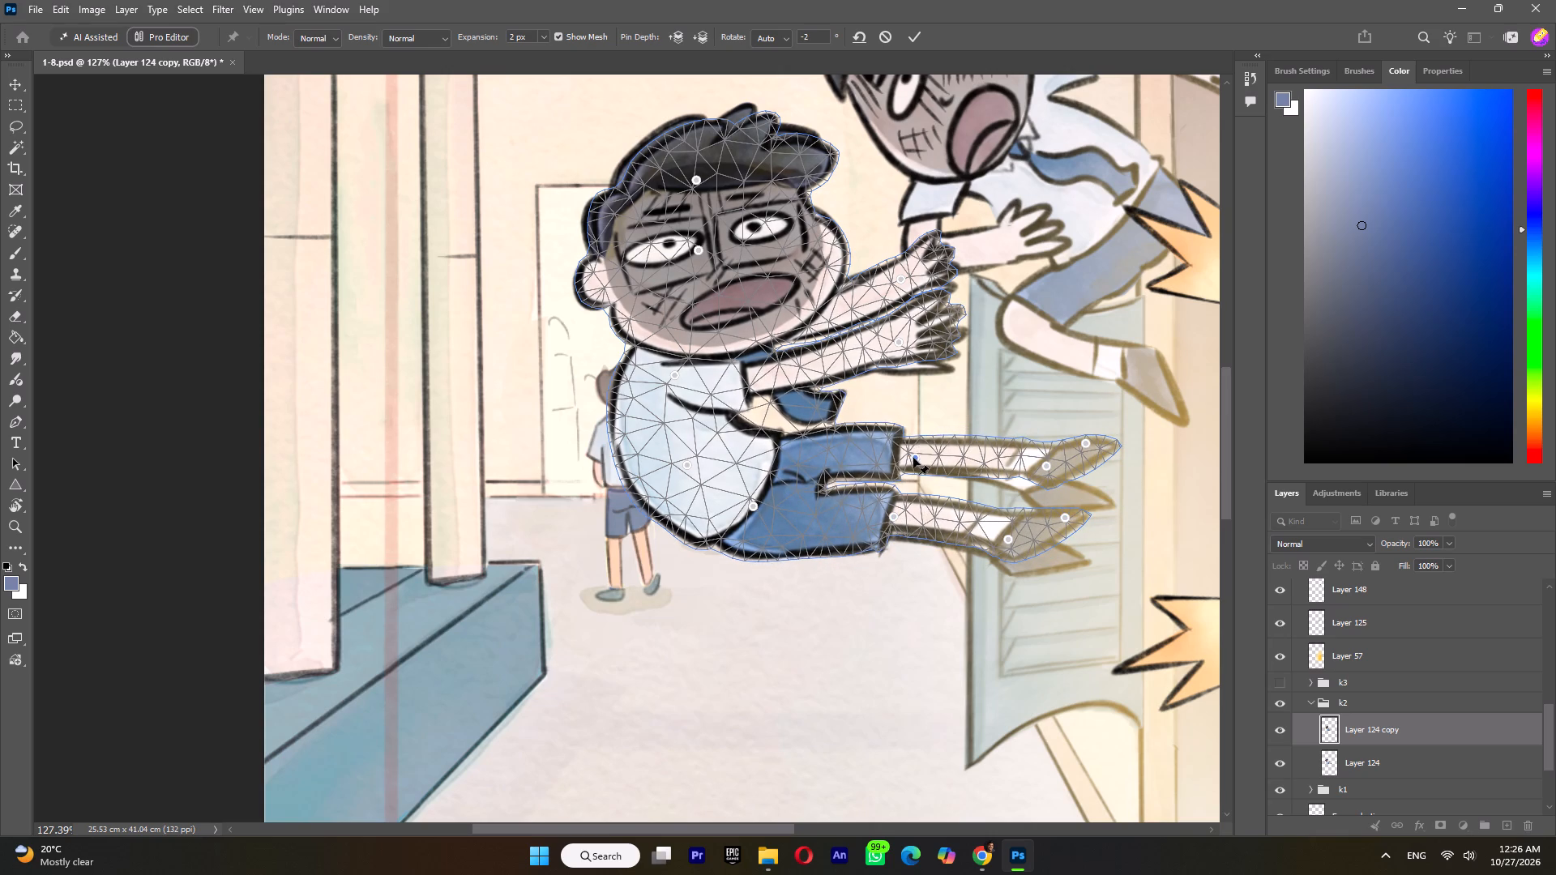
click(913, 33)
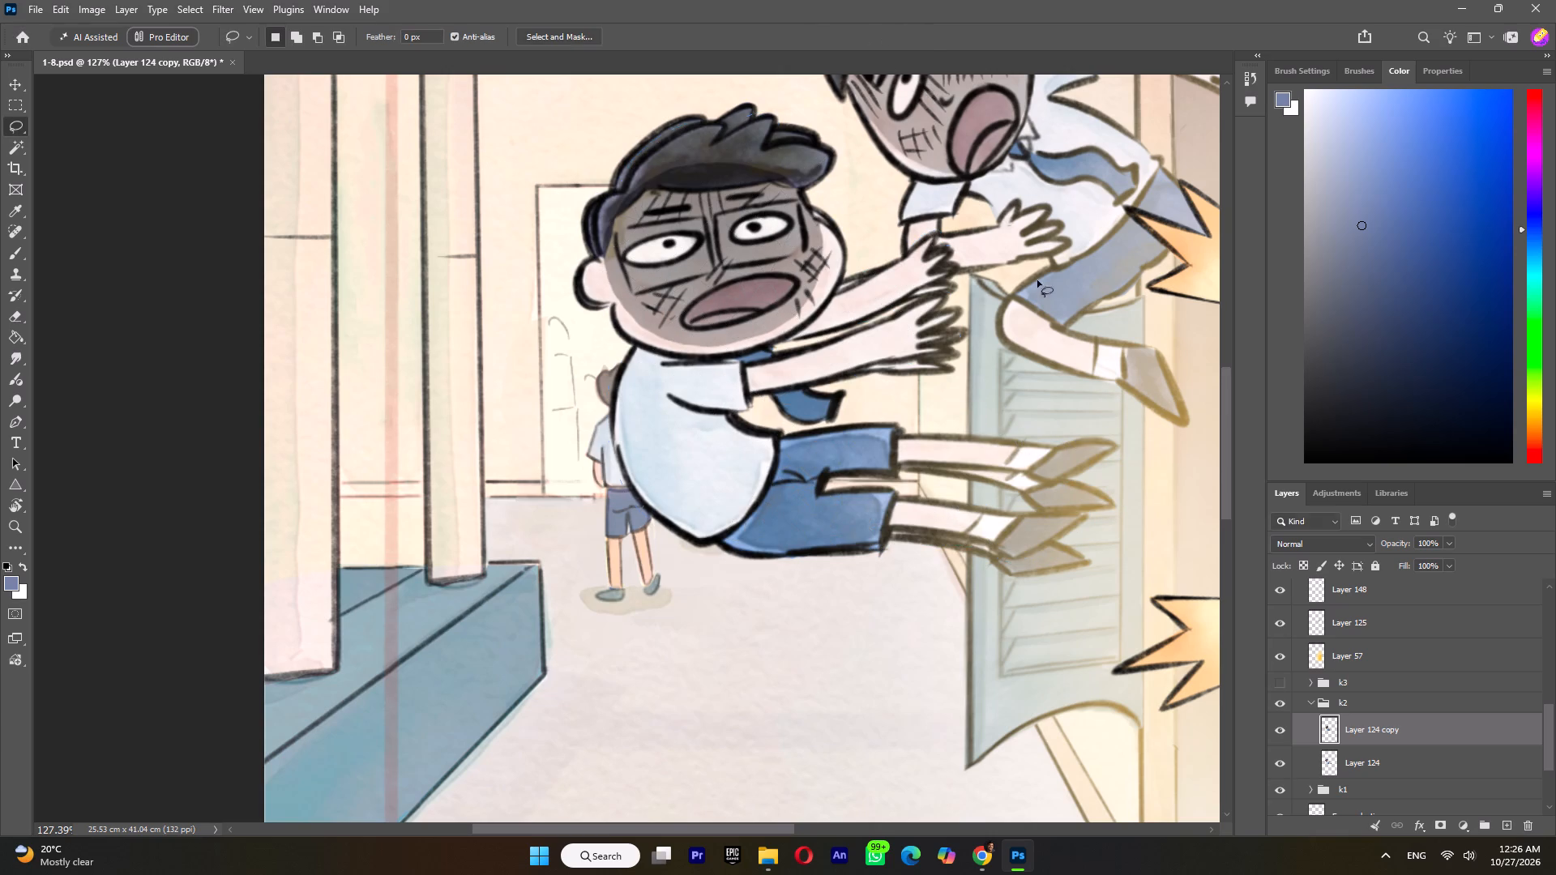
Compare Layer 124 copy with the original pose, leave the copy hidden, and collapse and hide group k2.
click(1287, 732)
click(1285, 732)
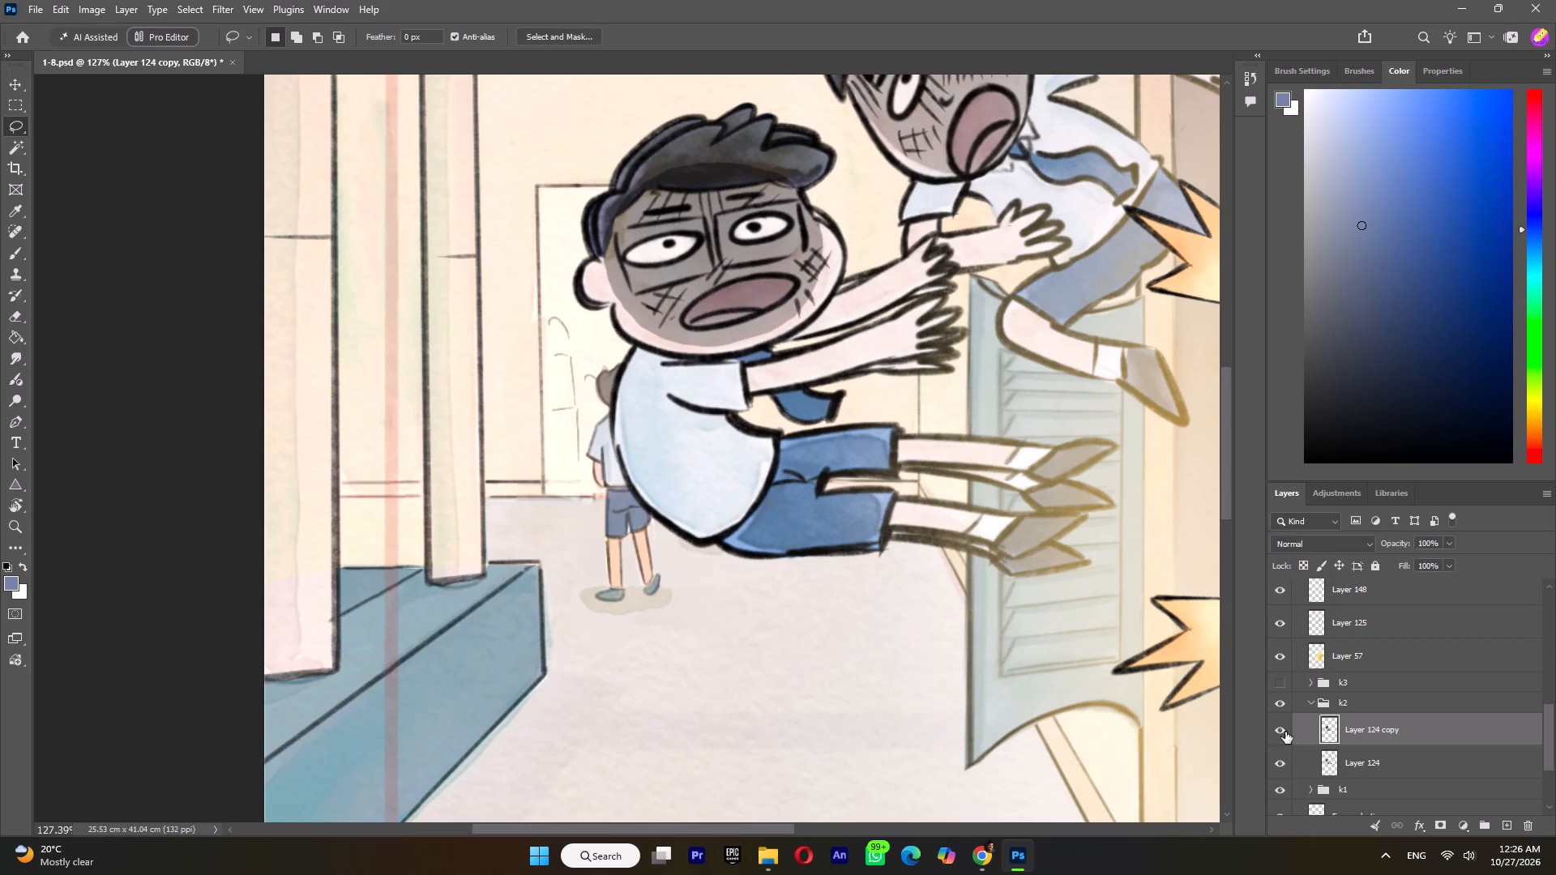
click(1285, 732)
click(1313, 706)
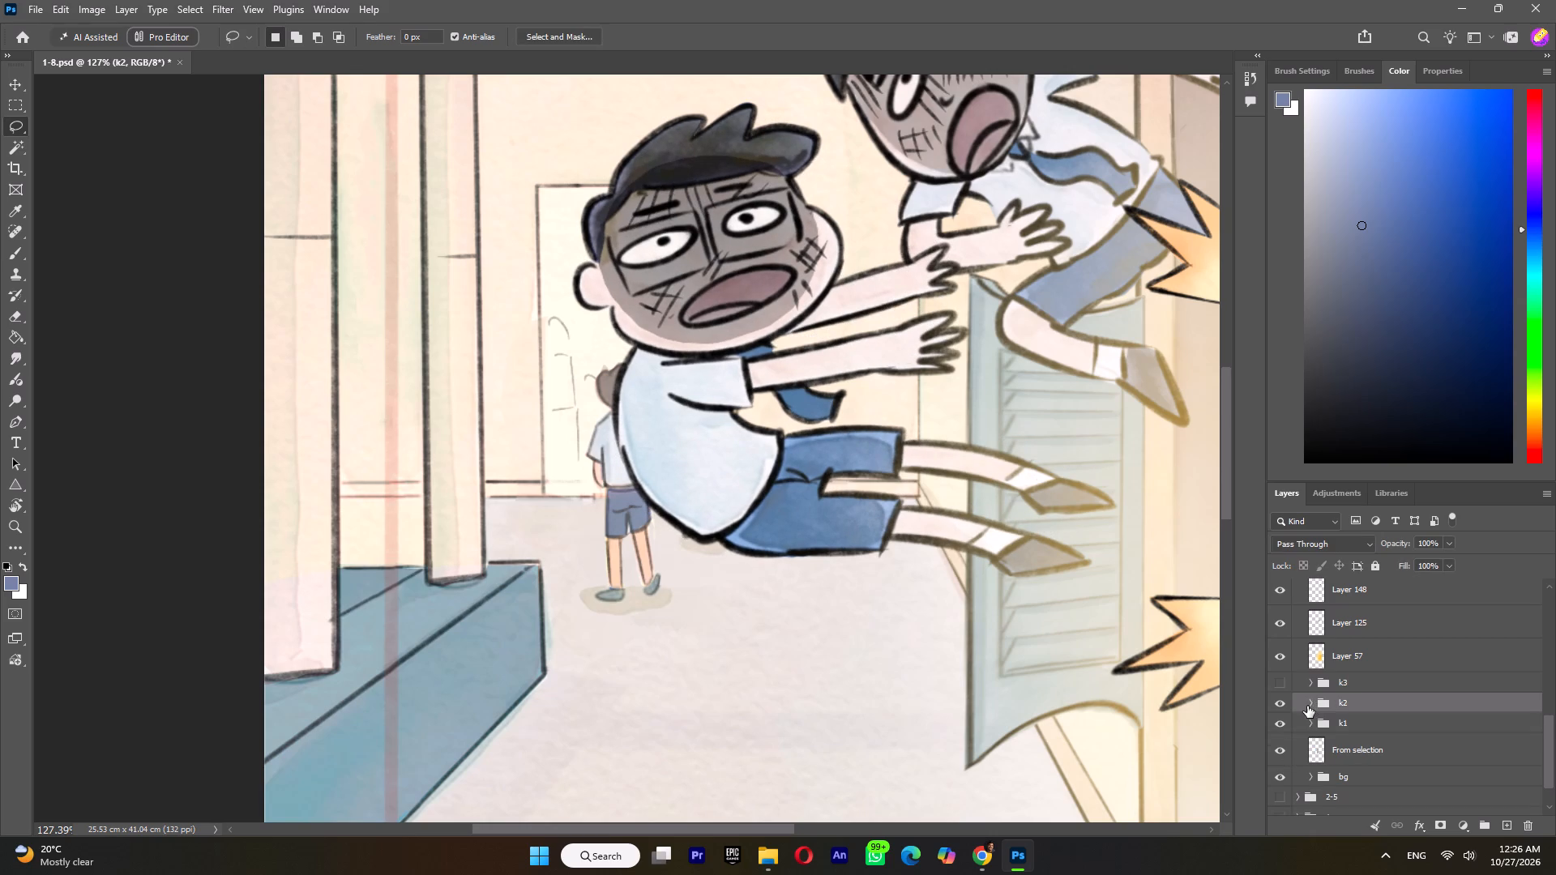
click(1280, 707)
Expand group k1 and toggle its layers' visibility to examine which parts of the flying boy each one holds.
click(1280, 722)
click(1285, 724)
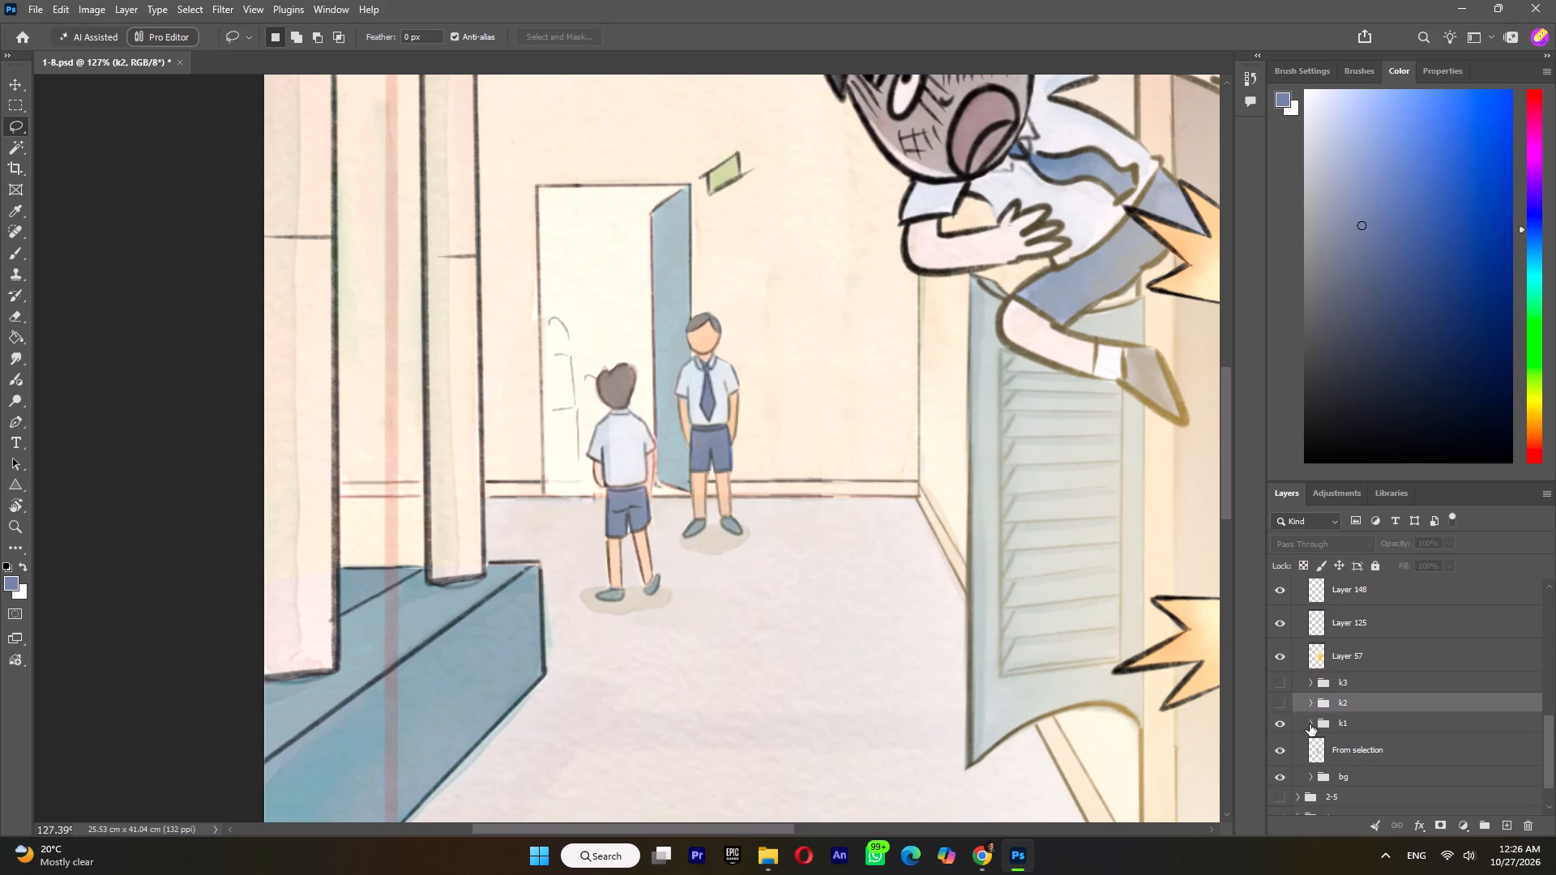
click(1310, 724)
click(1279, 753)
click(1278, 754)
alt+scroll(976, 539, down, 5)
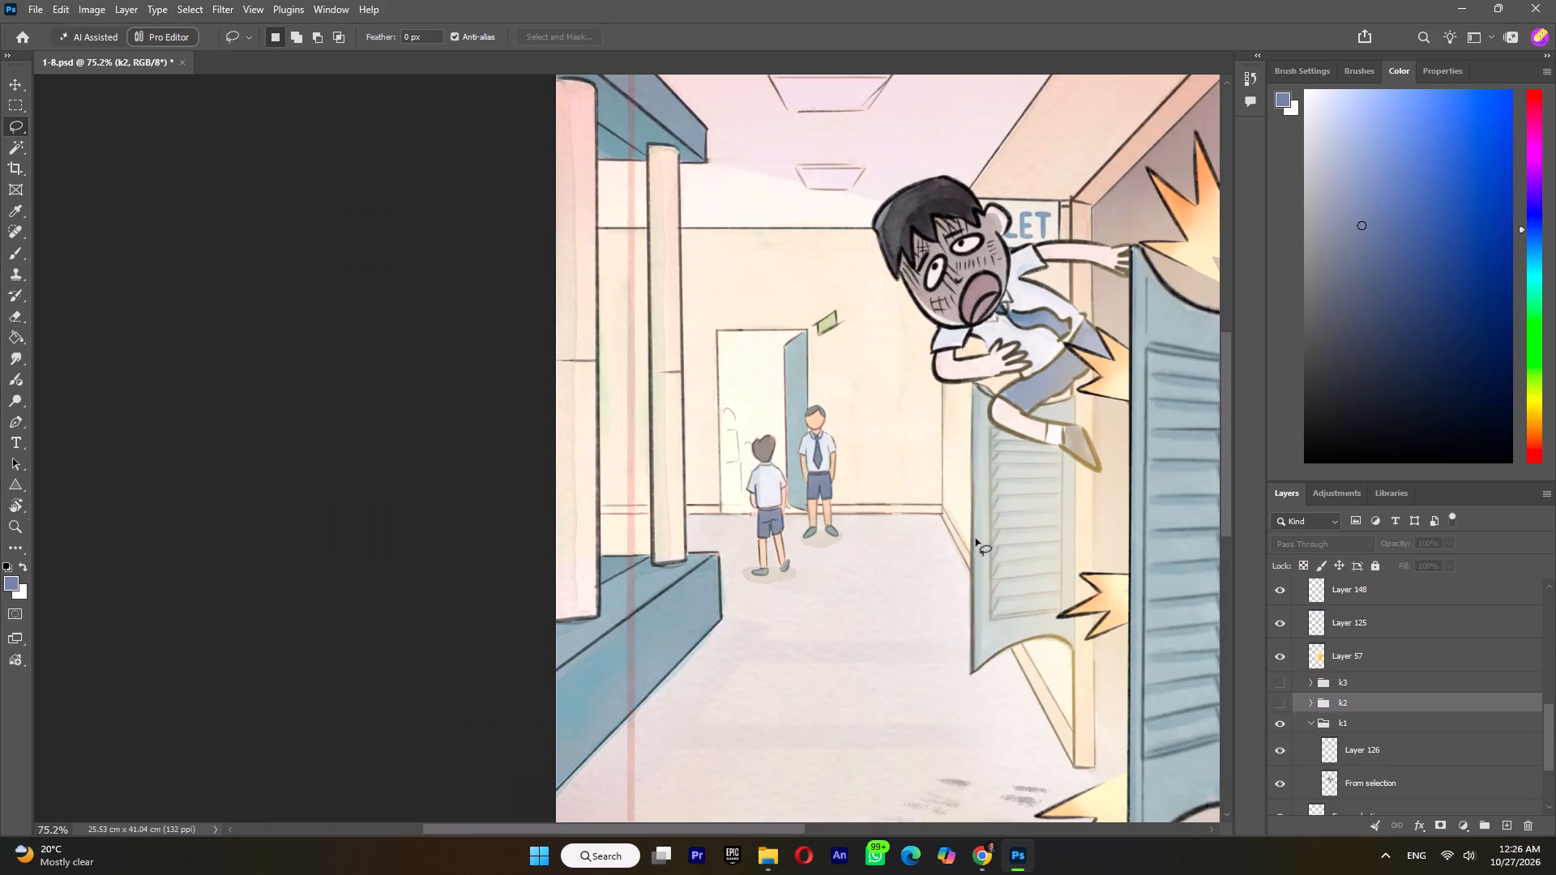
alt+scroll(976, 539, down, 6)
scroll(1374, 742, down, 2)
click(1383, 685)
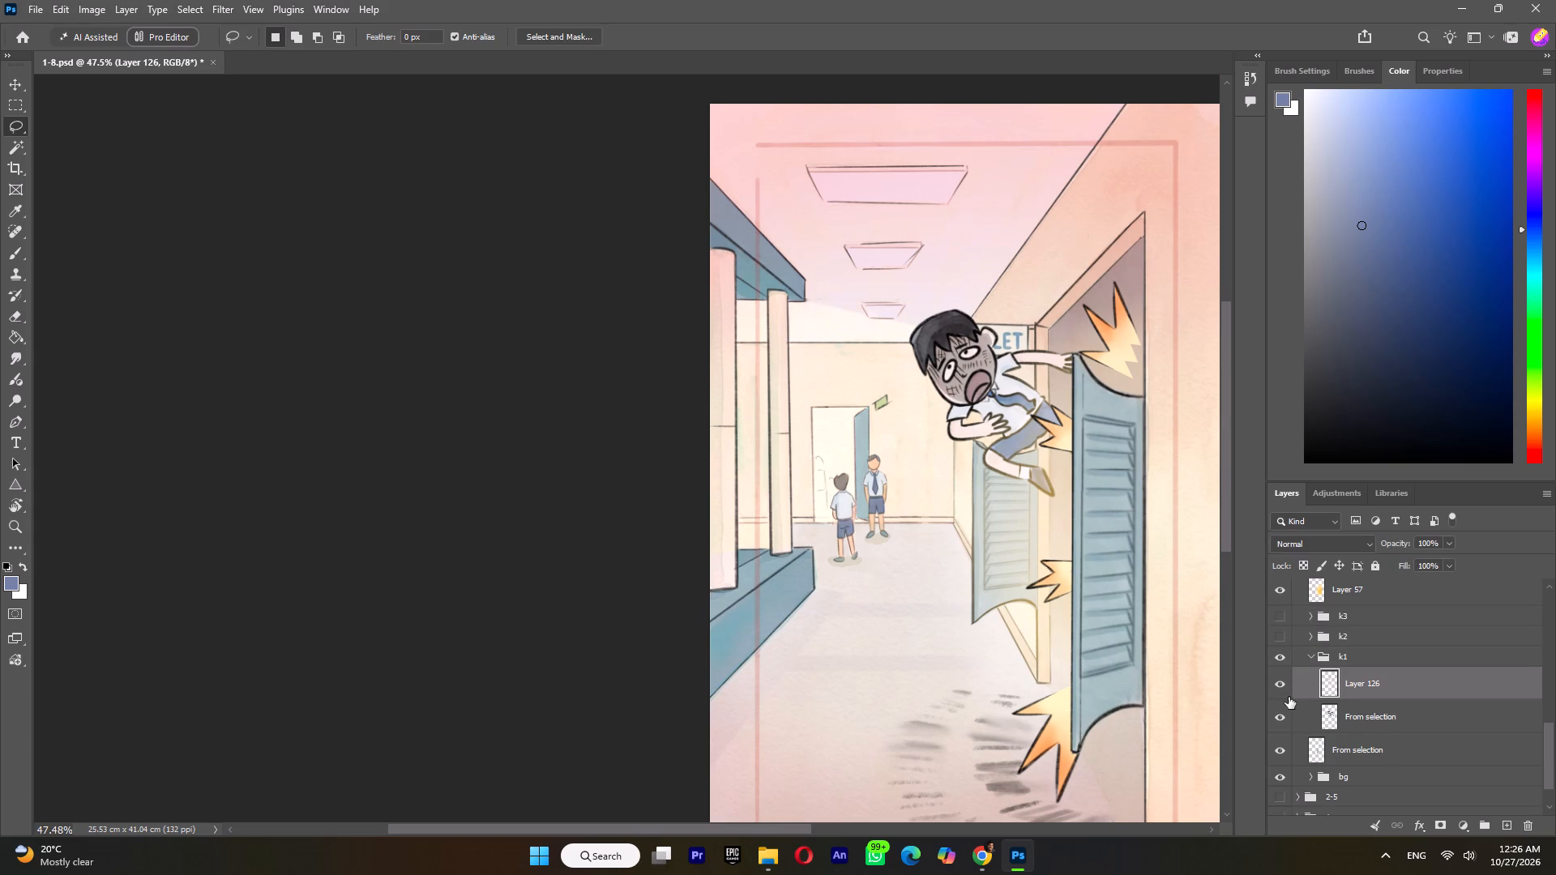
click(1285, 681)
click(1282, 685)
click(1285, 712)
click(1286, 712)
Merge Layer 126 with the From selection layer inside group k1 and check the merged layer.
click(1361, 710)
shift+click(1374, 685)
right_click(1374, 685)
click(1417, 428)
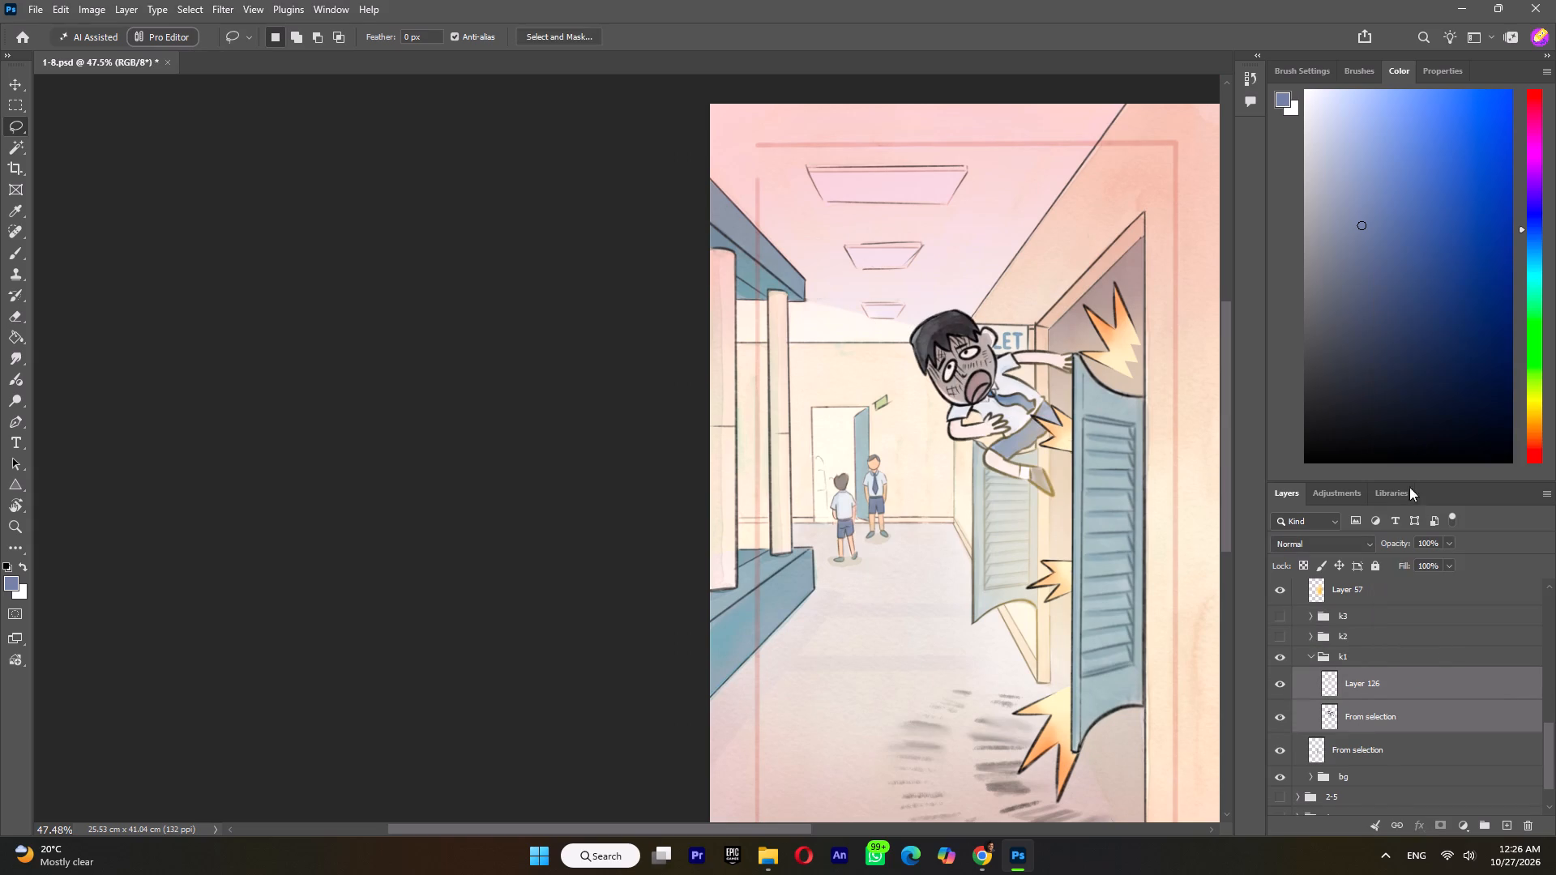
click(1281, 687)
click(1281, 687)
click(1364, 686)
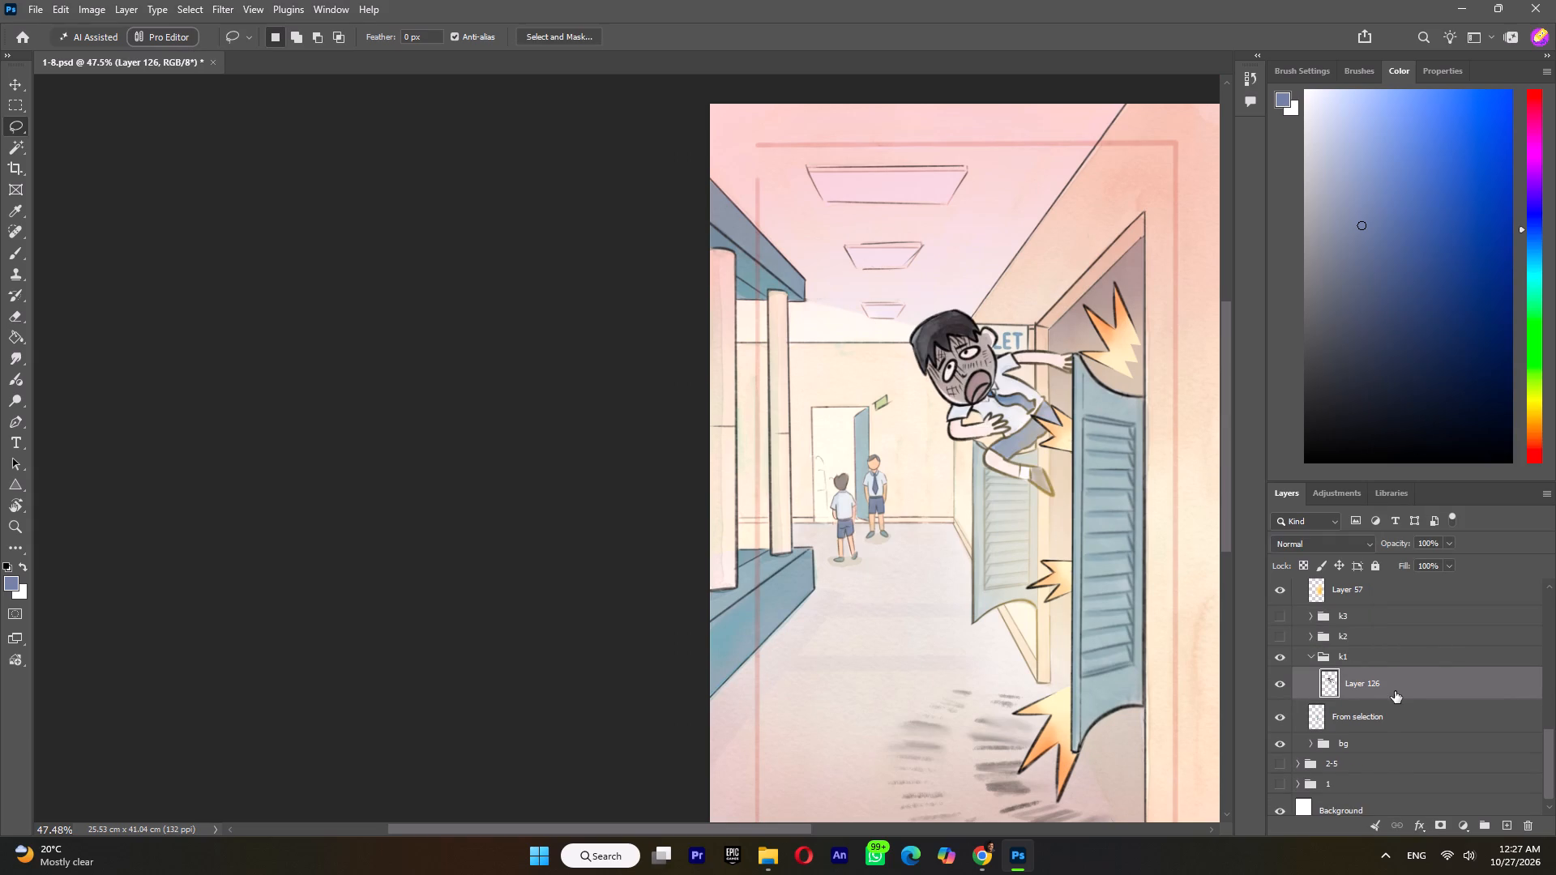
Duplicate the merged Layer 126 within group k1.
right_click(1387, 689)
click(1431, 278)
click(920, 238)
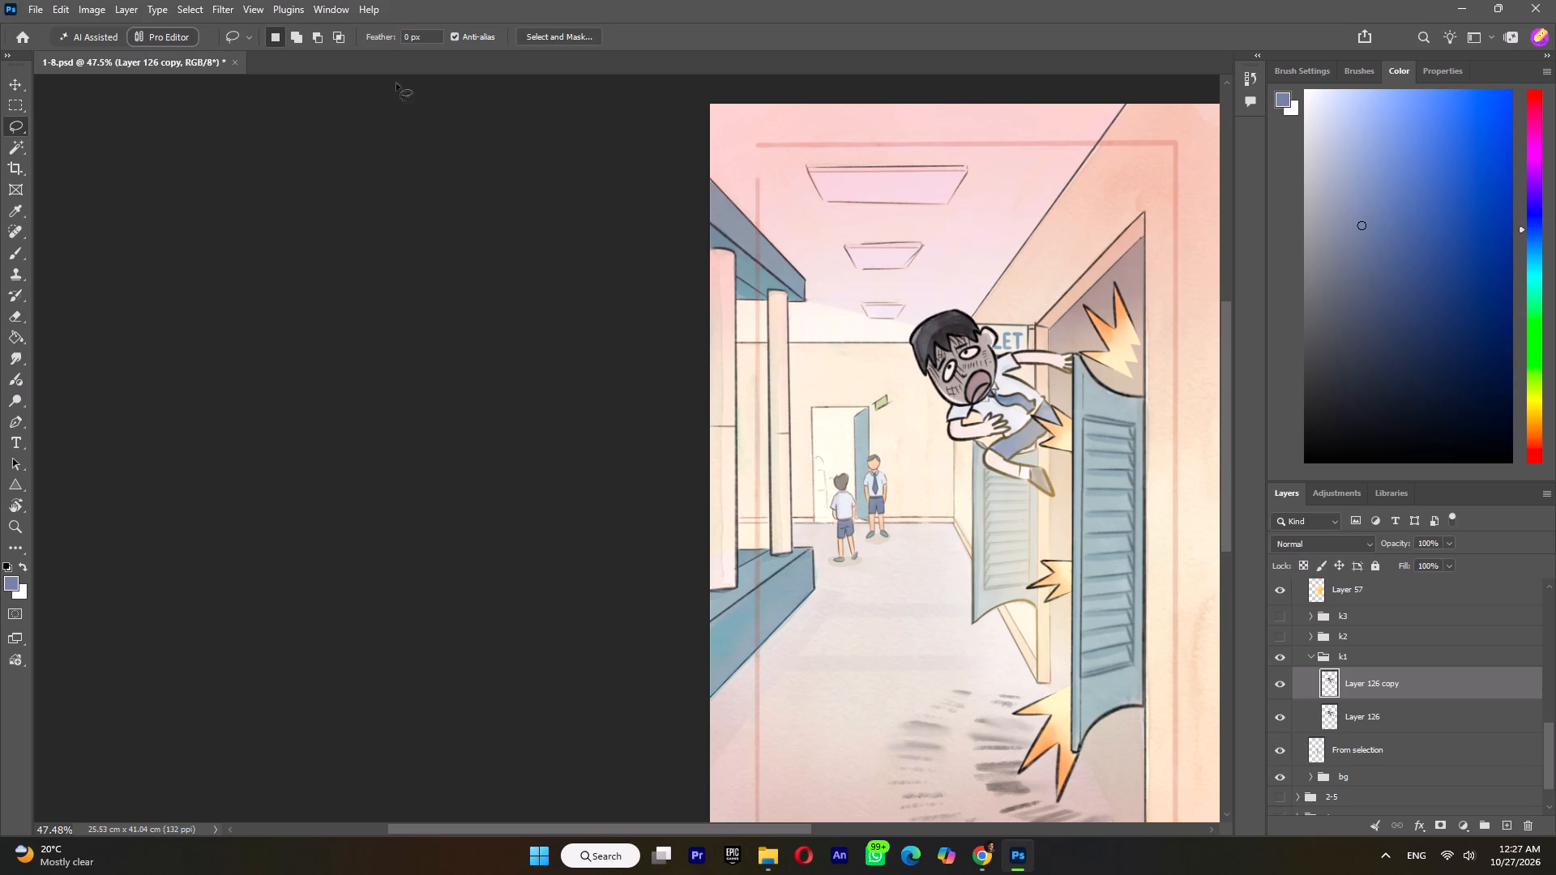
Start Puppet Warp on Layer 126 copy, pin the boy's waist and mouth, and pin his face, shifting it slightly down and left.
click(59, 11)
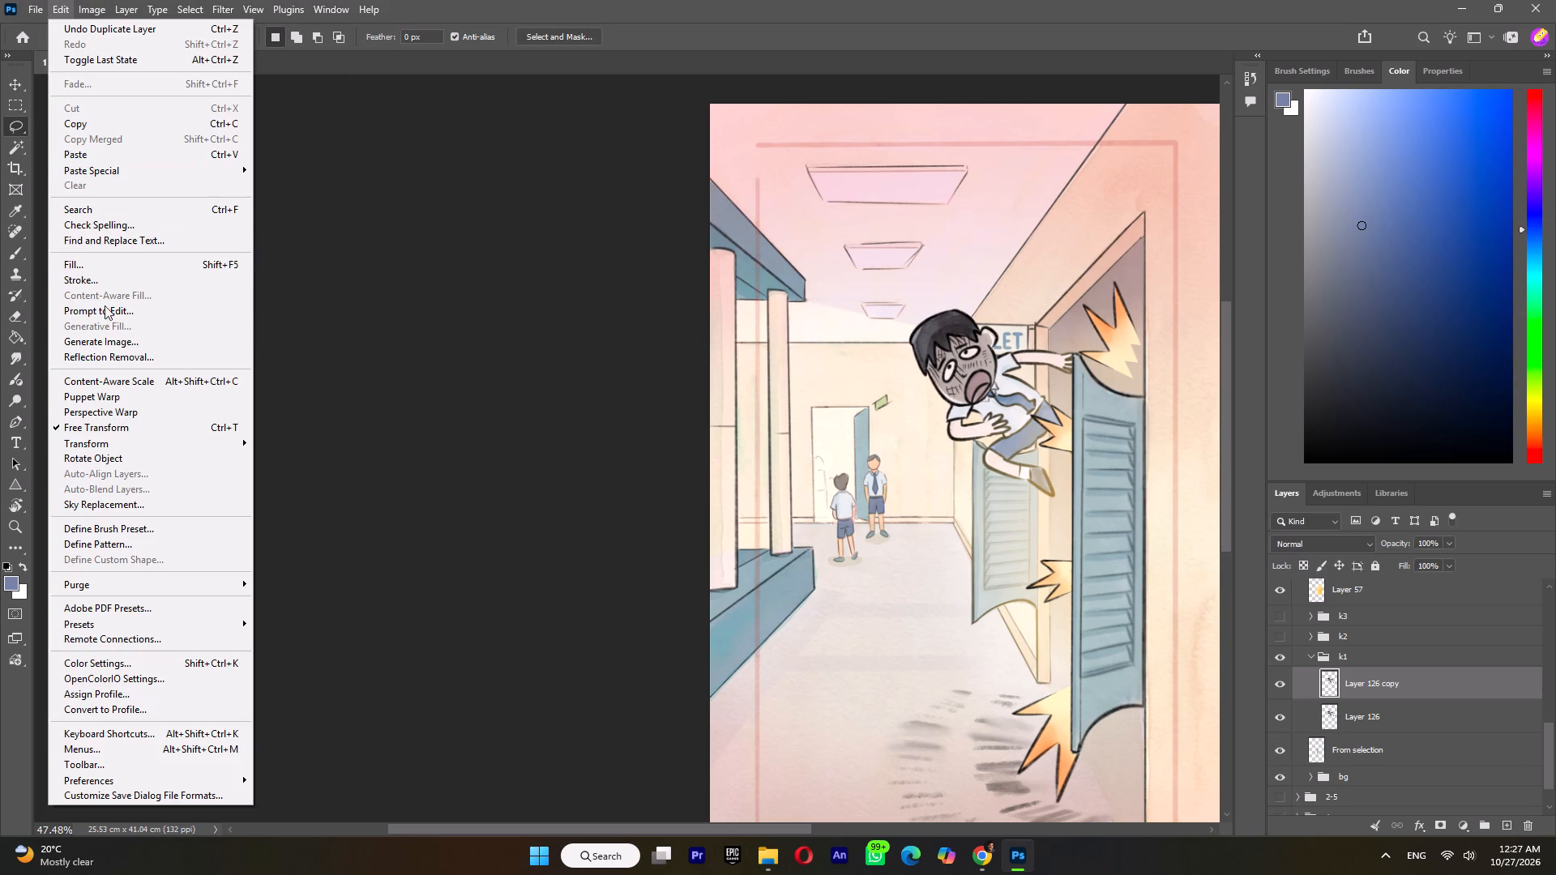
click(125, 393)
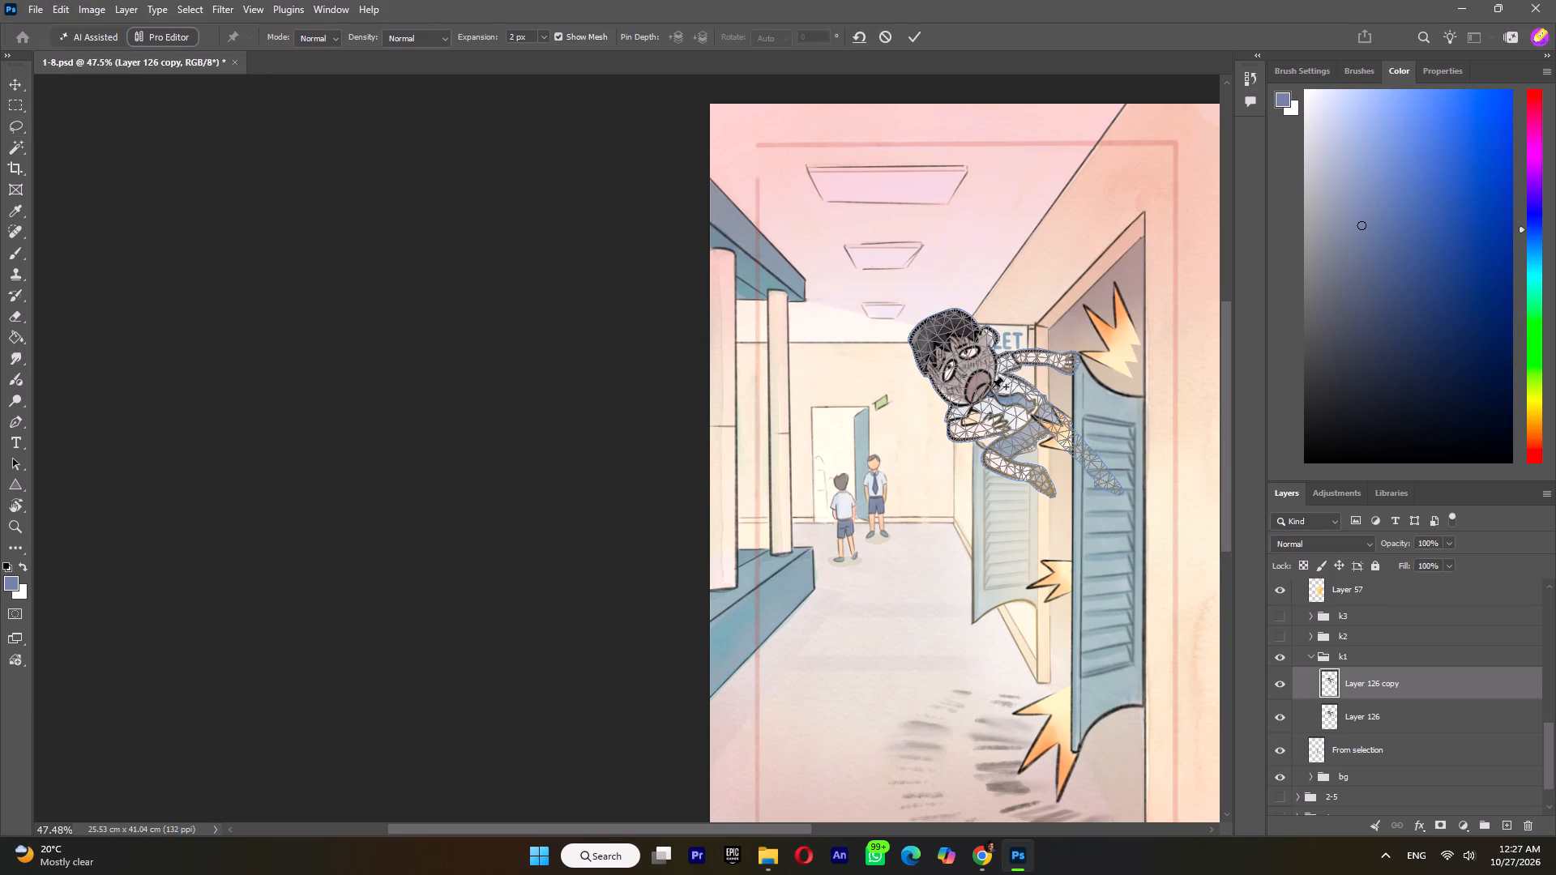
alt+scroll(1040, 395, up, 8)
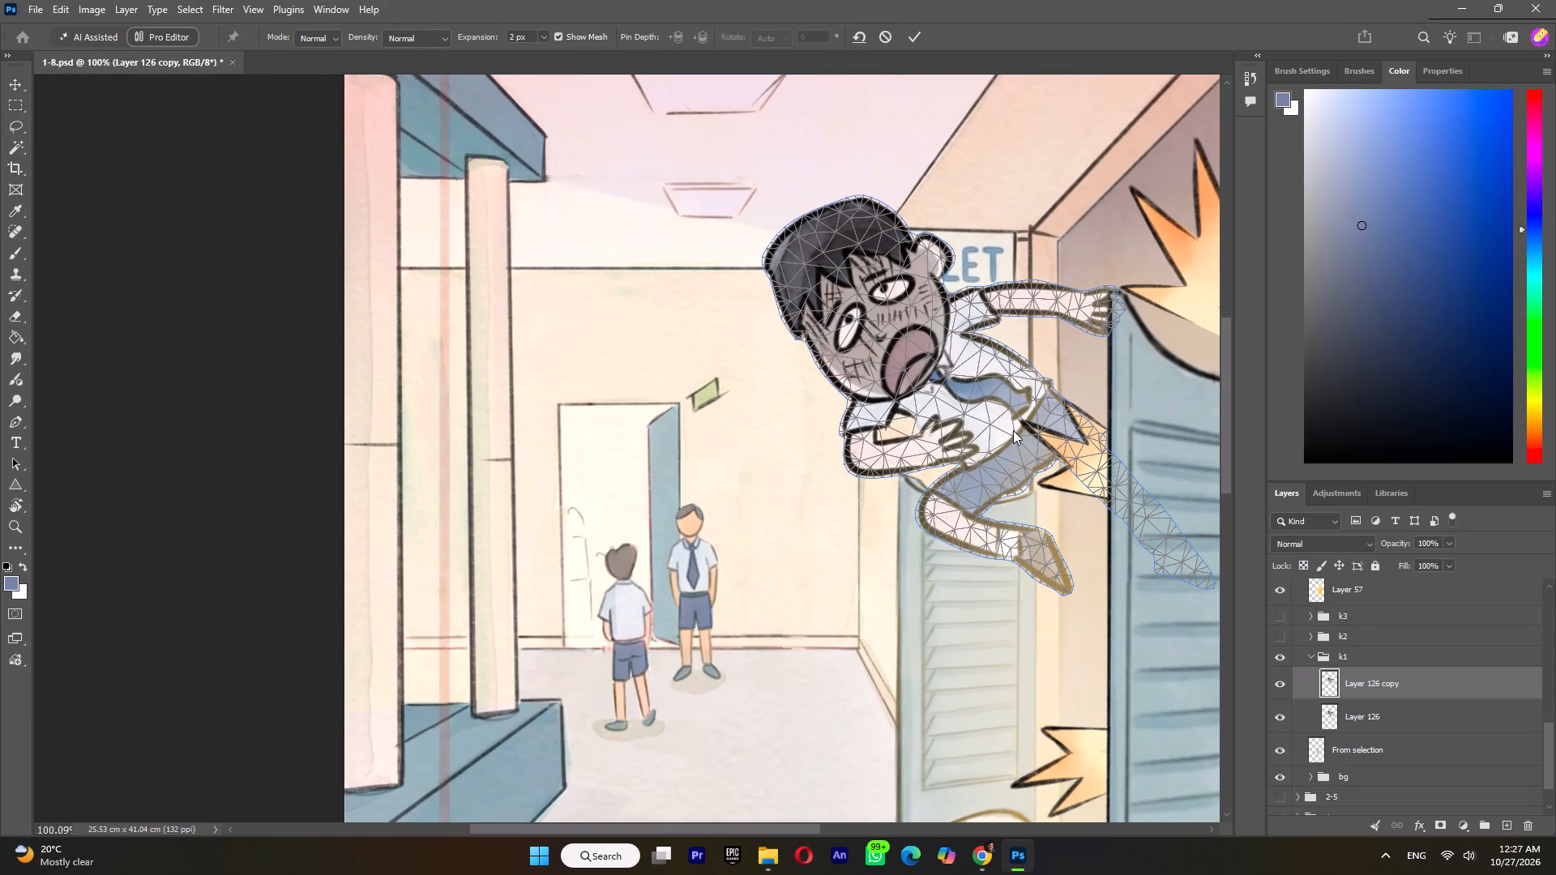
click(1013, 430)
click(1014, 437)
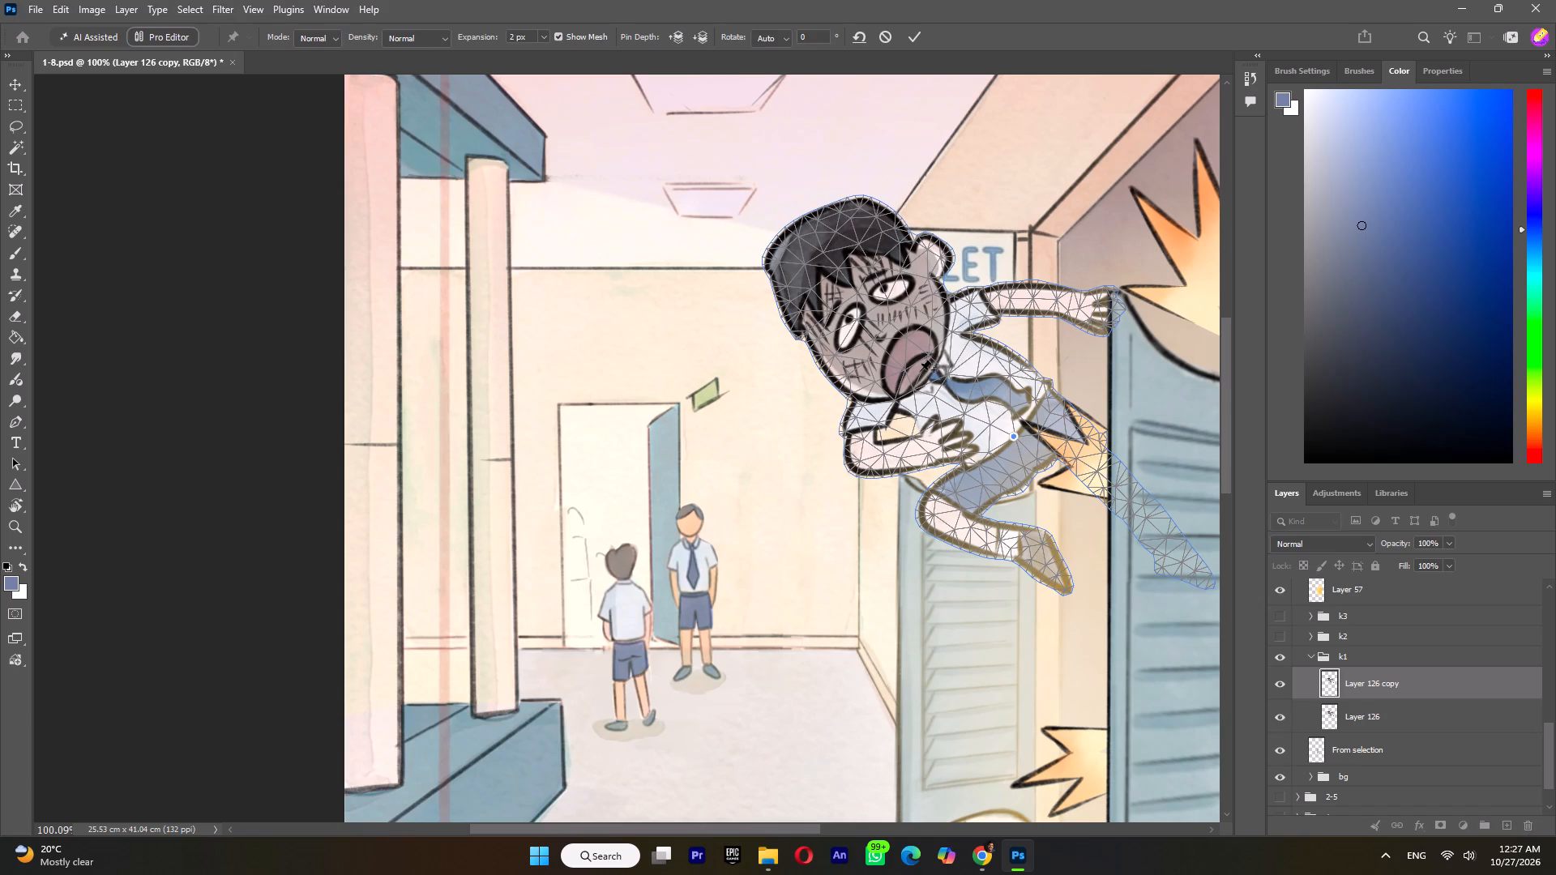
click(920, 371)
click(866, 305)
drag(868, 304, 866, 310)
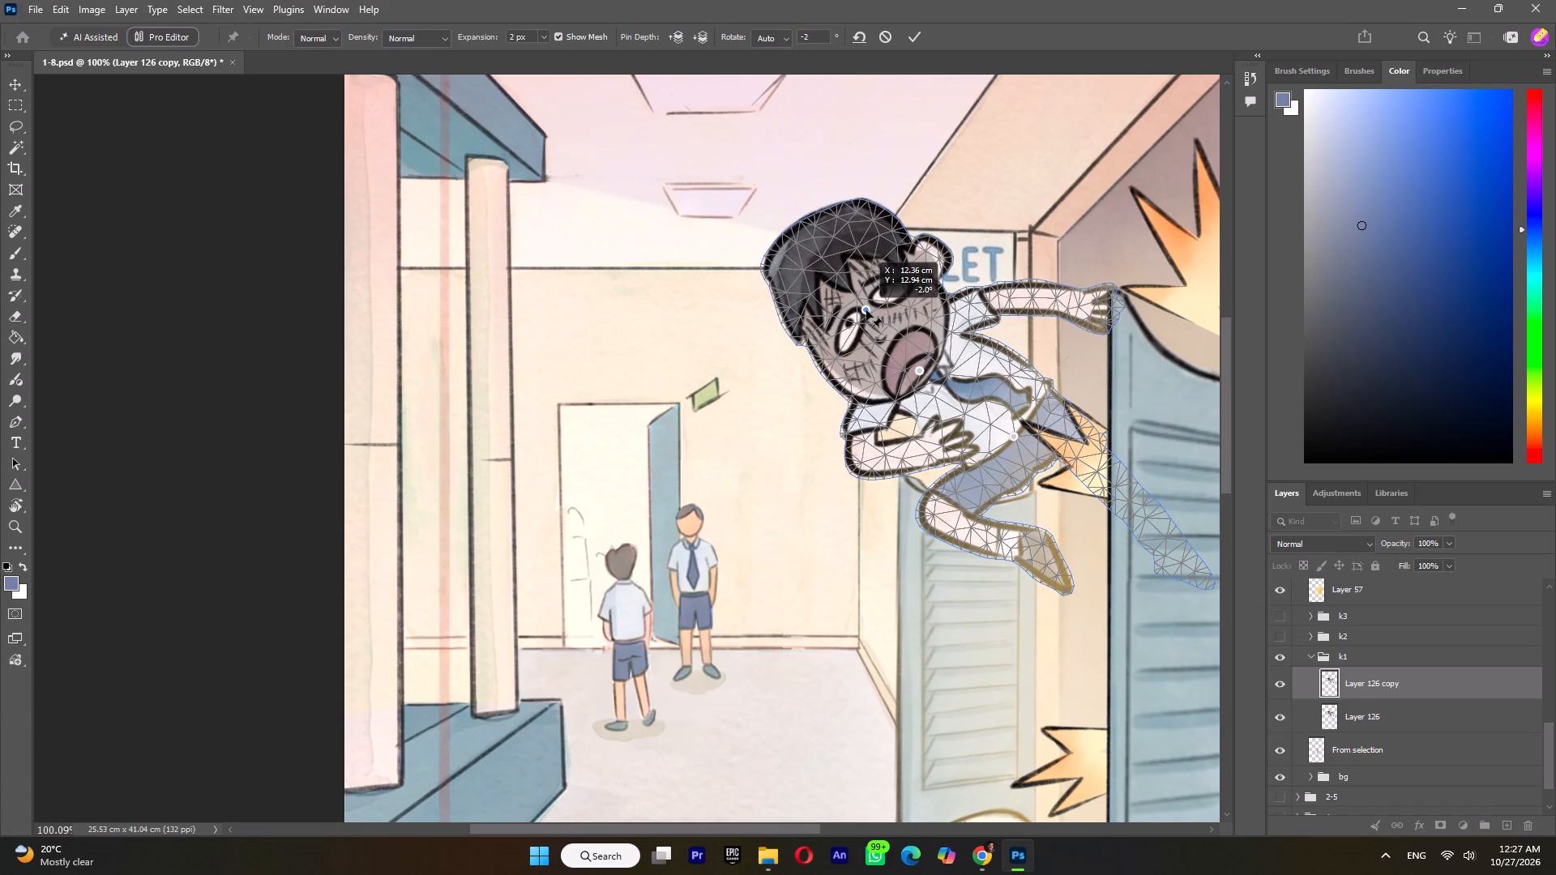
drag(866, 310, 863, 313)
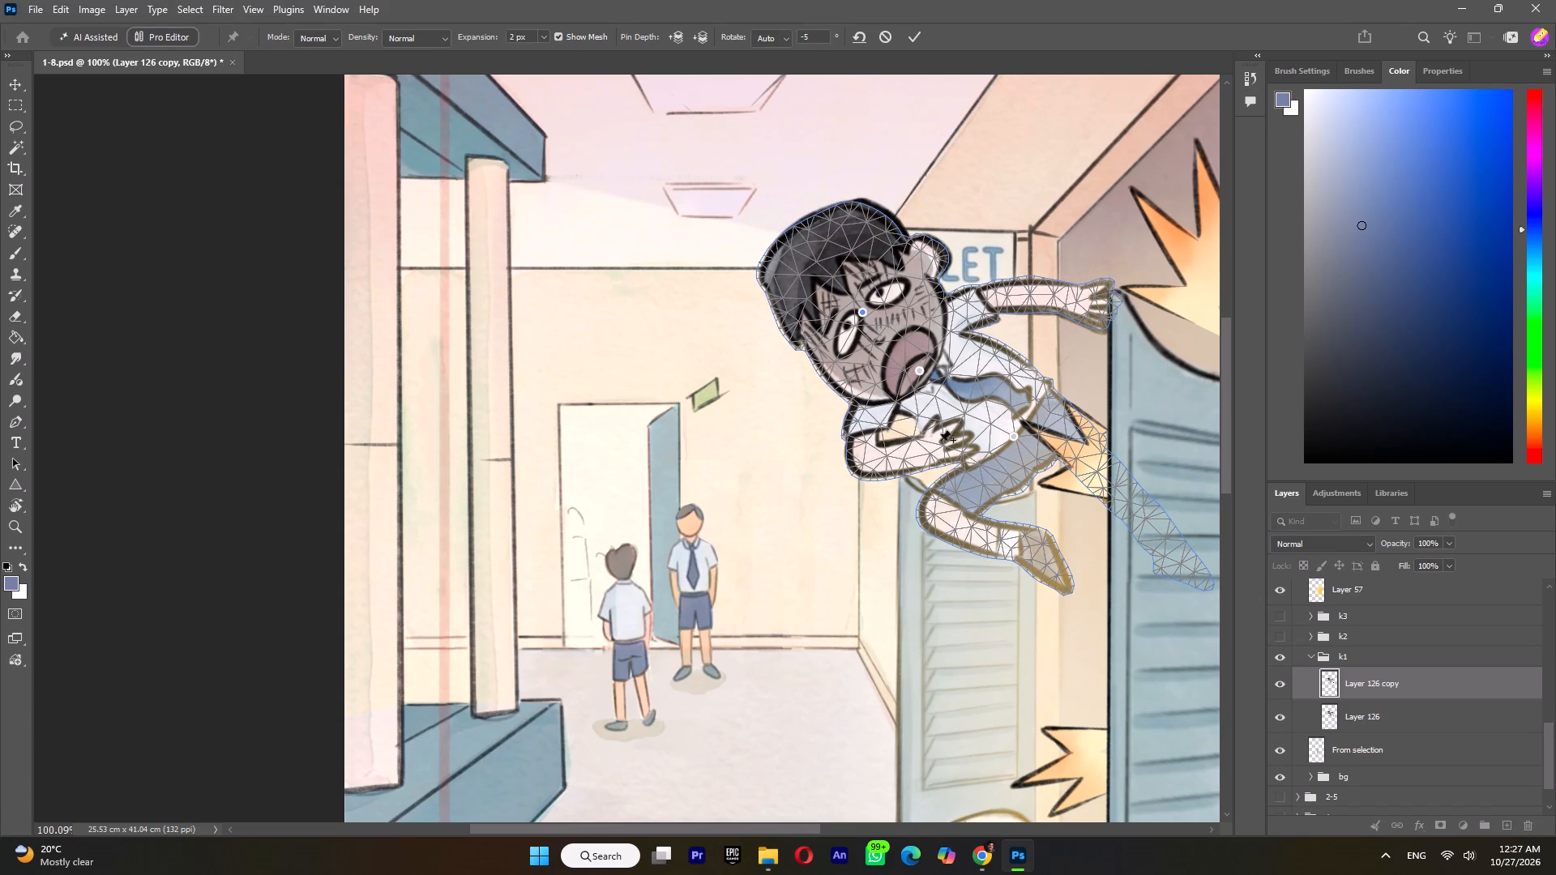
Pin the boy's bent elbow and shift it slightly left and up, and pin the hand on his chest.
click(866, 459)
drag(866, 458, 853, 452)
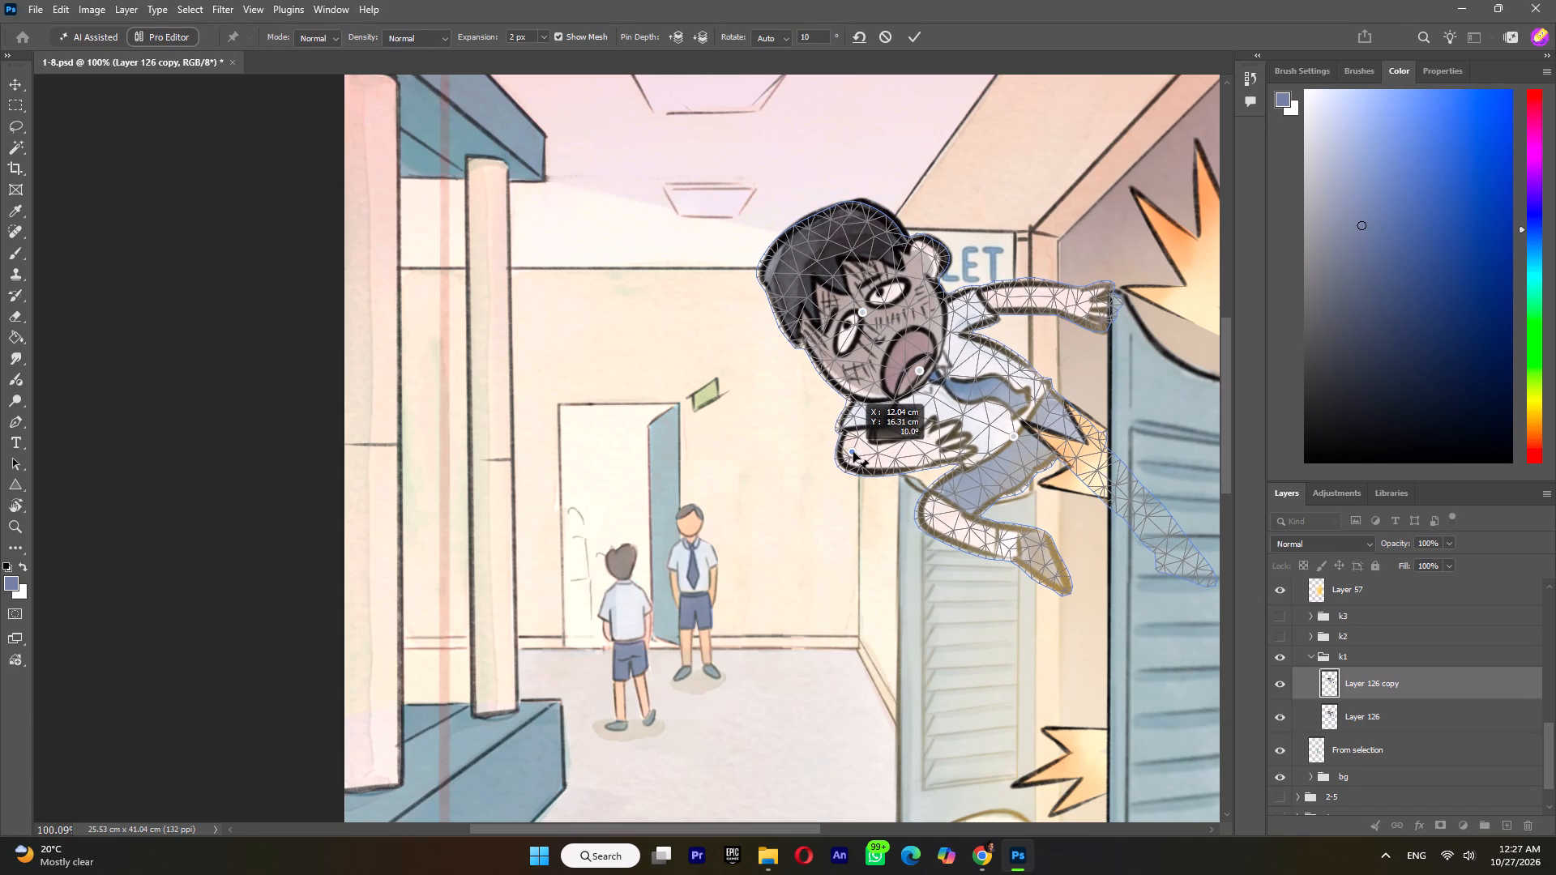
drag(853, 452, 853, 453)
click(934, 446)
click(934, 445)
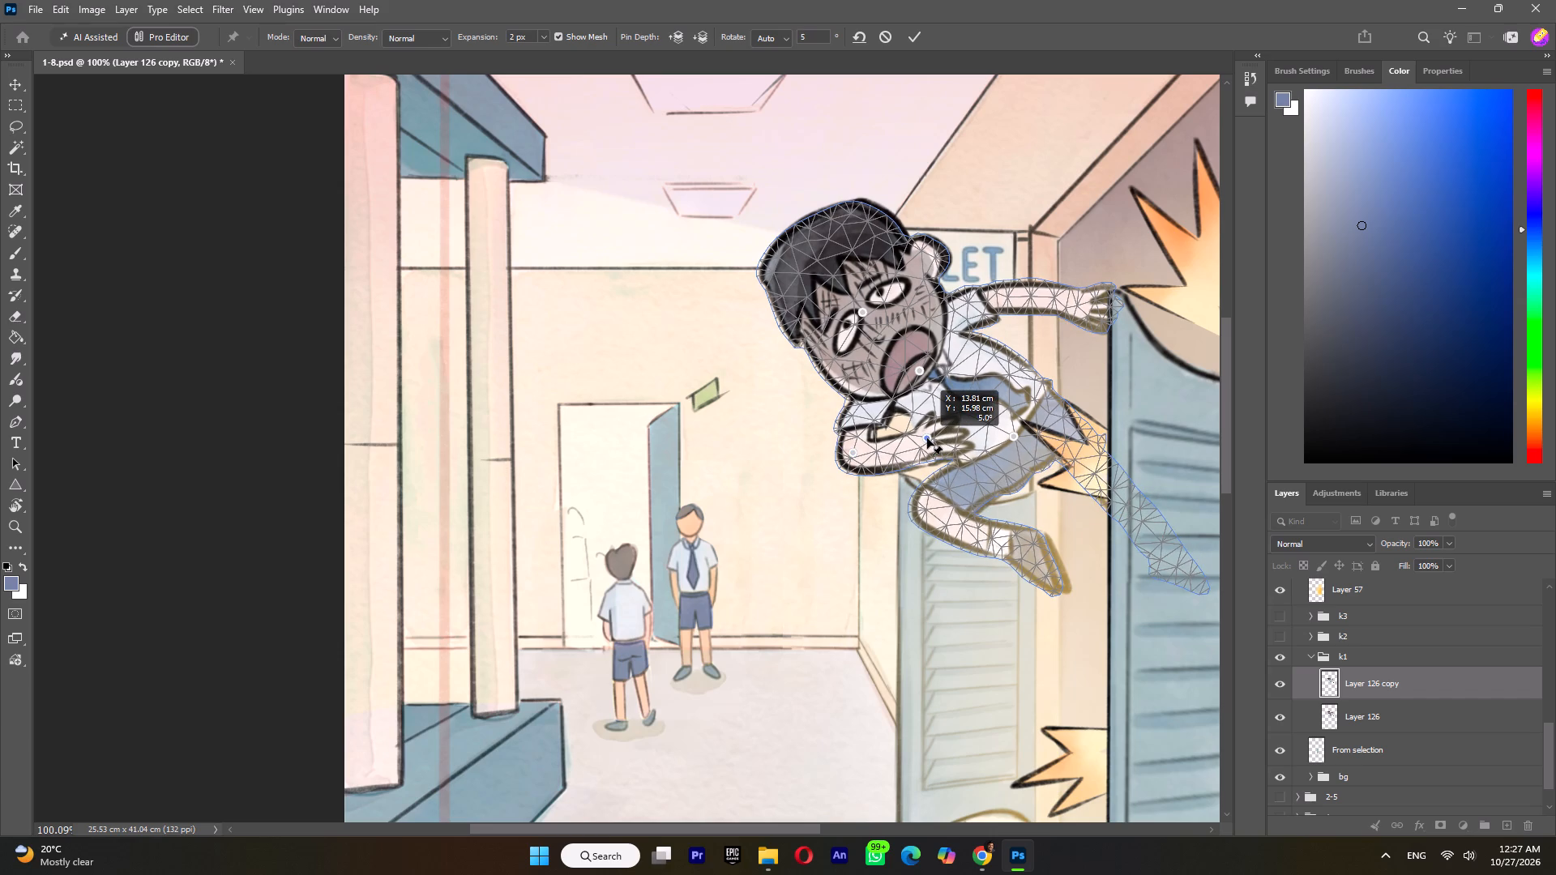
Pin the boy's front foot and swing it right, pin his bent knee slightly right, and pin his toes slightly raised.
click(1033, 561)
drag(1032, 561, 1028, 574)
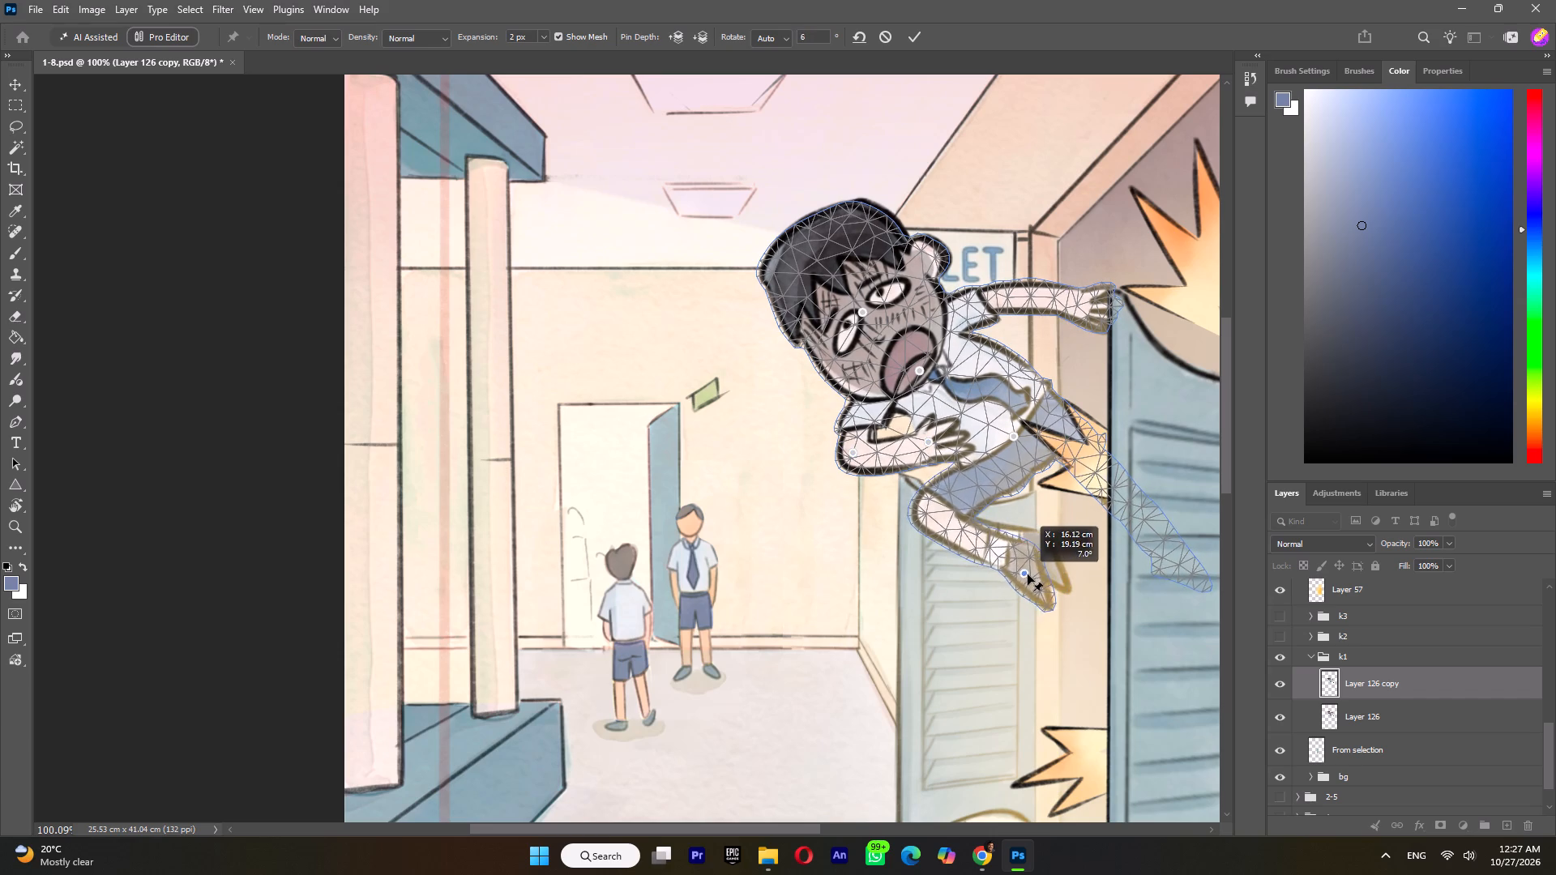
drag(1028, 574, 1063, 555)
click(949, 519)
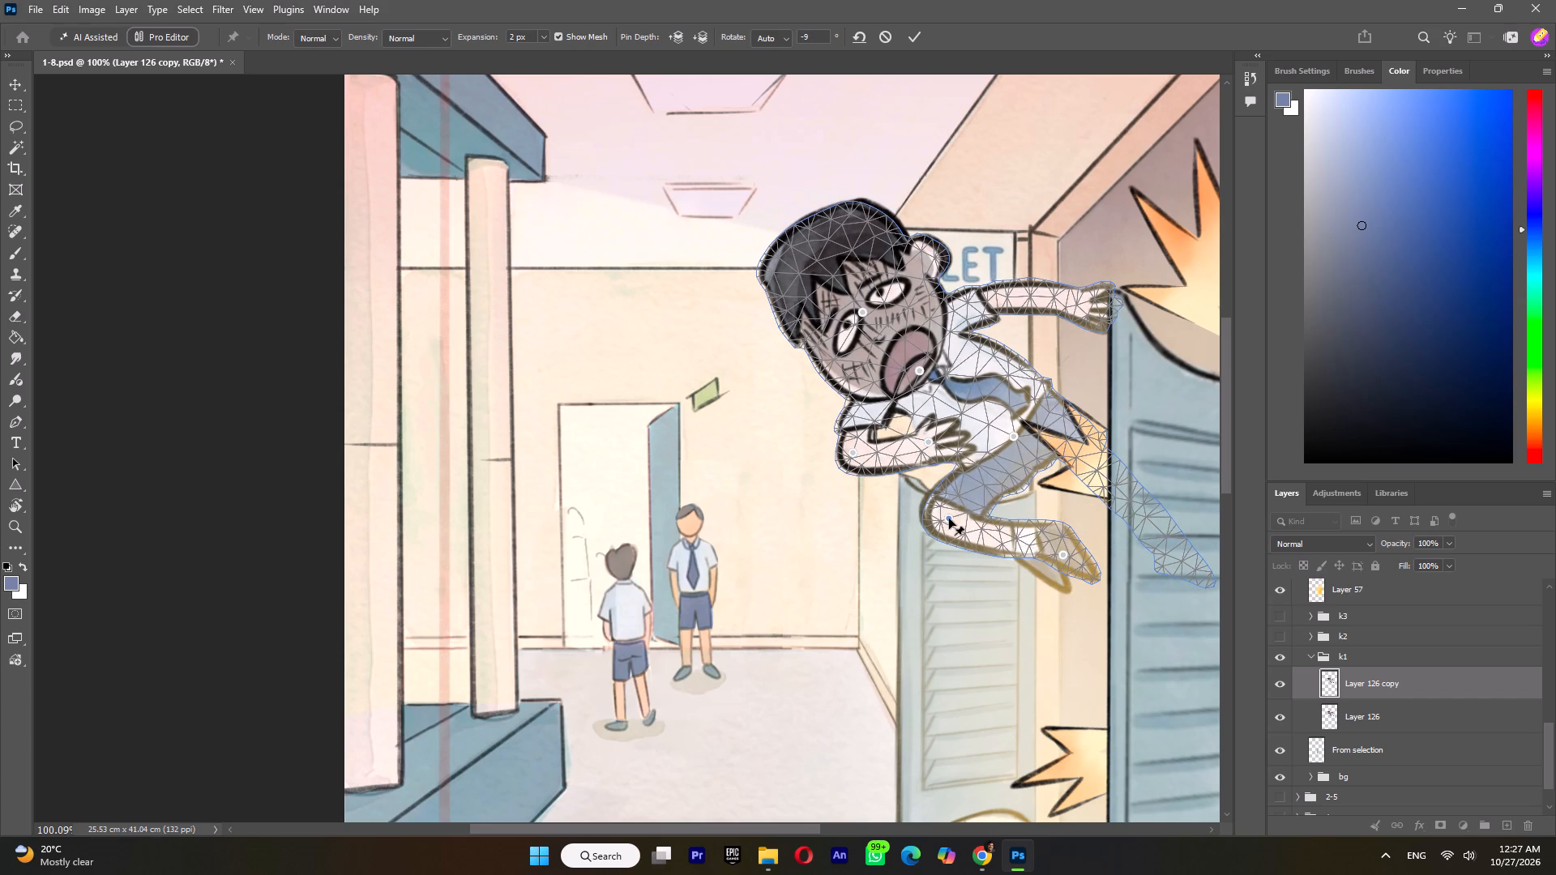
drag(949, 519, 958, 521)
click(1084, 574)
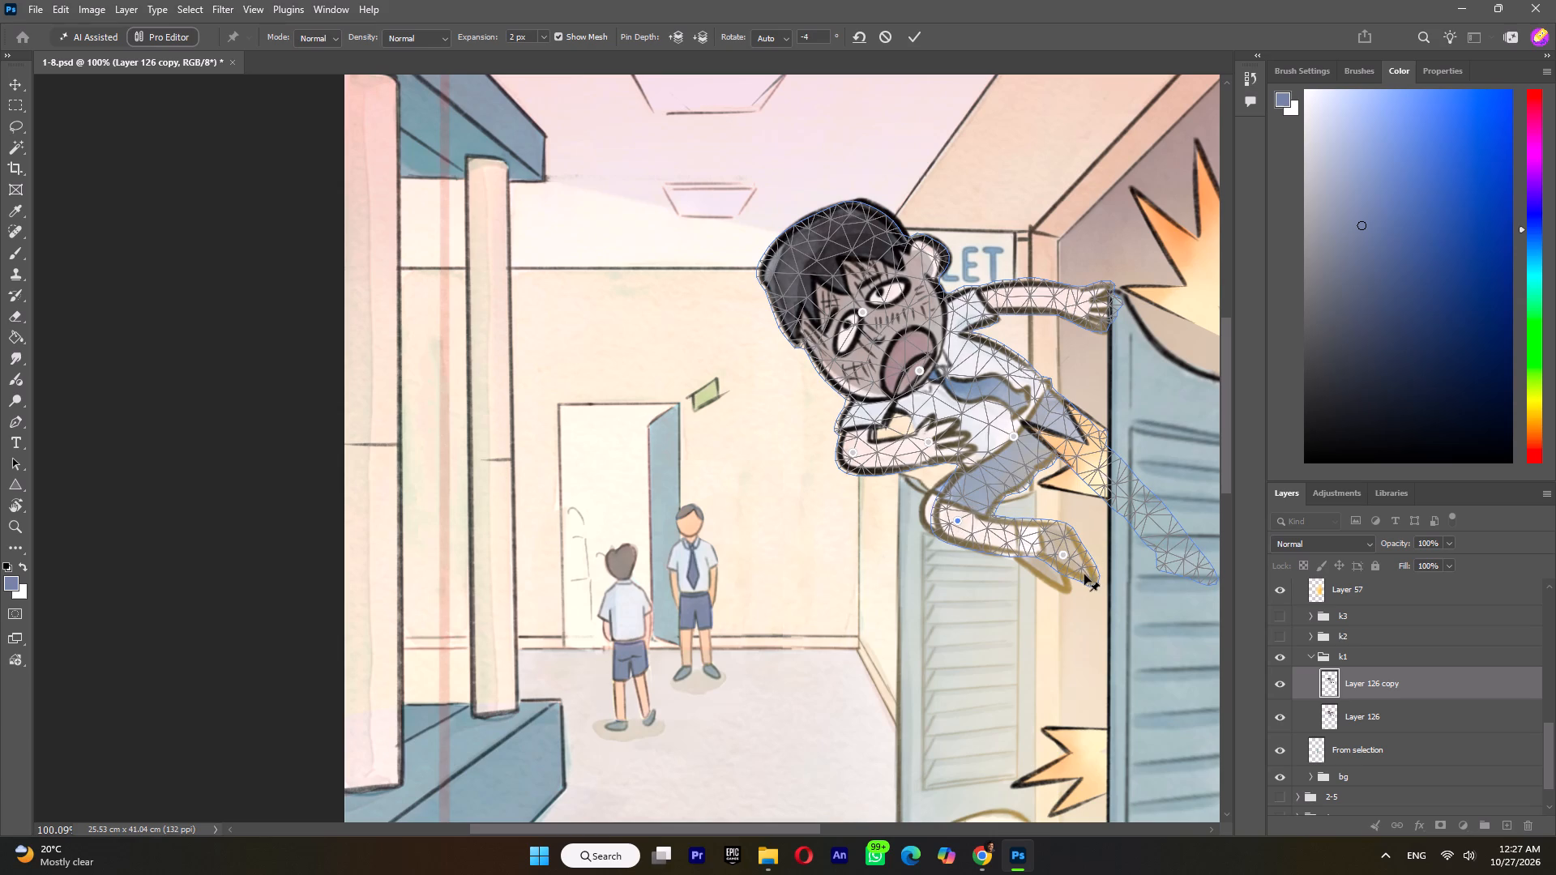
drag(1084, 574, 1090, 566)
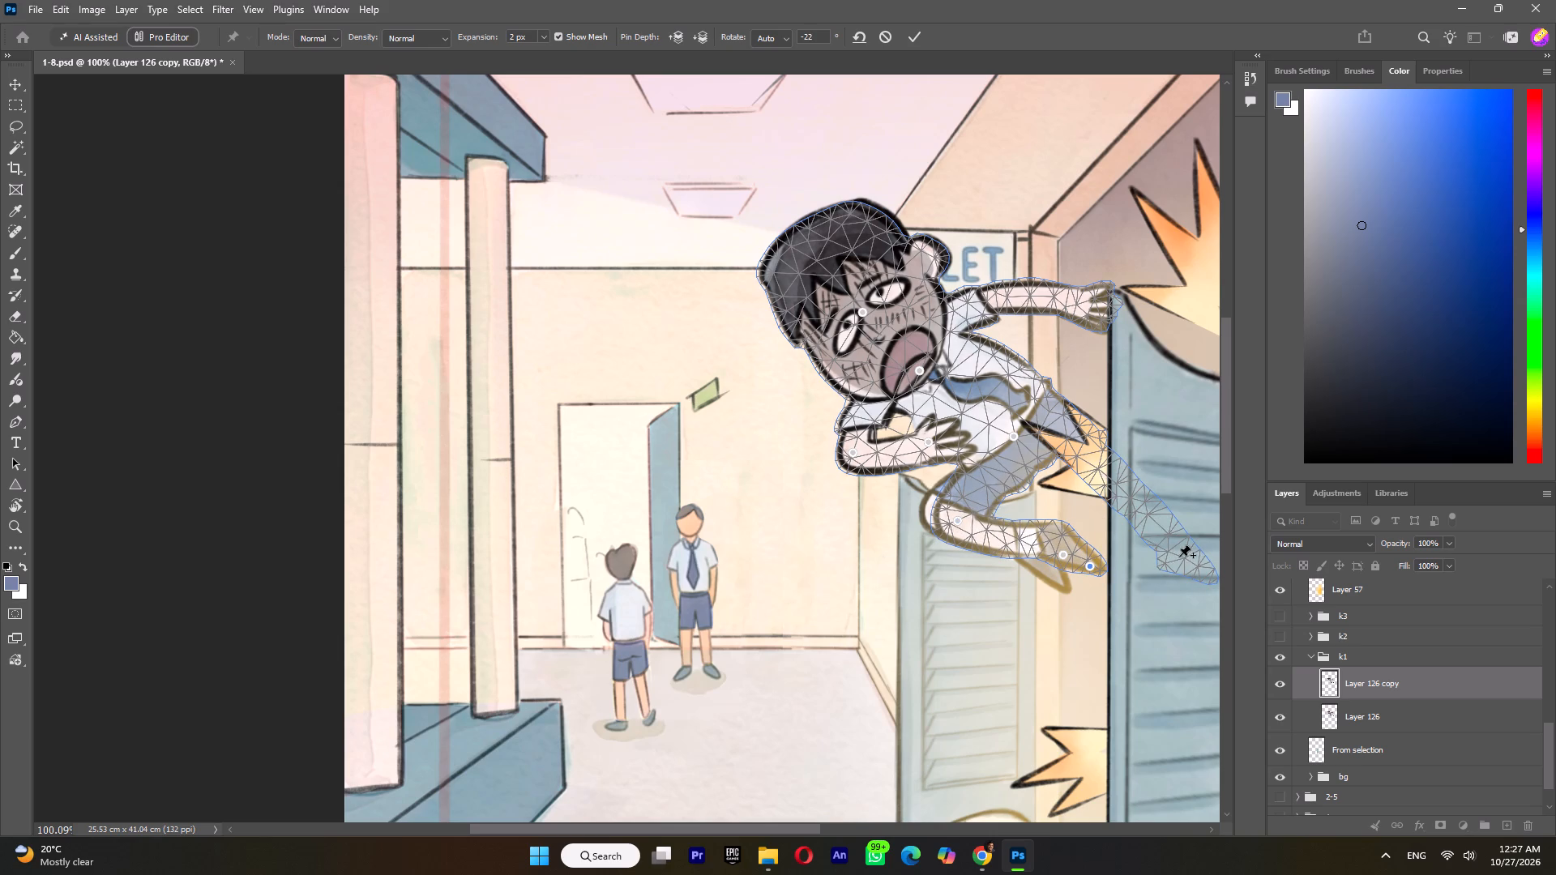
Pin the ankle and toes of the boy's rear leg behind the door, moving both slightly right and up.
click(1179, 557)
drag(1180, 558, 1191, 546)
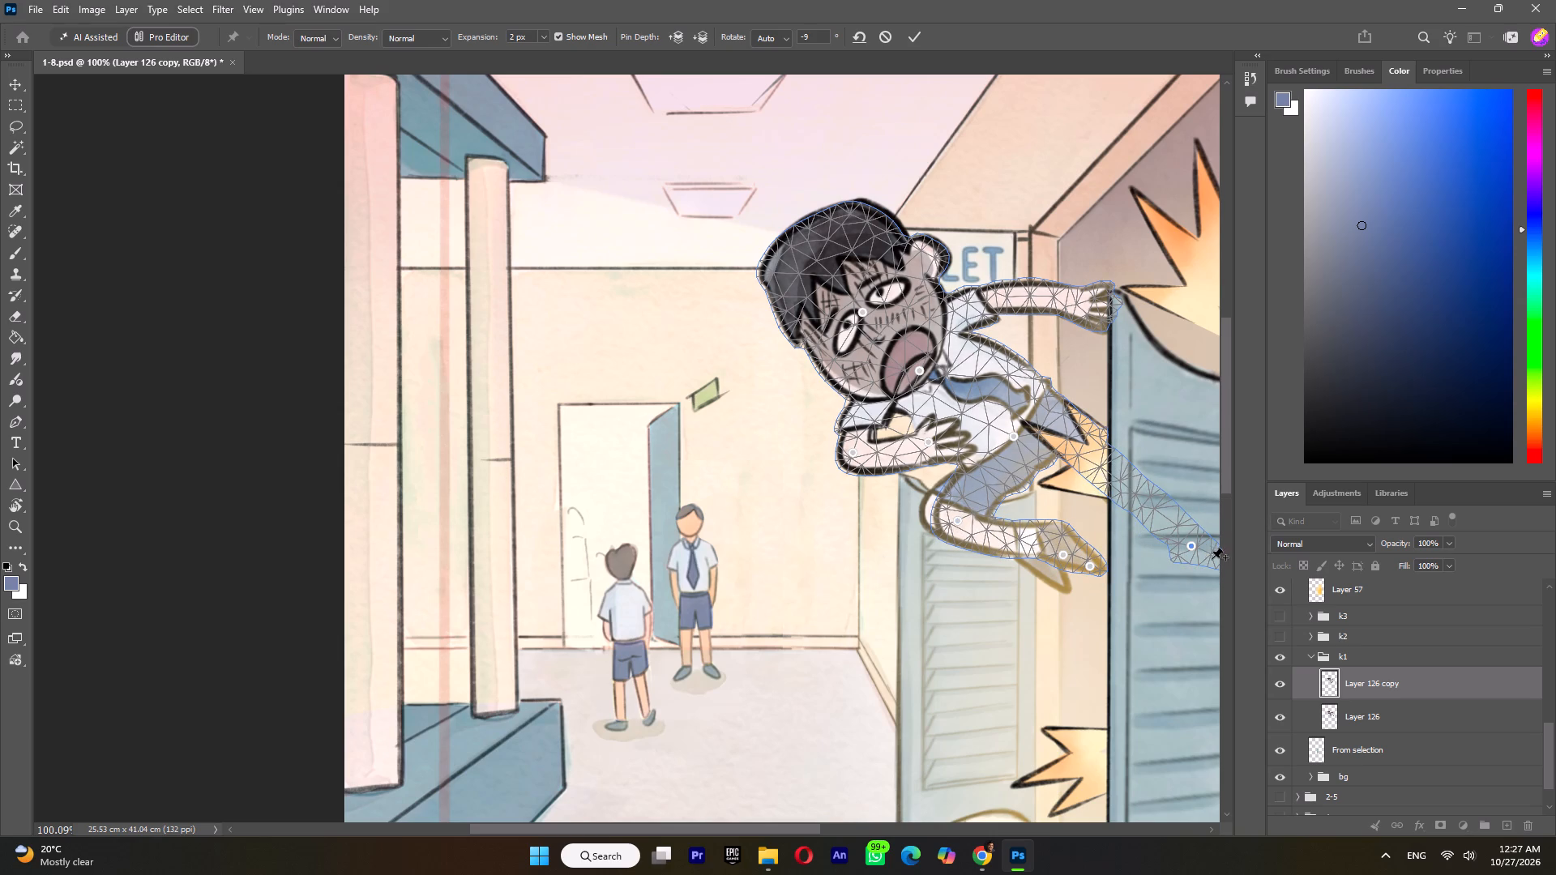
key(space)
key(space)
key(space)
key(space)
key(space)
key(space)
key(space)
drag(1143, 497, 929, 479)
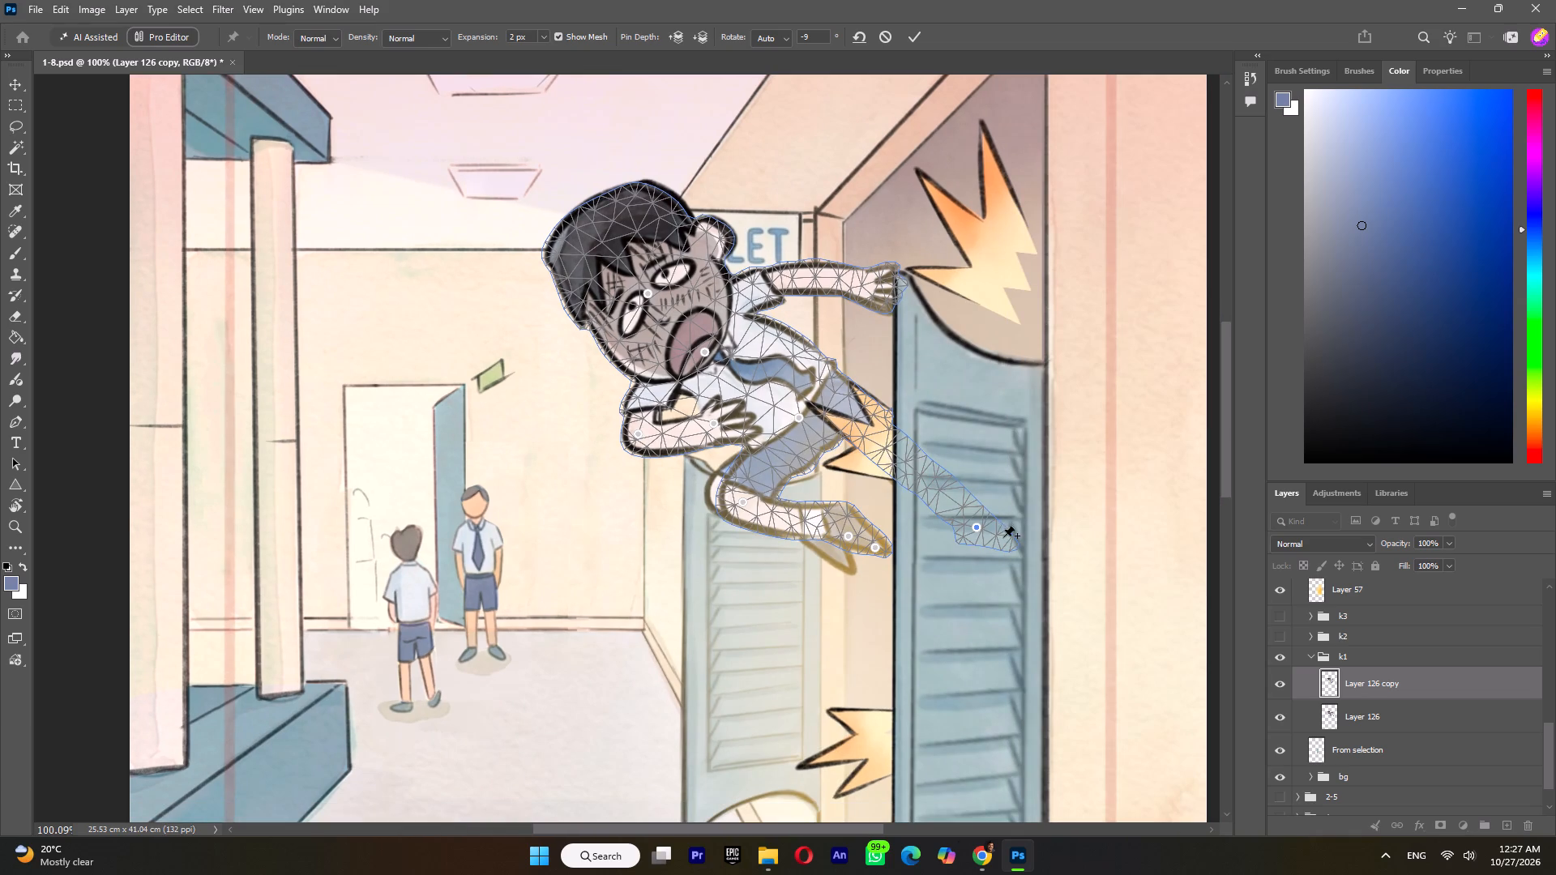
click(1003, 537)
drag(1003, 537, 1009, 528)
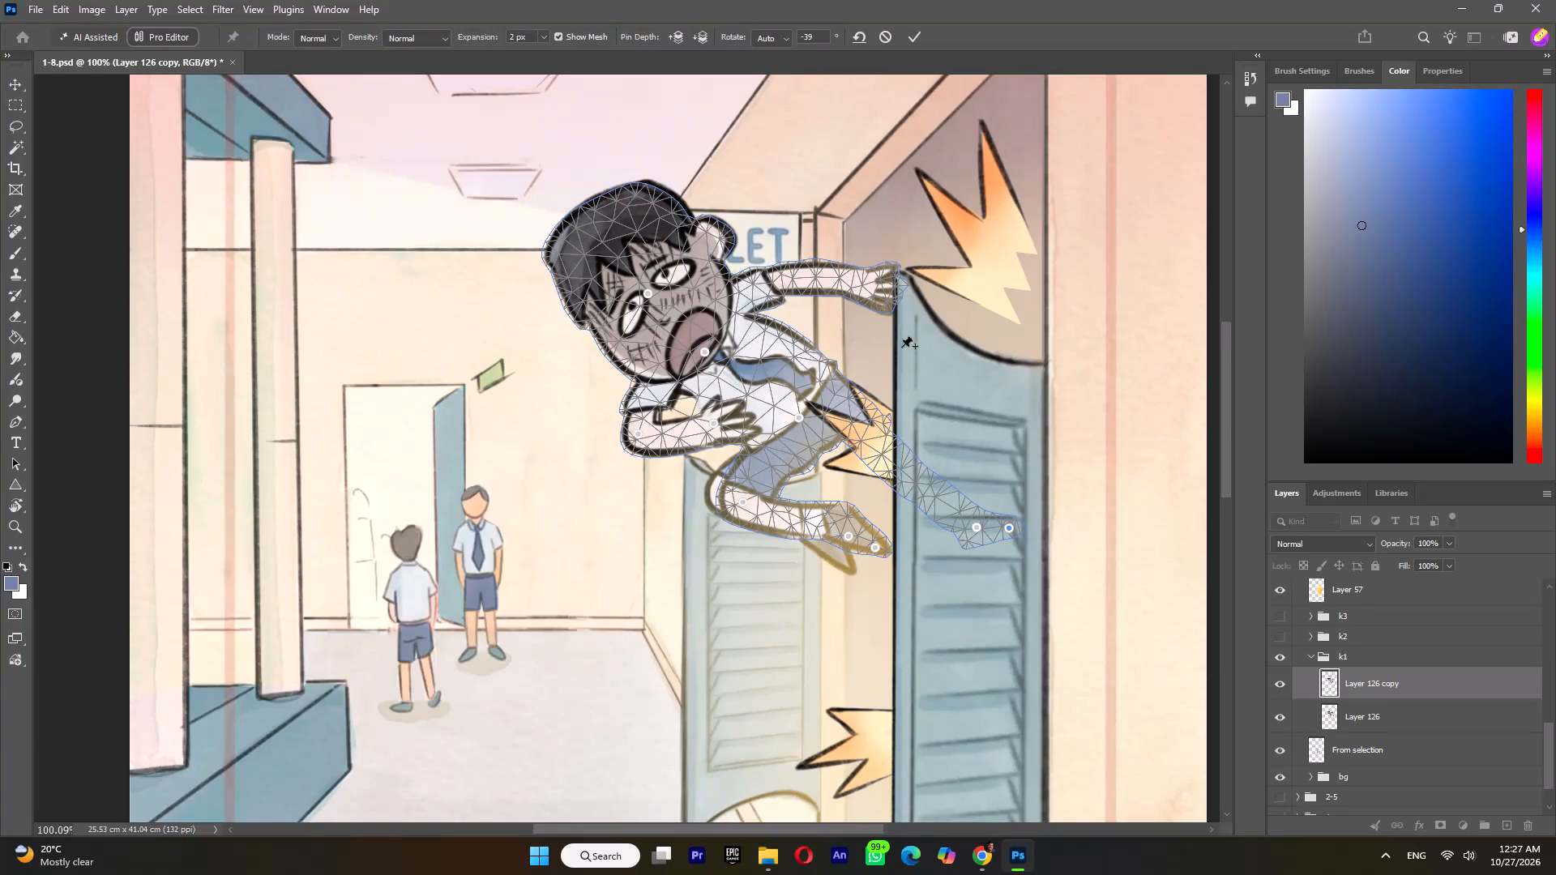
Pin the boy's outstretched hand and raise it slightly, nudge his face pin slightly left, and apply the warp.
click(871, 286)
drag(870, 286, 869, 276)
click(648, 295)
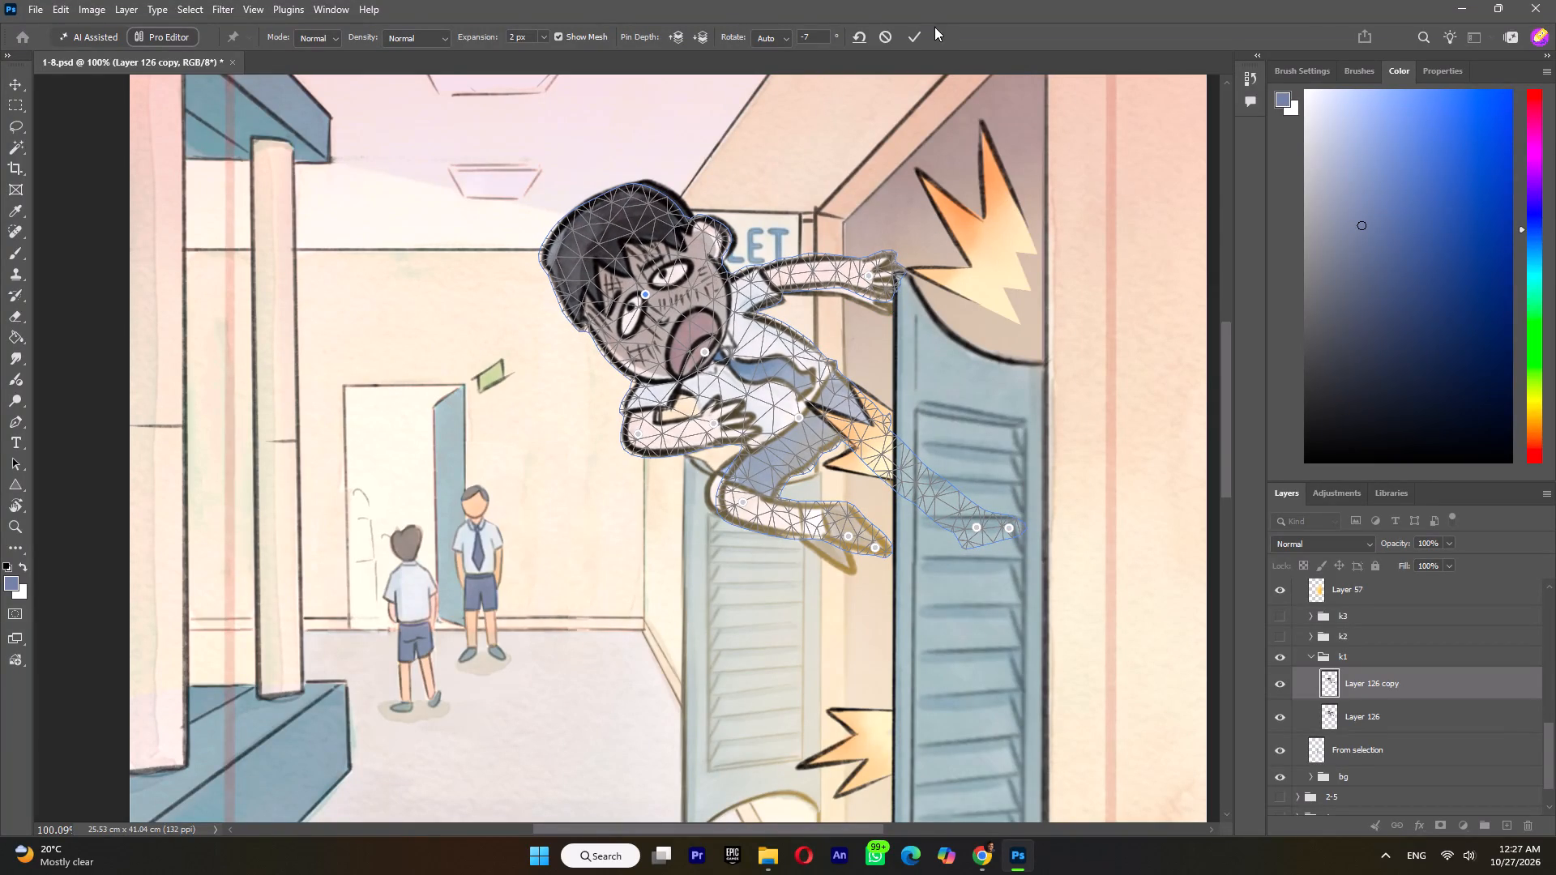
click(910, 36)
Inspect the warped boy up close and toggle Layer 126 copy to compare it with the original pose.
alt+scroll(707, 412, up, 5)
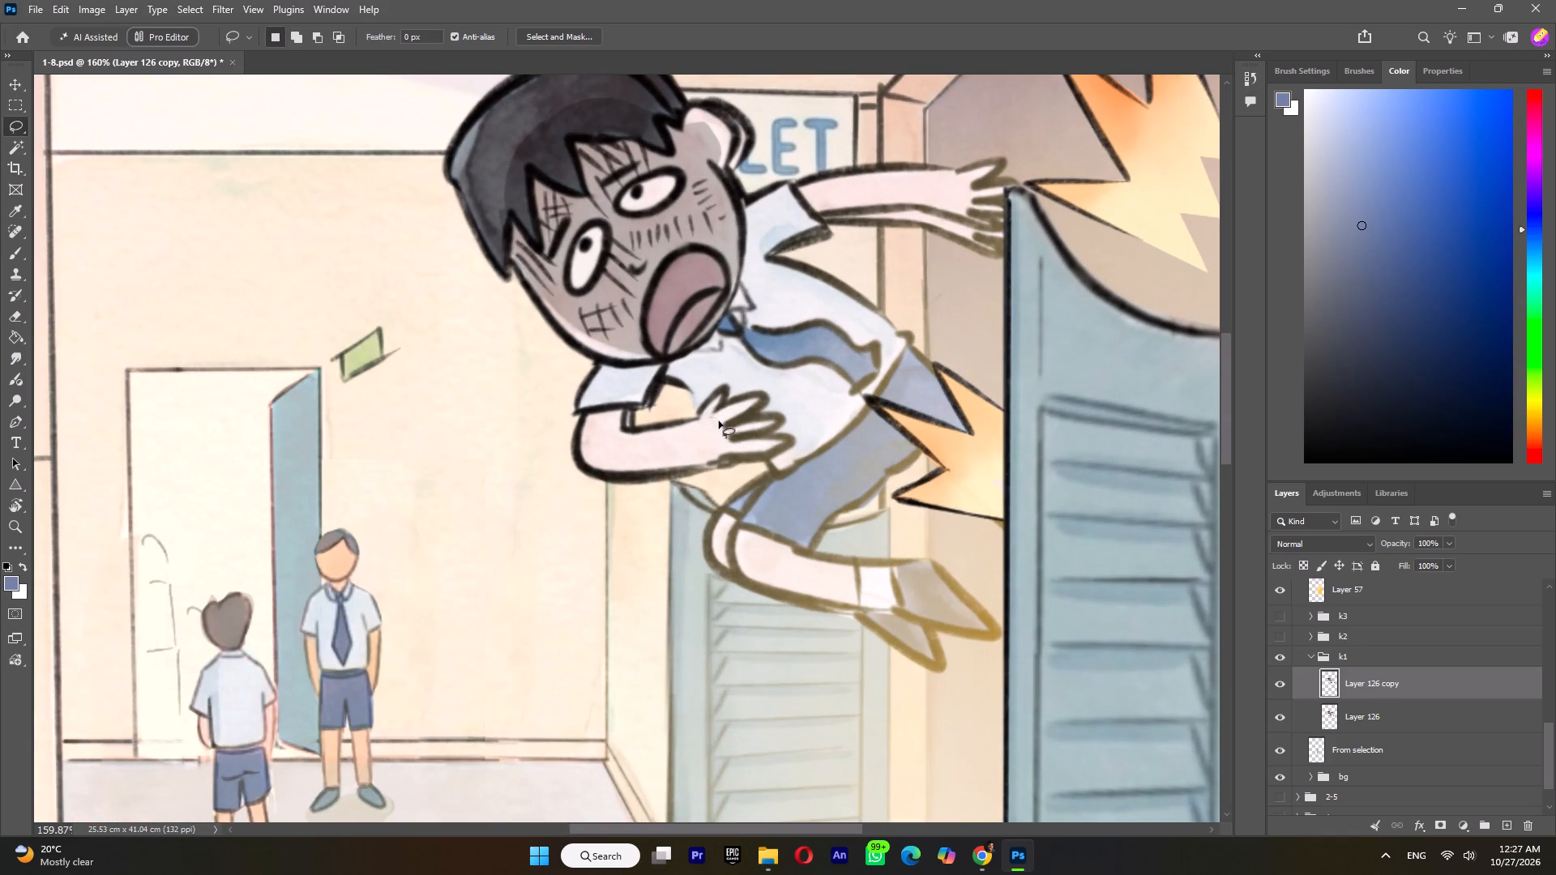
alt+scroll(629, 391, down, 7)
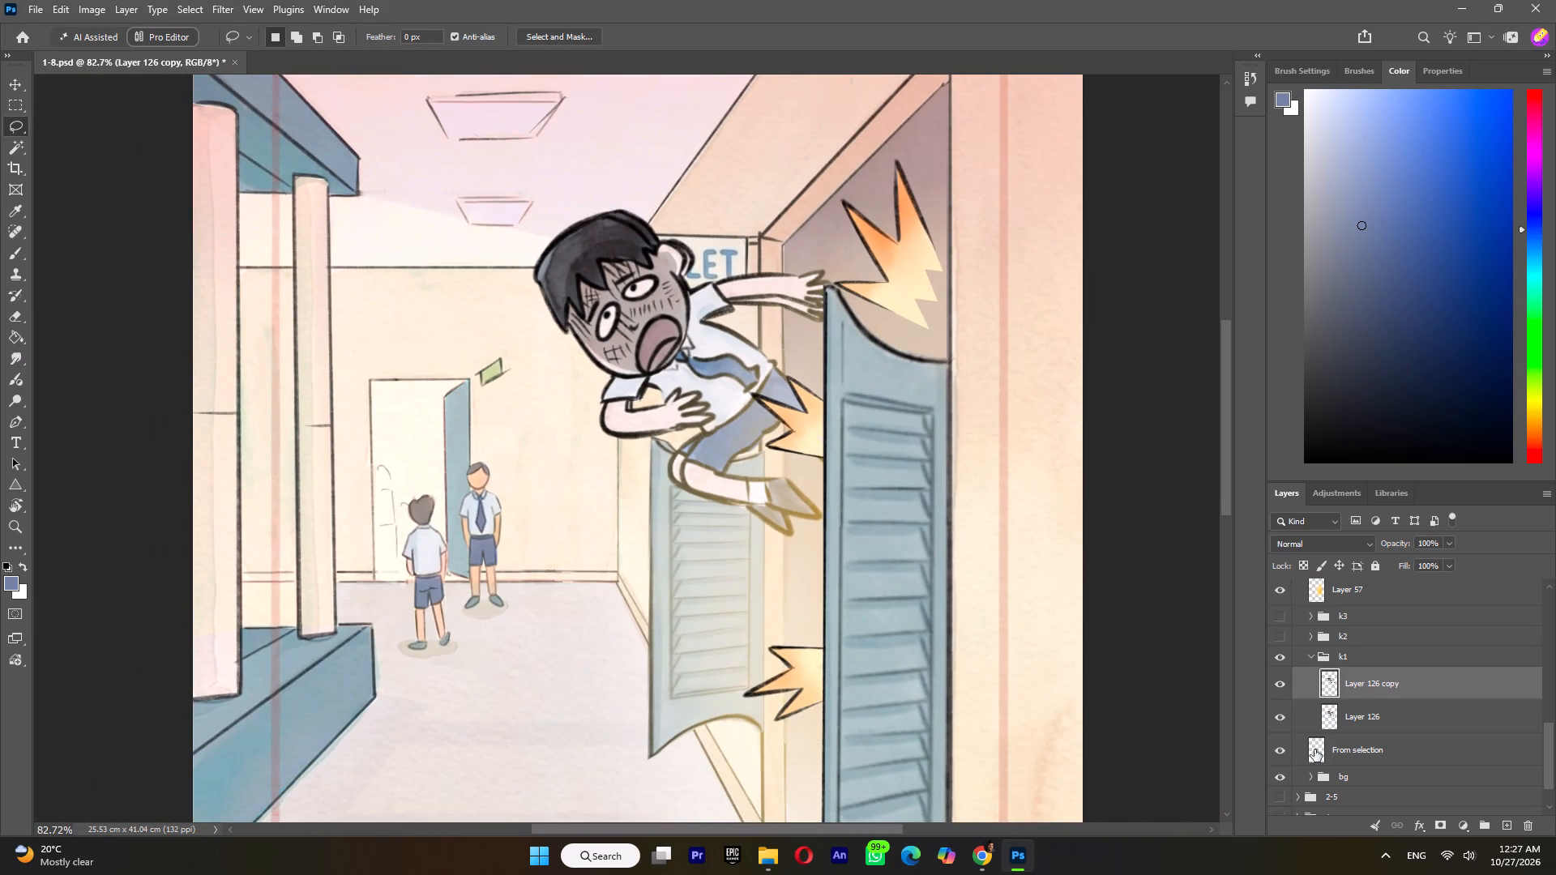
click(1278, 684)
click(1278, 684)
Collapse and hide group 6, and show and expand group 7.
click(1280, 782)
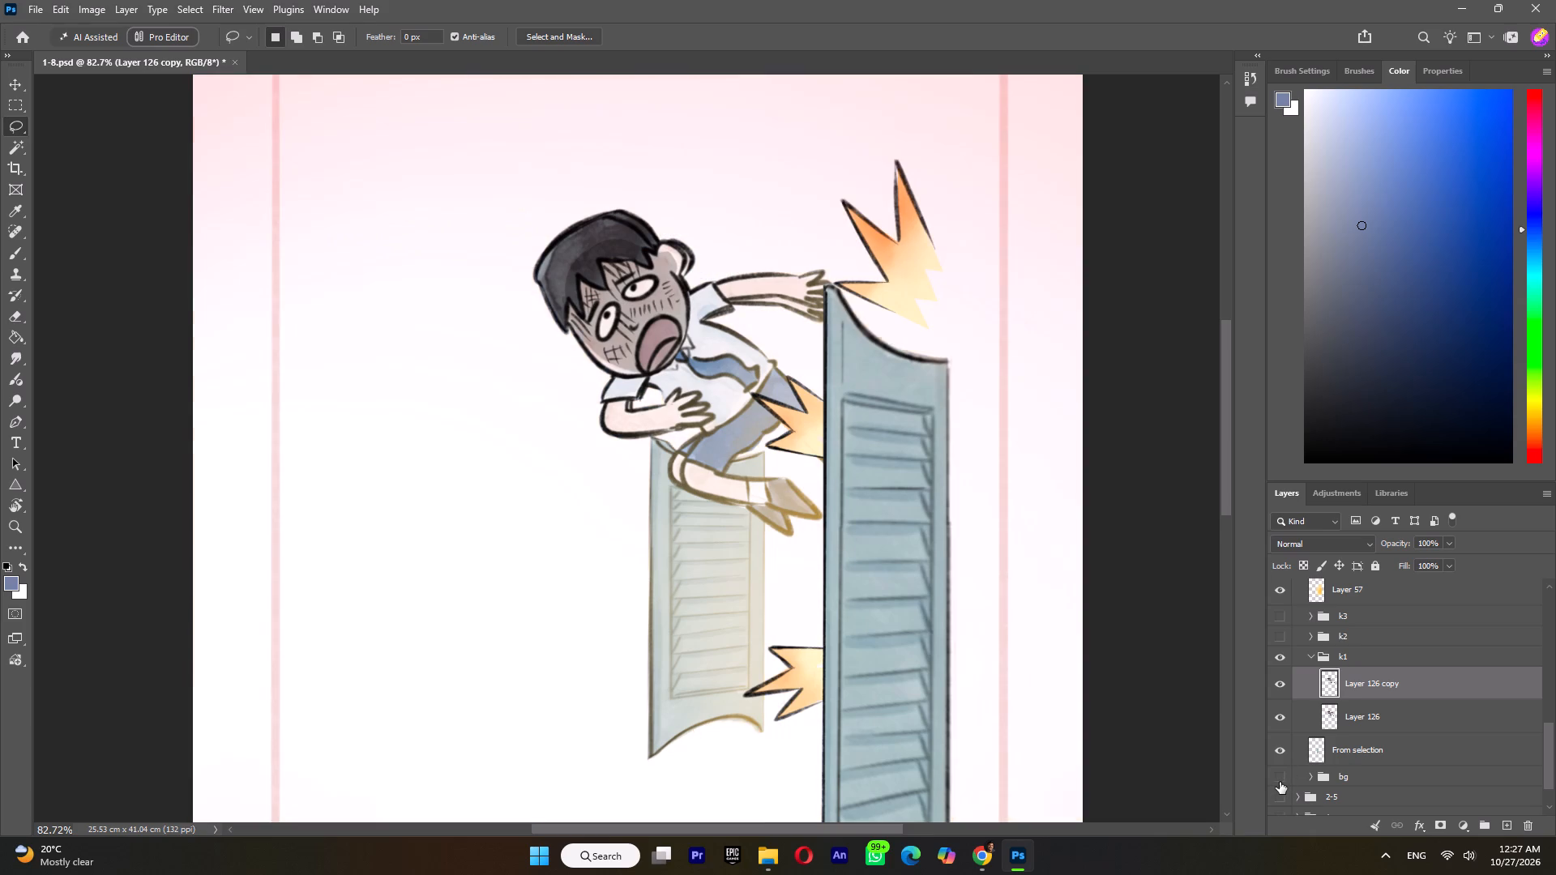
click(1280, 782)
scroll(1351, 730, up, 6)
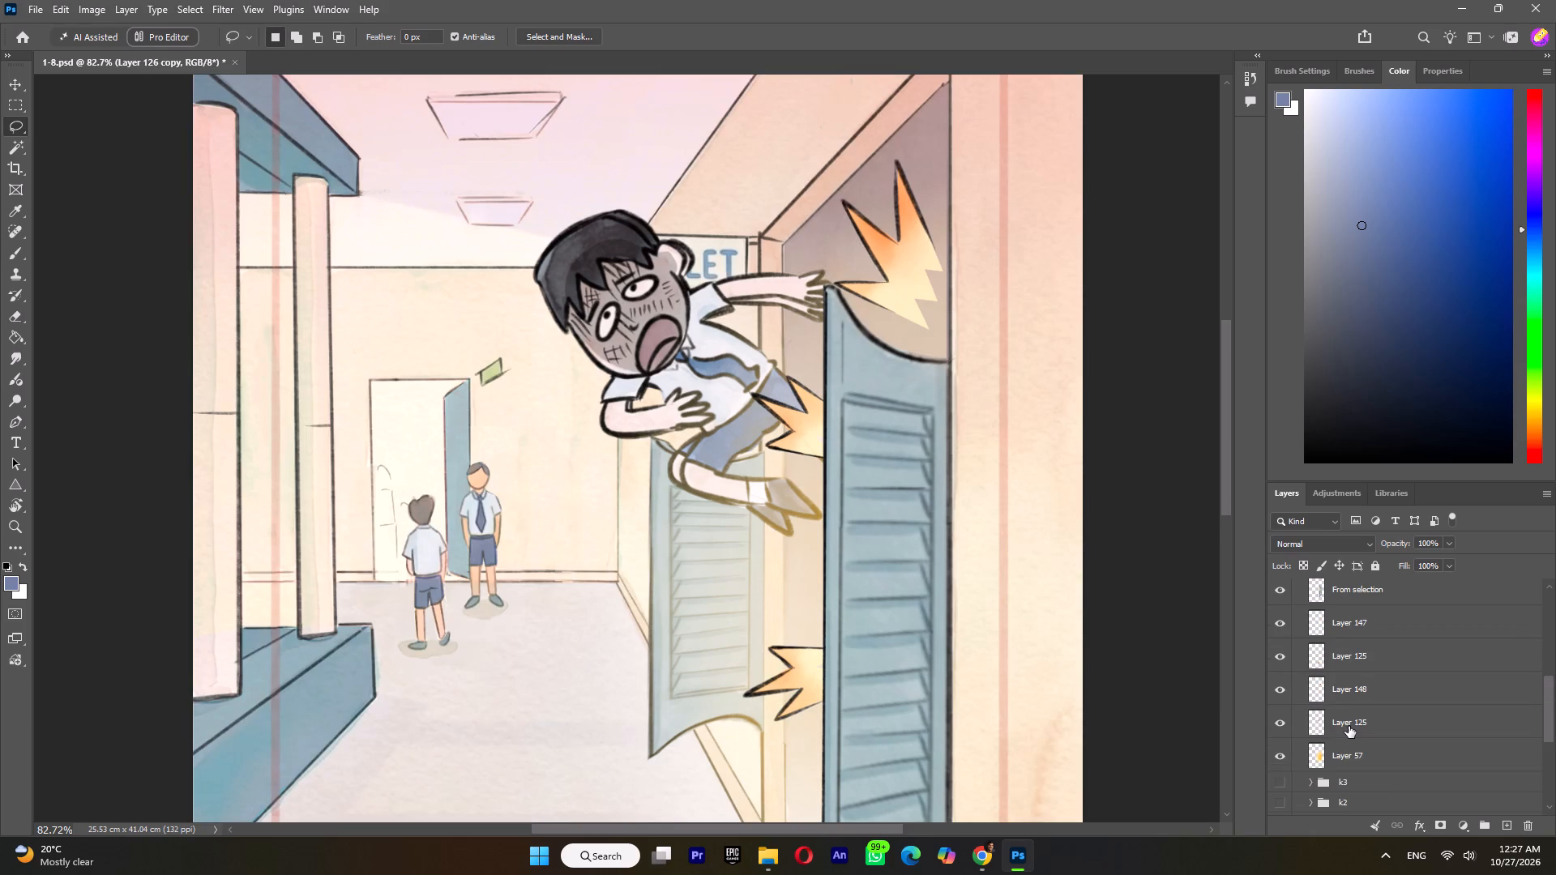
scroll(1349, 726, up, 4)
middle_click(1349, 726)
scroll(1345, 726, up, 4)
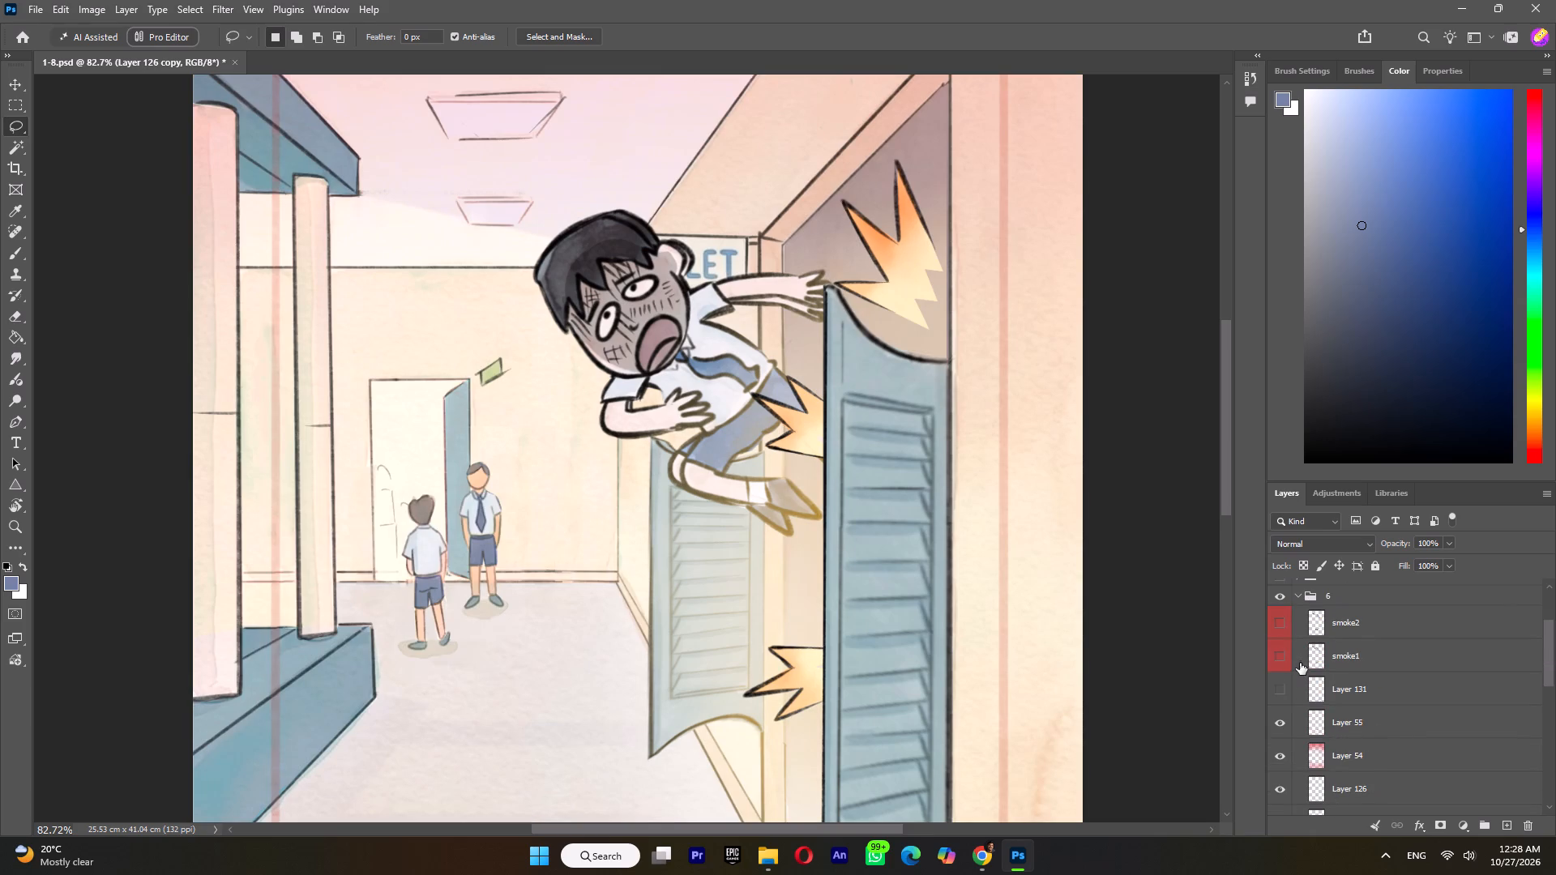
click(1298, 661)
click(1282, 665)
click(1278, 642)
alt+scroll(746, 450, down, 6)
click(1297, 642)
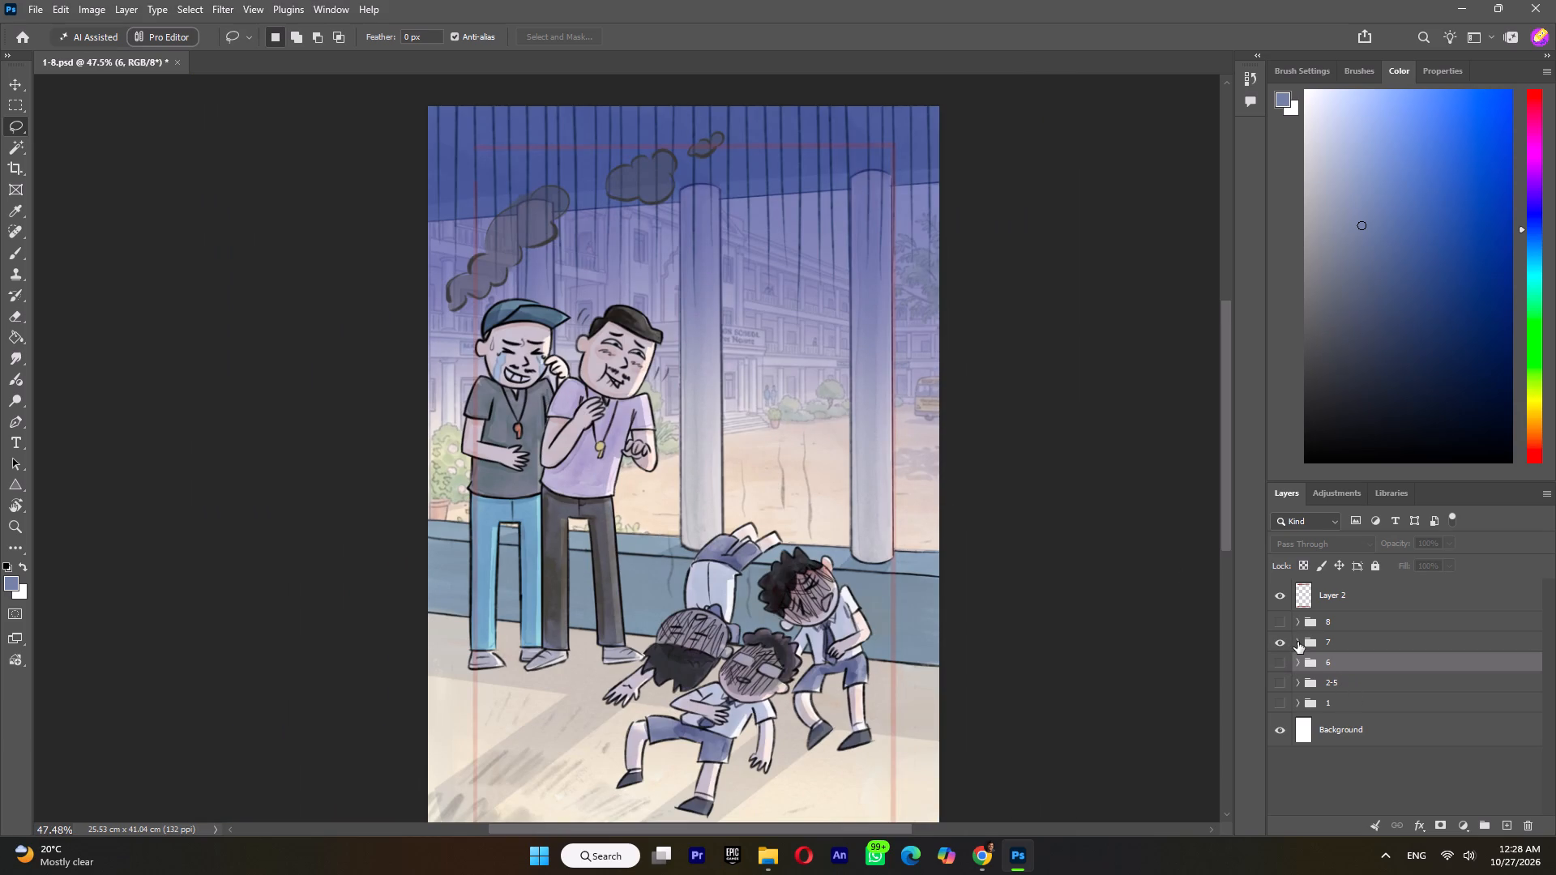
Preview the smoke2 and smoke1 layers in group 7 and leave both hidden.
click(1276, 670)
click(1276, 670)
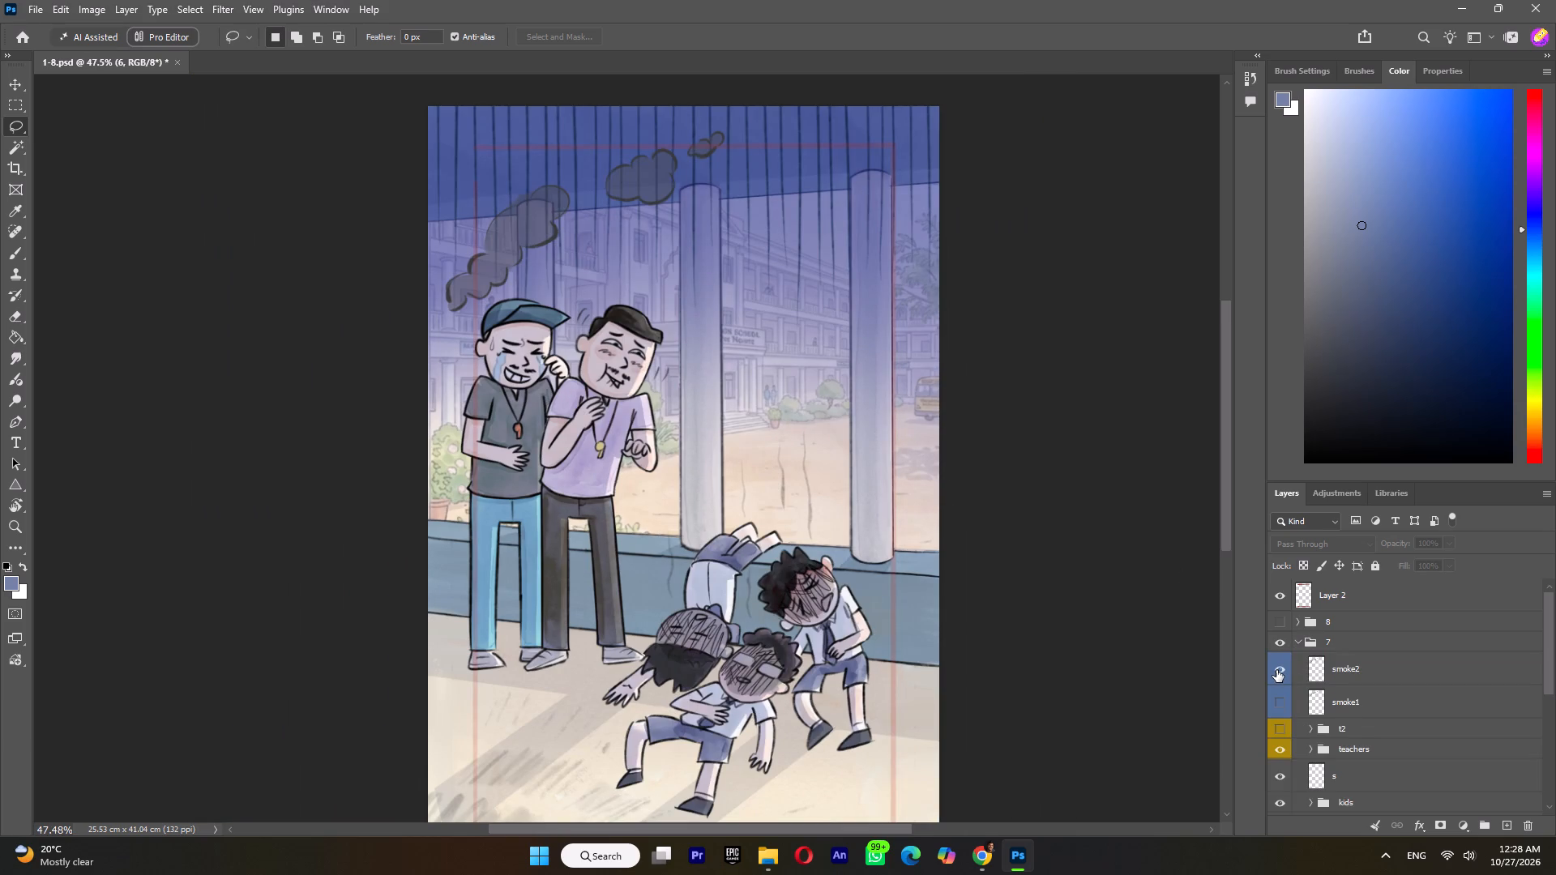
click(1284, 702)
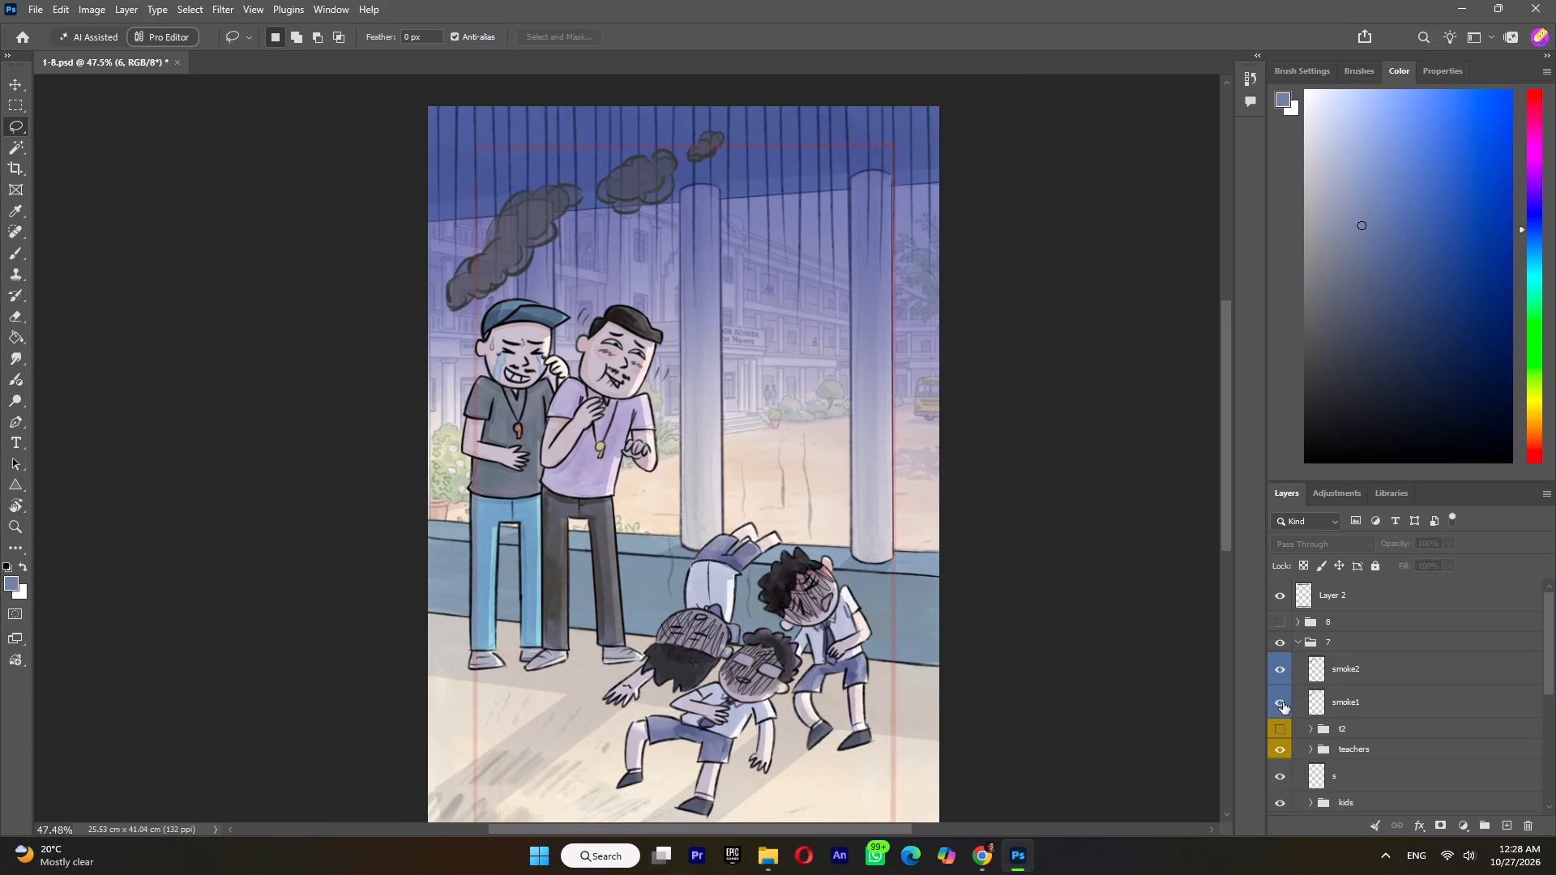
click(1283, 702)
click(1283, 681)
Check the t2 and teachers groups by toggling them, and leave group t2 expanded and shown.
click(1282, 732)
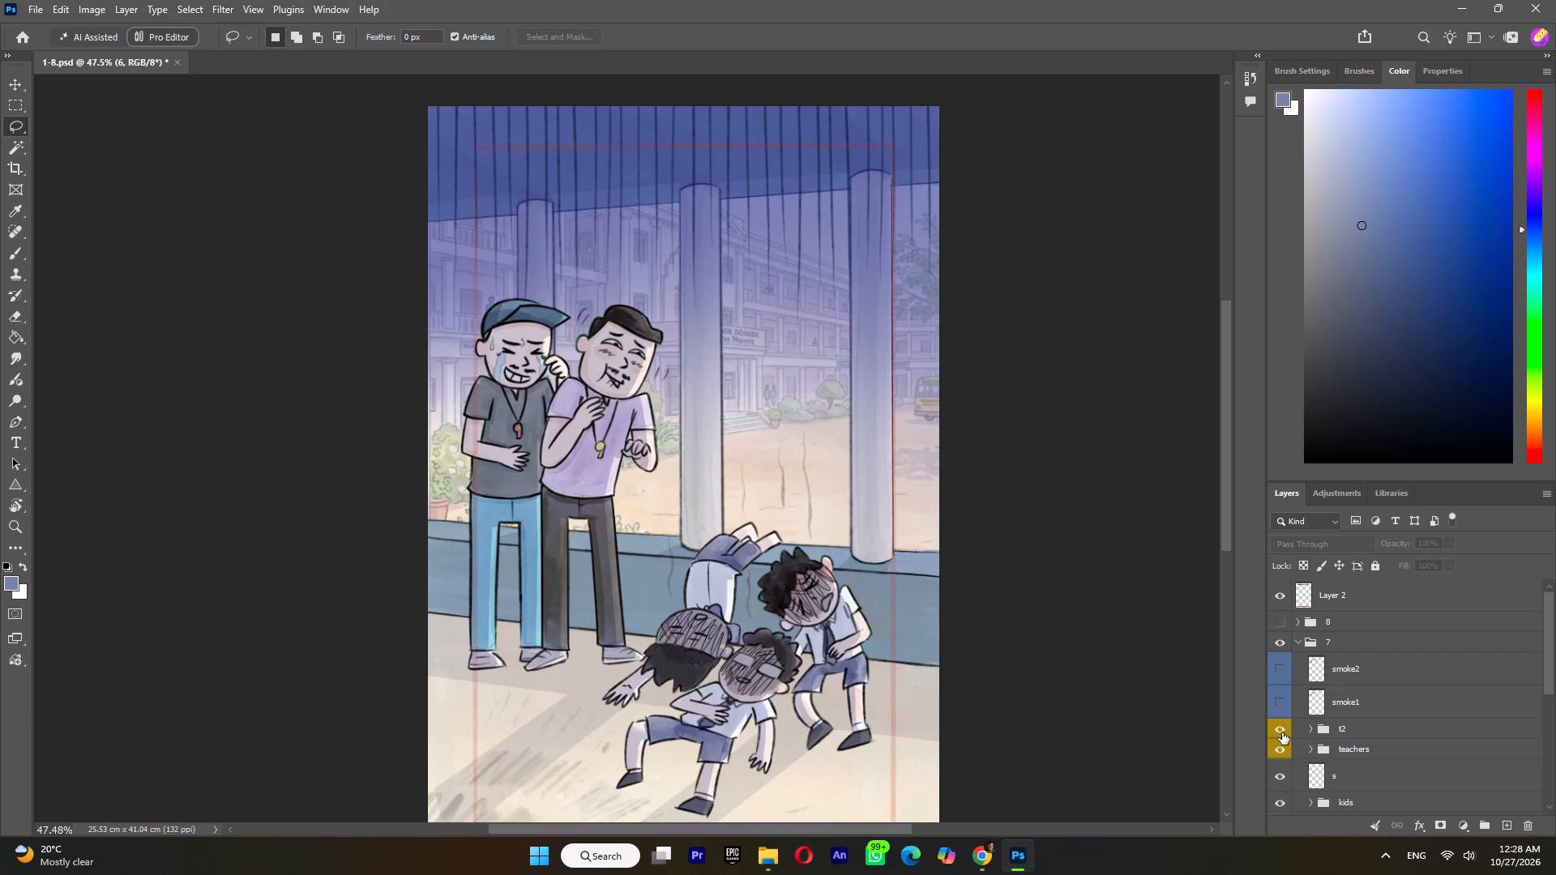
click(1281, 732)
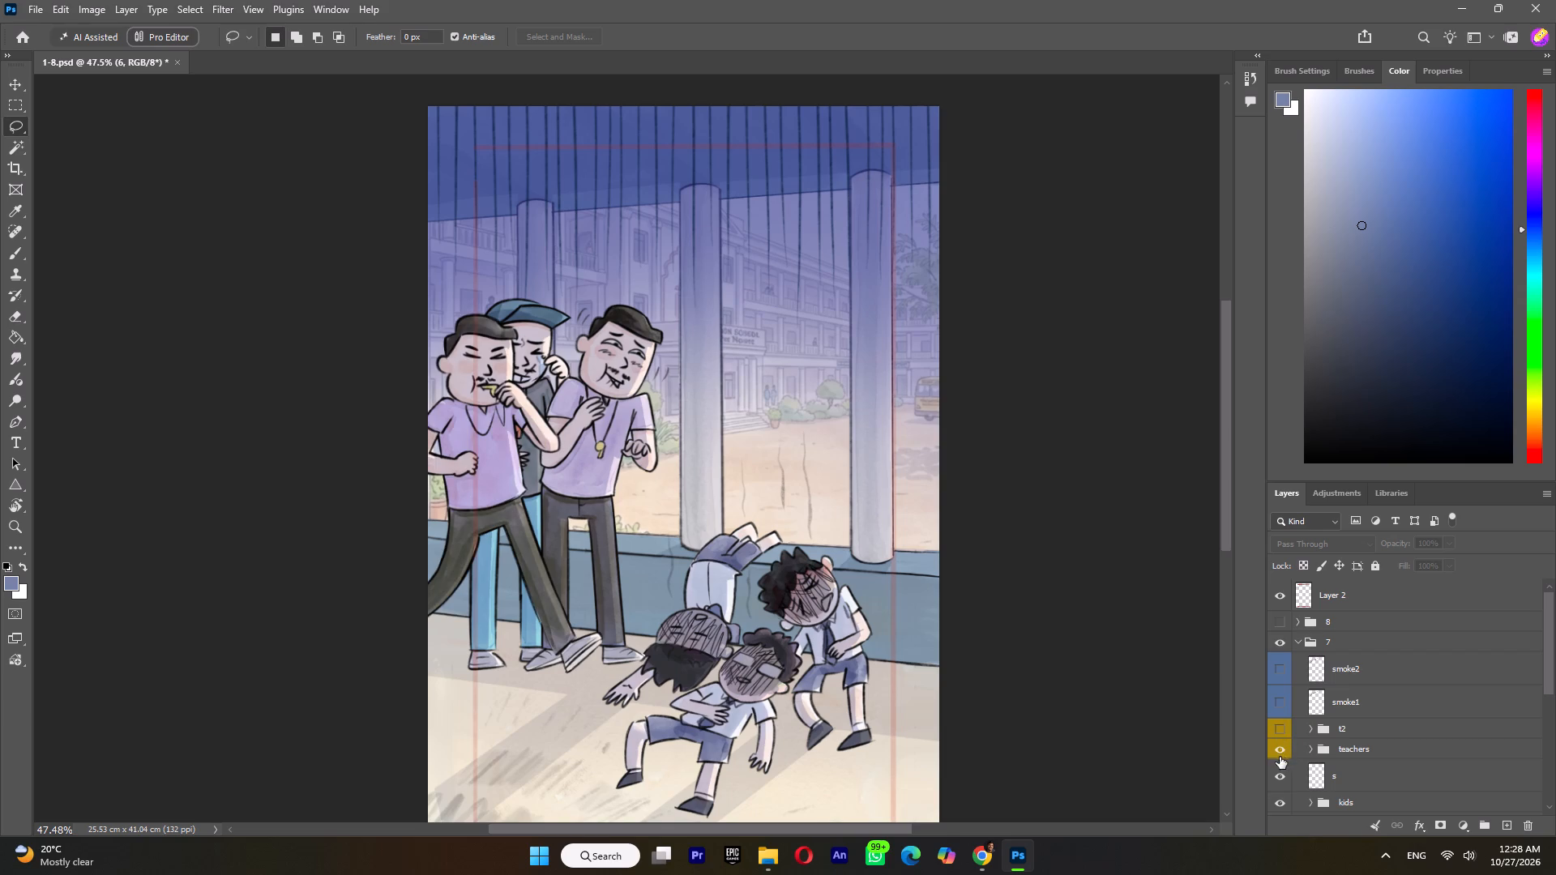
click(1274, 752)
click(1274, 752)
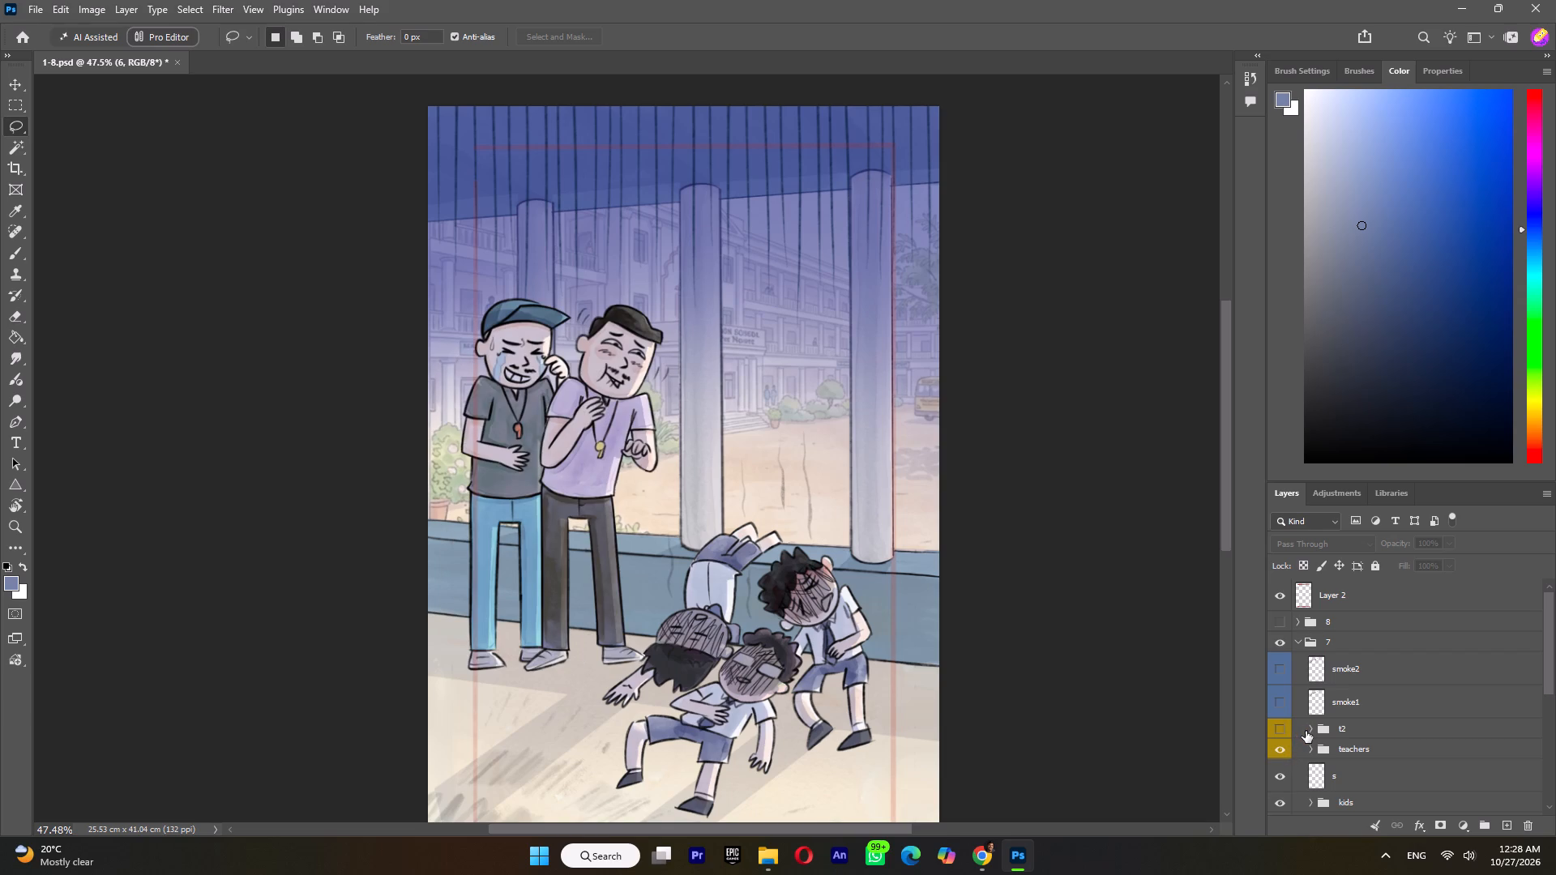
click(1306, 731)
click(1312, 733)
scroll(1305, 731, down, 2)
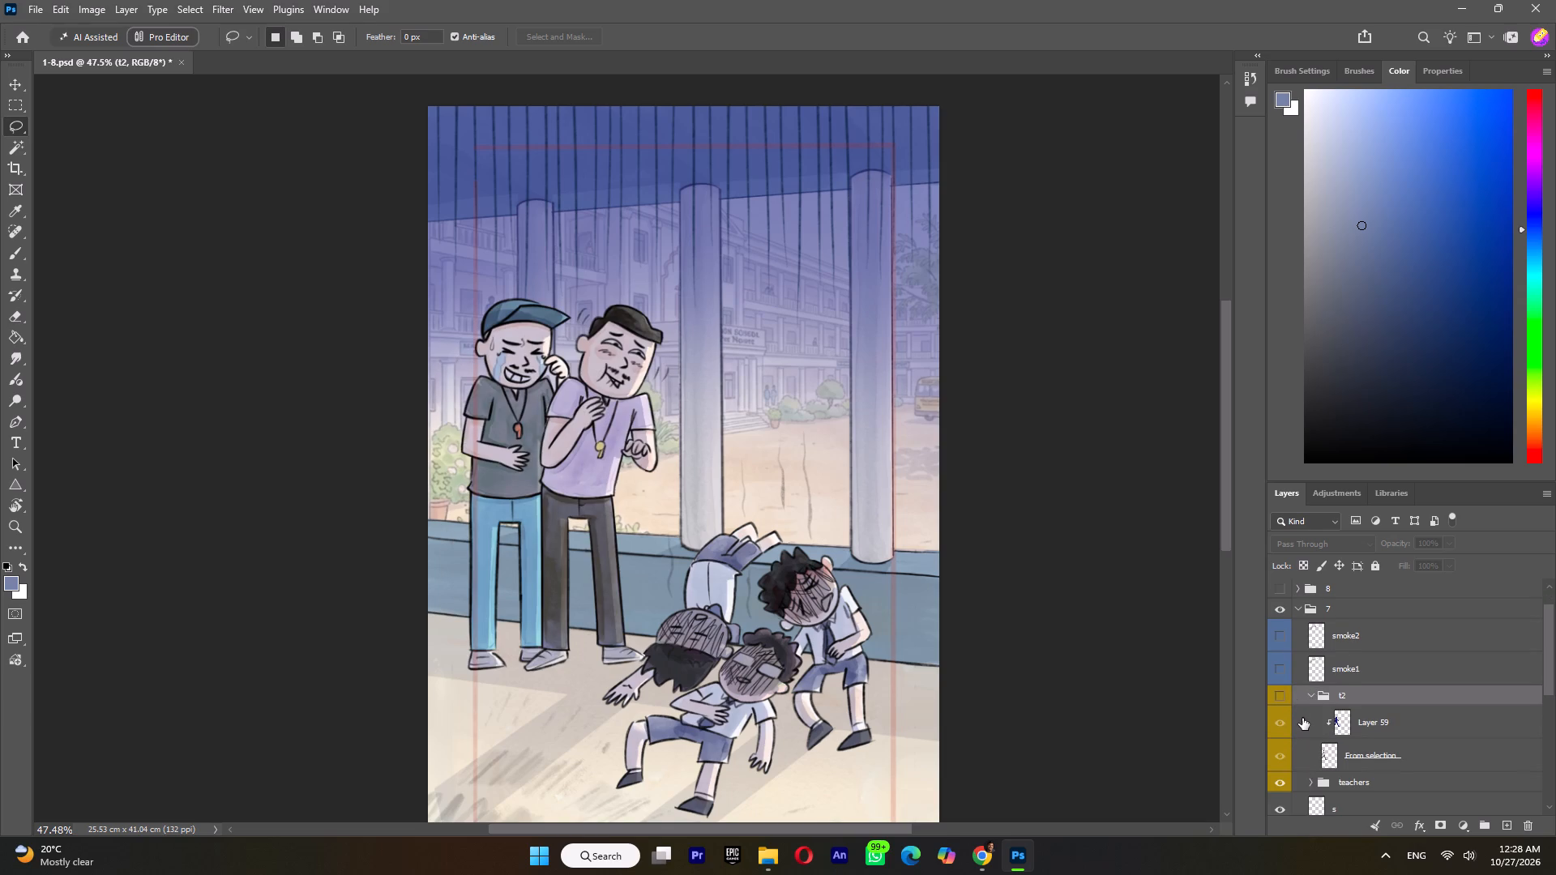
click(1277, 664)
Check the two layers in group t2 and merge the clipped Layer 59 with the From selection layer beneath it.
click(1284, 695)
click(1284, 695)
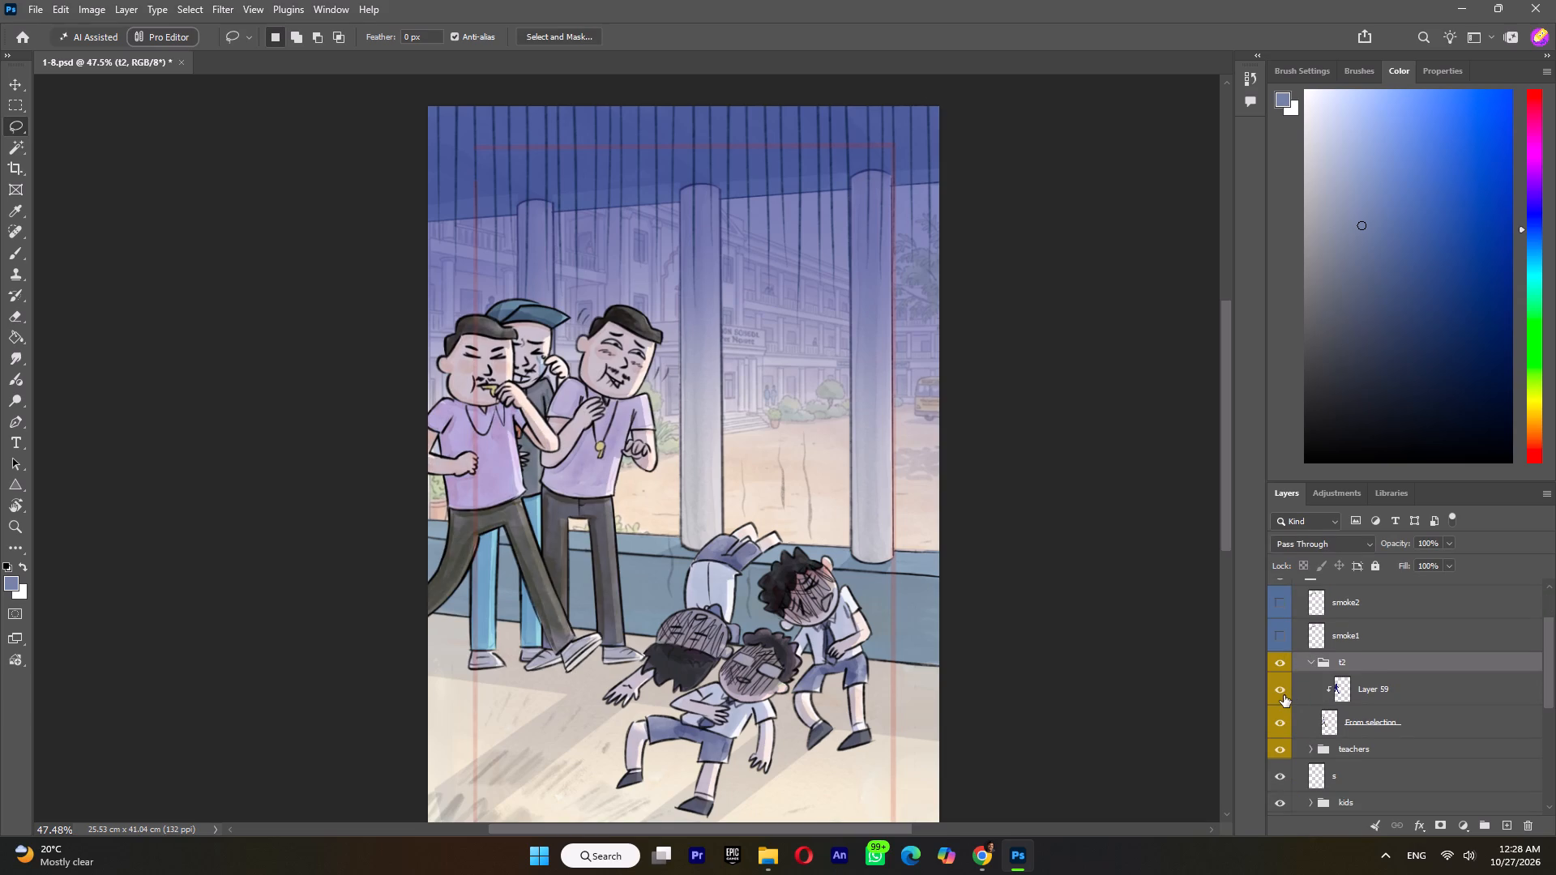
click(1380, 697)
click(1283, 727)
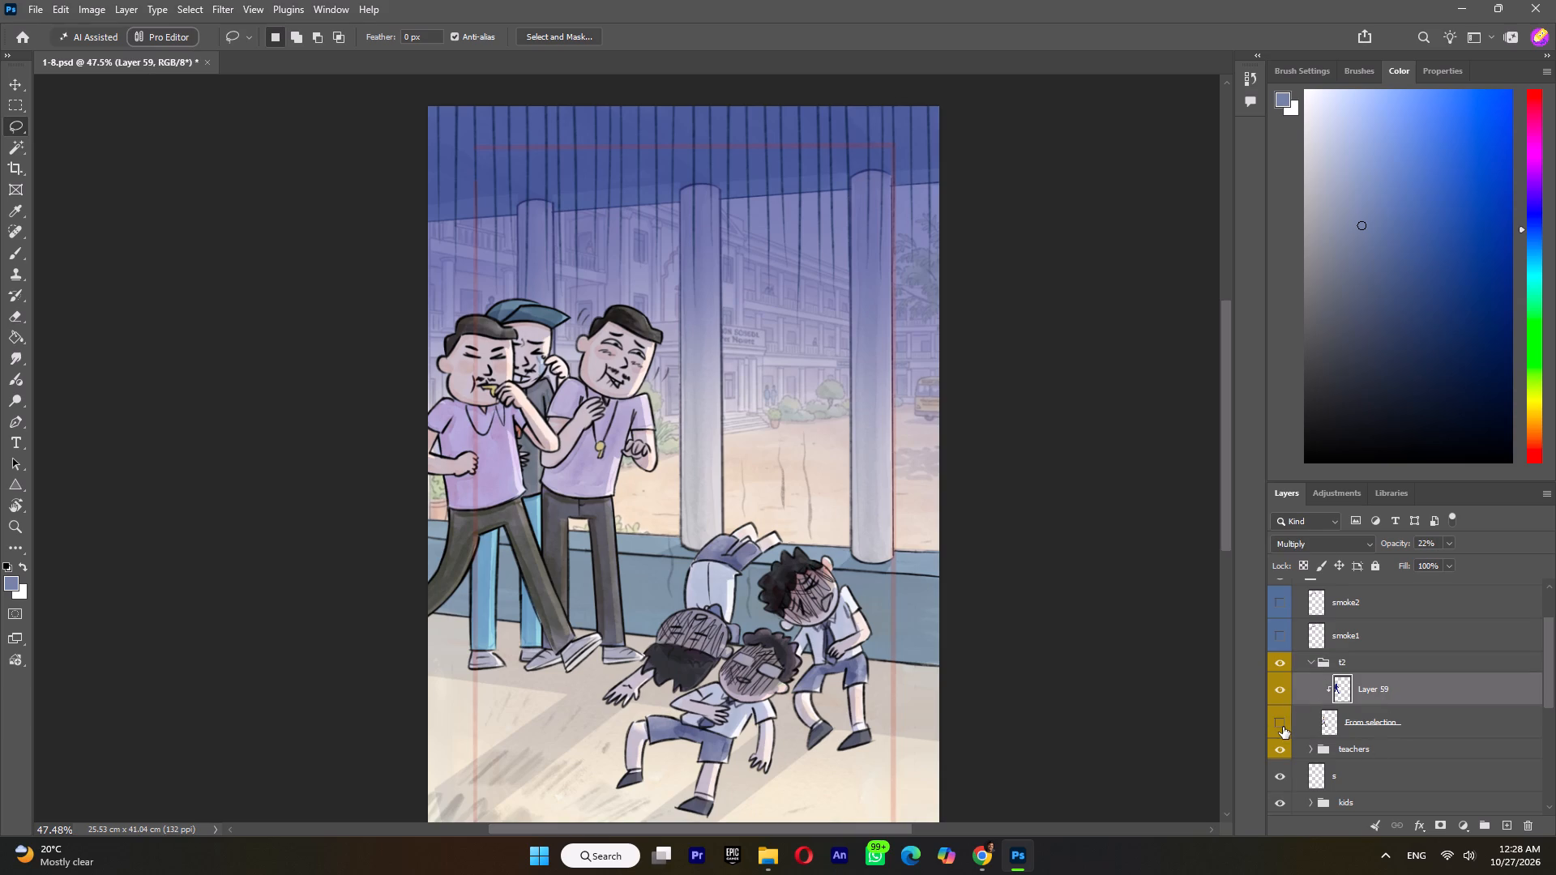
click(1283, 727)
click(1353, 728)
click(1283, 724)
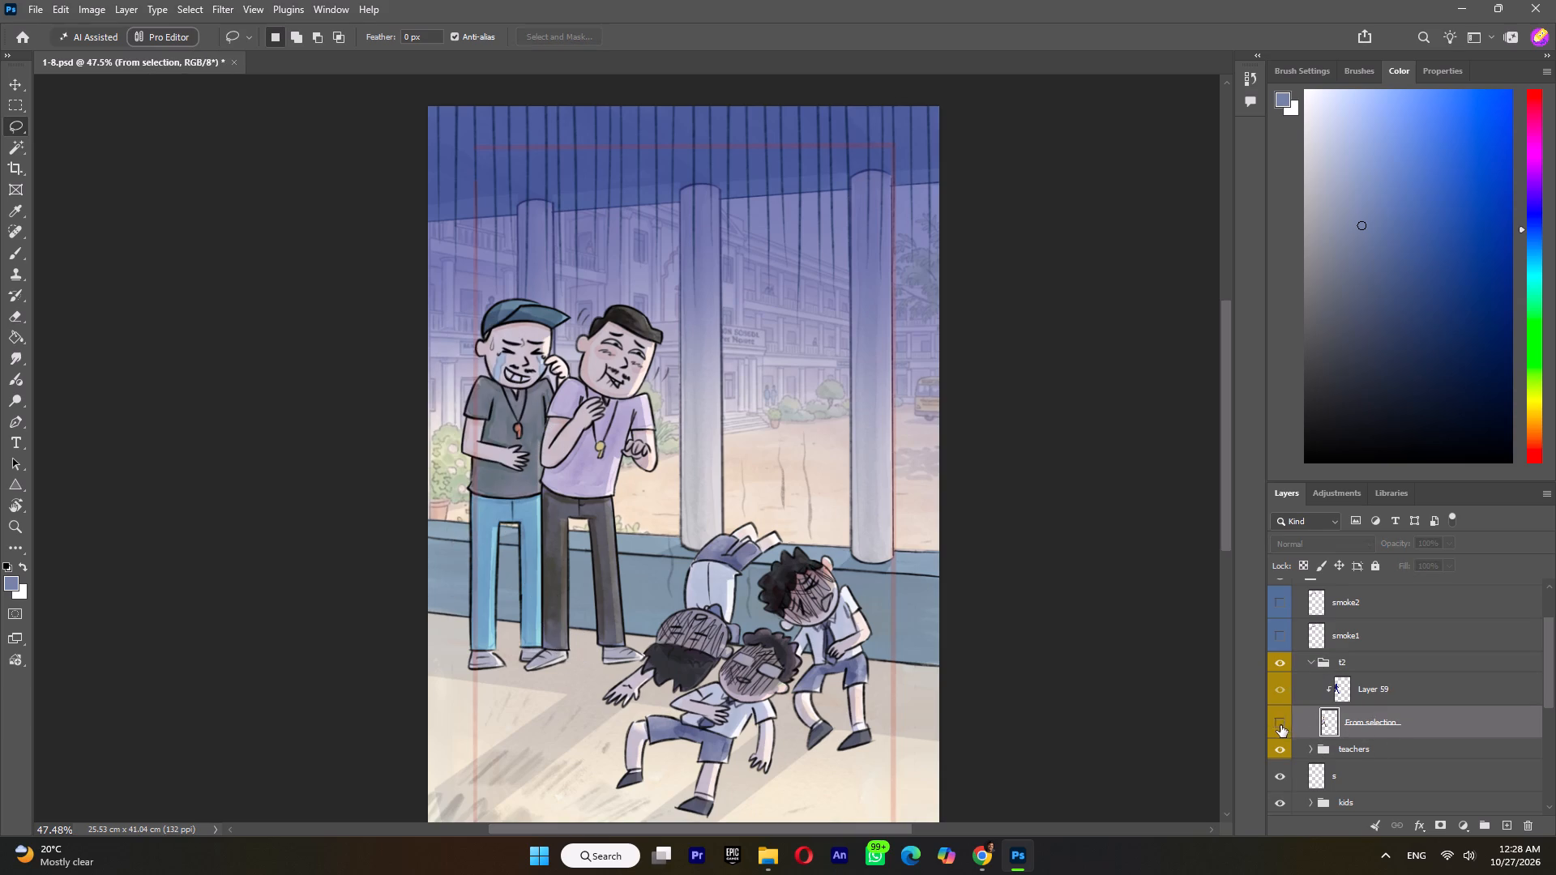
click(1280, 725)
shift+click(1378, 691)
shift+right_click(1378, 690)
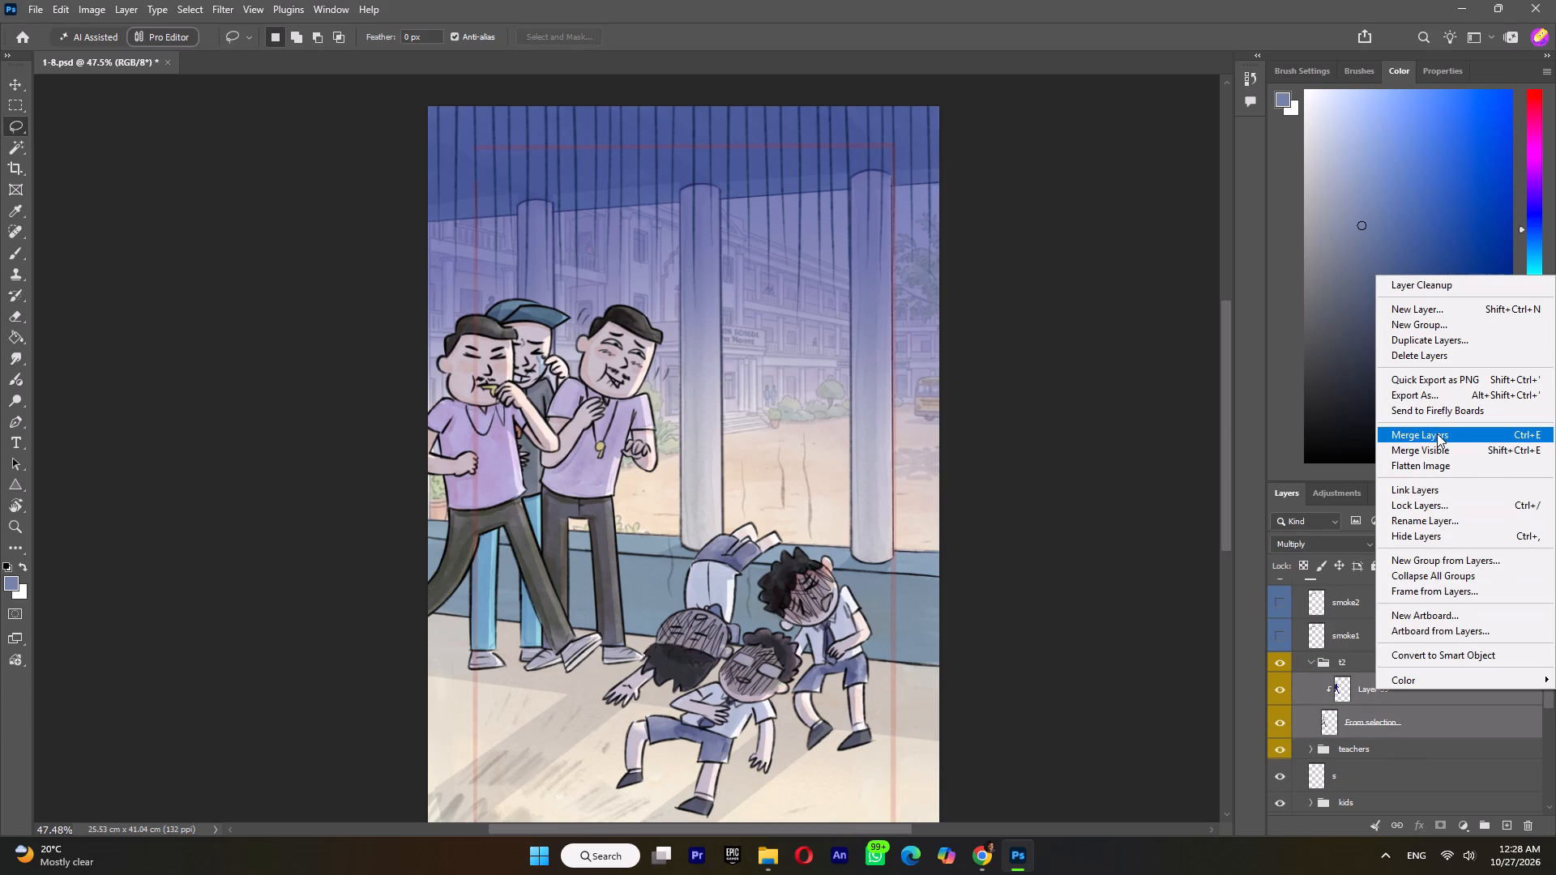
click(1437, 433)
Expand the teachers group and its subgroup 1, and merge the clipped Layer 56 with the From selection layer beneath it.
click(1276, 721)
click(1276, 721)
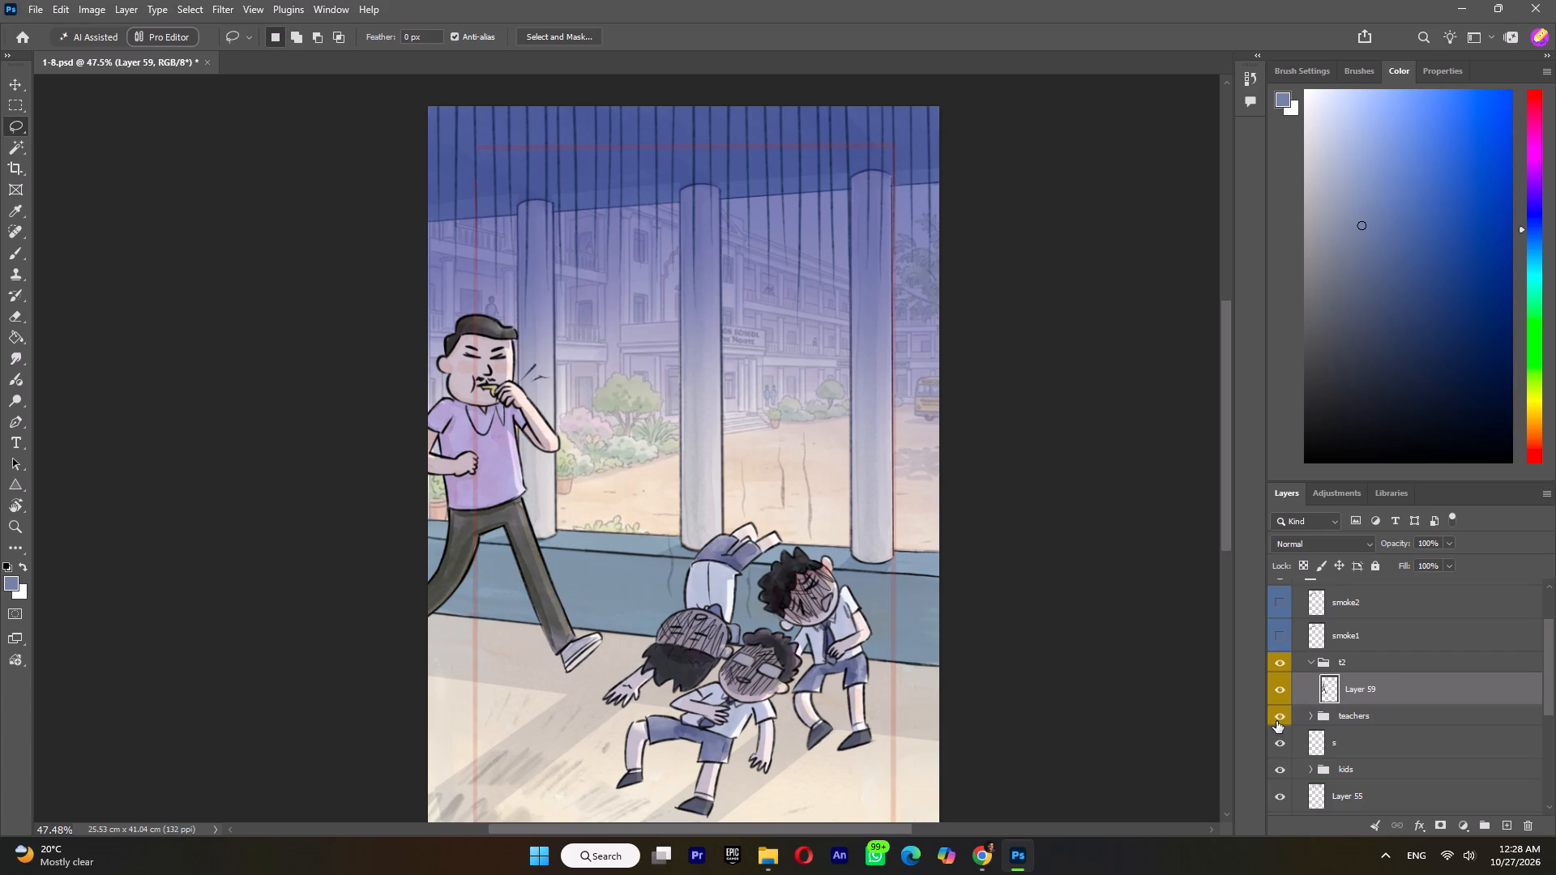
click(1312, 719)
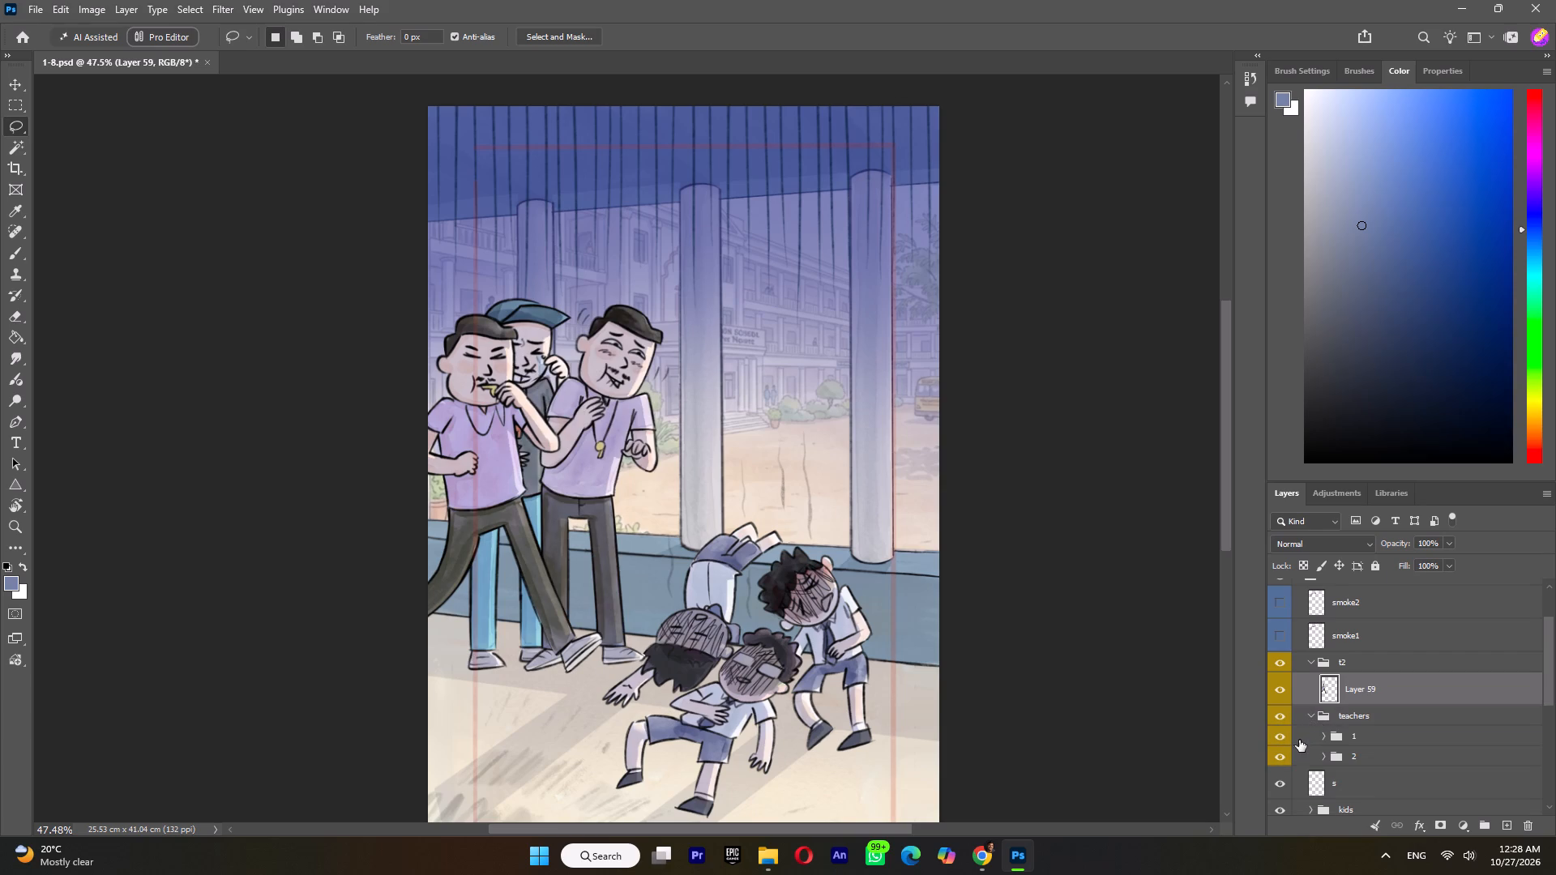
click(1285, 737)
click(1281, 740)
click(1326, 739)
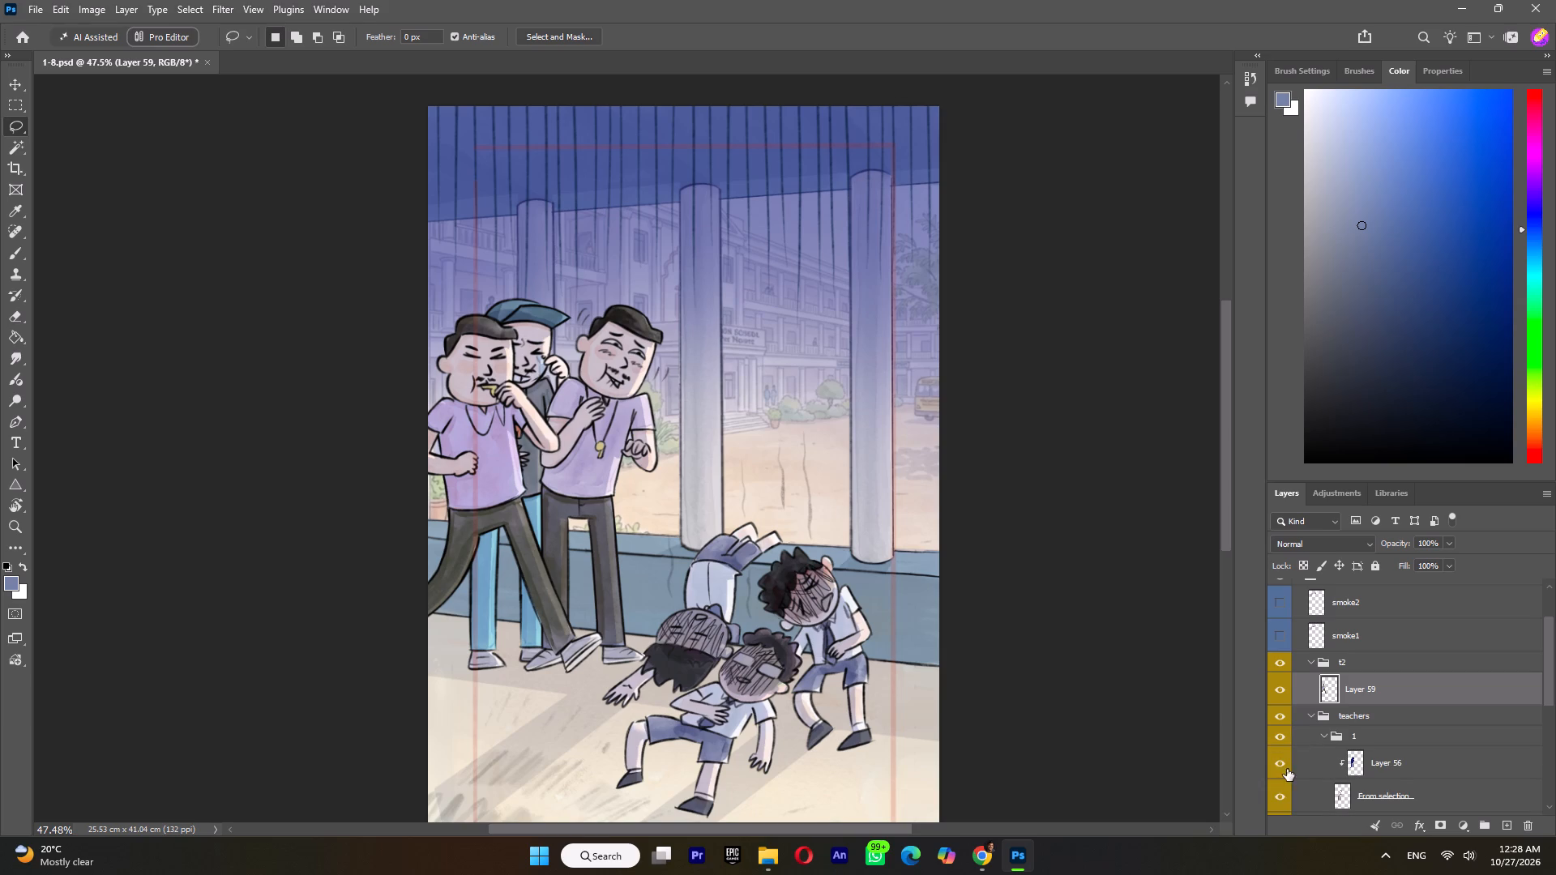
click(1279, 765)
click(1279, 765)
scroll(1294, 763, down, 2)
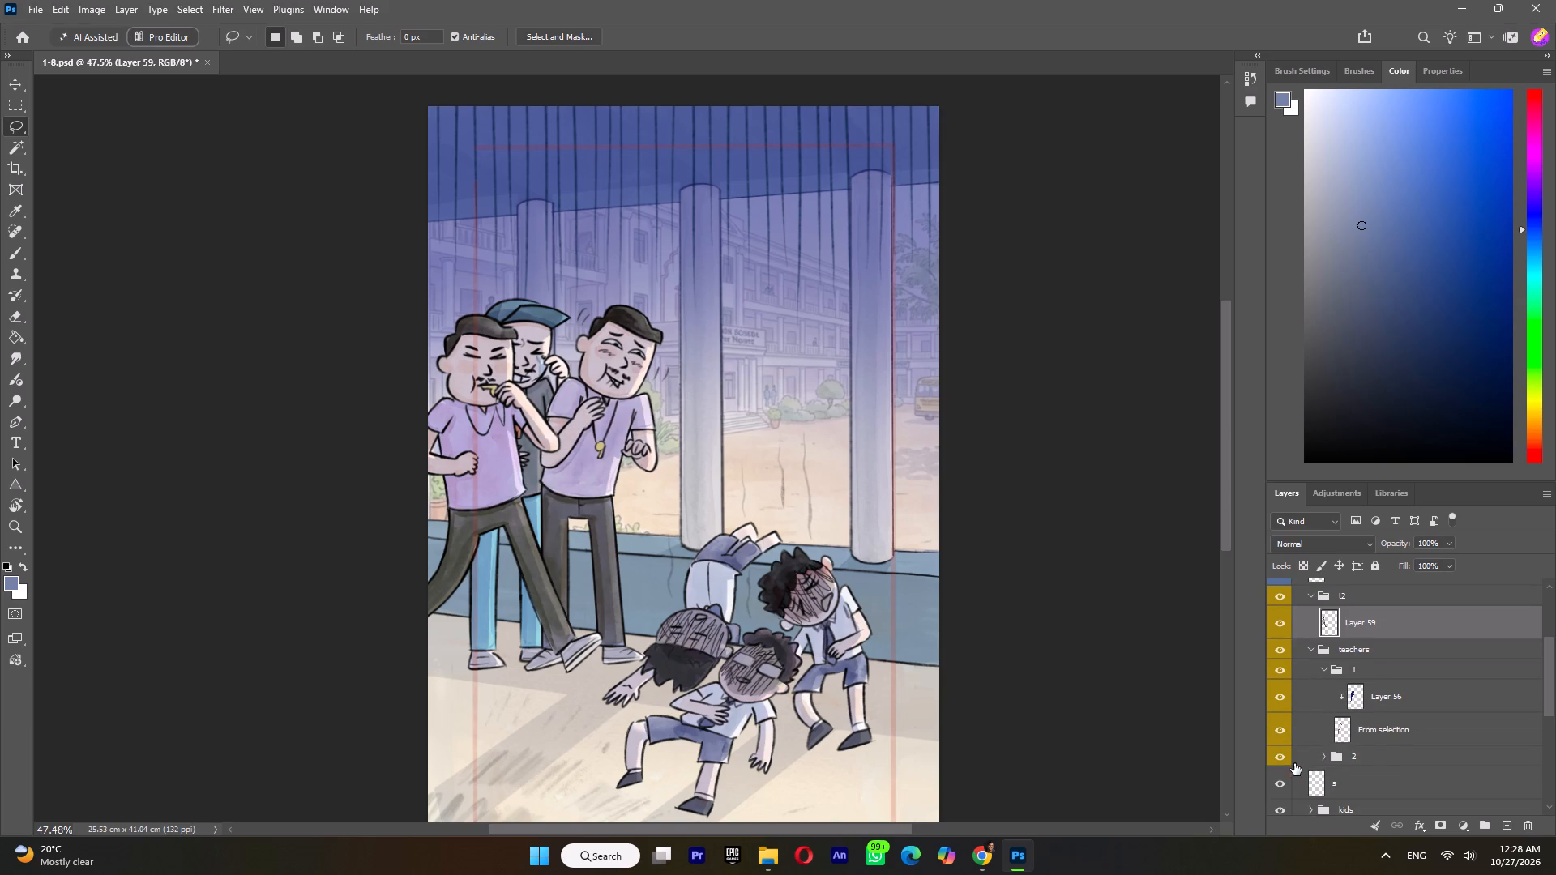
click(1360, 726)
shift+click(1362, 687)
right_click(1362, 687)
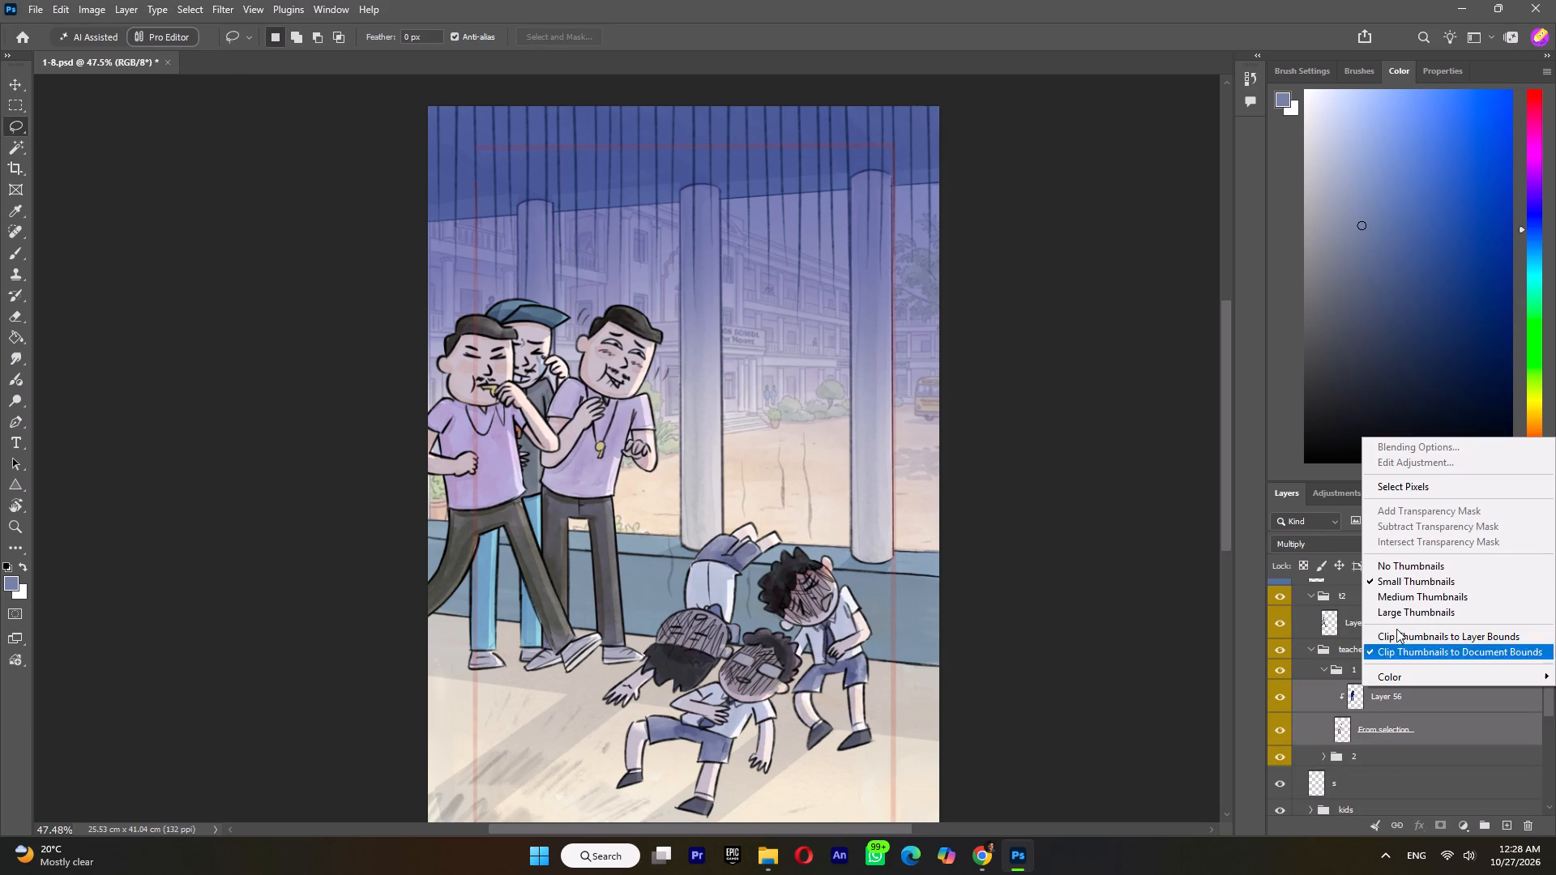
right_click(1321, 707)
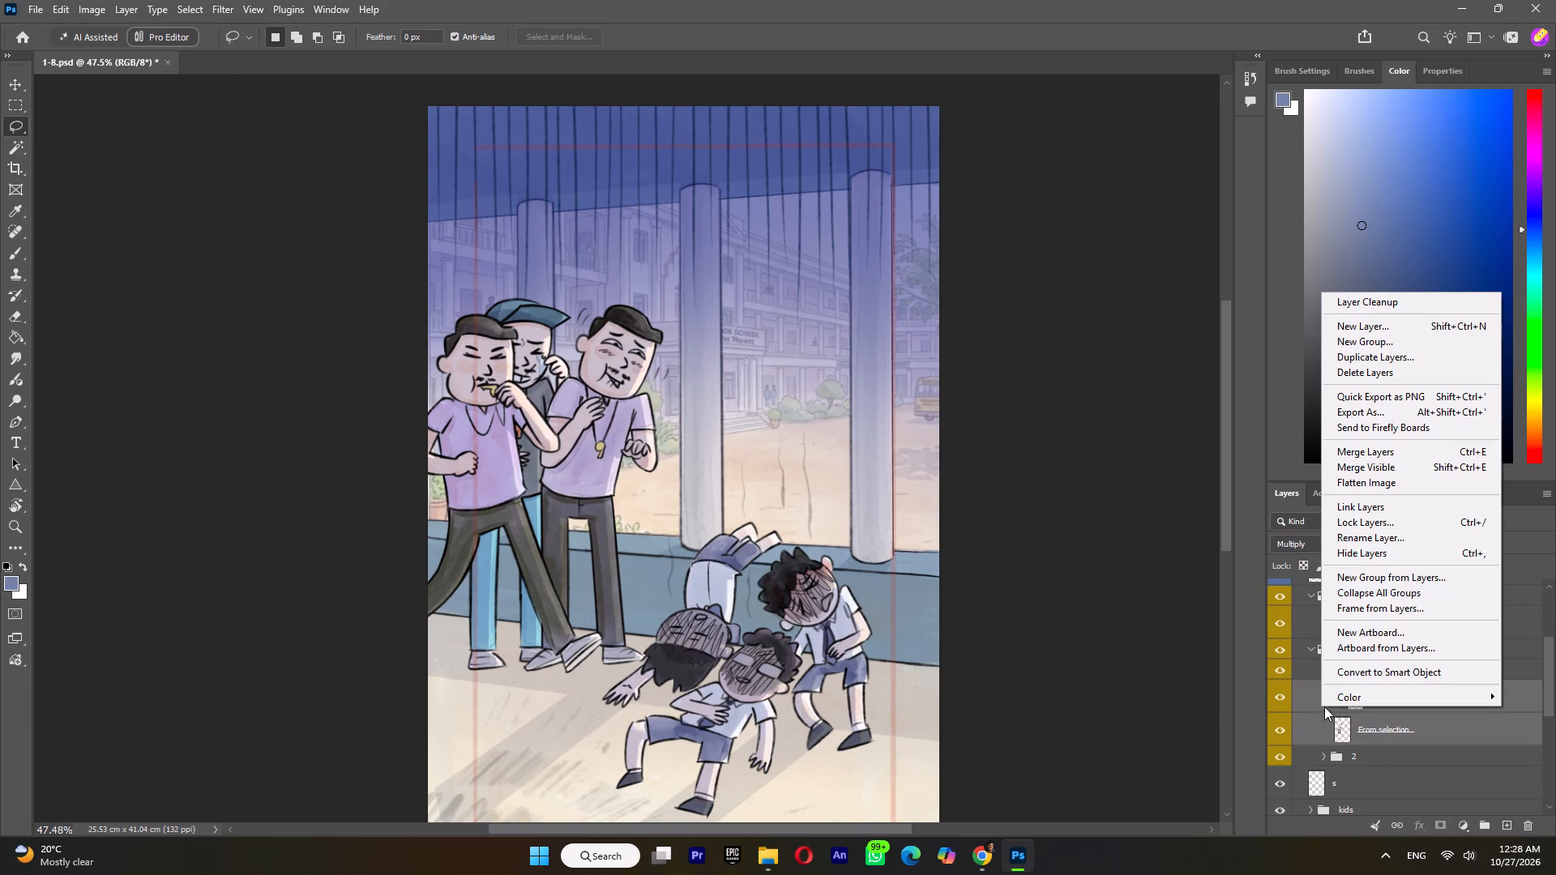
click(1376, 454)
Expand subgroup 2 of the teachers group and merge its clipped Layer 57 with the From selection layer beneath it.
click(1276, 721)
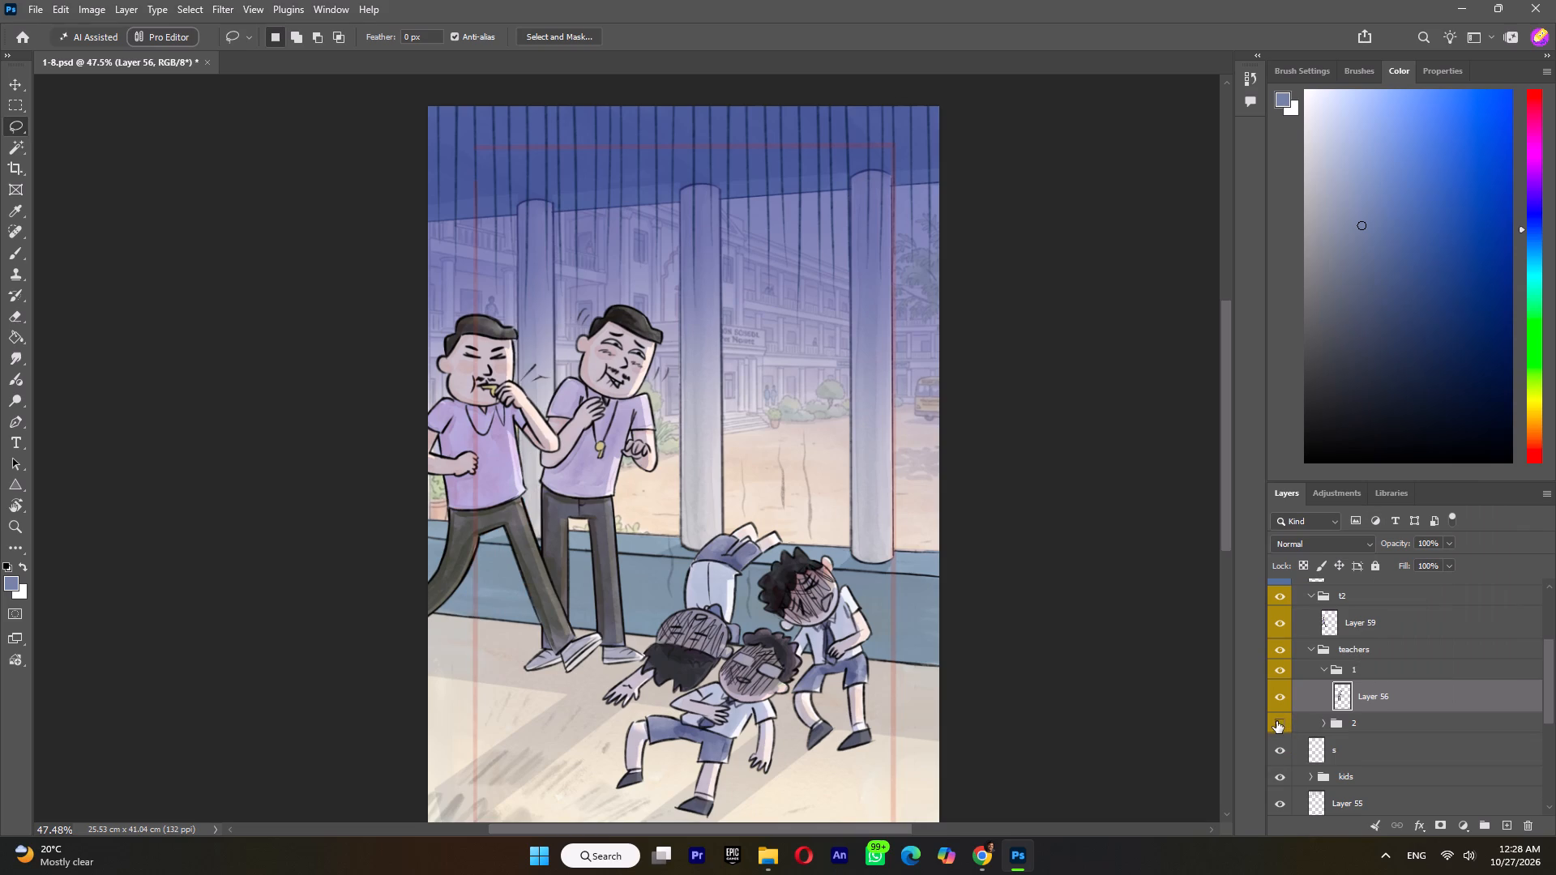
click(1276, 723)
right_click(1351, 726)
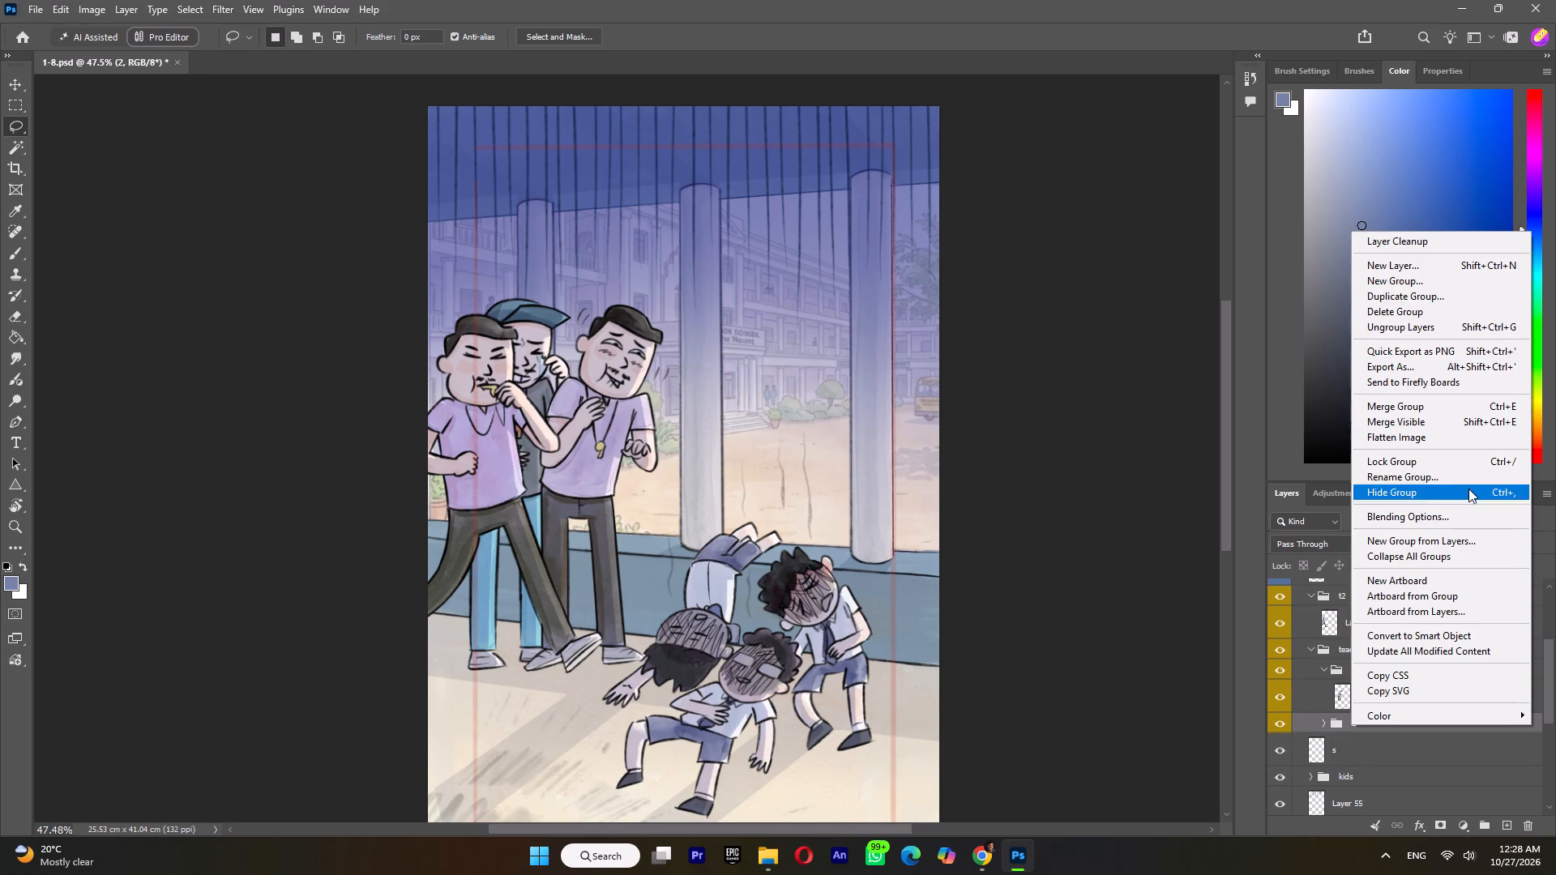
click(1325, 726)
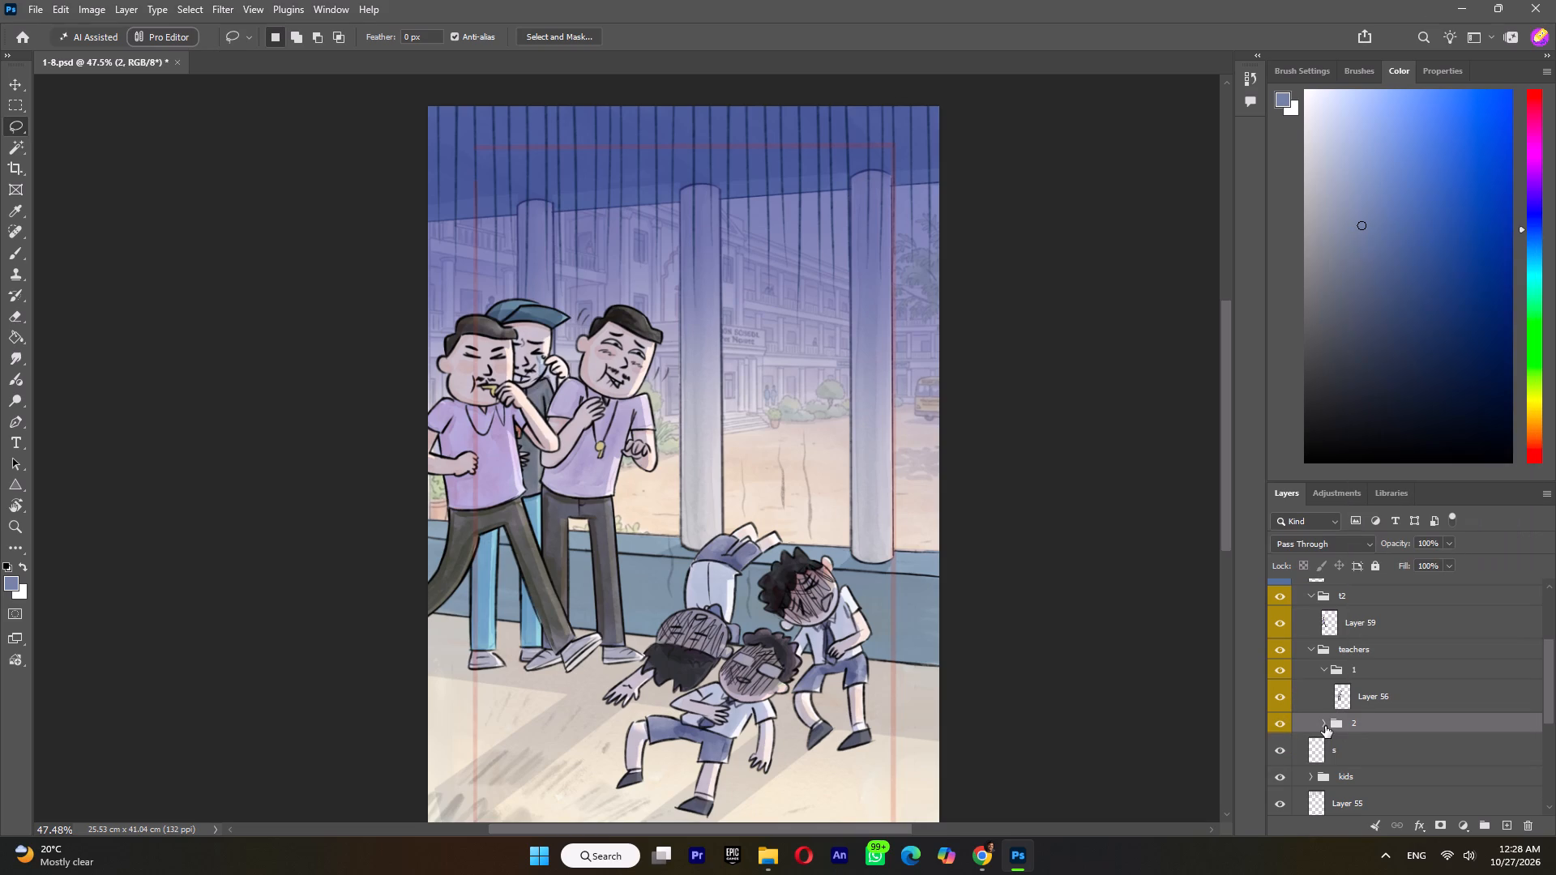
click(1325, 726)
click(1378, 750)
shift+click(1378, 779)
shift+right_click(1378, 779)
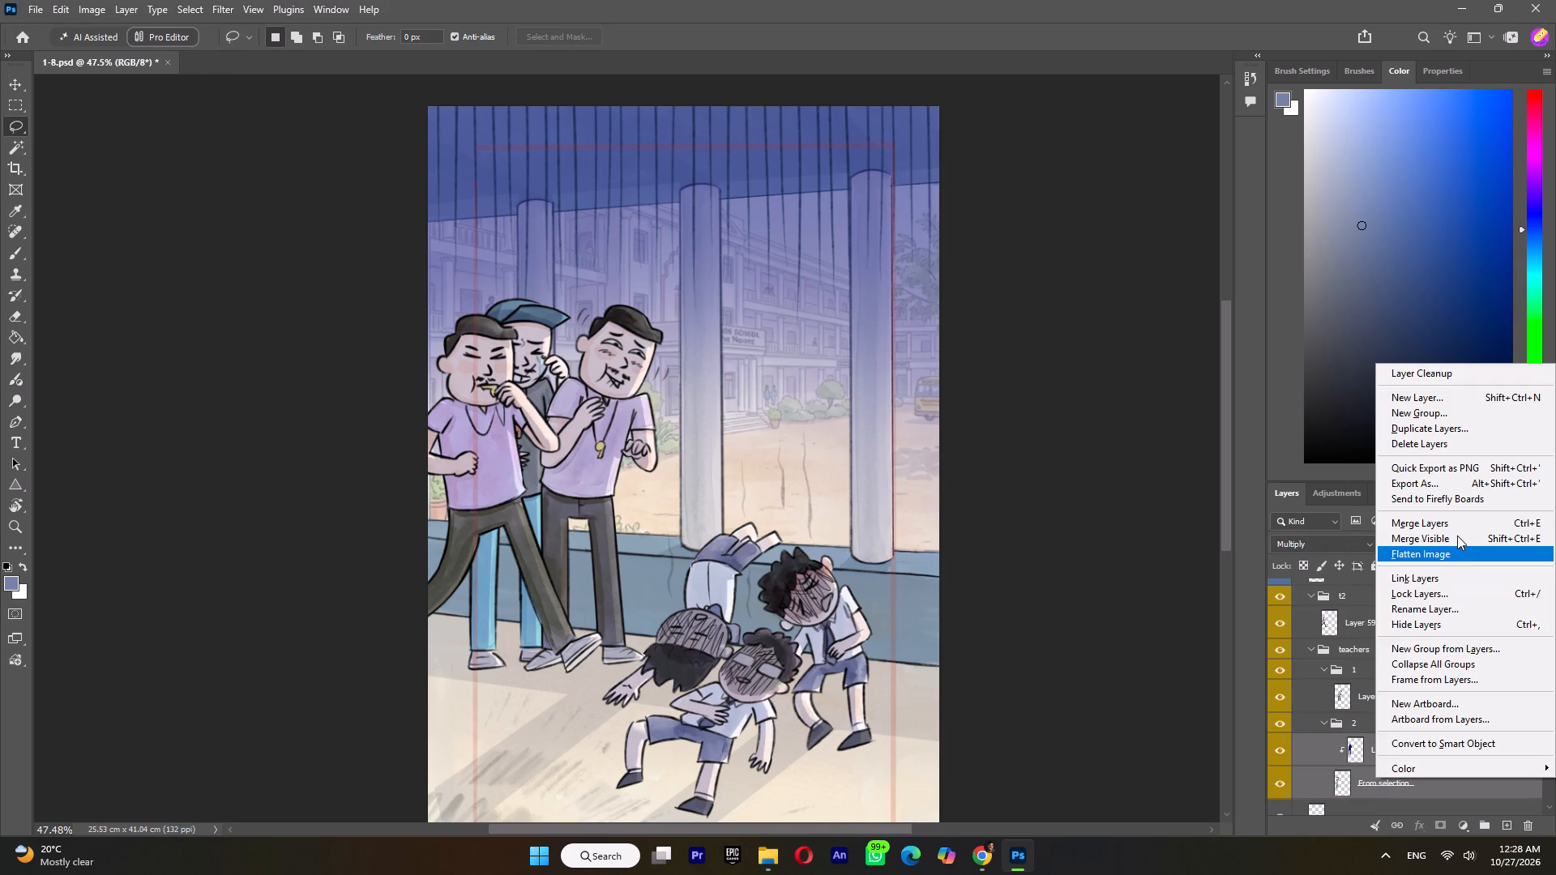
click(1456, 528)
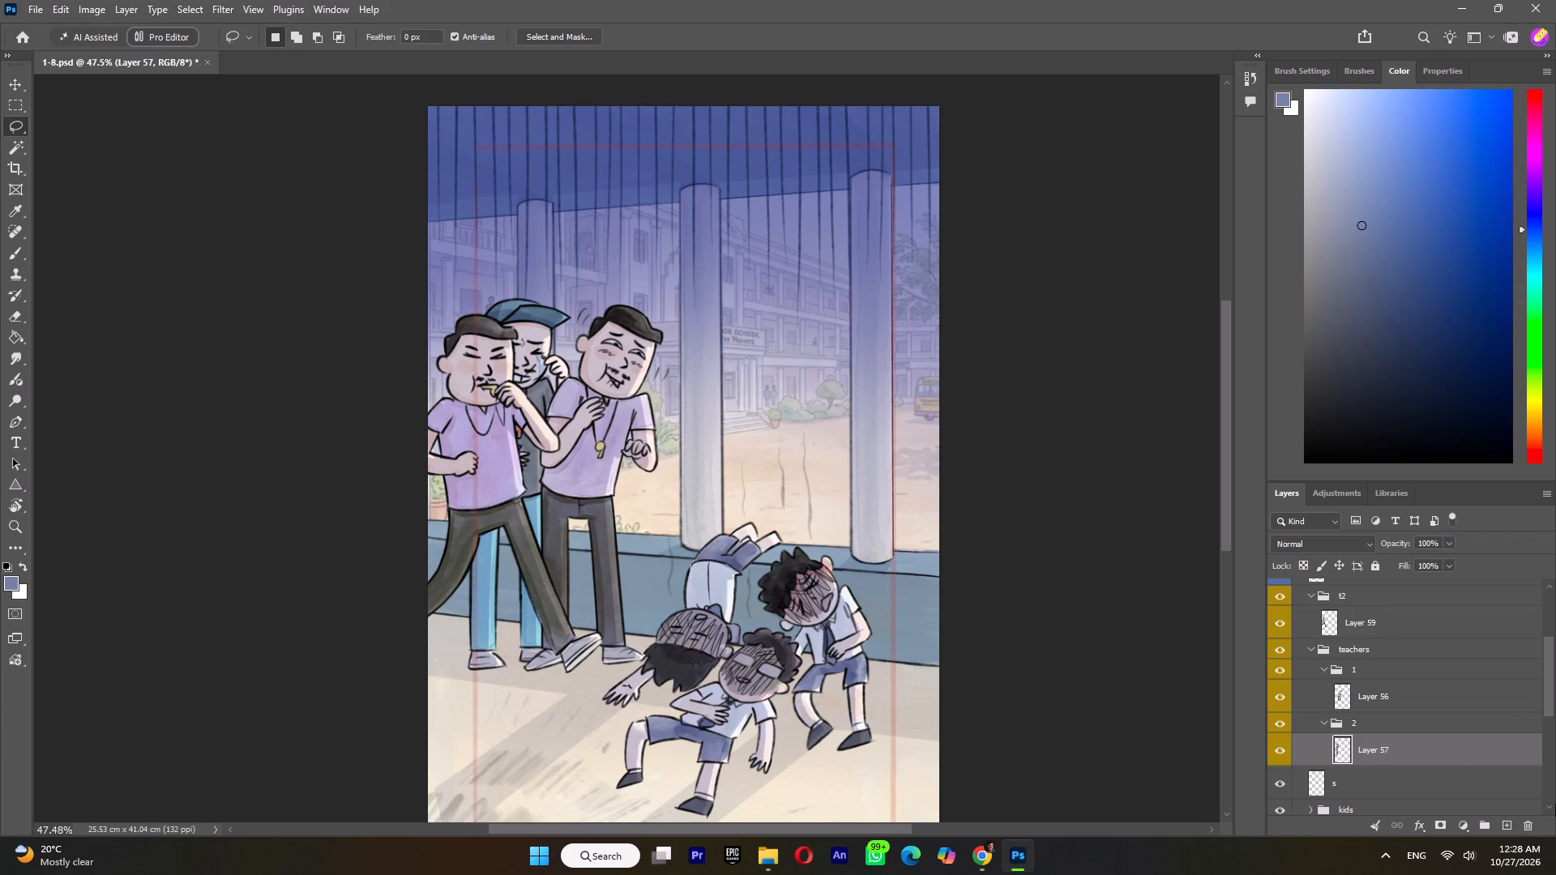
Check the s layer, the kids group, Layer 55 and Layer 54 by toggling each one's visibility.
scroll(1451, 770, down, 3)
click(1275, 689)
click(1276, 683)
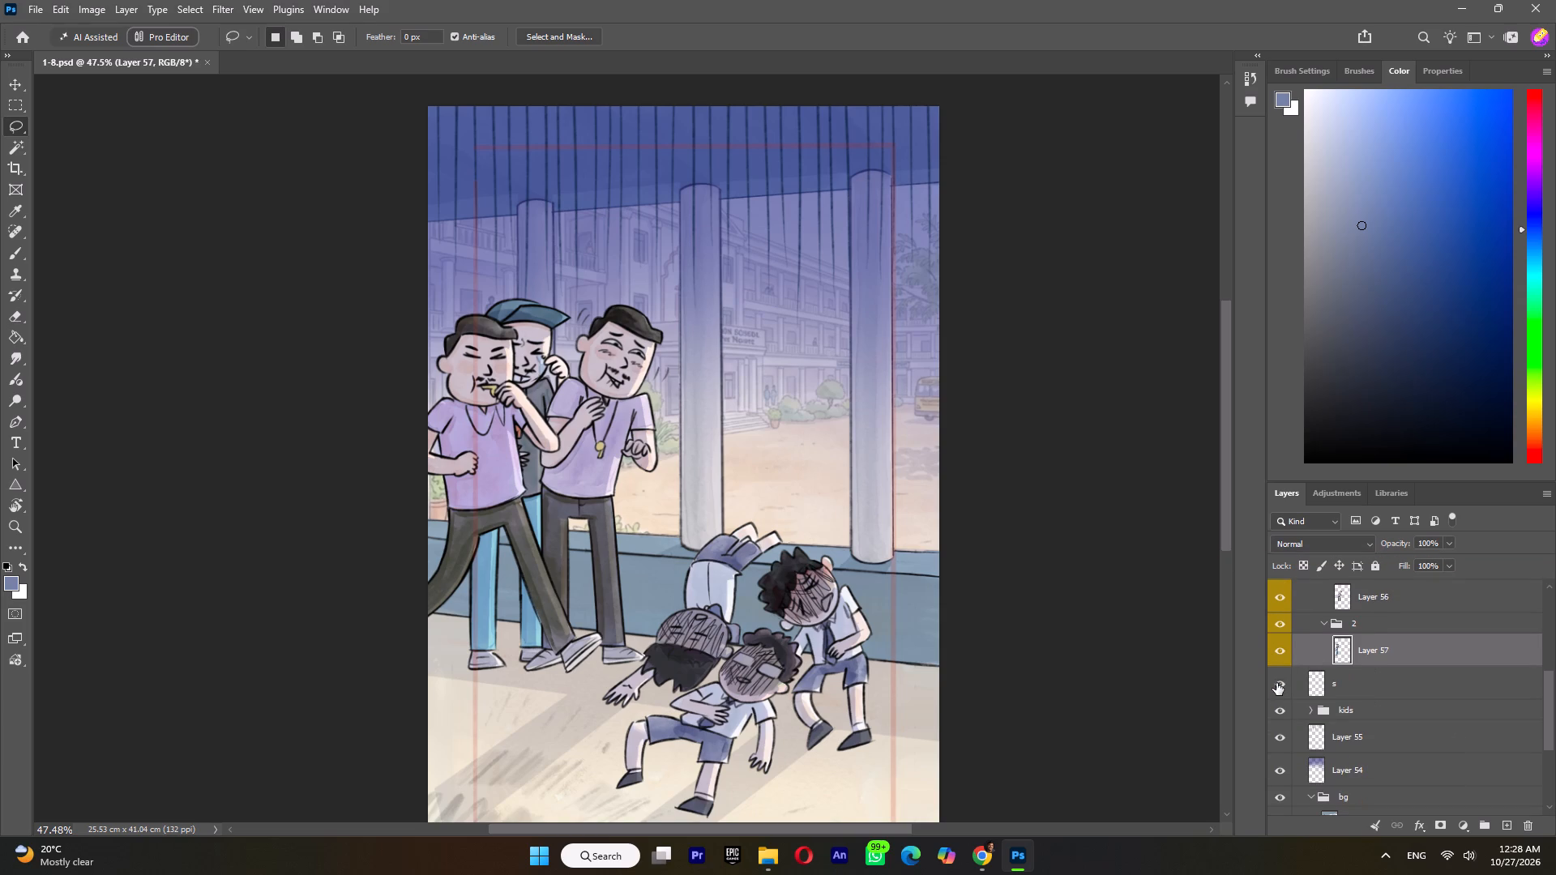
click(1280, 706)
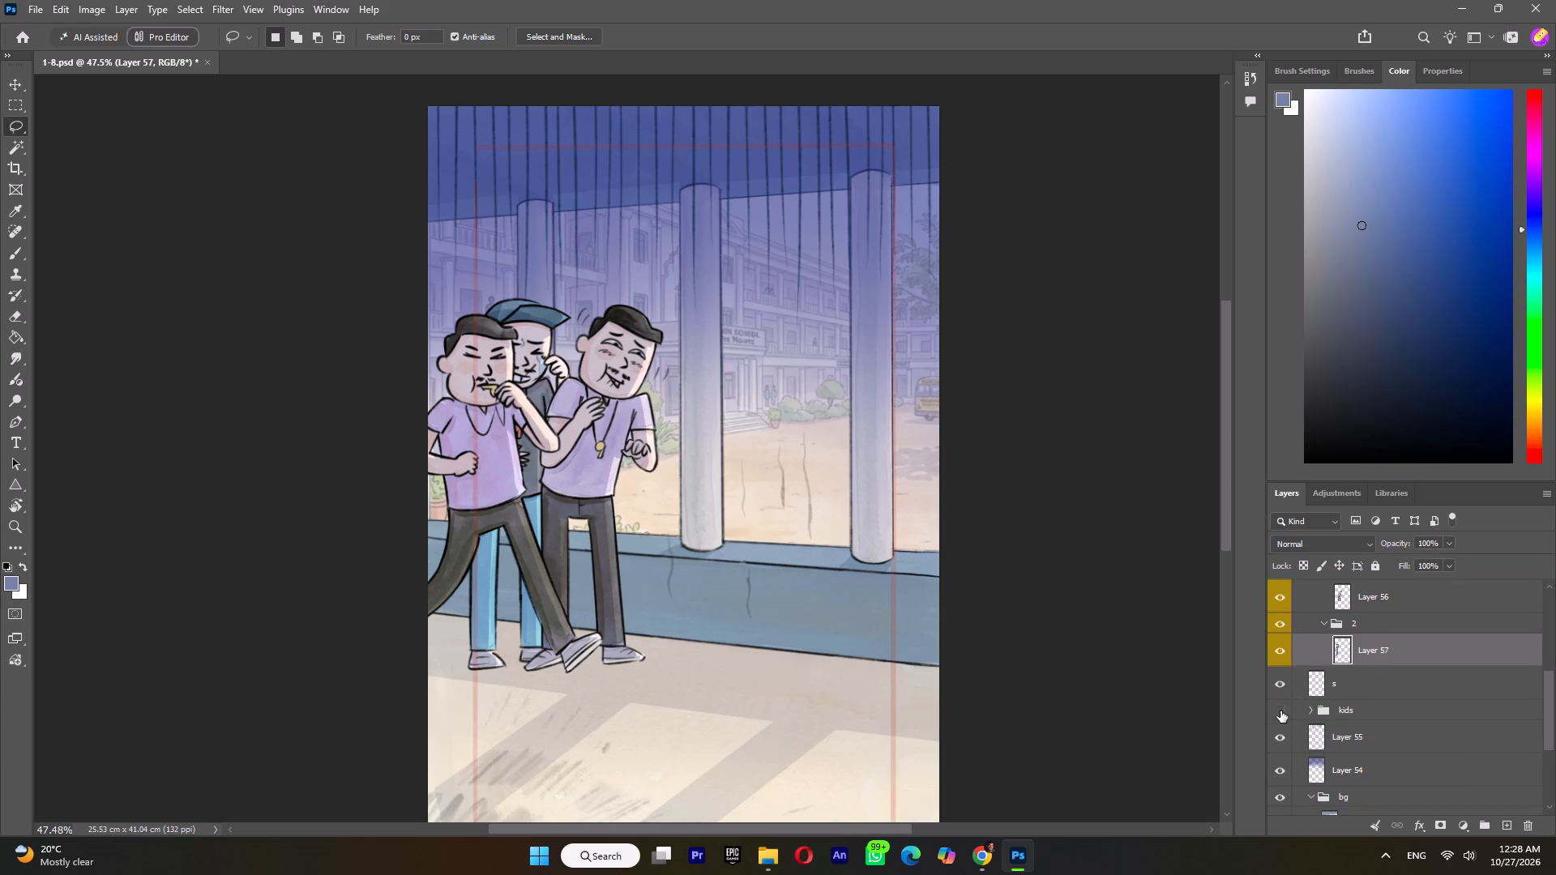
click(1280, 711)
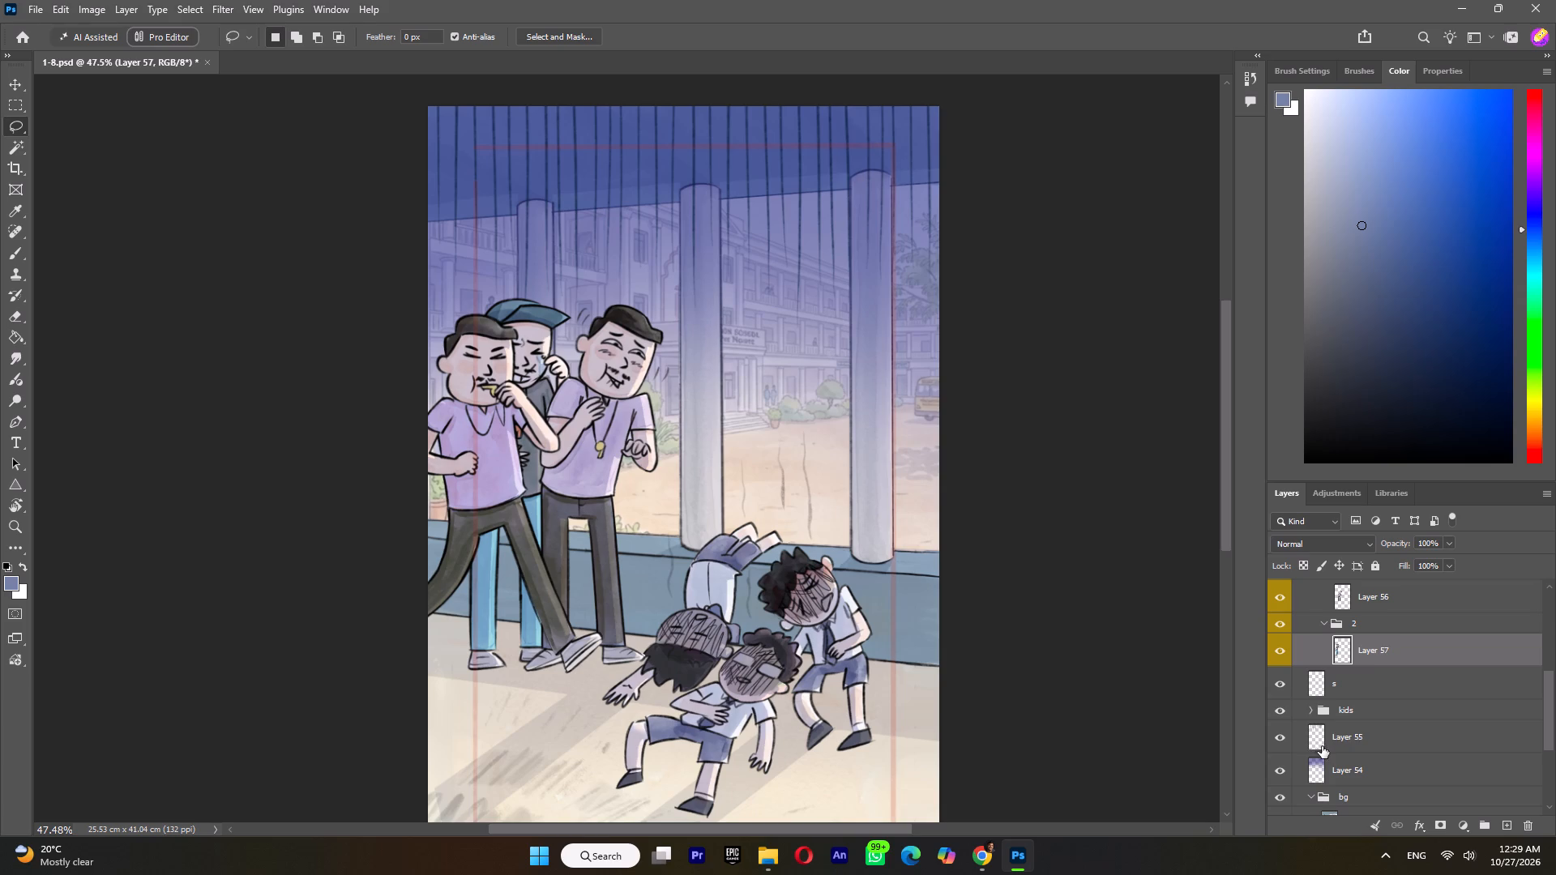
click(1322, 746)
click(1281, 734)
click(1281, 734)
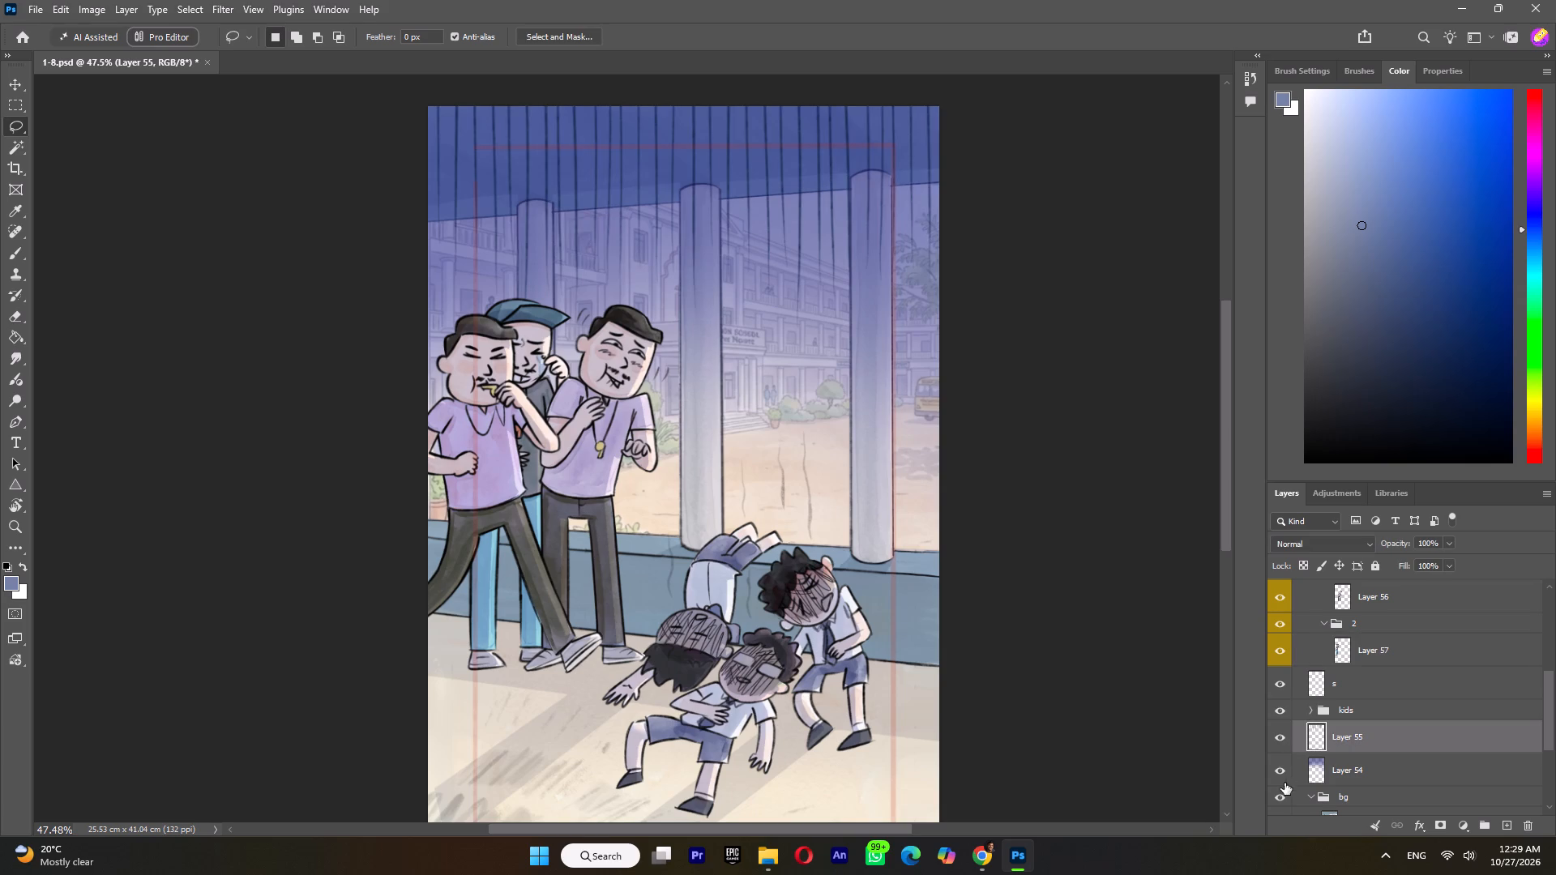
click(1284, 770)
click(1284, 770)
Check the bg group and its New group and Layer 52 layers by toggling their visibility.
scroll(1285, 778, down, 4)
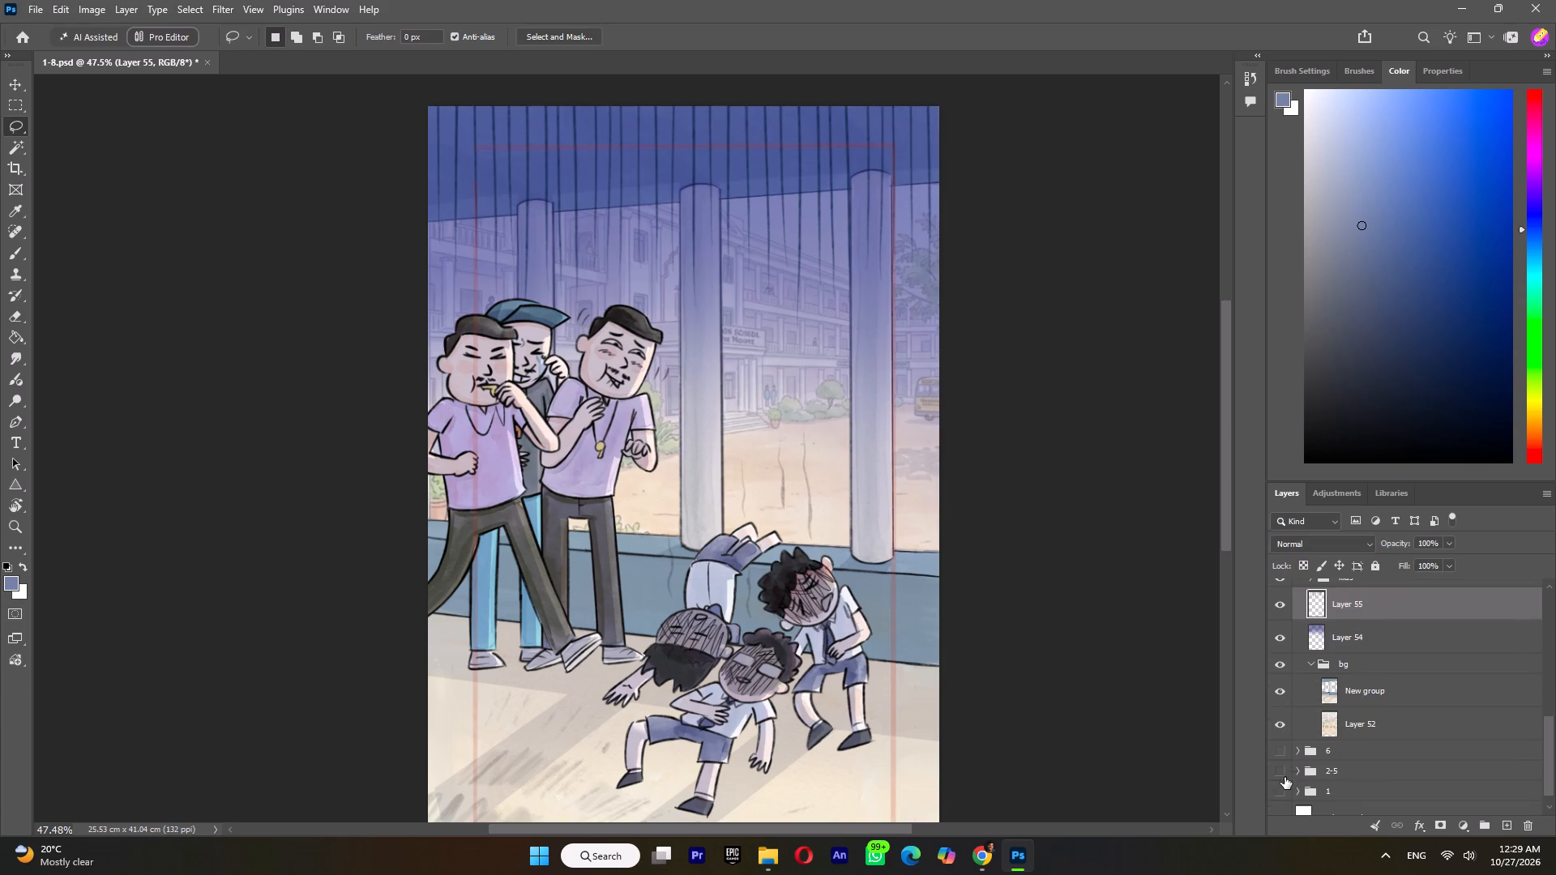
click(1332, 636)
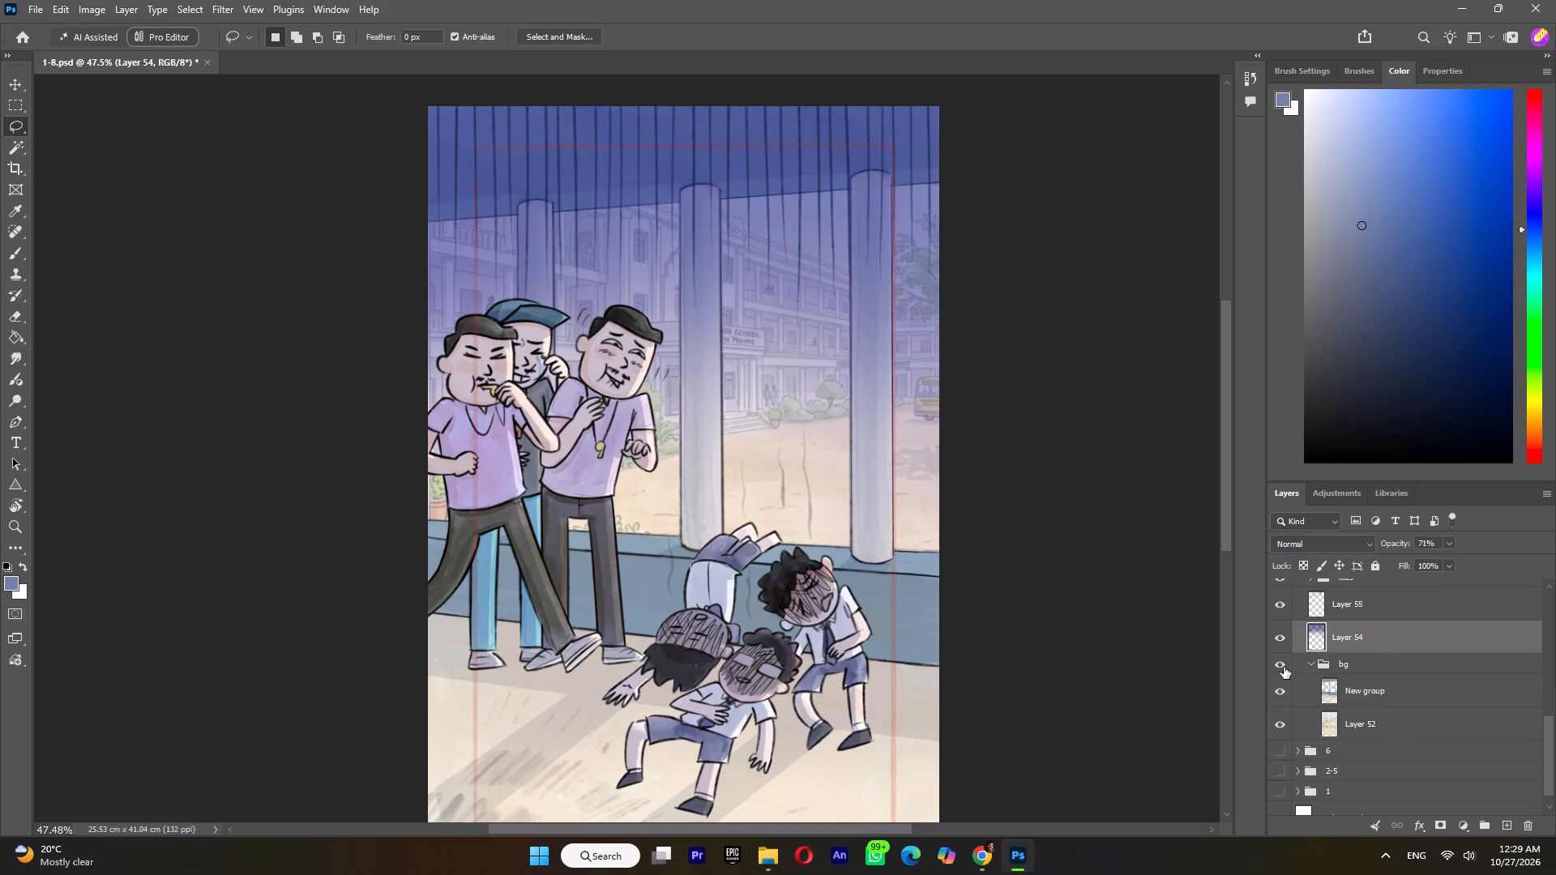
click(1281, 665)
click(1279, 666)
click(1278, 696)
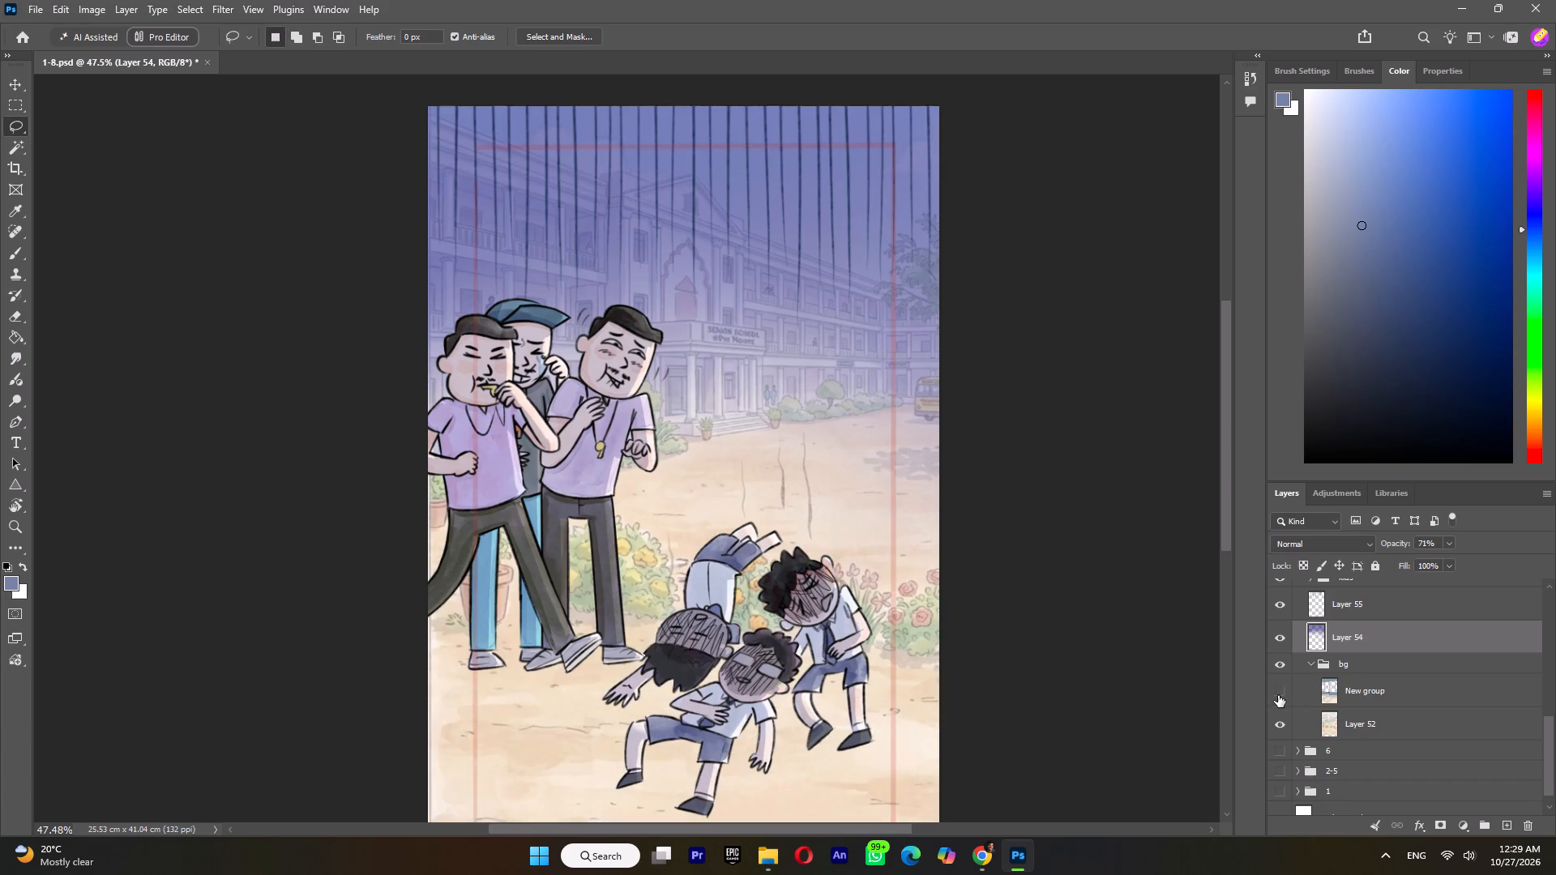
click(1278, 695)
click(1357, 701)
shift+click(1364, 726)
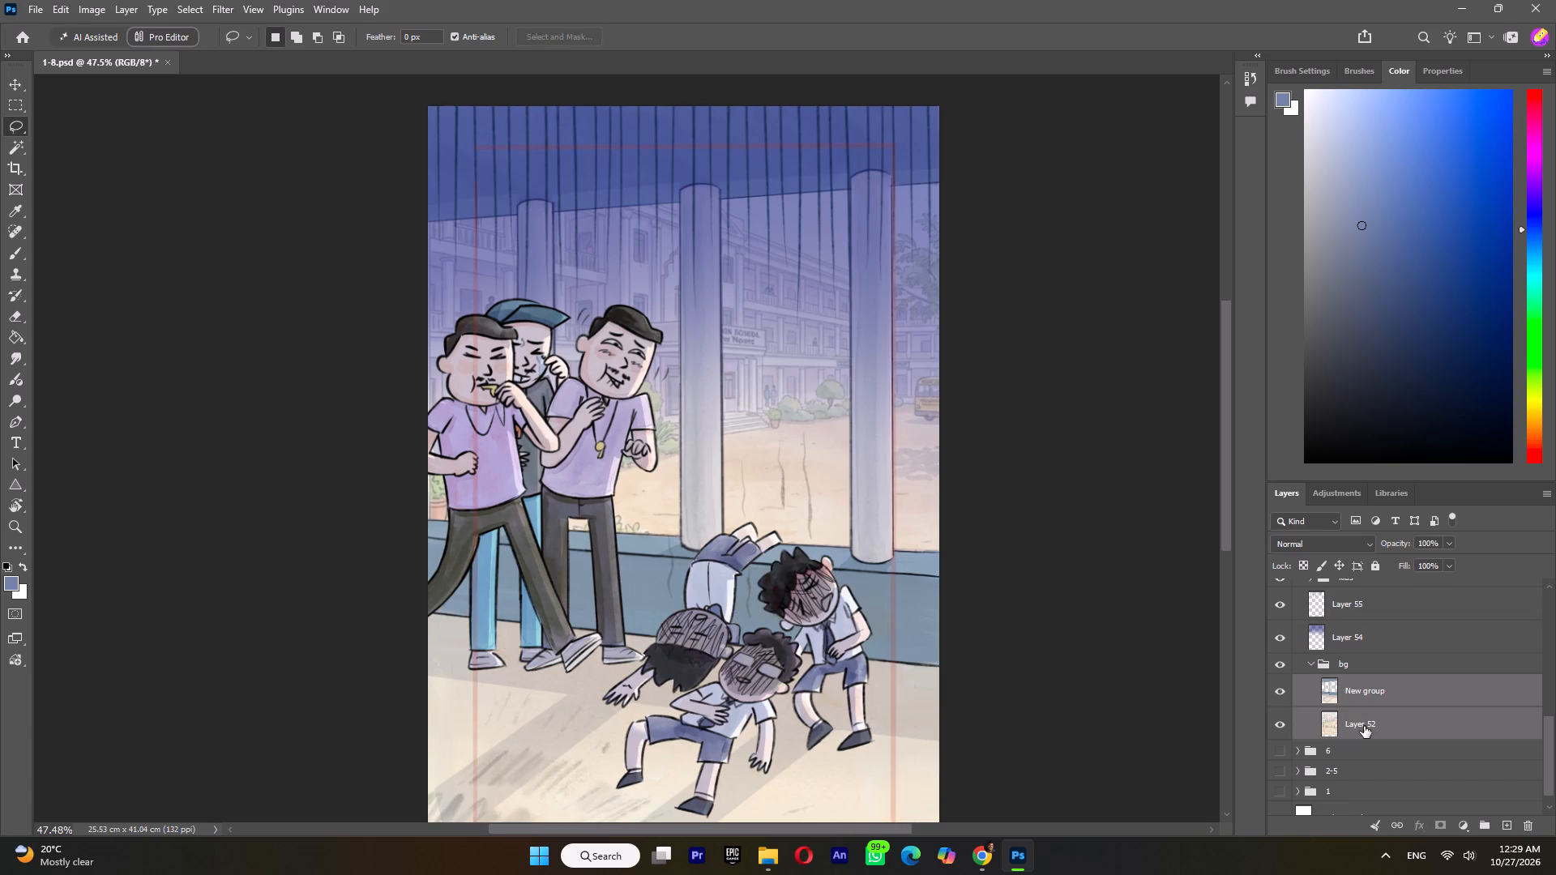
click(1284, 731)
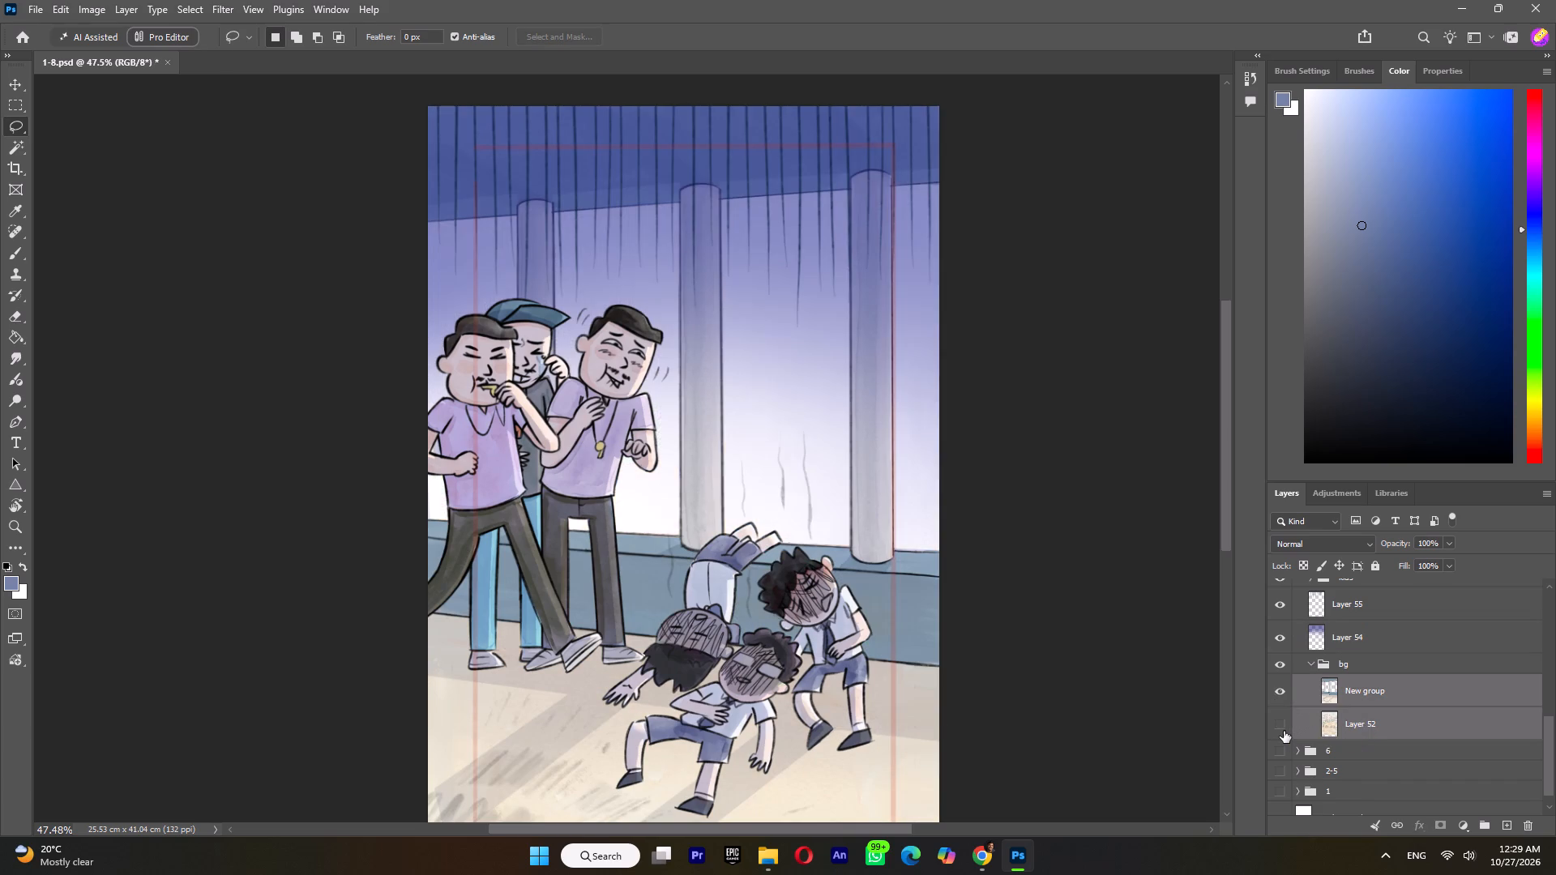
click(1284, 731)
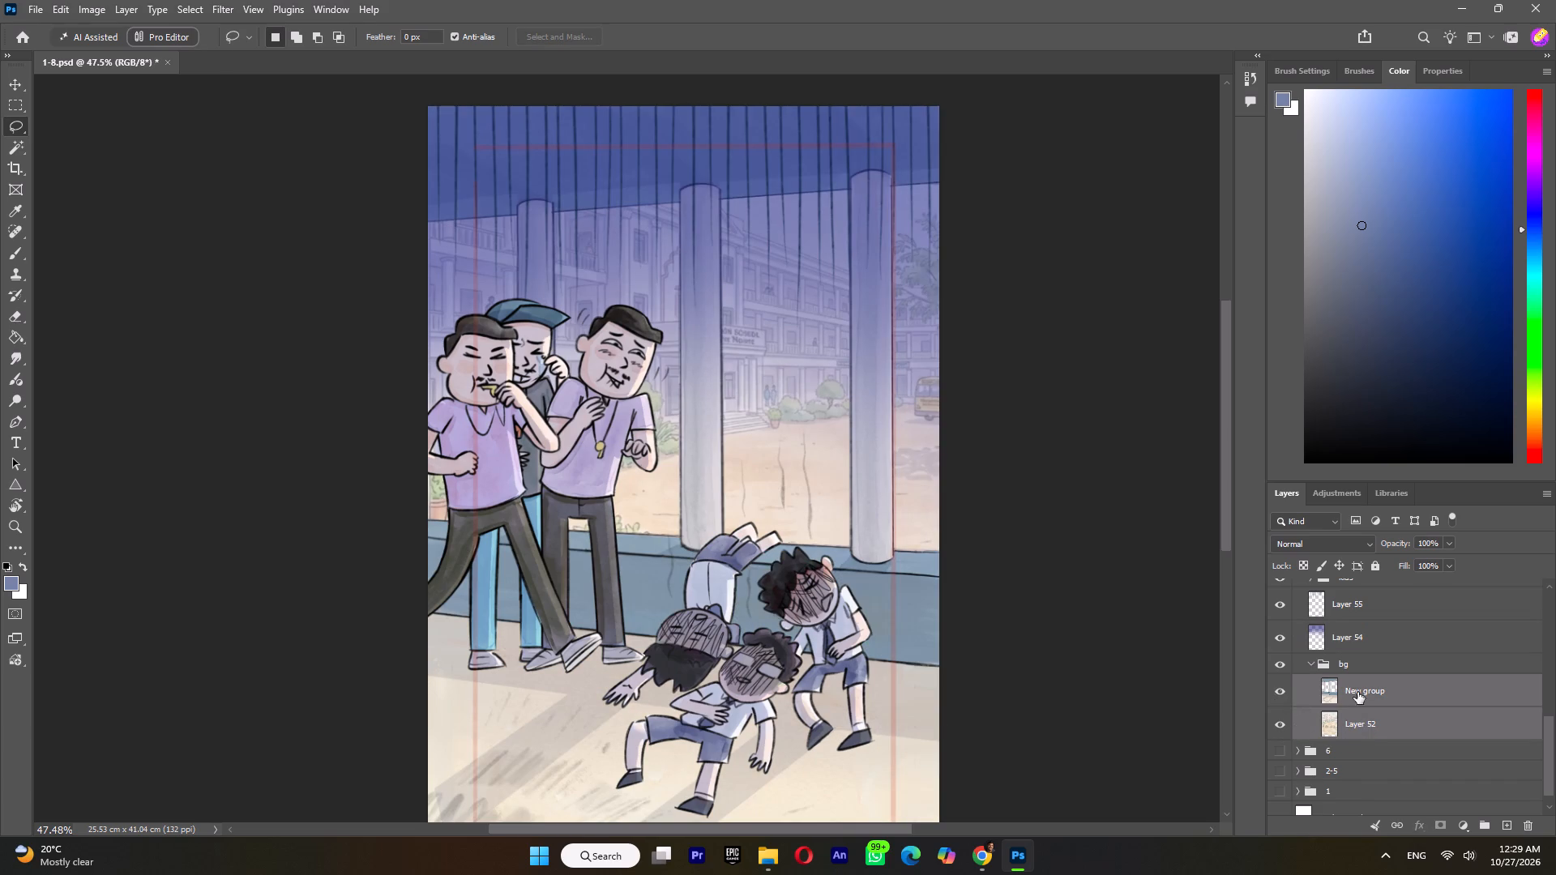
Expand the kids group, merge Layer 129, Layer 128, the clipped Layer 61 and From selection into one layer, and check it by toggling.
scroll(1371, 692, up, 3)
click(1284, 679)
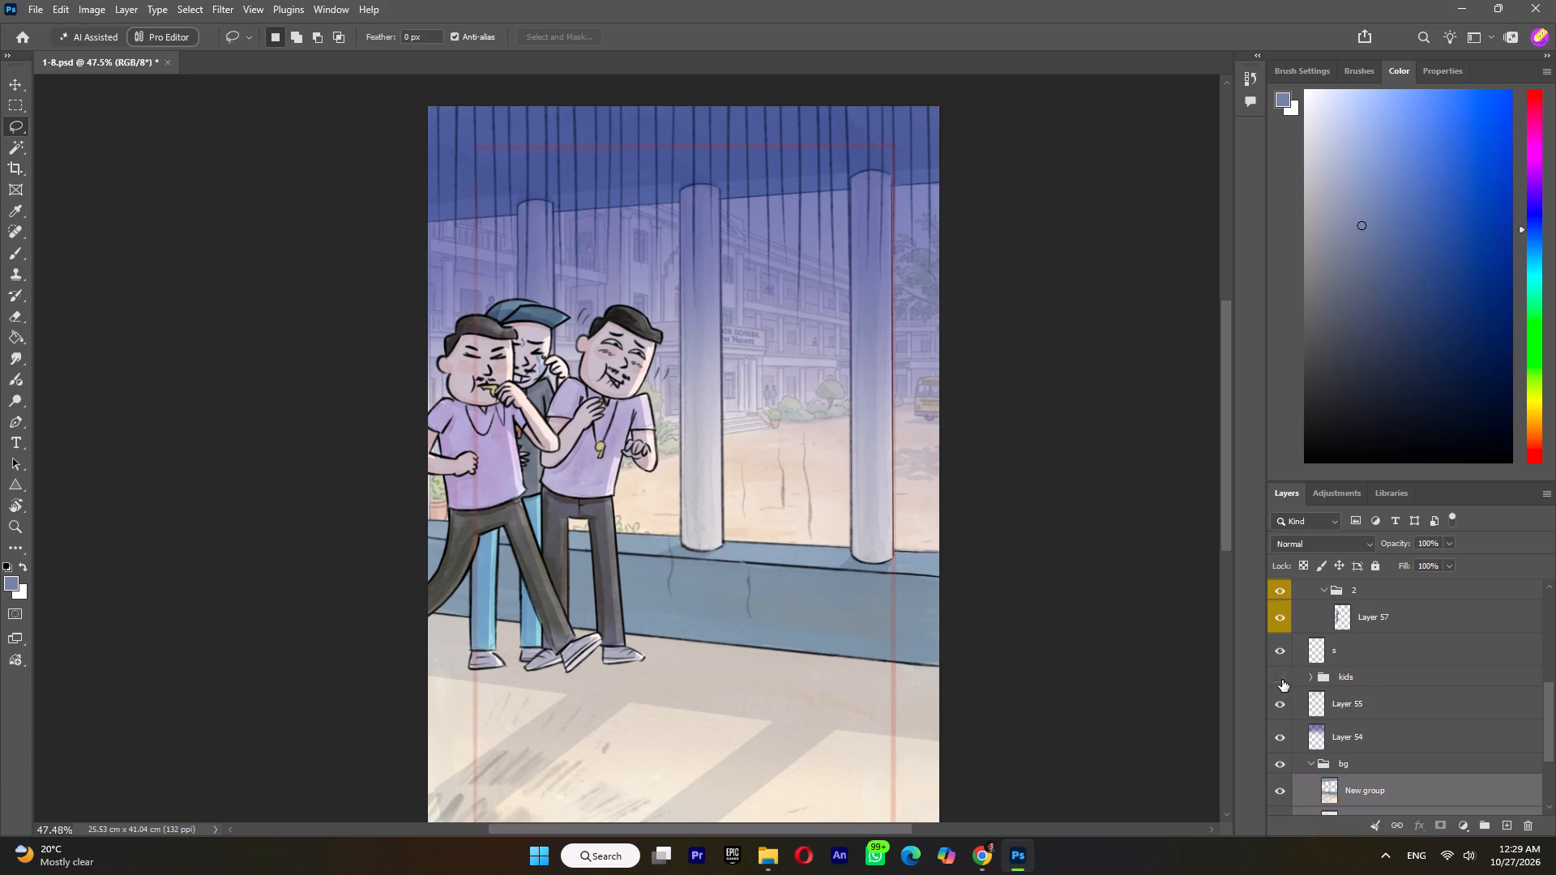
click(1282, 680)
click(1313, 676)
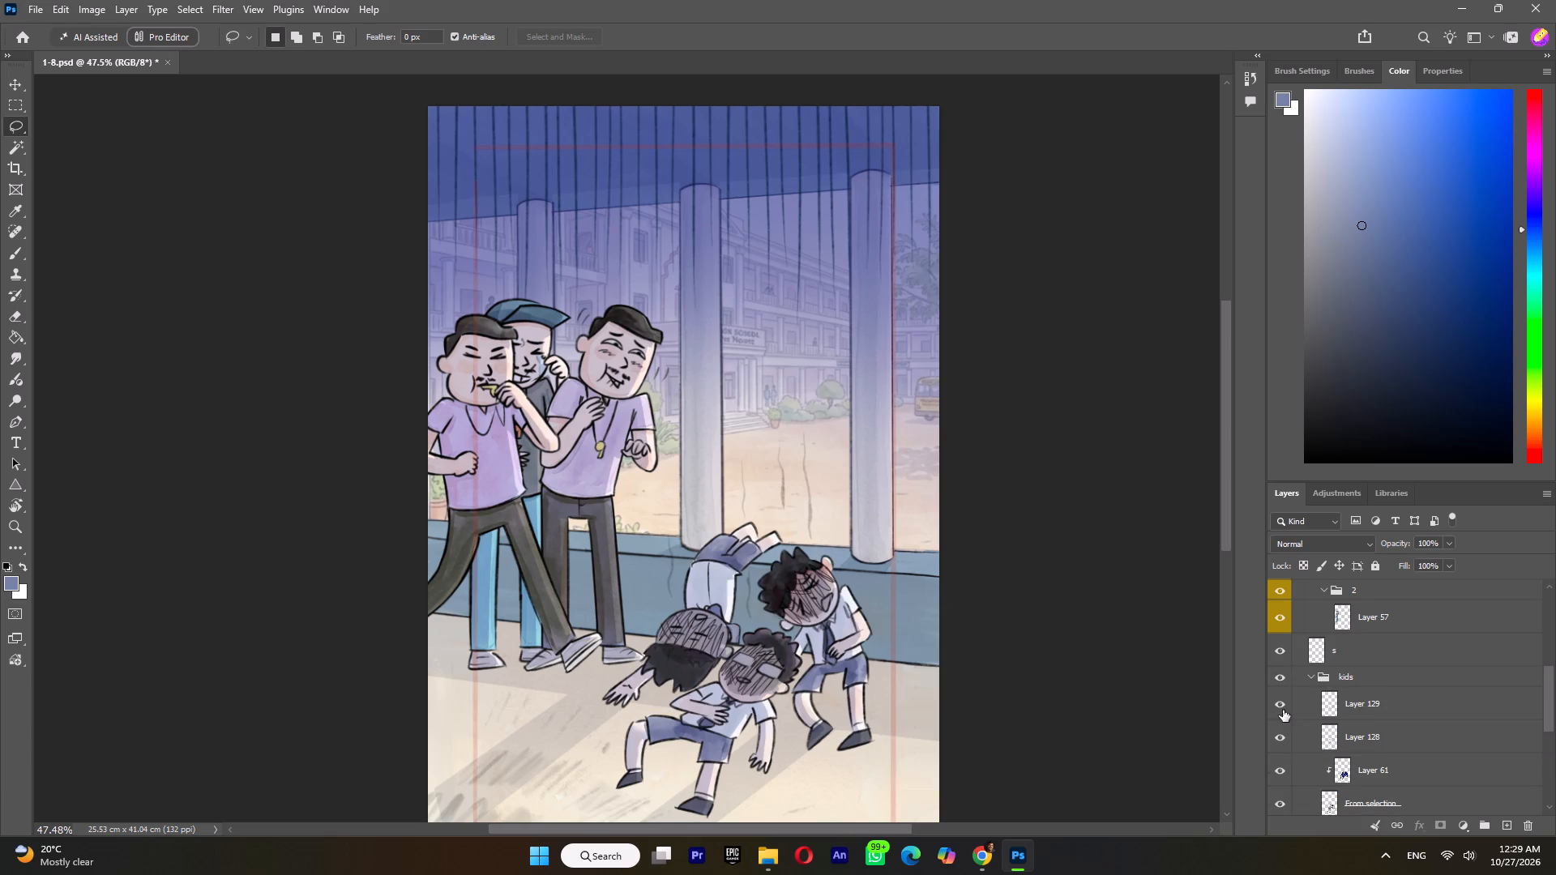
click(1283, 710)
click(1281, 711)
scroll(1349, 733, down, 3)
scroll(1414, 730, up, 2)
click(1383, 664)
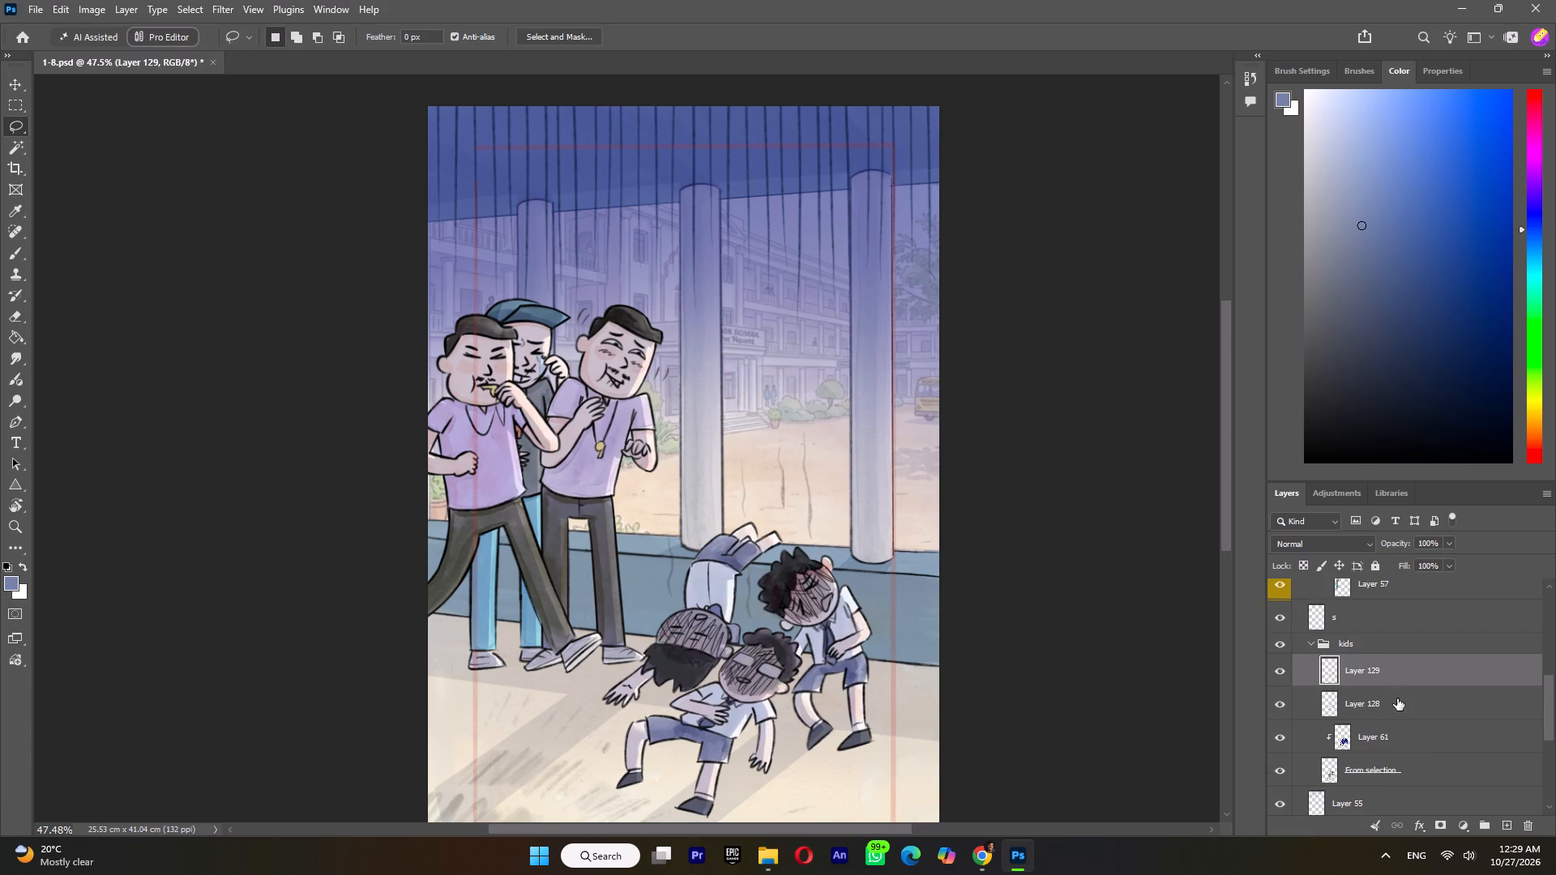
scroll(1397, 701, down, 2)
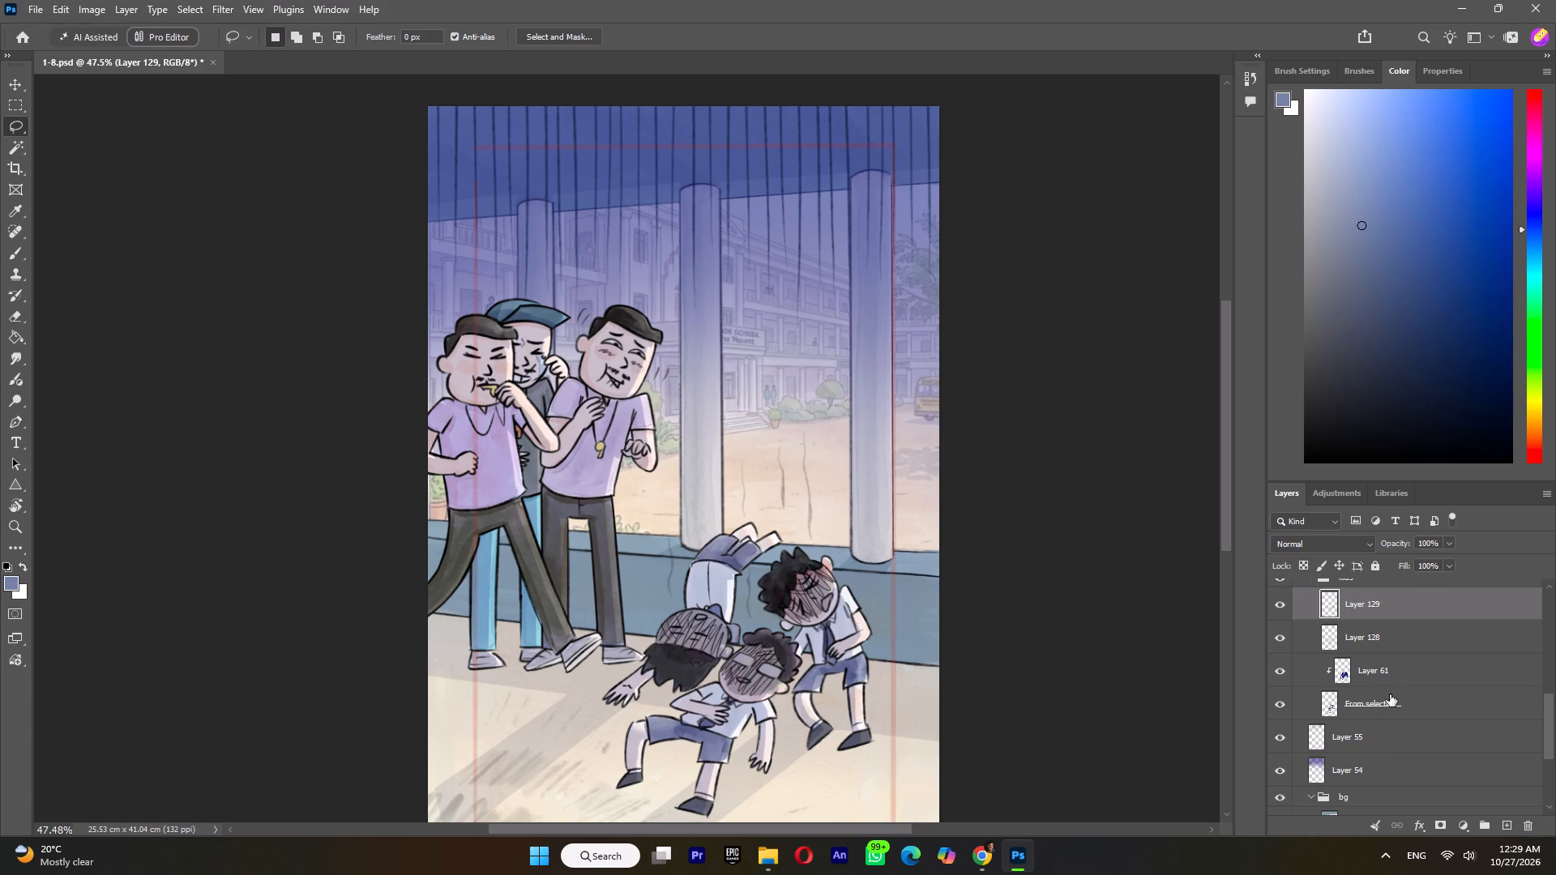
shift+click(1379, 706)
right_click(1379, 706)
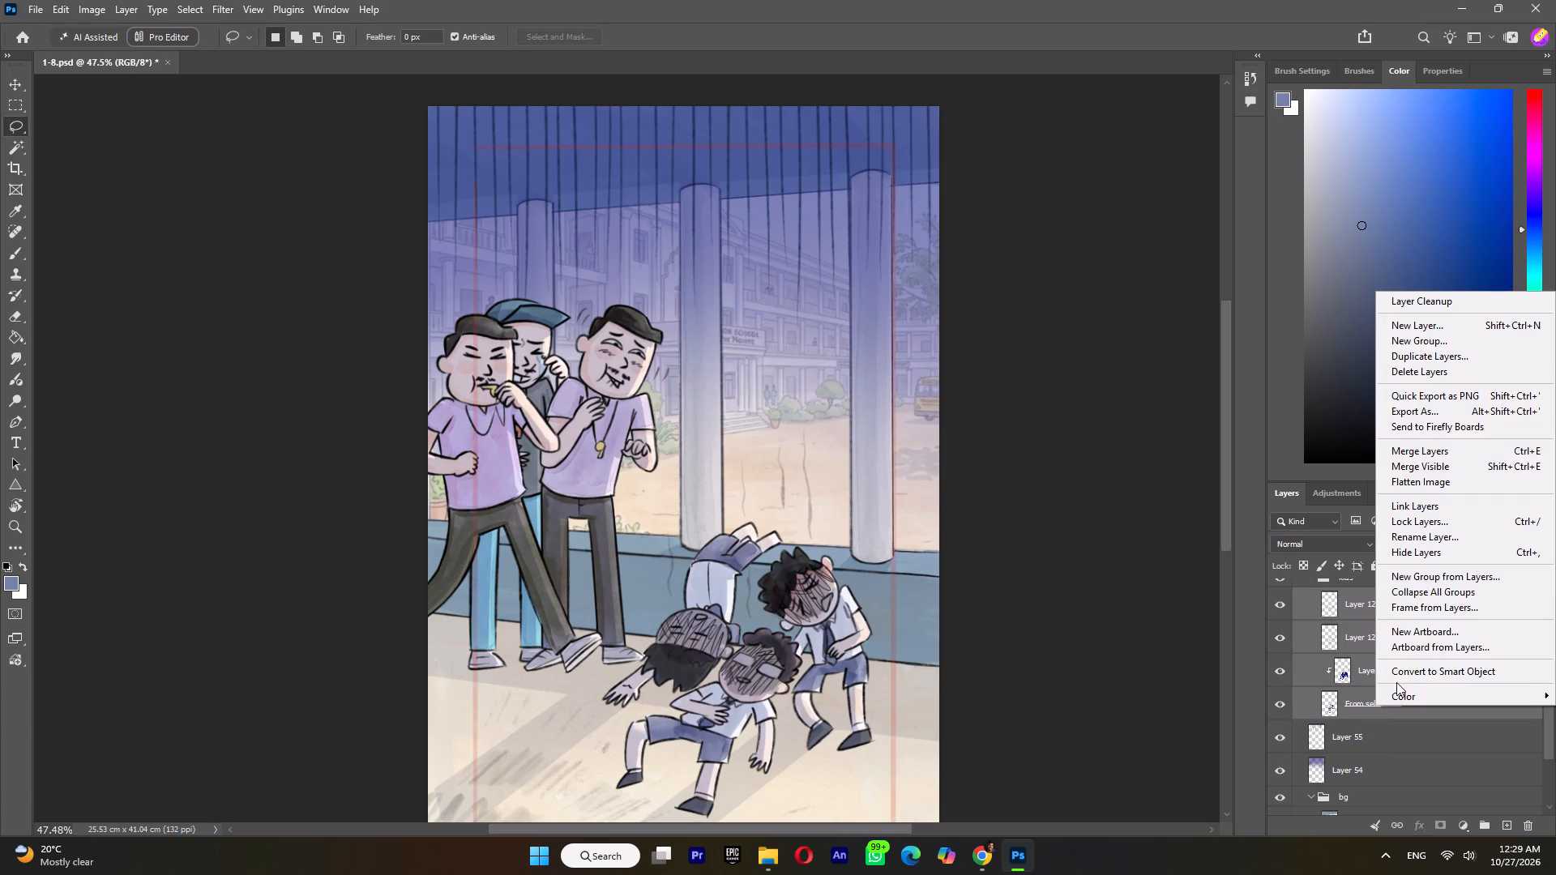
click(1425, 452)
click(1276, 603)
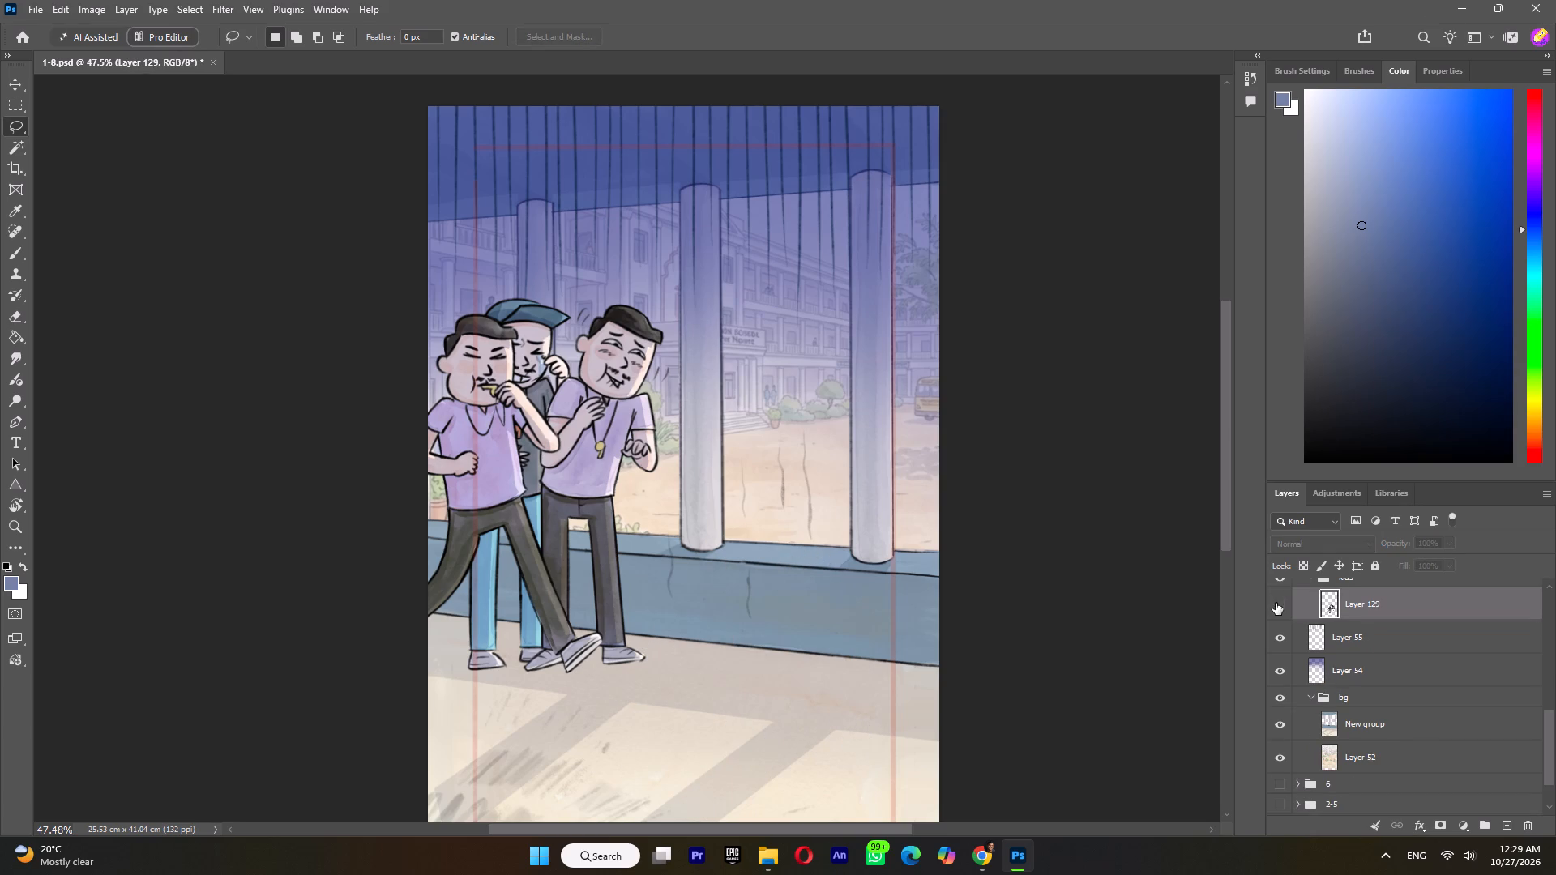
click(1276, 603)
On merged Layer 129, lasso around the standing curly-haired boy with the tie, beside the boy with glasses.
click(1338, 608)
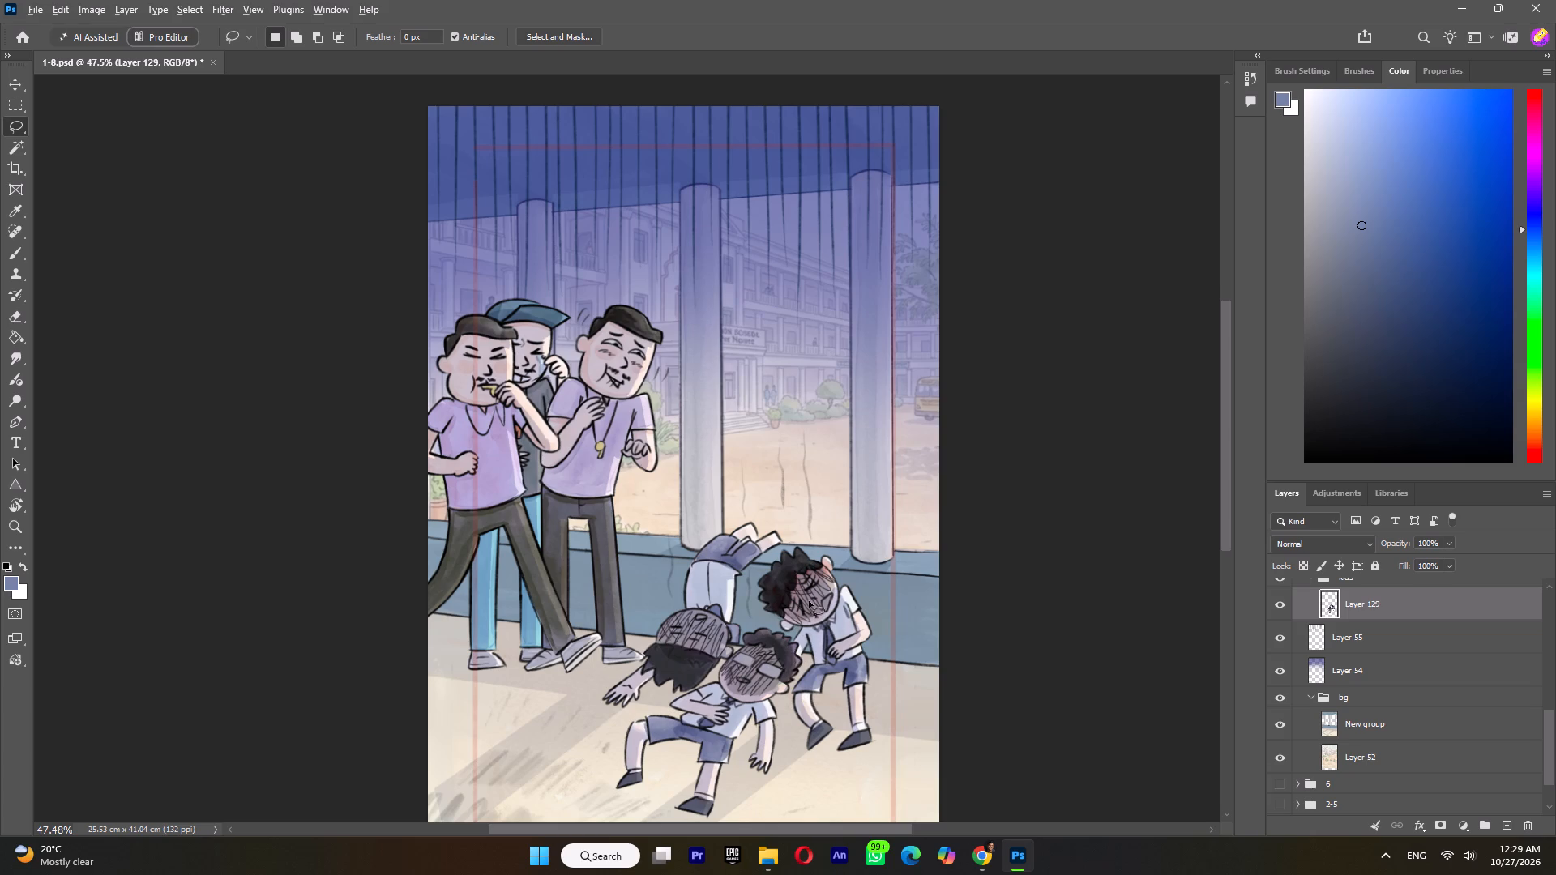
alt+scroll(809, 601, up, 1)
alt+scroll(806, 601, down, 2)
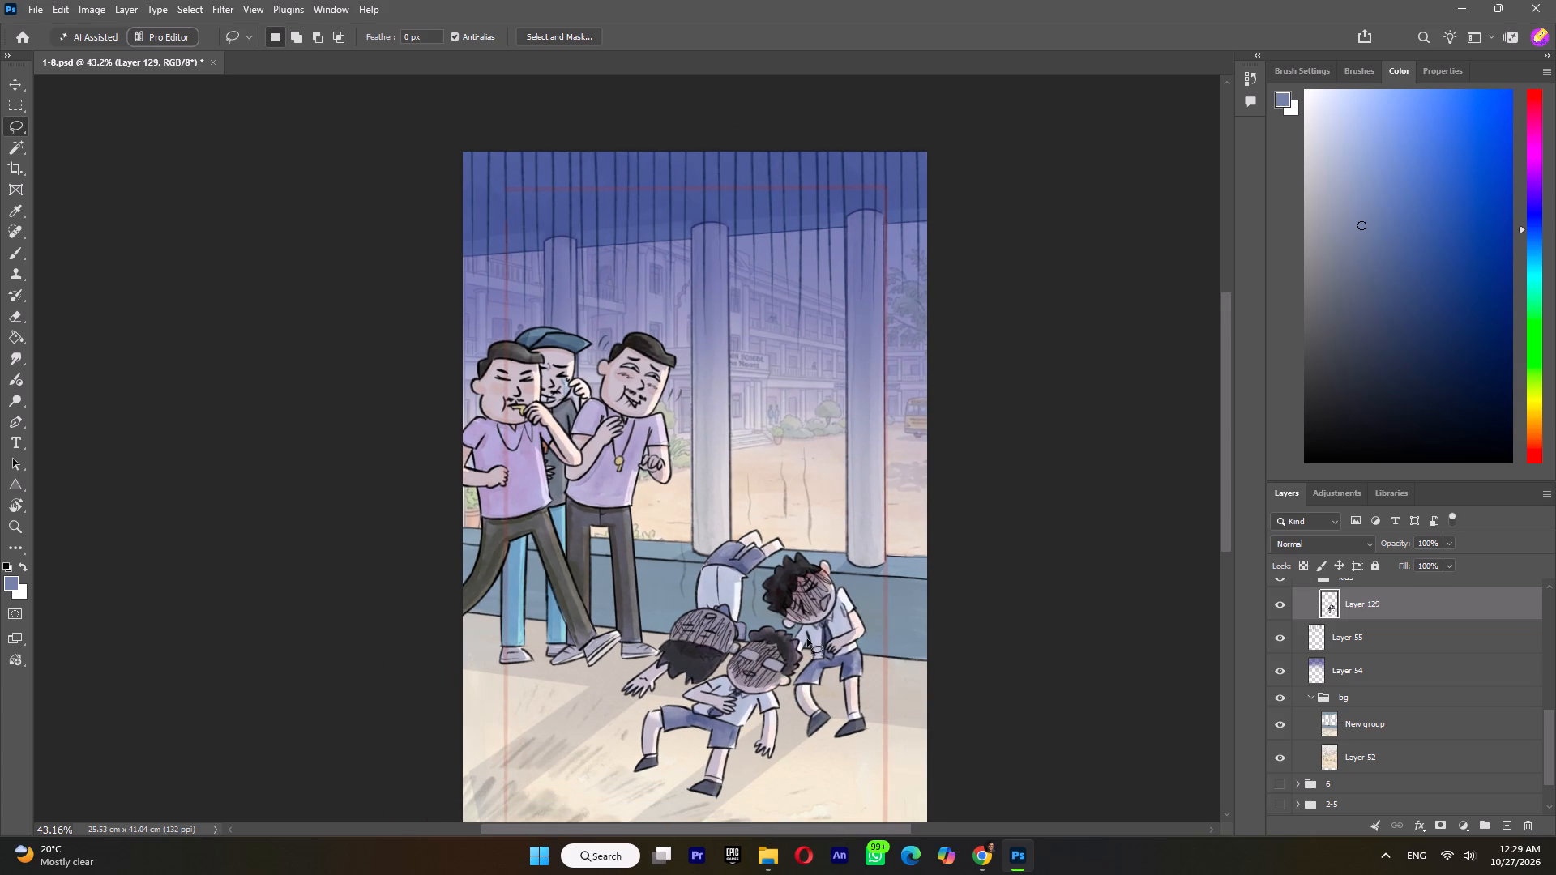
alt+scroll(807, 638, up, 2)
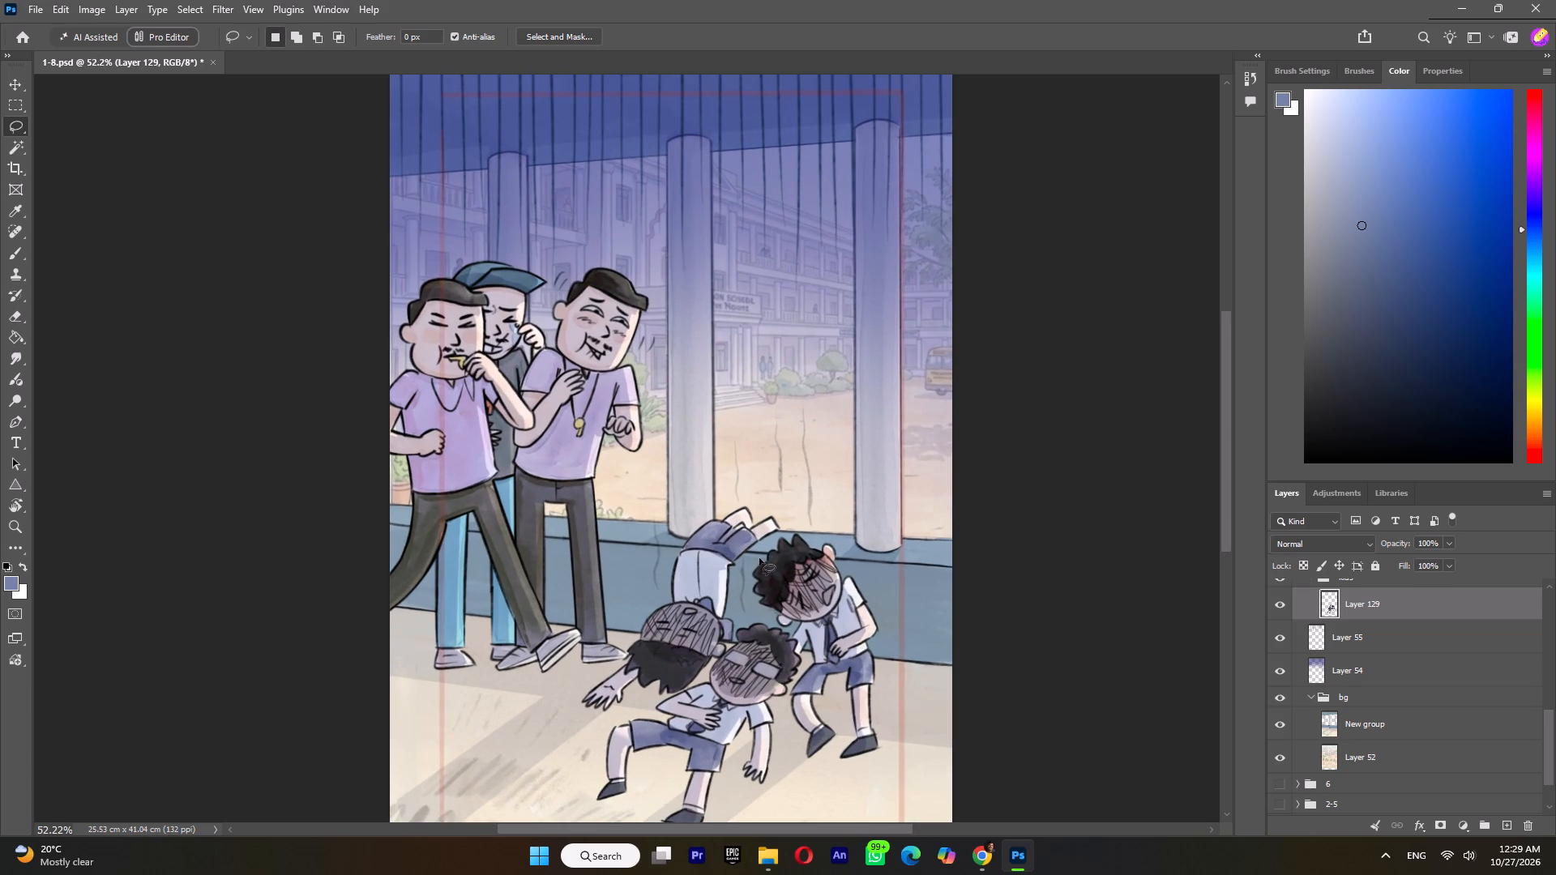
drag(762, 548, 793, 632)
drag(793, 632, 788, 692)
drag(788, 692, 773, 537)
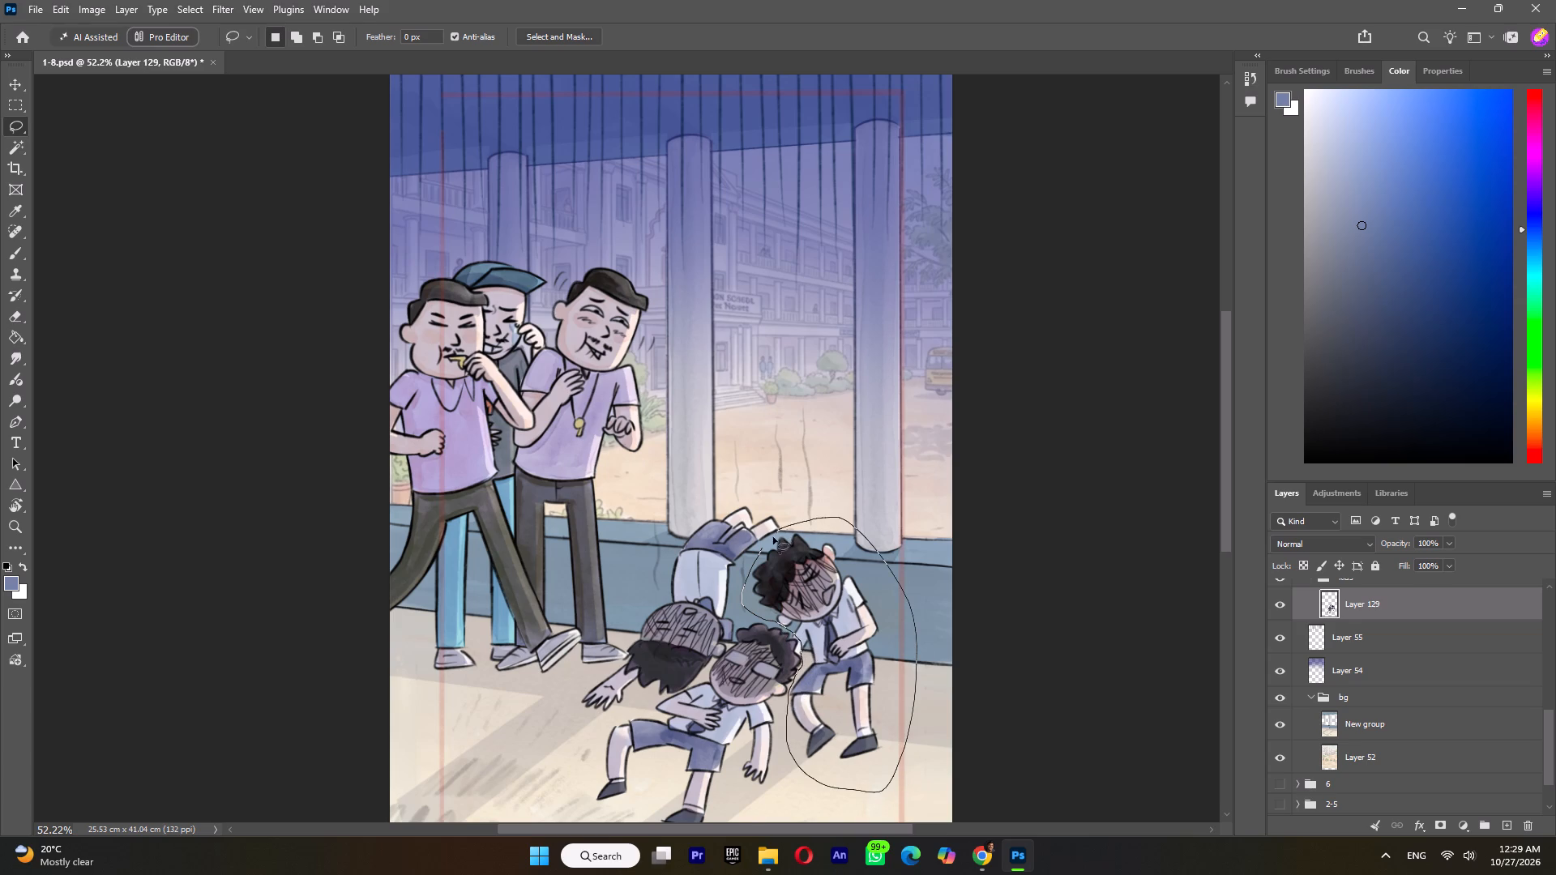
drag(773, 537, 759, 557)
Refine the selection by adding the standing boy's missing sleeve area and subtracting the edge of the hair of the boy with glasses.
alt+scroll(832, 619, up, 9)
alt+scroll(722, 647, up, 4)
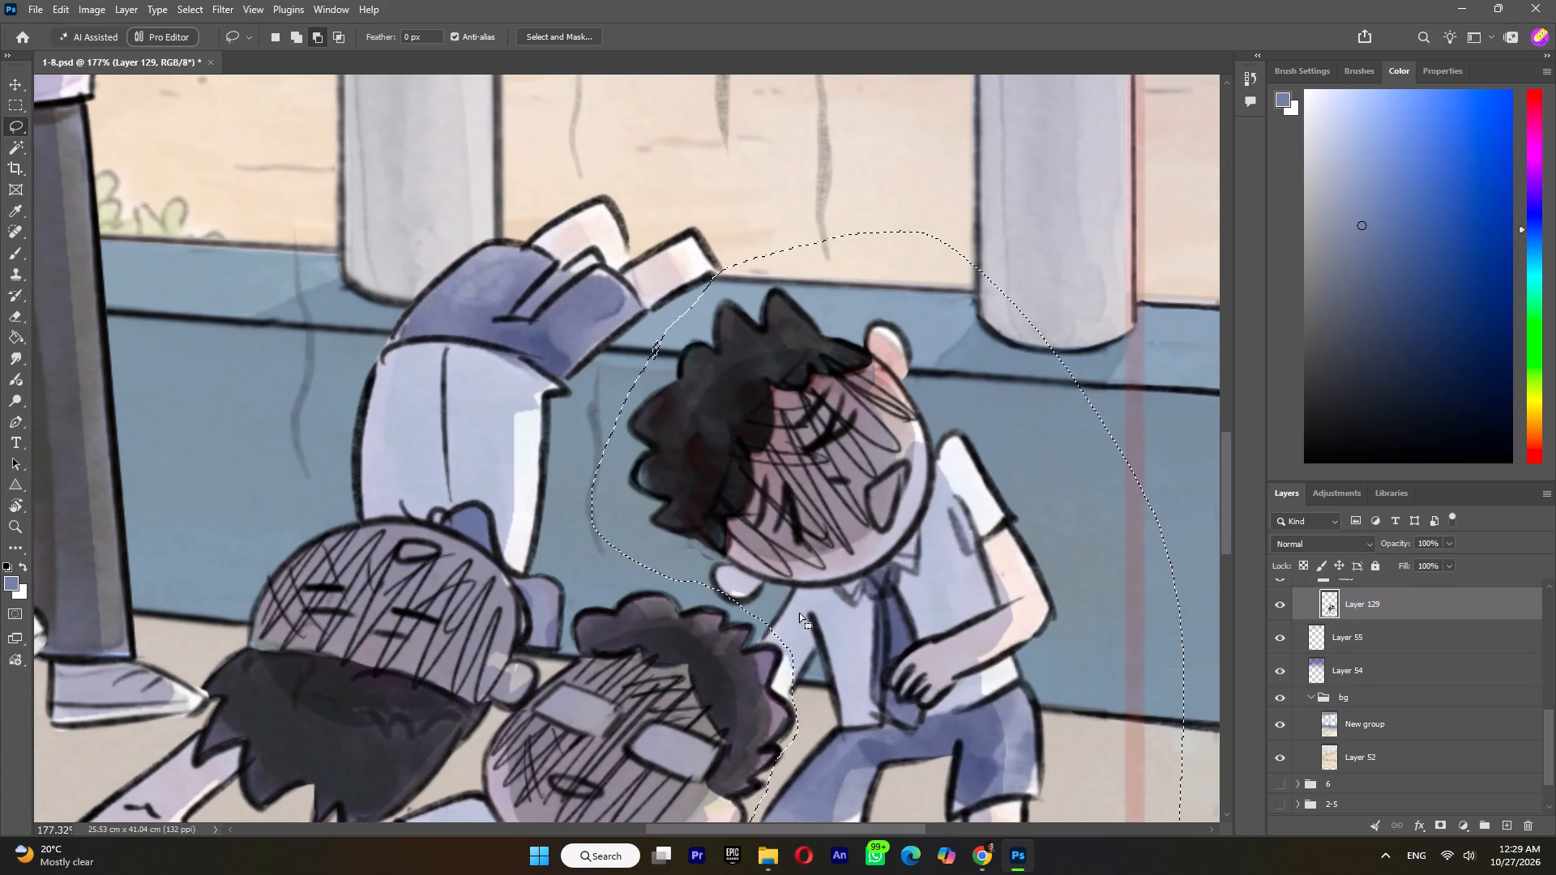
shift+drag(767, 612, 778, 645)
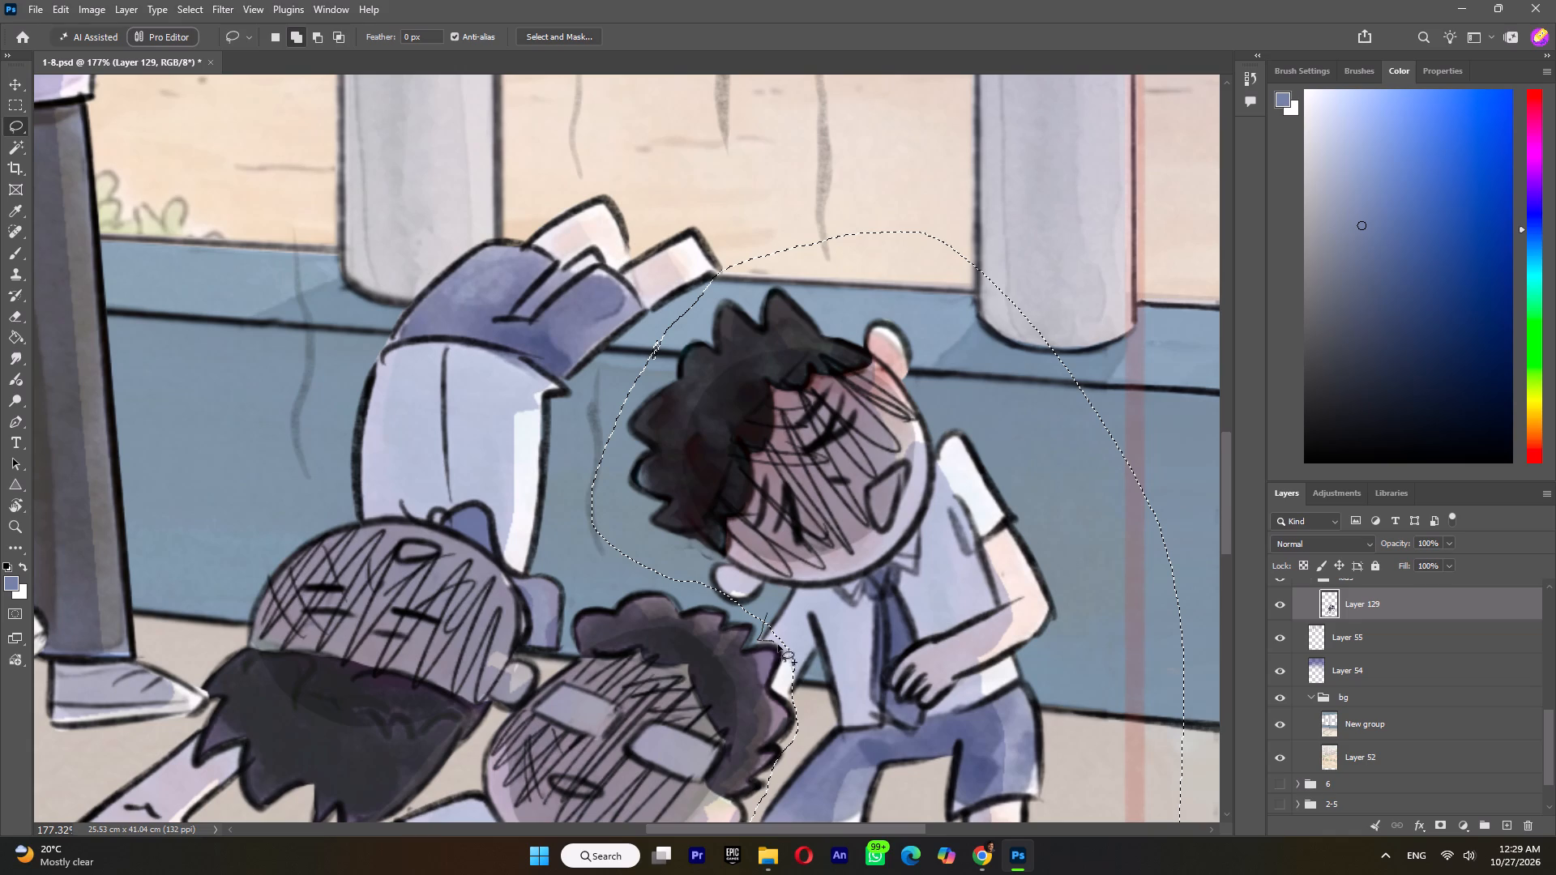
shift+drag(778, 645, 820, 673)
shift+drag(820, 673, 764, 621)
scroll(821, 502, down, 4)
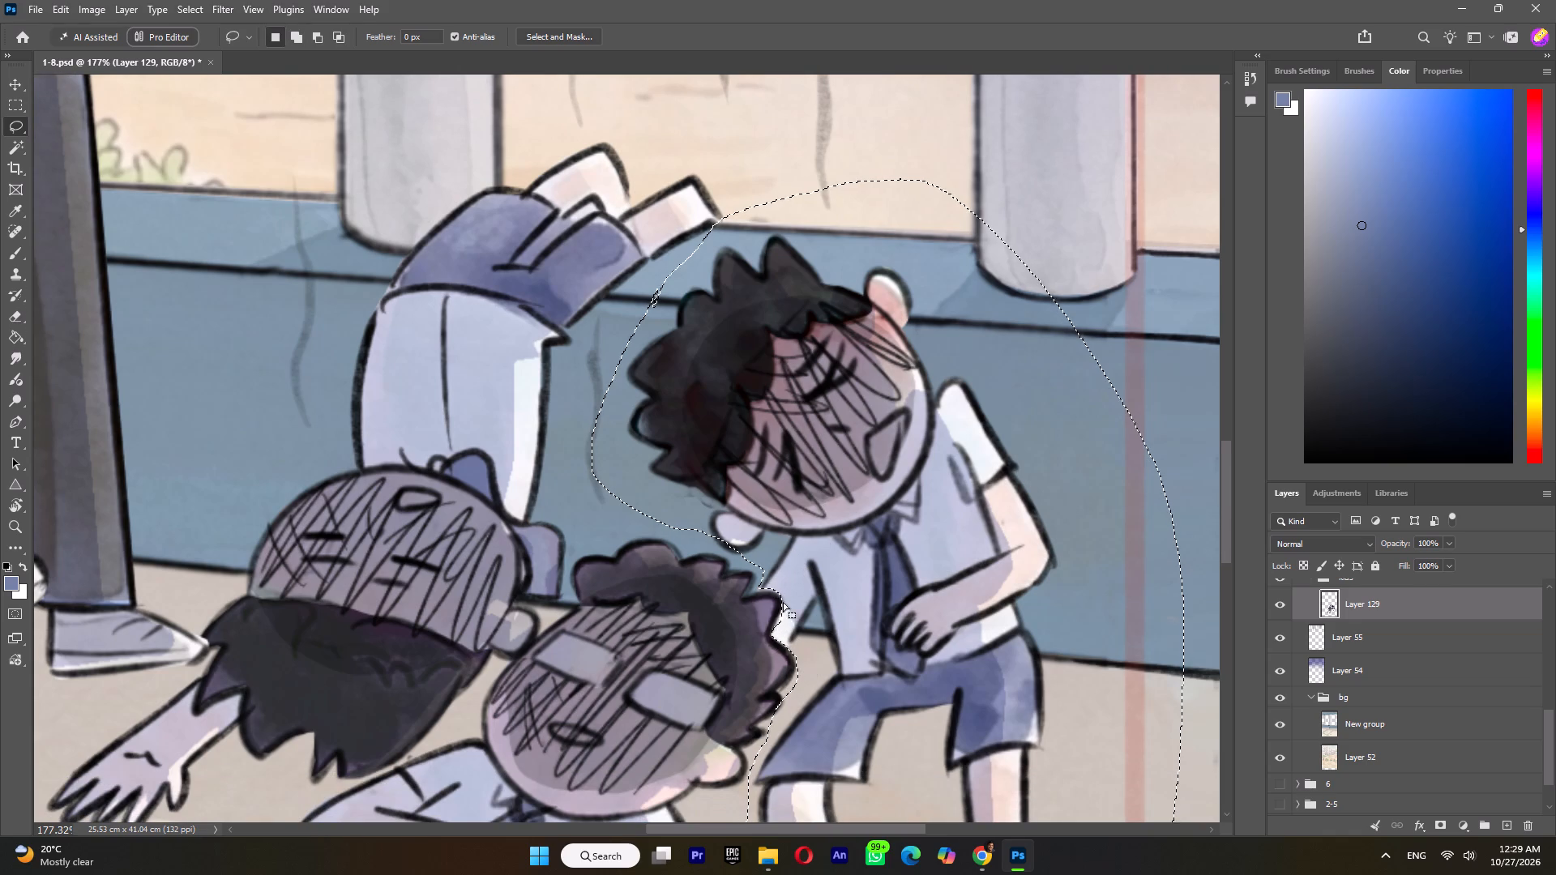
scroll(780, 587, down, 7)
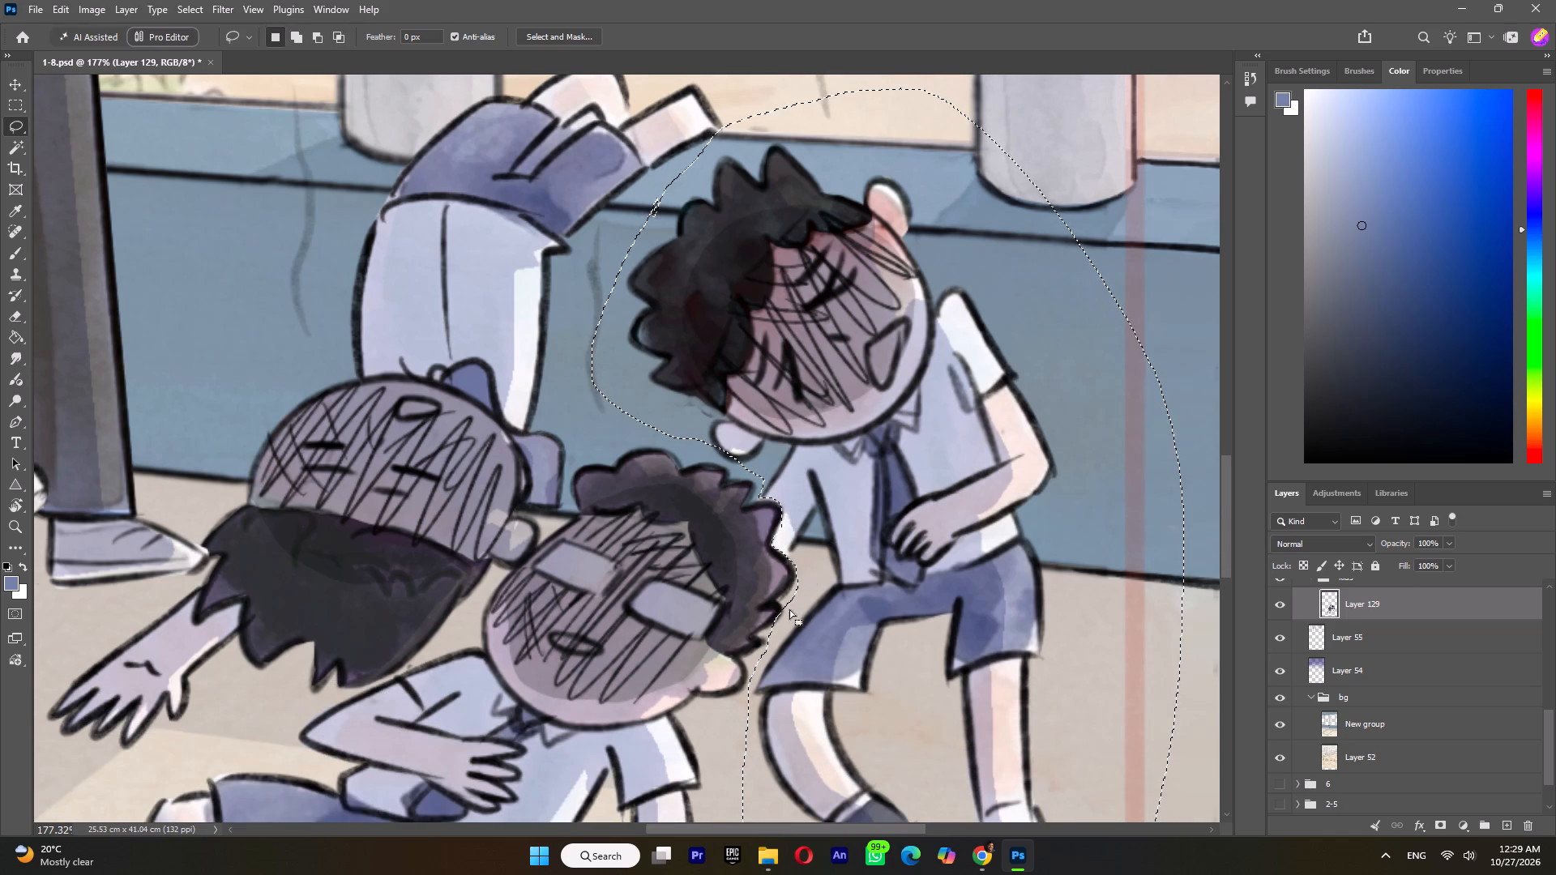
alt+drag(783, 600, 760, 630)
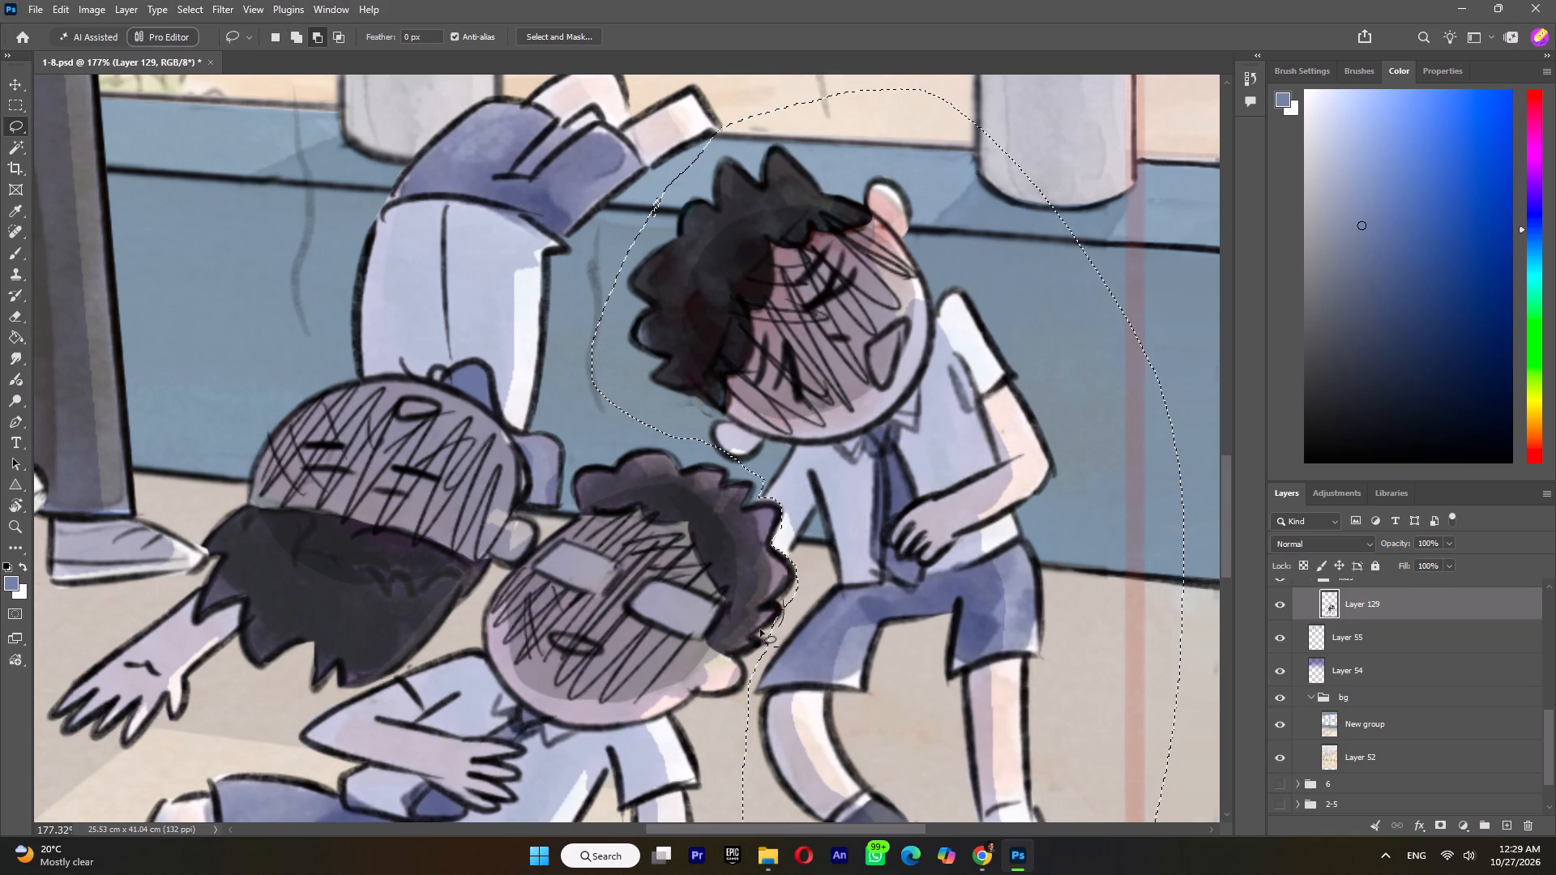
alt+drag(760, 630, 752, 625)
alt+drag(758, 631, 751, 651)
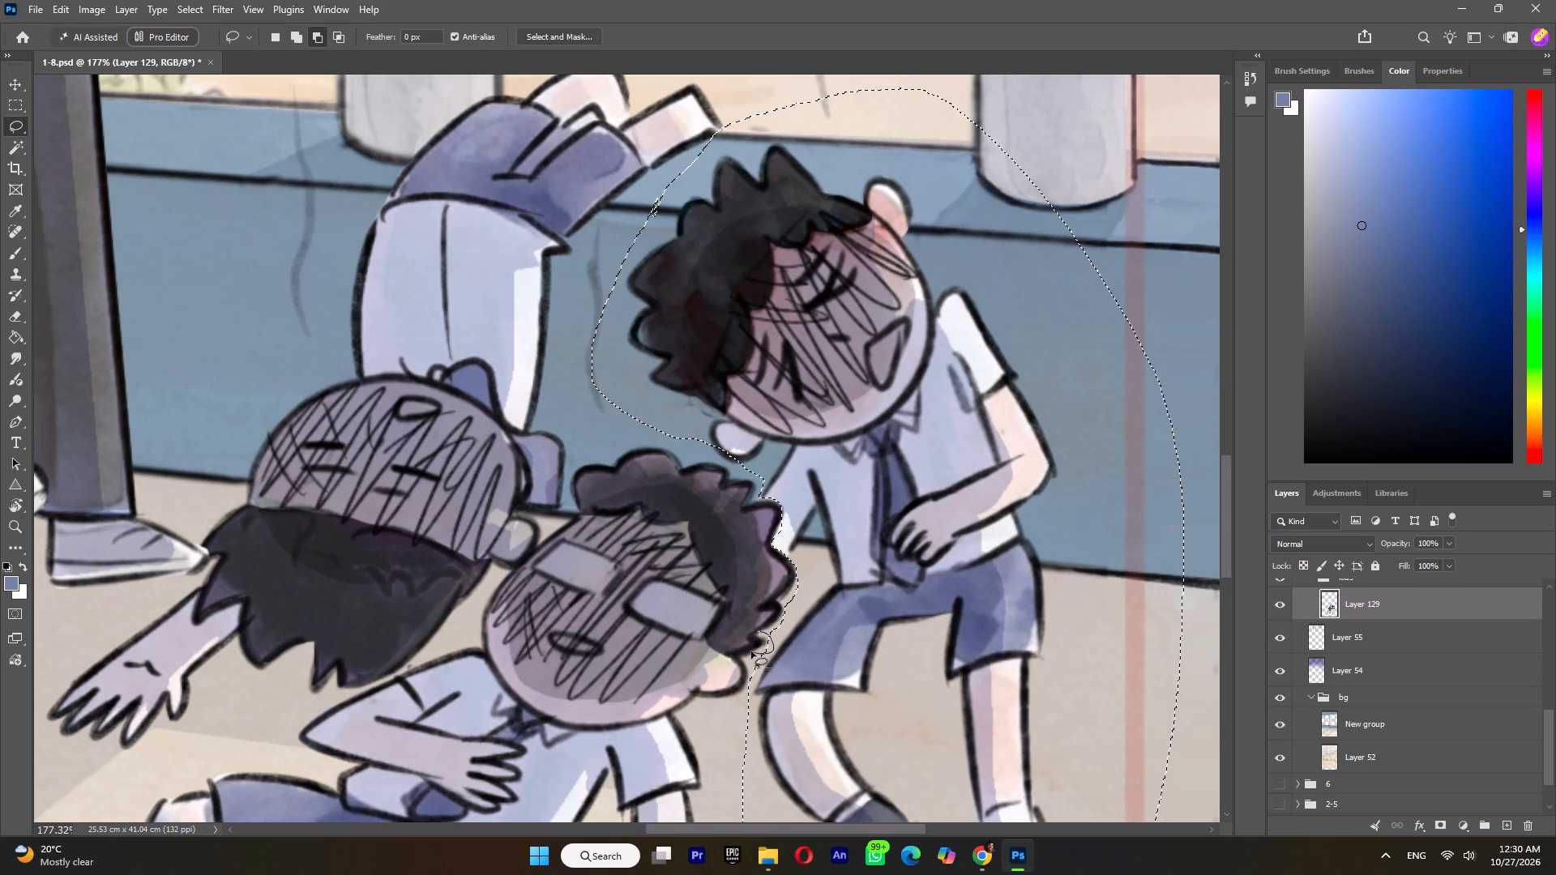
alt+drag(751, 651, 750, 642)
Cut the selected standing boy out of Layer 129 and paste him in place on a new layer.
alt+scroll(829, 587, down, 6)
key(ctrl+x)
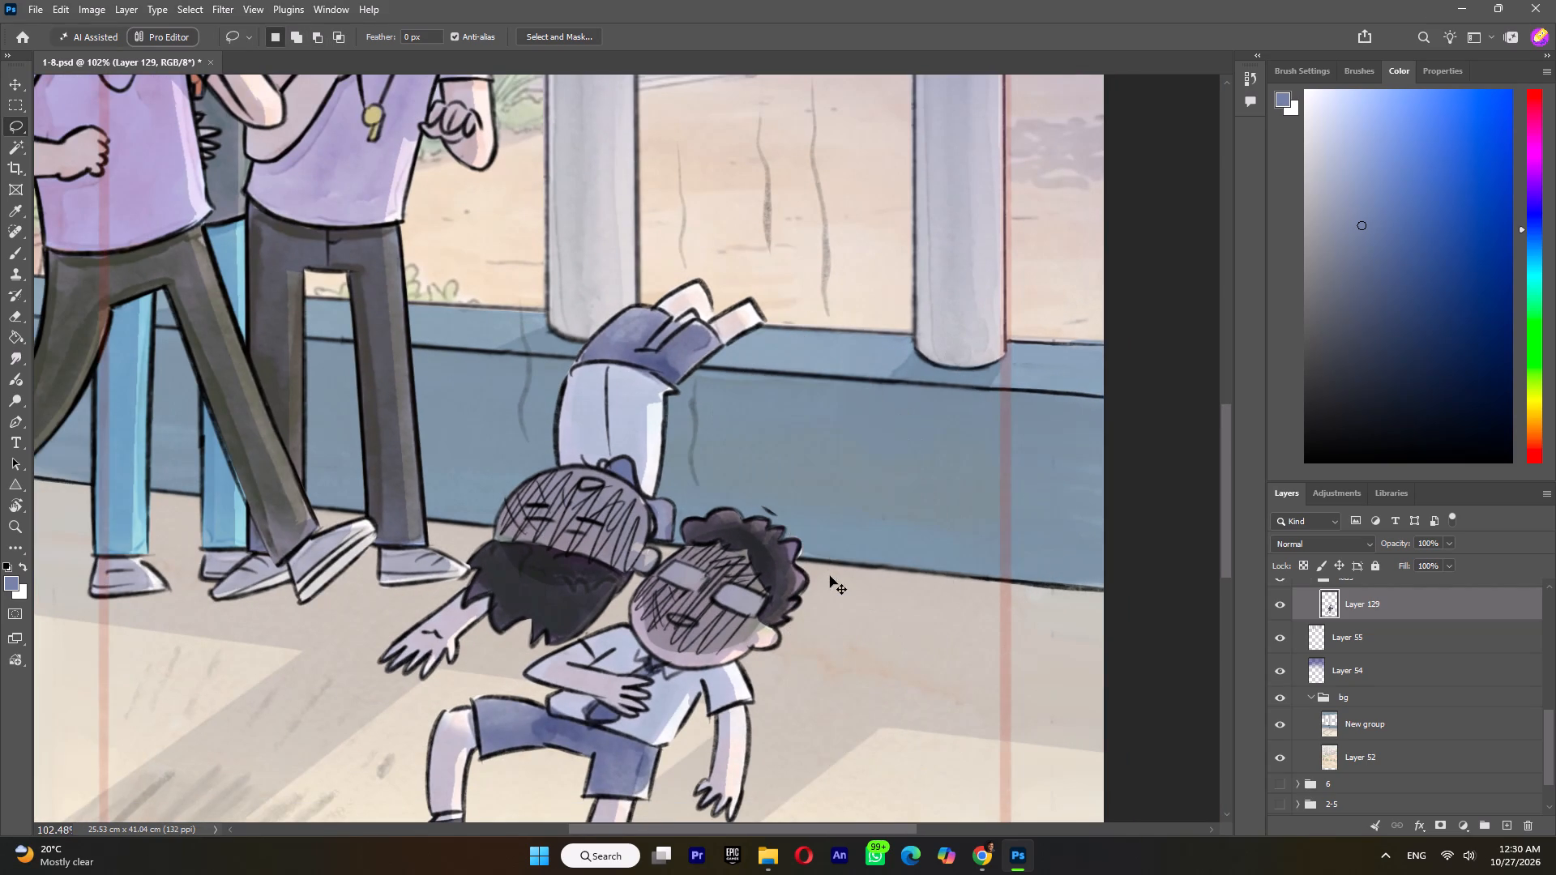
key(ctrl+shift+v)
On Layer 129, check its contents by toggling visibility, and lasso around the fallen boy with glasses.
click(1368, 642)
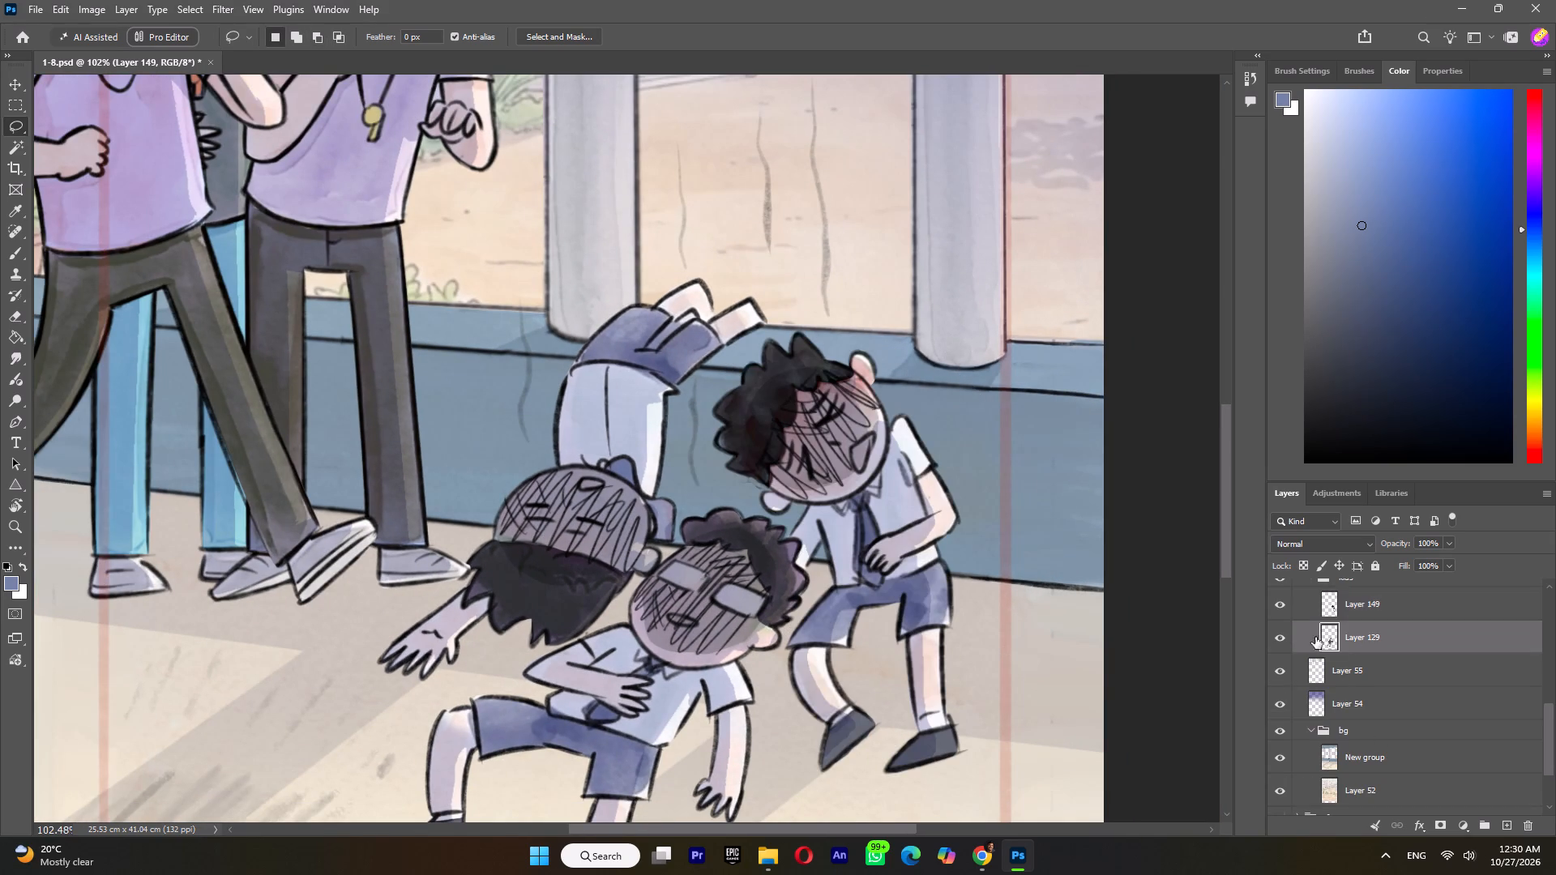
click(1276, 637)
click(1276, 638)
drag(477, 672, 507, 662)
drag(507, 662, 625, 592)
drag(625, 592, 674, 537)
drag(674, 537, 786, 818)
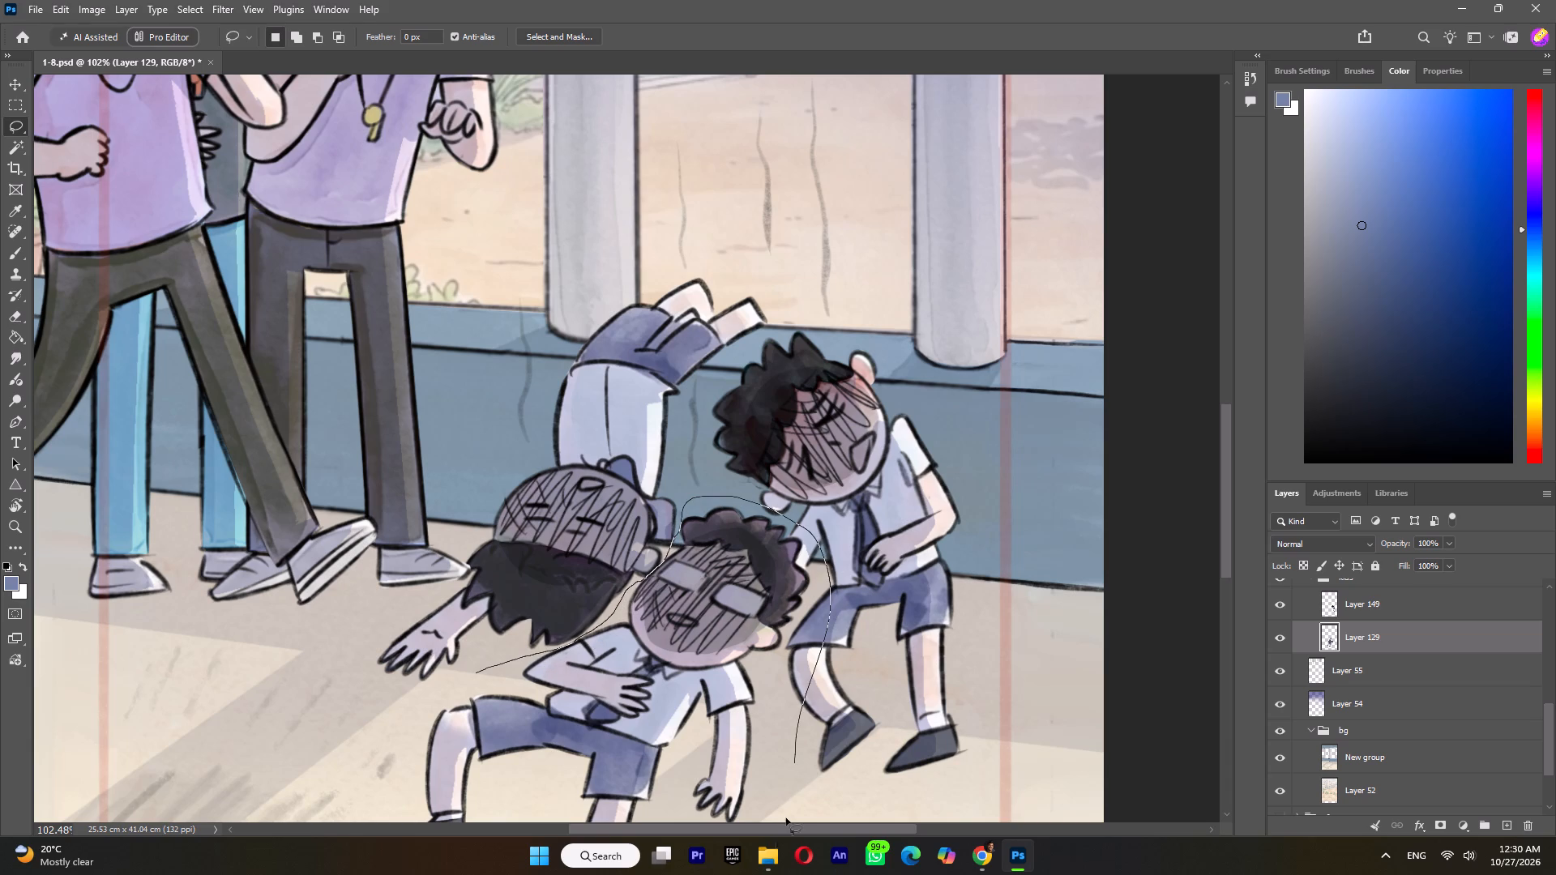
drag(786, 818, 494, 671)
Extend the selection to include the lower legs and shoes of the boy with glasses.
key(space)
key(space)
key(space)
key(space)
key(space)
key(space)
key(space)
key(space)
drag(602, 725, 610, 522)
shift+drag(434, 591, 611, 728)
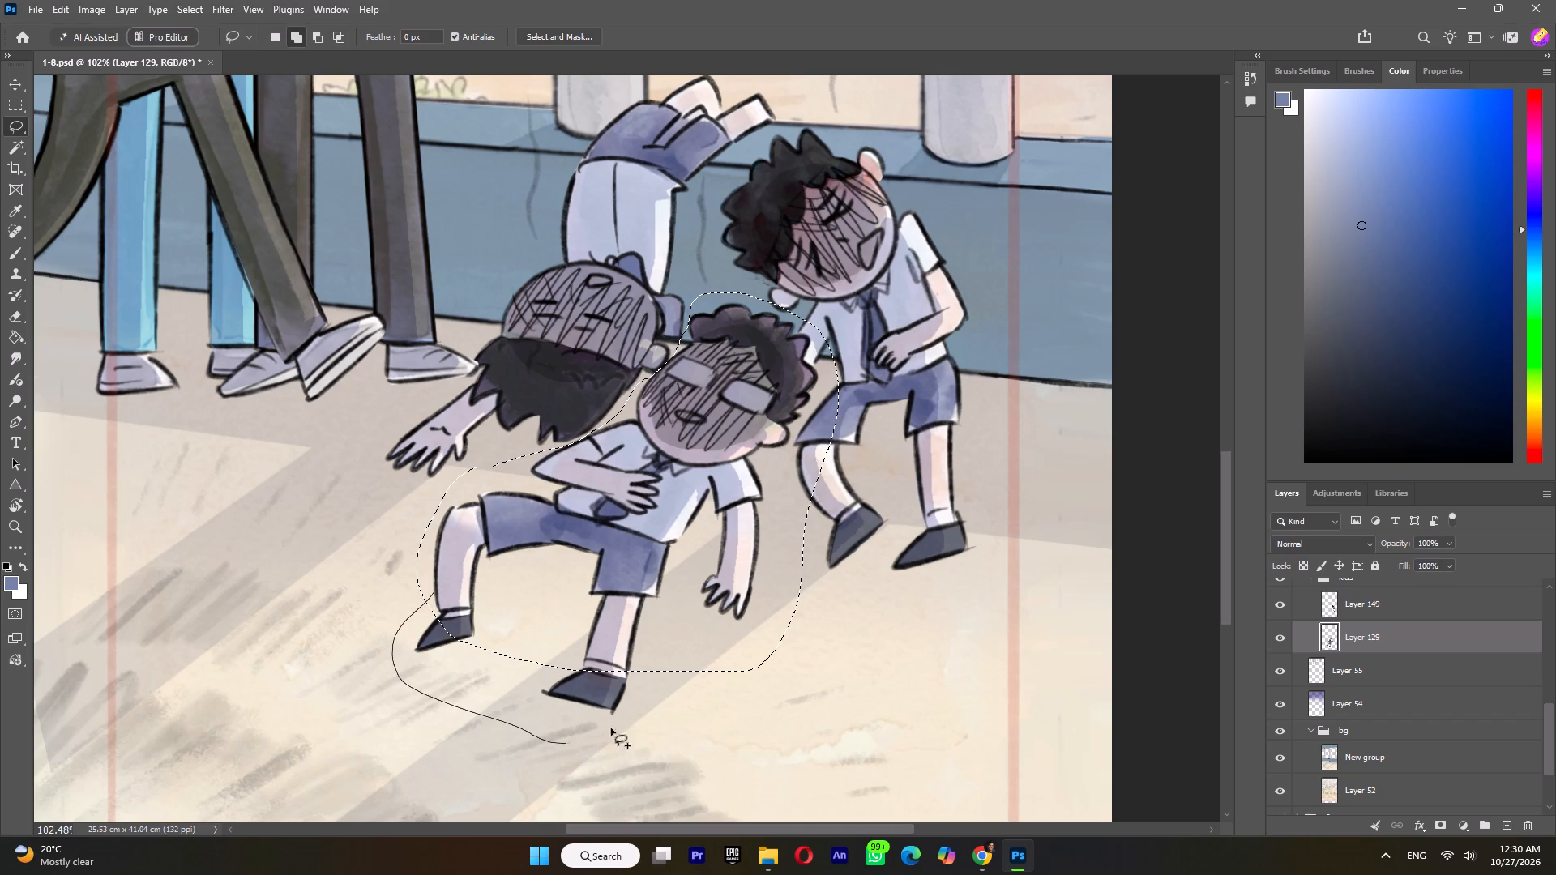
shift+drag(611, 728, 669, 621)
Refine the selection by adding the missing sleeve edge of the boy with glasses and subtracting the neighbouring child's hair.
scroll(666, 363, up, 2)
alt+scroll(666, 363, up, 6)
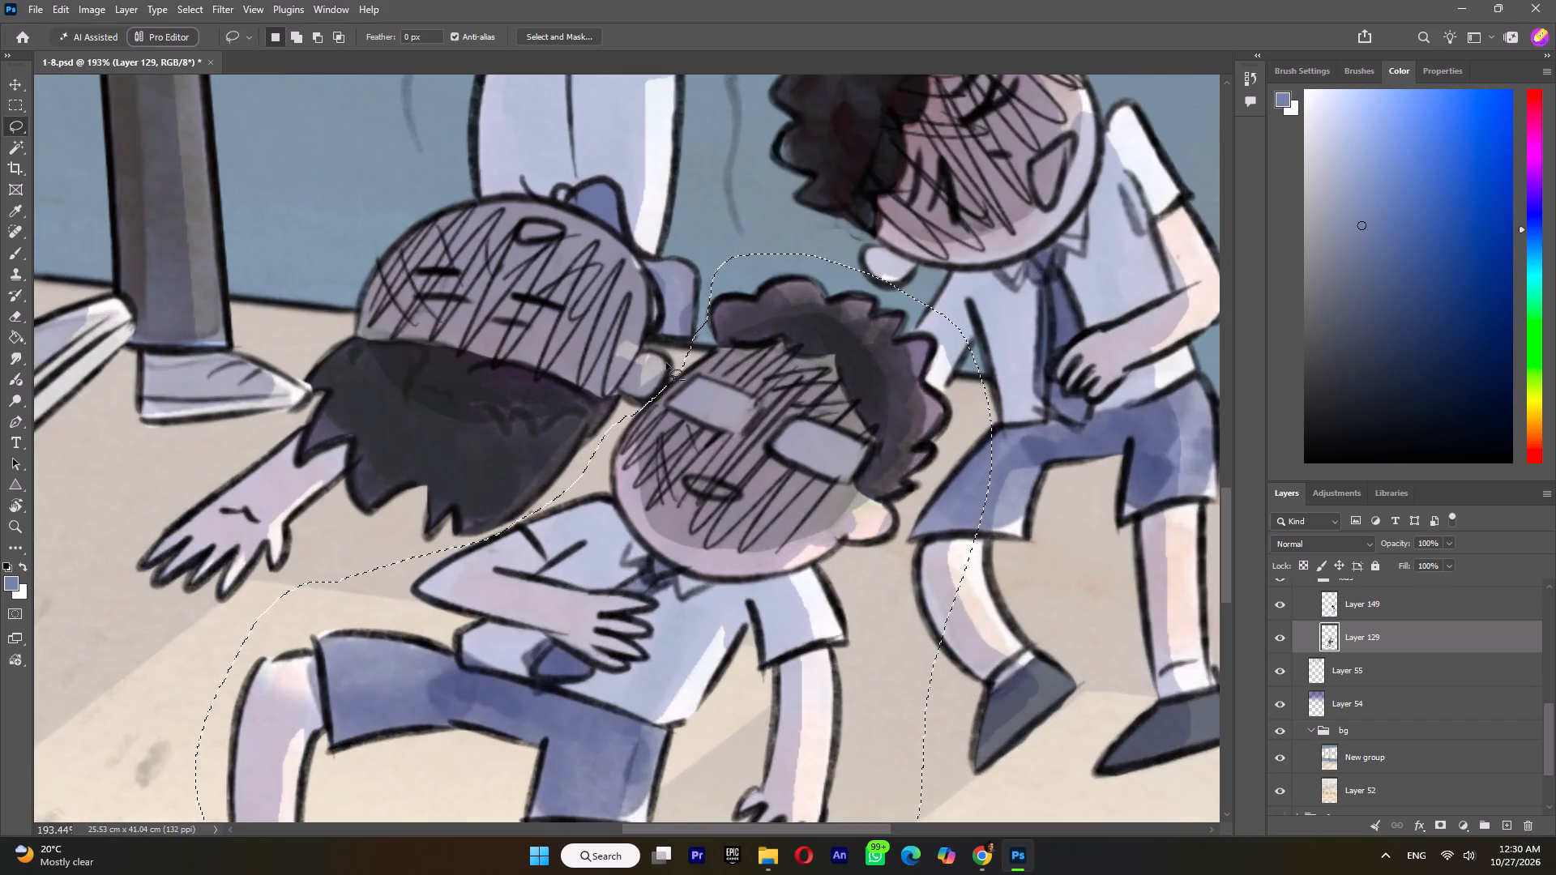
alt+scroll(666, 363, up, 4)
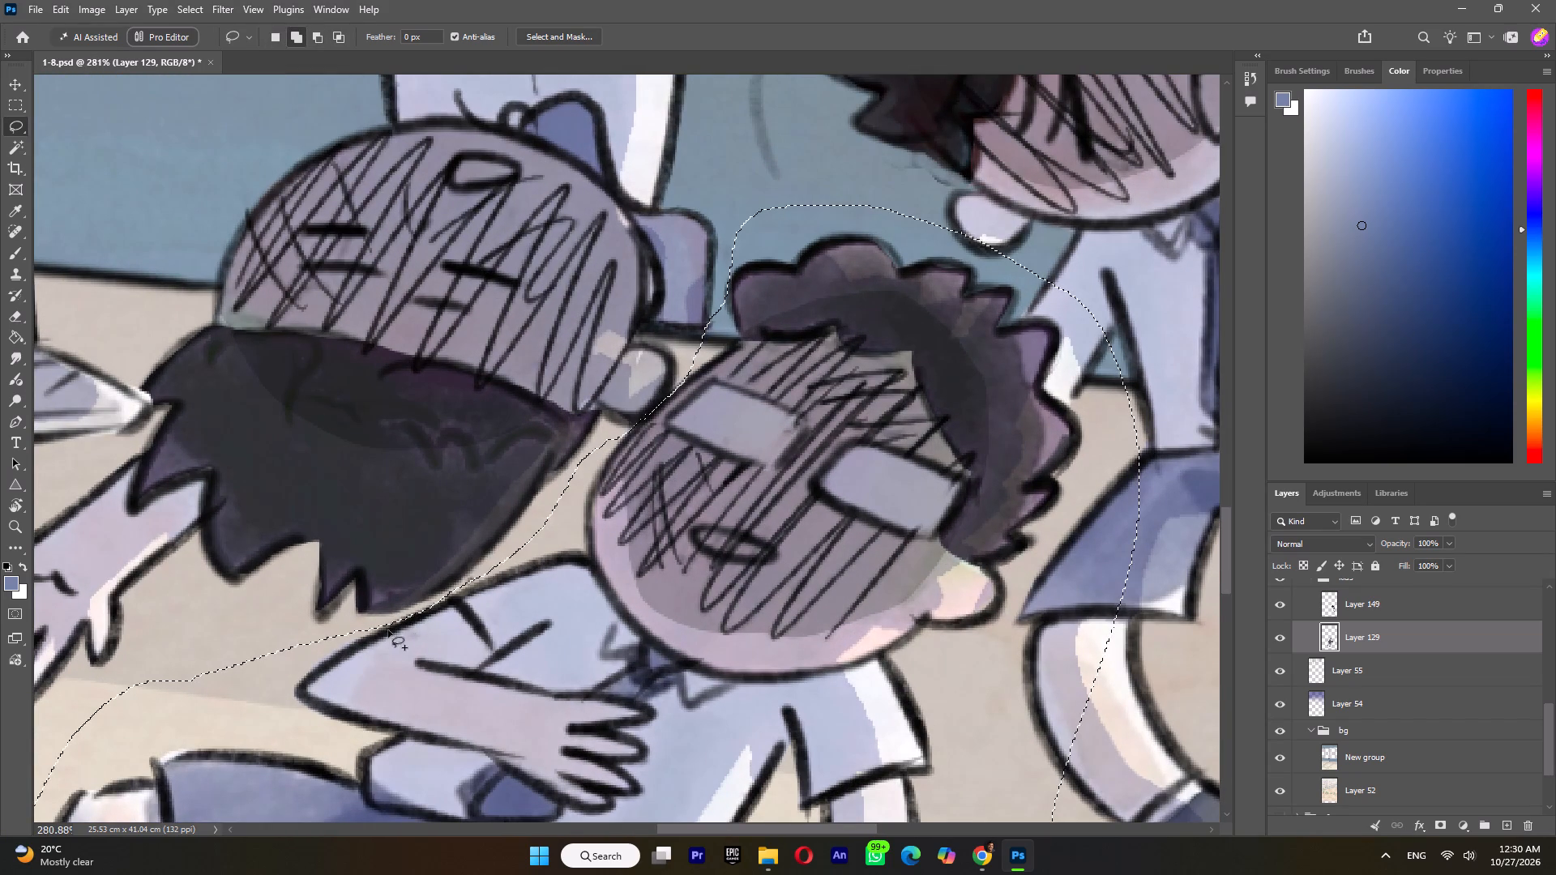
shift+drag(377, 632, 494, 579)
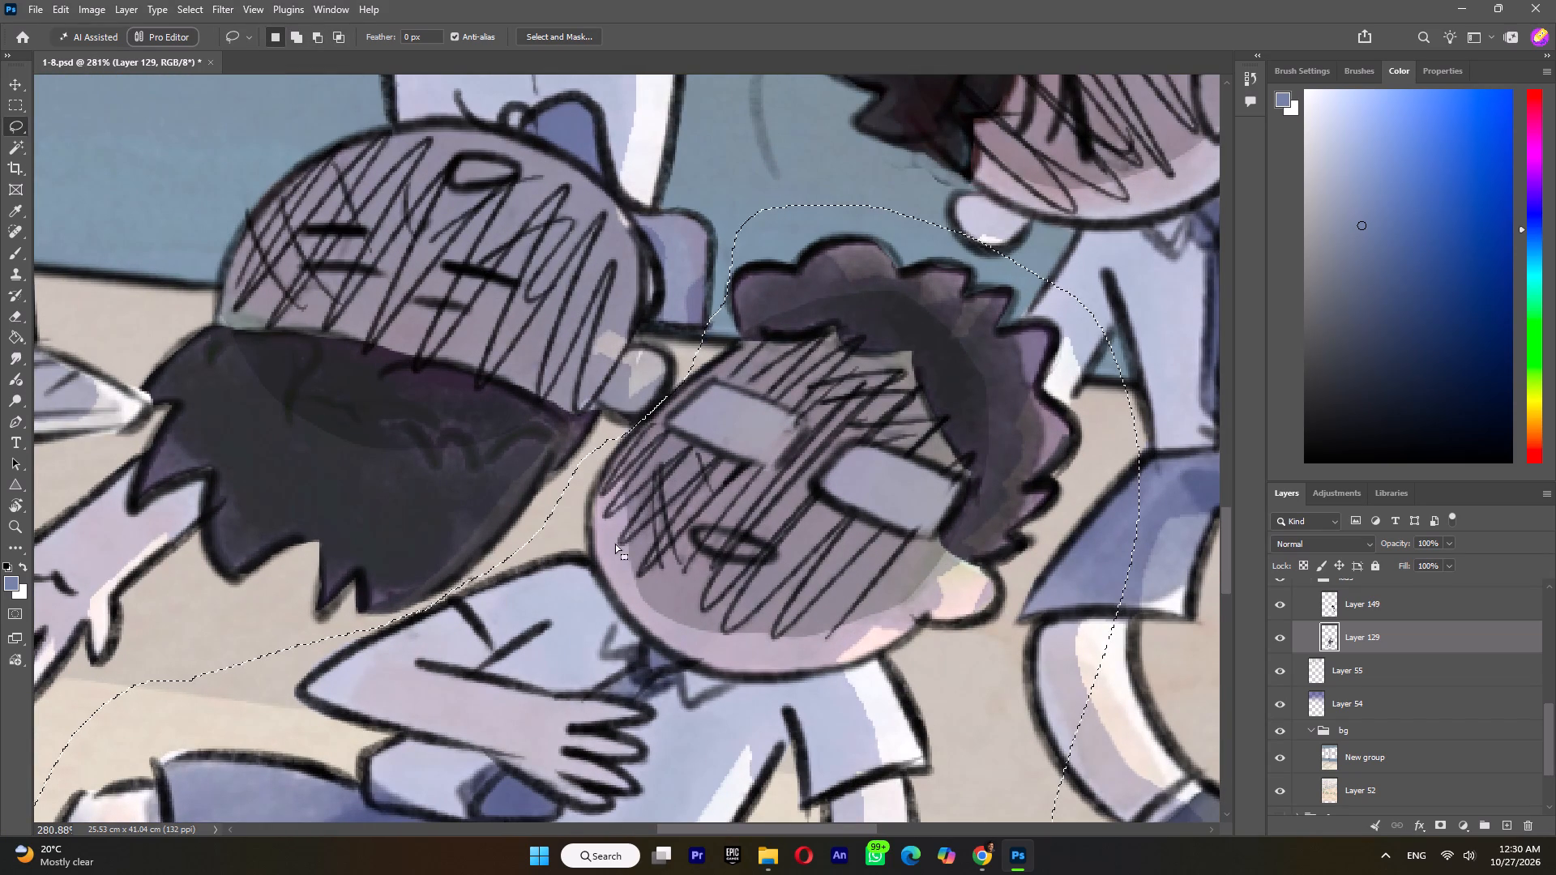
shift+drag(368, 641, 477, 604)
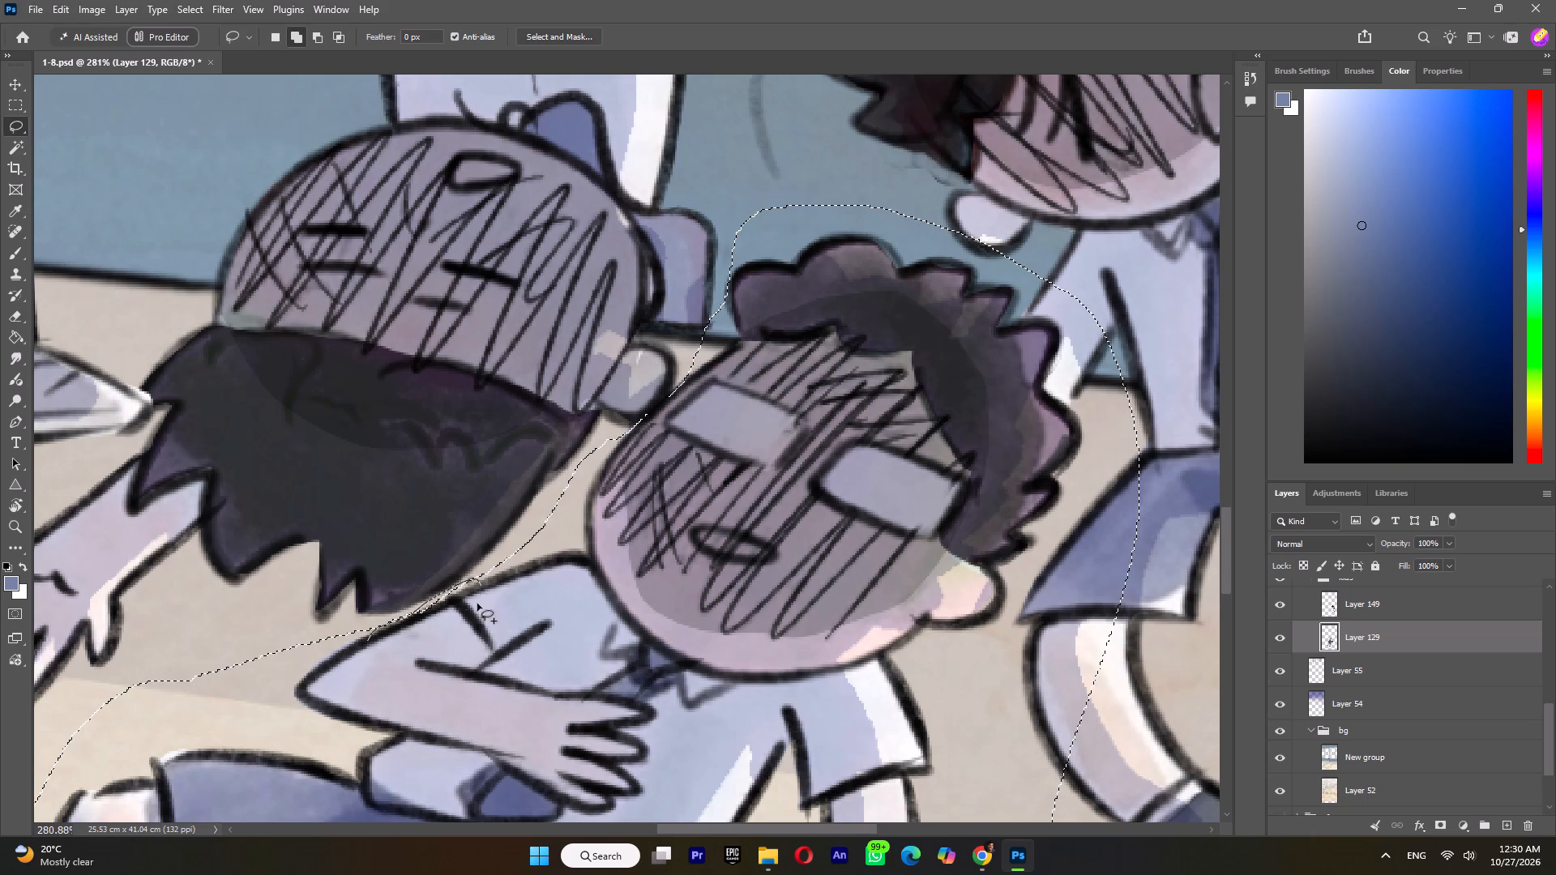
shift+drag(477, 604, 359, 636)
alt+scroll(531, 583, down, 5)
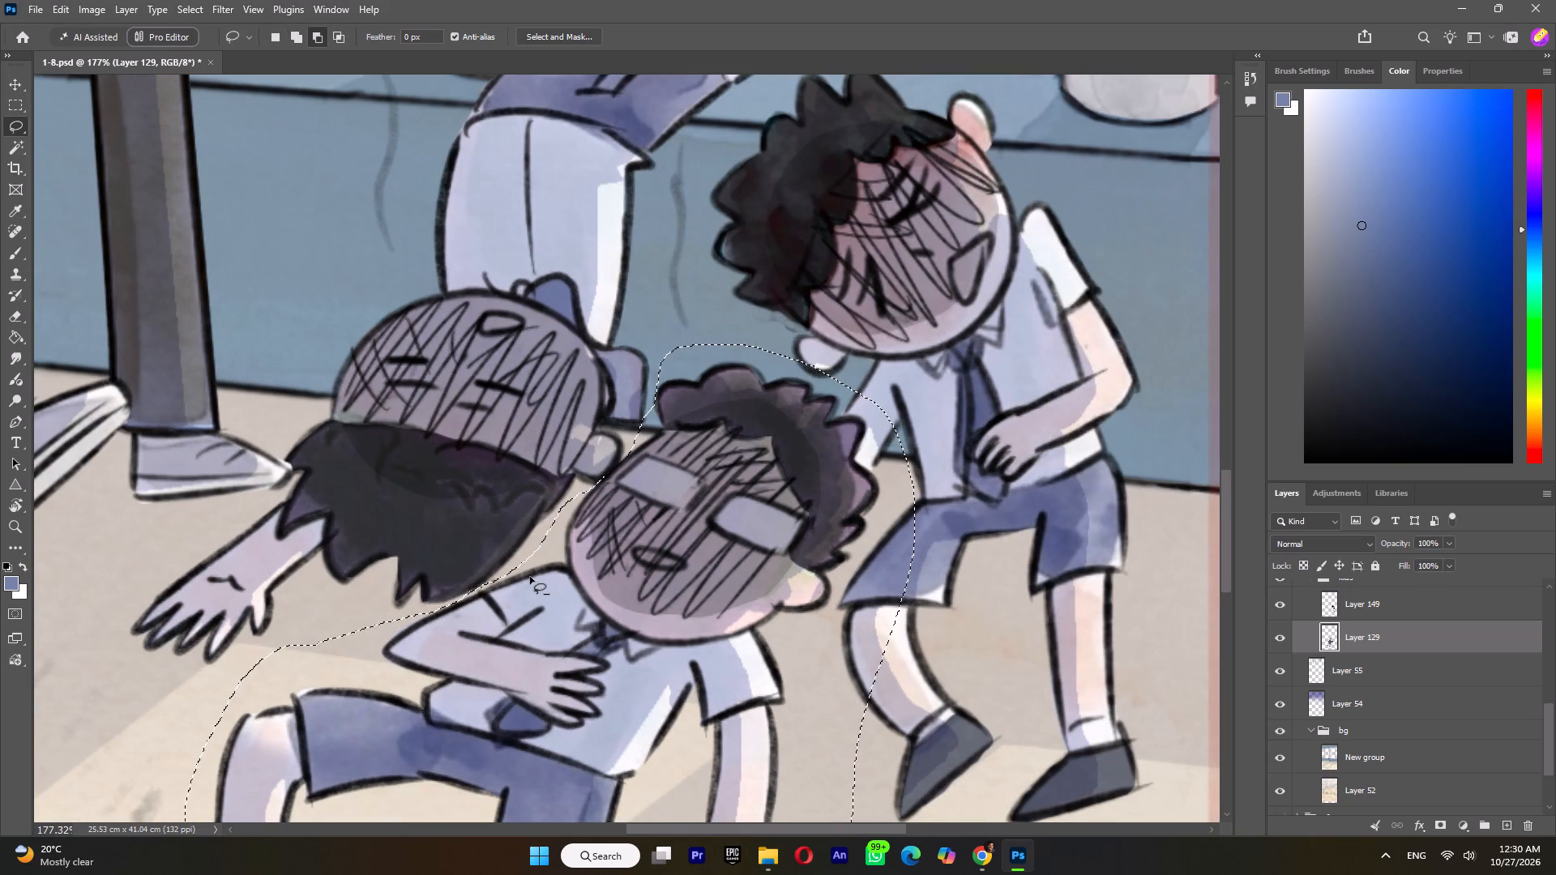
alt+scroll(530, 577, down, 1)
Cut the selected boy with glasses out of Layer 129 and paste him in place on a new layer.
key(ctrl+x)
key(ctrl+shift+v)
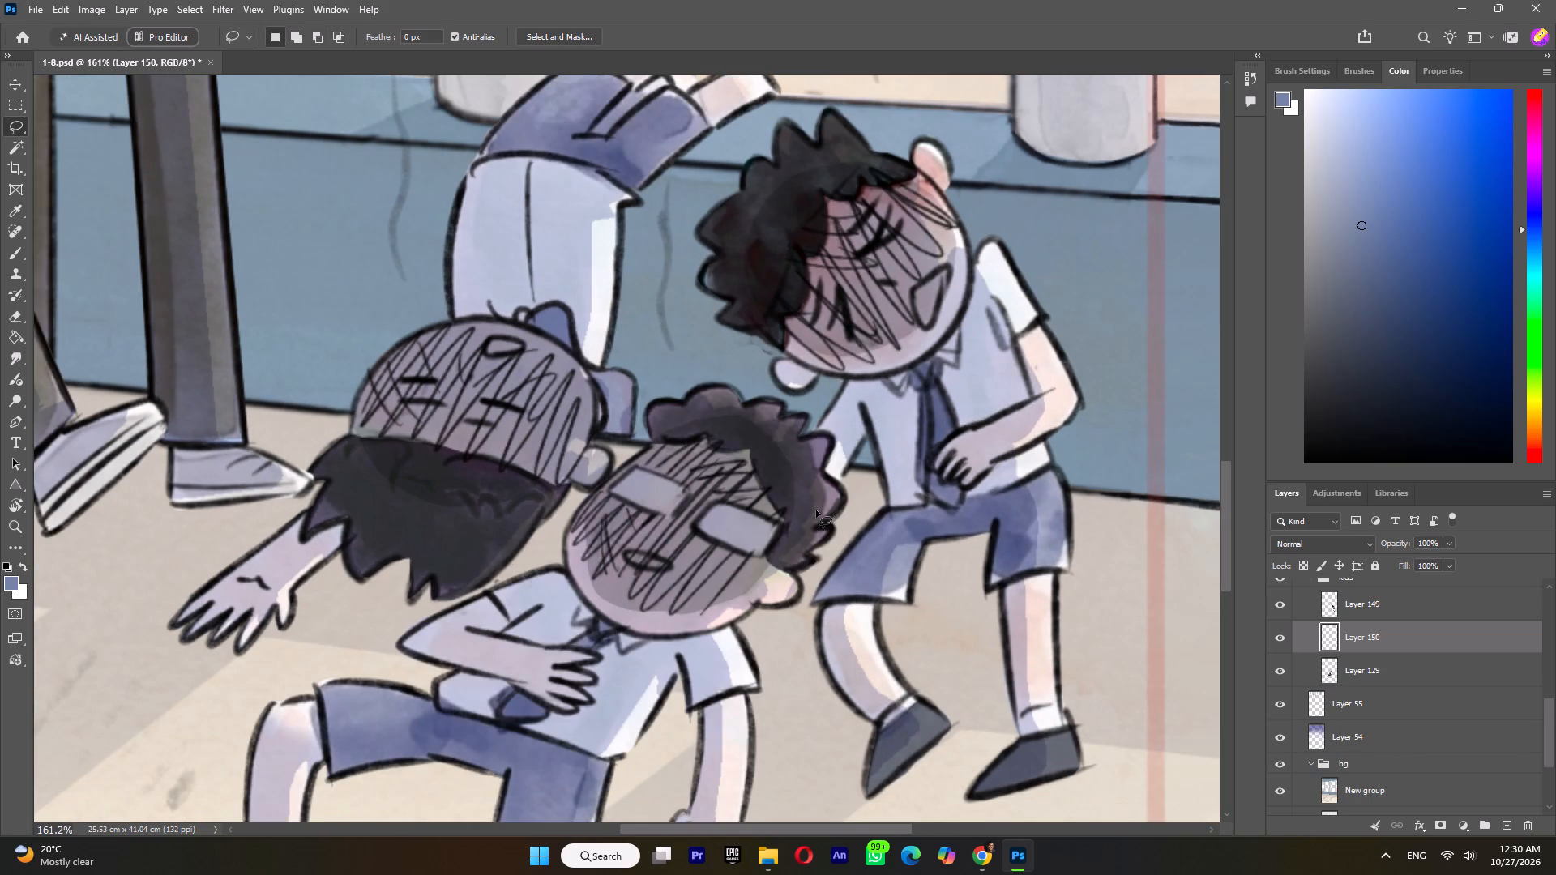
On Layer 56 in the teachers group, lasso the motion lines on both sides of the laughing teacher's head.
alt+scroll(816, 507, down, 10)
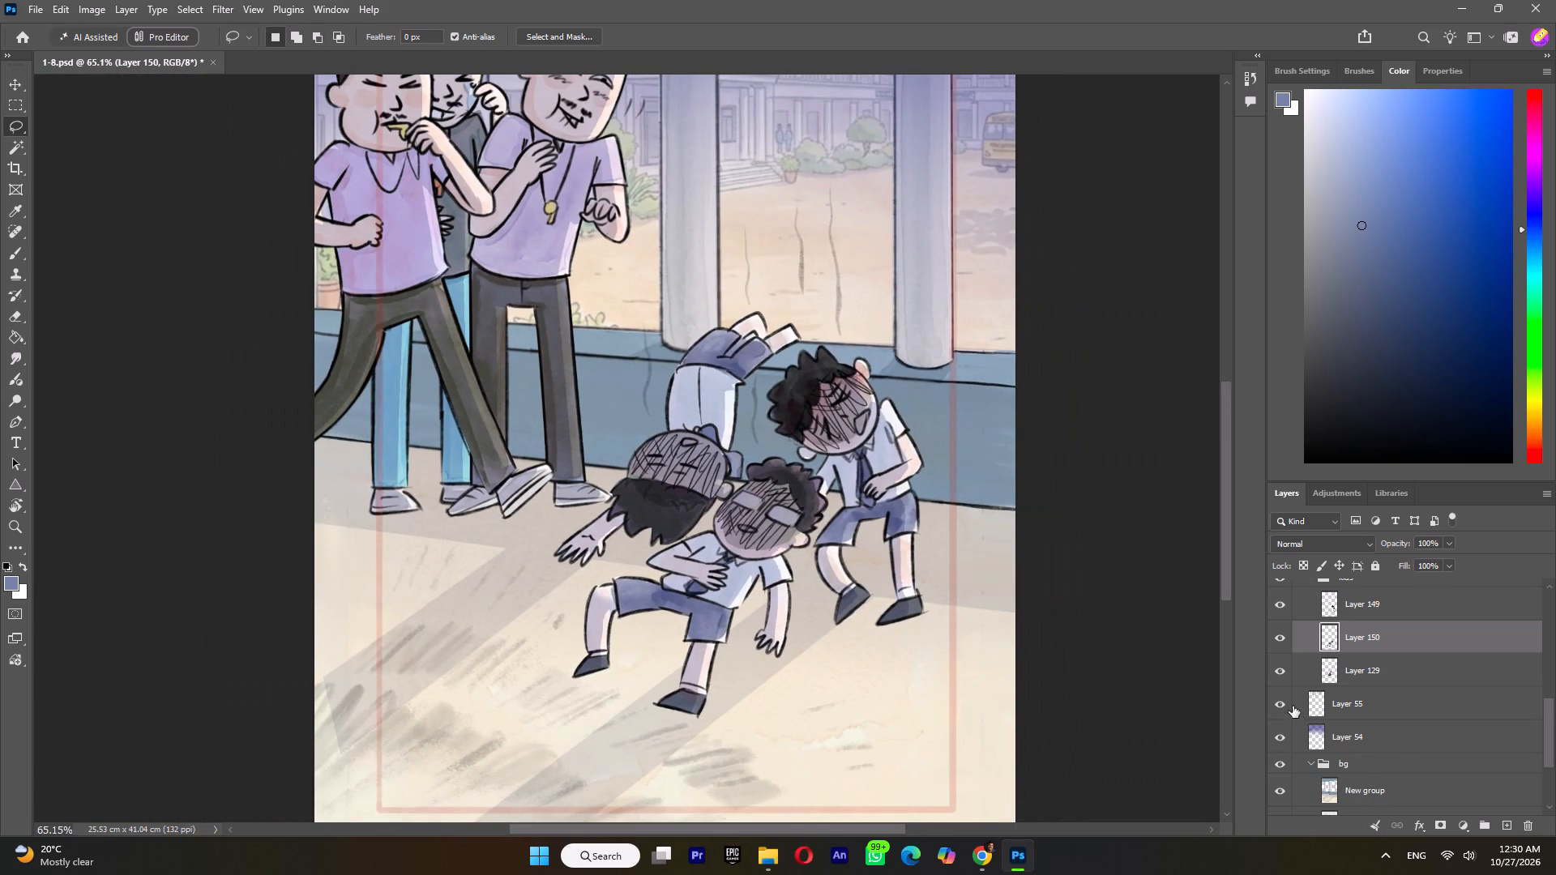
scroll(1310, 634, up, 5)
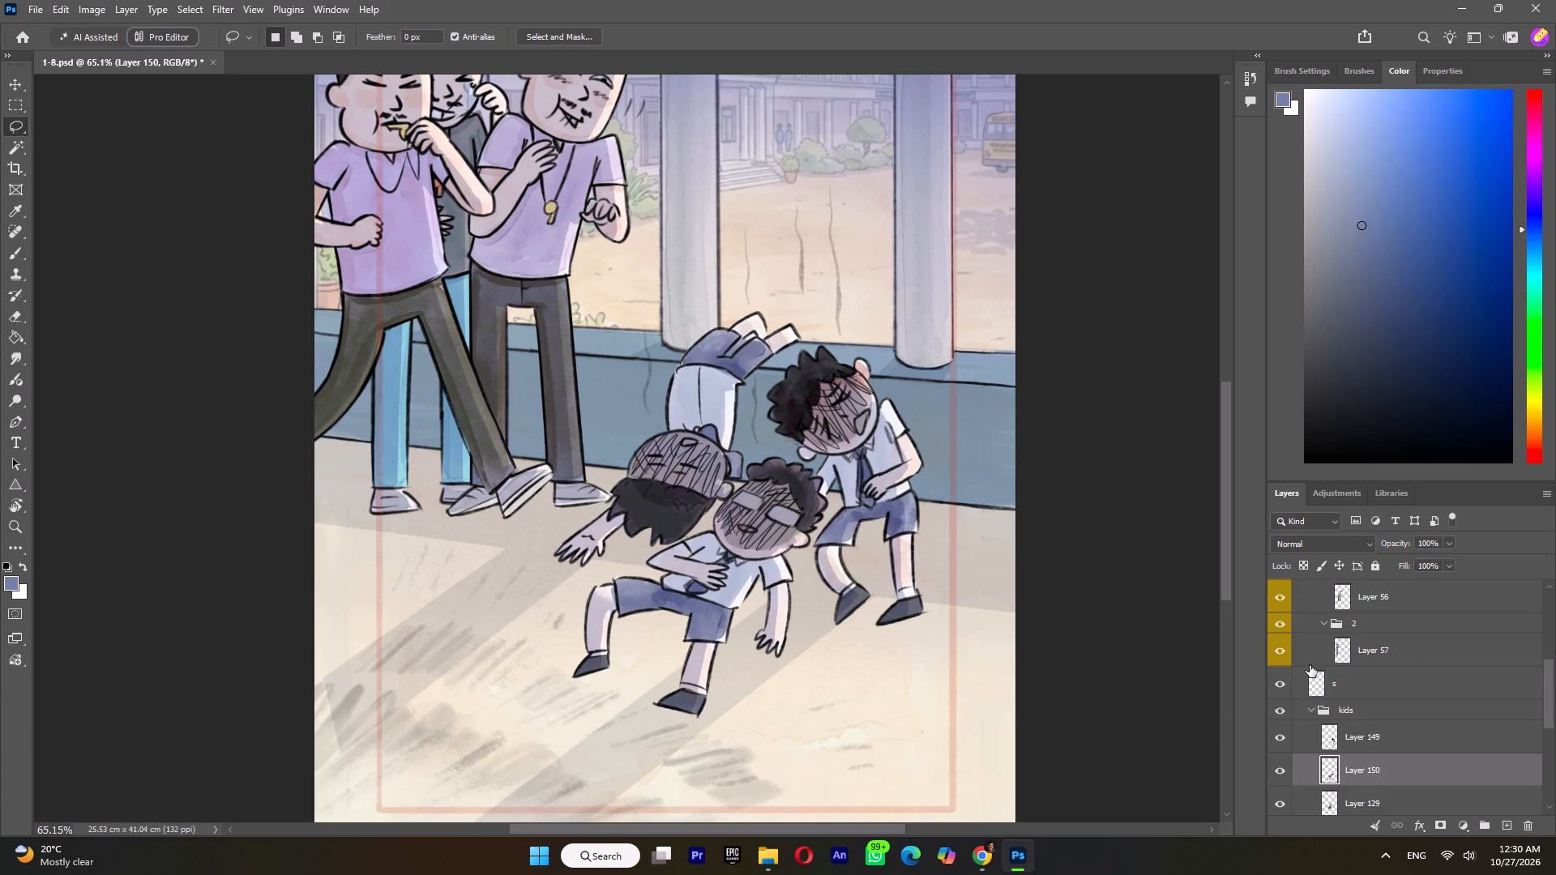
scroll(1310, 665, up, 2)
click(1276, 696)
click(1276, 696)
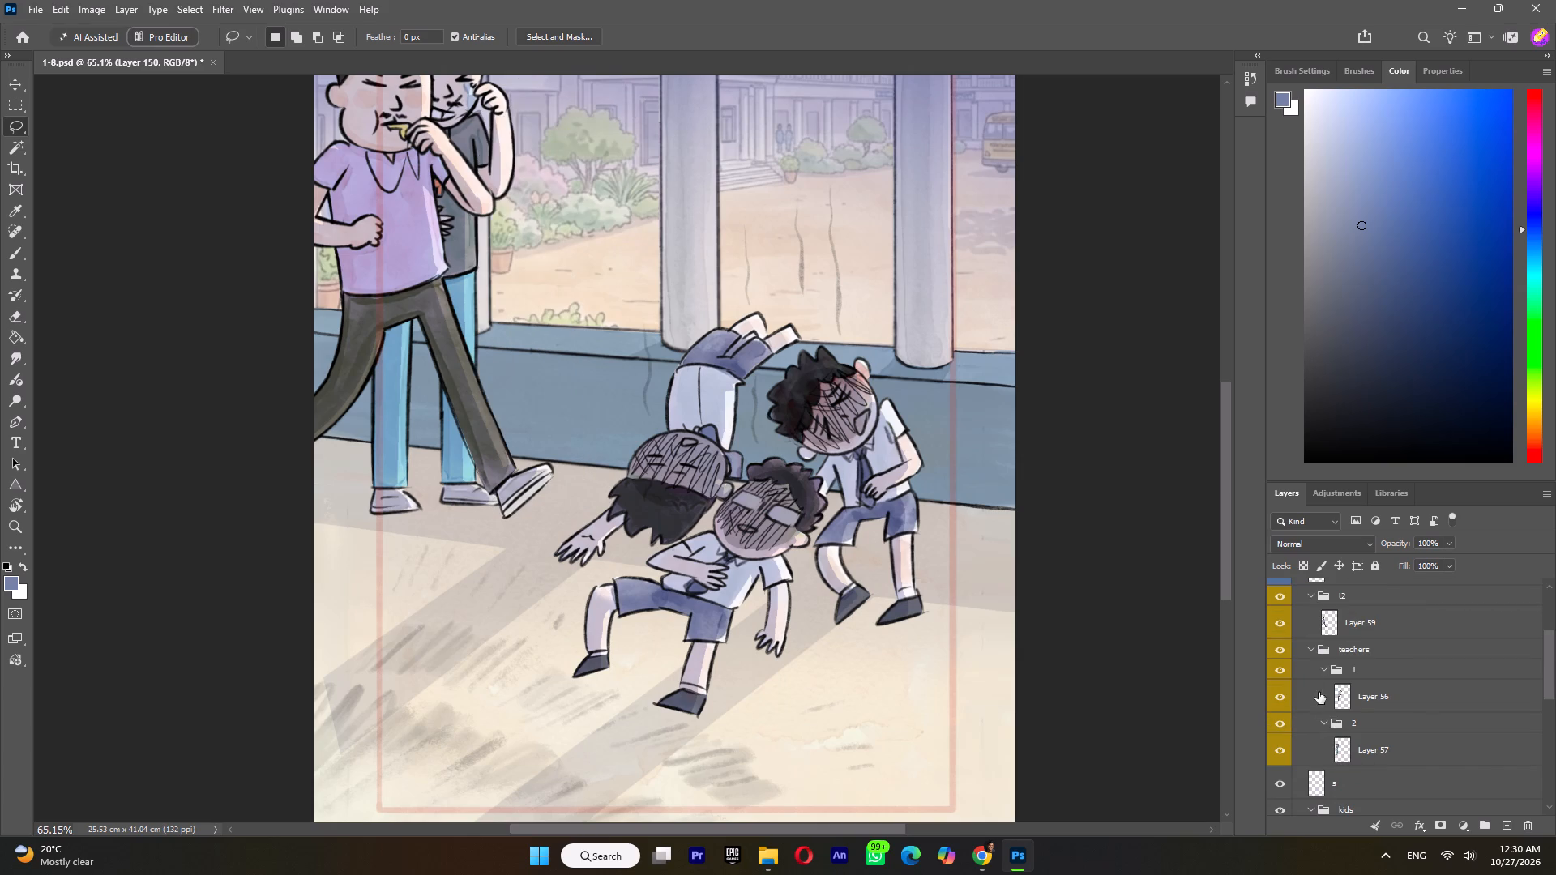
click(1396, 695)
scroll(810, 634, up, 4)
scroll(745, 586, up, 11)
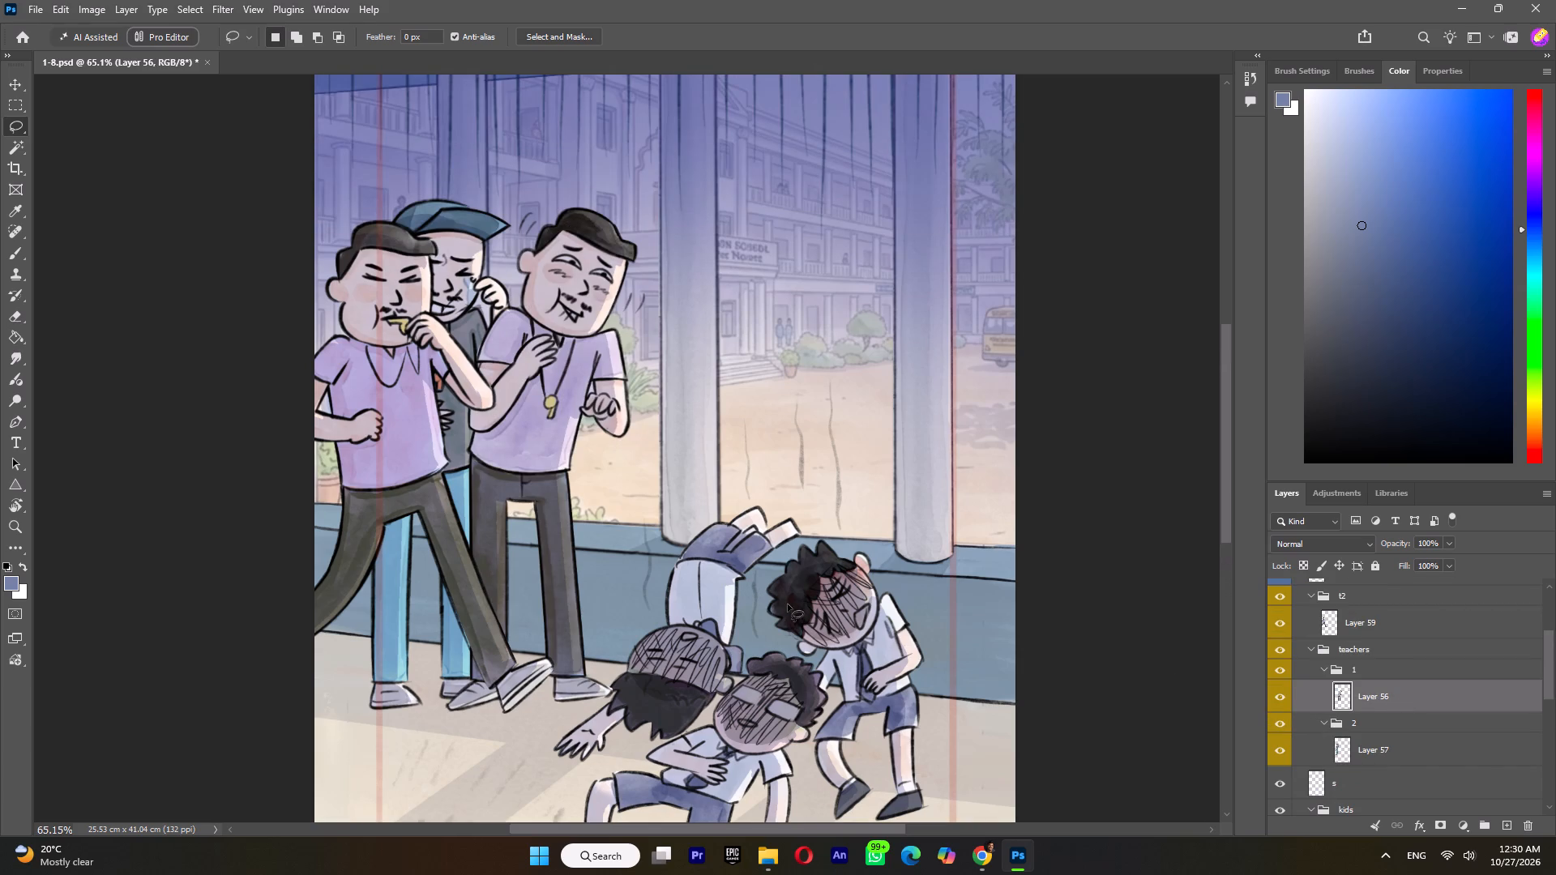
drag(519, 201, 534, 233)
drag(534, 233, 511, 217)
shift+click(635, 281)
Cut the selected motion lines, paste them in place on a new layer, and check both layers by toggling visibility.
key(ctrl+x)
key(ctrl+shift+v)
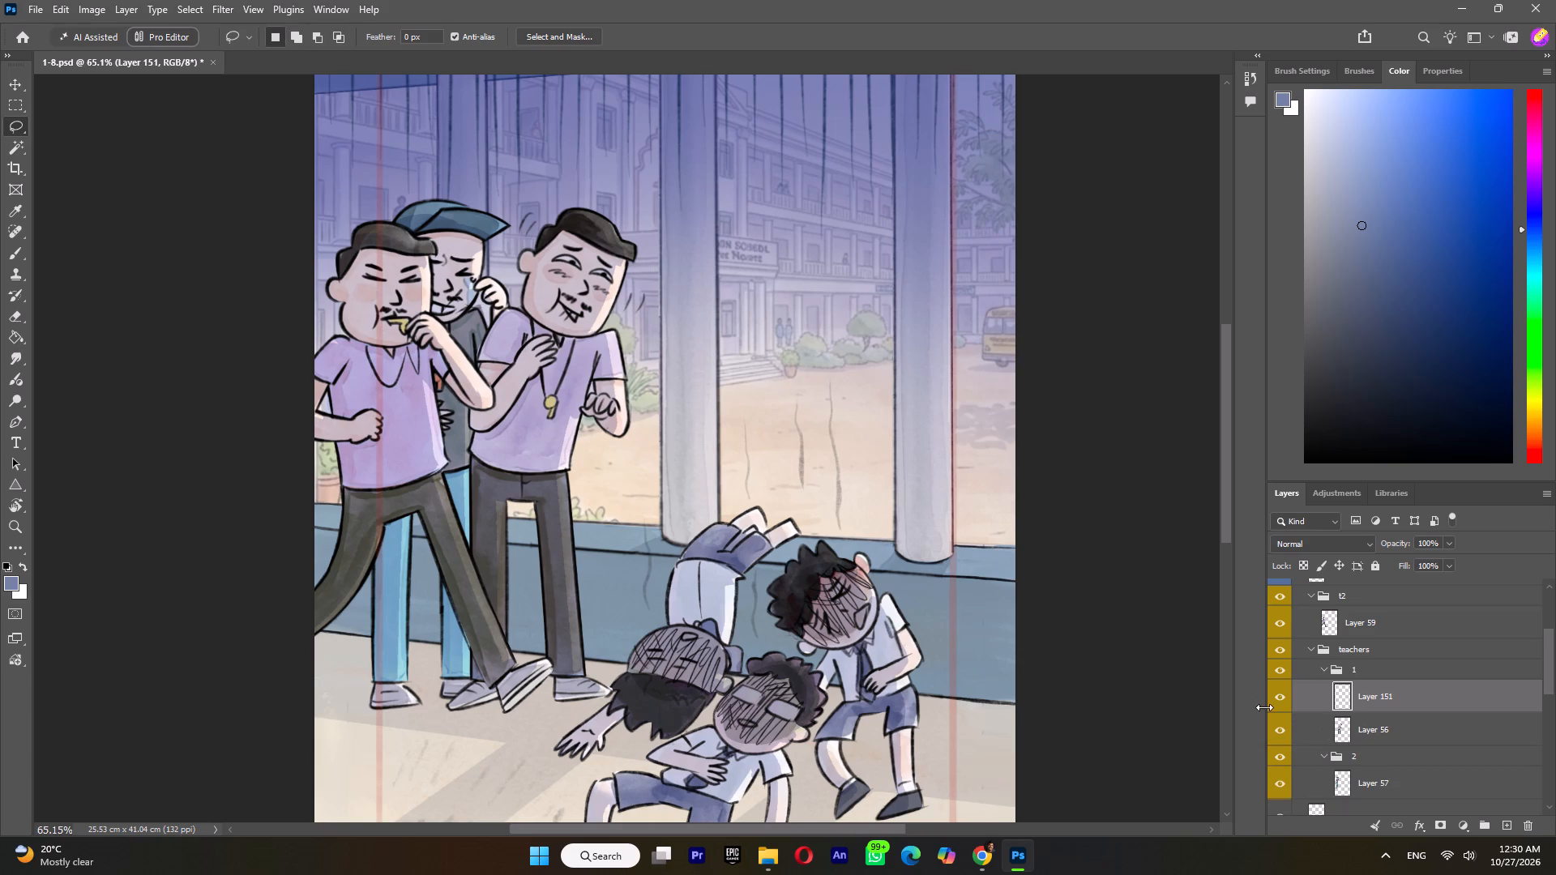
click(1285, 698)
click(1281, 696)
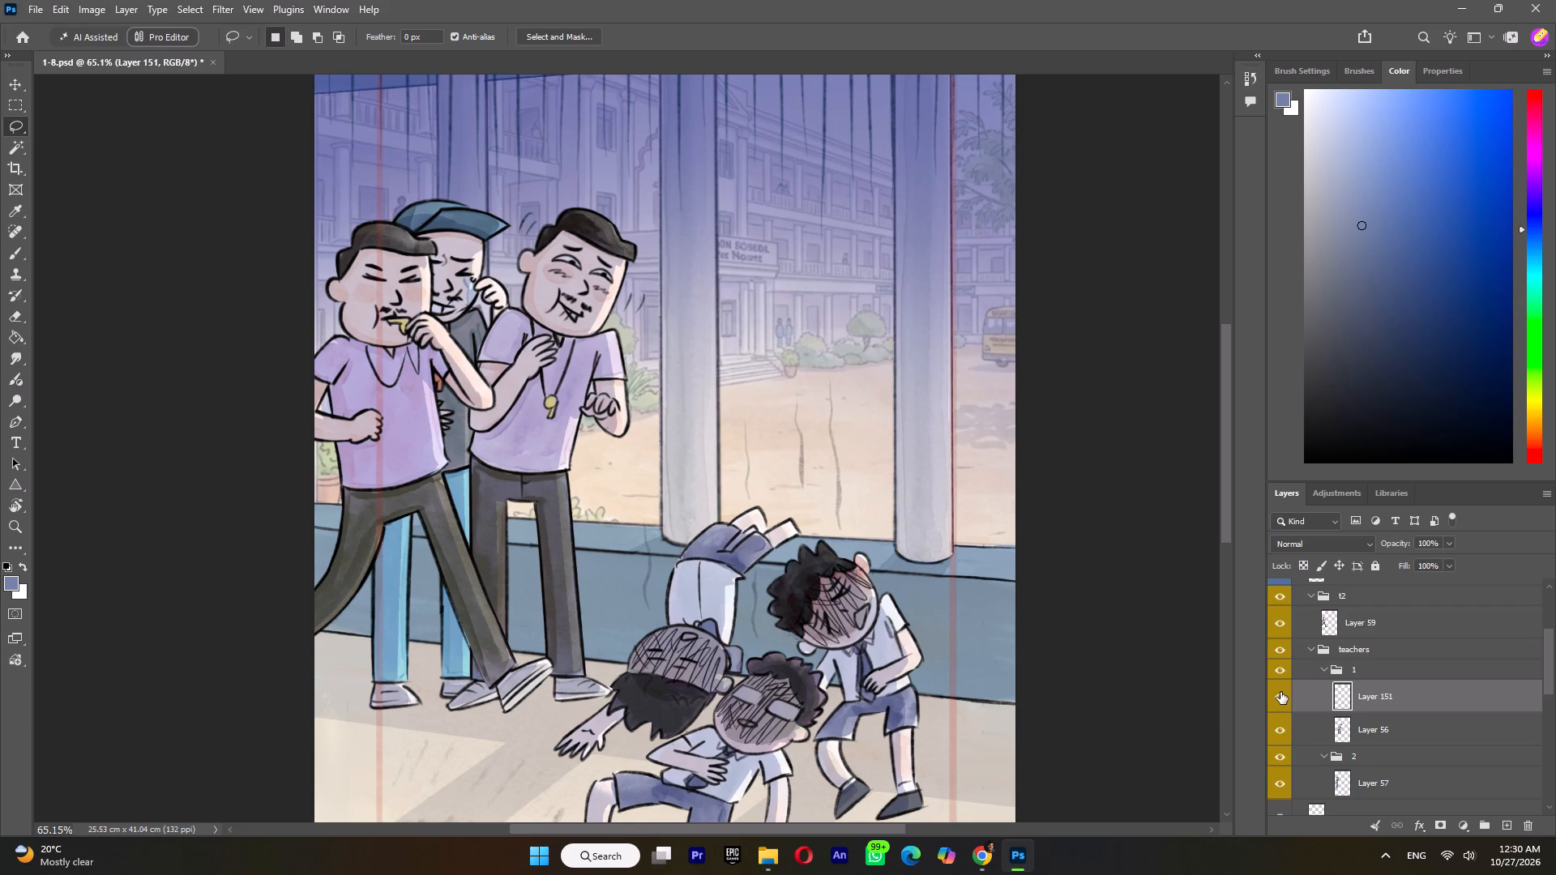
click(1280, 692)
click(1280, 692)
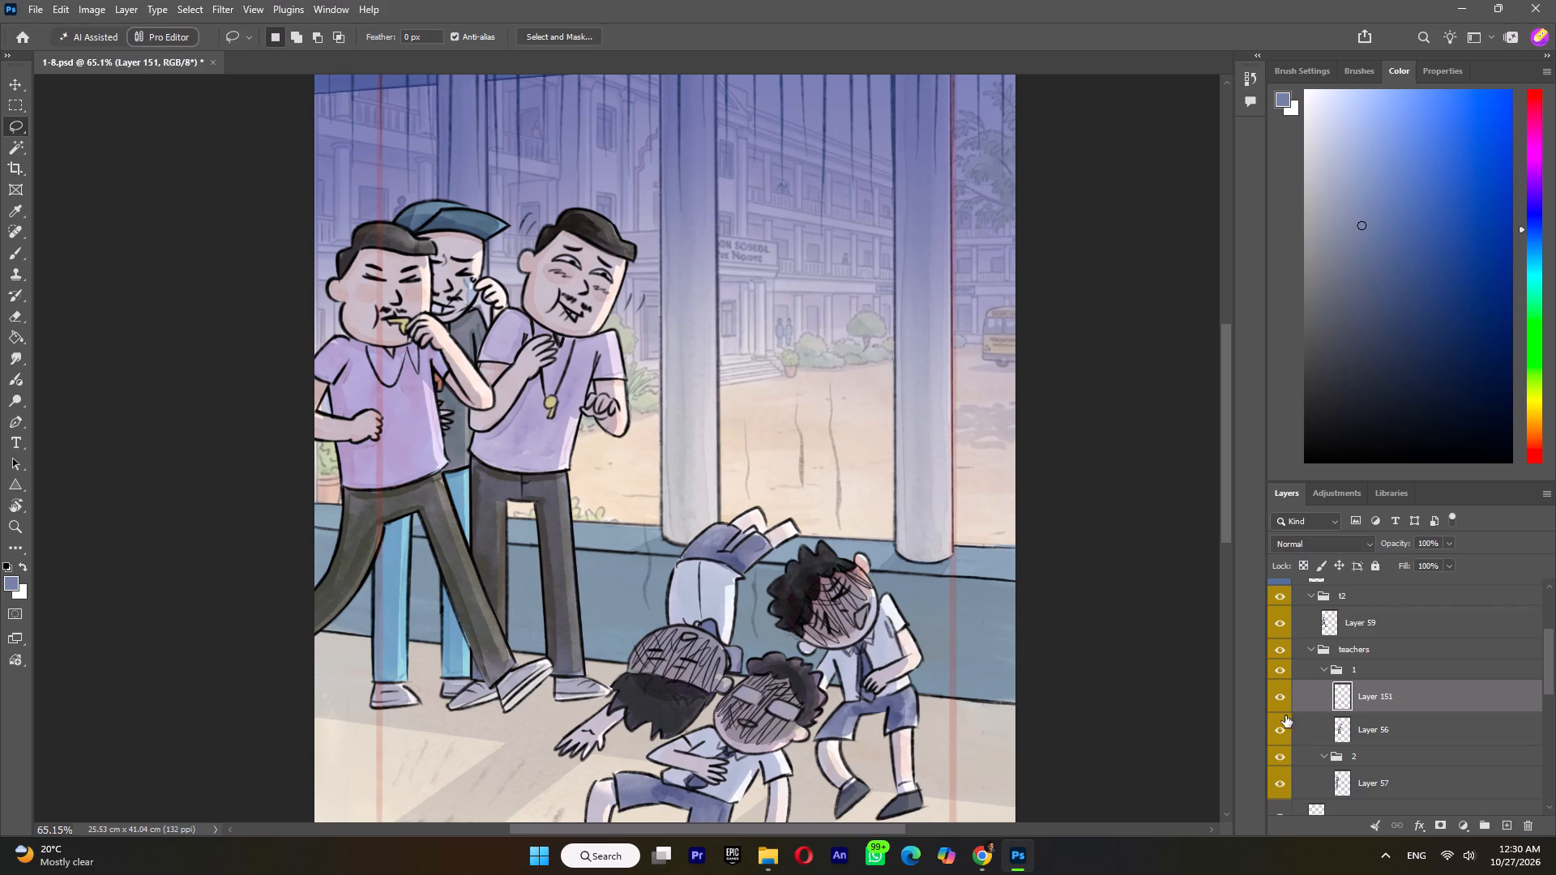
click(1280, 727)
click(1281, 727)
Duplicate the laughing teacher's Layer 56, keeping the default name.
click(1359, 727)
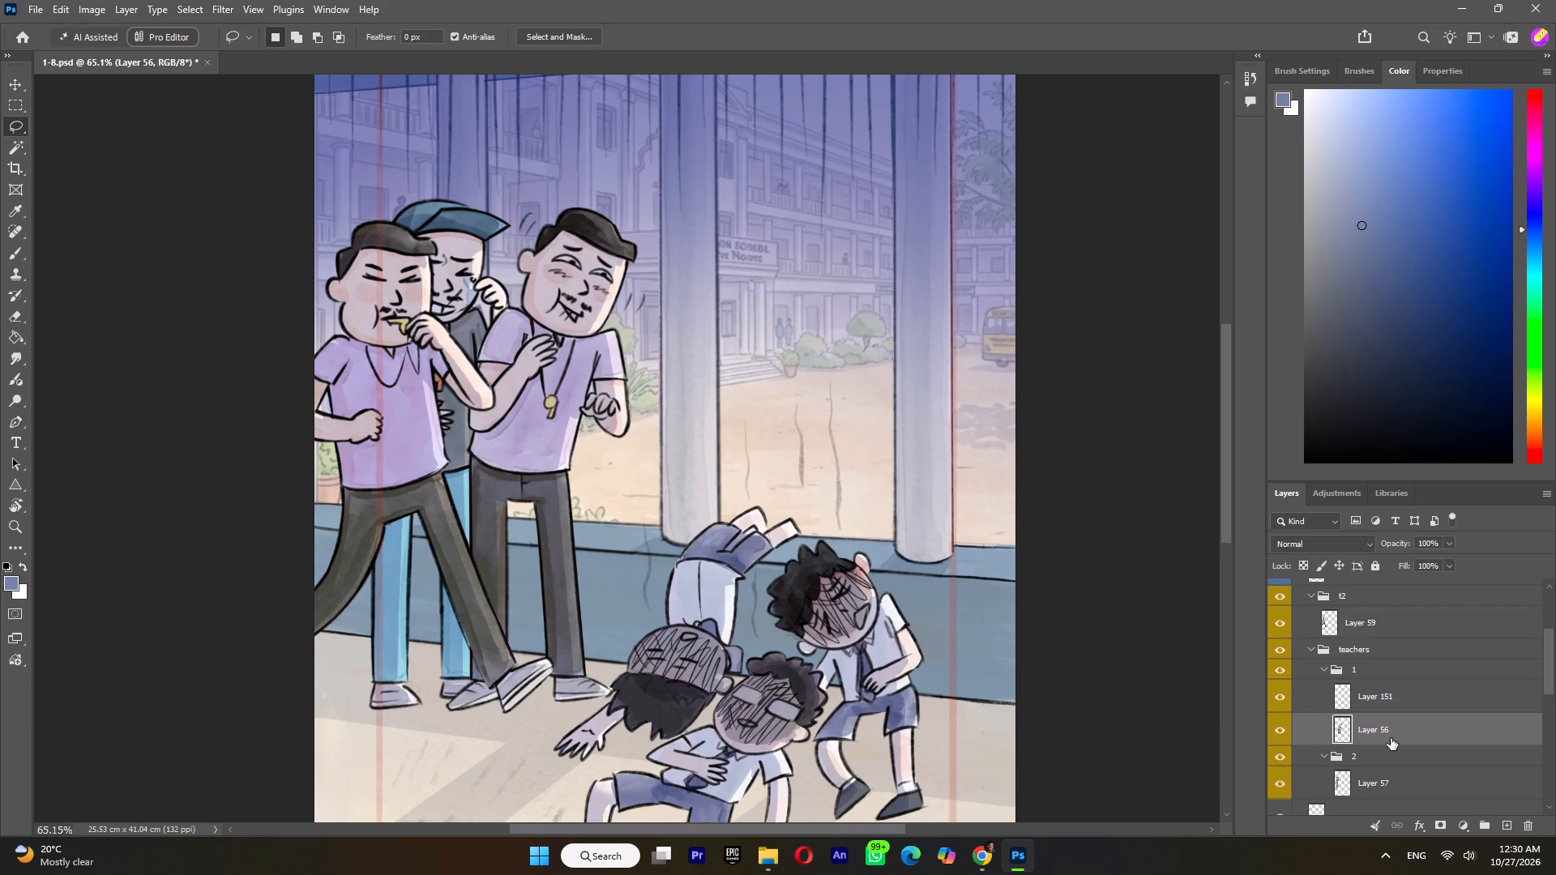
right_click(1391, 733)
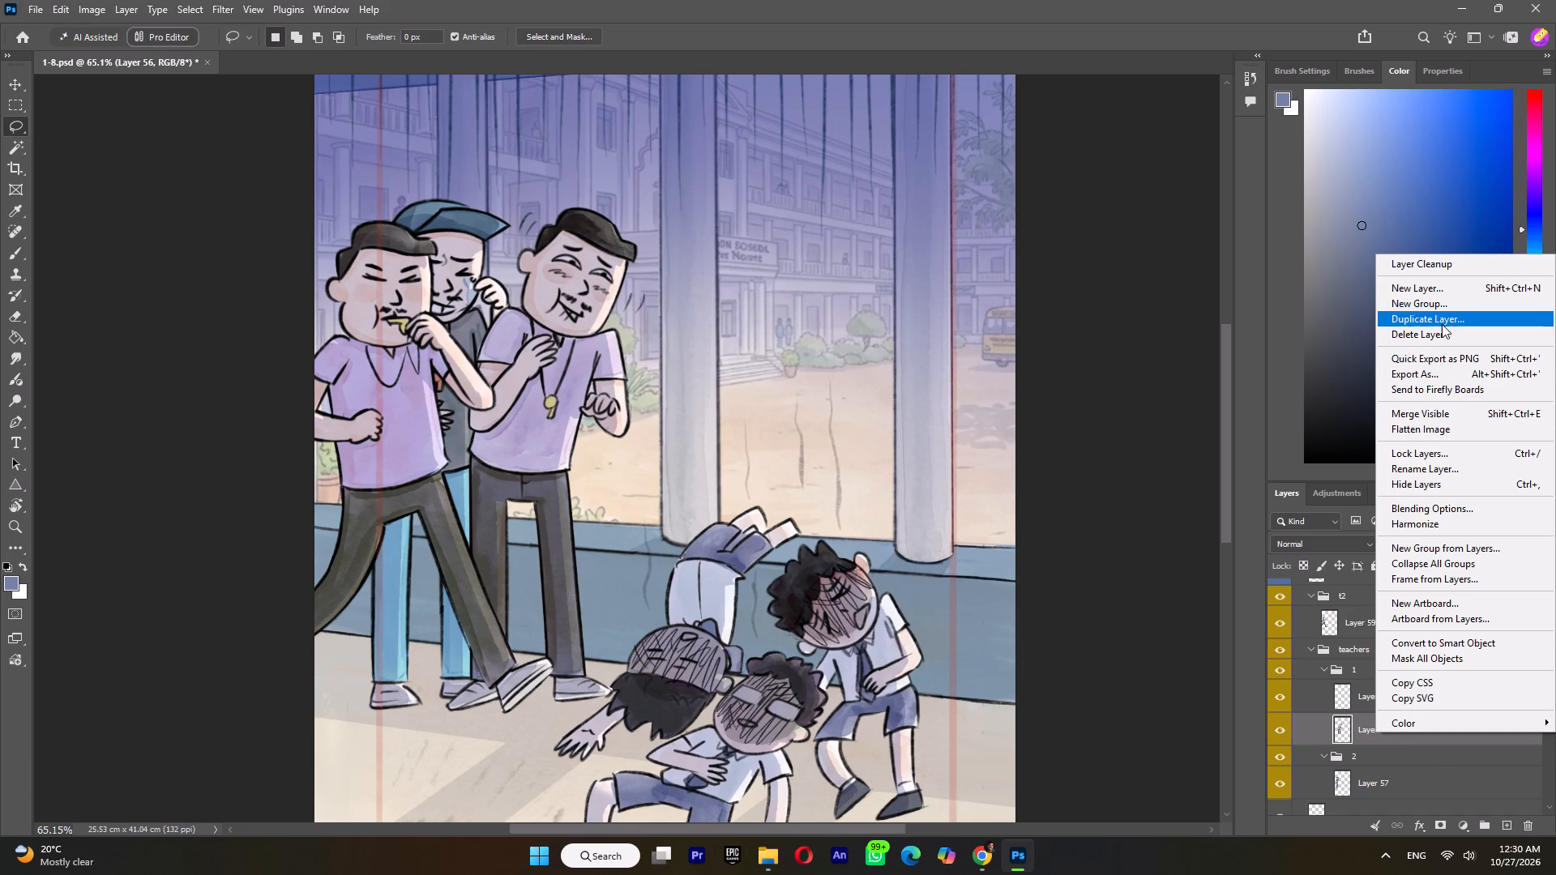
click(1442, 324)
click(917, 235)
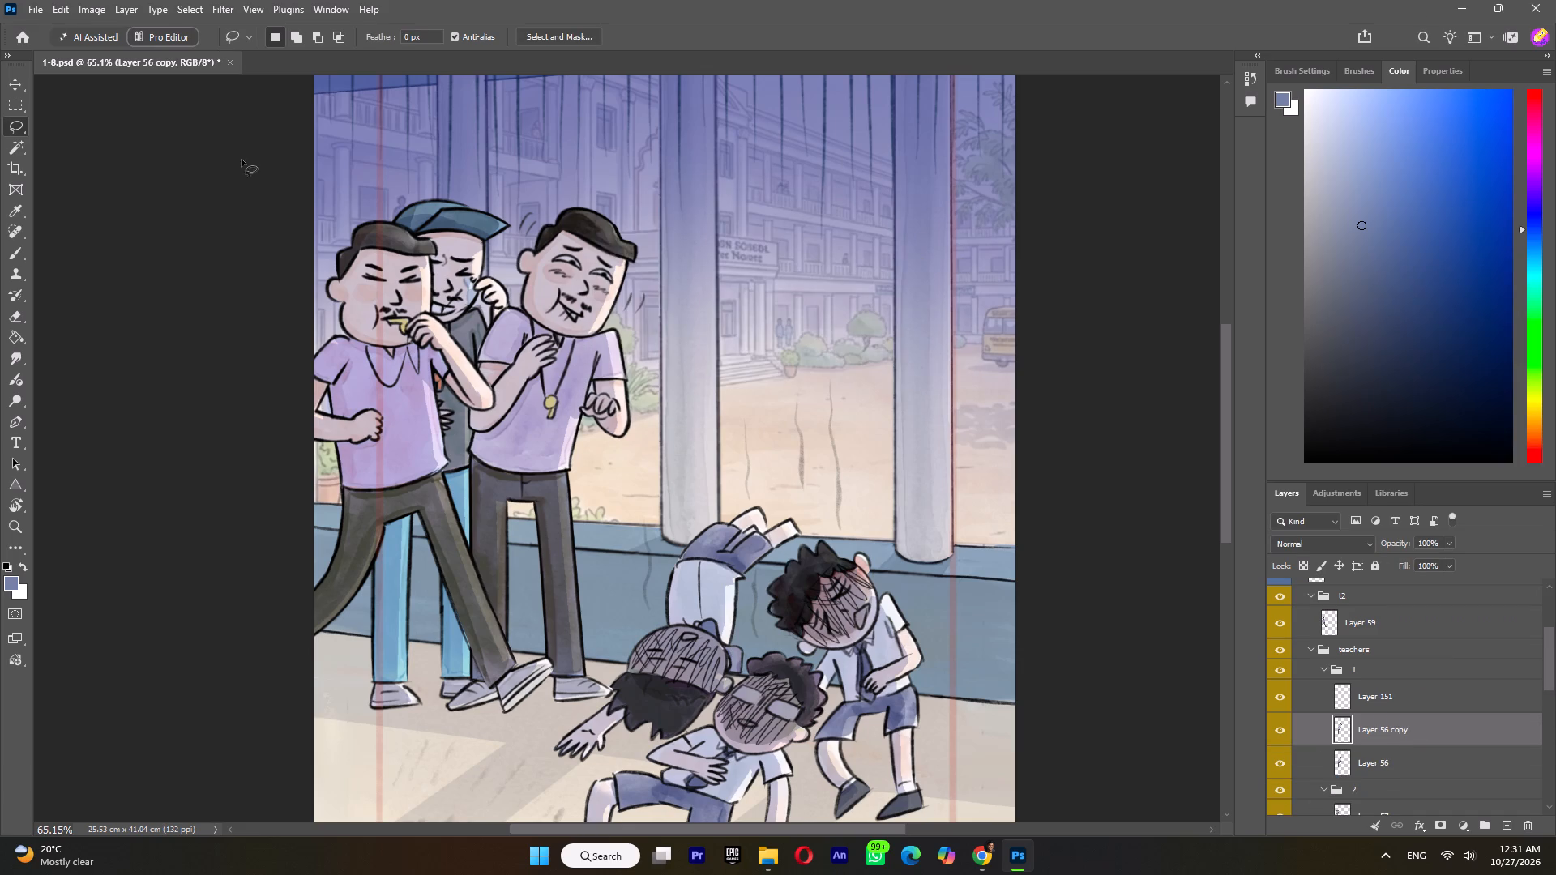
Start Puppet Warp on Layer 56 copy and place pins on the teacher's feet, waist, raised hand and knees.
click(58, 11)
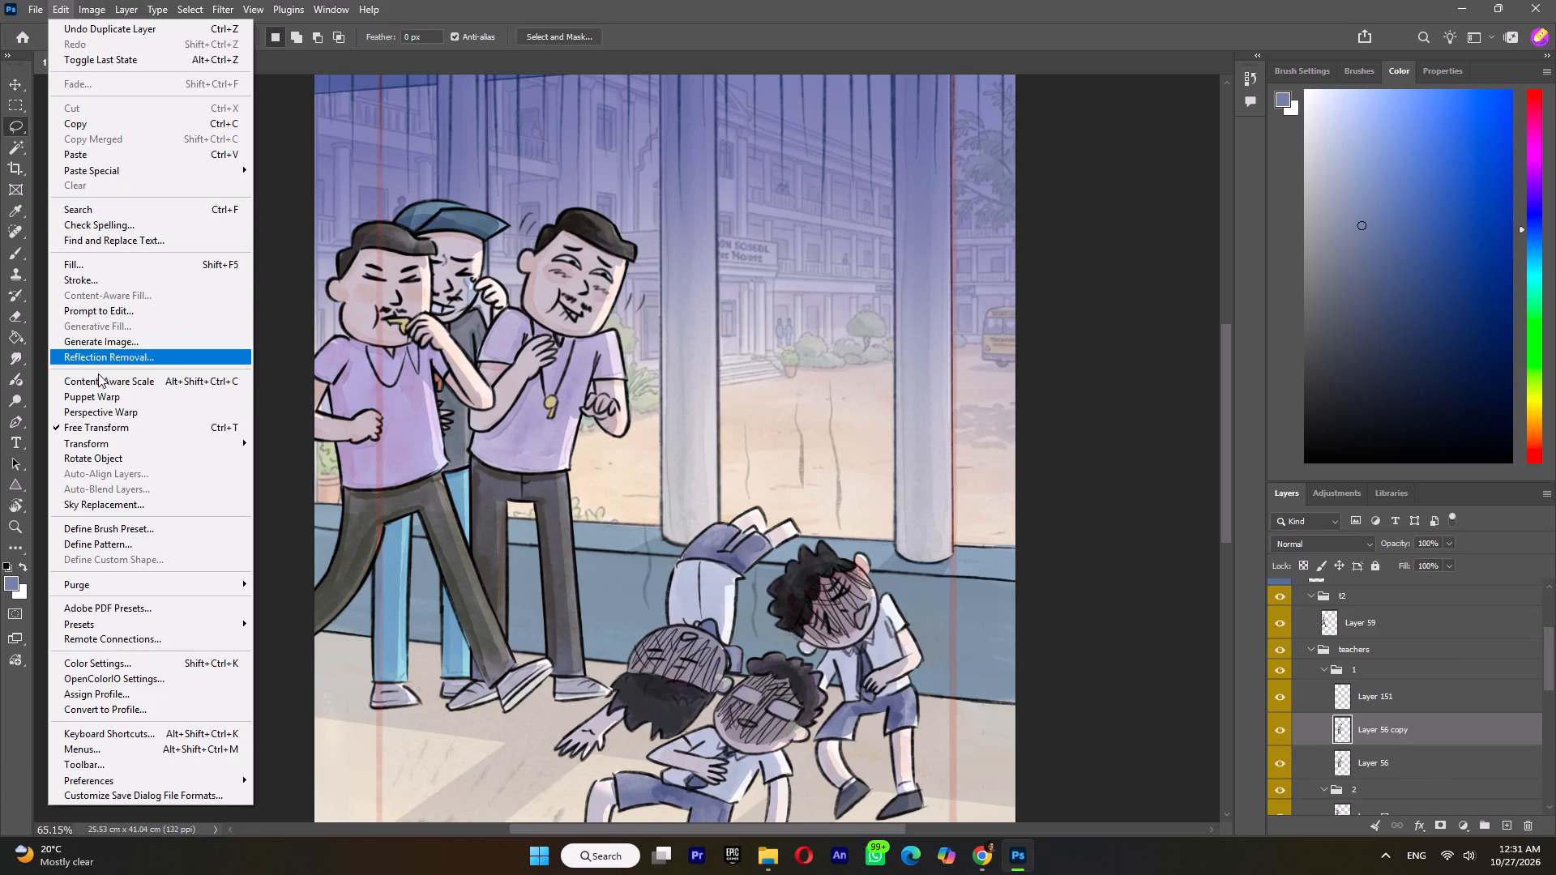
click(96, 398)
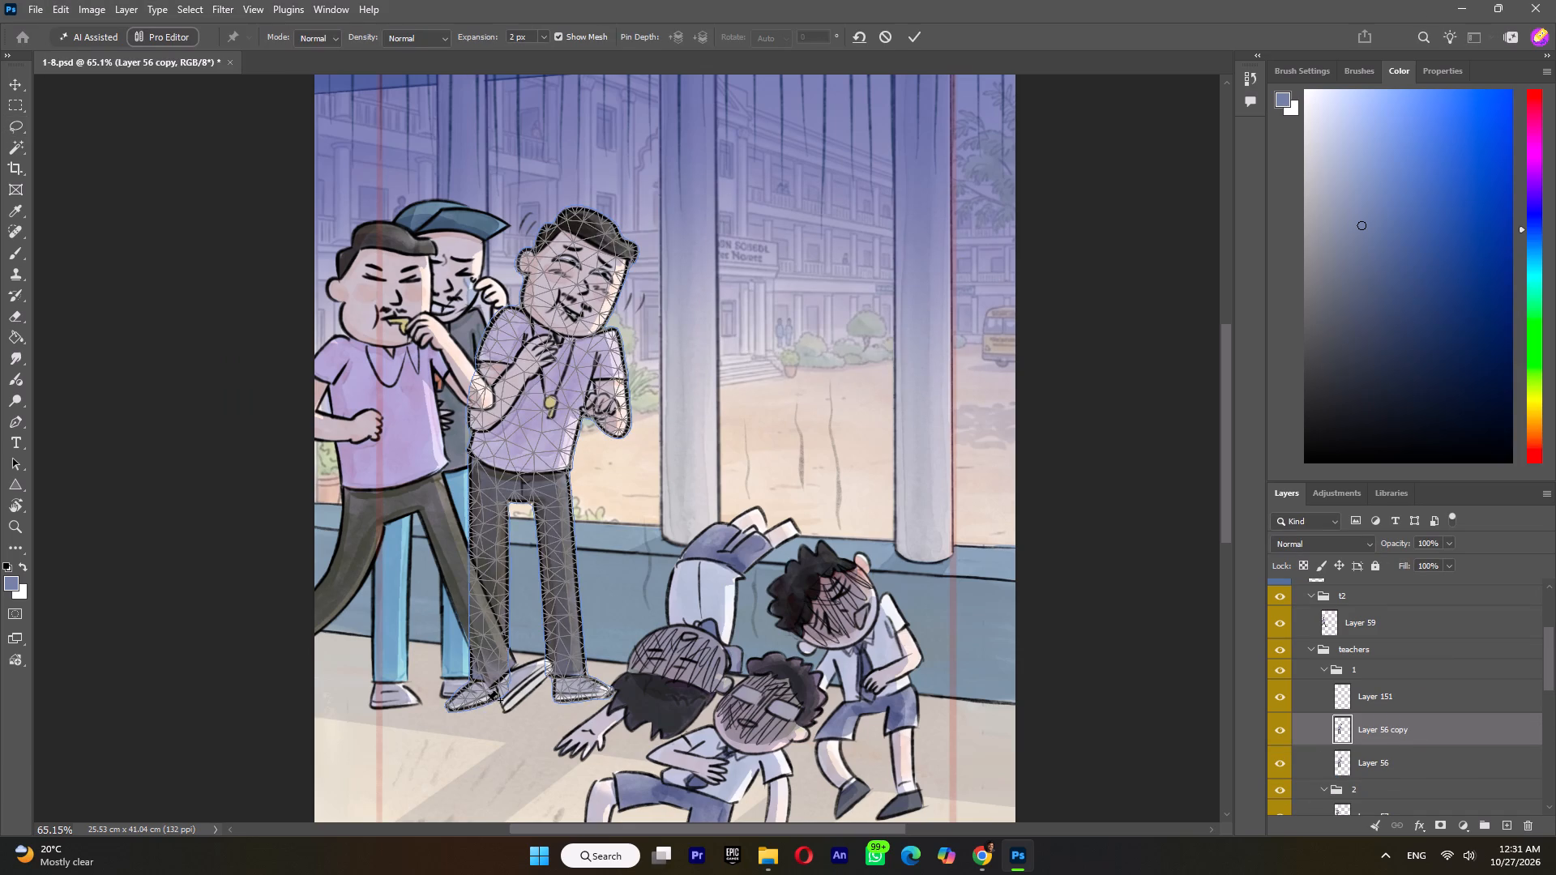
click(488, 702)
click(570, 695)
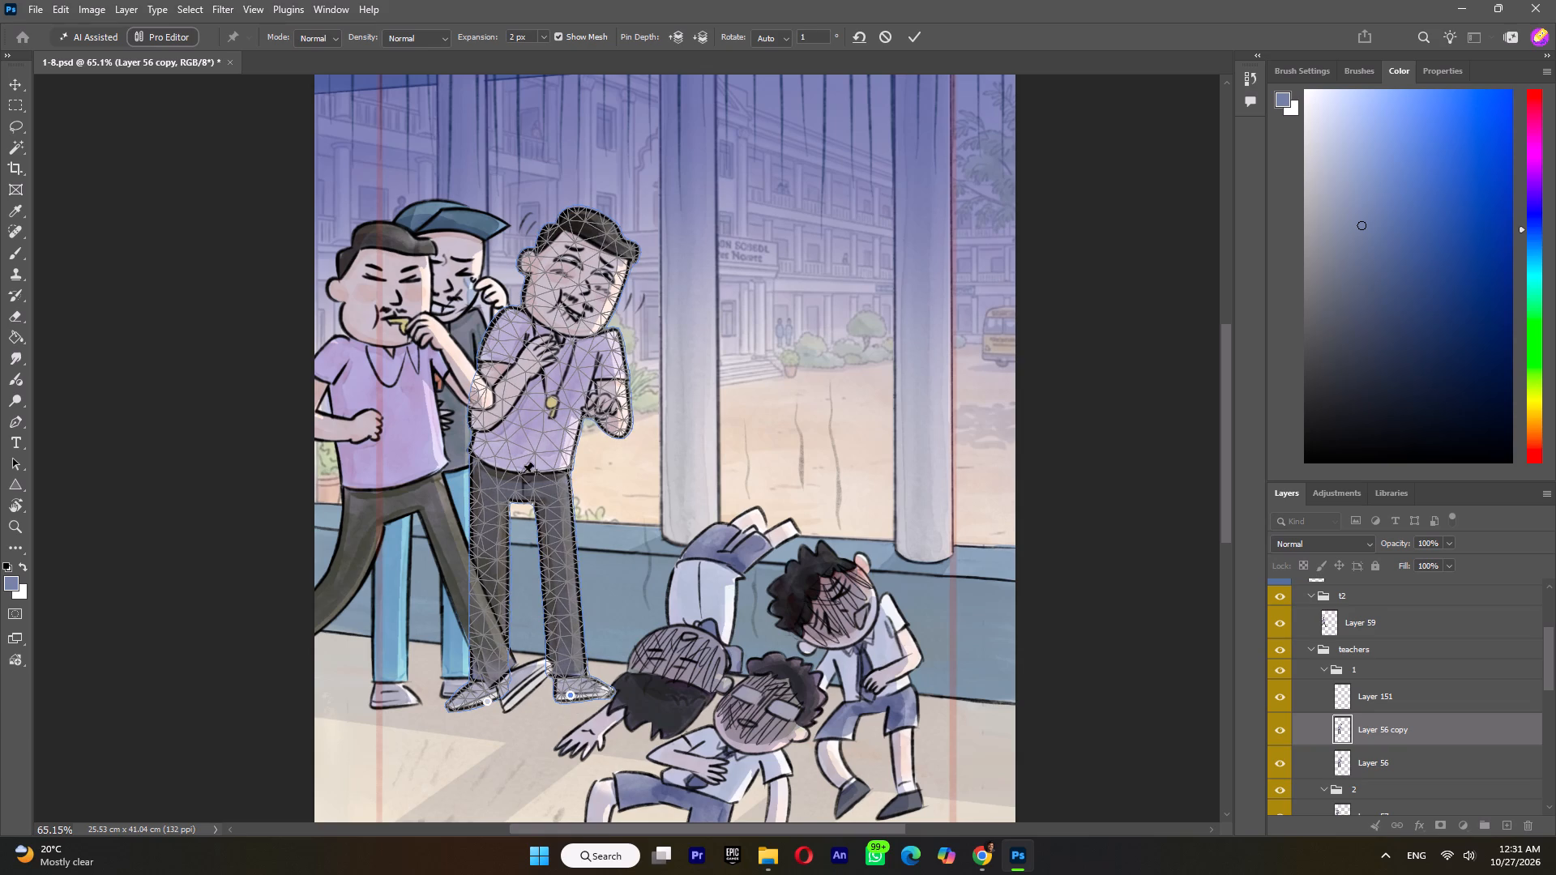
click(521, 473)
click(549, 343)
click(492, 583)
click(556, 575)
Fine-tune the Puppet Warp pins at the laughing teacher's waist and both knees with slight nudges.
alt+scroll(528, 445, up, 7)
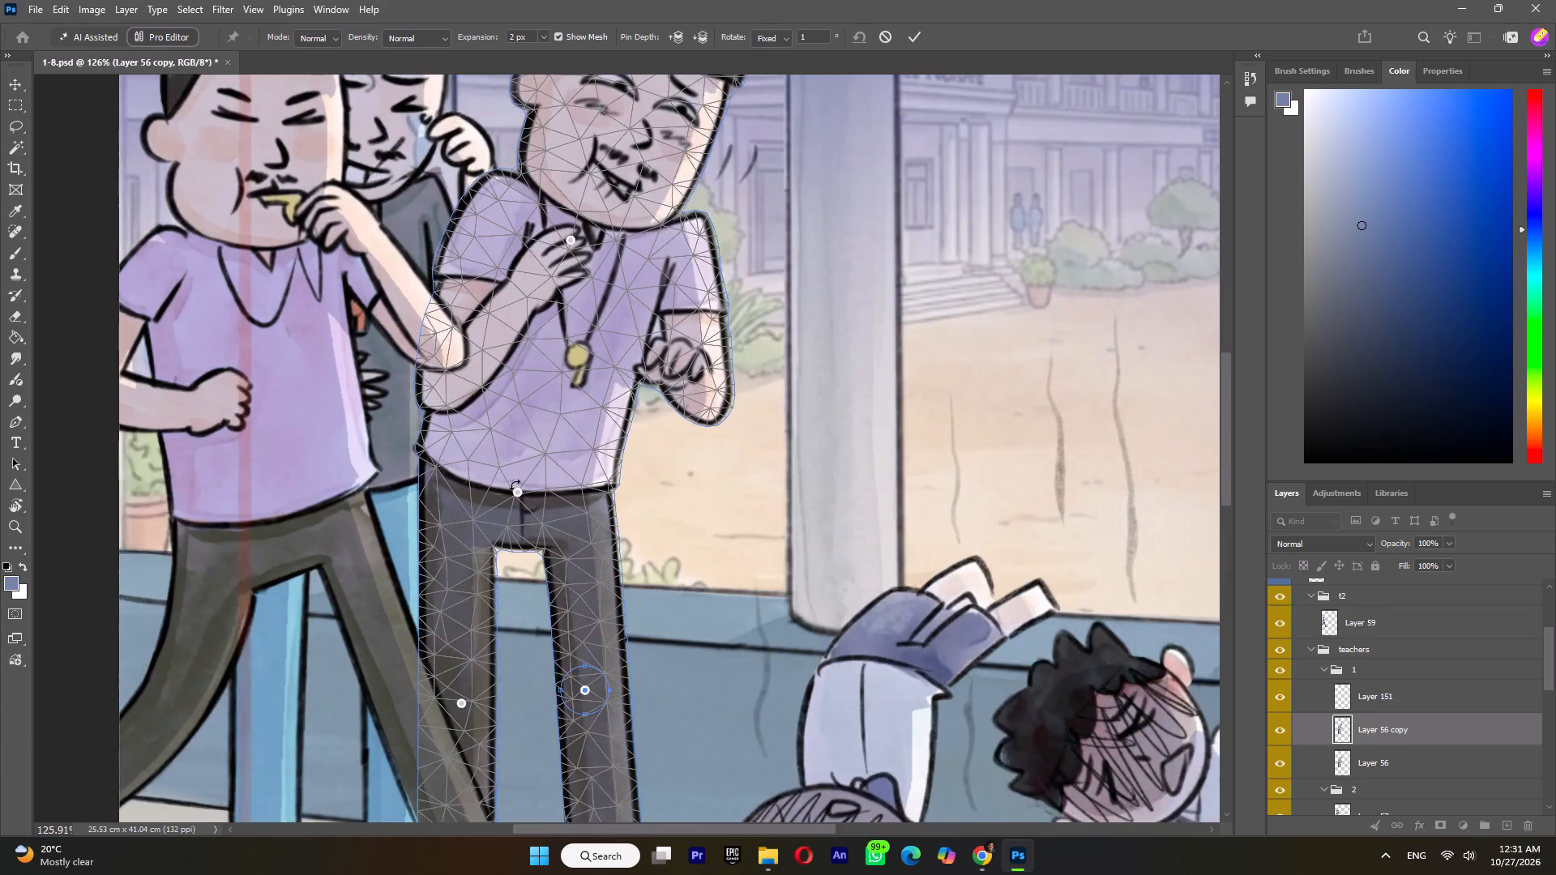
alt+scroll(515, 484, up, 5)
click(522, 497)
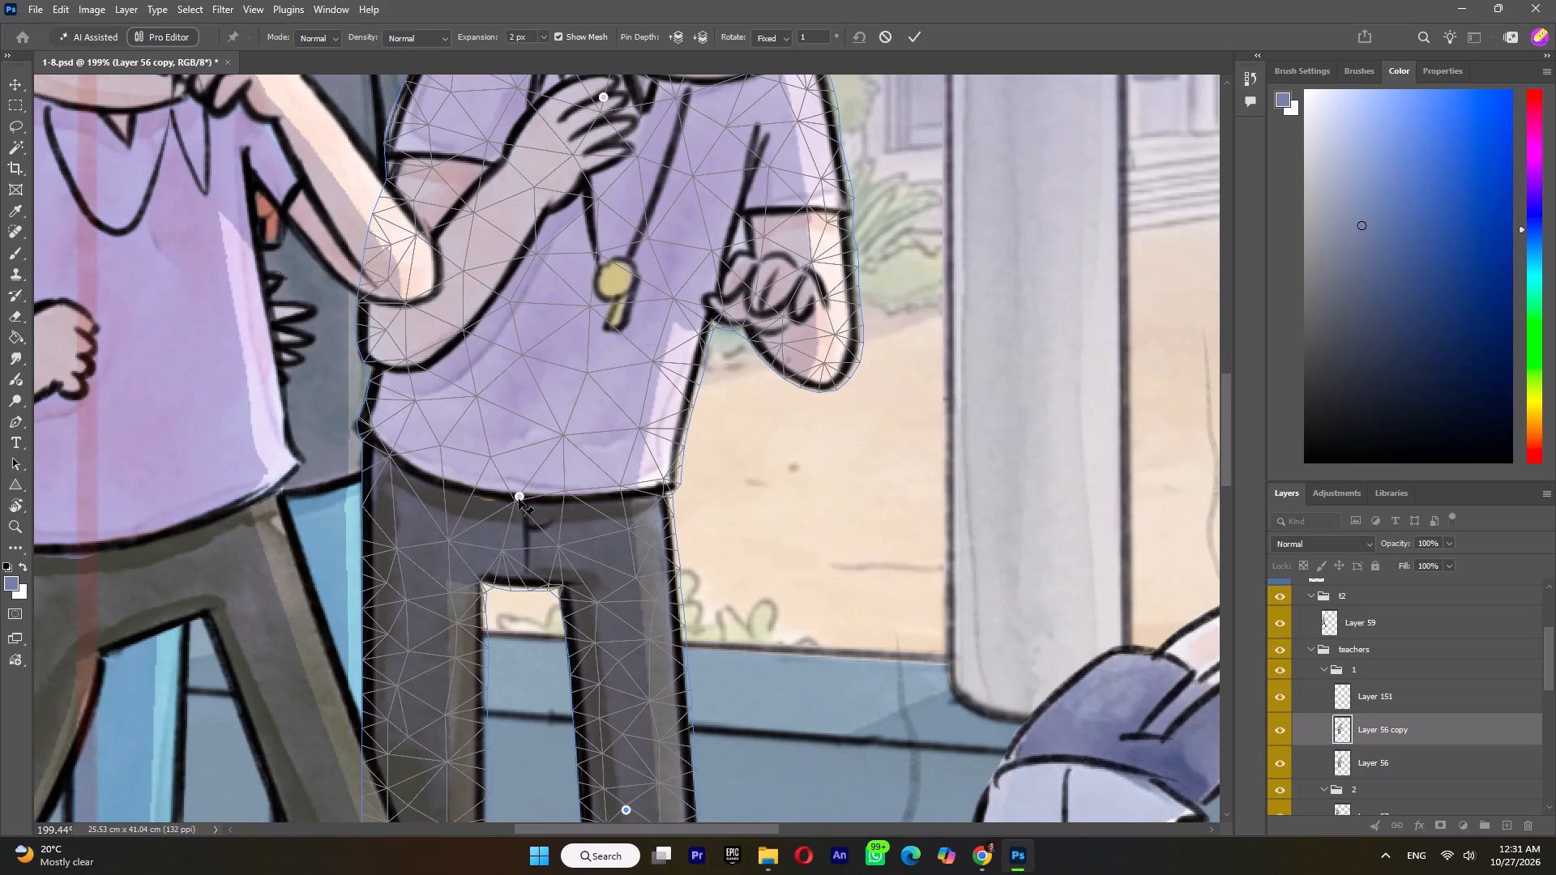
click(518, 496)
scroll(597, 550, up, 2)
scroll(596, 540, down, 5)
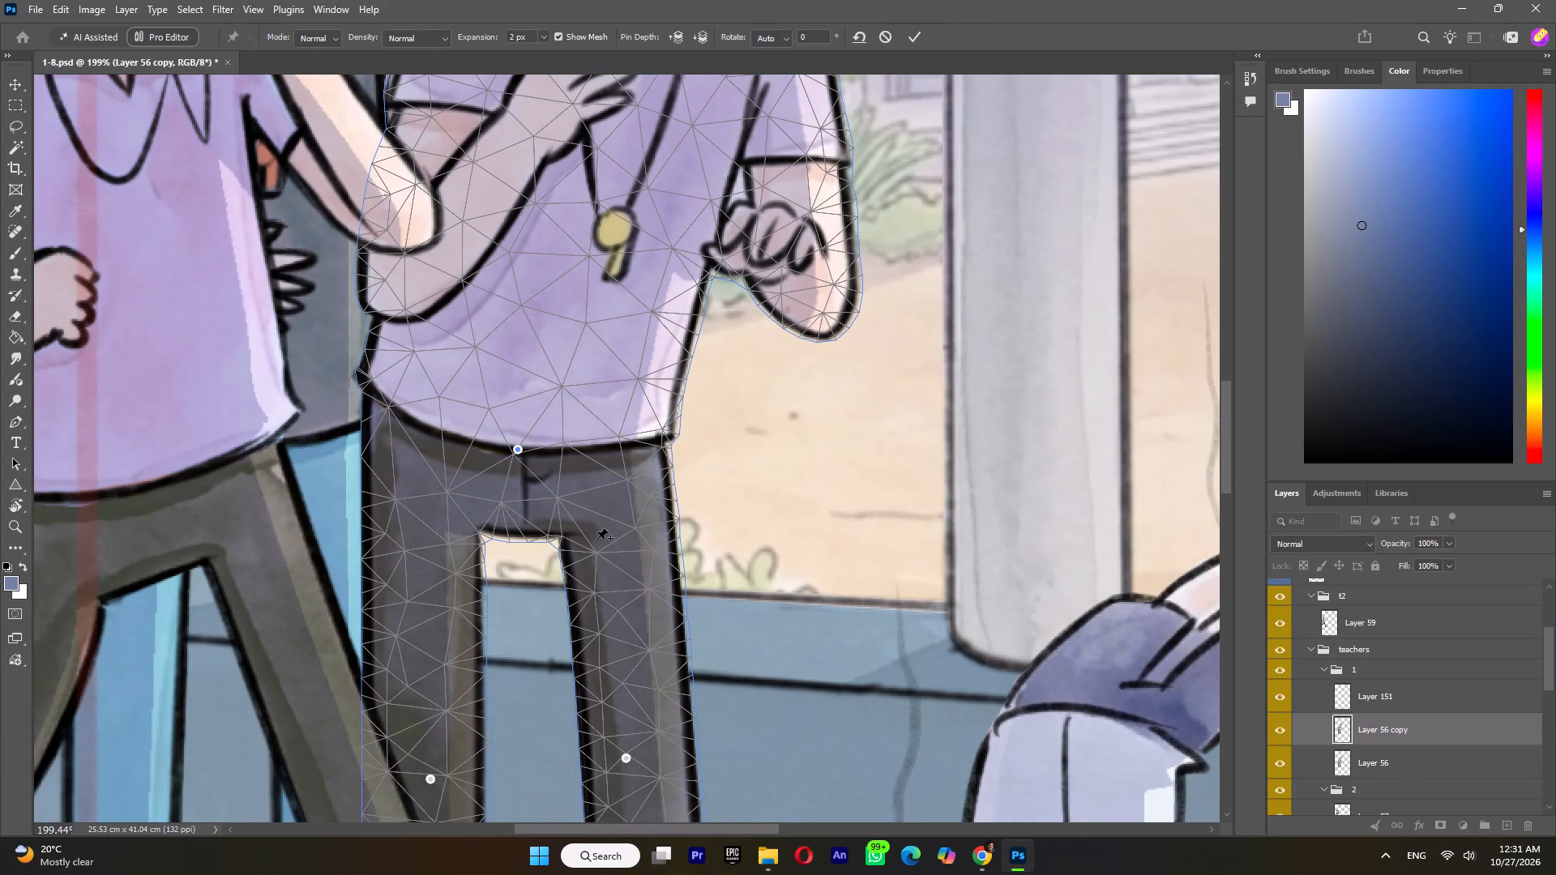
scroll(596, 540, down, 4)
click(626, 723)
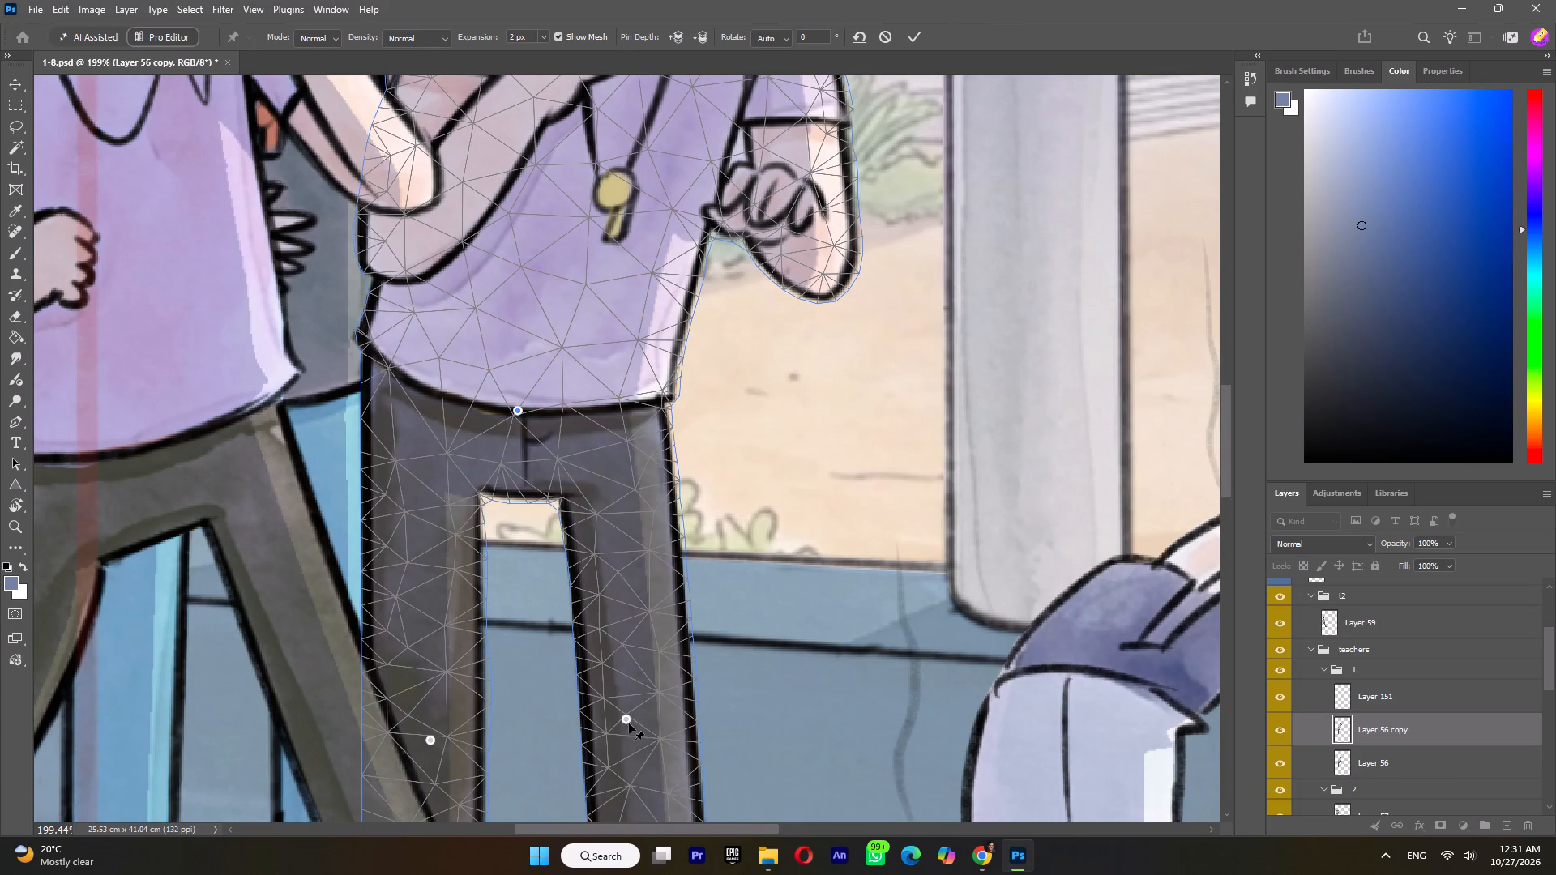
click(433, 739)
scroll(536, 642, up, 9)
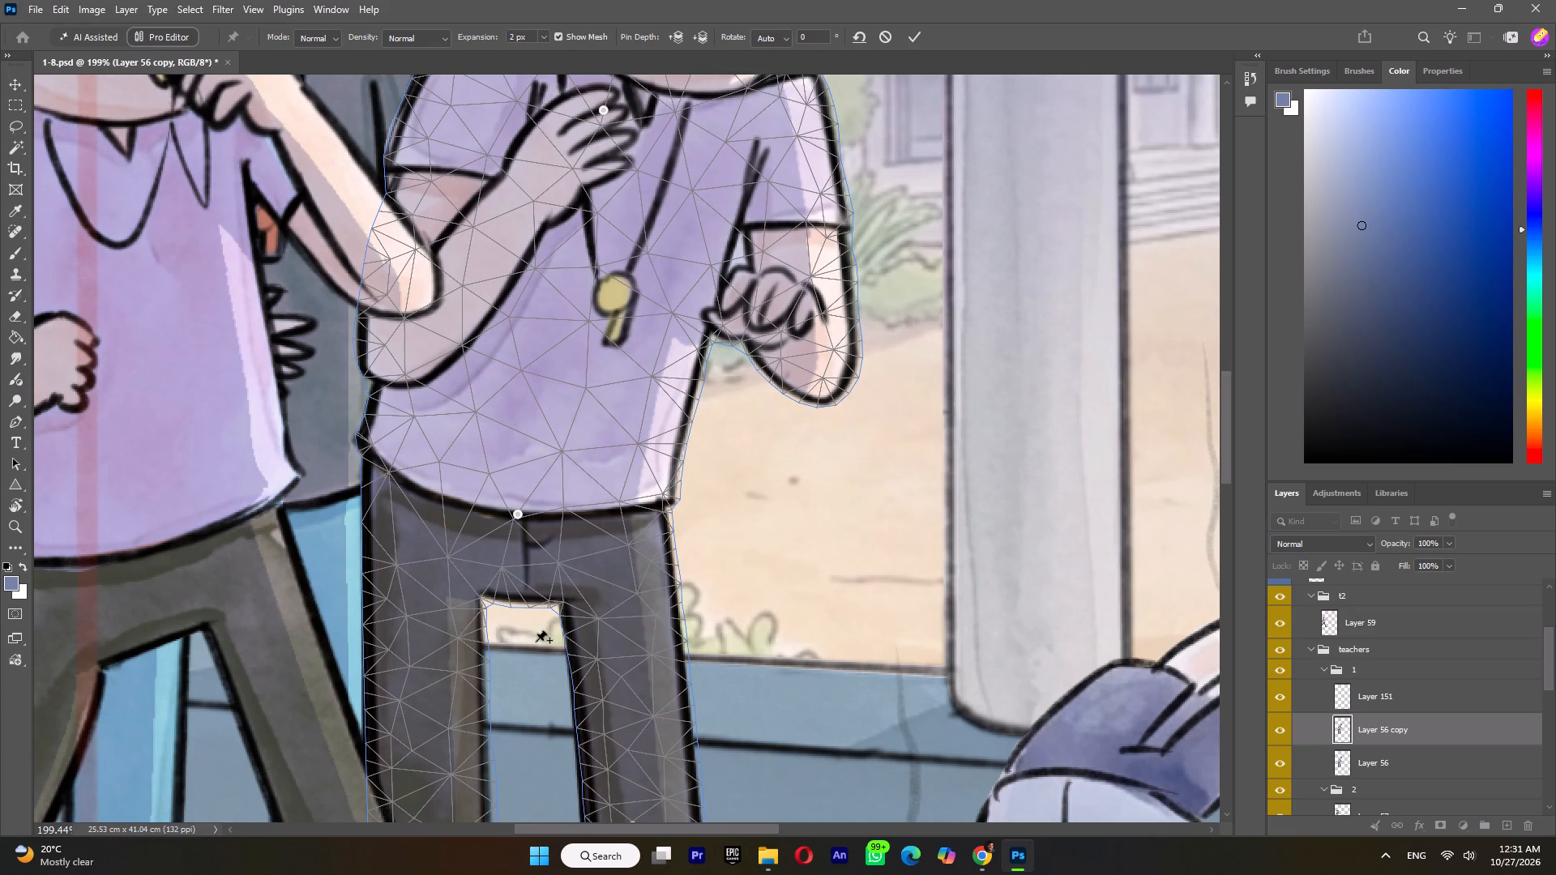
alt+scroll(588, 480, down, 8)
alt+scroll(627, 188, up, 4)
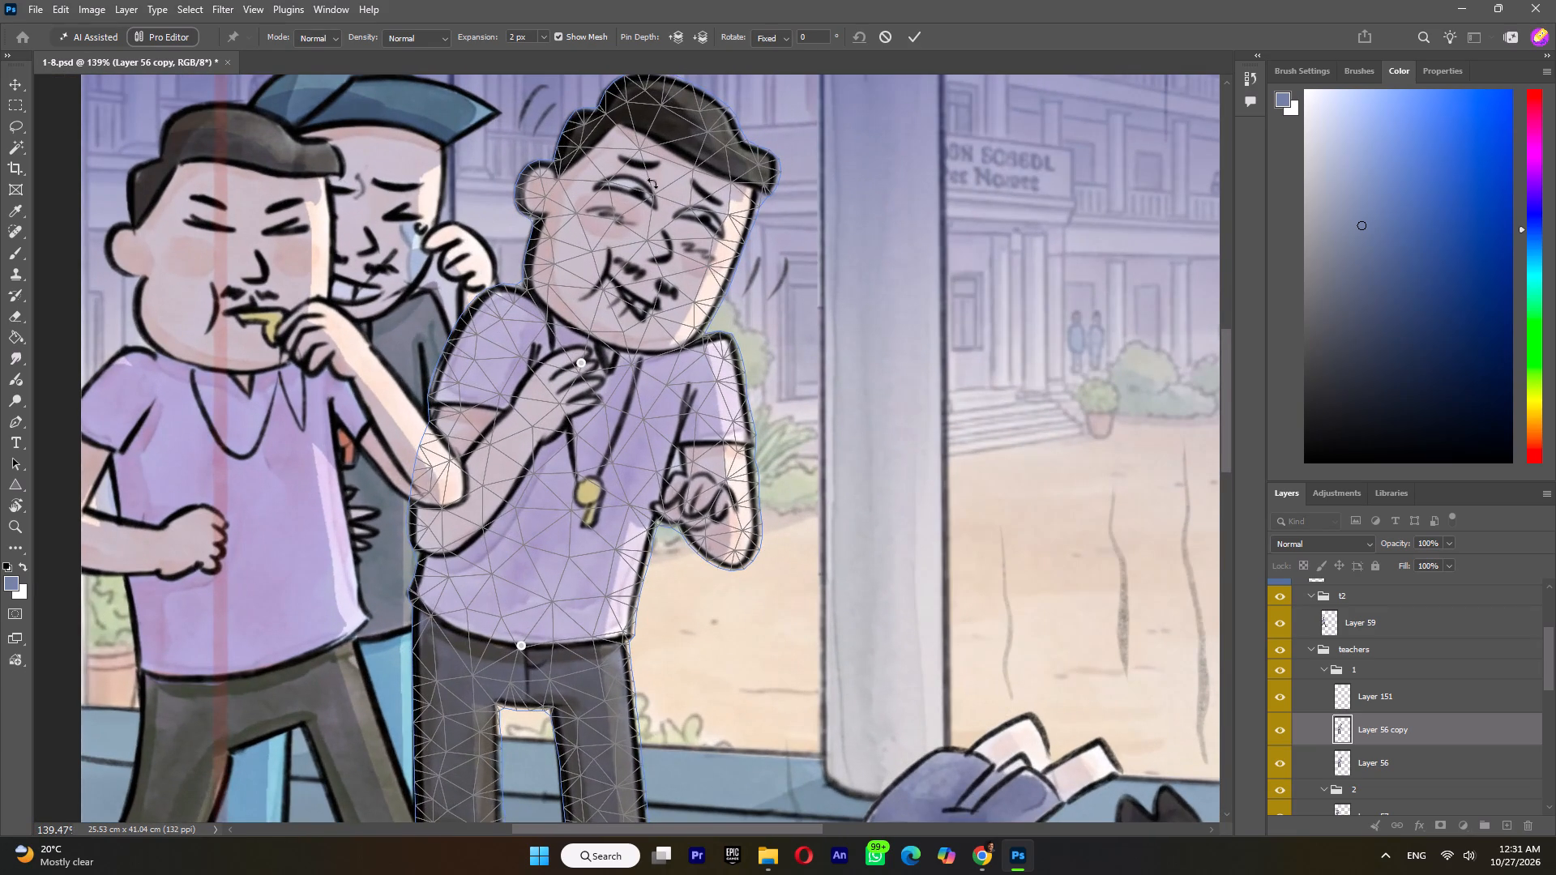
Add Puppet Warp pins on the teacher's face and both shoulders, shifting the head slightly down and the shoulders slightly up.
click(637, 243)
click(636, 240)
alt+scroll(639, 224, up, 5)
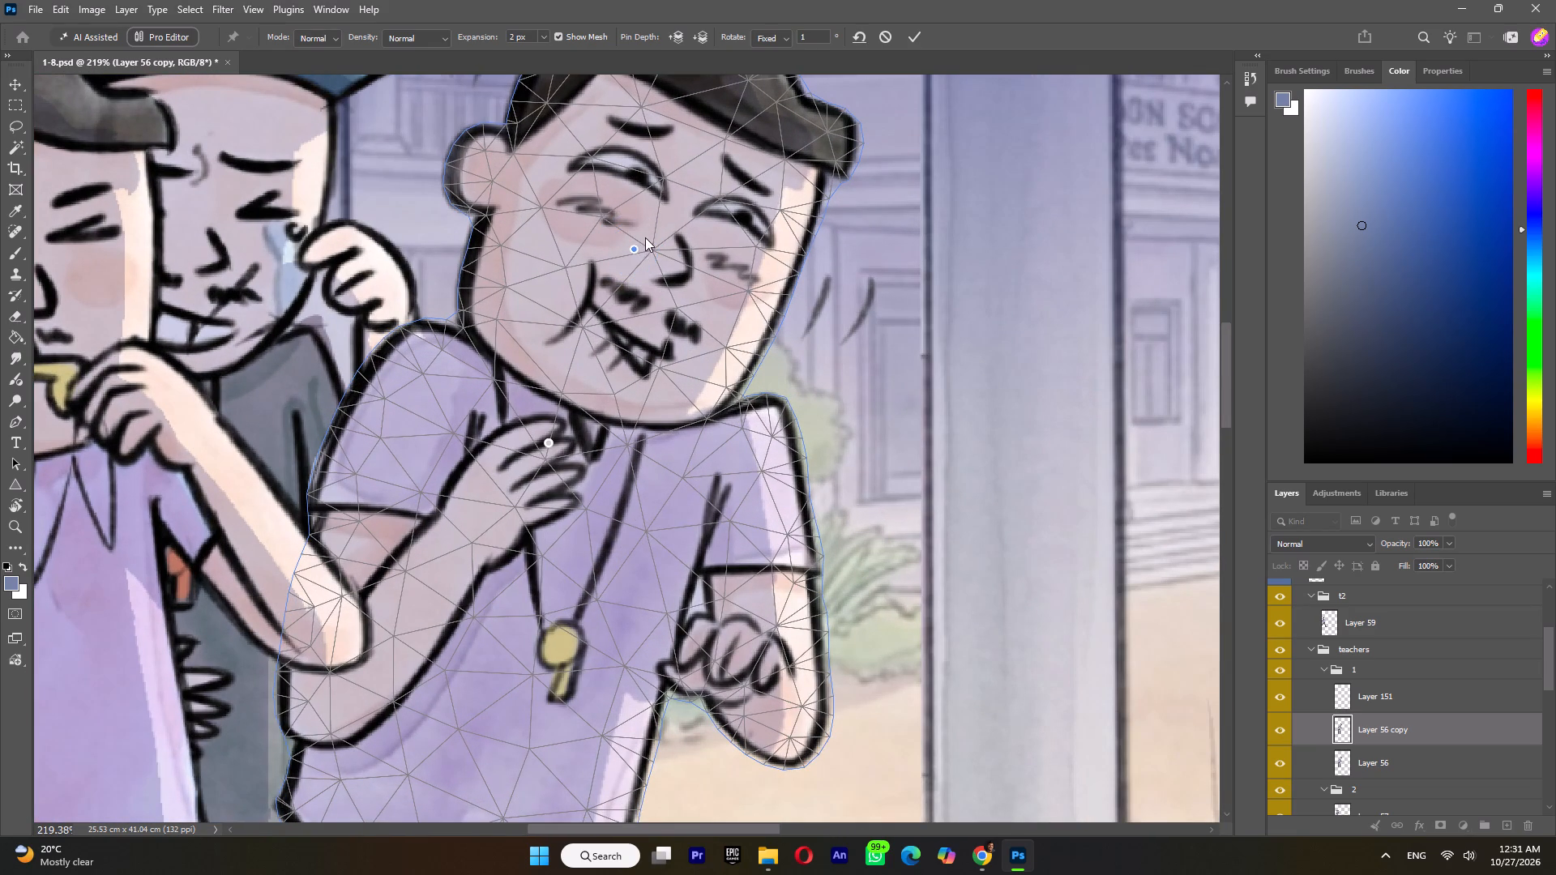
alt+click(640, 234)
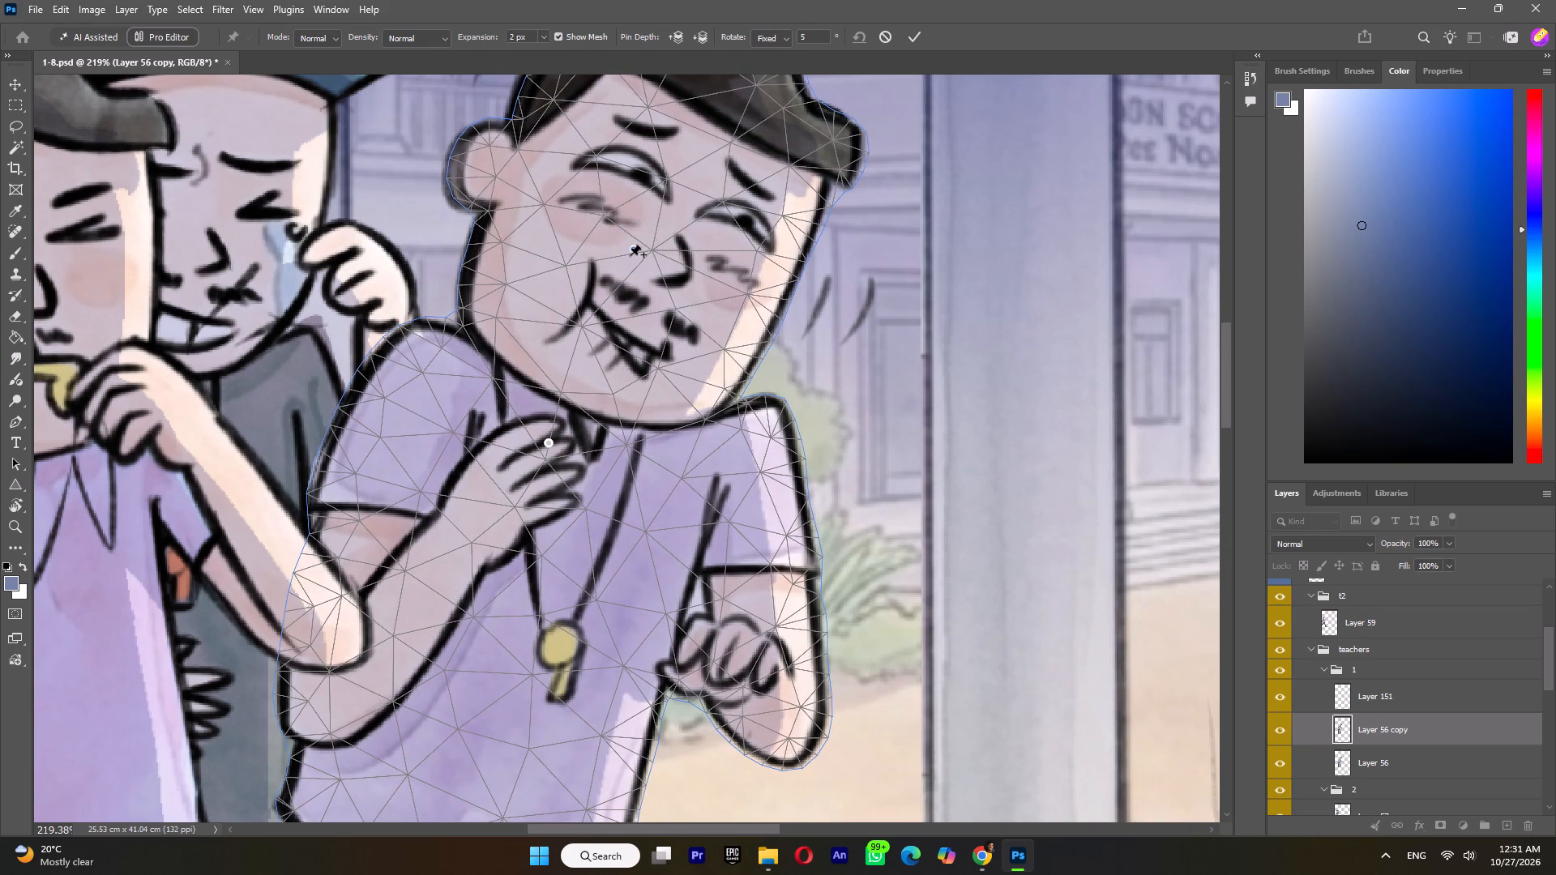
drag(634, 248, 631, 259)
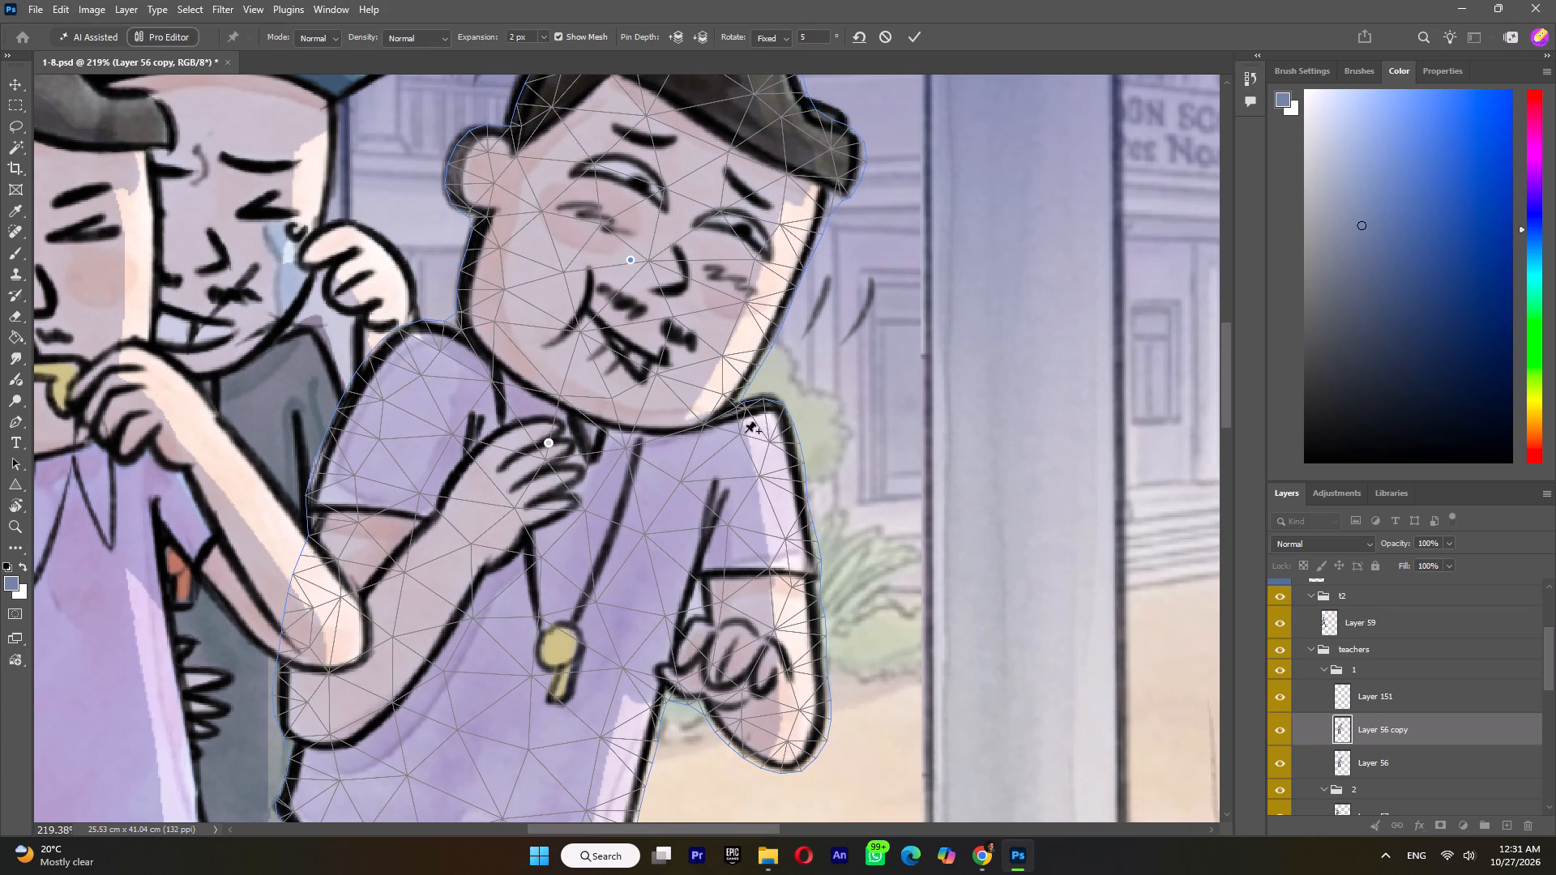
click(745, 463)
click(746, 461)
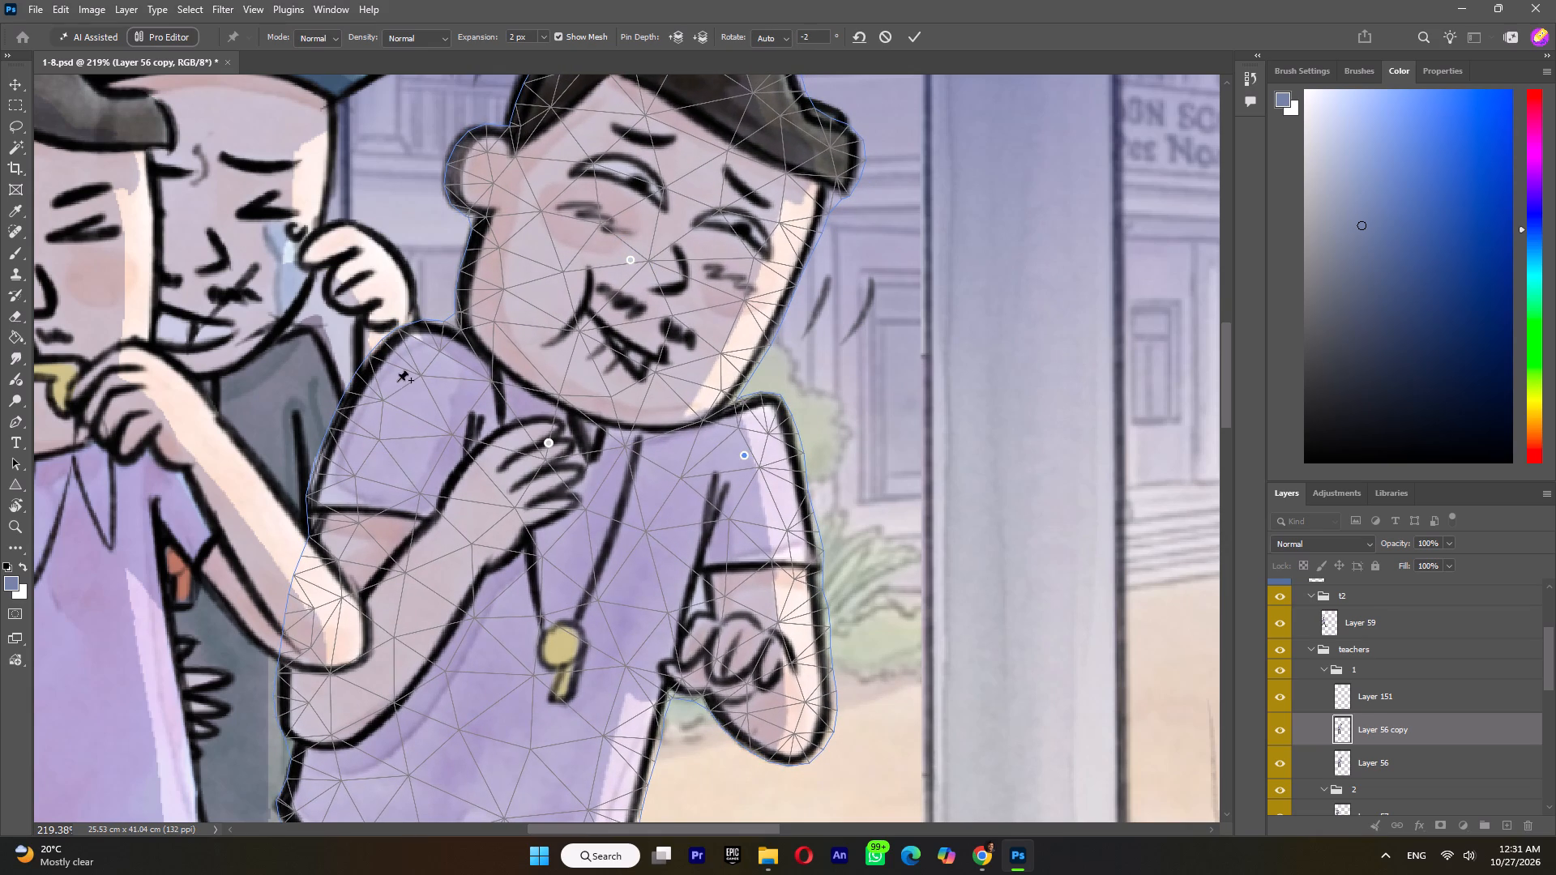
click(400, 382)
drag(400, 382, 400, 373)
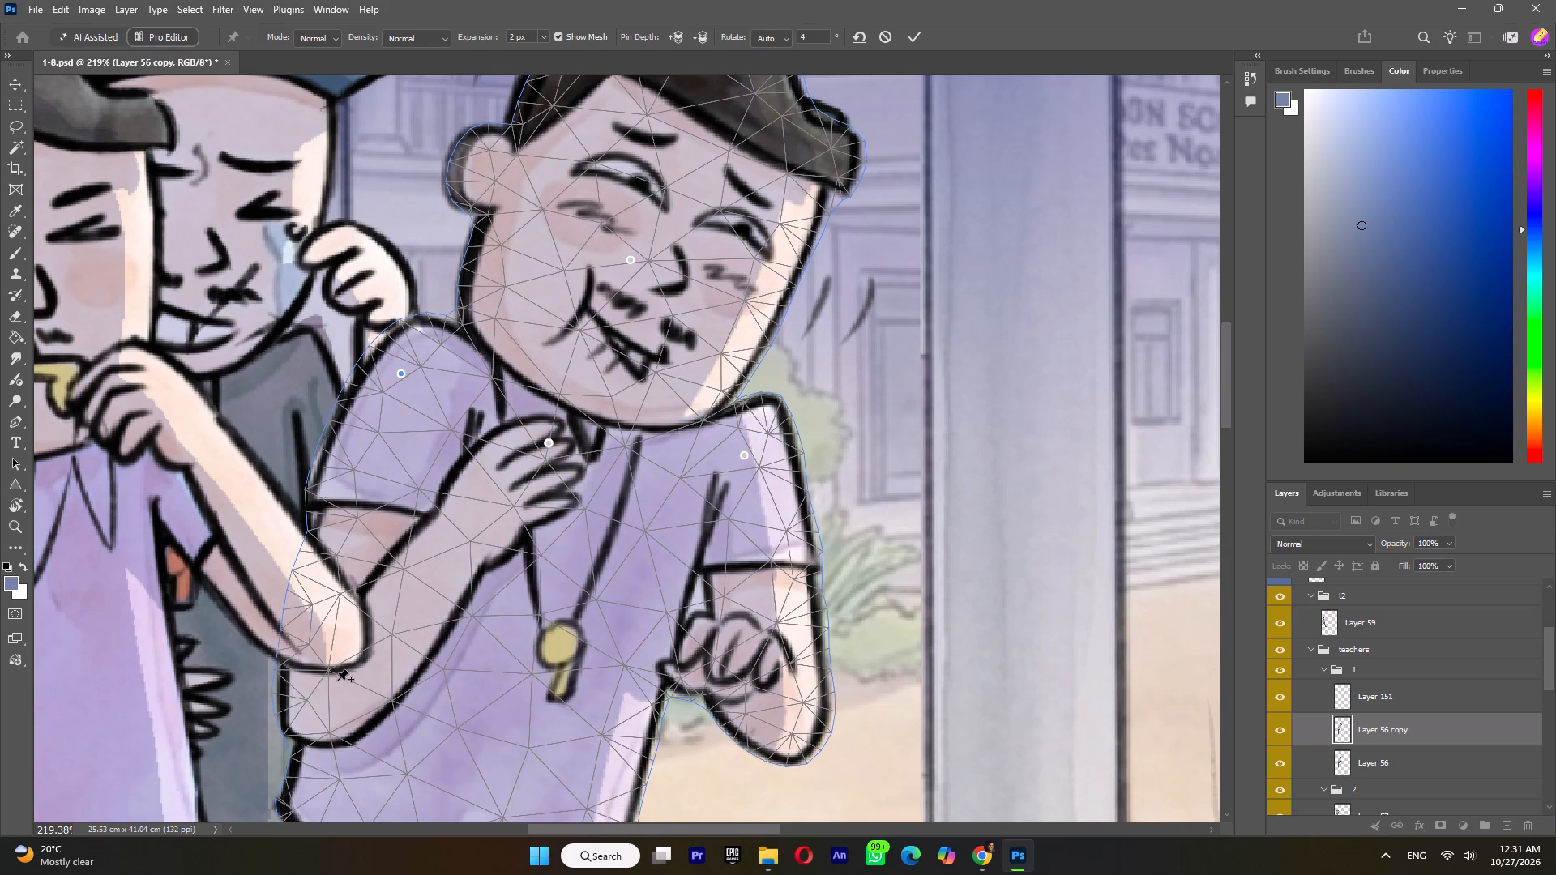
Pin and nudge both of the teacher's elbows outward and the lowered hand slightly up, then apply the Puppet Warp.
click(337, 681)
click(334, 677)
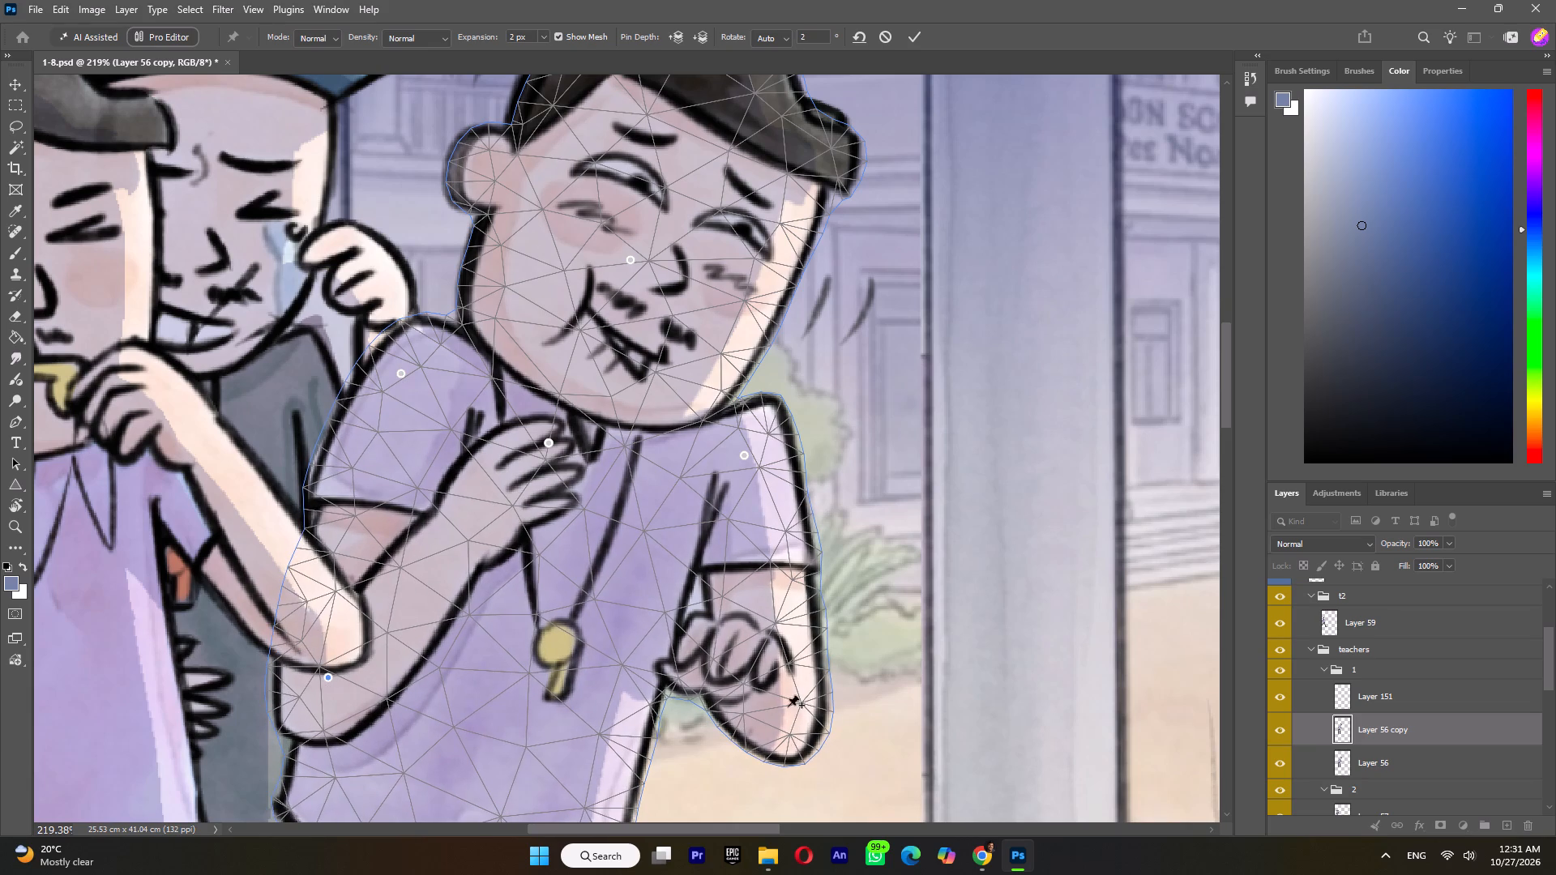
click(788, 706)
drag(788, 703, 797, 701)
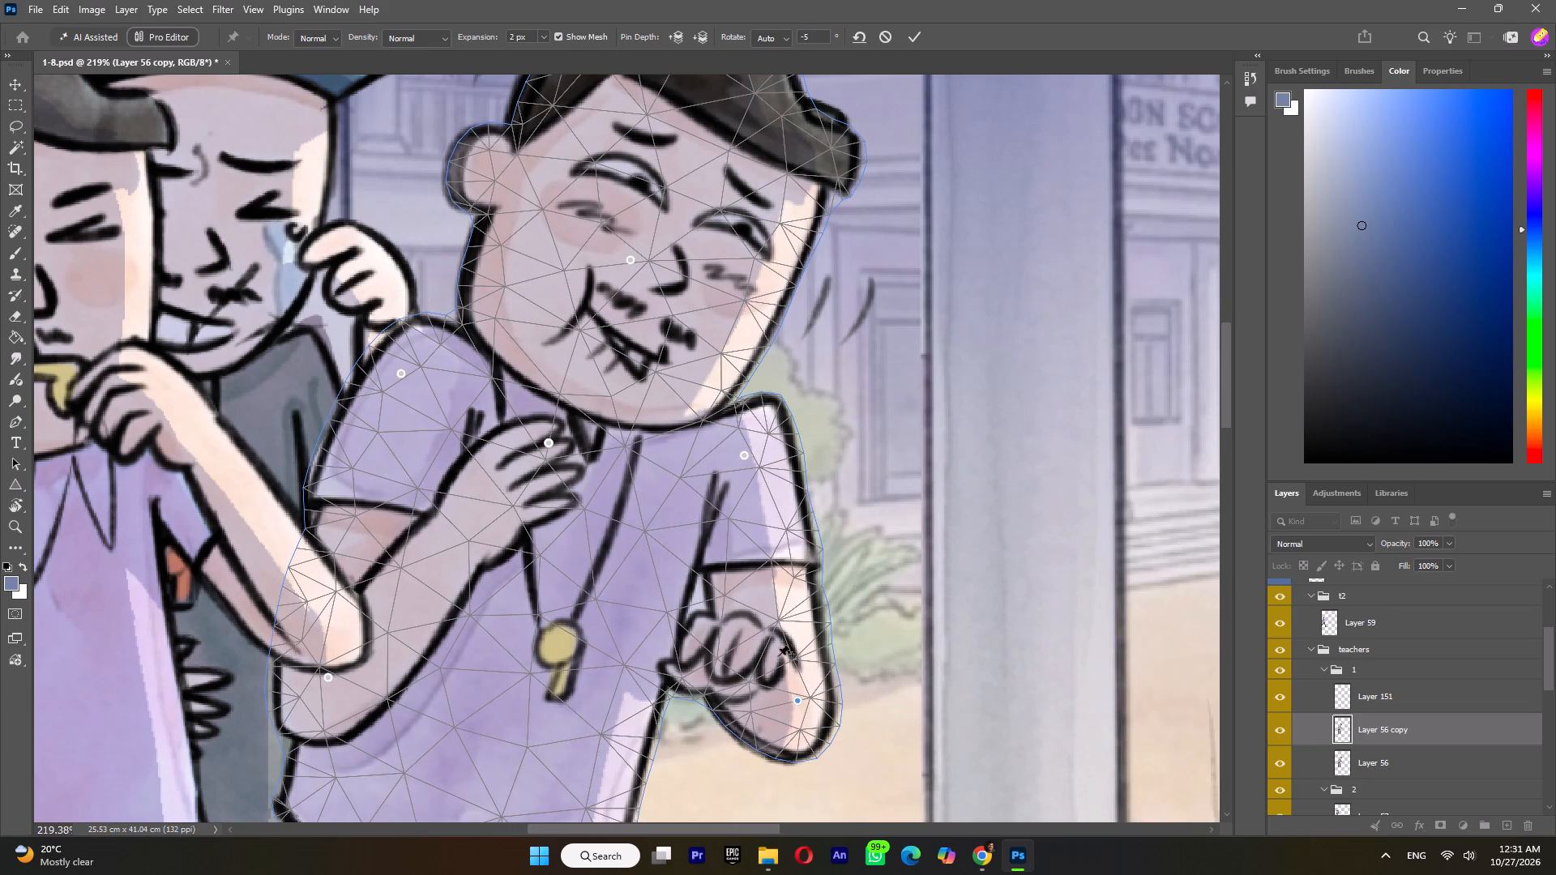
click(723, 655)
drag(723, 655, 725, 646)
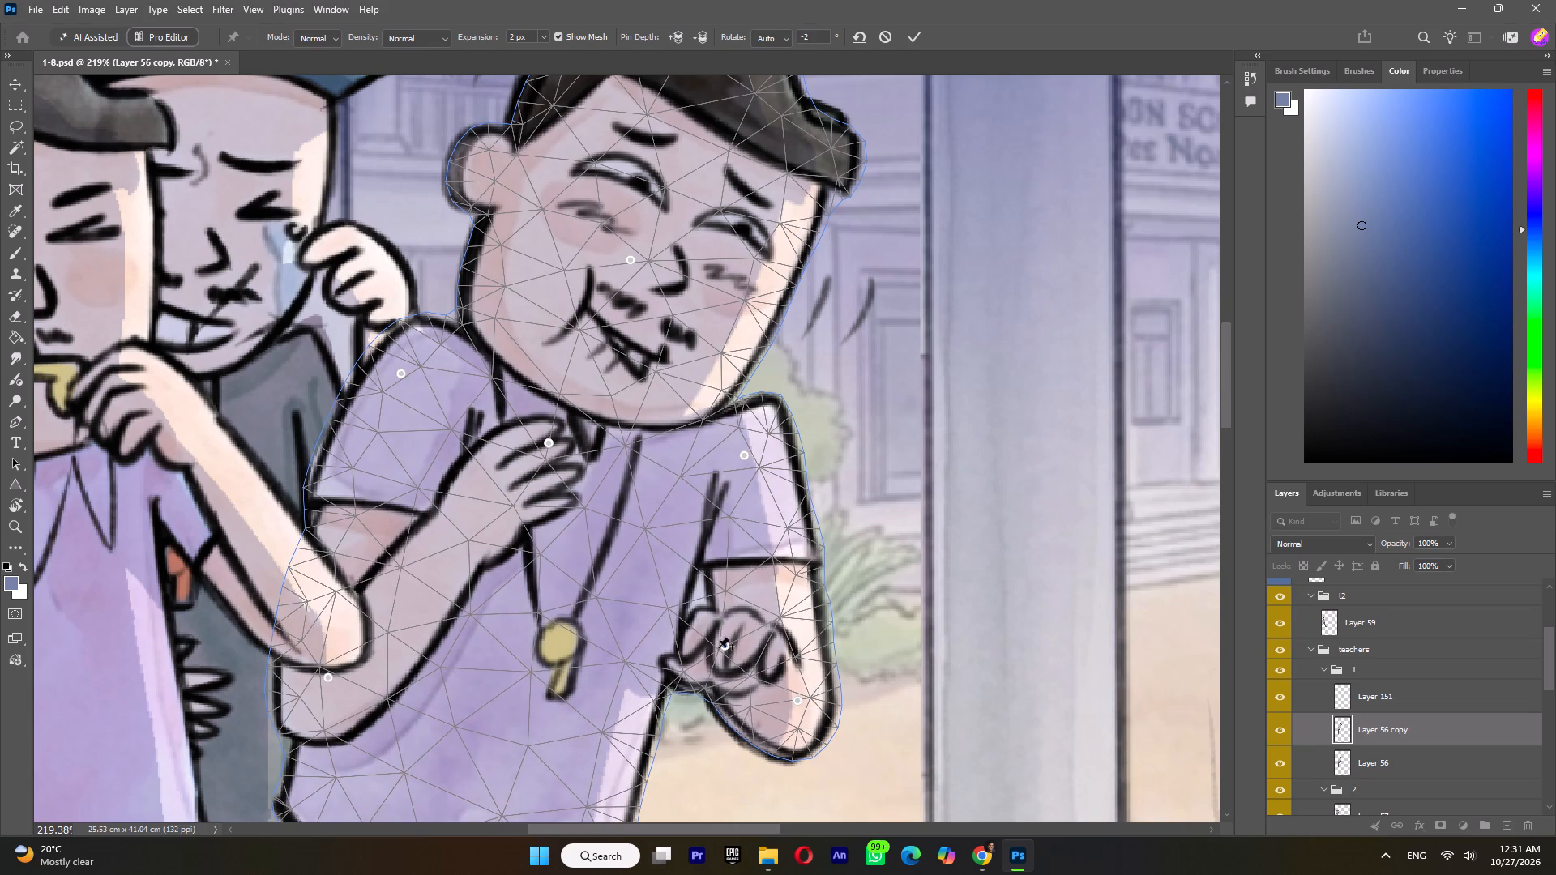
alt+scroll(387, 570, down, 4)
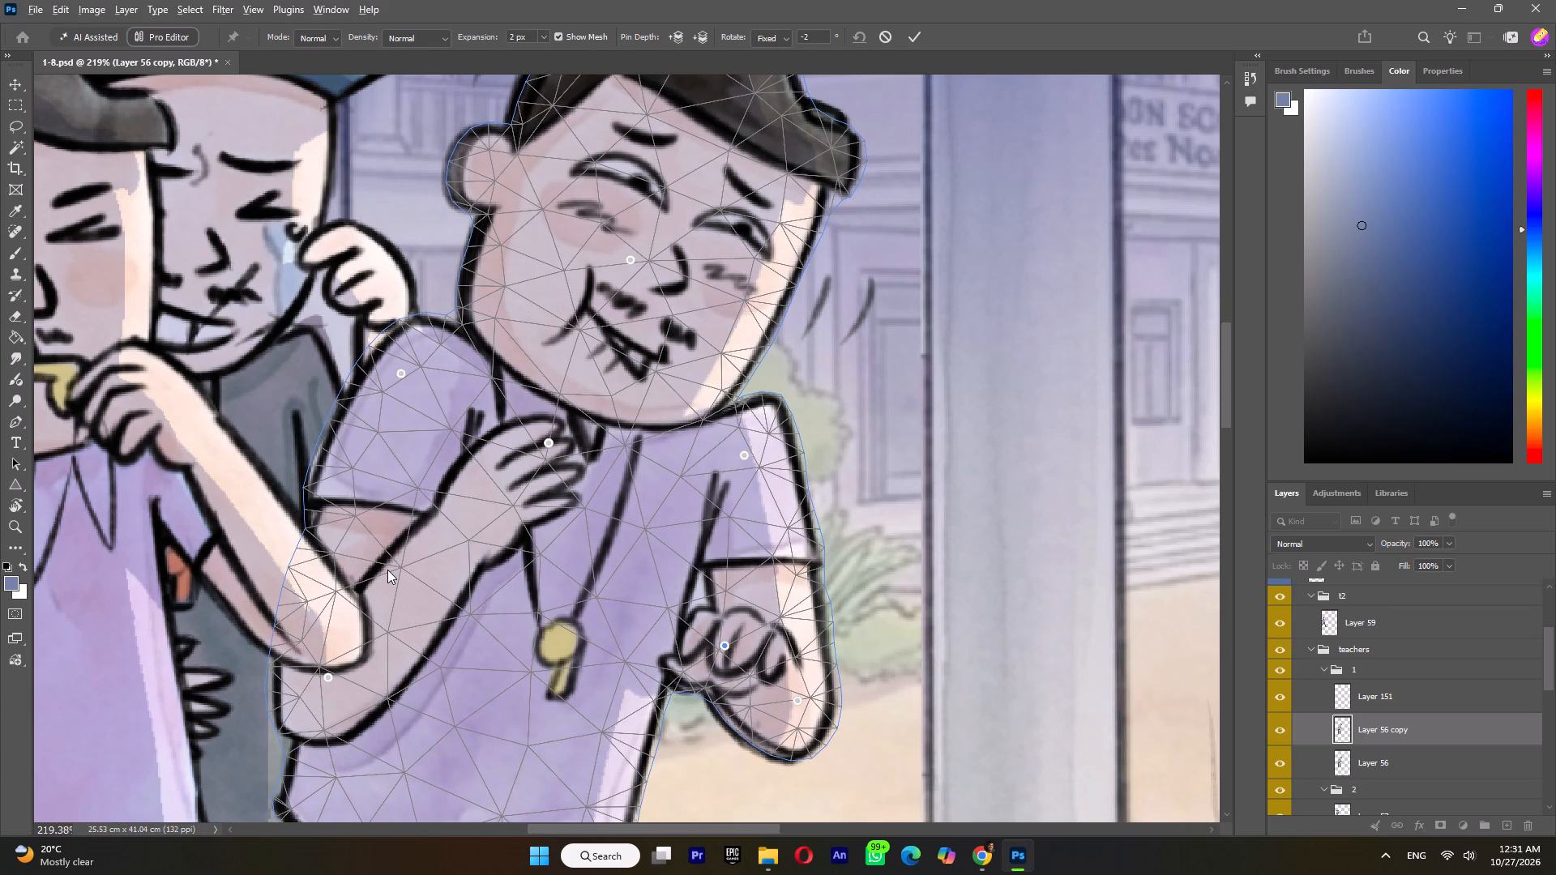
alt+scroll(387, 571, down, 6)
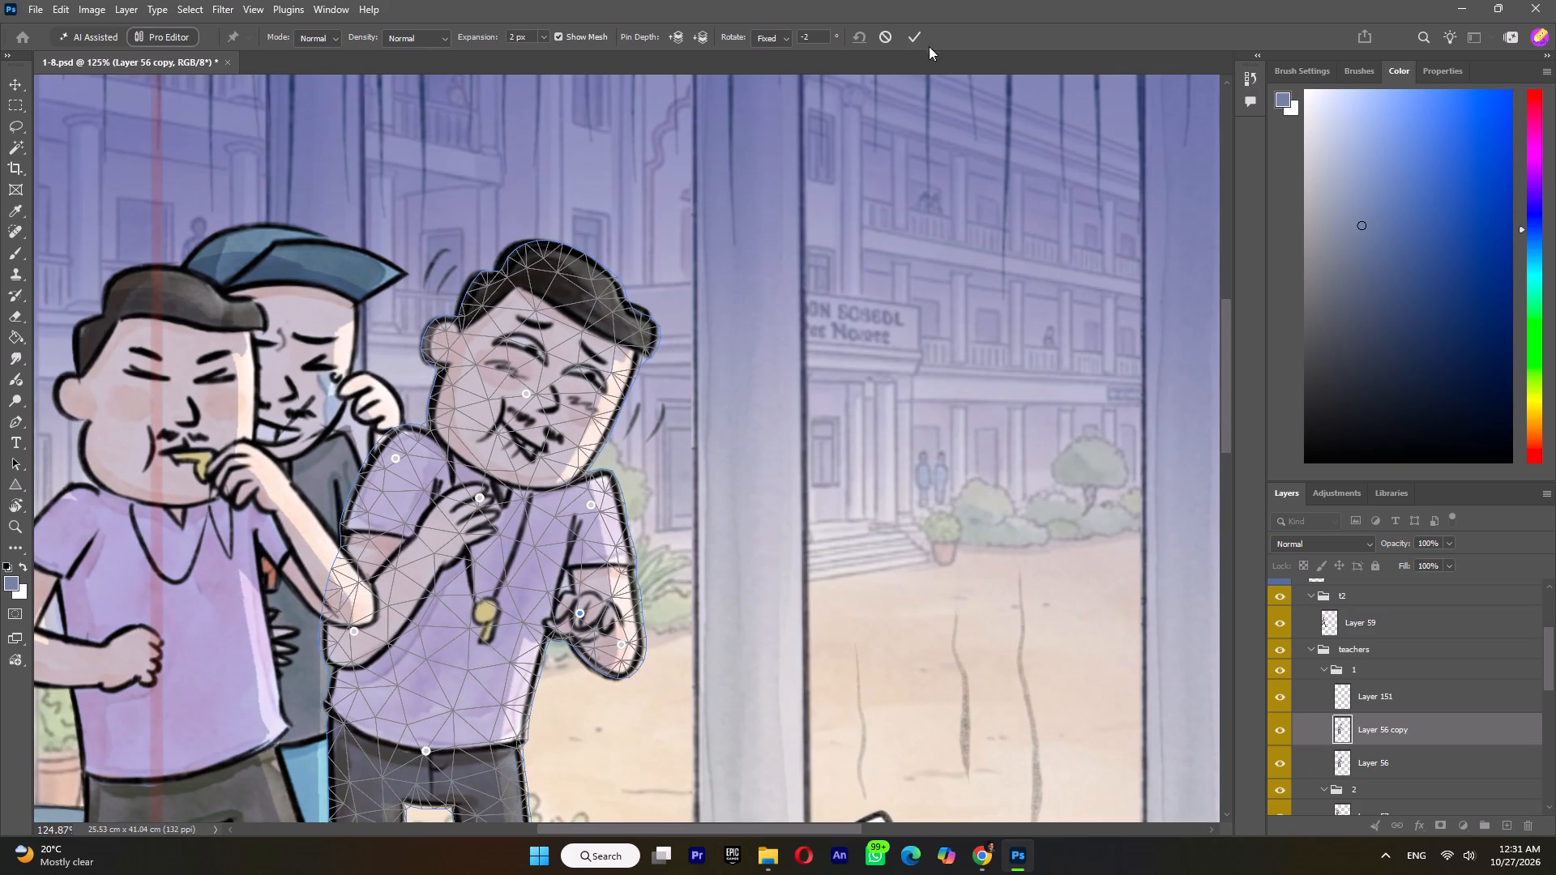
click(911, 35)
Compare the warped pose with the original by toggling the visibility of Layer 56 copy.
click(1279, 727)
click(1279, 726)
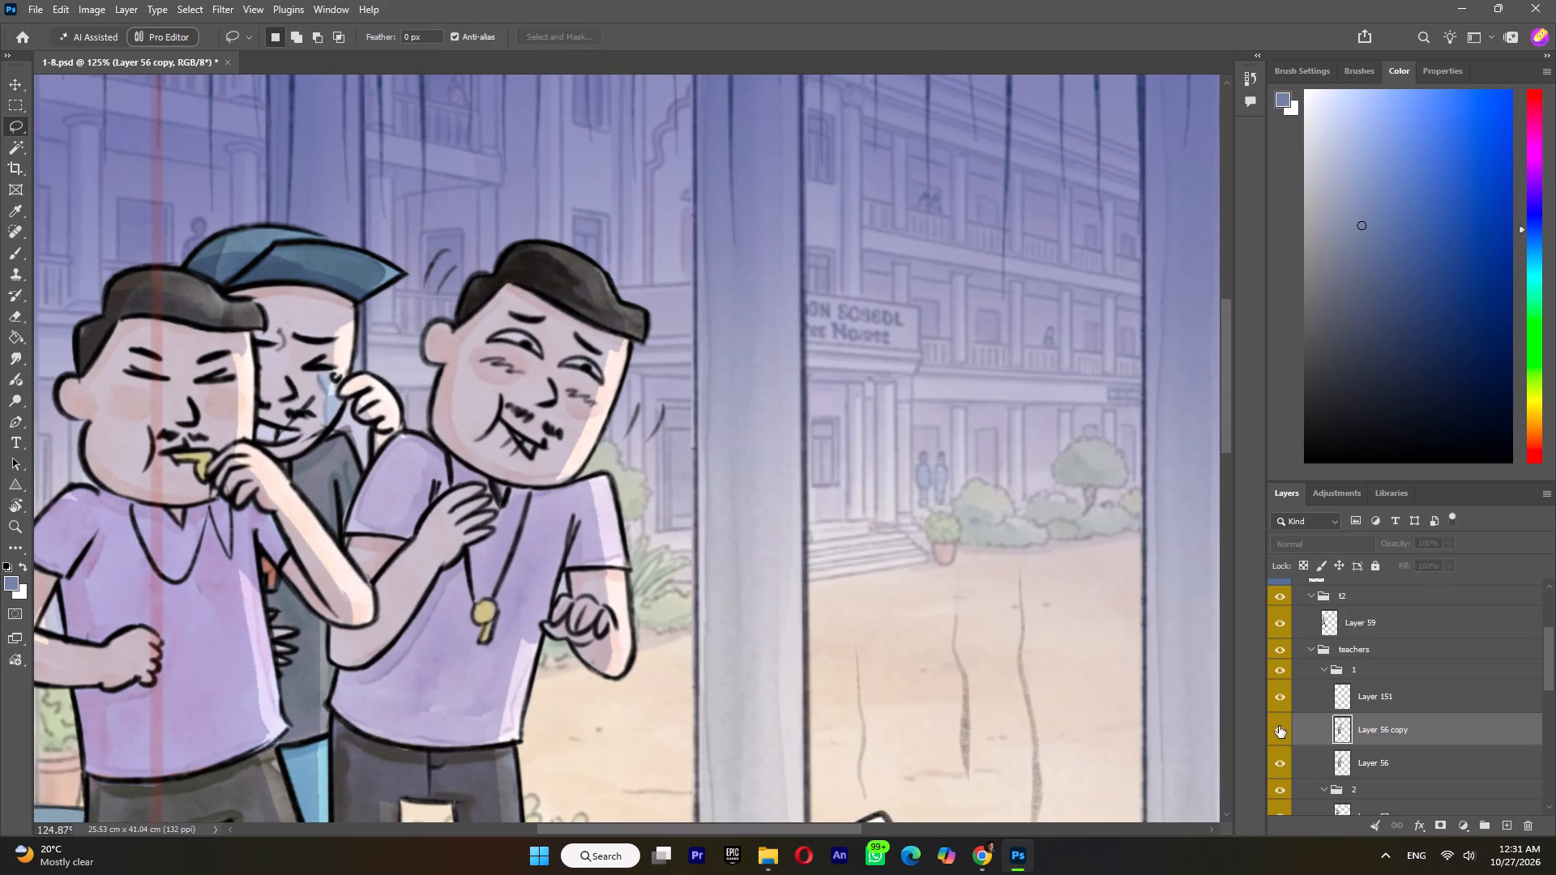
click(1279, 726)
alt+scroll(698, 470, down, 7)
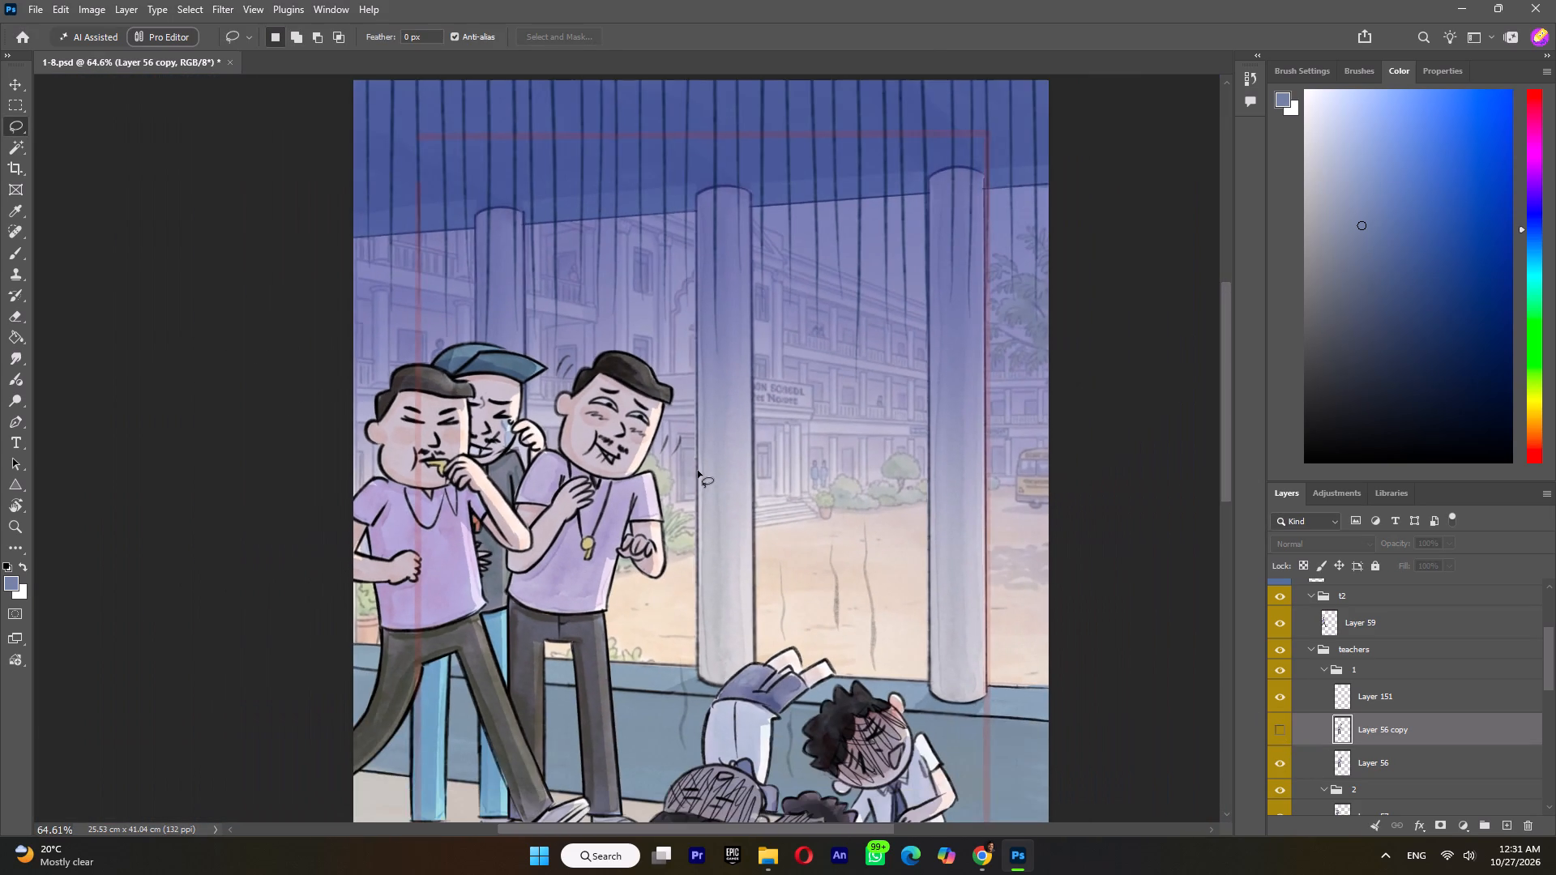
alt+scroll(590, 433, up, 4)
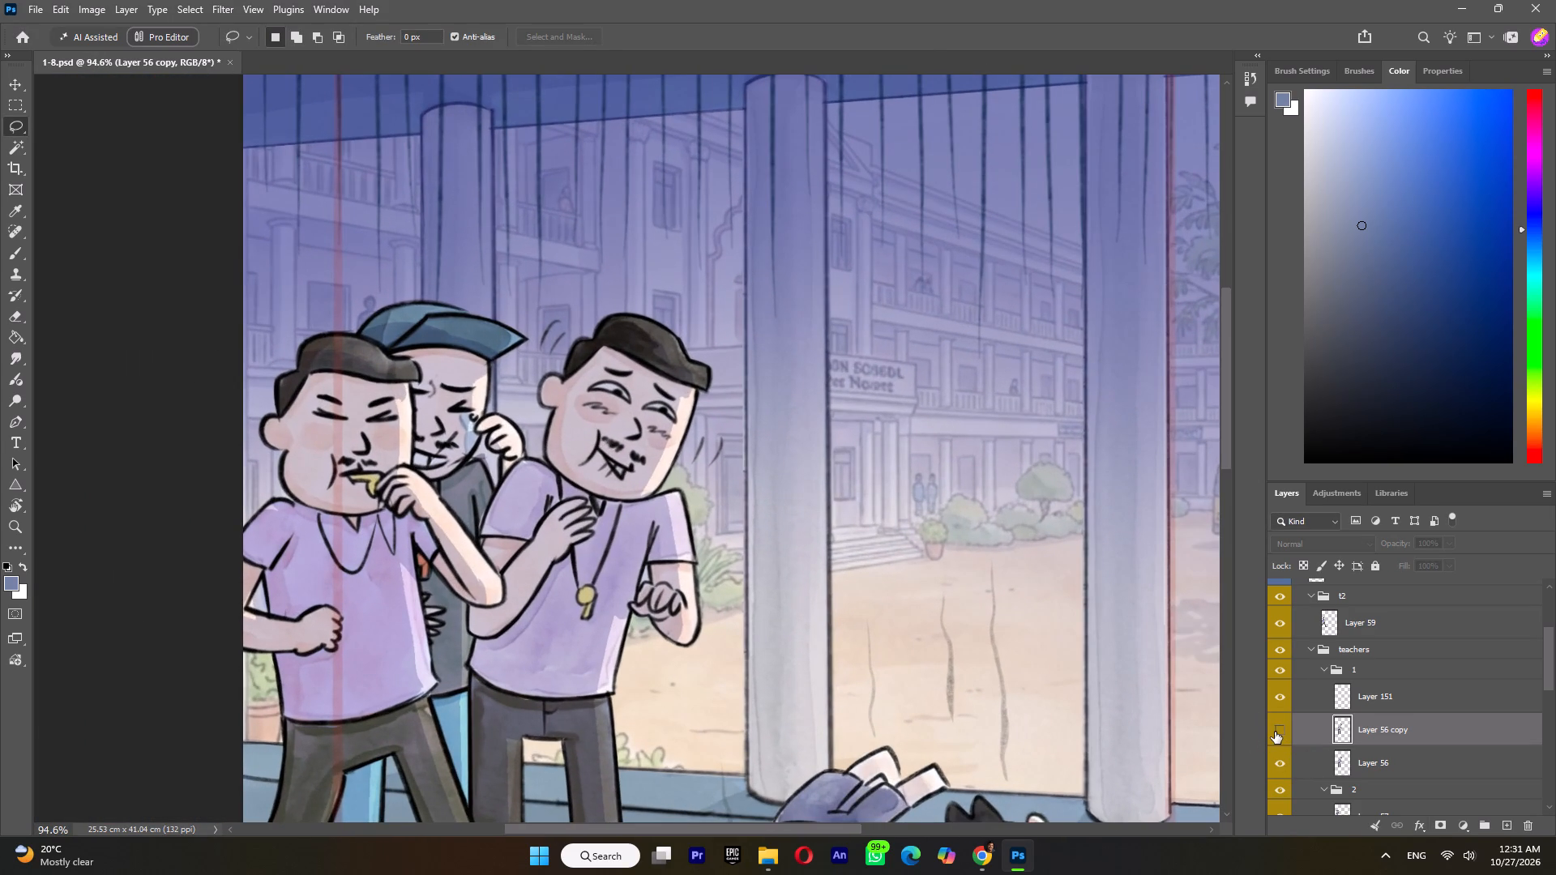
click(1276, 727)
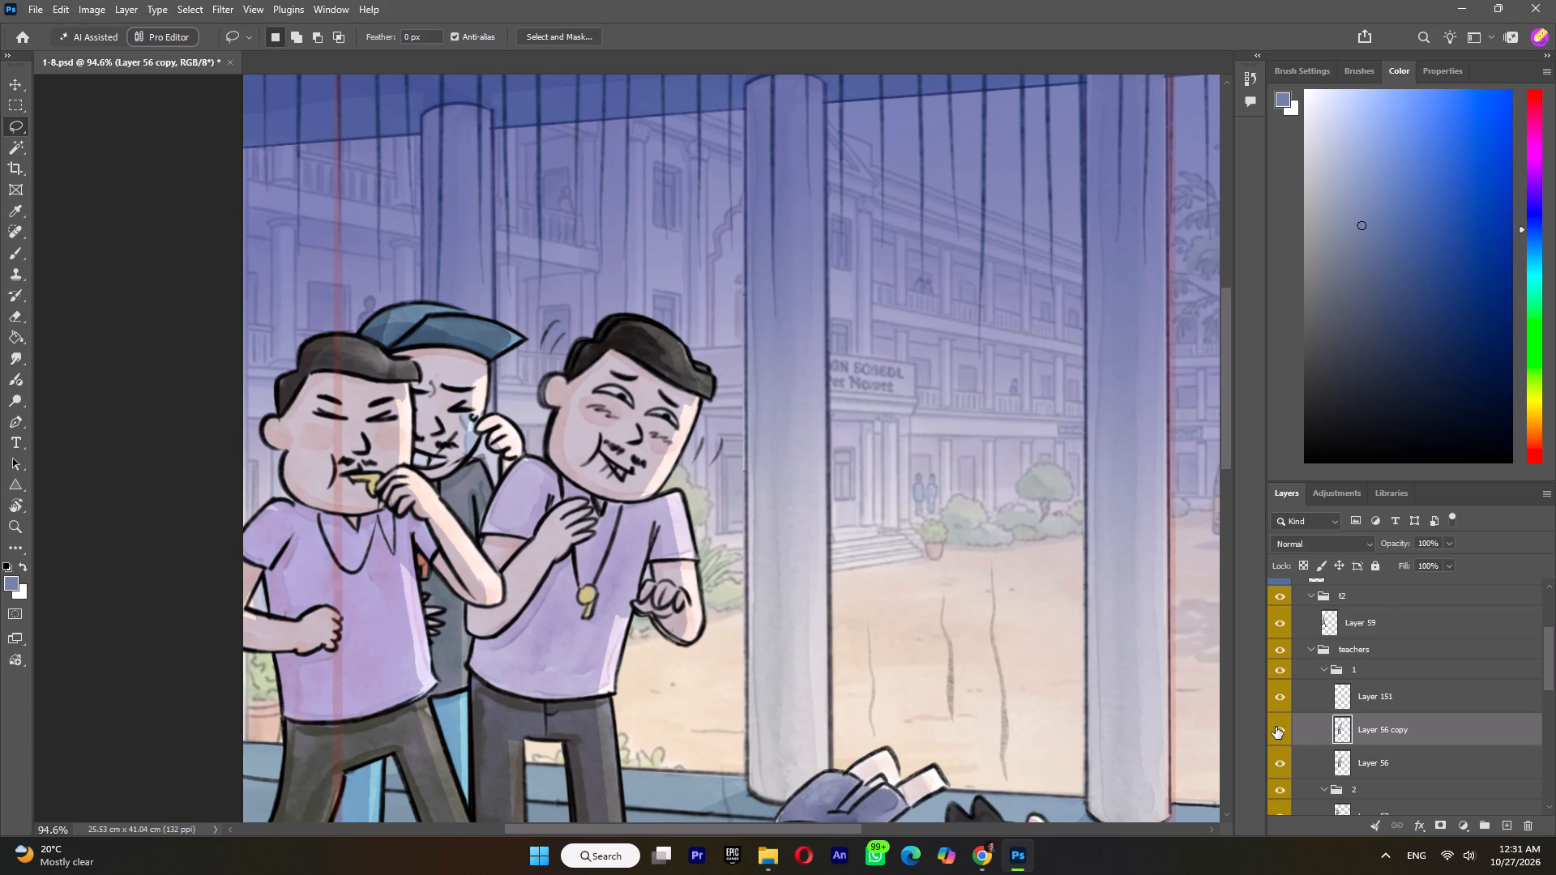
On Layer 56 copy, select the laughing teacher's mouth and surrounding crease lines using the Magic Wand at tolerance 50.
click(1412, 736)
alt+scroll(617, 437, up, 12)
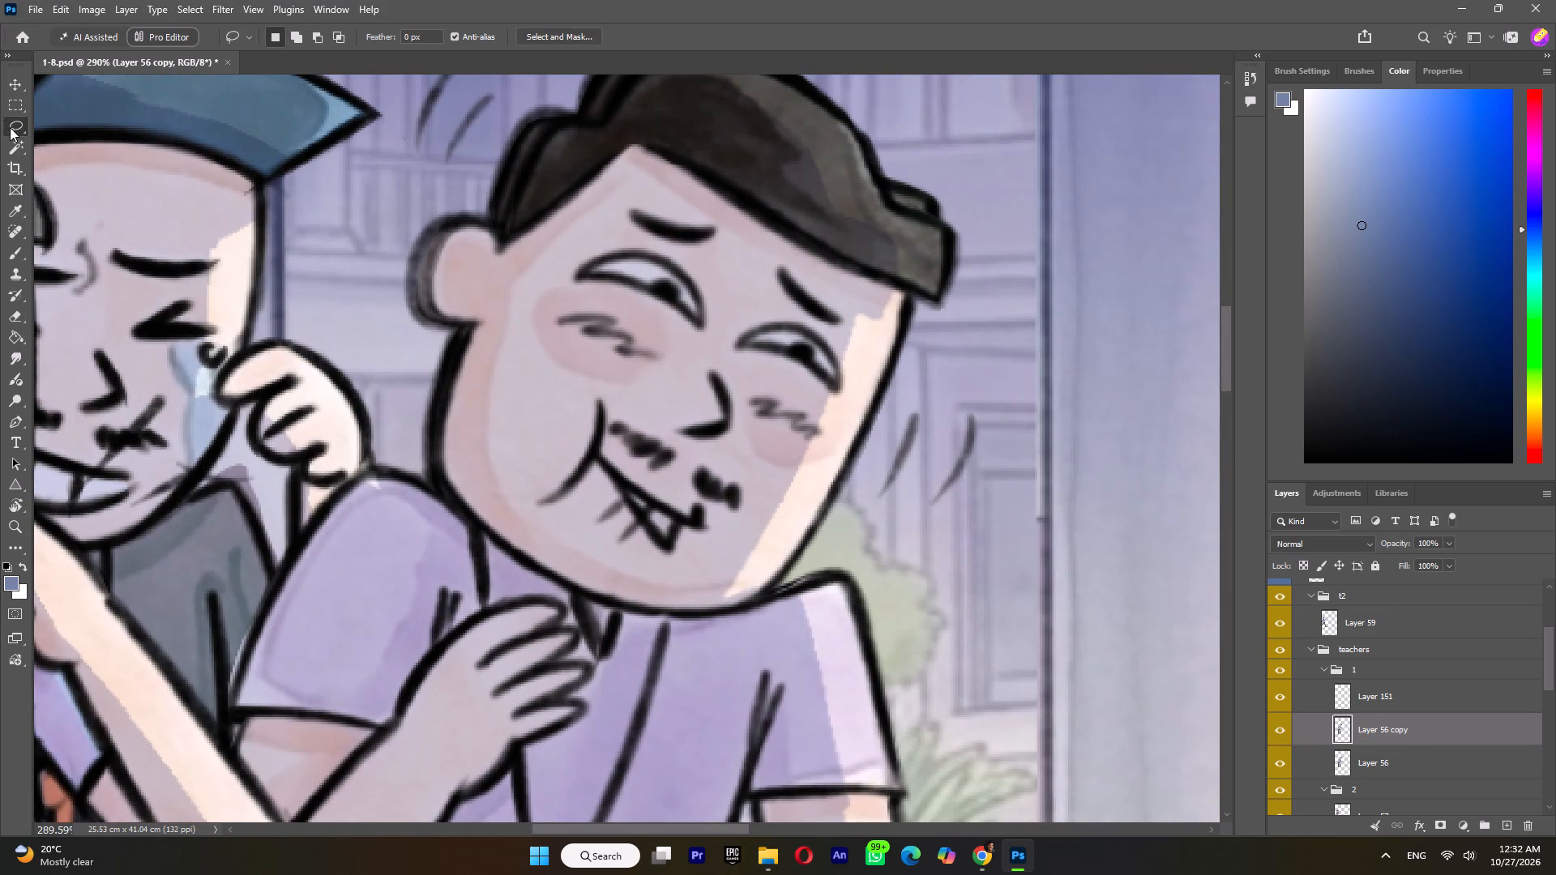
click(14, 144)
click(593, 458)
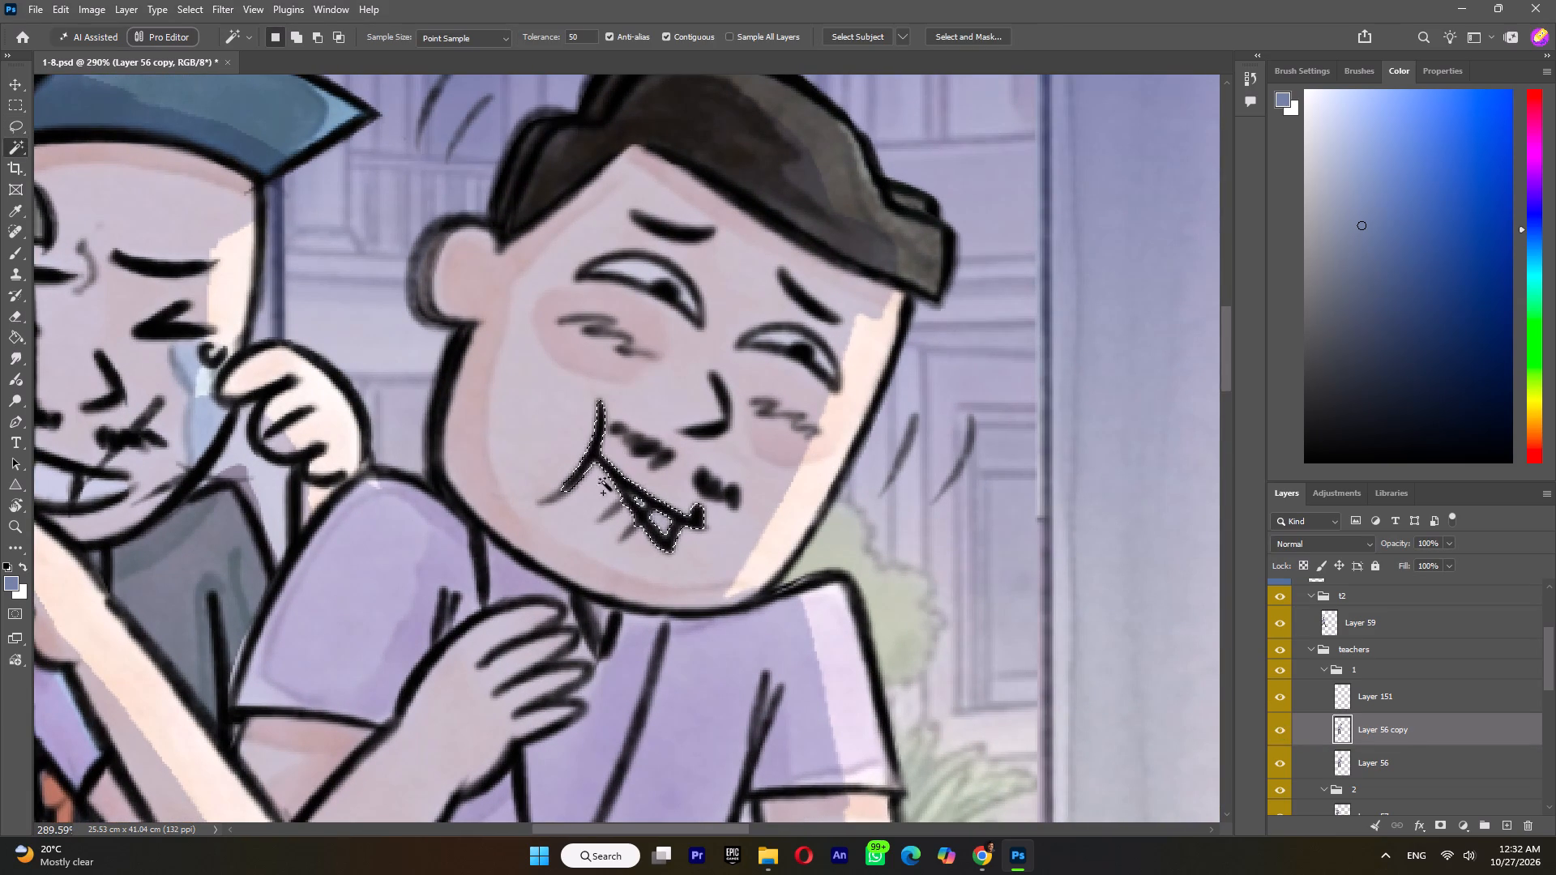
shift+click(554, 500)
shift+click(612, 508)
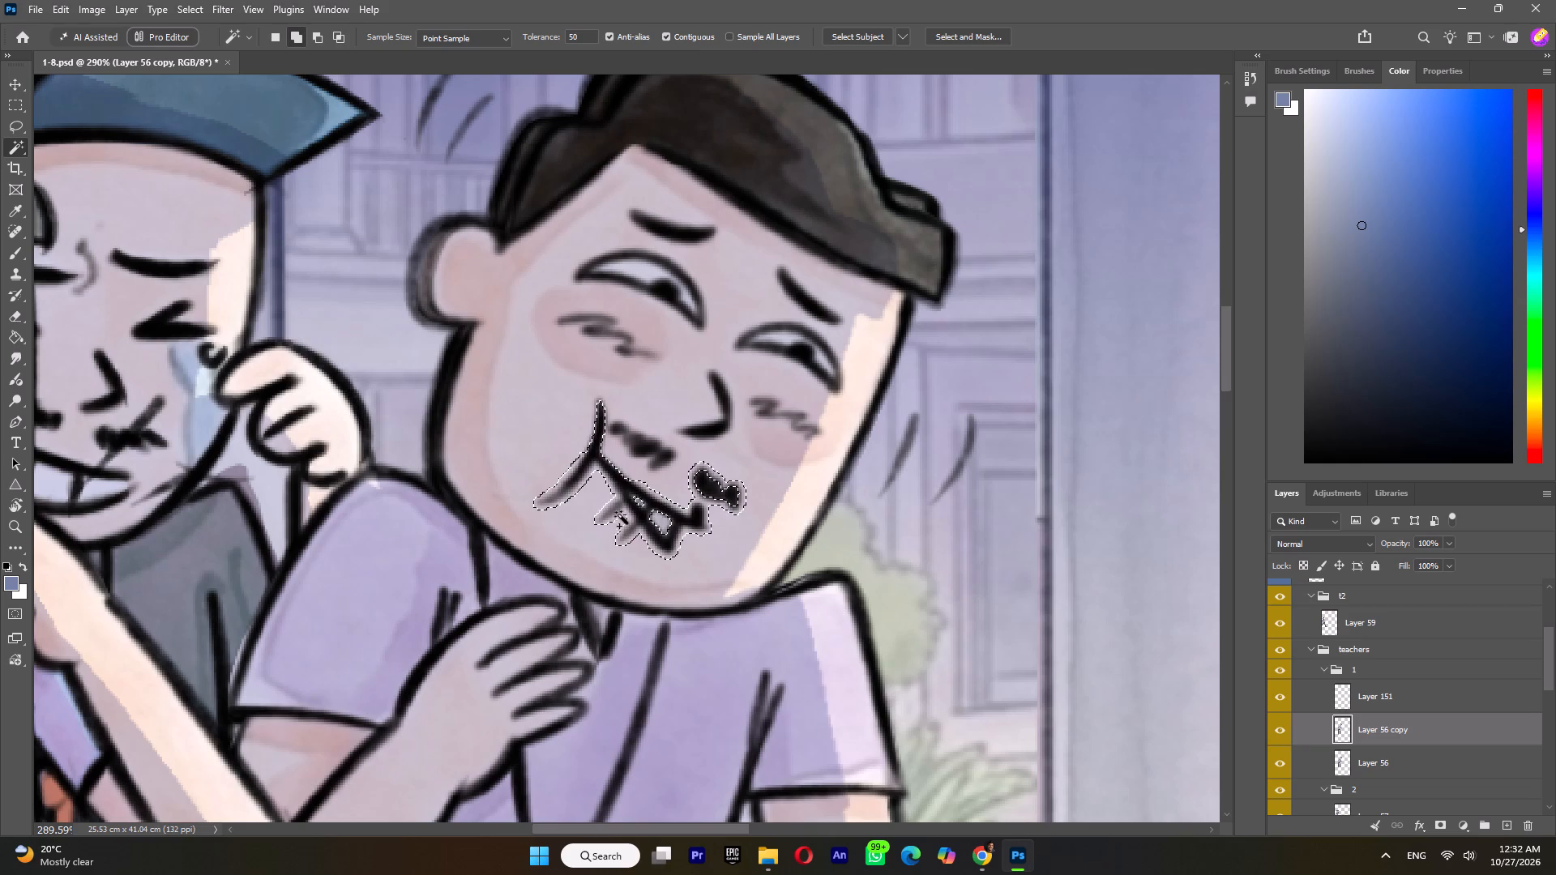
shift+click(713, 487)
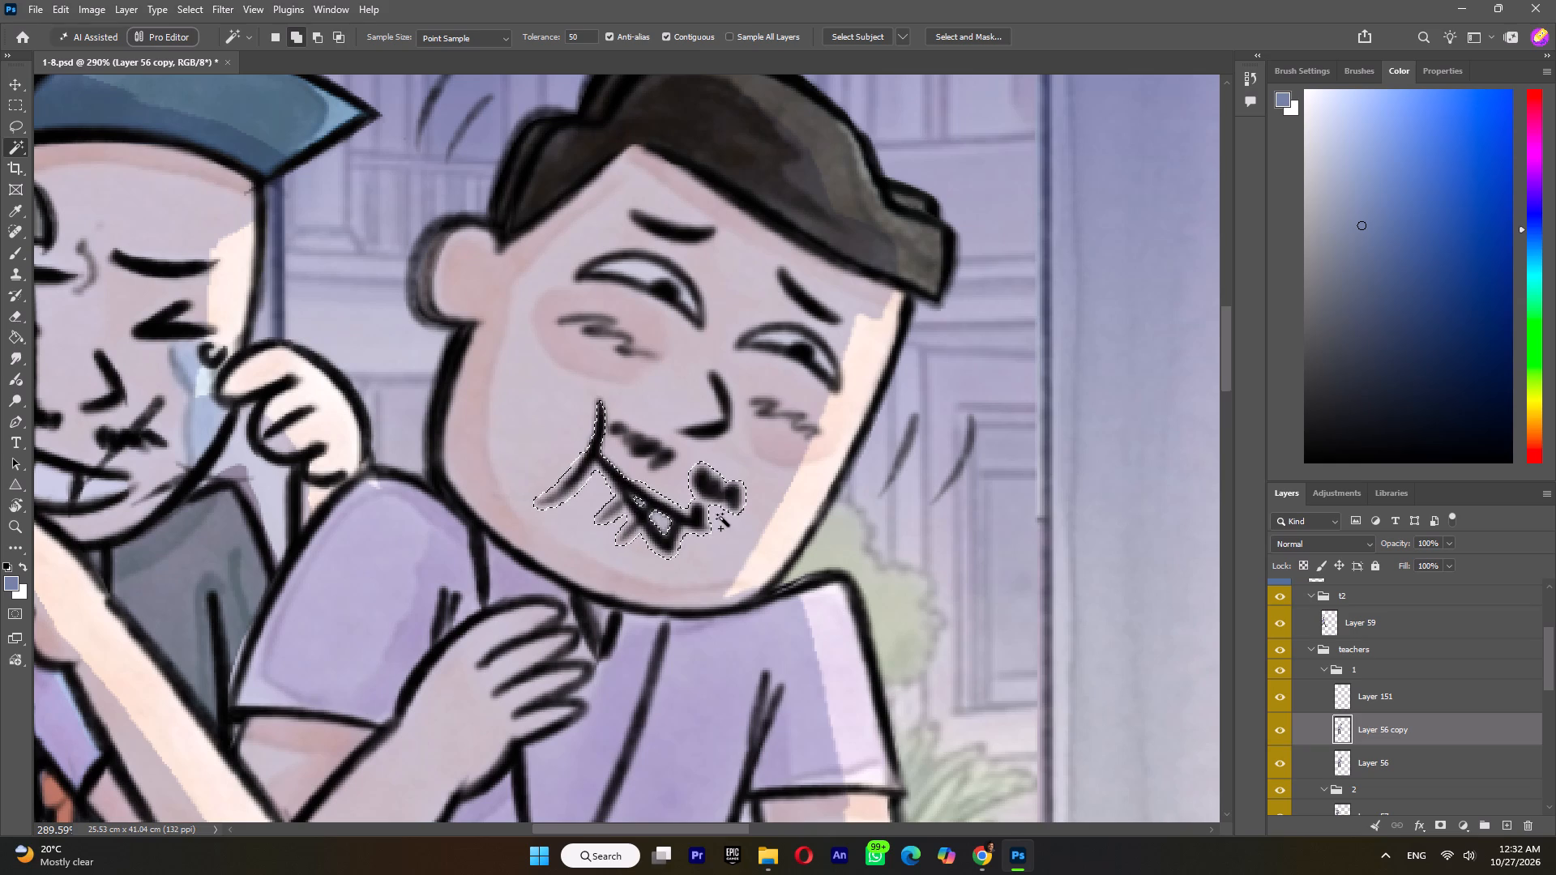
alt+click(707, 484)
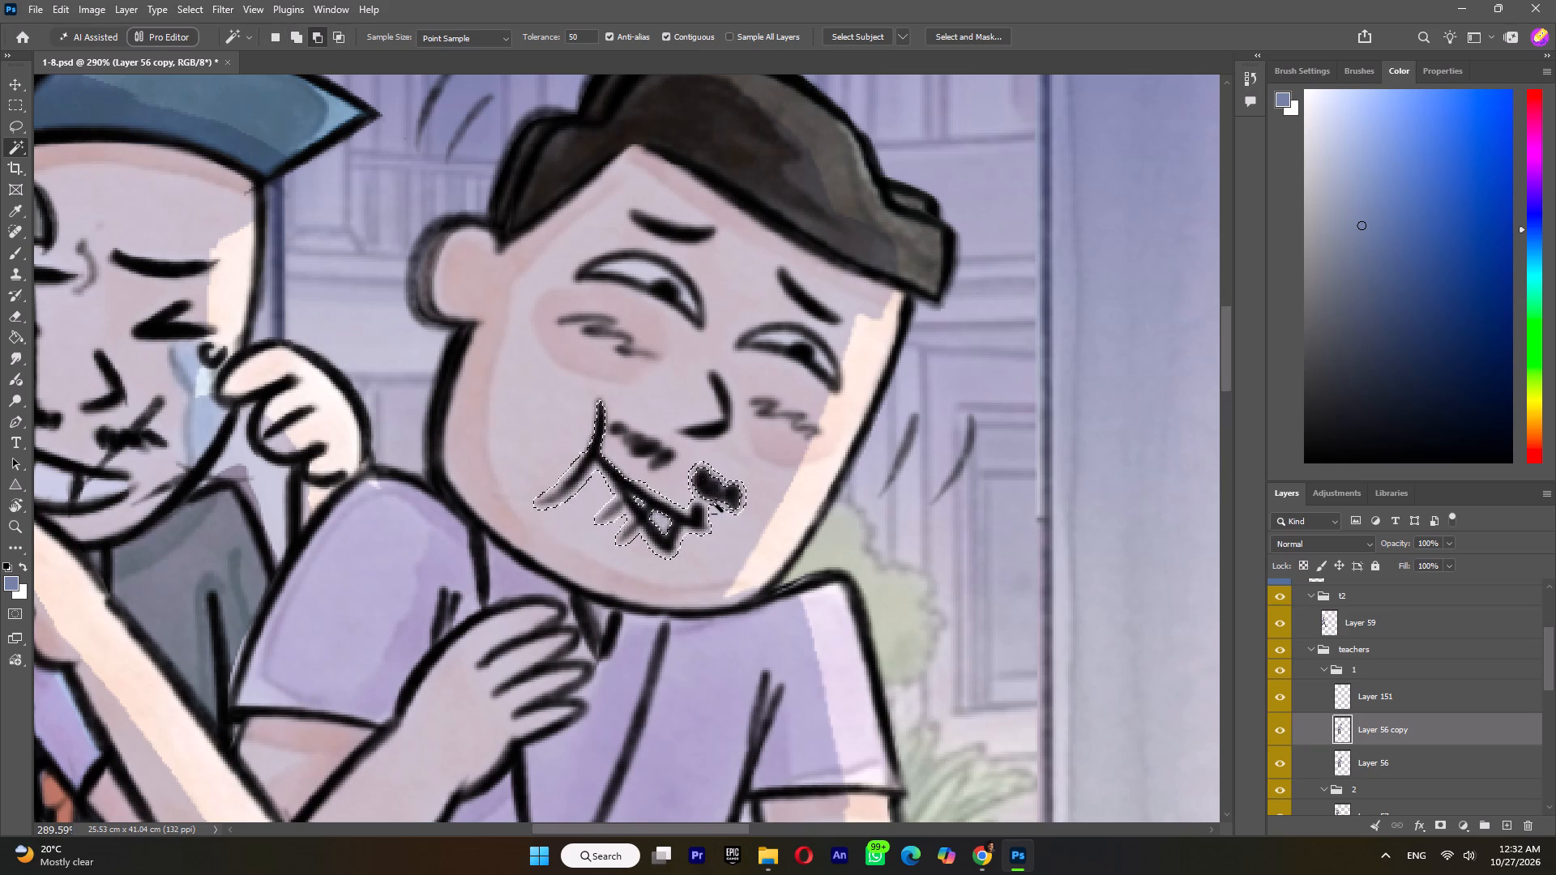
alt+click(706, 468)
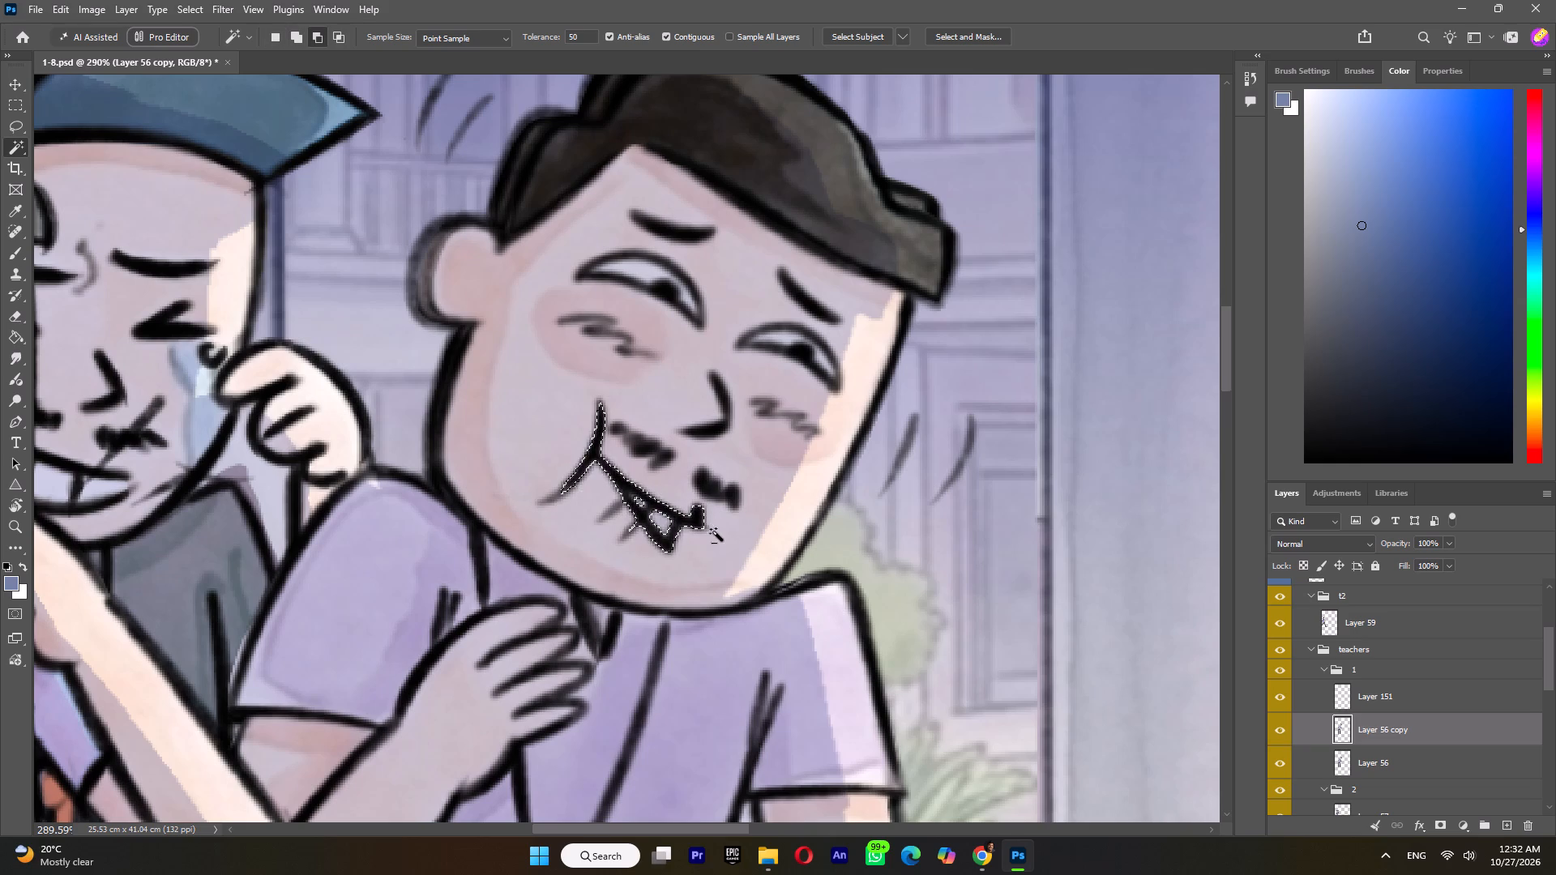
shift+click(613, 514)
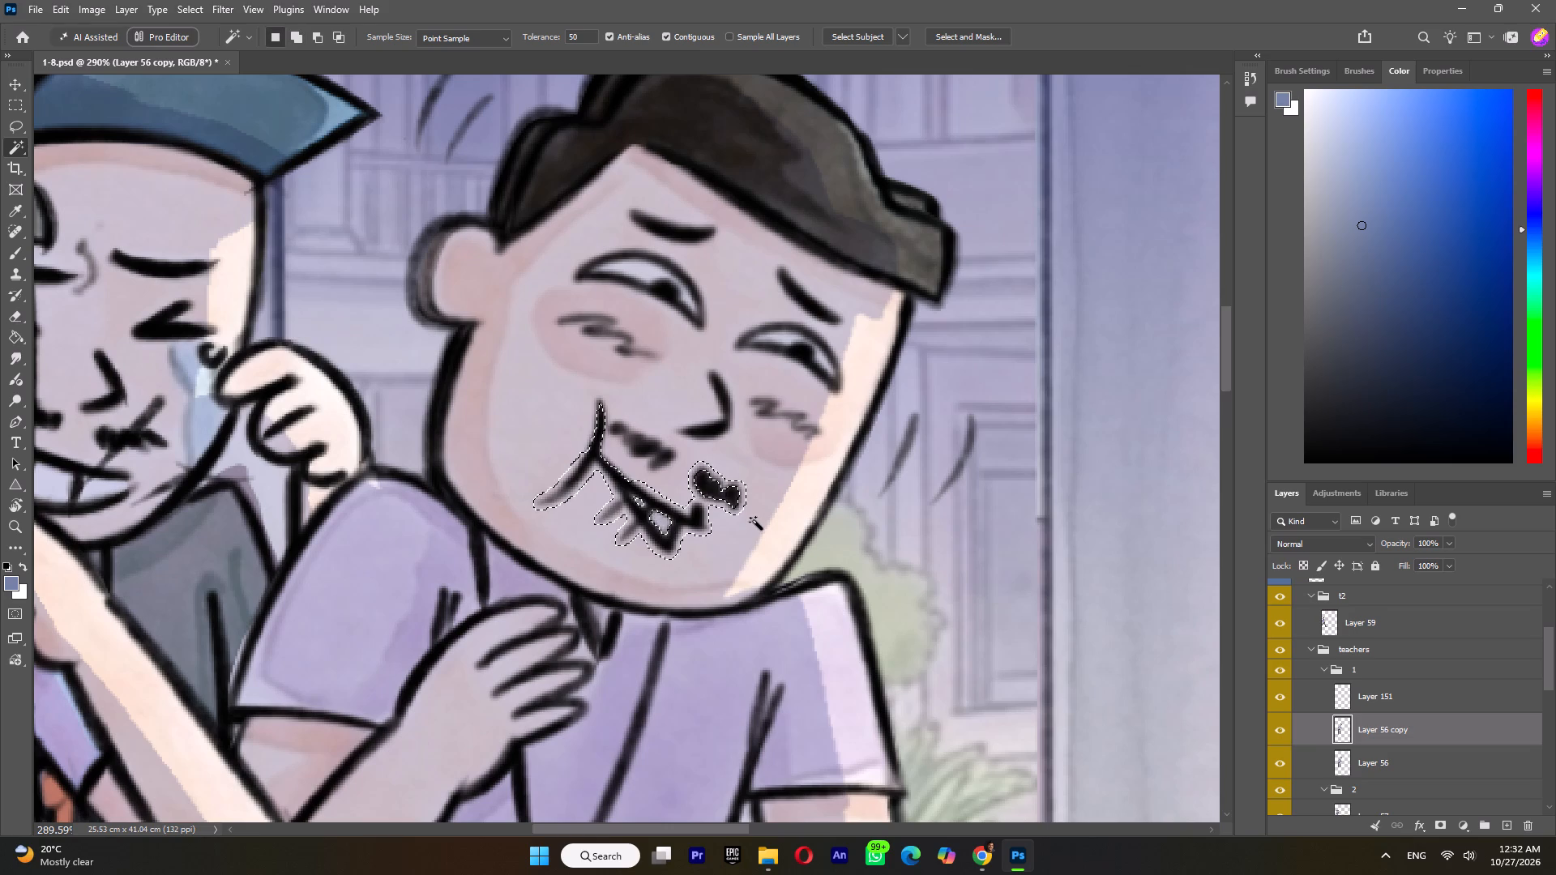
Subtract the moustache patch beside the mouth corner from the selection with the Lasso tool.
click(12, 128)
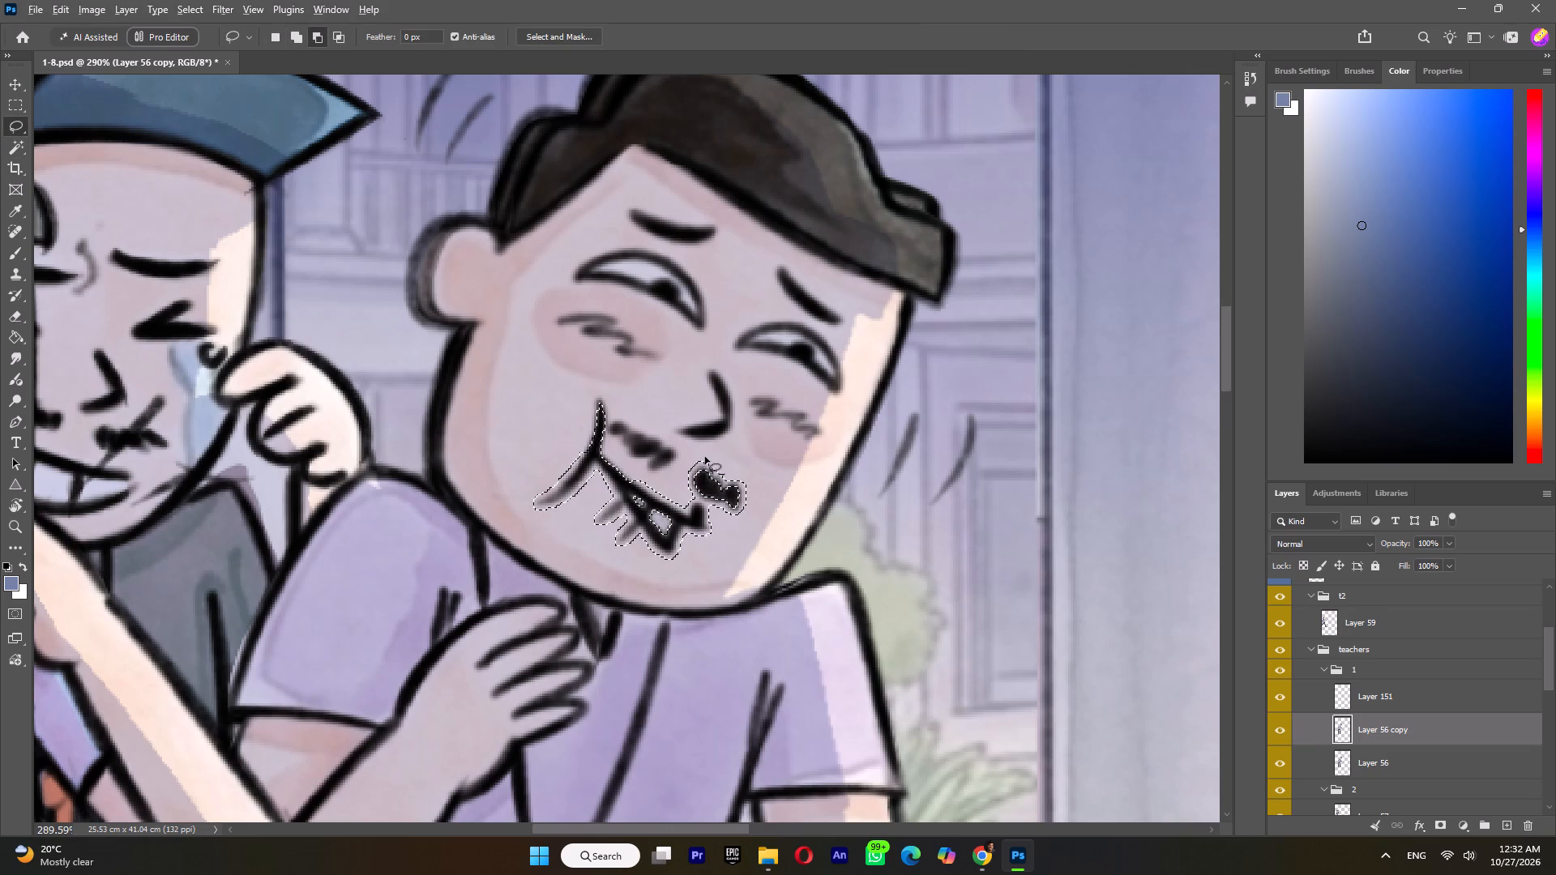
alt+drag(699, 455, 713, 453)
alt+drag(713, 453, 689, 460)
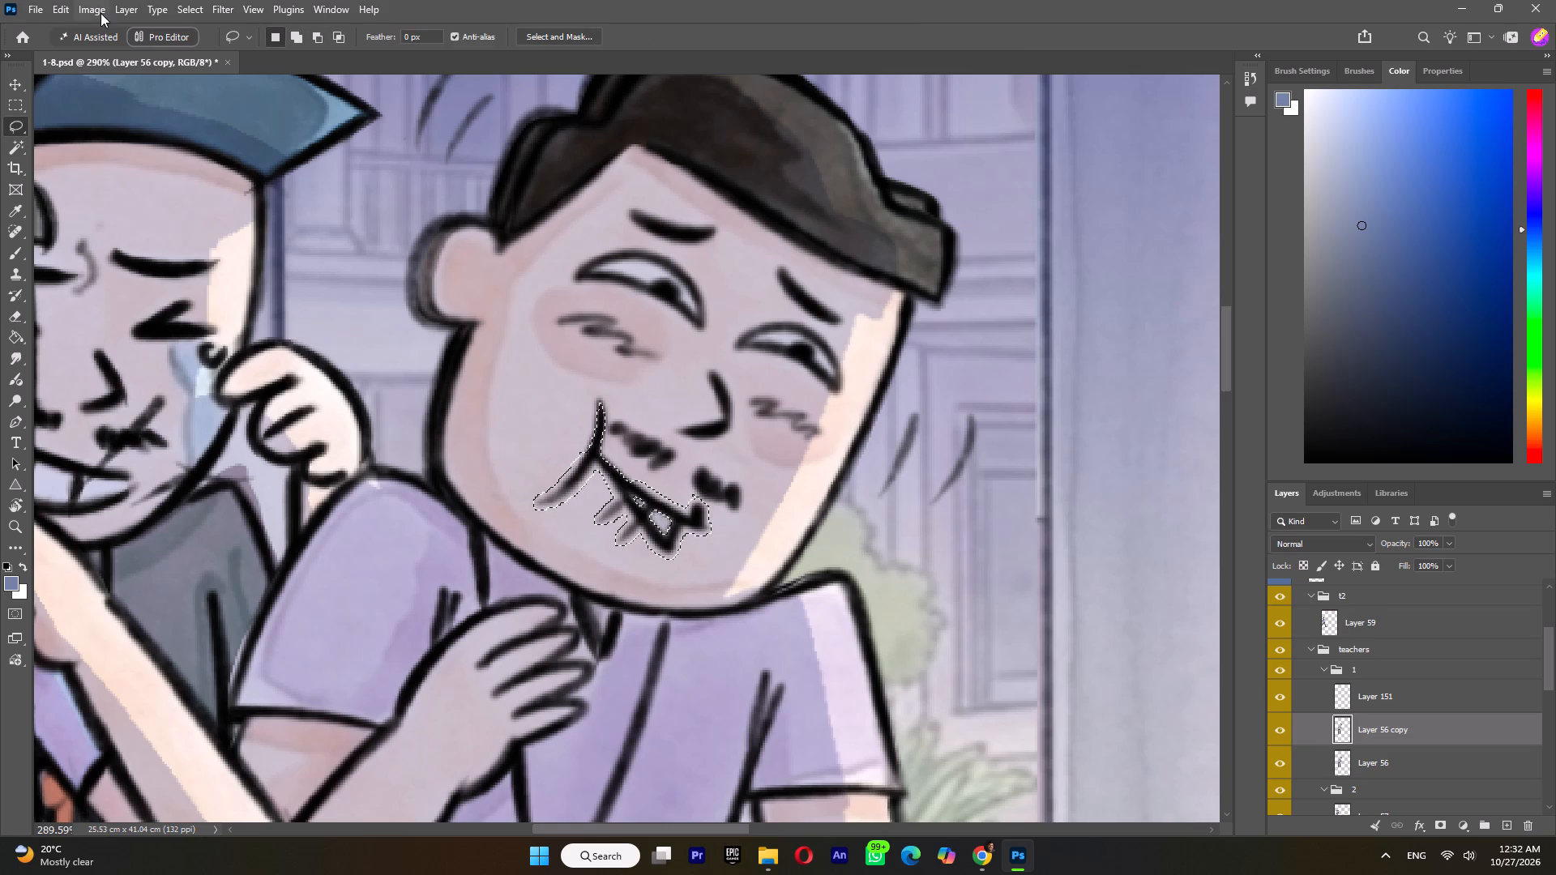
Squash the selected mouth and crease lines from the top to about 90% of their height.
click(18, 89)
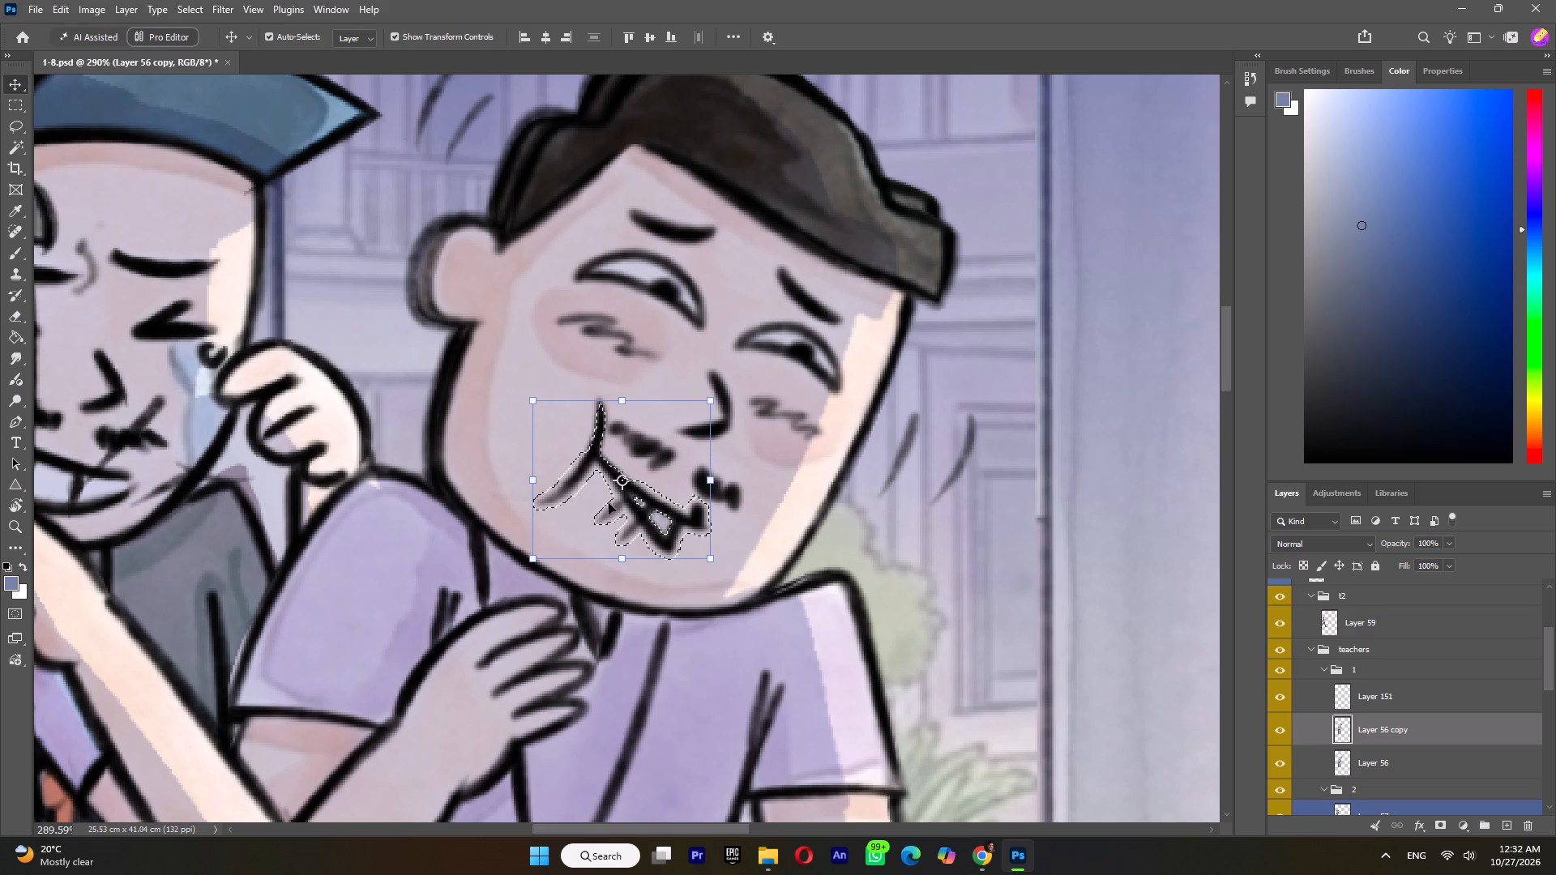
drag(625, 397, 616, 417)
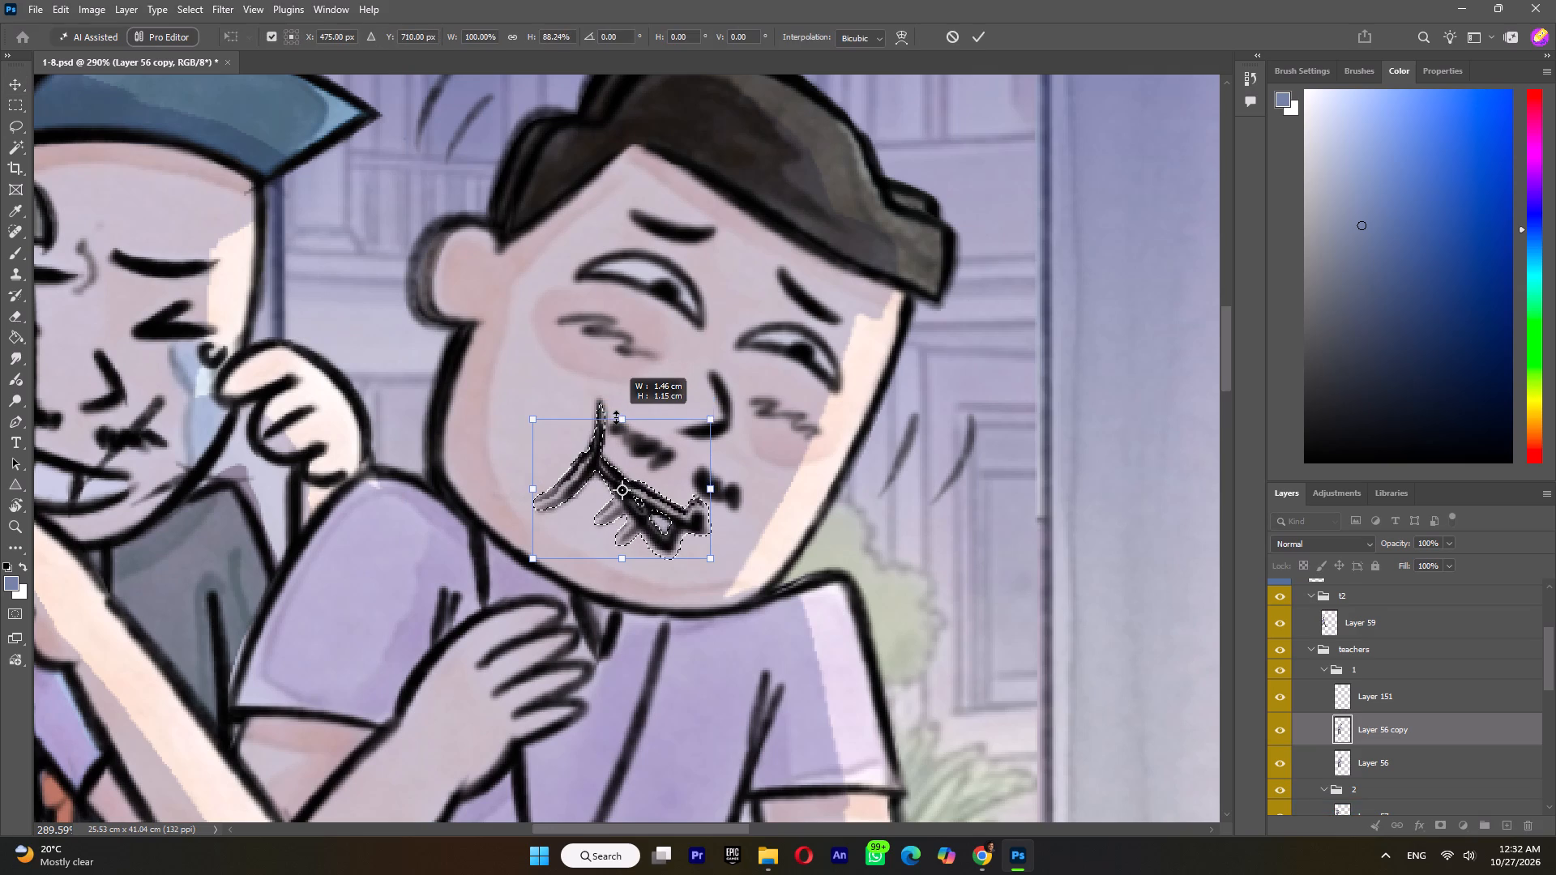
drag(616, 417, 619, 412)
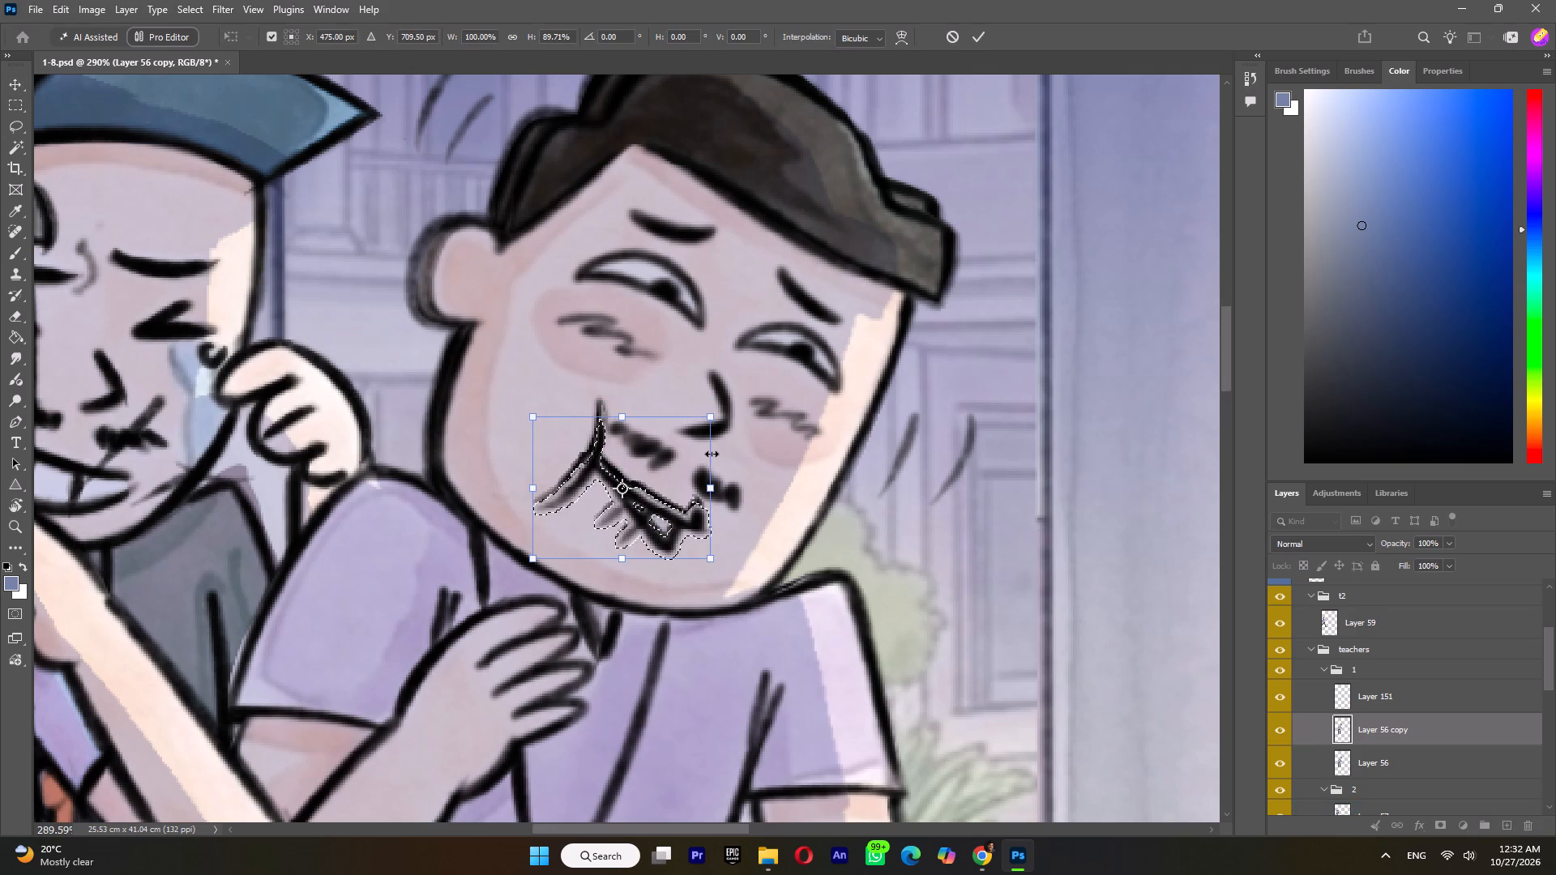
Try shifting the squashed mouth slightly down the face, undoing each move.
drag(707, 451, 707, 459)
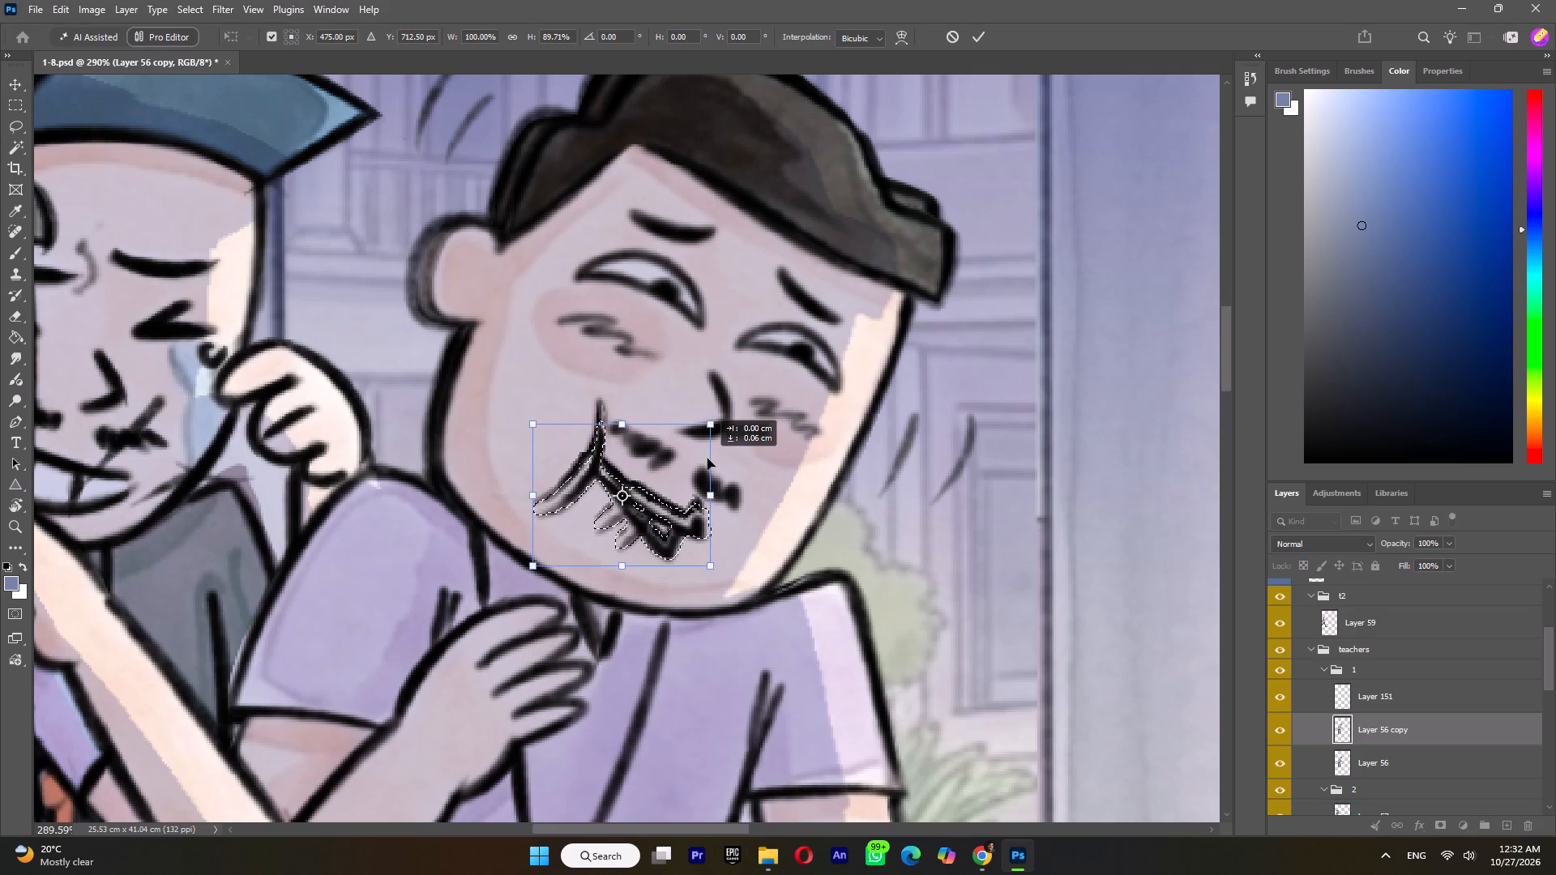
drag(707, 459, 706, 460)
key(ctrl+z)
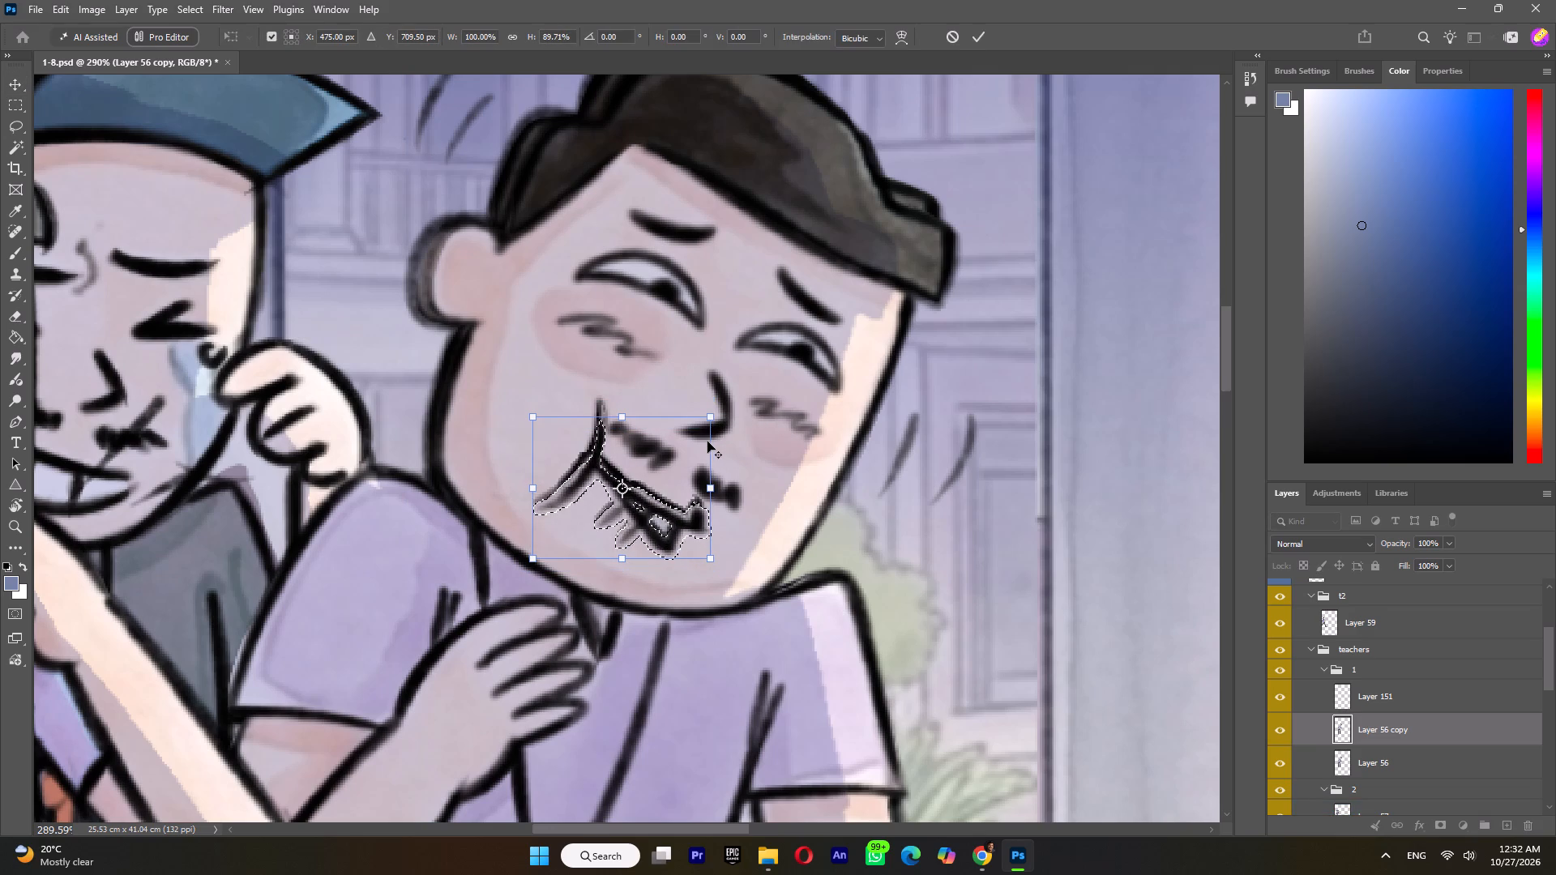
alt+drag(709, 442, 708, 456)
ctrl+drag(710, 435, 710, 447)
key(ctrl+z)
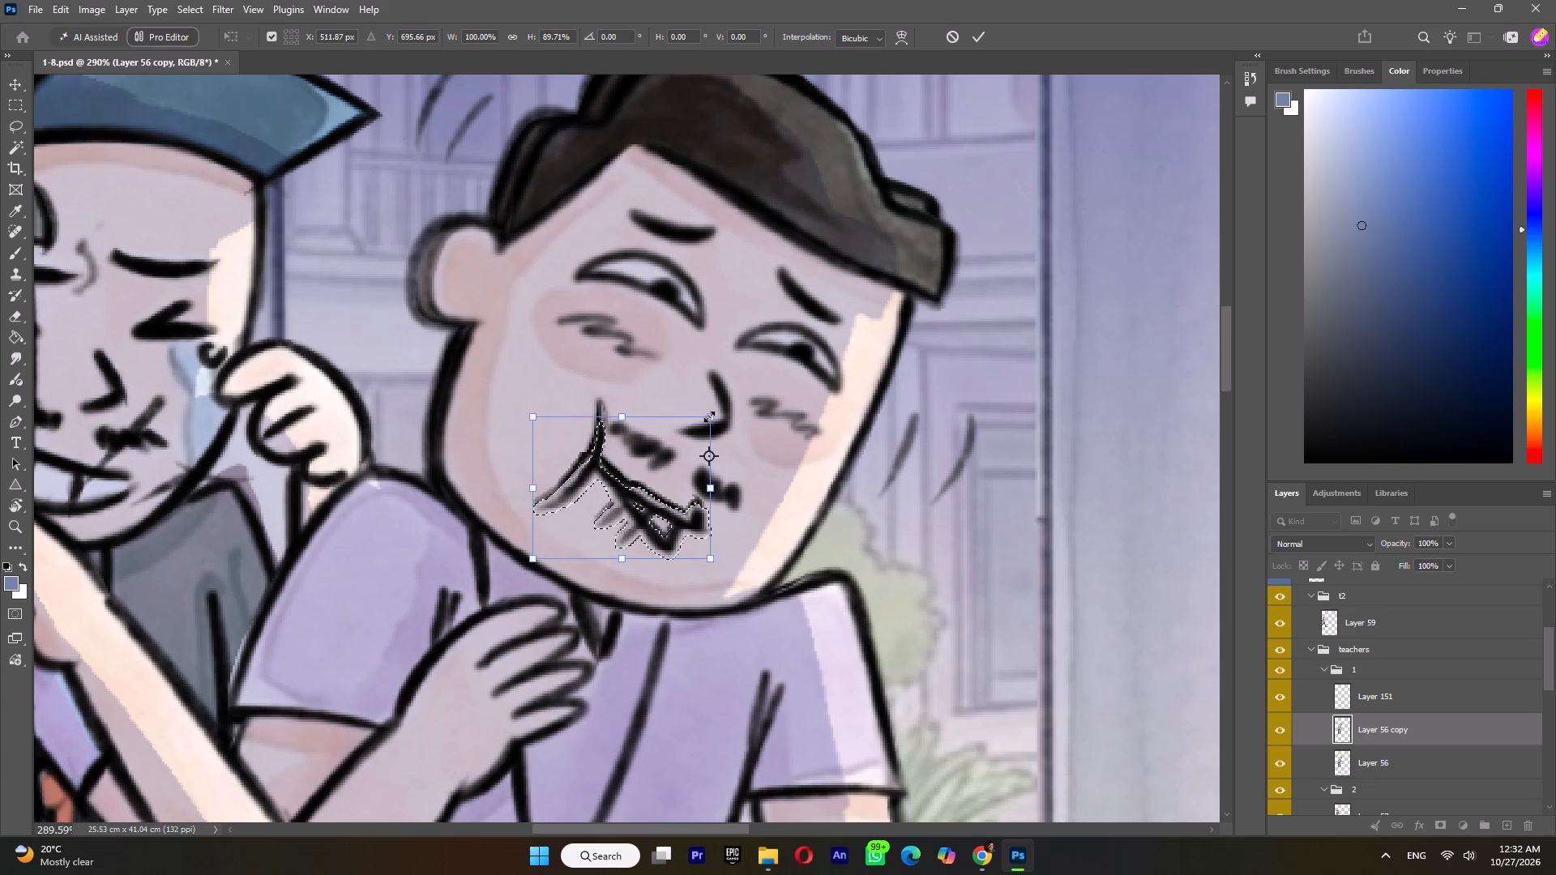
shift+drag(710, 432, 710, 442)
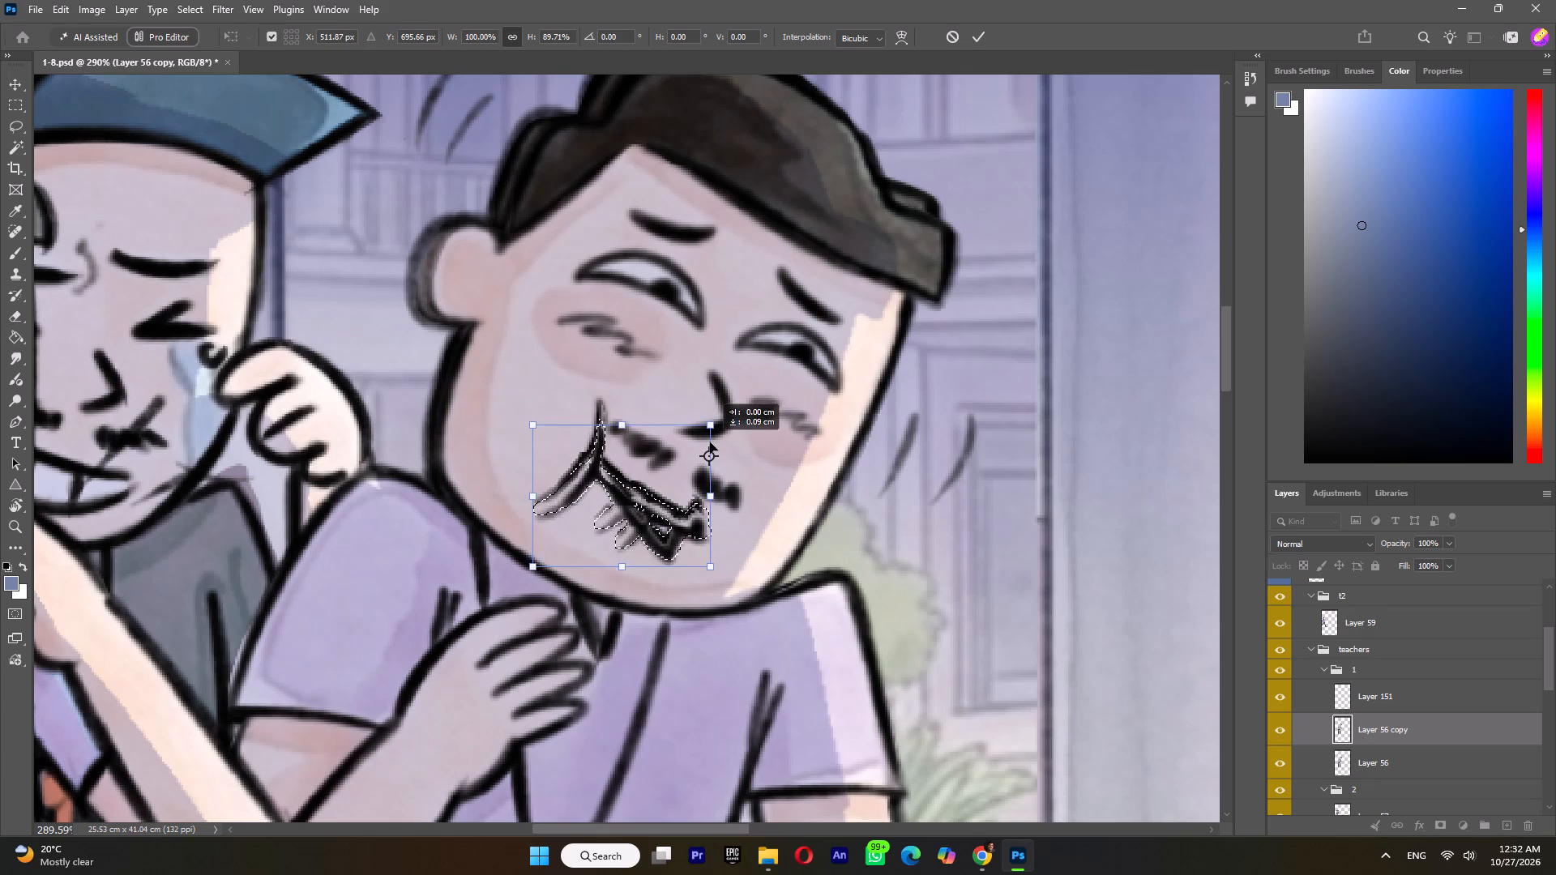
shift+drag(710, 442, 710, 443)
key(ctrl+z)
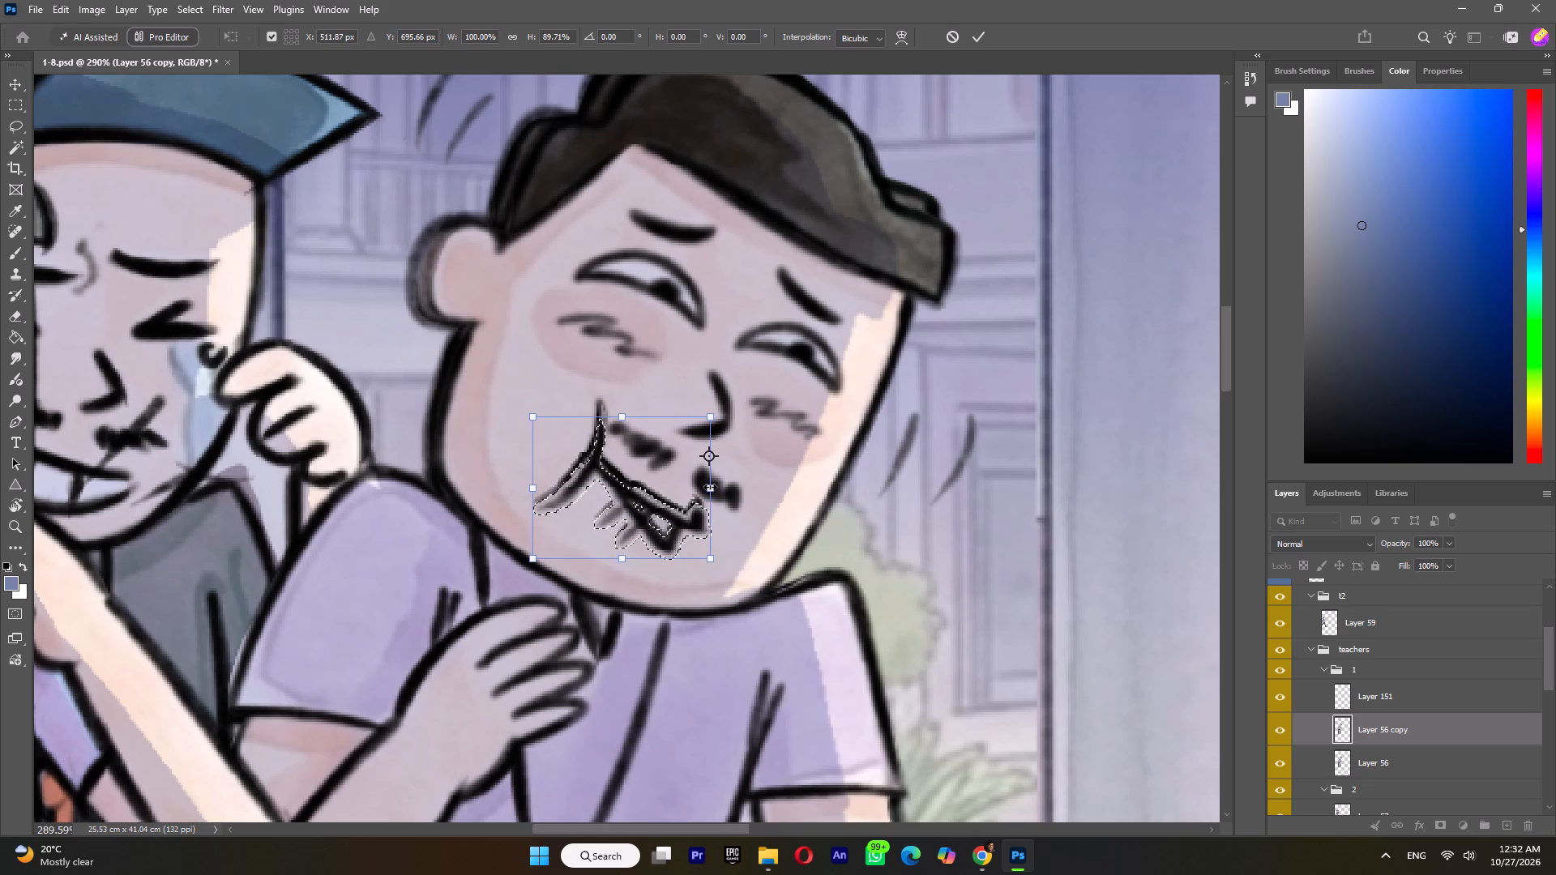
Scale the mouth to about 96% width and 87% height, nudge it slightly right and up, apply the transform and deselect.
drag(710, 487, 704, 480)
click(621, 561)
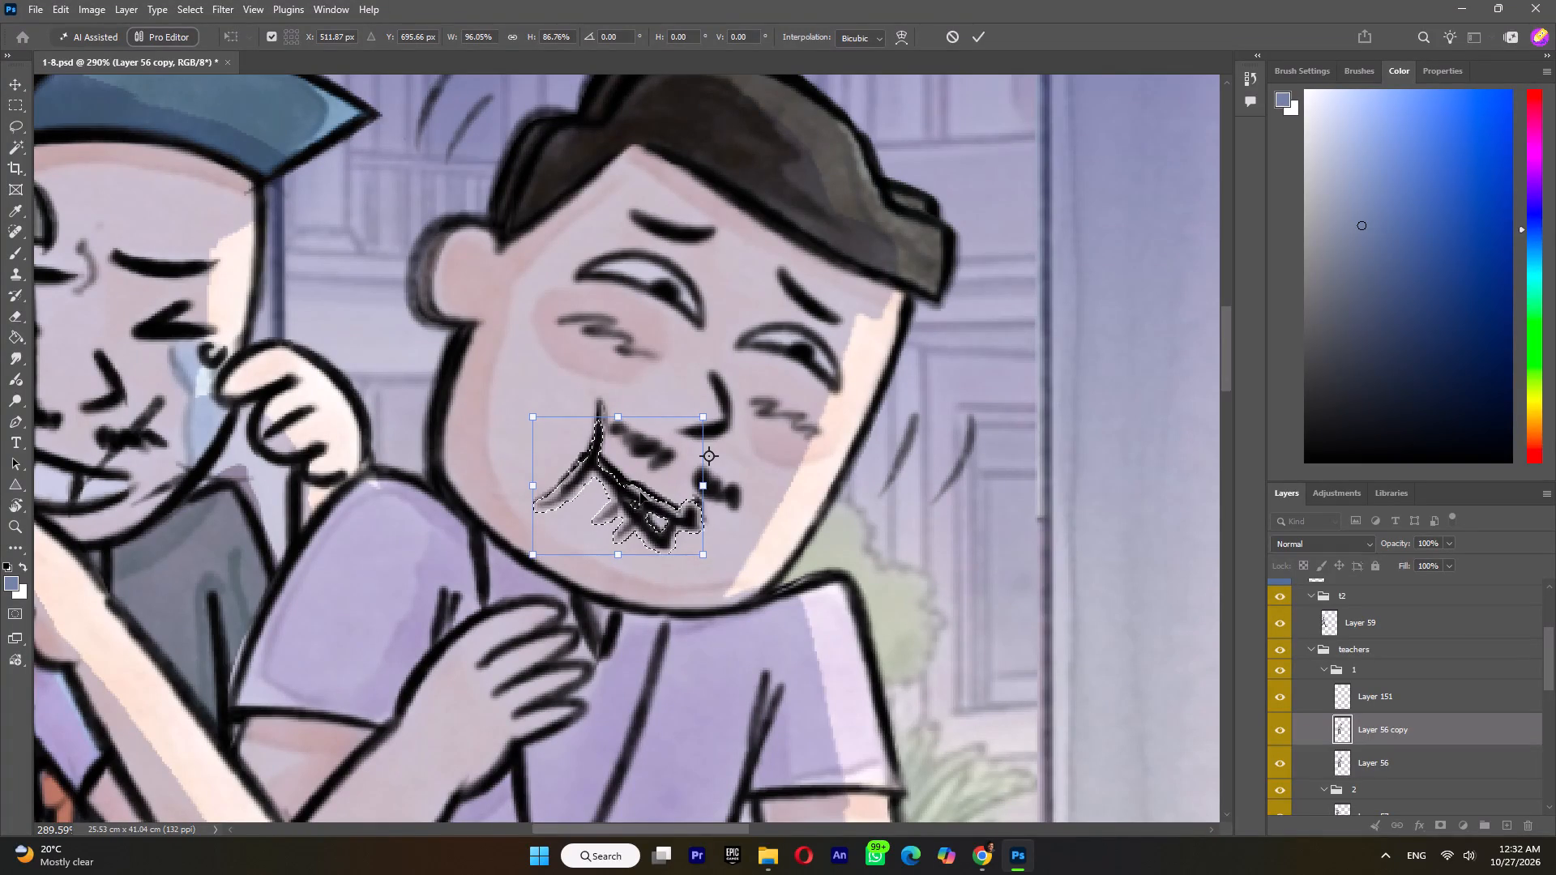
key(Right)
key(Right)
key(Right)
key(Up)
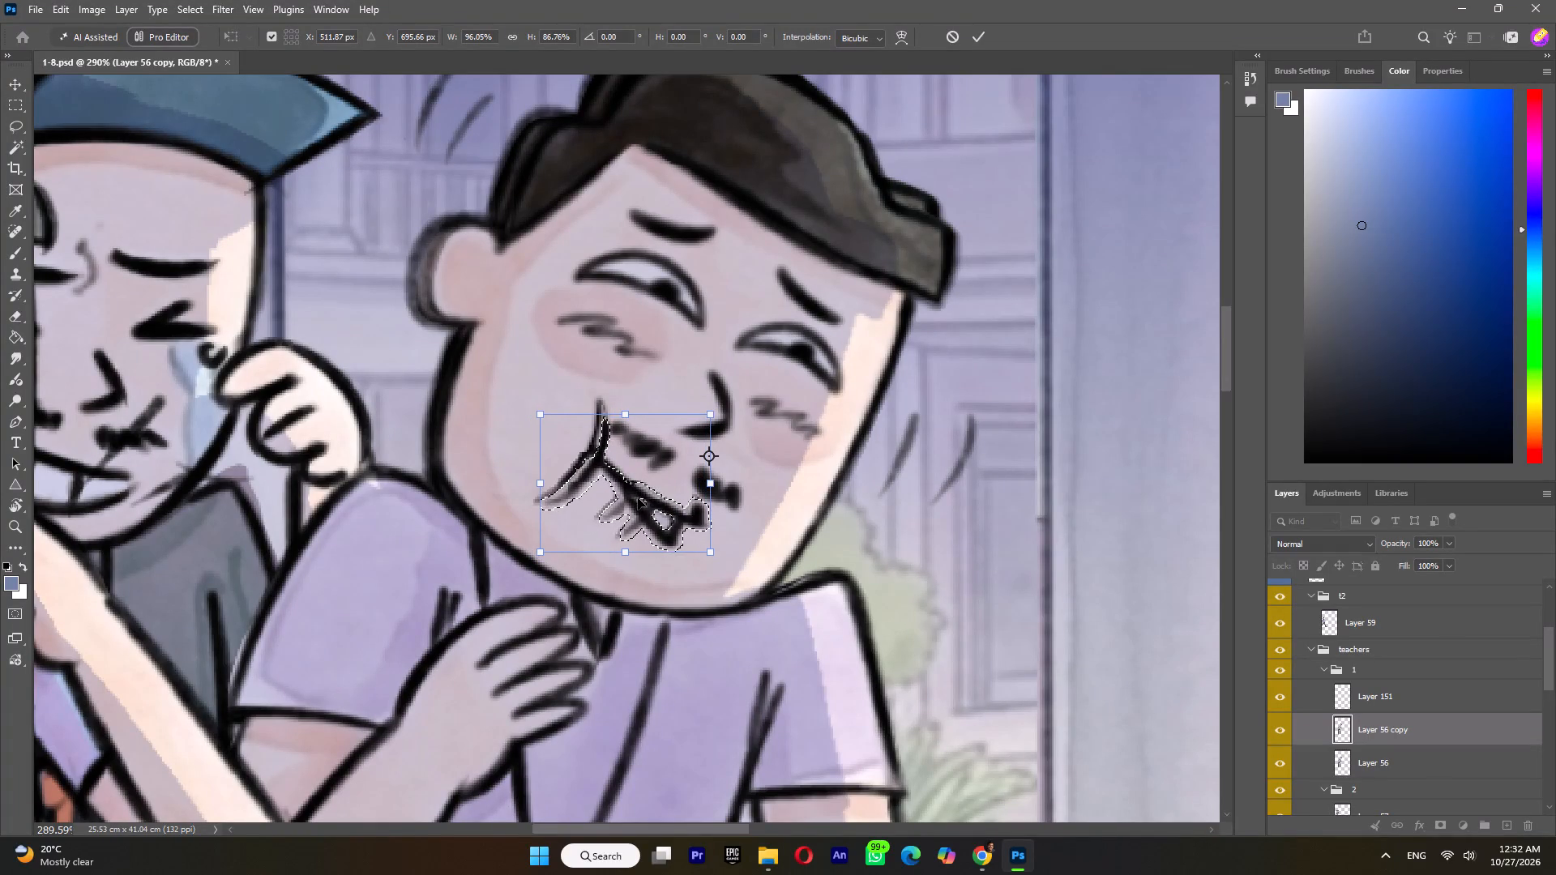
click(977, 35)
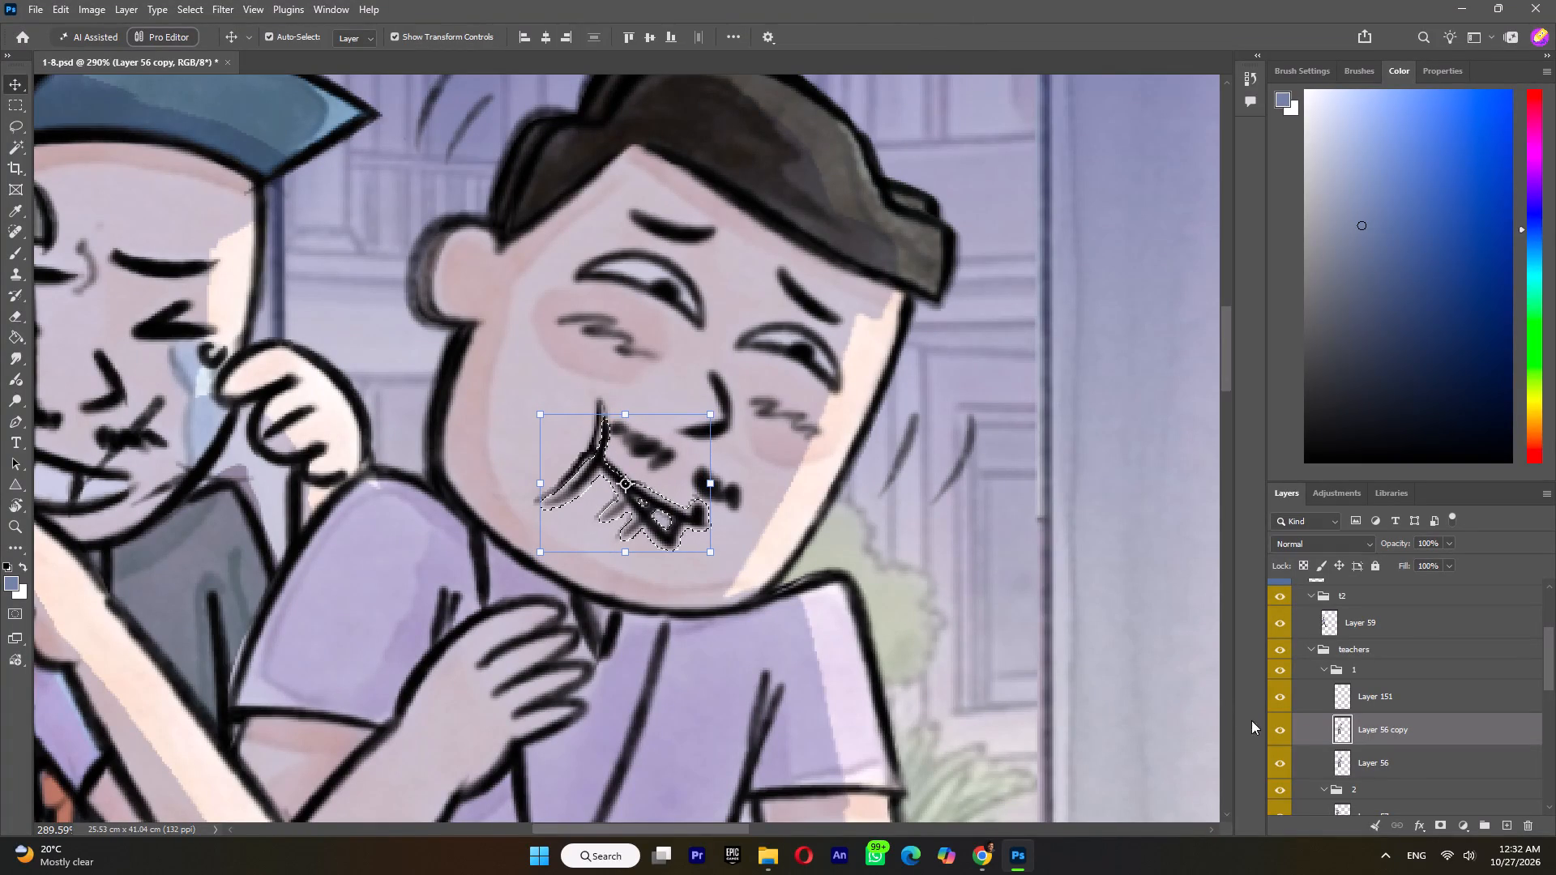
click(647, 518)
click(15, 102)
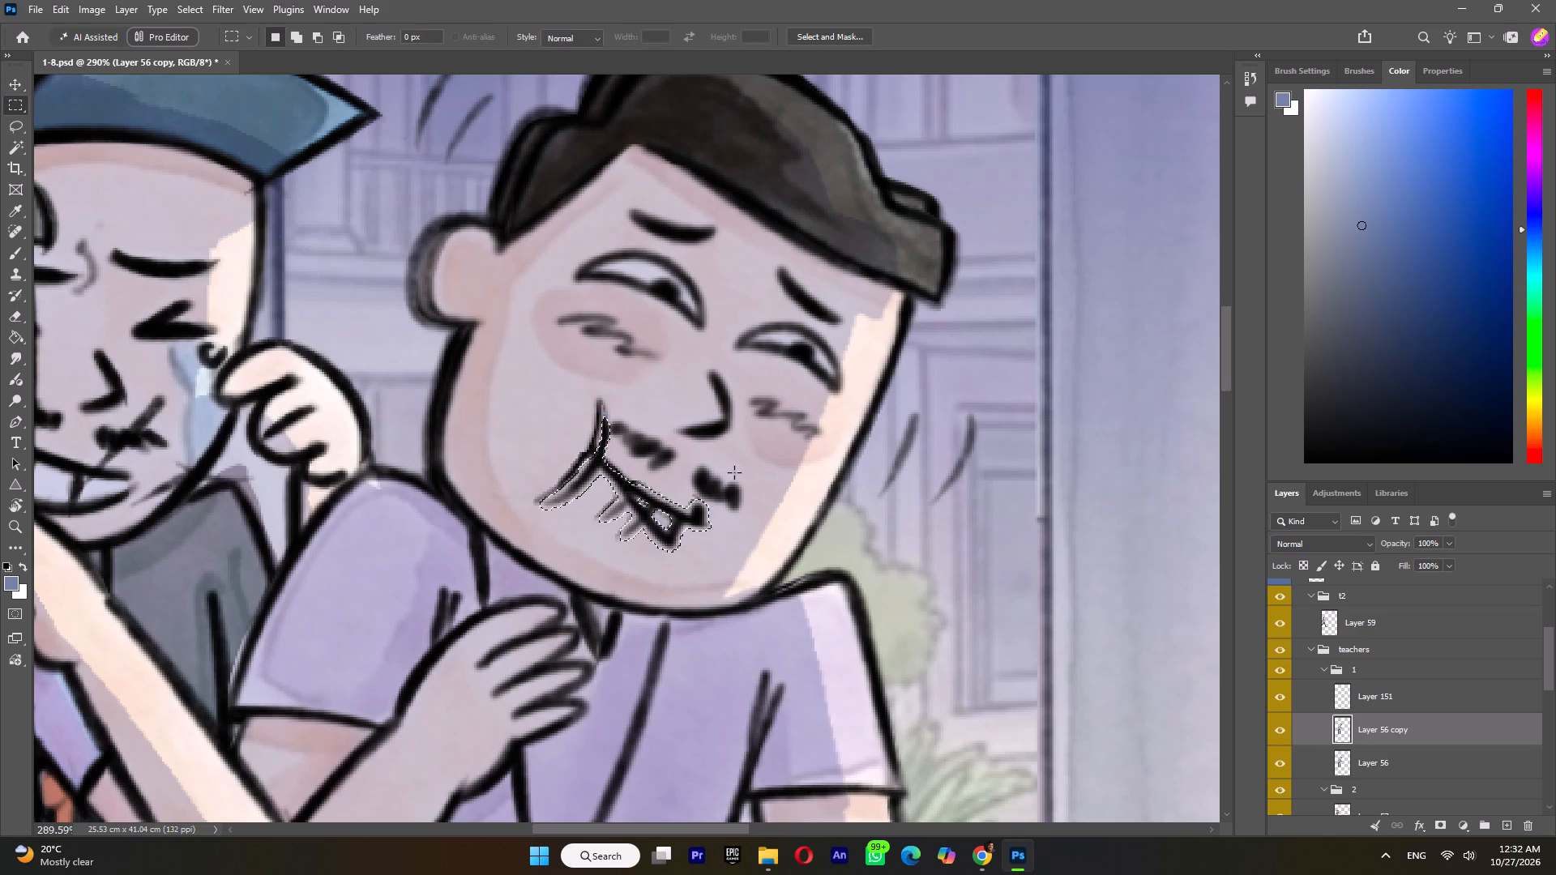
click(760, 473)
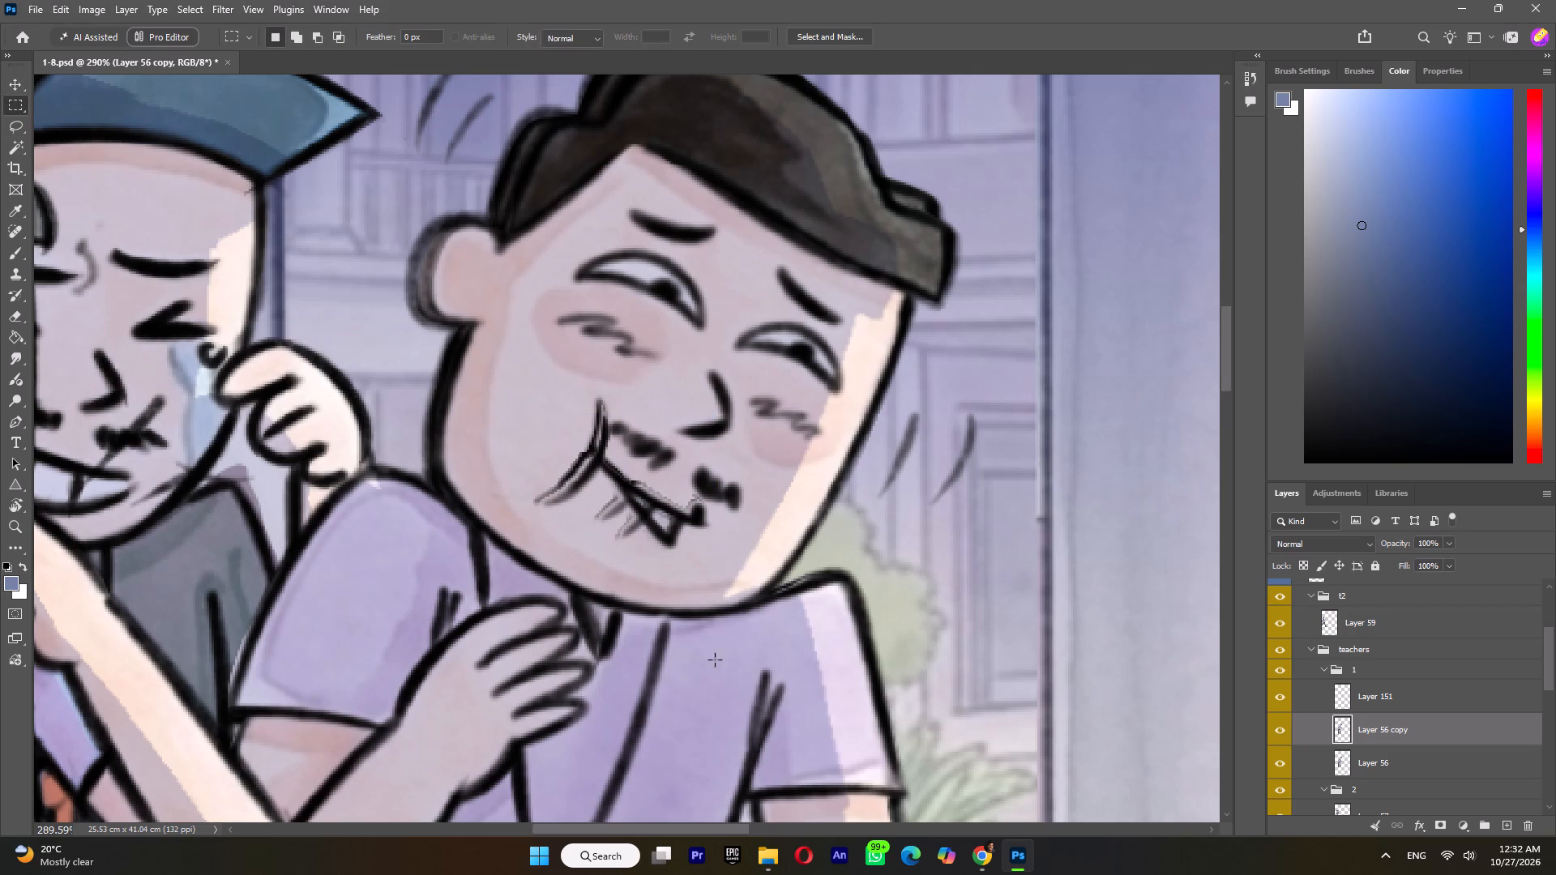
Compare the altered mouth with the original by toggling the visibility of Layer 56 copy.
click(1273, 732)
click(1278, 731)
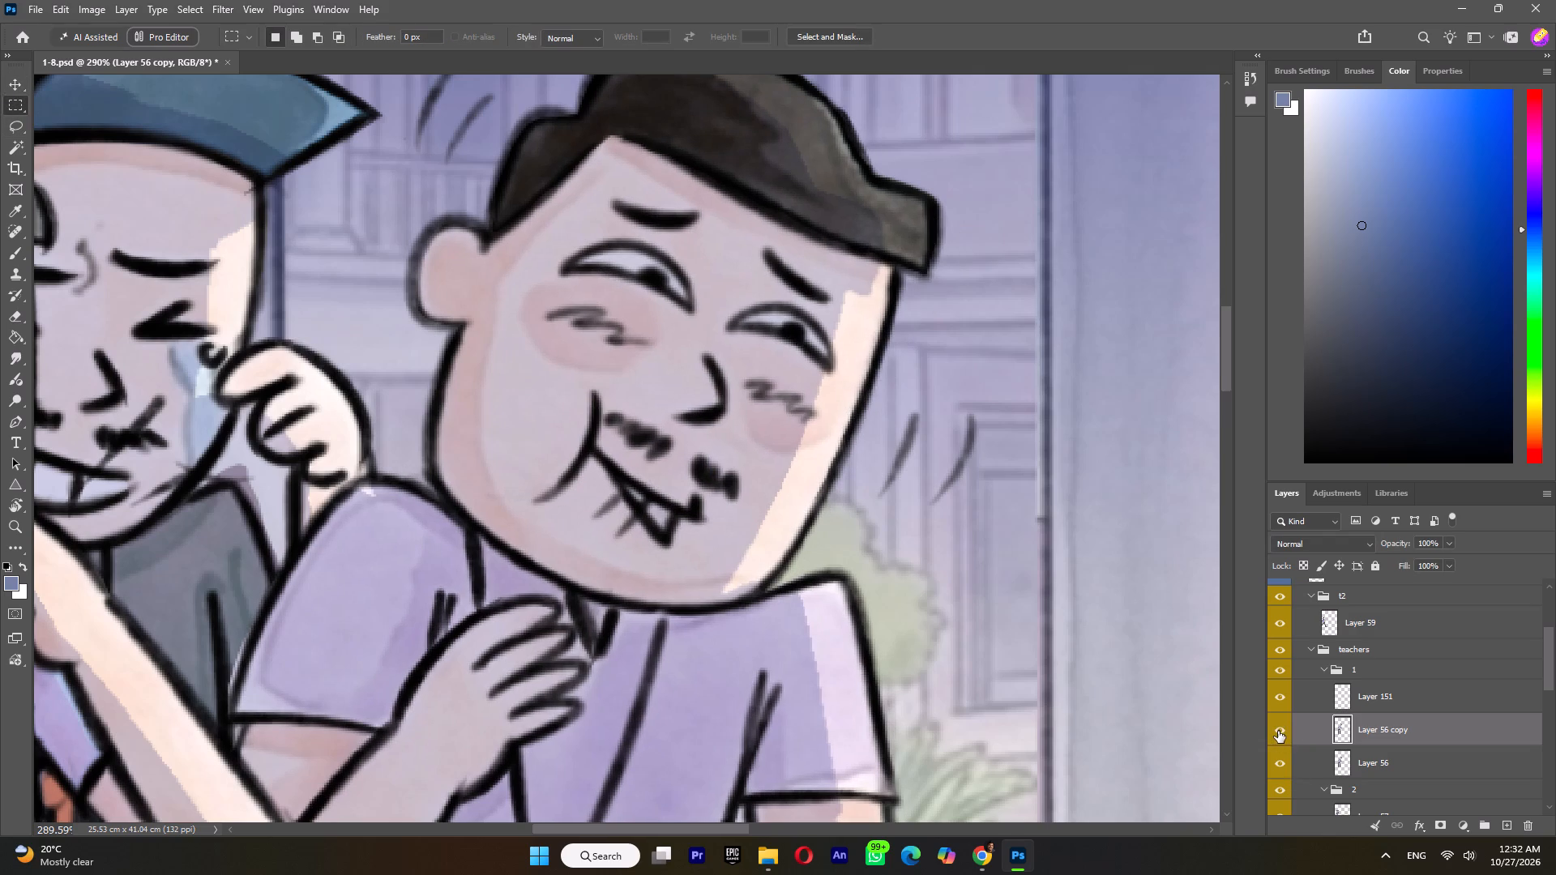
Sample the cheek skin tone and paint out the doubled crease line beside the mouth corner with the Brush.
alt+scroll(575, 462, up, 6)
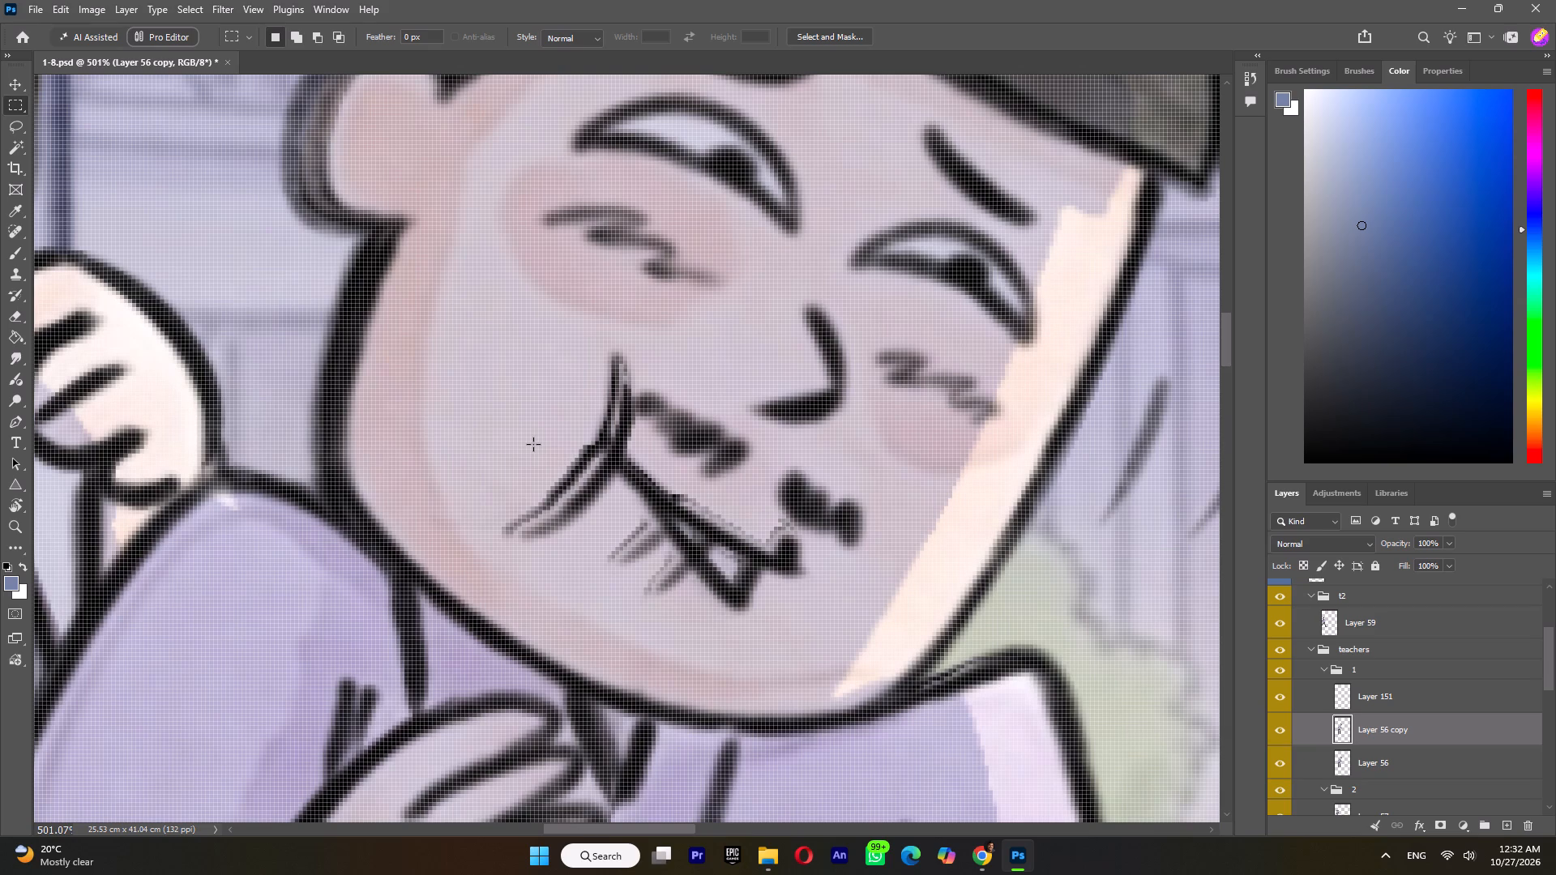
key(i)
click(539, 425)
key(b)
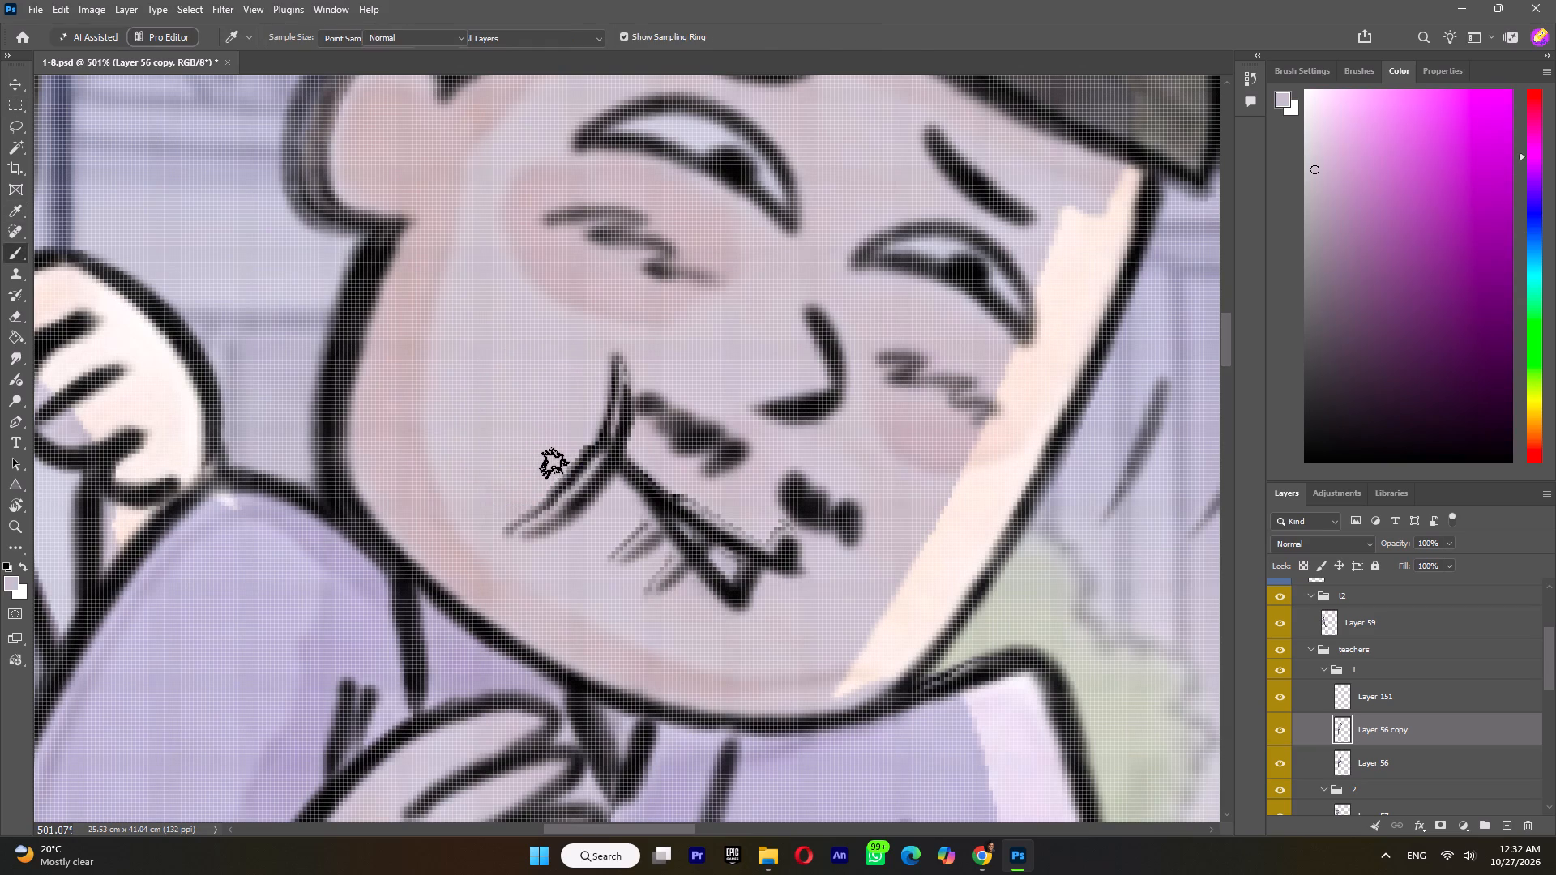
drag(554, 473, 591, 443)
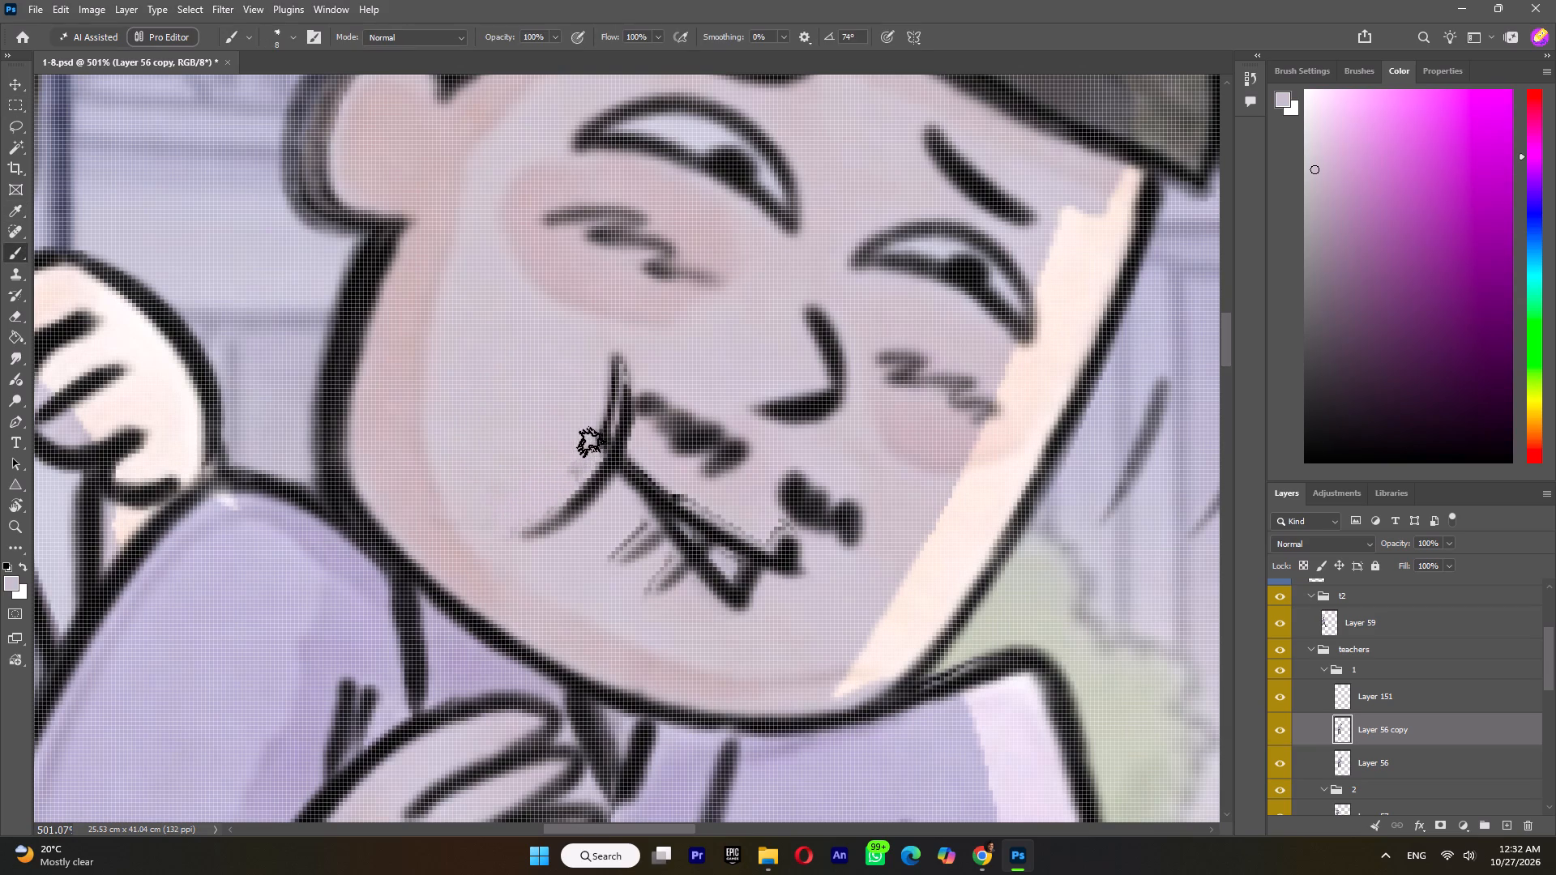
drag(591, 443, 605, 355)
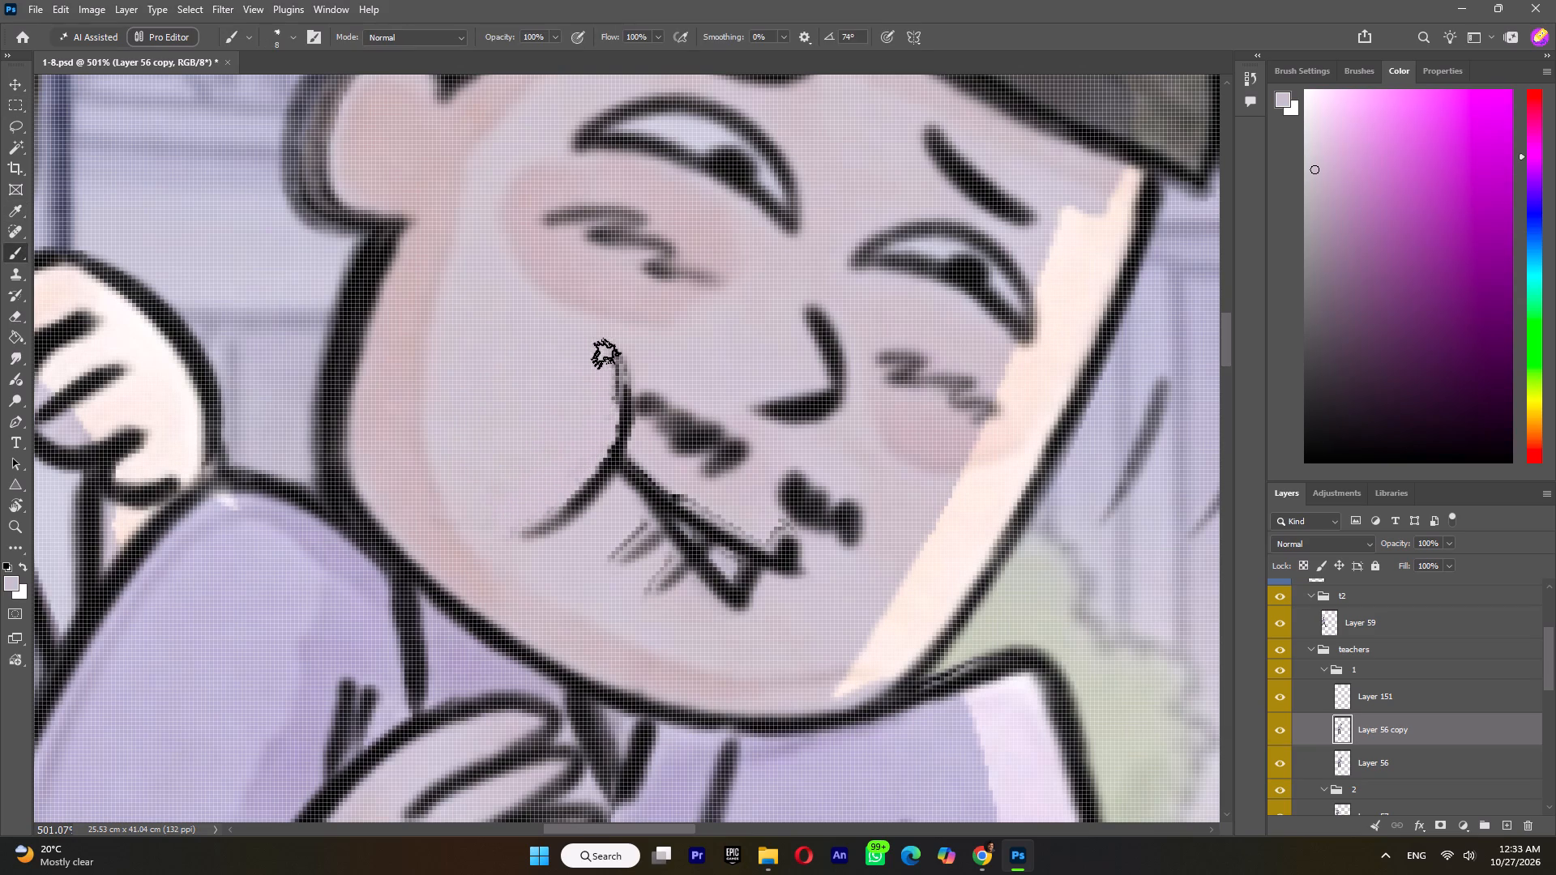
drag(605, 355, 609, 351)
Brush the sampled skin tone over the leftover marks below the mouth, at the crease's end and along the upper lip.
drag(594, 559, 613, 552)
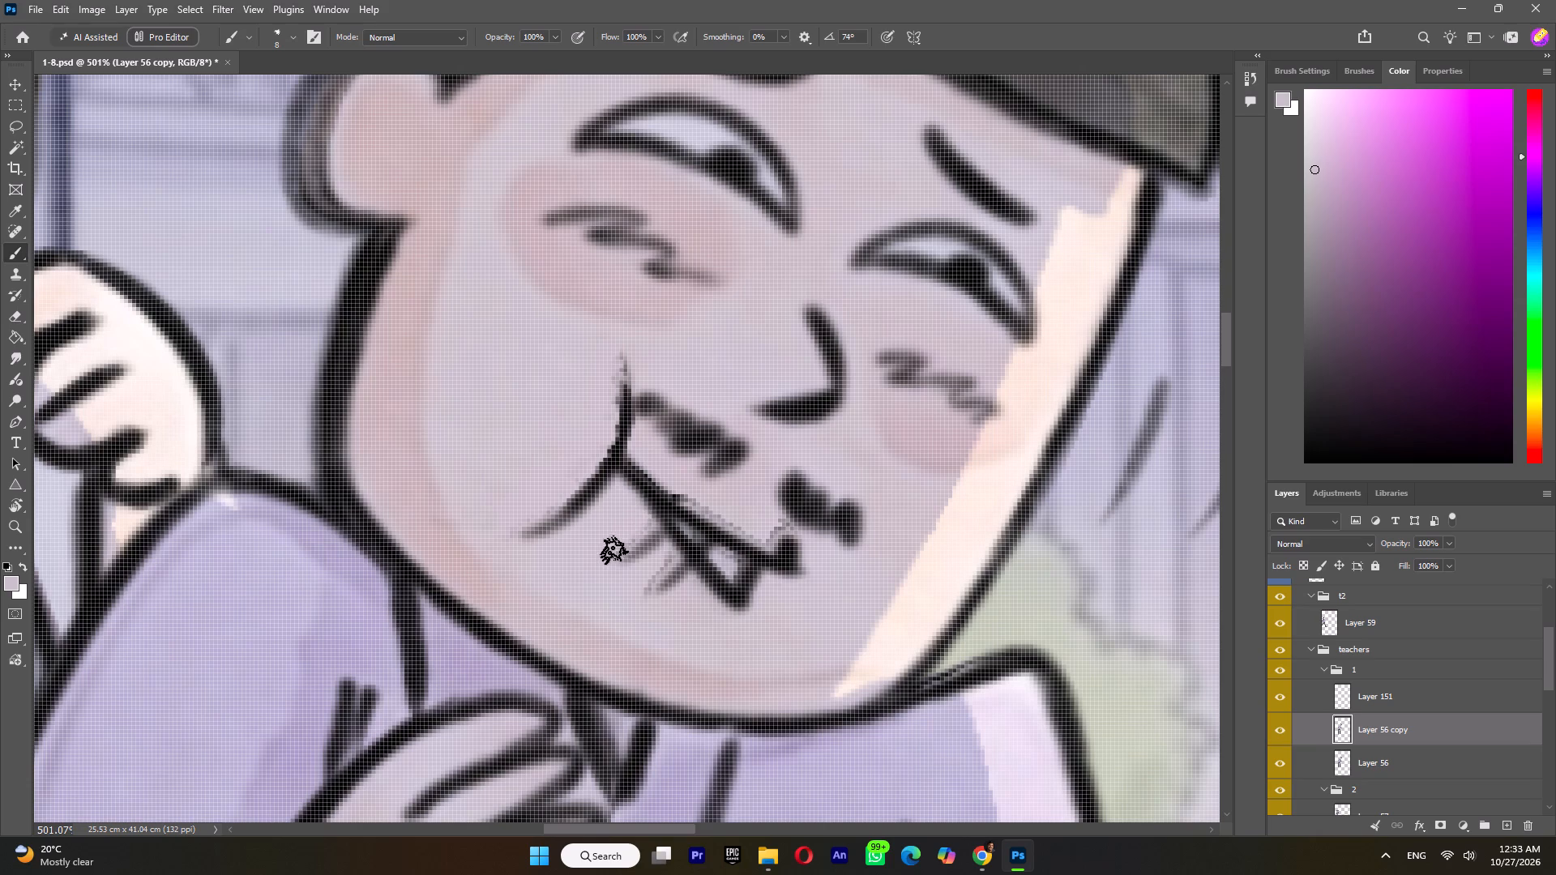
drag(613, 552, 609, 555)
drag(495, 544, 508, 536)
drag(626, 592, 657, 560)
drag(657, 560, 636, 581)
drag(688, 488, 750, 526)
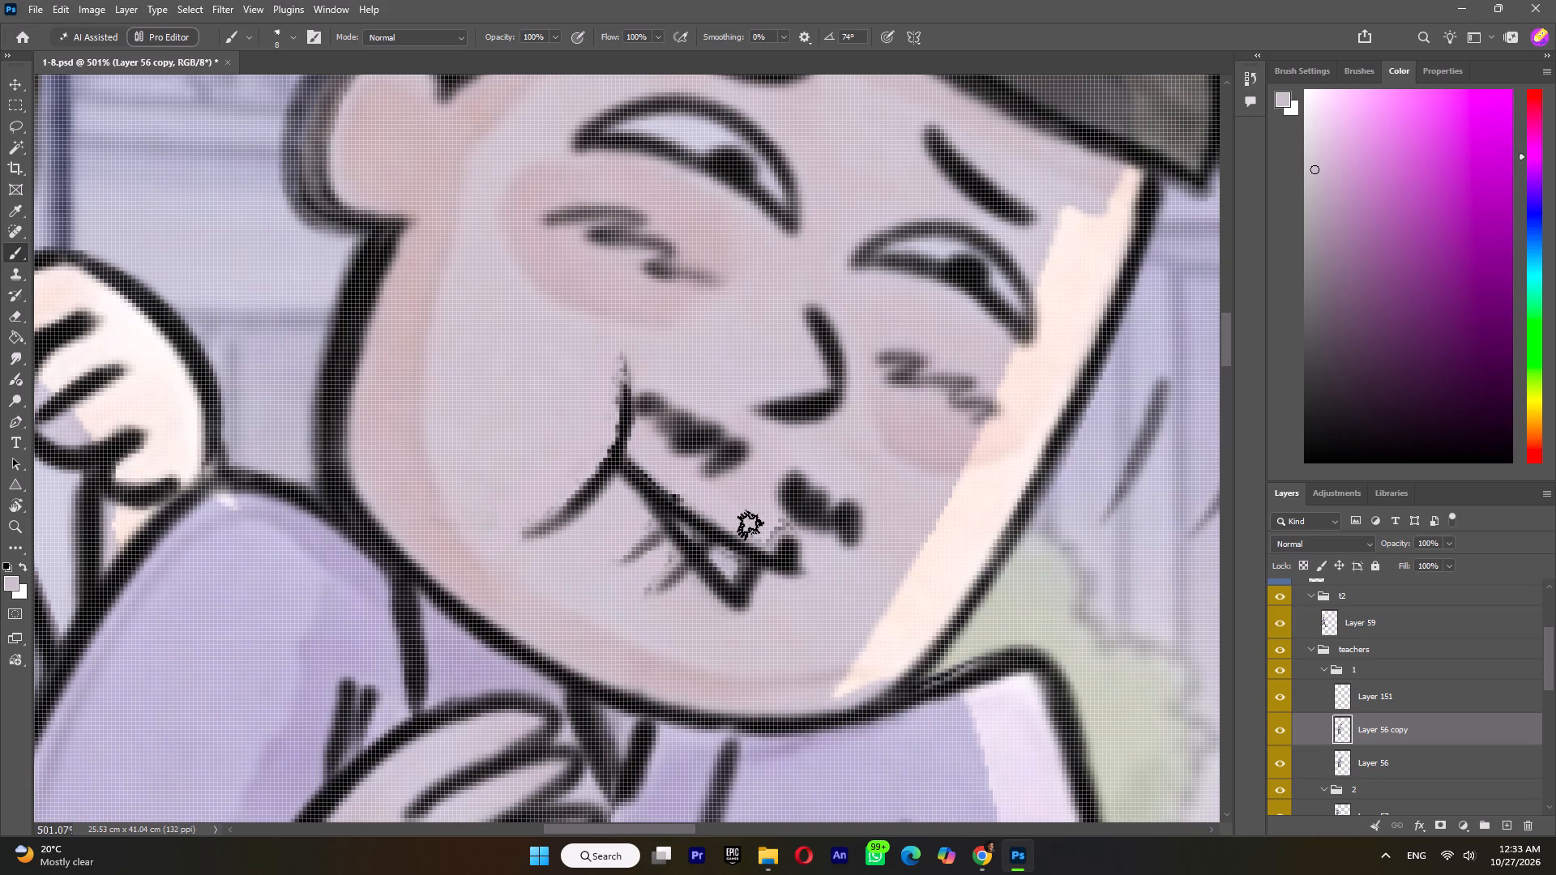
drag(750, 526, 785, 530)
click(727, 562)
Compare the finished second pose with the original by toggling the visibility of Layer 56 copy at several zoom levels.
alt+scroll(806, 594, down, 12)
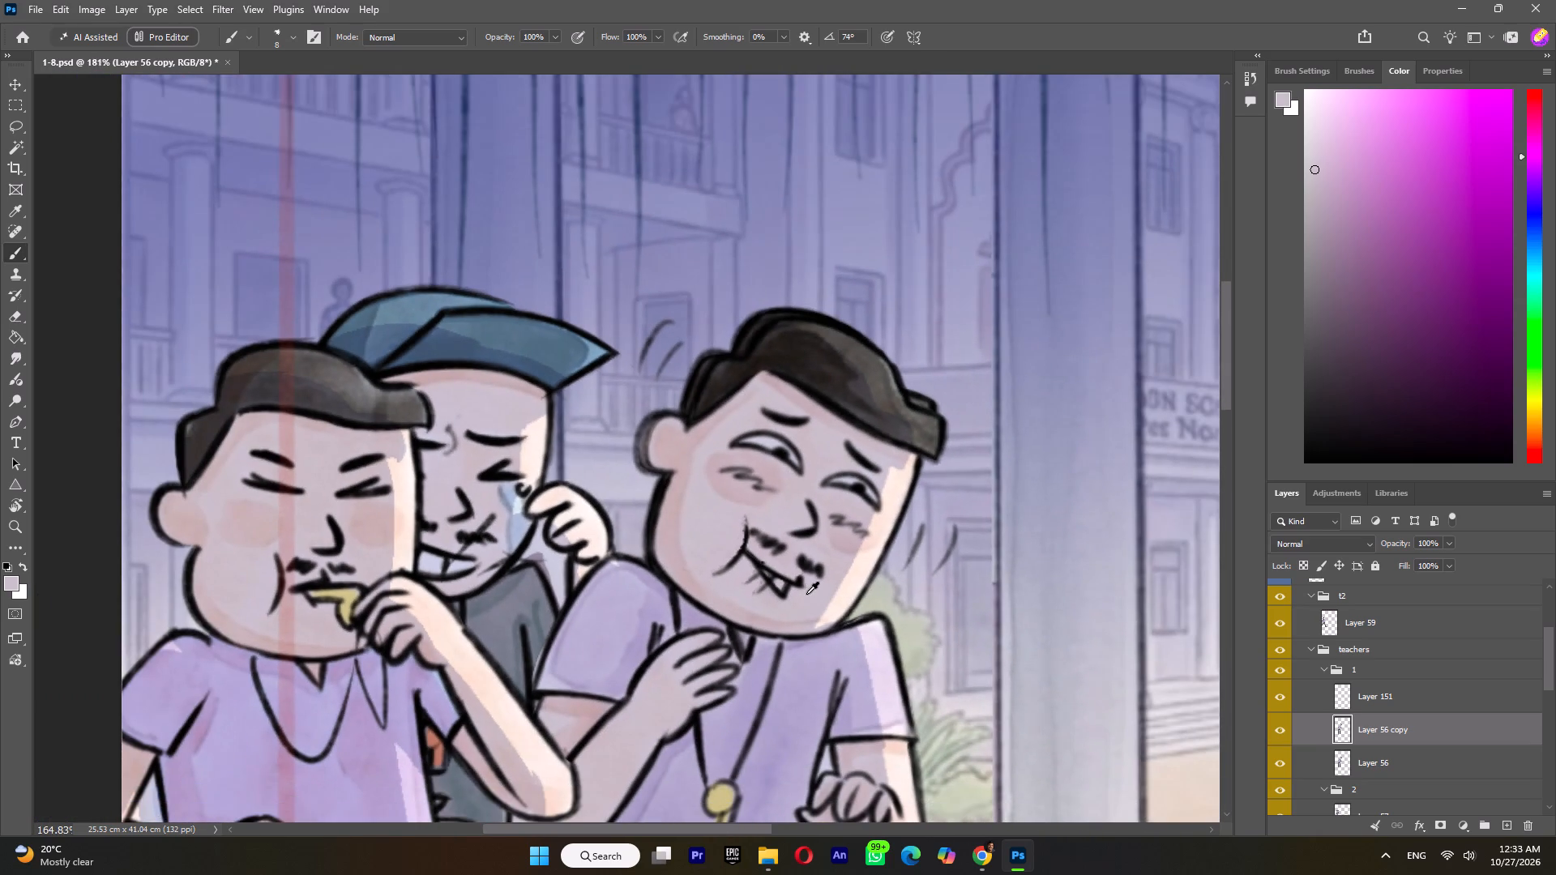
click(1277, 730)
click(1277, 730)
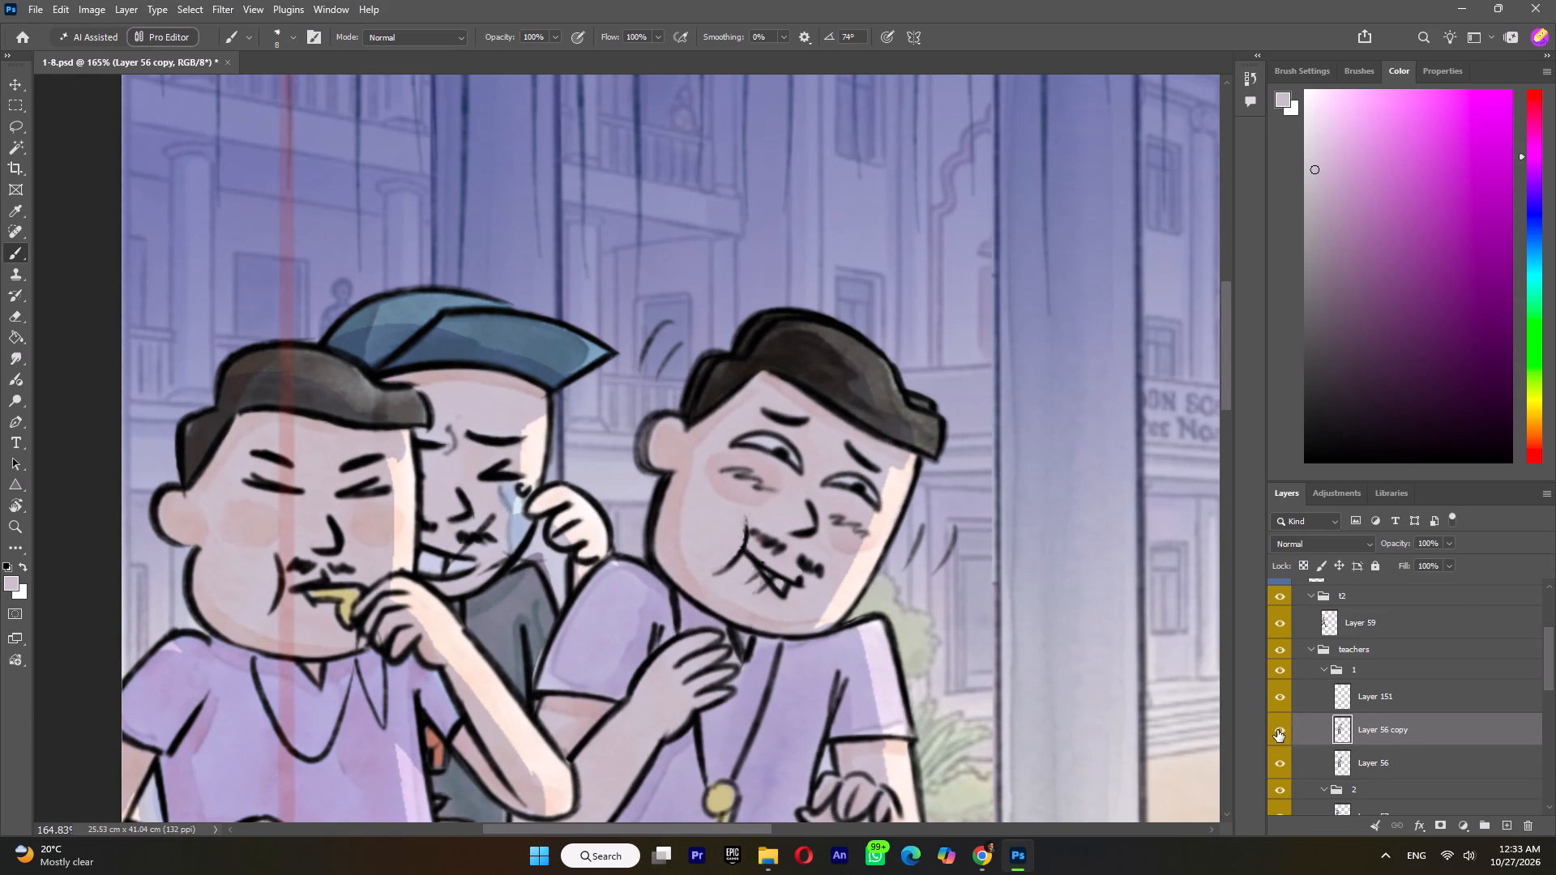
click(1277, 730)
alt+scroll(836, 504, down, 13)
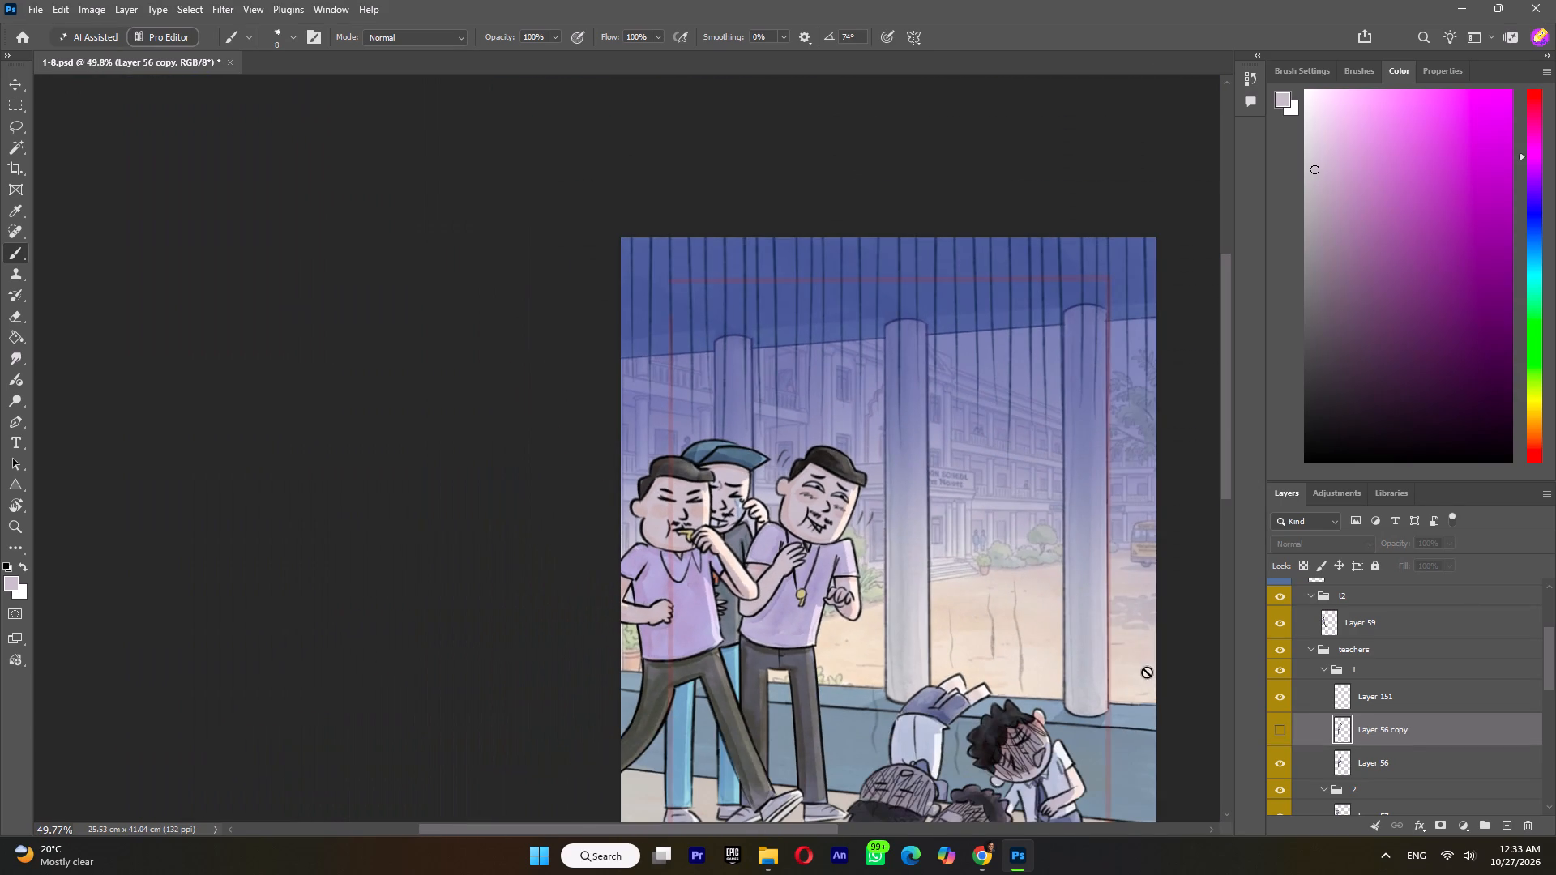
click(1277, 728)
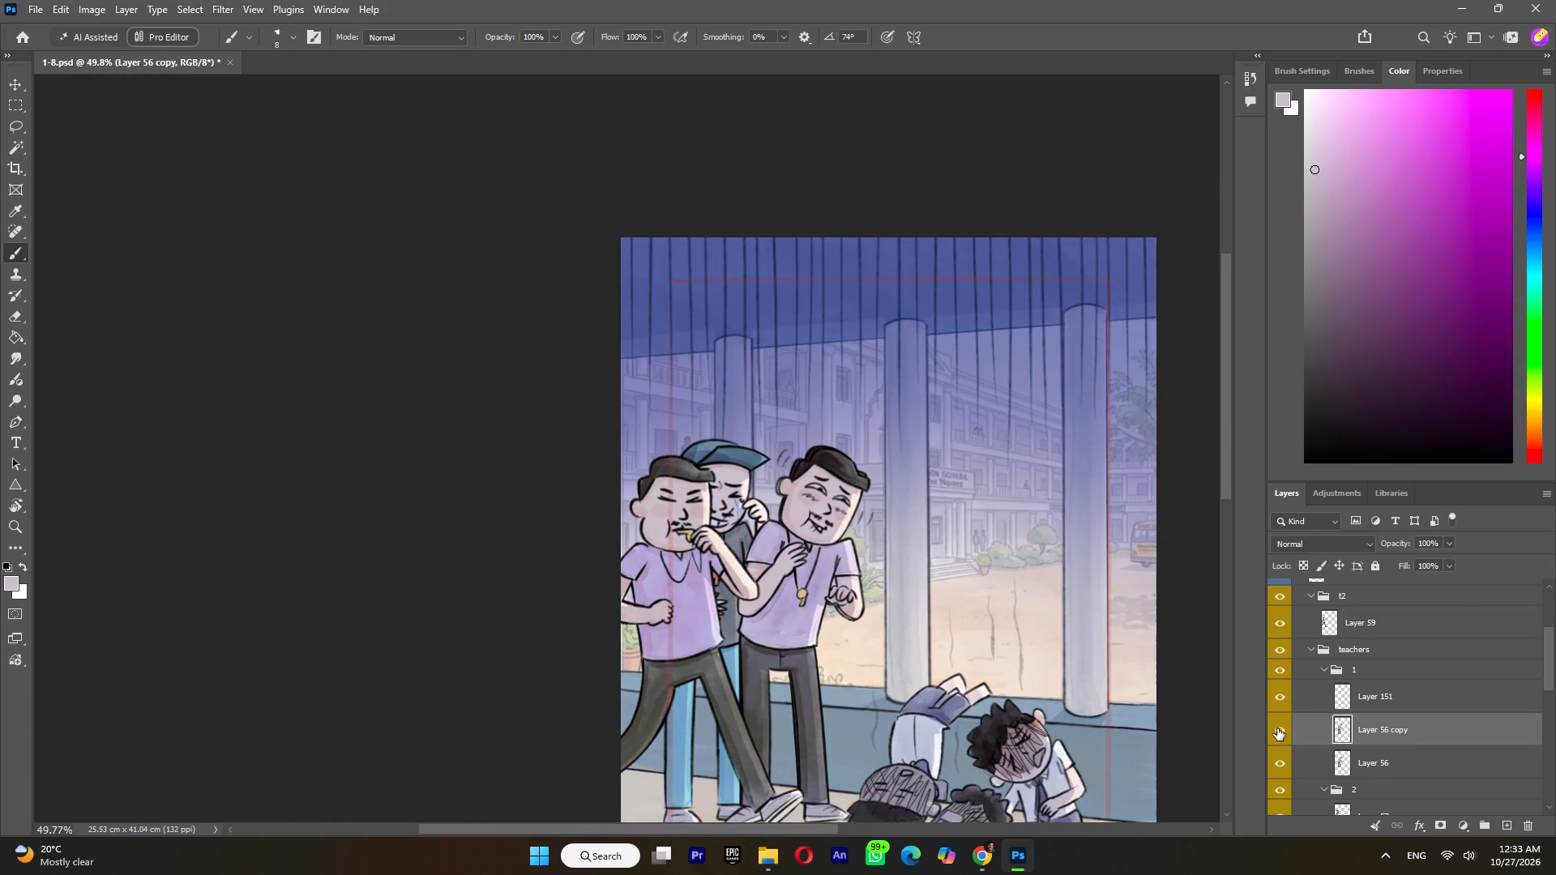
click(1277, 728)
click(1277, 728)
click(1277, 728)
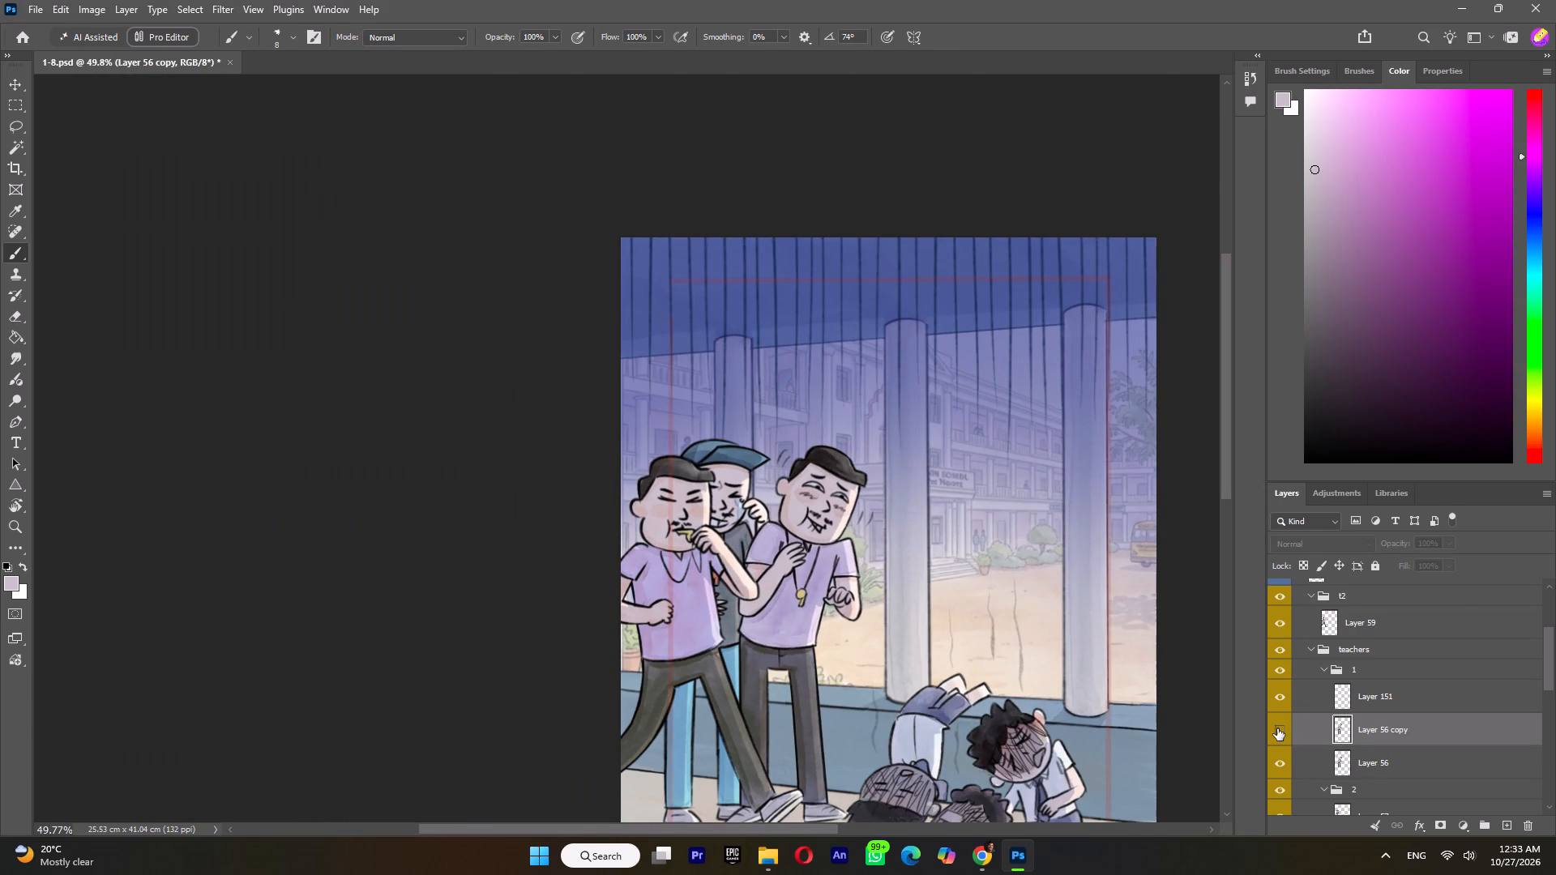
click(1277, 728)
Collapse group 1 in the teachers group, and hide group 1 and Layer 59 to isolate the capped teacher on Layer 57.
click(1379, 729)
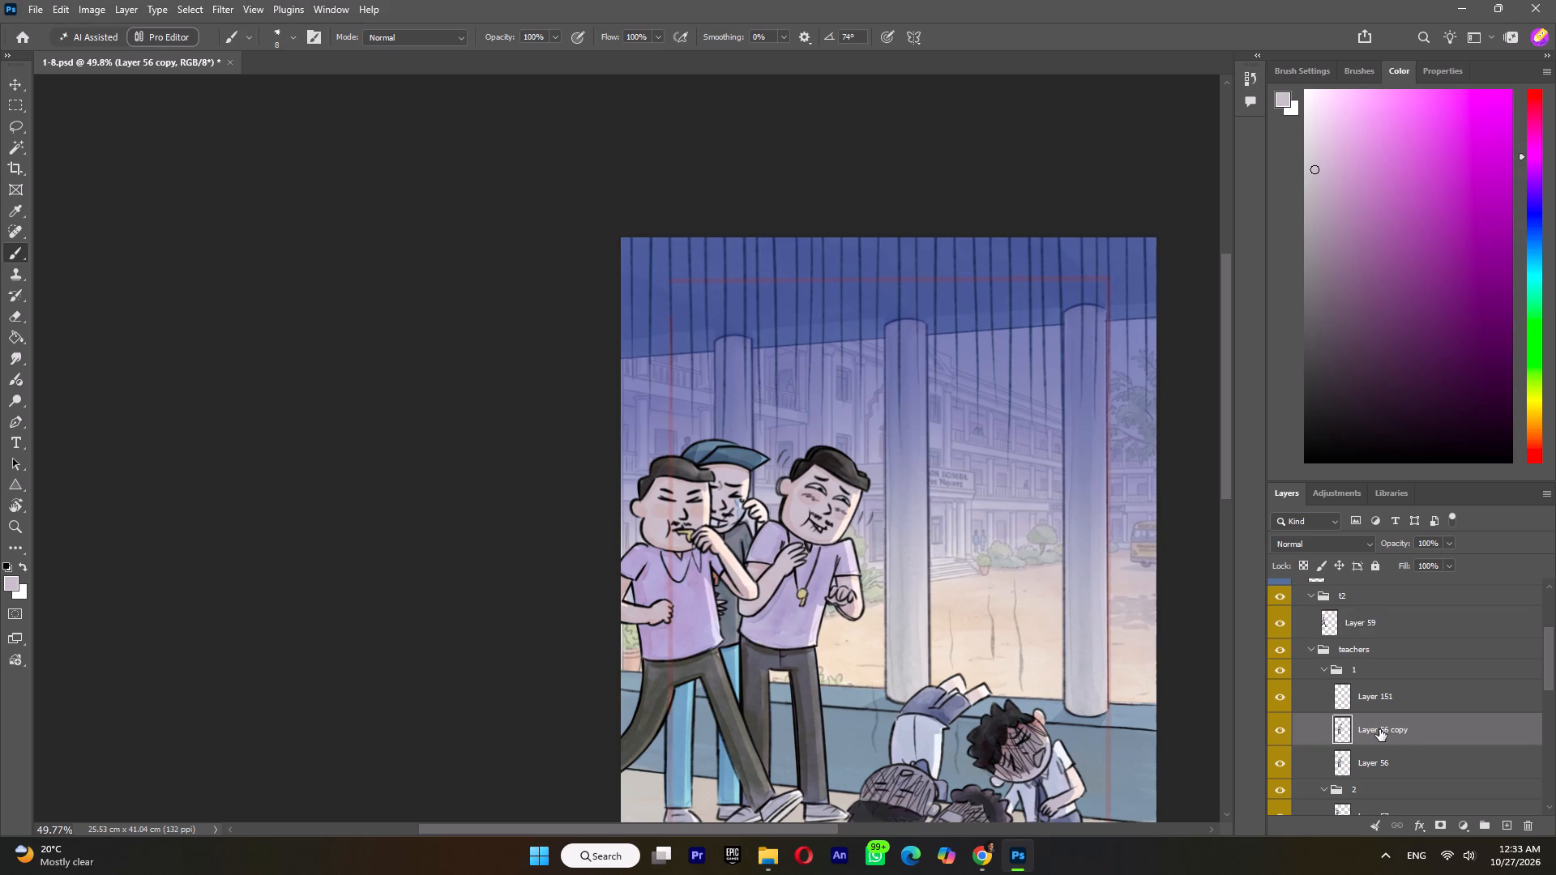
click(1323, 673)
click(1282, 668)
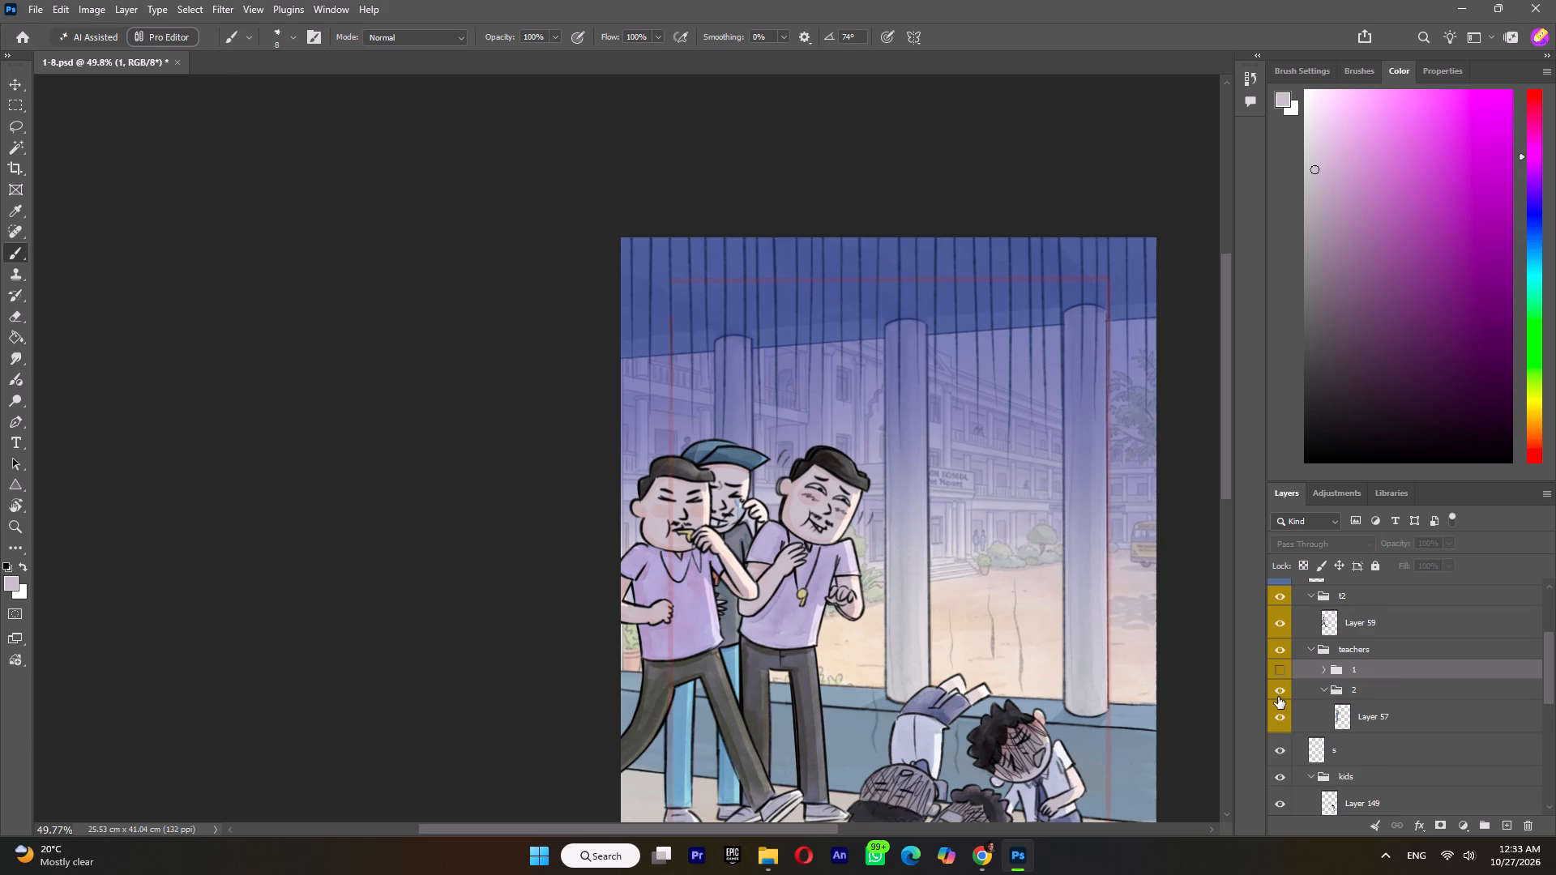
click(1278, 697)
click(1278, 697)
click(1276, 618)
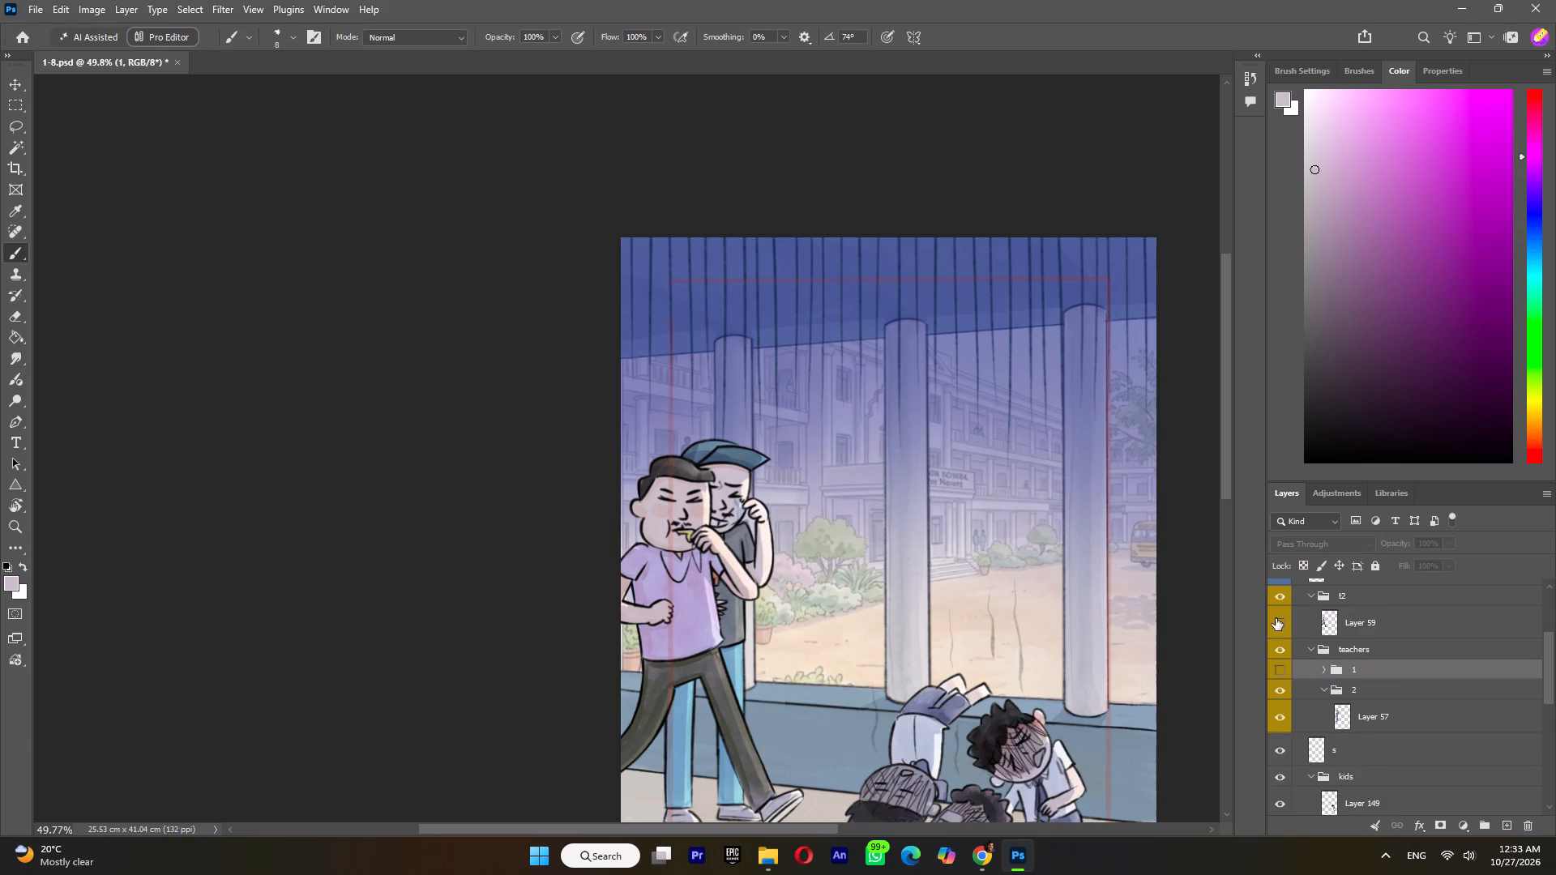
click(1284, 720)
click(1284, 720)
Duplicate Layer 57, the capped teacher in group 2, with the default copy name.
click(1391, 720)
right_click(1390, 720)
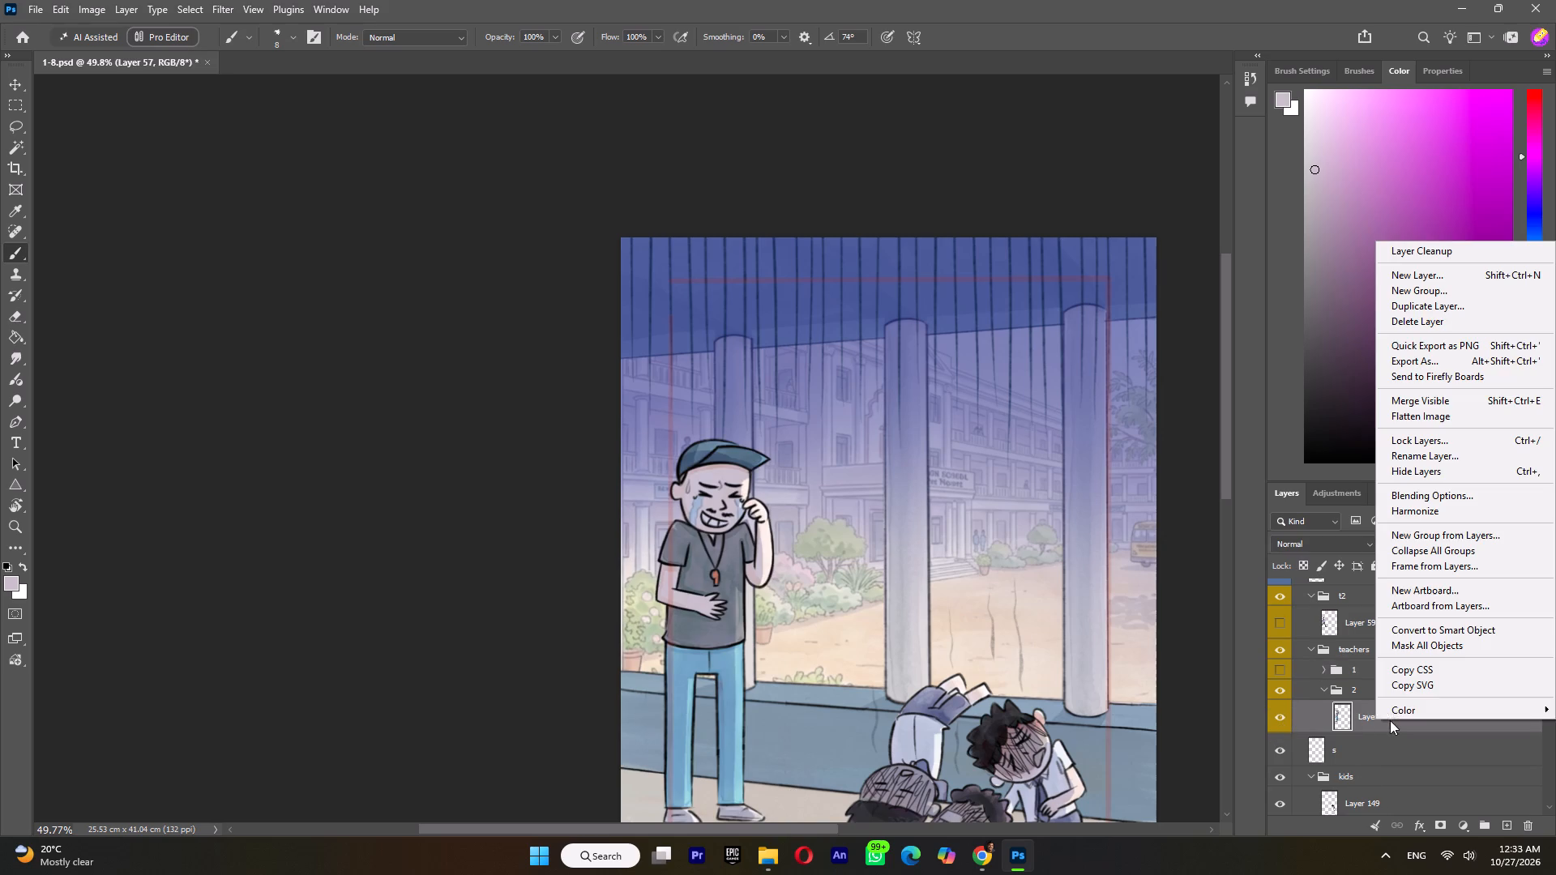
click(1421, 305)
click(927, 241)
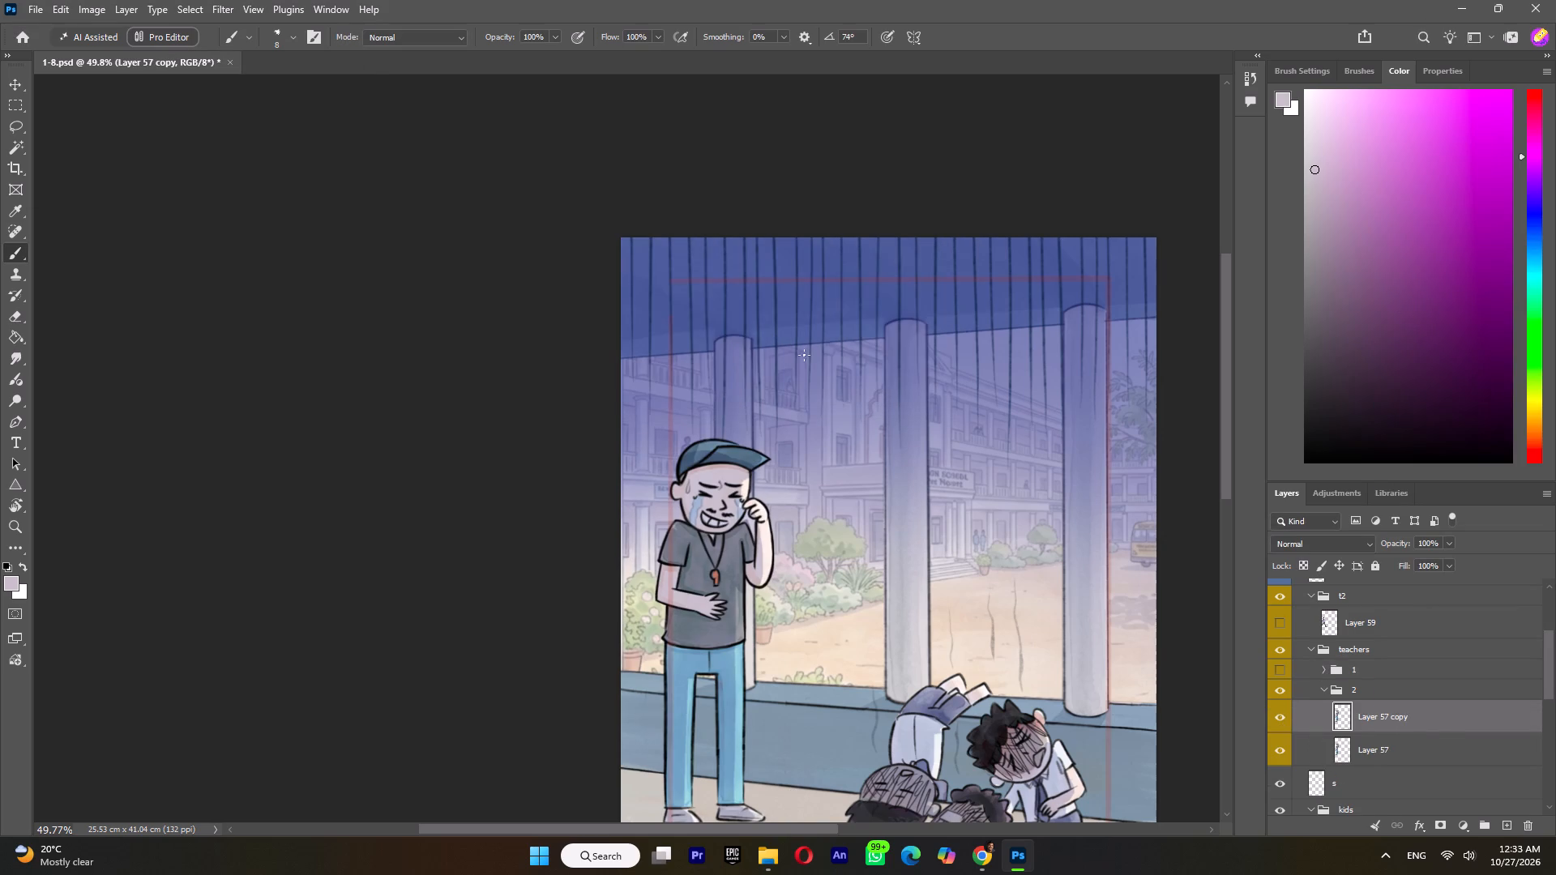
scroll(802, 370, down, 11)
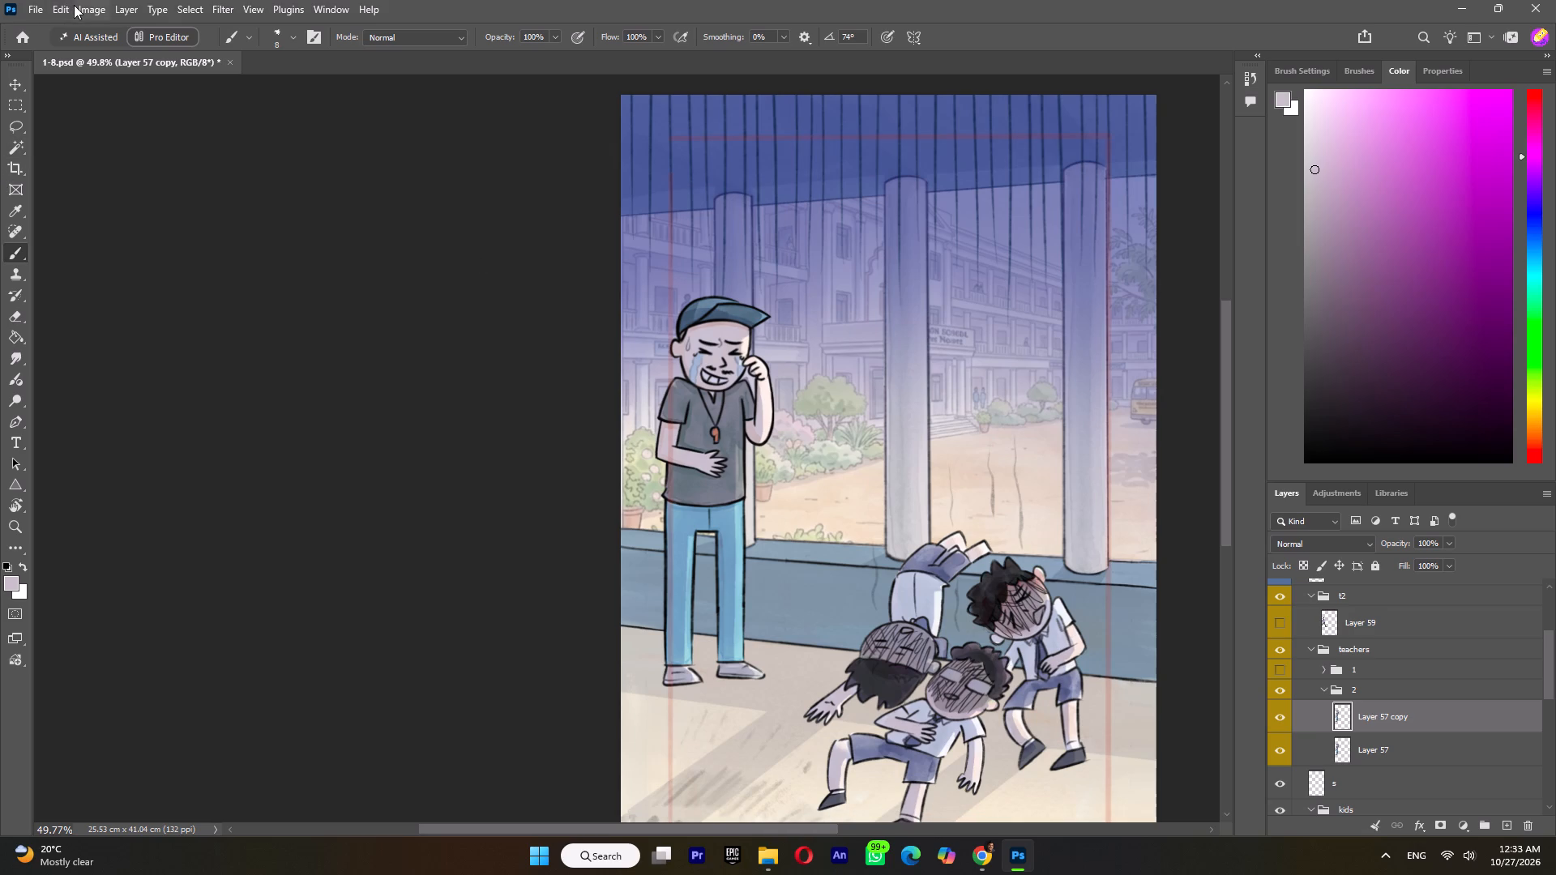
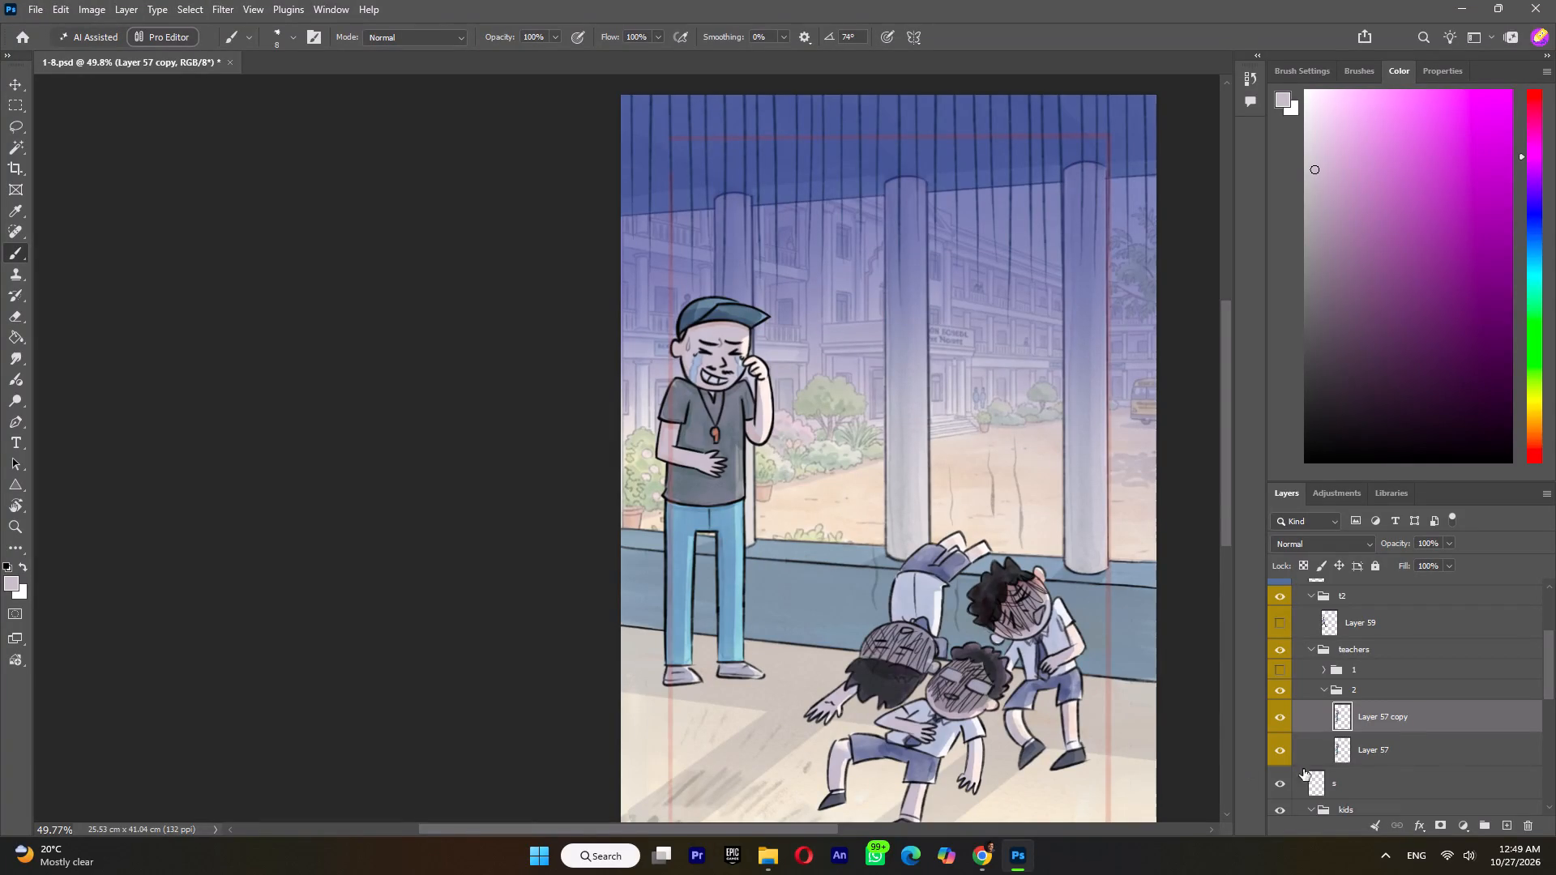
Start Puppet Warp on Layer 57 copy and pin the capped teacher's two shoes, both trouser legs and shirt hem.
click(1285, 722)
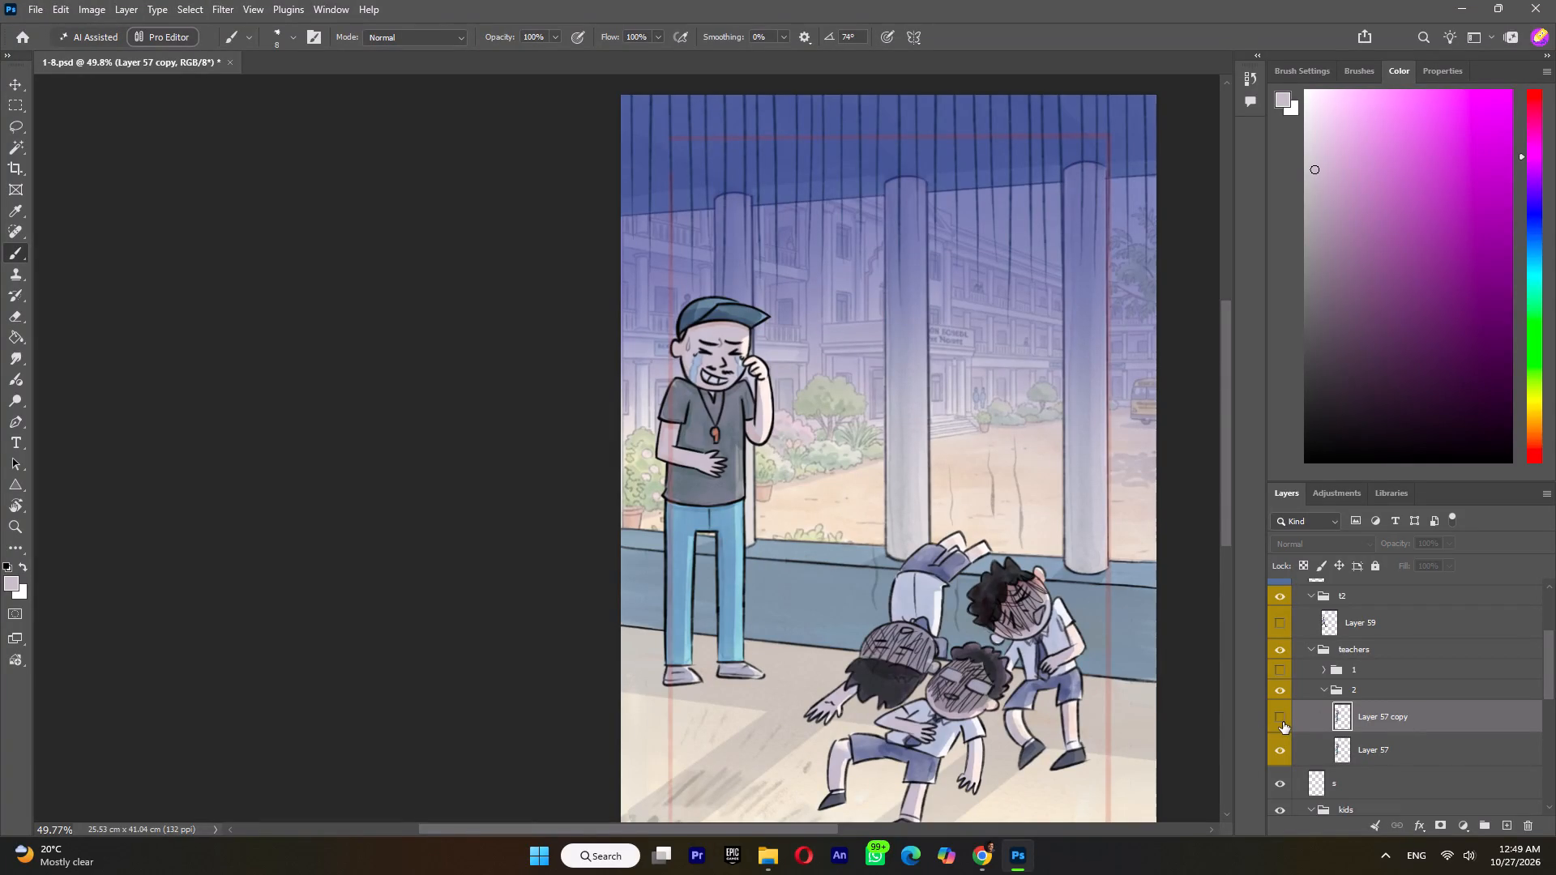
click(1281, 724)
click(1372, 707)
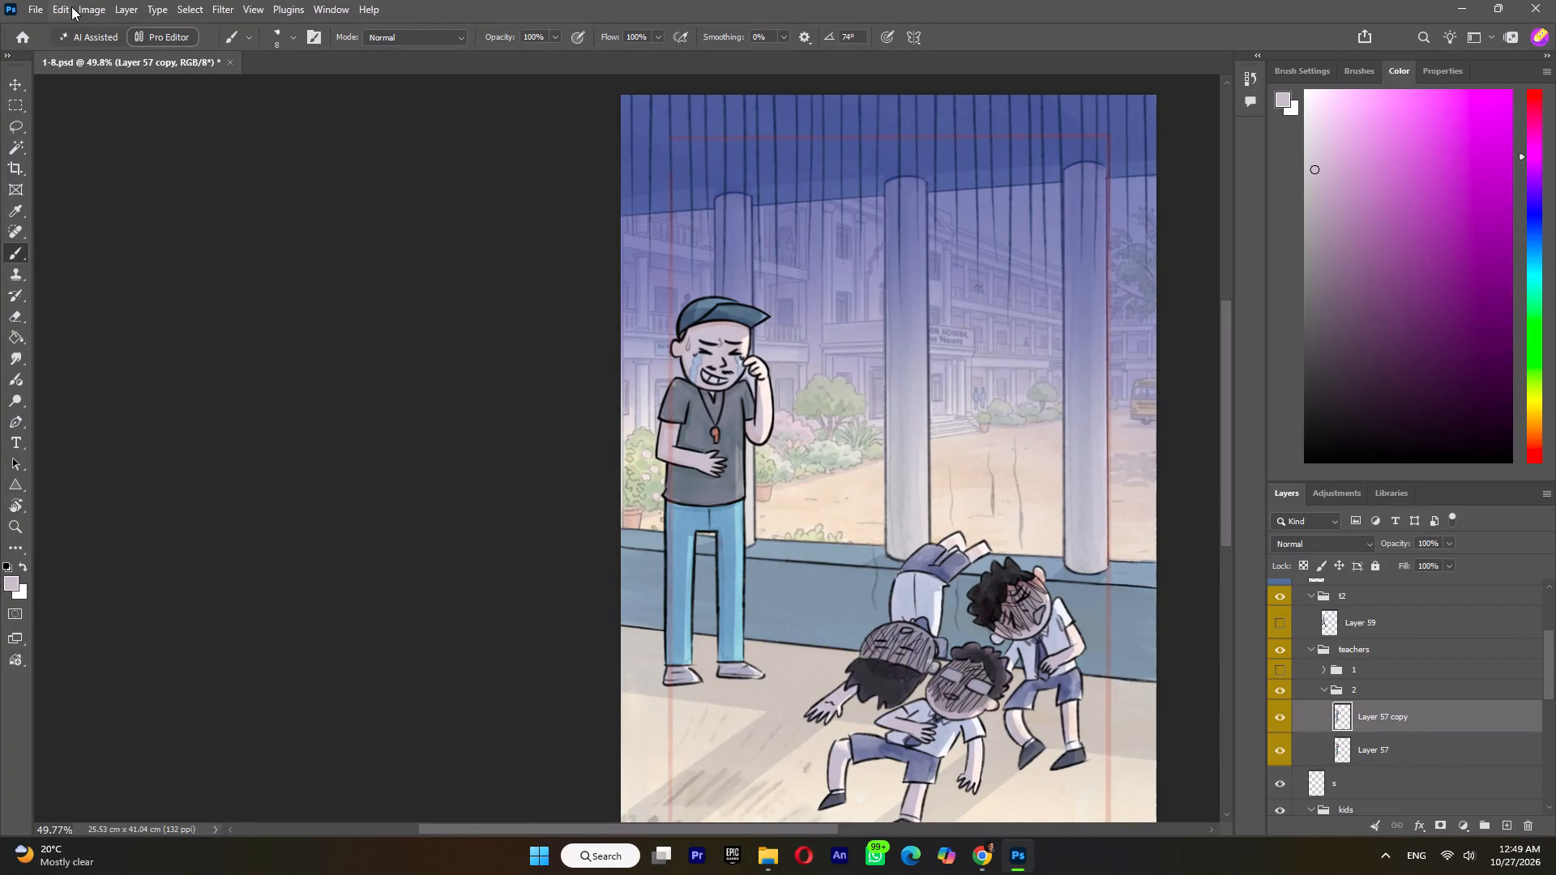
click(59, 6)
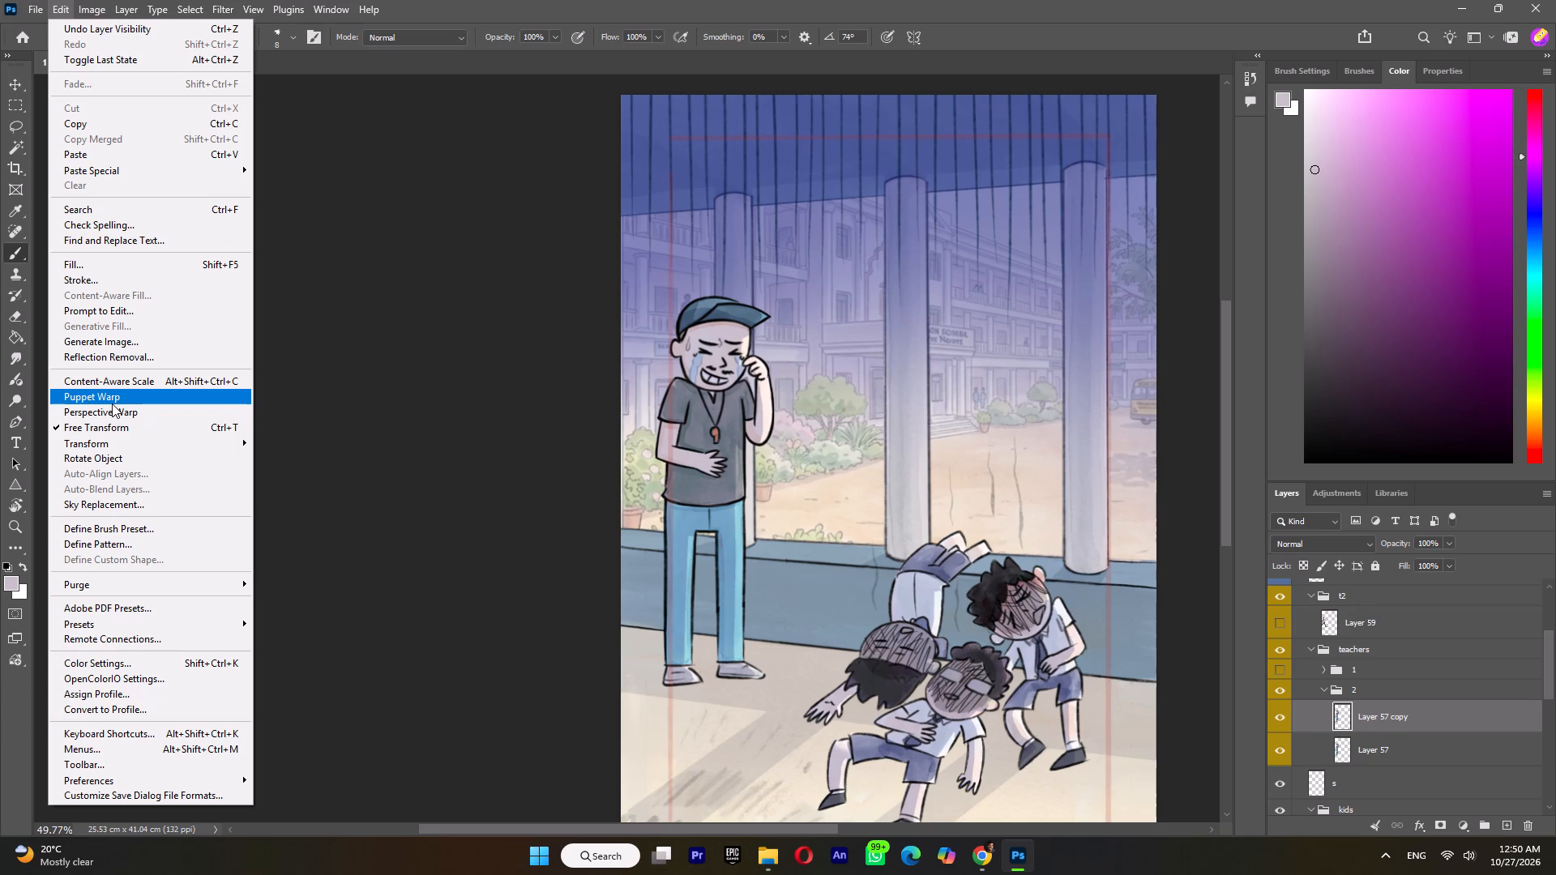
click(139, 391)
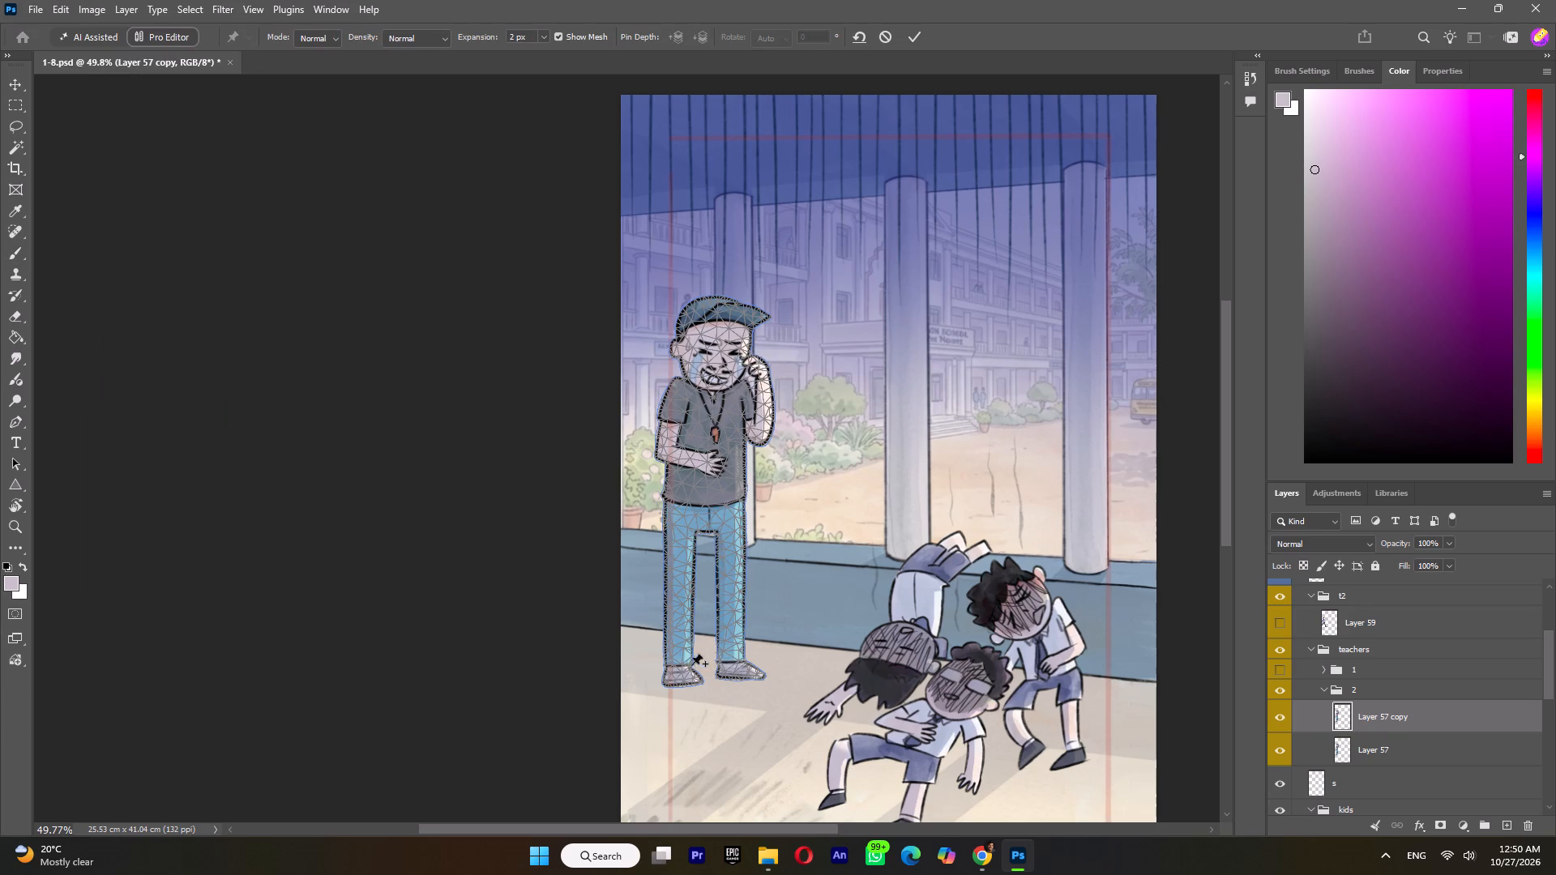
click(677, 681)
click(735, 676)
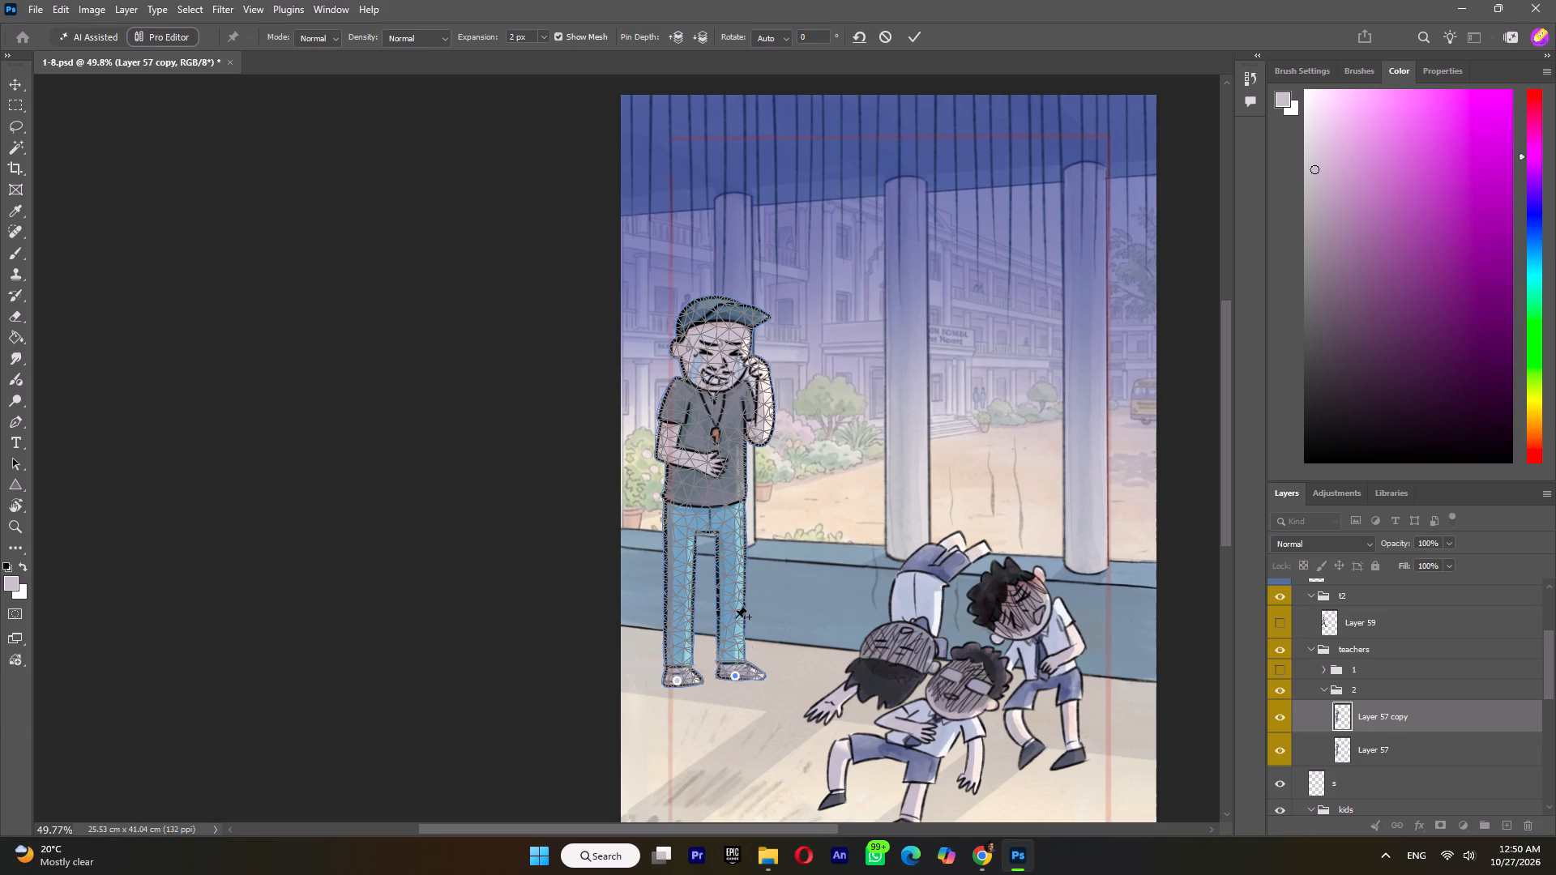
alt+scroll(697, 519, up, 10)
click(694, 500)
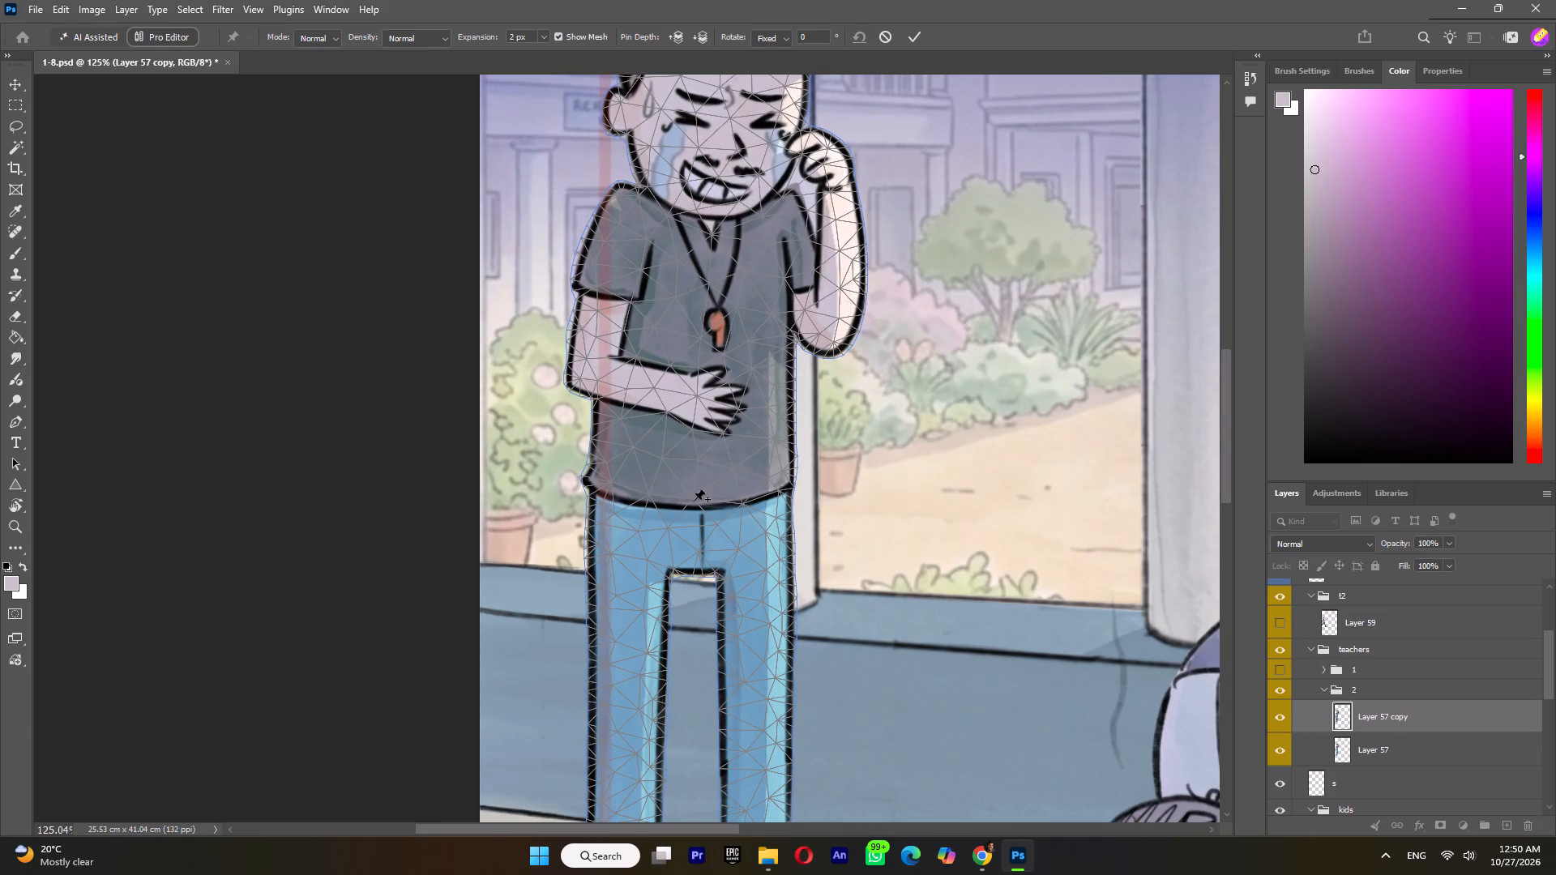
click(694, 502)
click(624, 751)
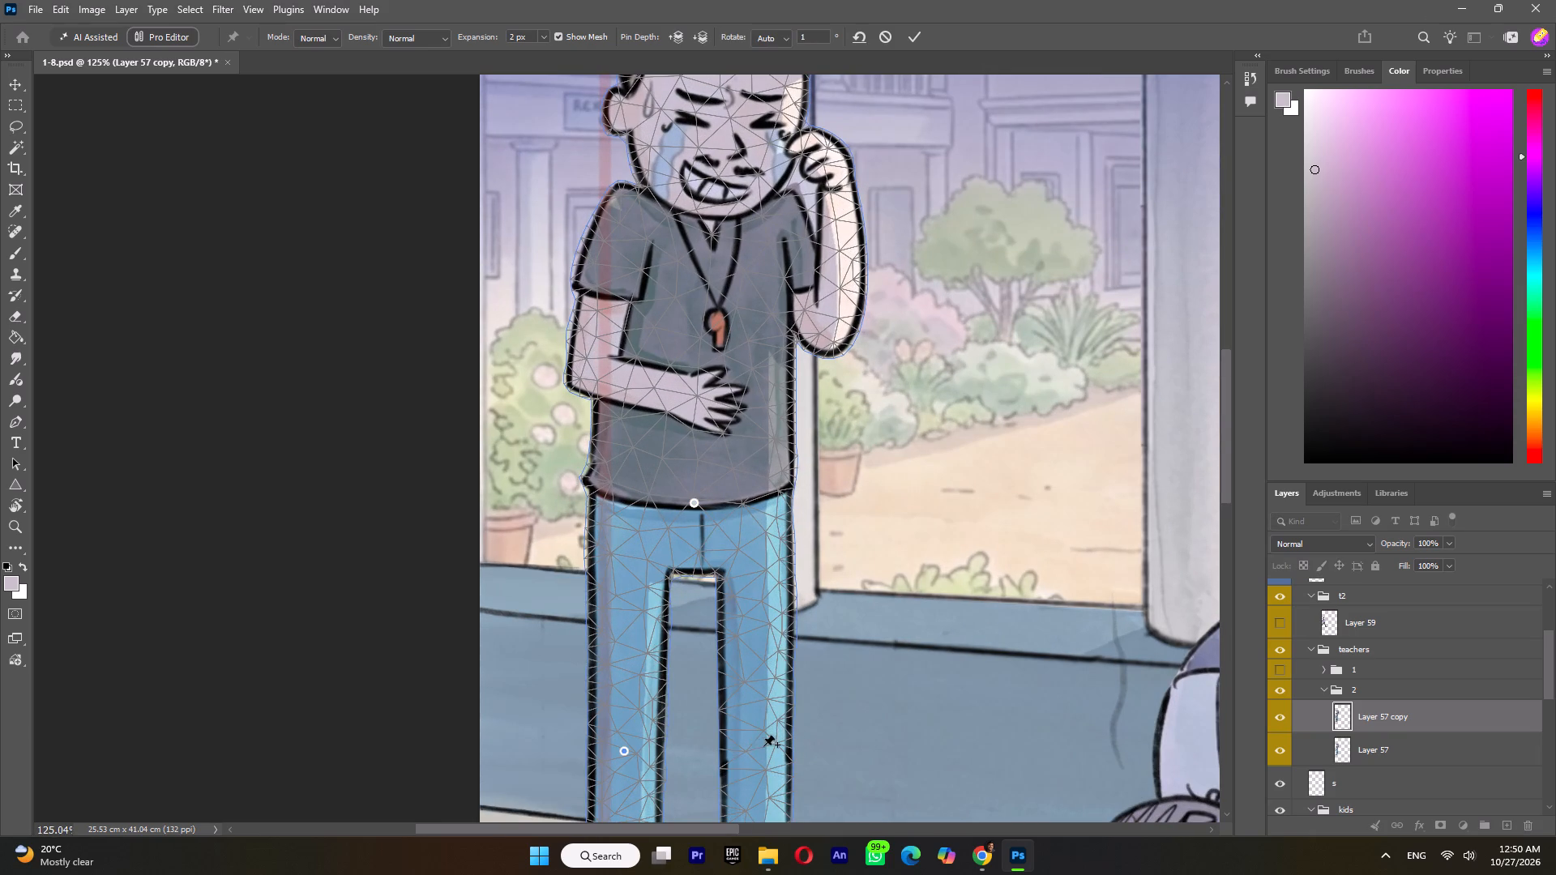
click(763, 746)
Lower the shirt-hem pin slightly, to about X 4.07 cm, Y 19.60 cm, to sink the upper body.
click(692, 504)
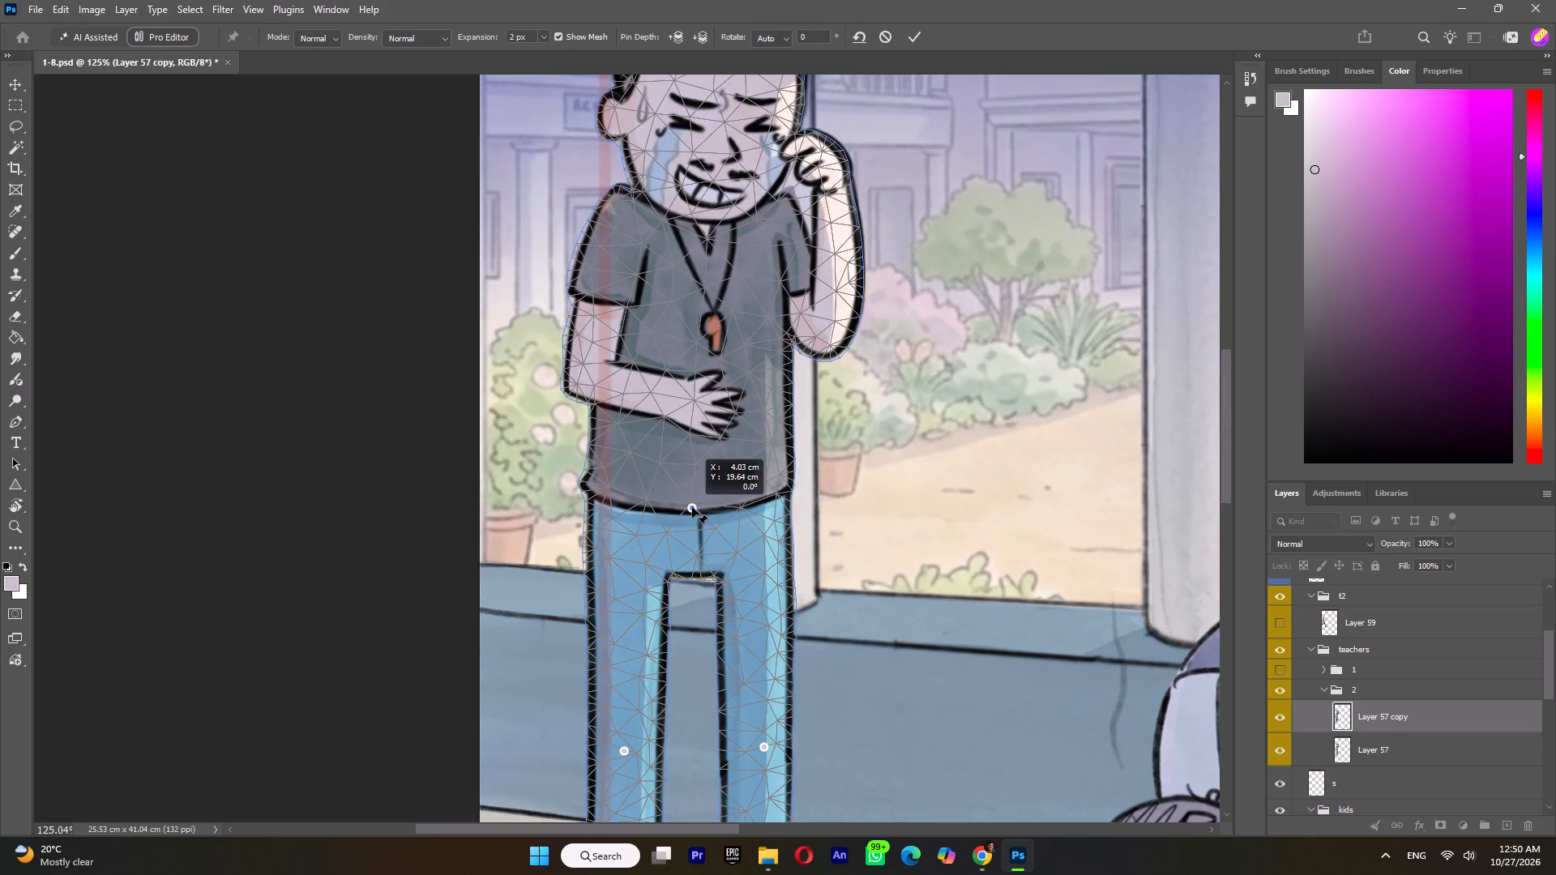
scroll(712, 506, up, 8)
middle_click(712, 507)
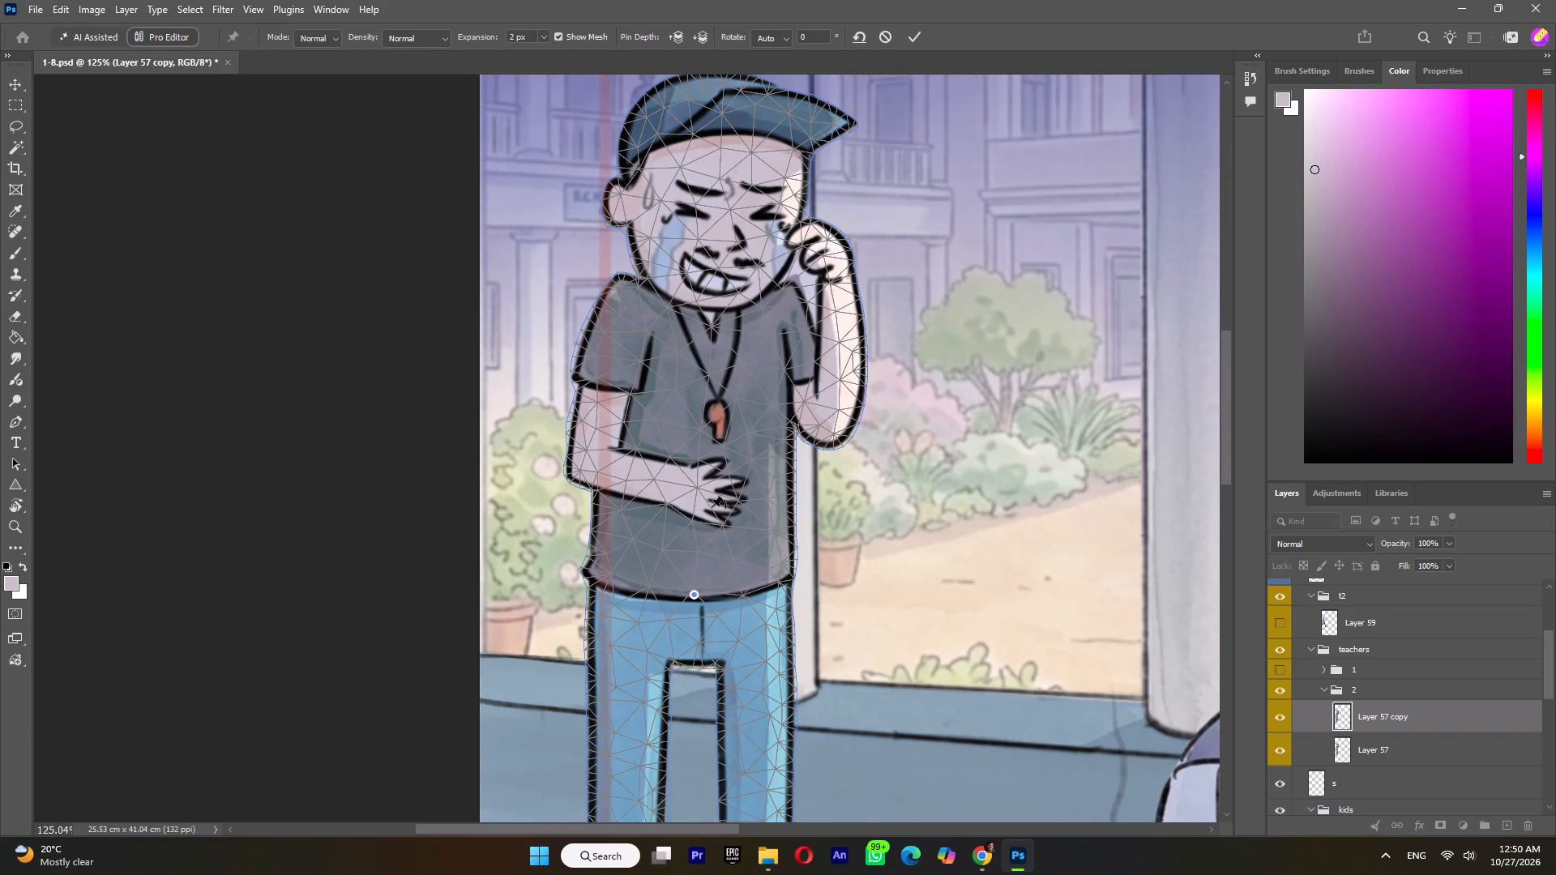
scroll(712, 507, up, 2)
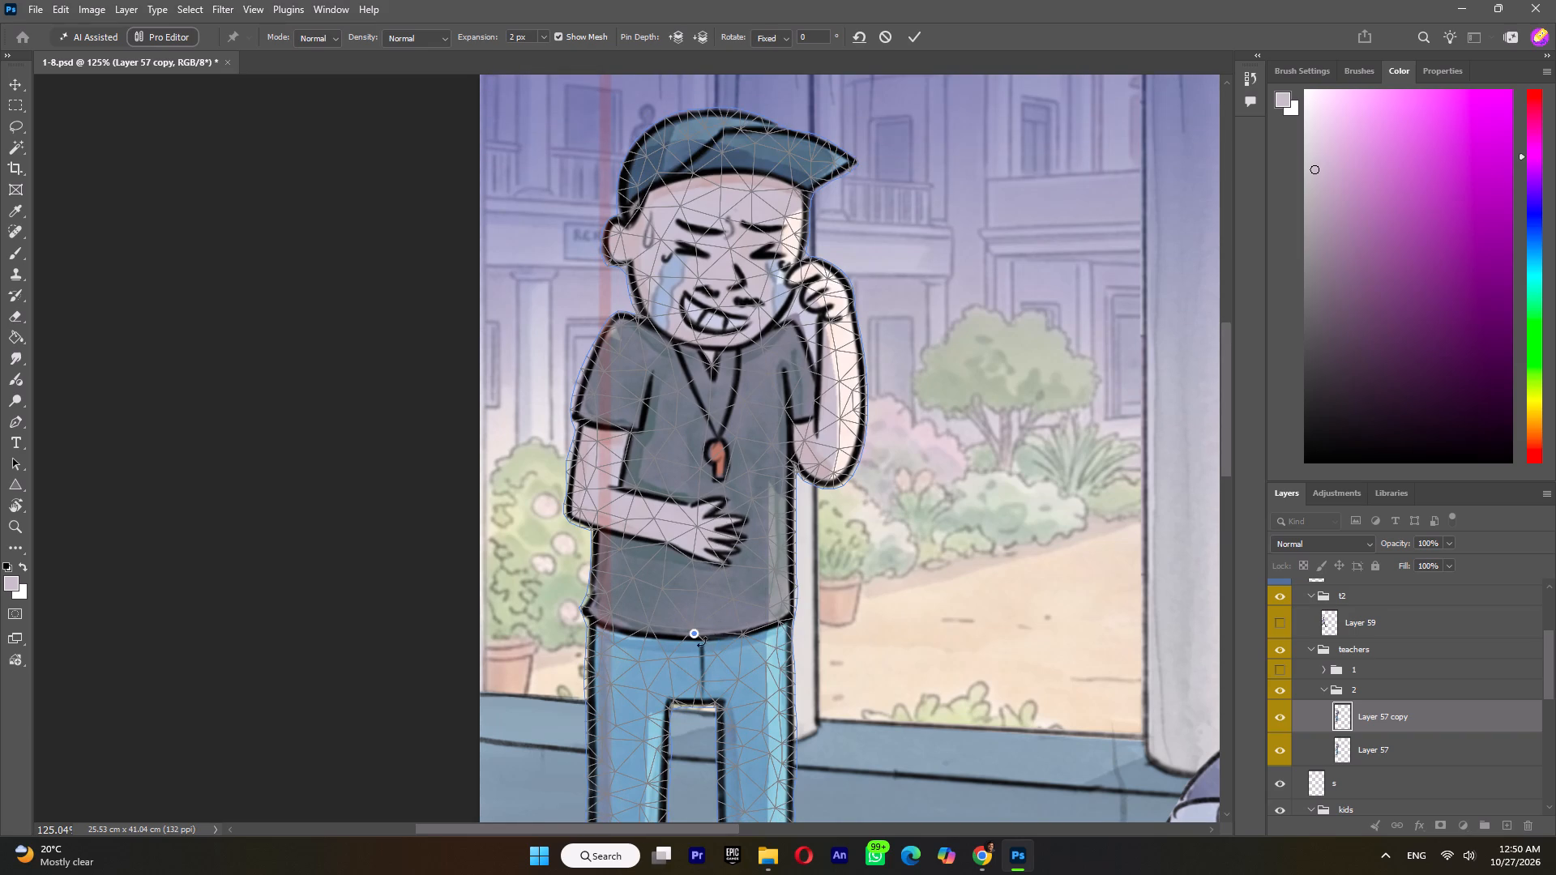
alt+scroll(702, 642, up, 10)
drag(686, 619, 686, 623)
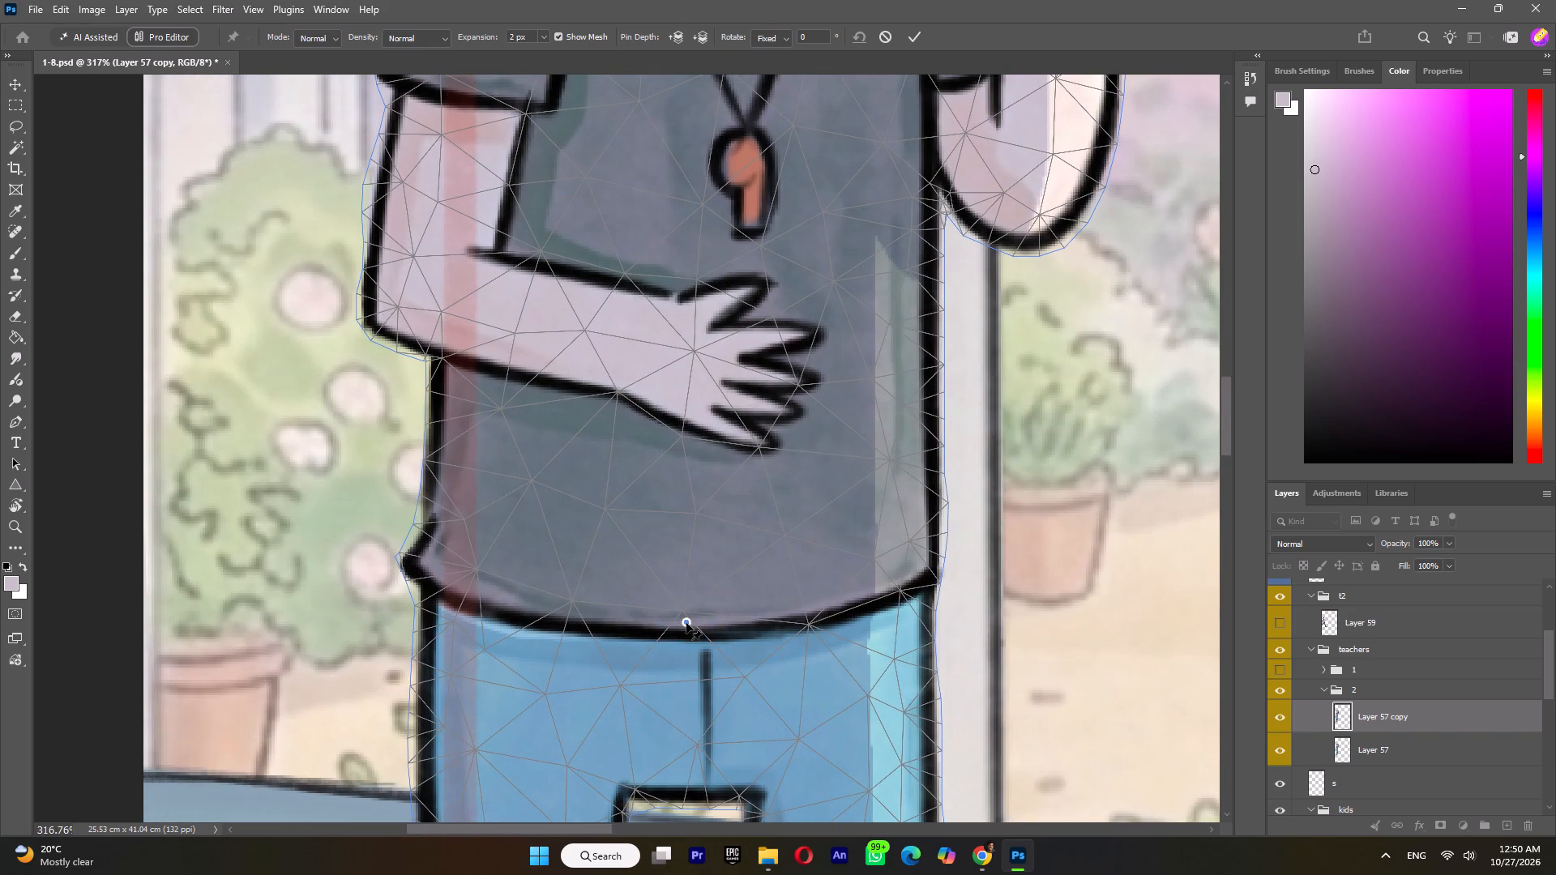
drag(686, 623, 686, 630)
click(686, 624)
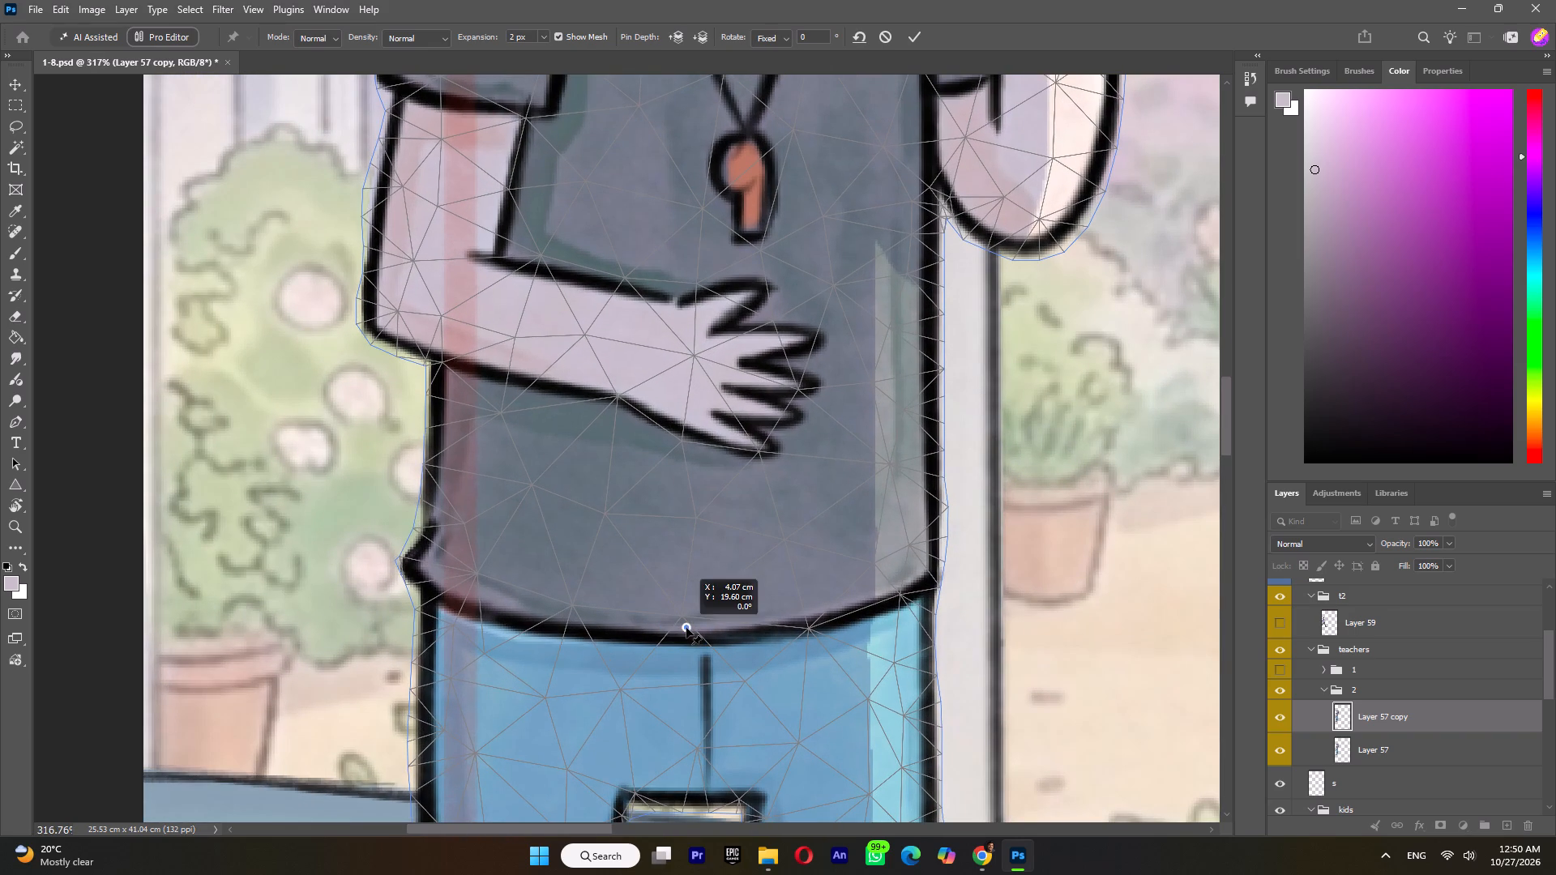
alt+scroll(693, 621, down, 15)
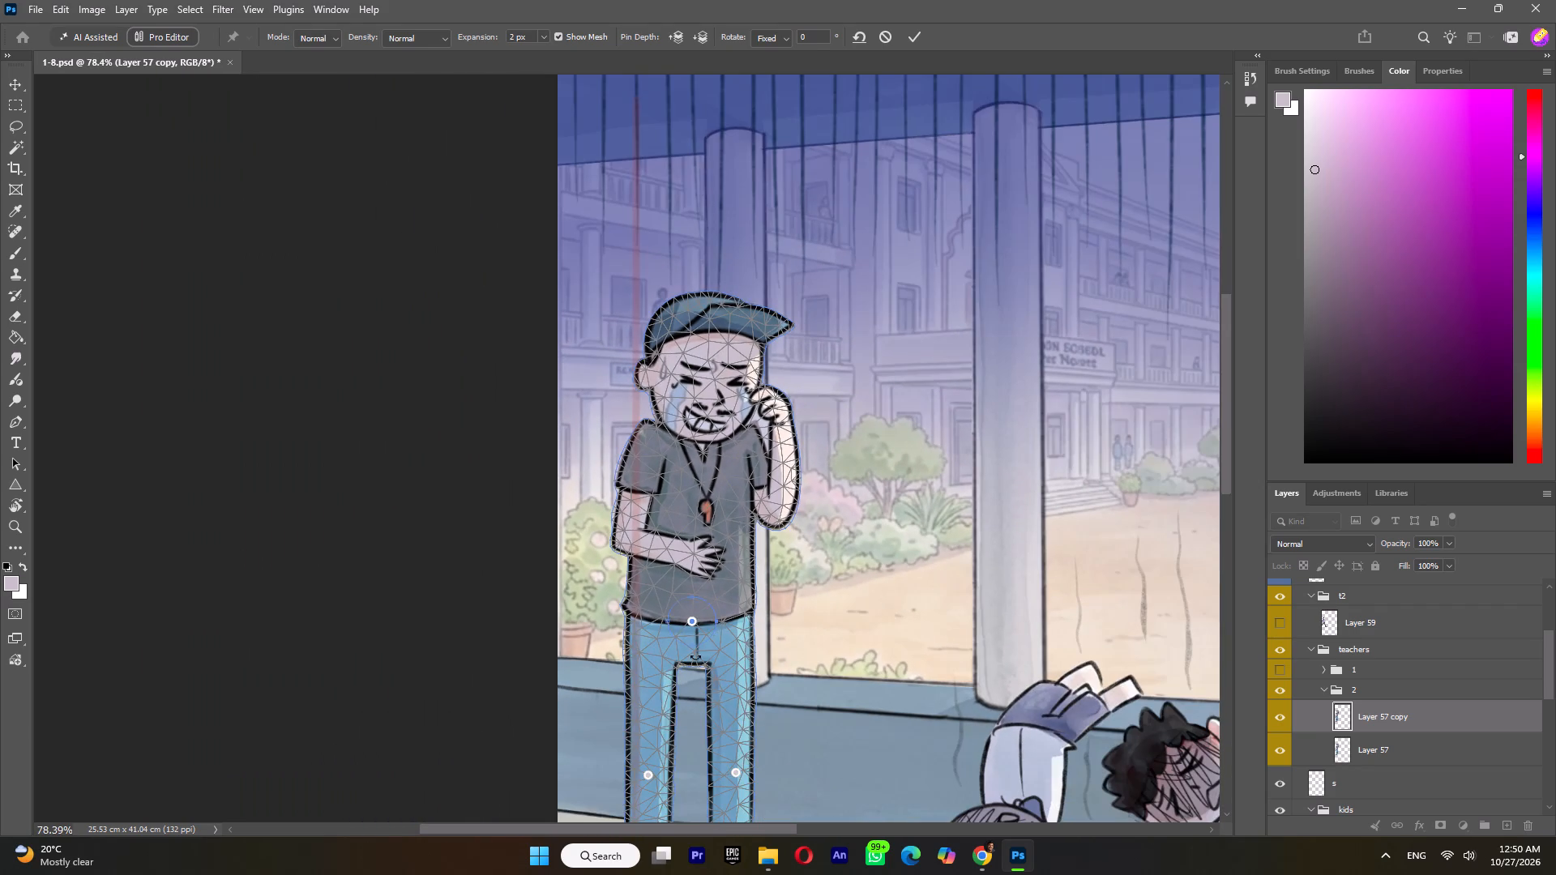
Pin the teacher's chin, tilt the head by 2 degrees around it and nudge the pin slightly.
alt+scroll(649, 781, up, 4)
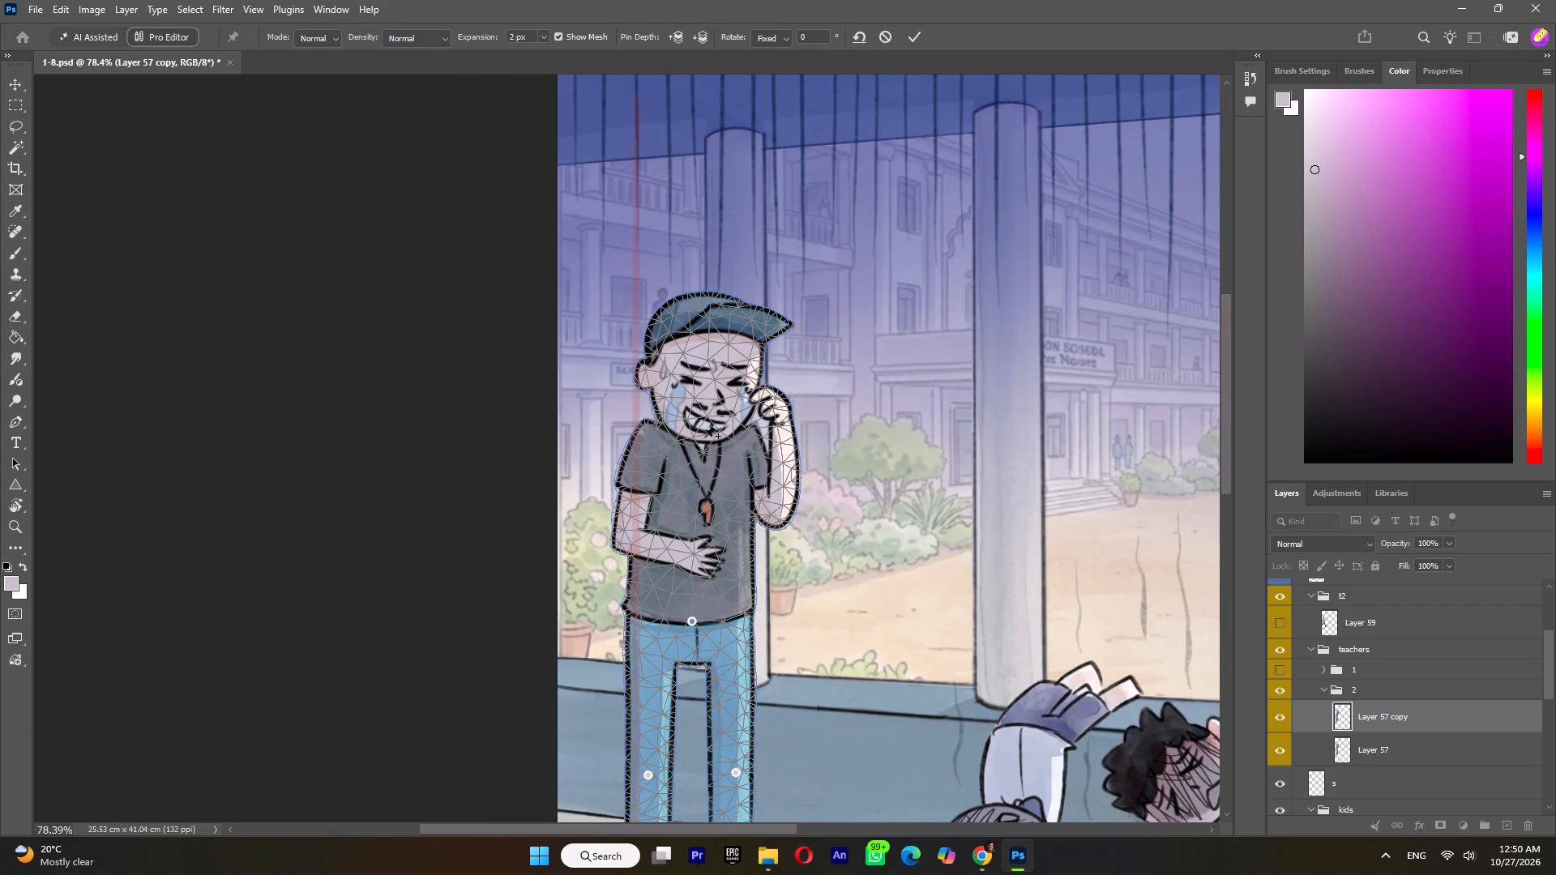
click(699, 437)
alt+scroll(703, 429, up, 8)
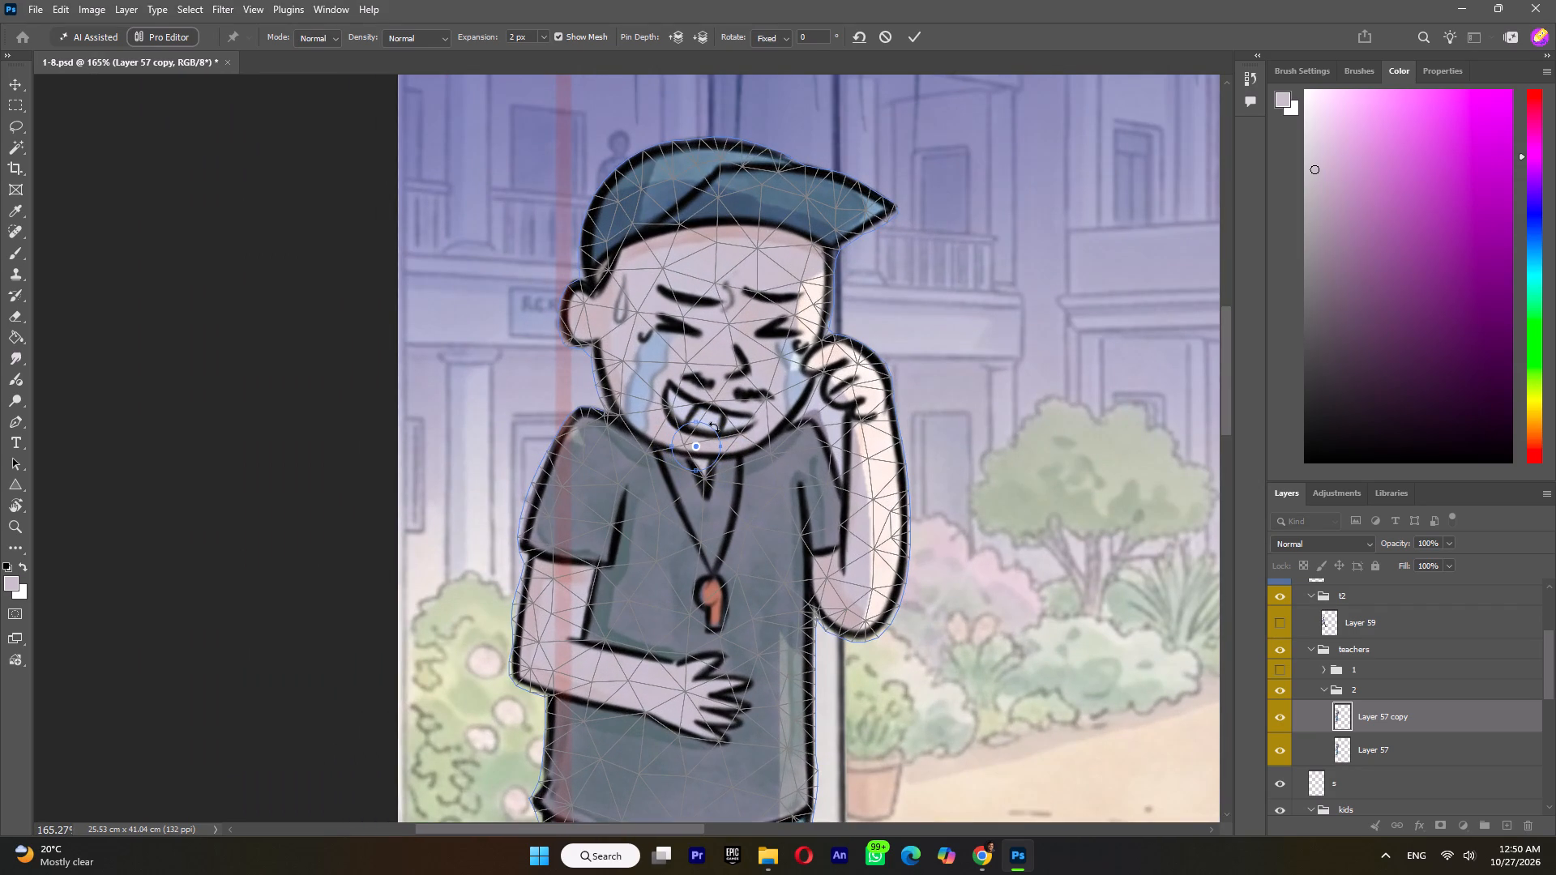
alt+click(714, 422)
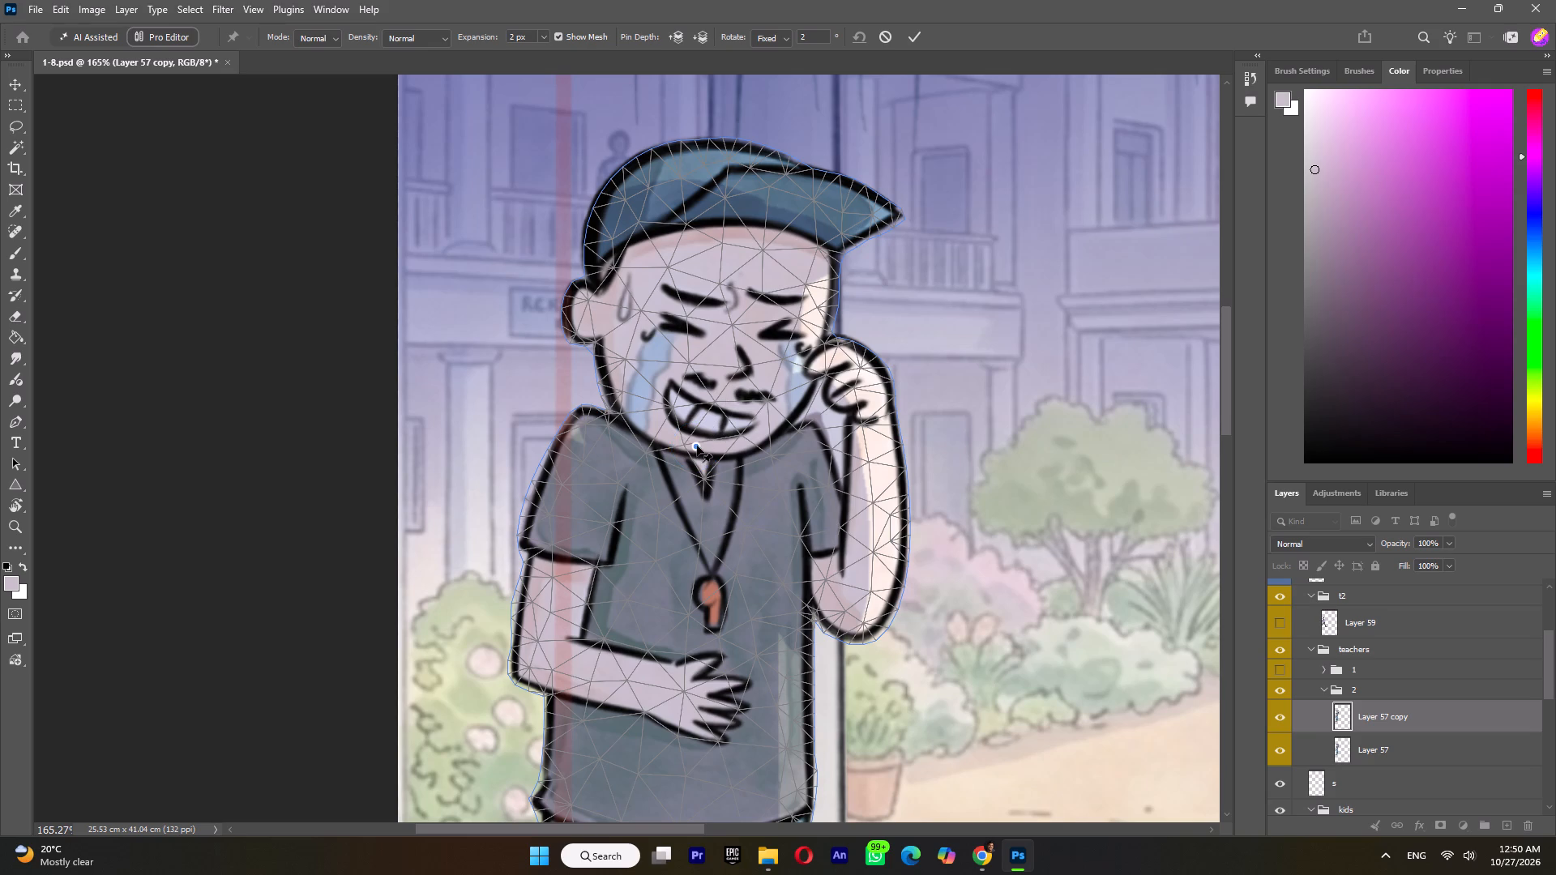
click(697, 446)
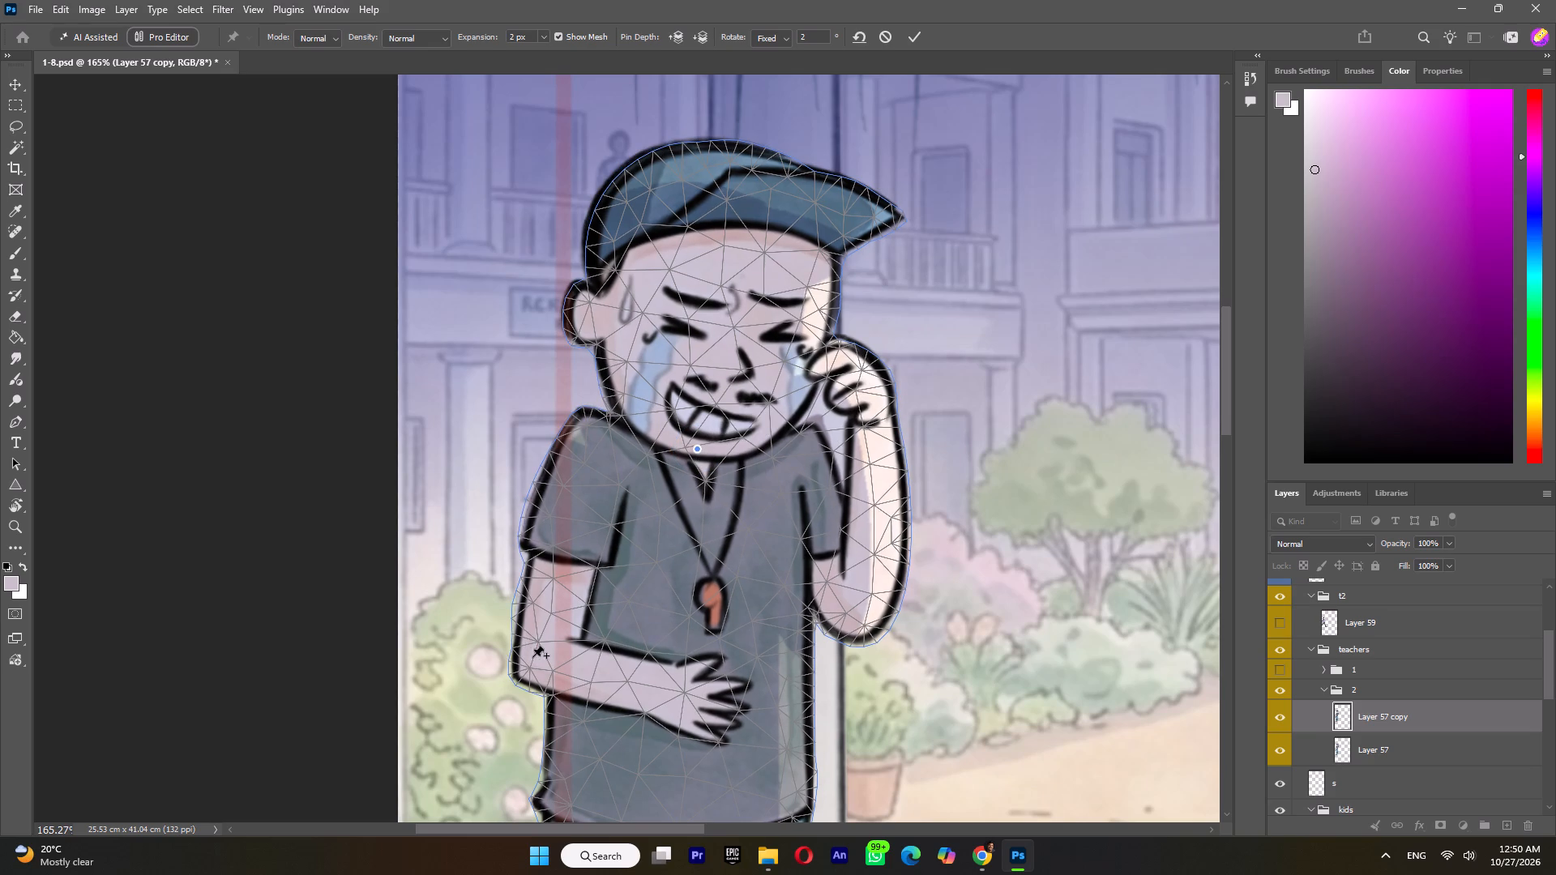
Add pins at both elbows, the shoulder of the bent arm and the raised fist, nudging them slightly for the laughing pose.
click(532, 657)
drag(532, 656, 525, 655)
double_click(583, 461)
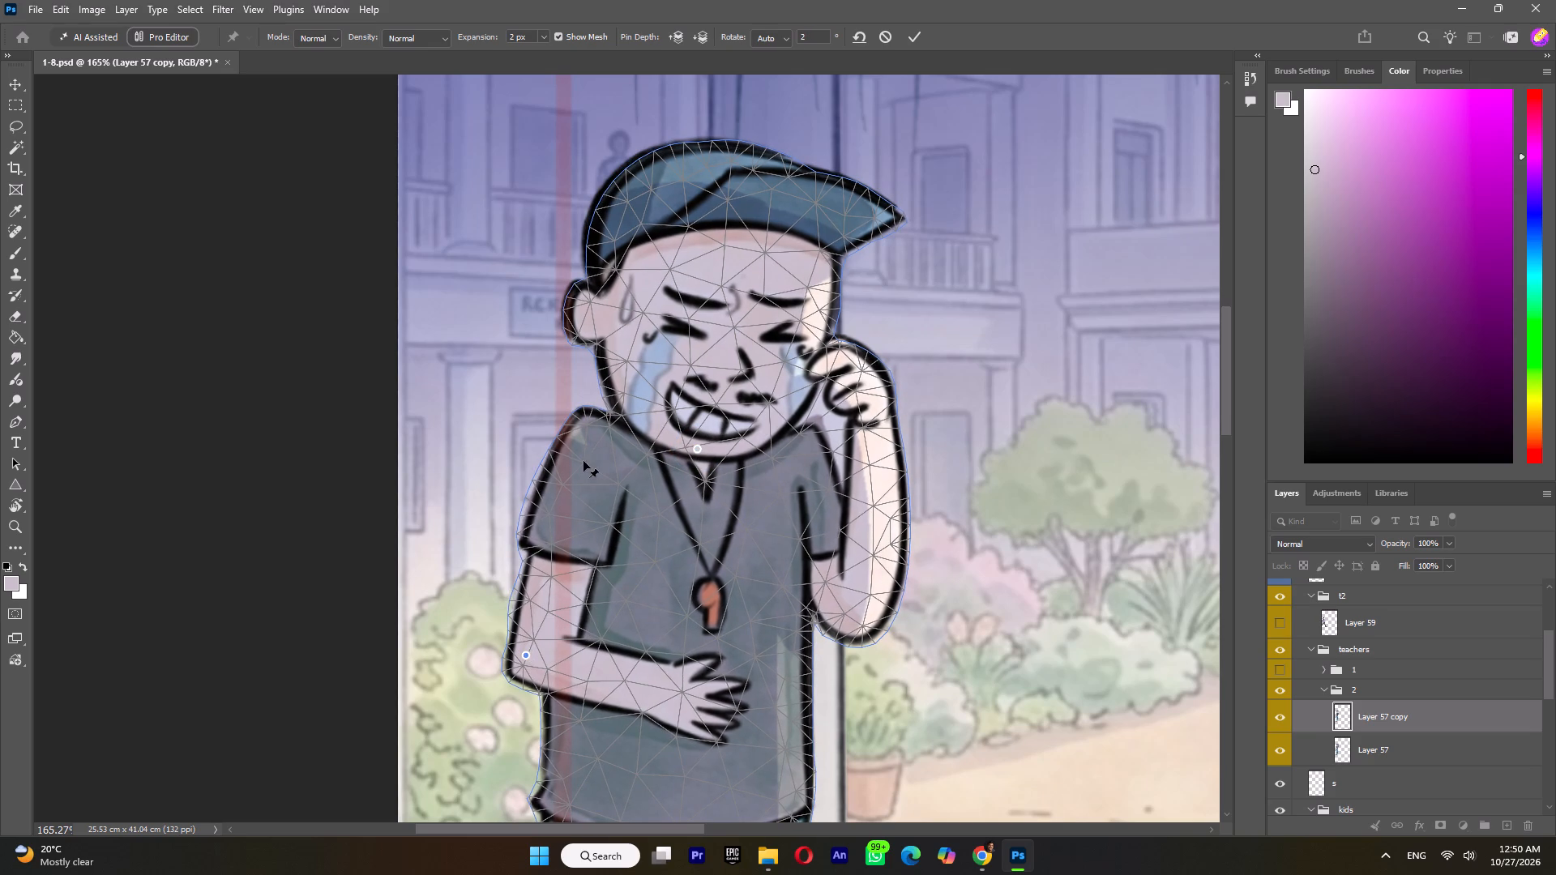
click(849, 596)
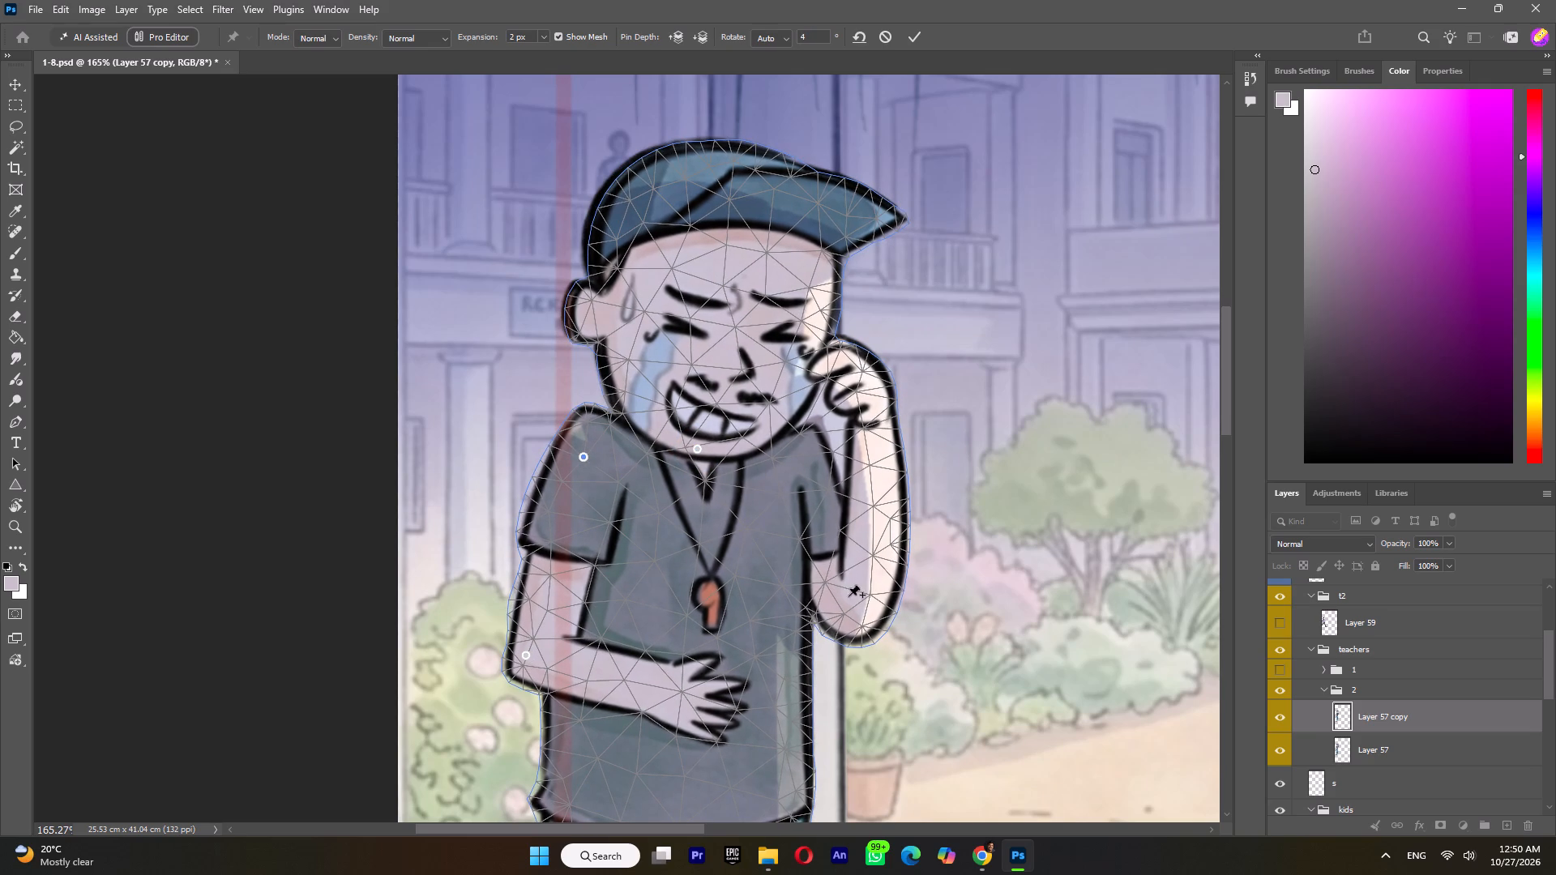
click(849, 596)
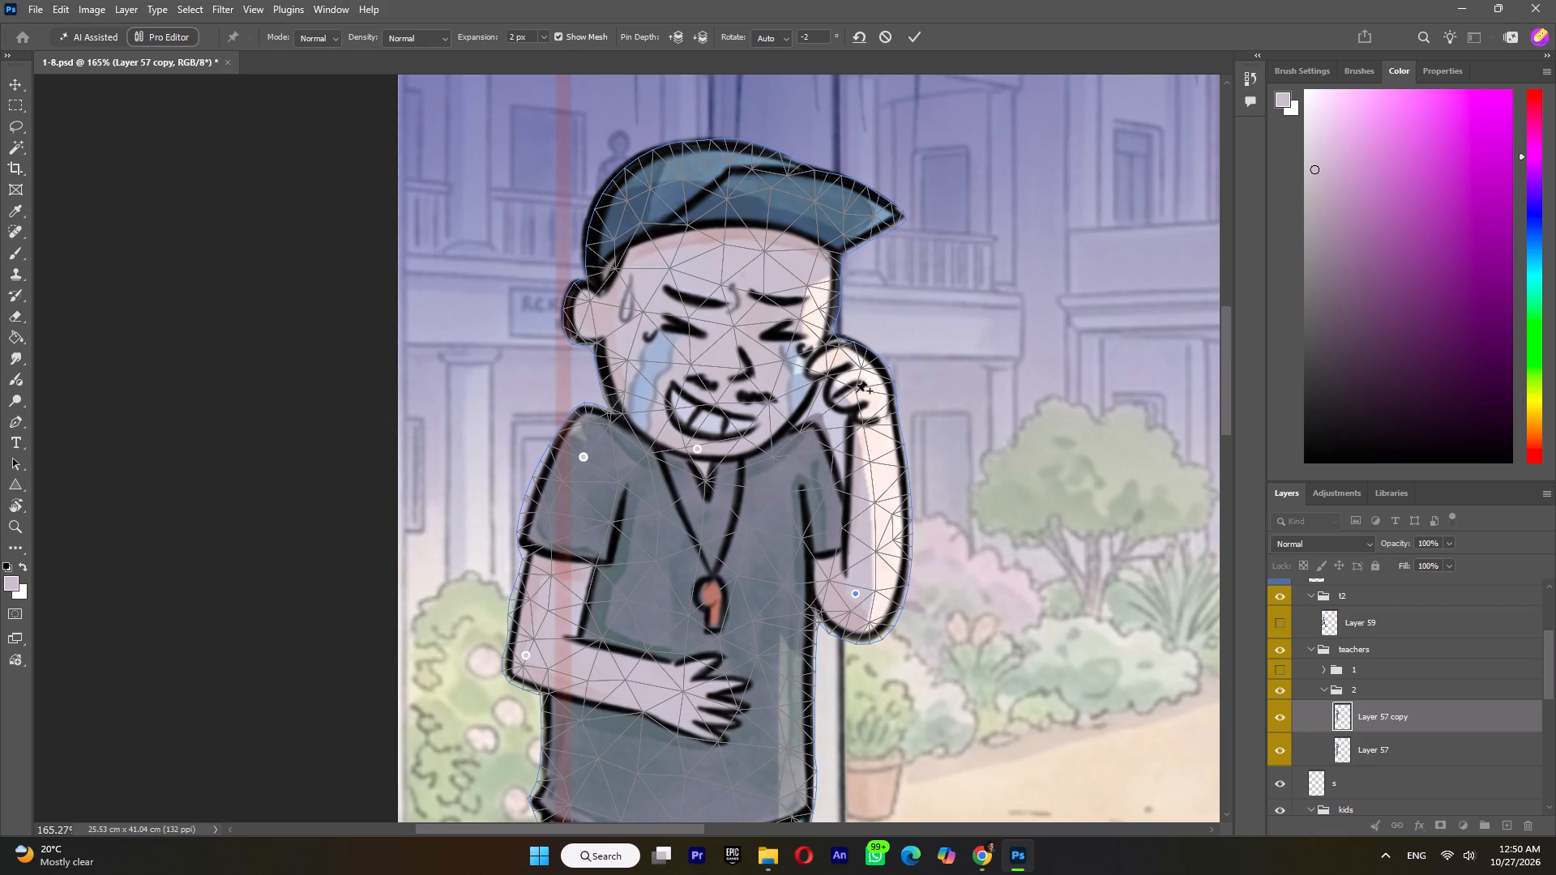
click(858, 392)
click(858, 387)
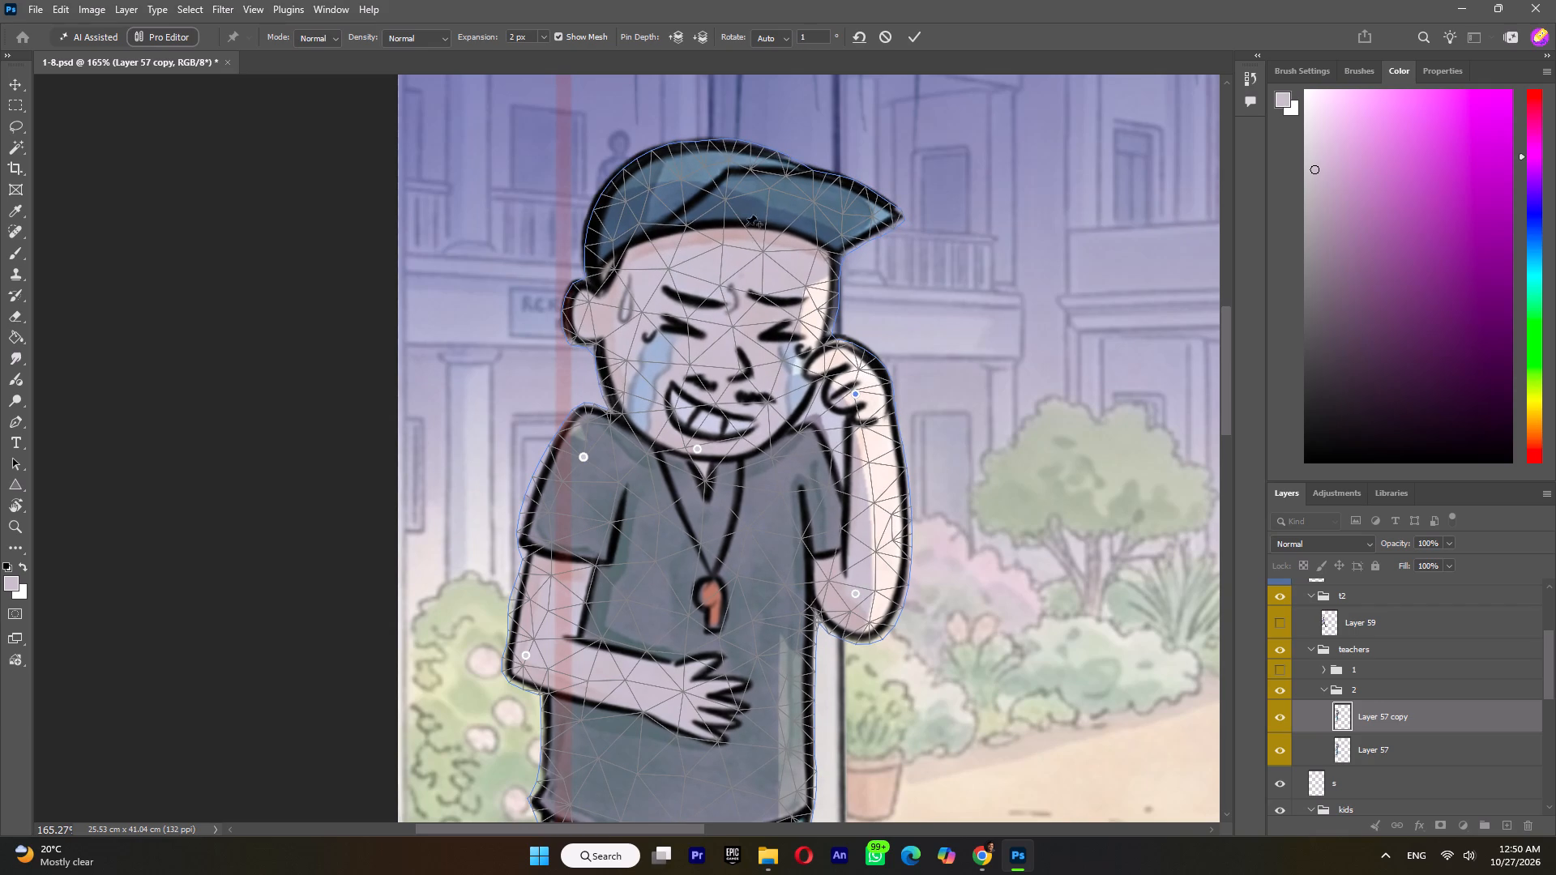
Pin the teacher's forehead and move it slightly down to about X 4.84 cm, Y 11.21 cm.
click(733, 245)
click(733, 242)
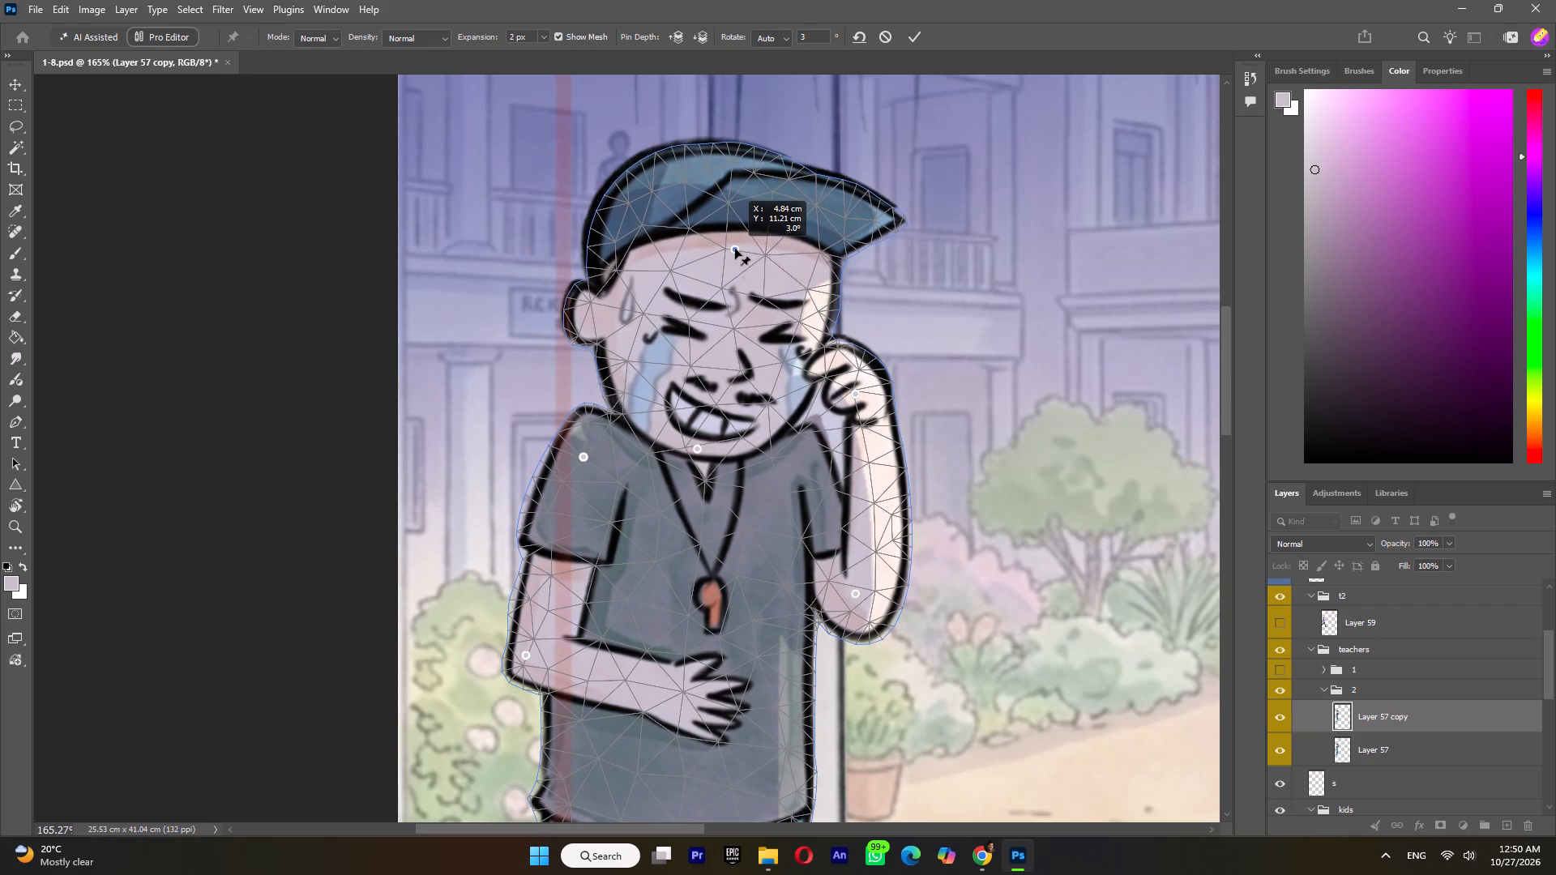
alt+scroll(742, 268, down, 8)
alt+scroll(656, 714, up, 15)
Shift both trouser-leg pins slightly sideways toward the pillar side and apply the puppet warp.
drag(669, 678, 673, 679)
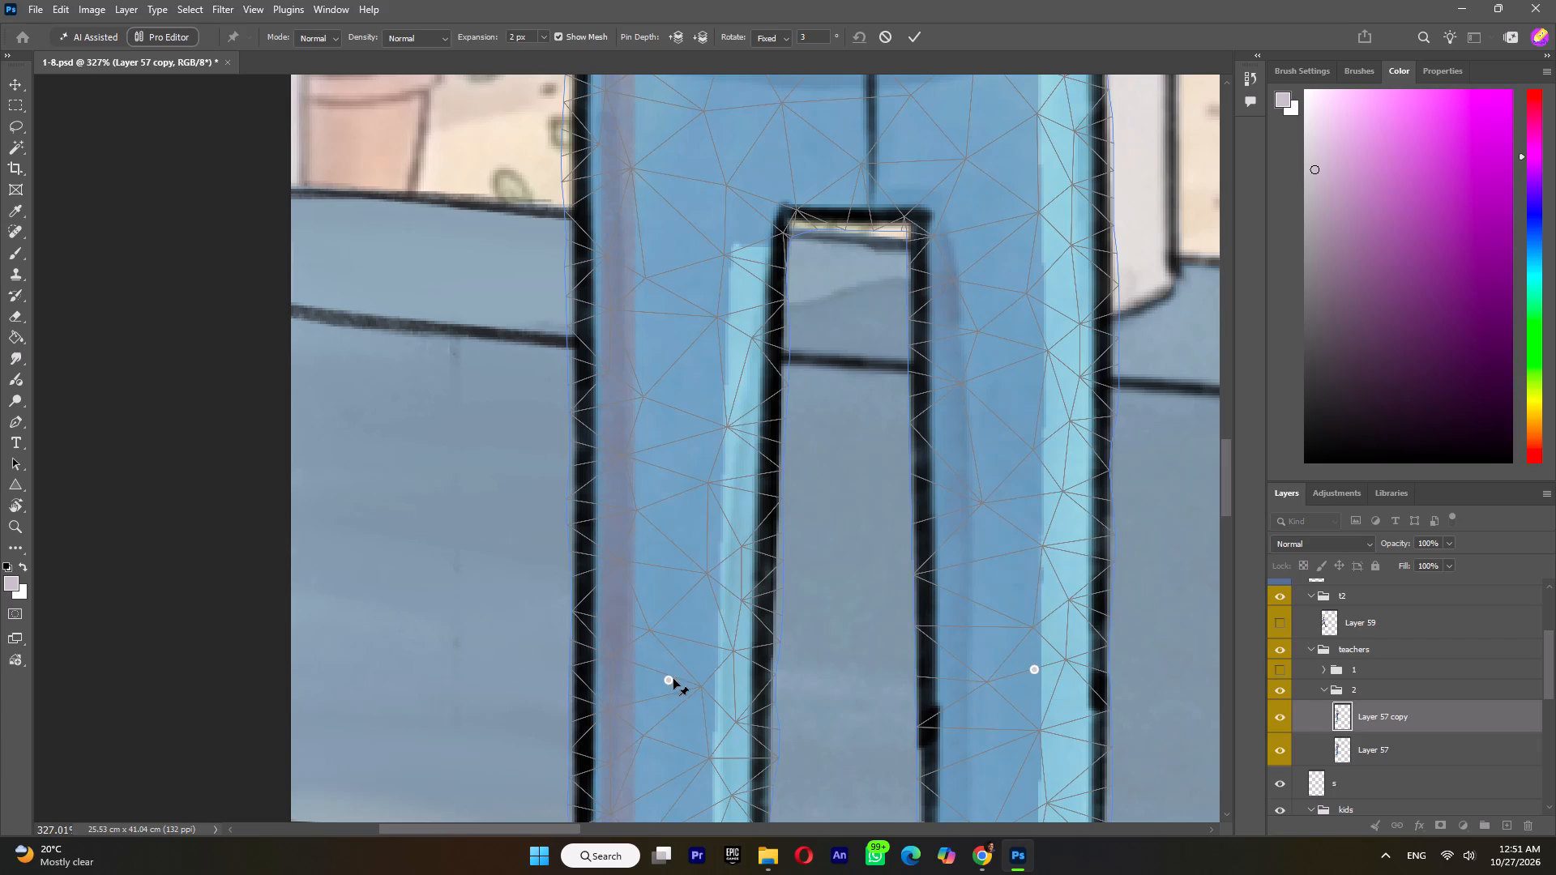
drag(673, 679, 677, 679)
click(670, 682)
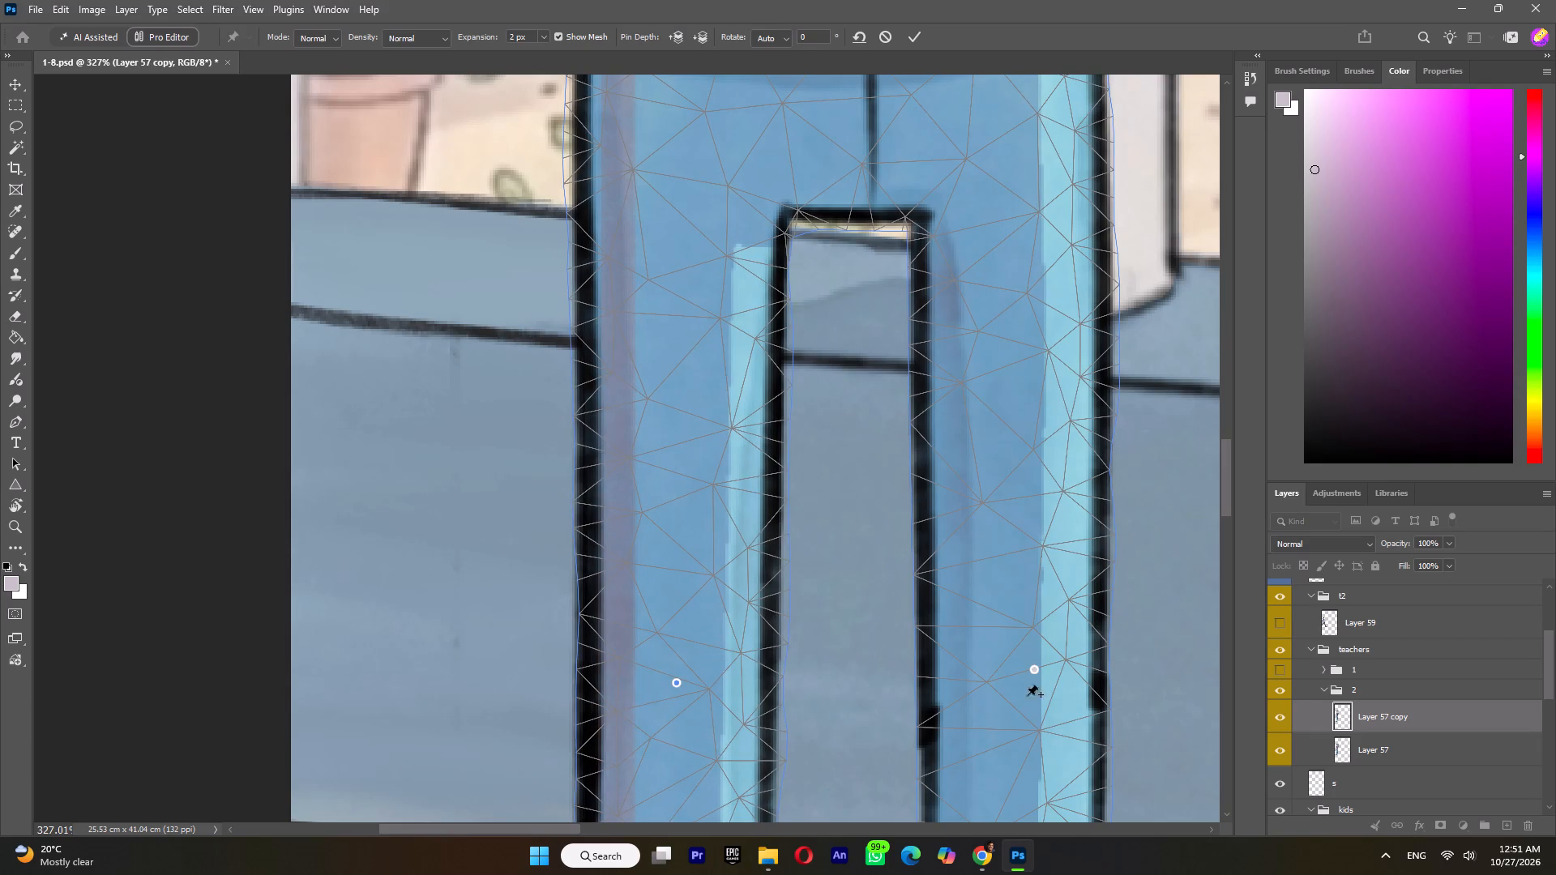
click(1037, 672)
alt+scroll(1039, 612, down, 5)
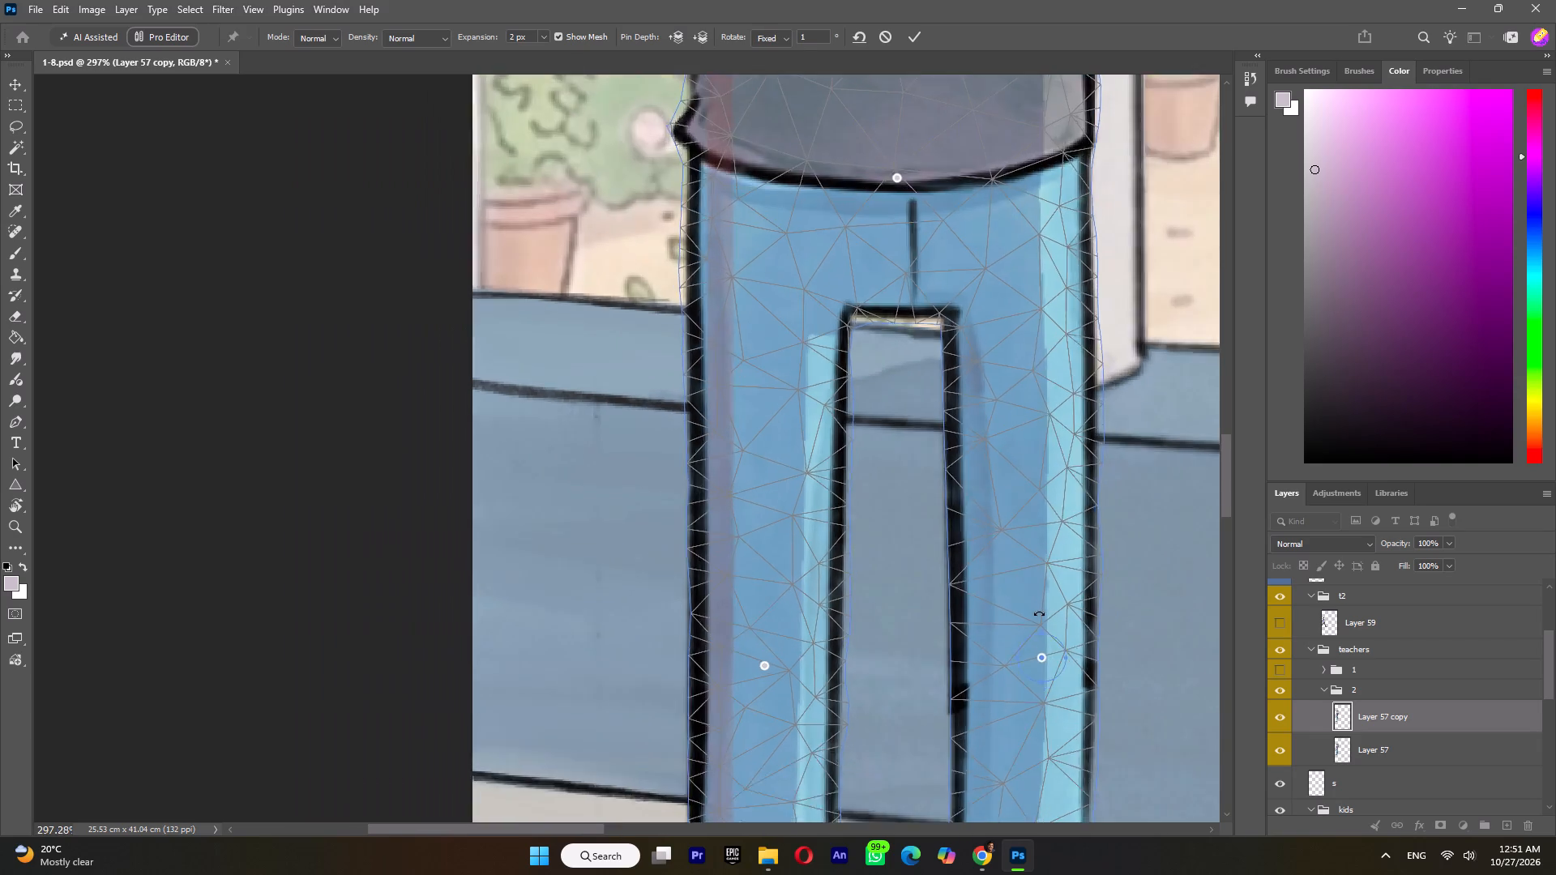
alt+scroll(1039, 619, down, 5)
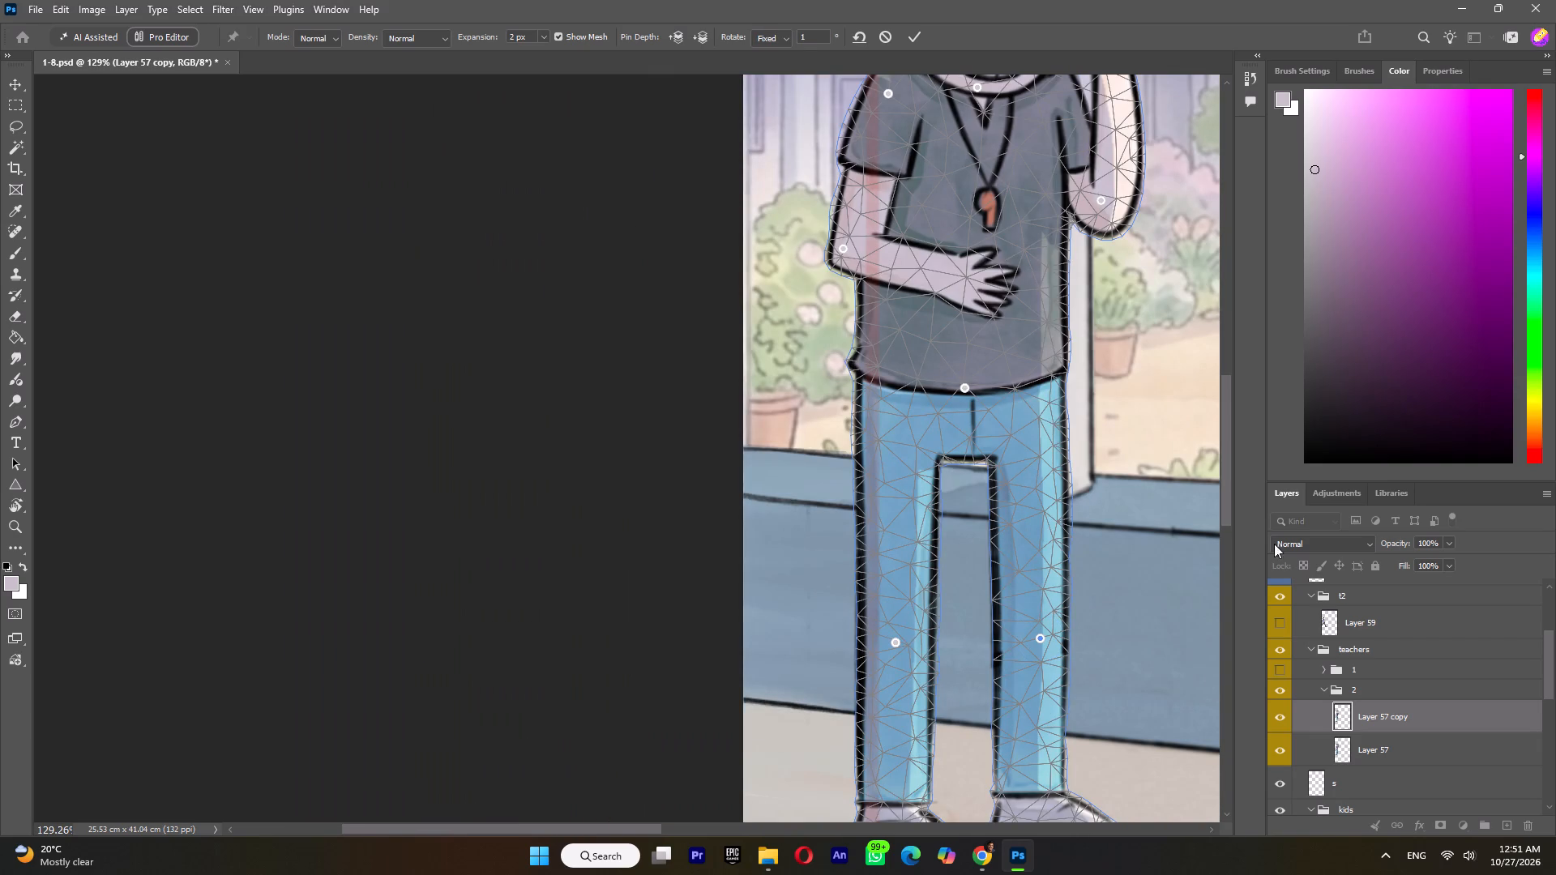
click(913, 41)
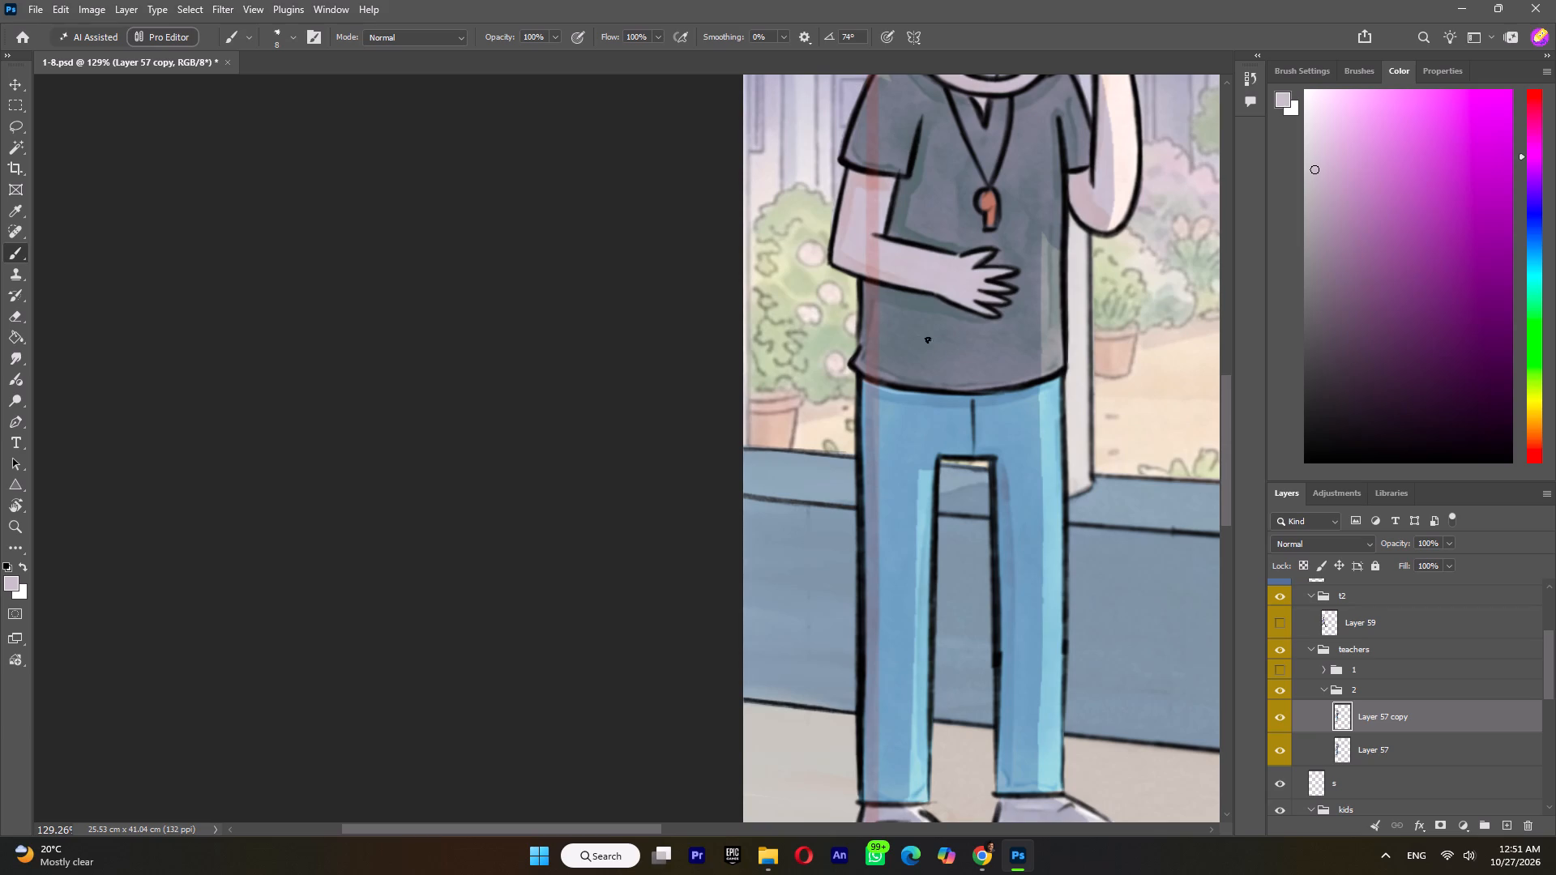
Compare the warped pose with the original by toggling the visibility of Layer 57 copy.
alt+scroll(865, 503, down, 9)
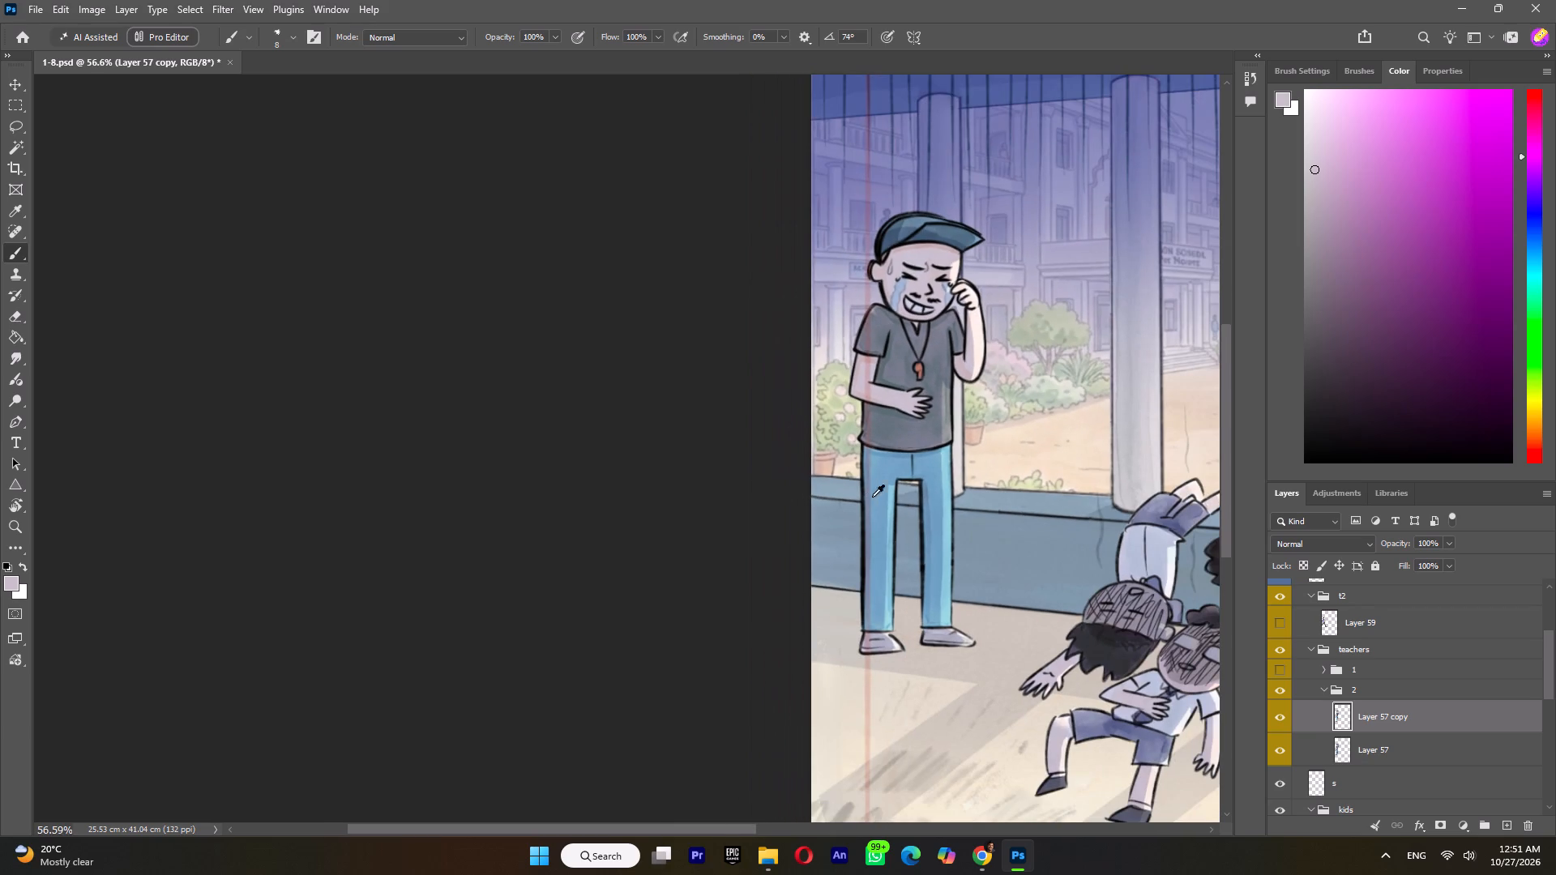
click(1278, 717)
click(1276, 716)
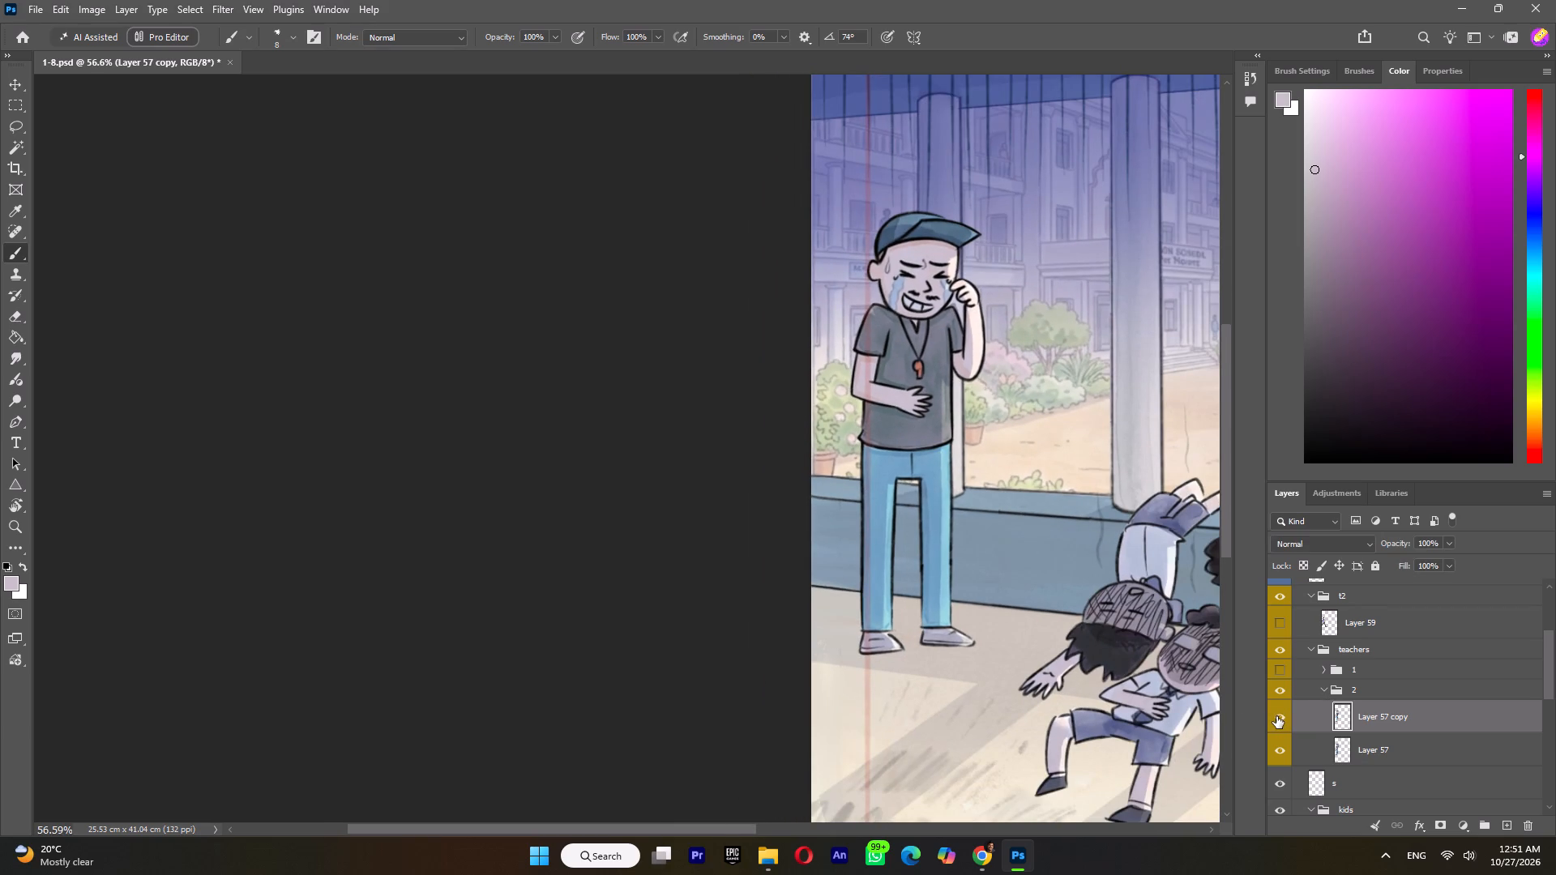
Hide Layer 57 copy, show group 1 again, and collapse and hide the teachers group.
click(1276, 716)
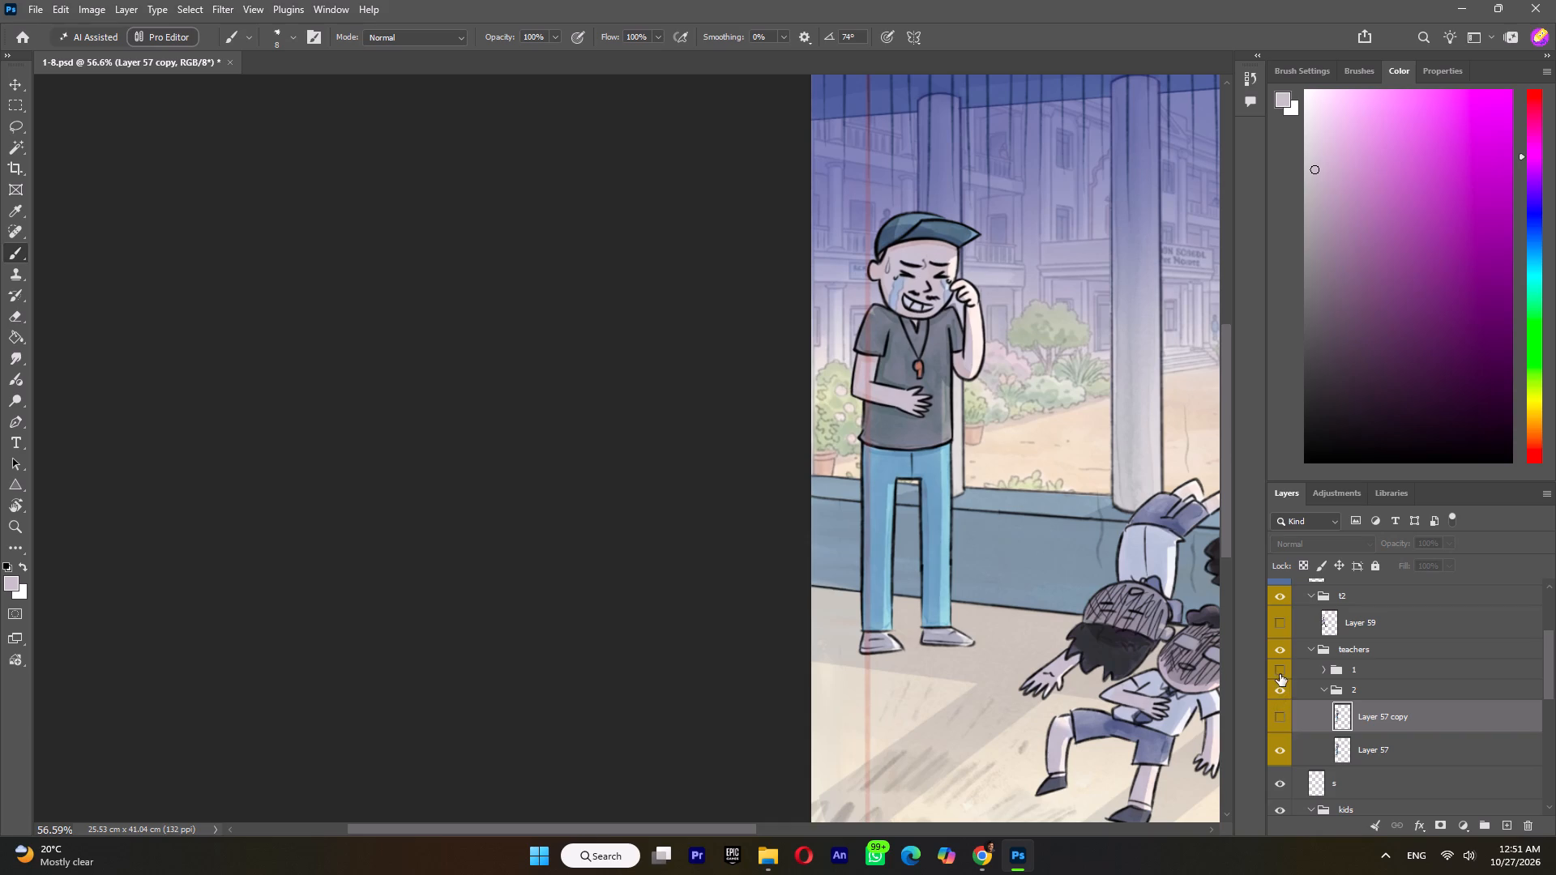
click(1280, 670)
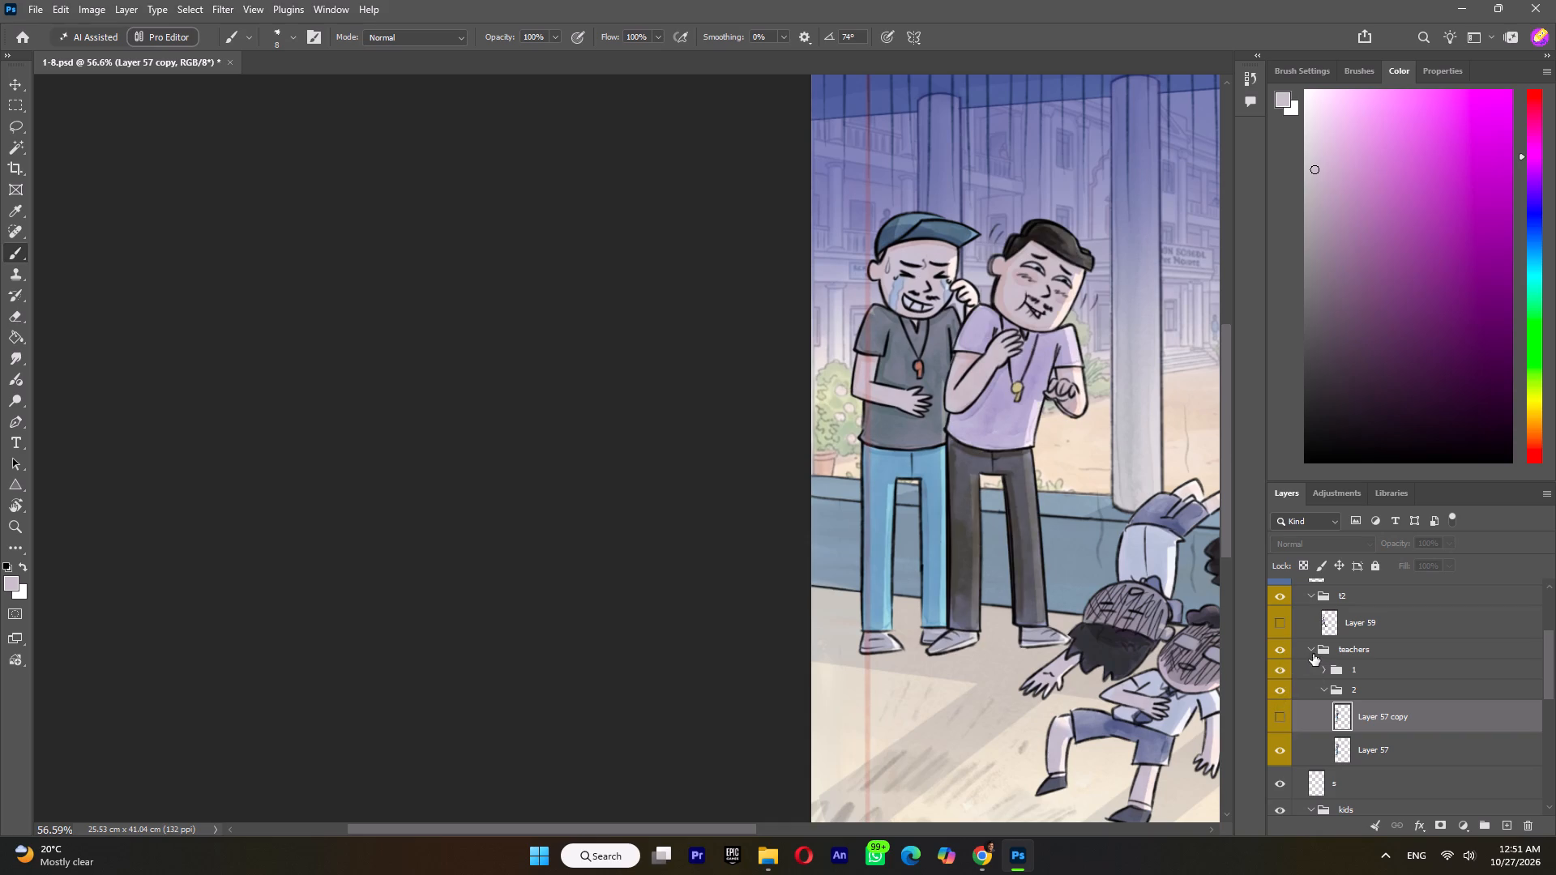
click(1312, 652)
click(1285, 652)
Show and select Layer 59, the whistle-blowing teacher in group t2, and display its layer properties.
click(1280, 623)
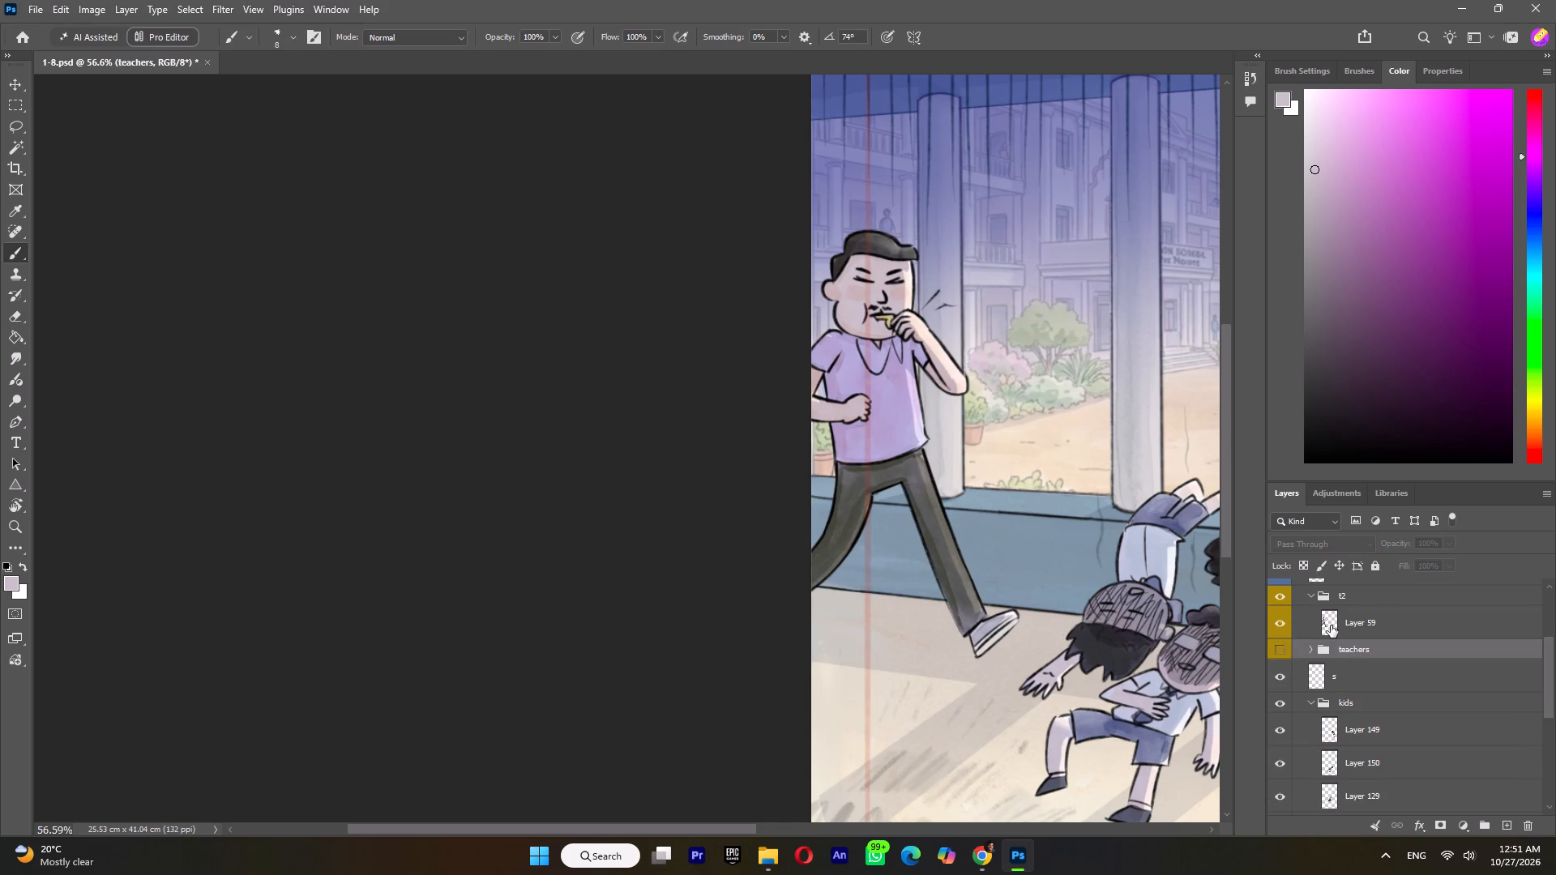
click(1334, 624)
click(1280, 625)
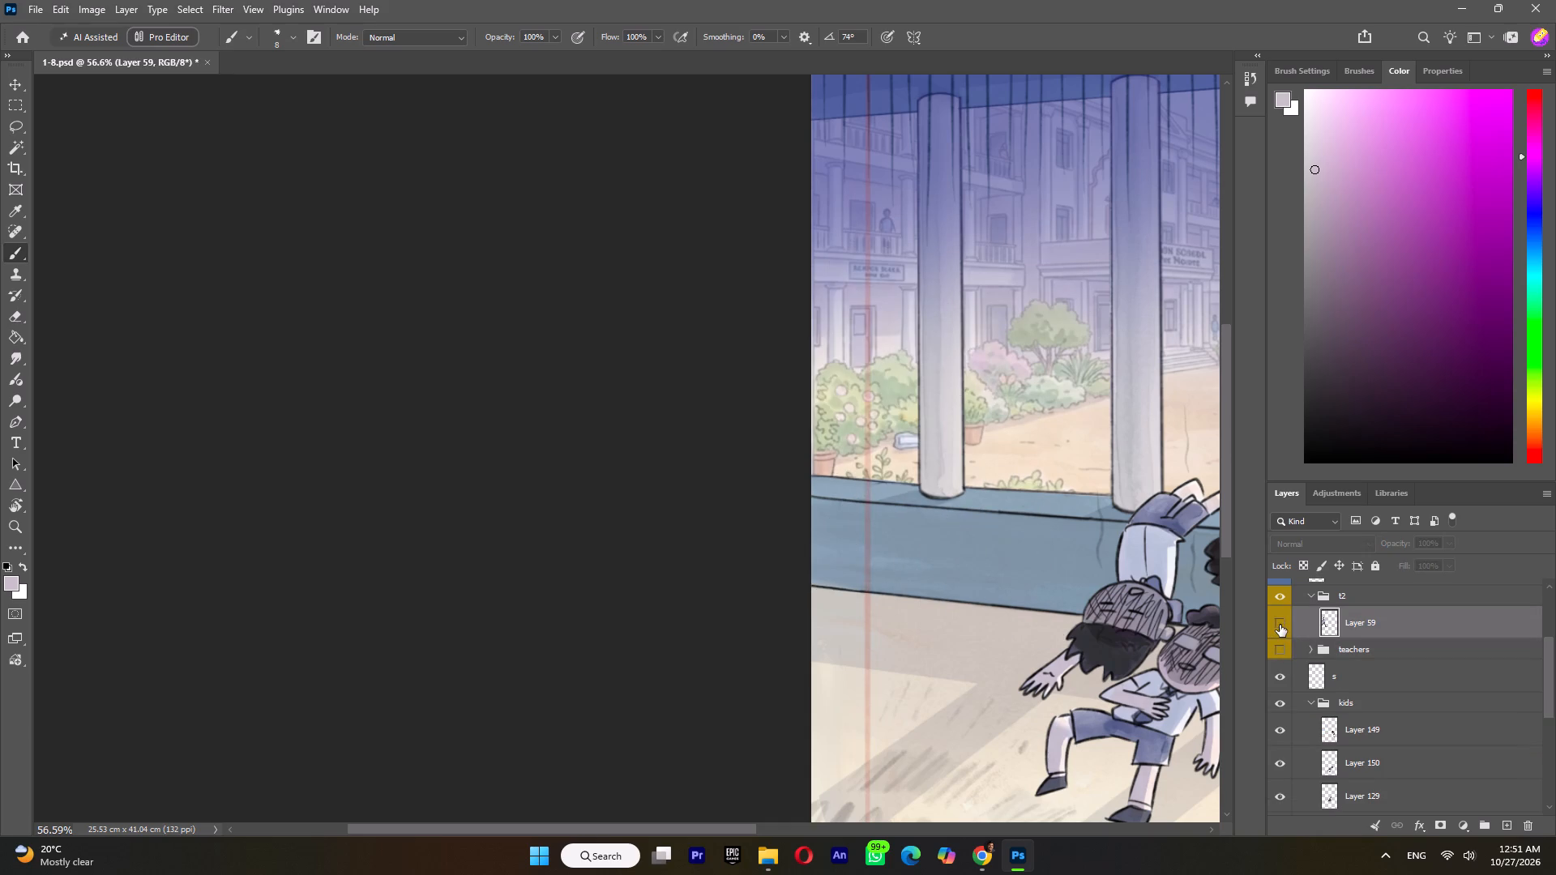
click(1278, 625)
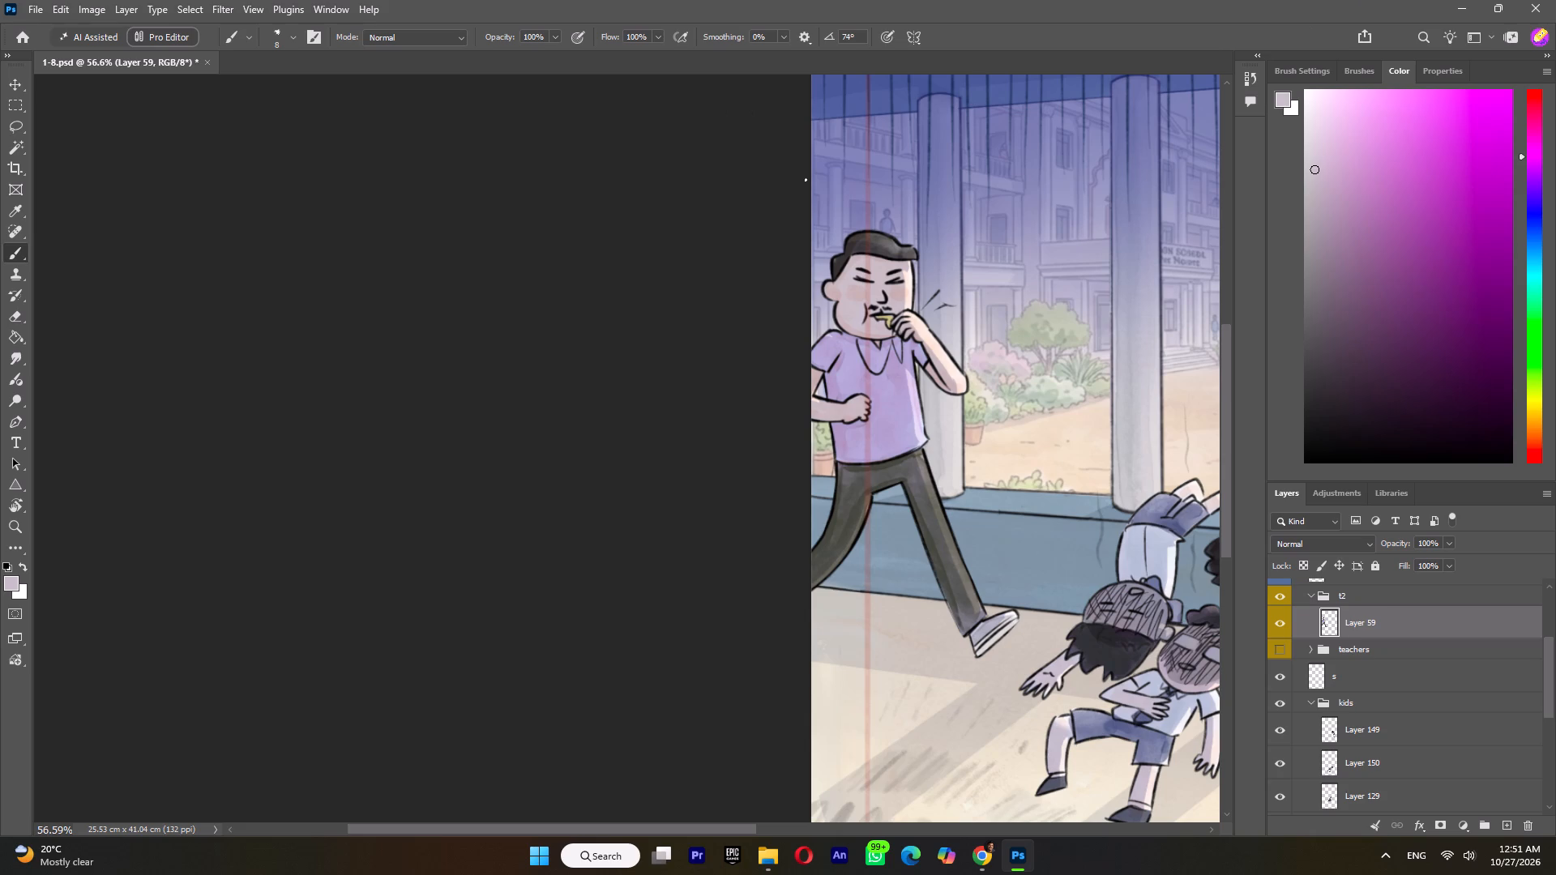
click(1426, 70)
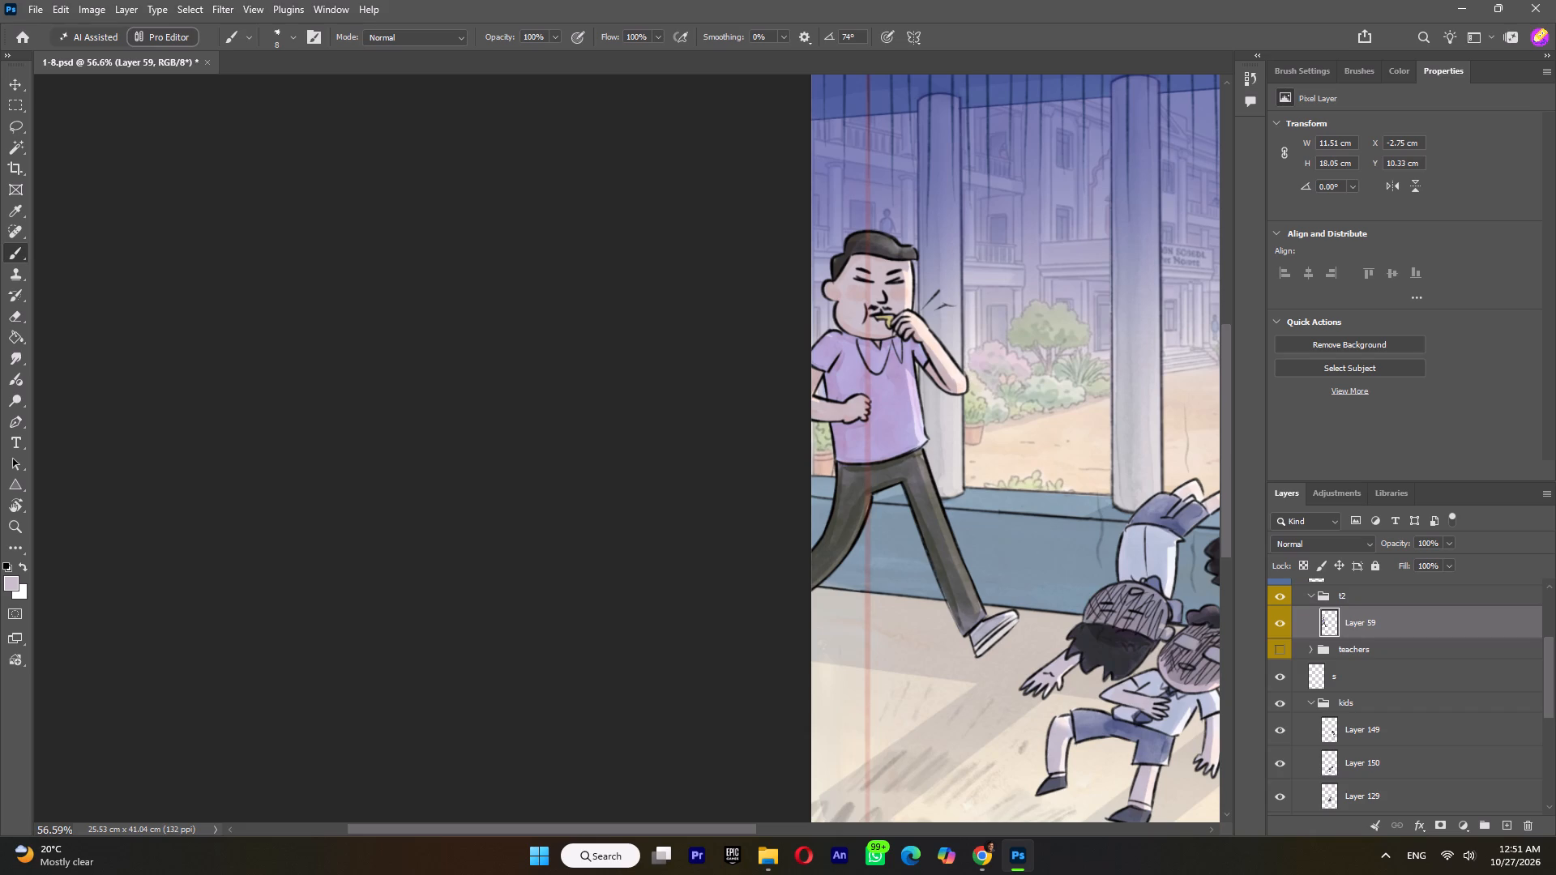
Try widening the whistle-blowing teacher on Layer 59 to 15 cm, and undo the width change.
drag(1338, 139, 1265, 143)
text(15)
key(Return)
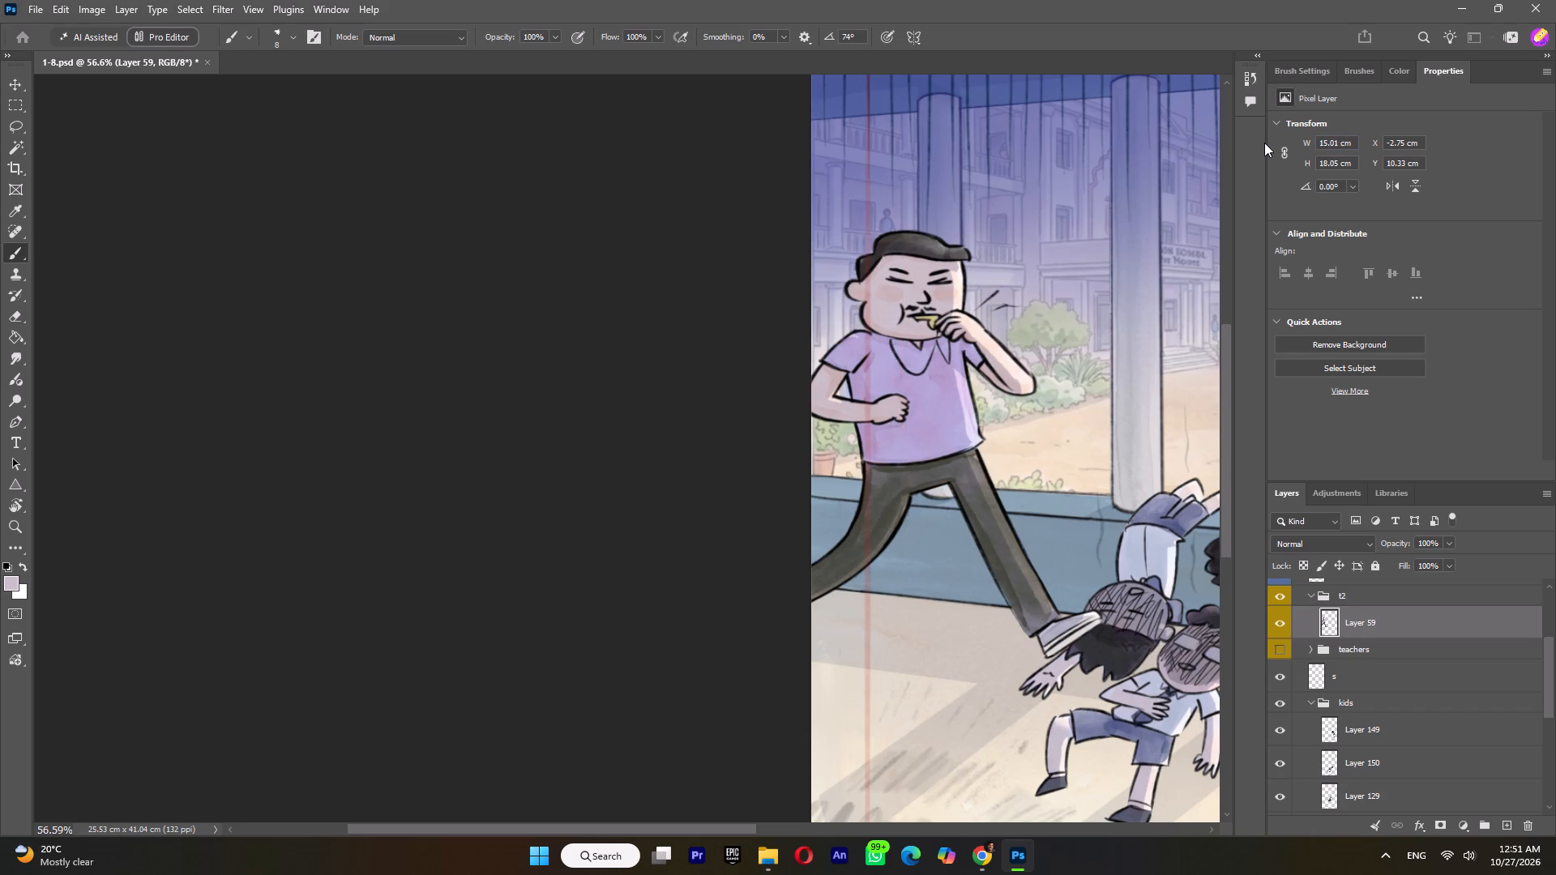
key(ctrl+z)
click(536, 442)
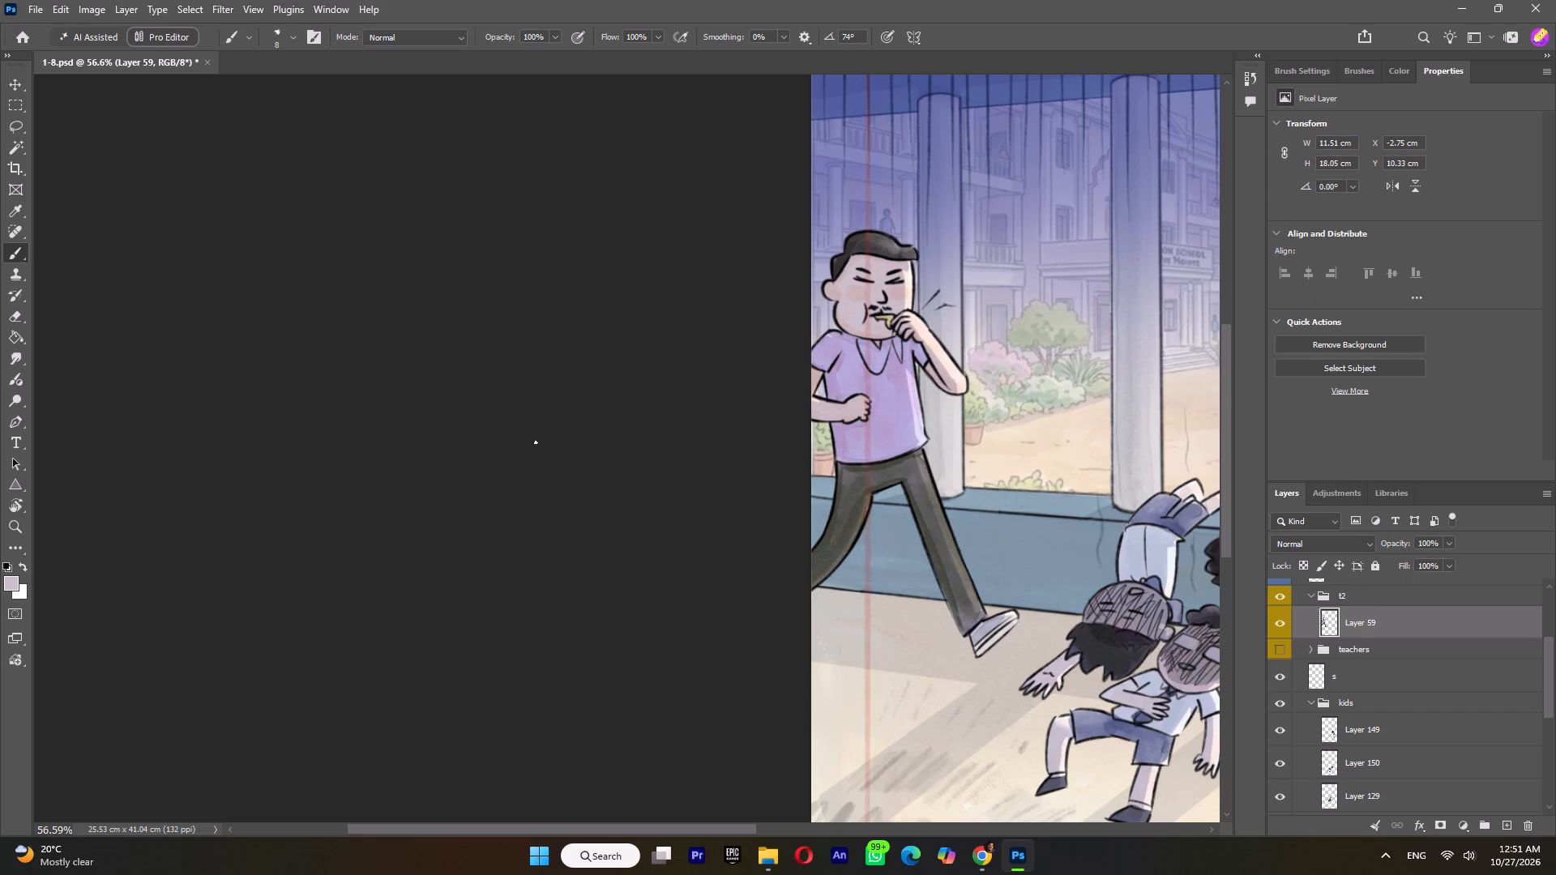
Move the whistle-blowing teacher sideways fully inside the canvas, to about X 1.3 cm and Y 10.6 cm.
click(10, 76)
click(348, 282)
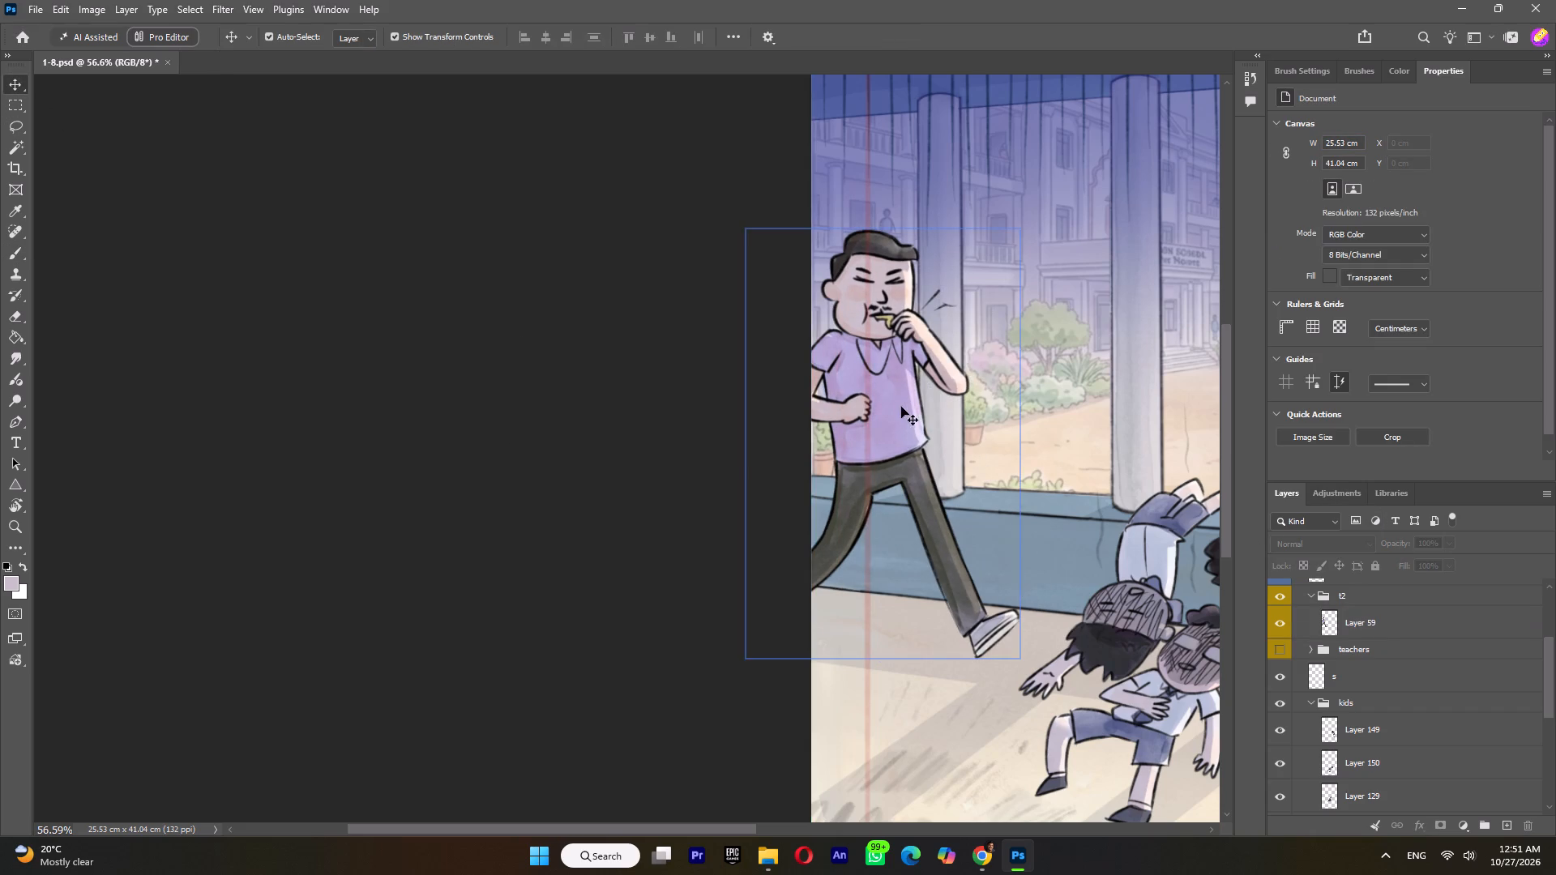
click(901, 407)
drag(907, 444, 998, 448)
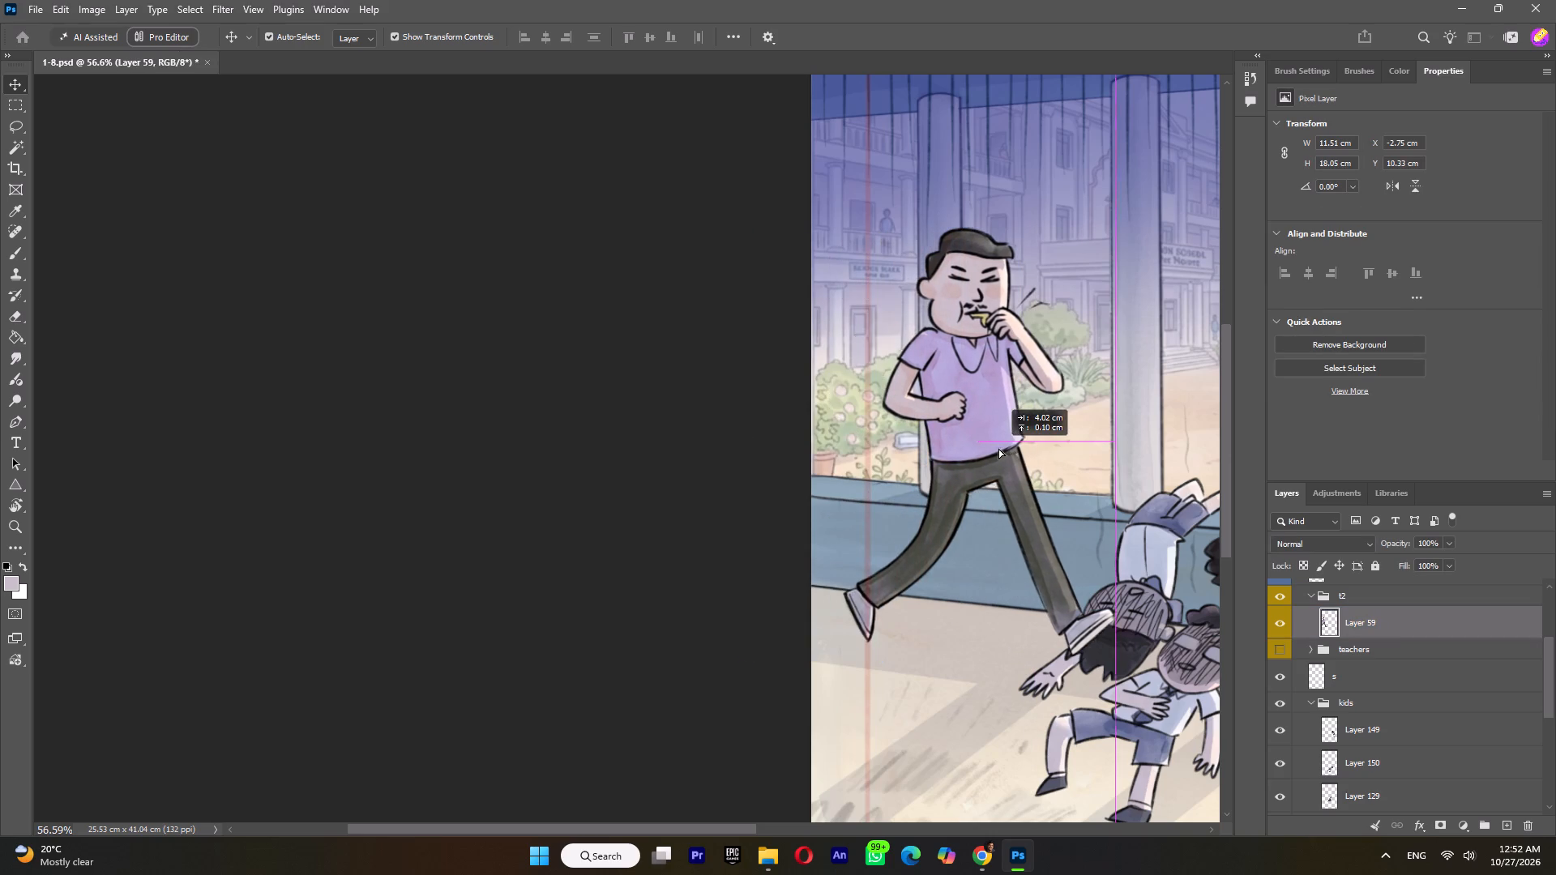
drag(998, 448, 996, 450)
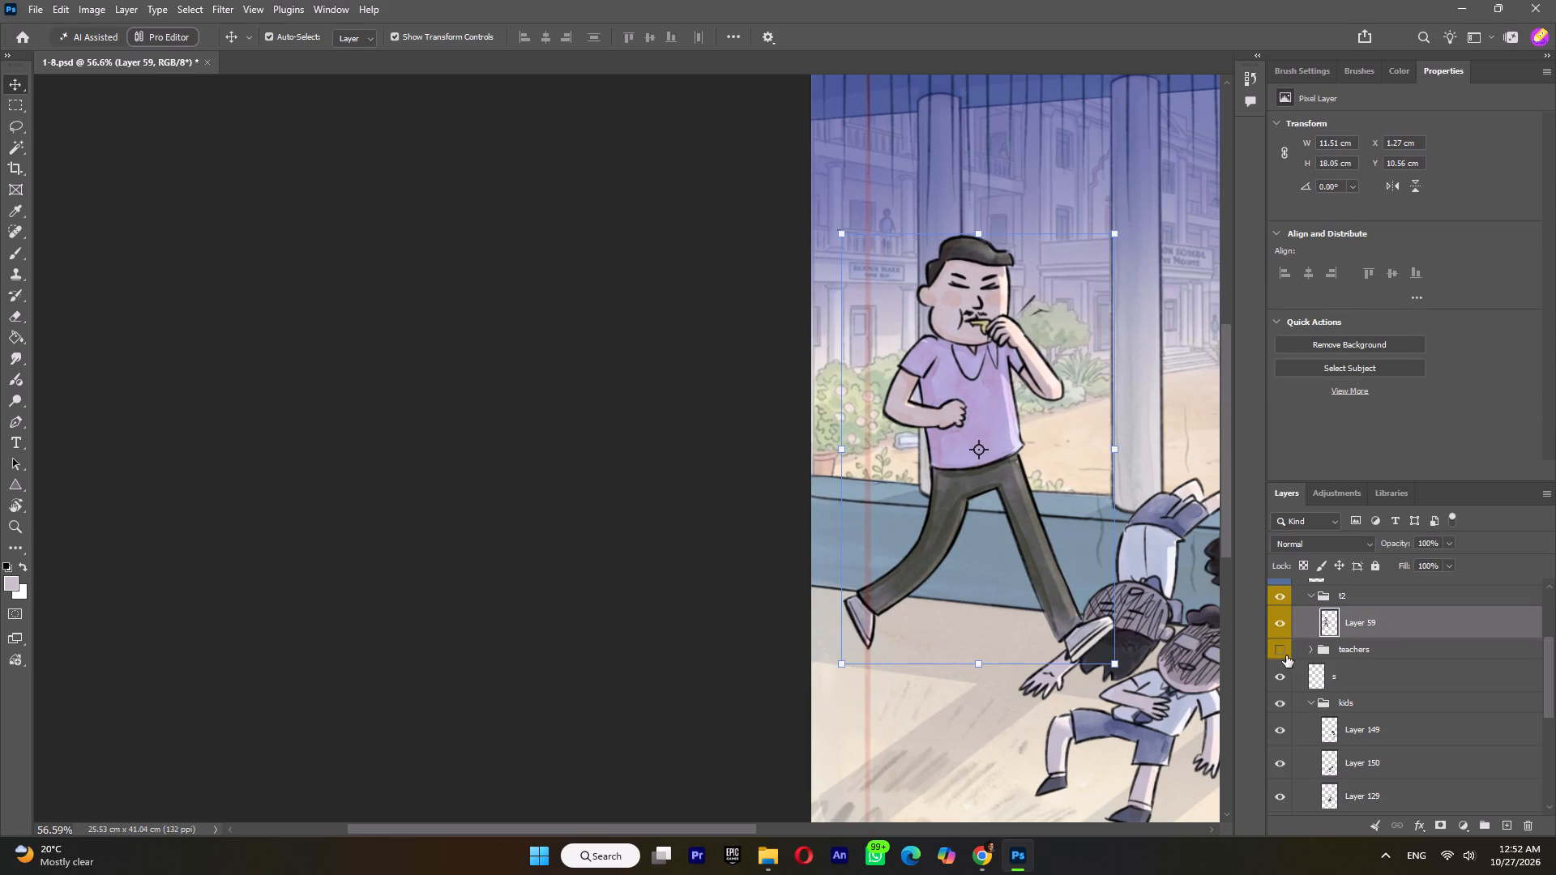
Toggle the visibility of Layer 59 to check which artwork it contains.
click(1280, 617)
click(1280, 618)
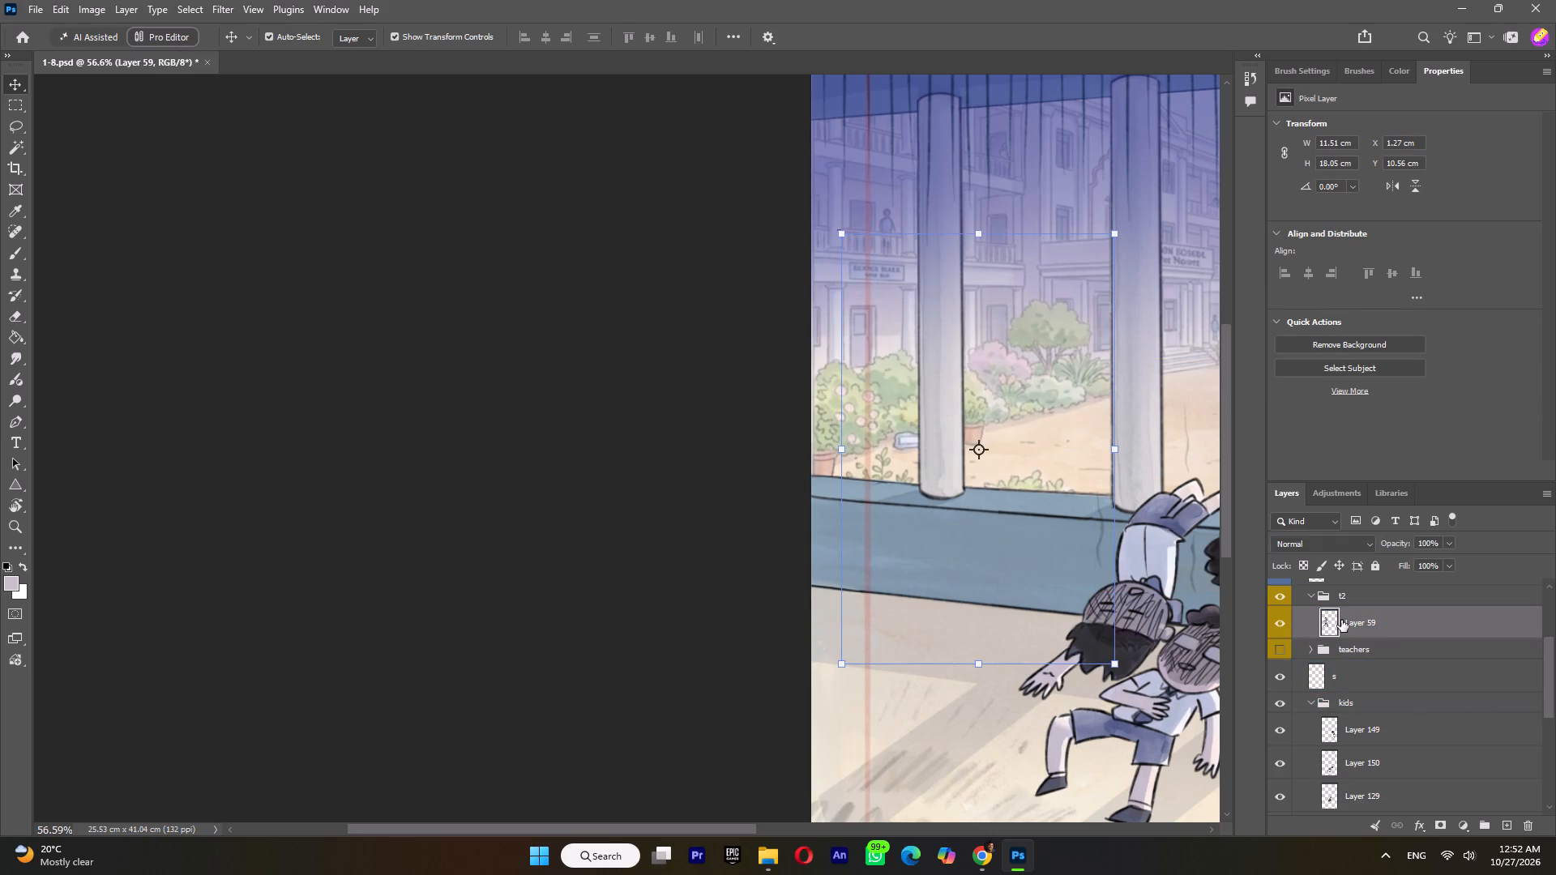
Select Layer 59 and ready the Lasso tool for work on the whistle-blowing teacher.
click(1341, 620)
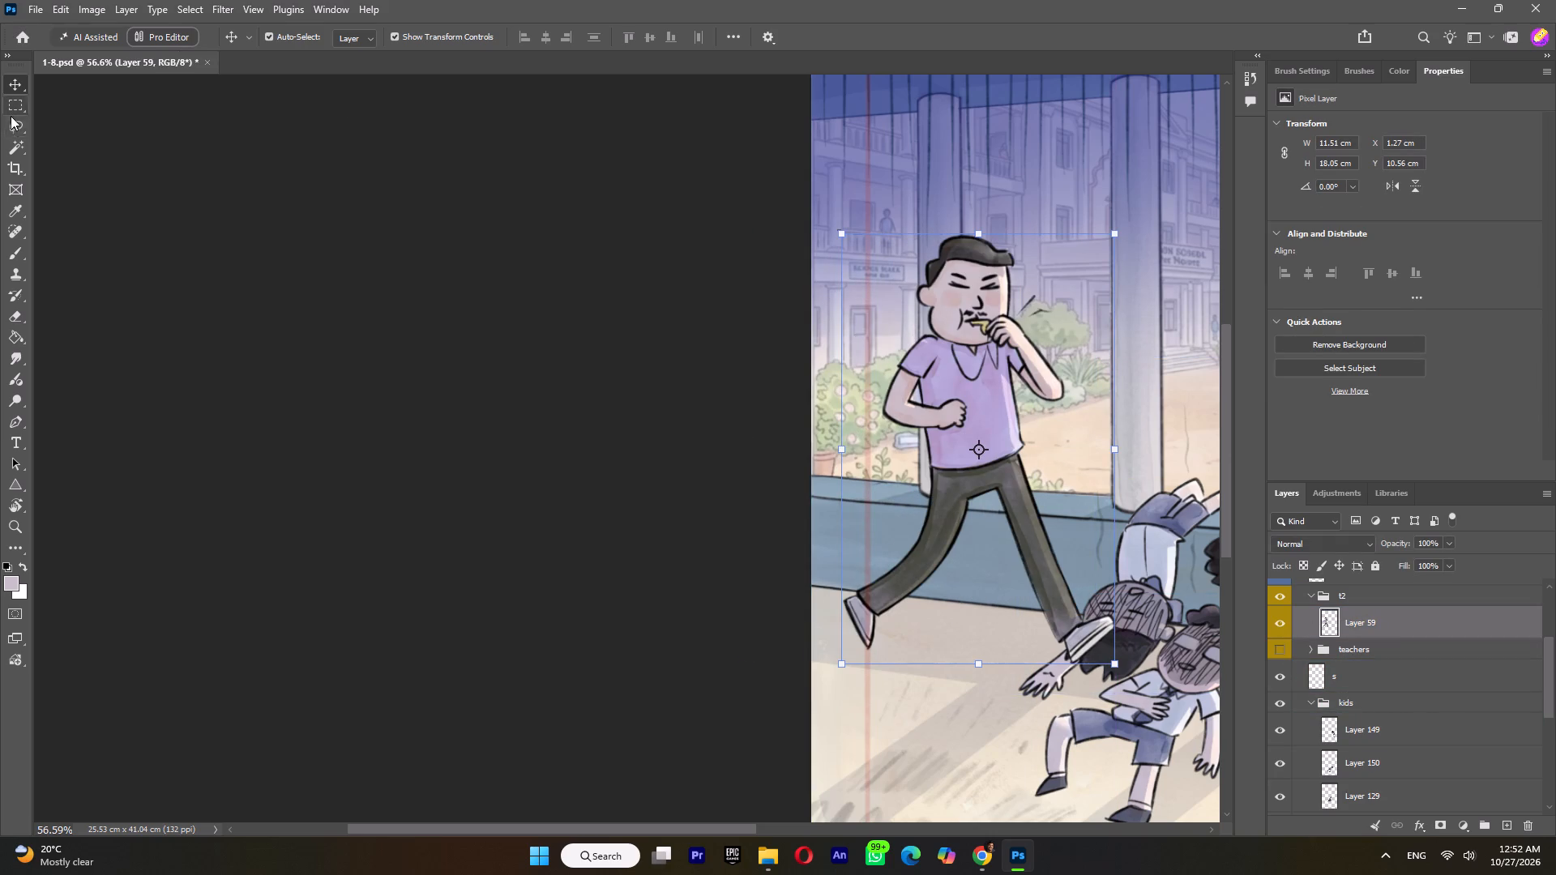
click(13, 131)
alt+scroll(951, 501, up, 4)
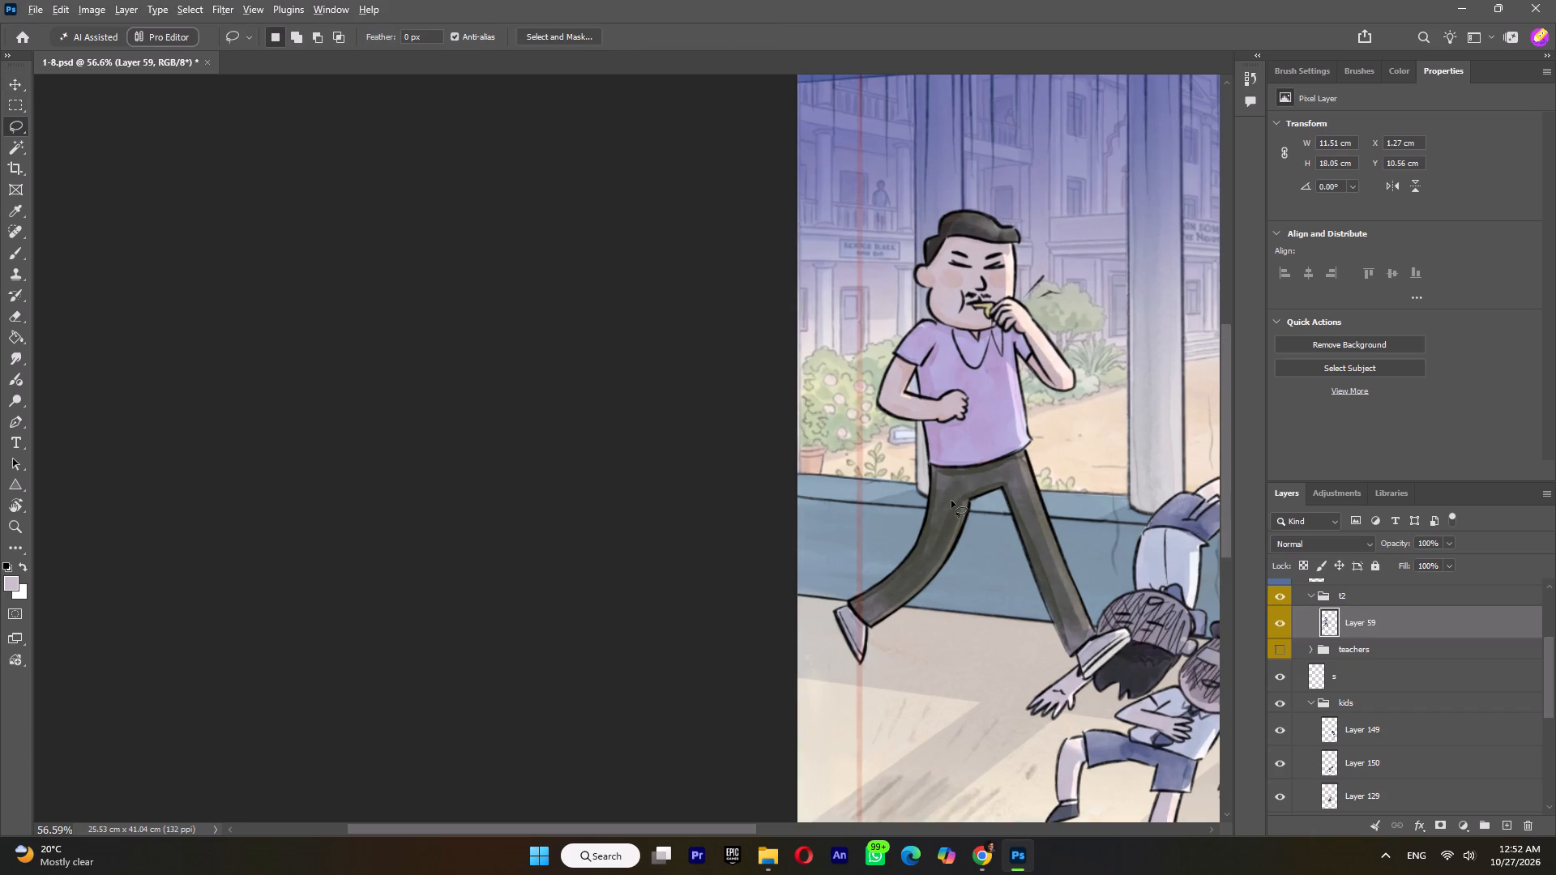
alt+scroll(950, 505, down, 5)
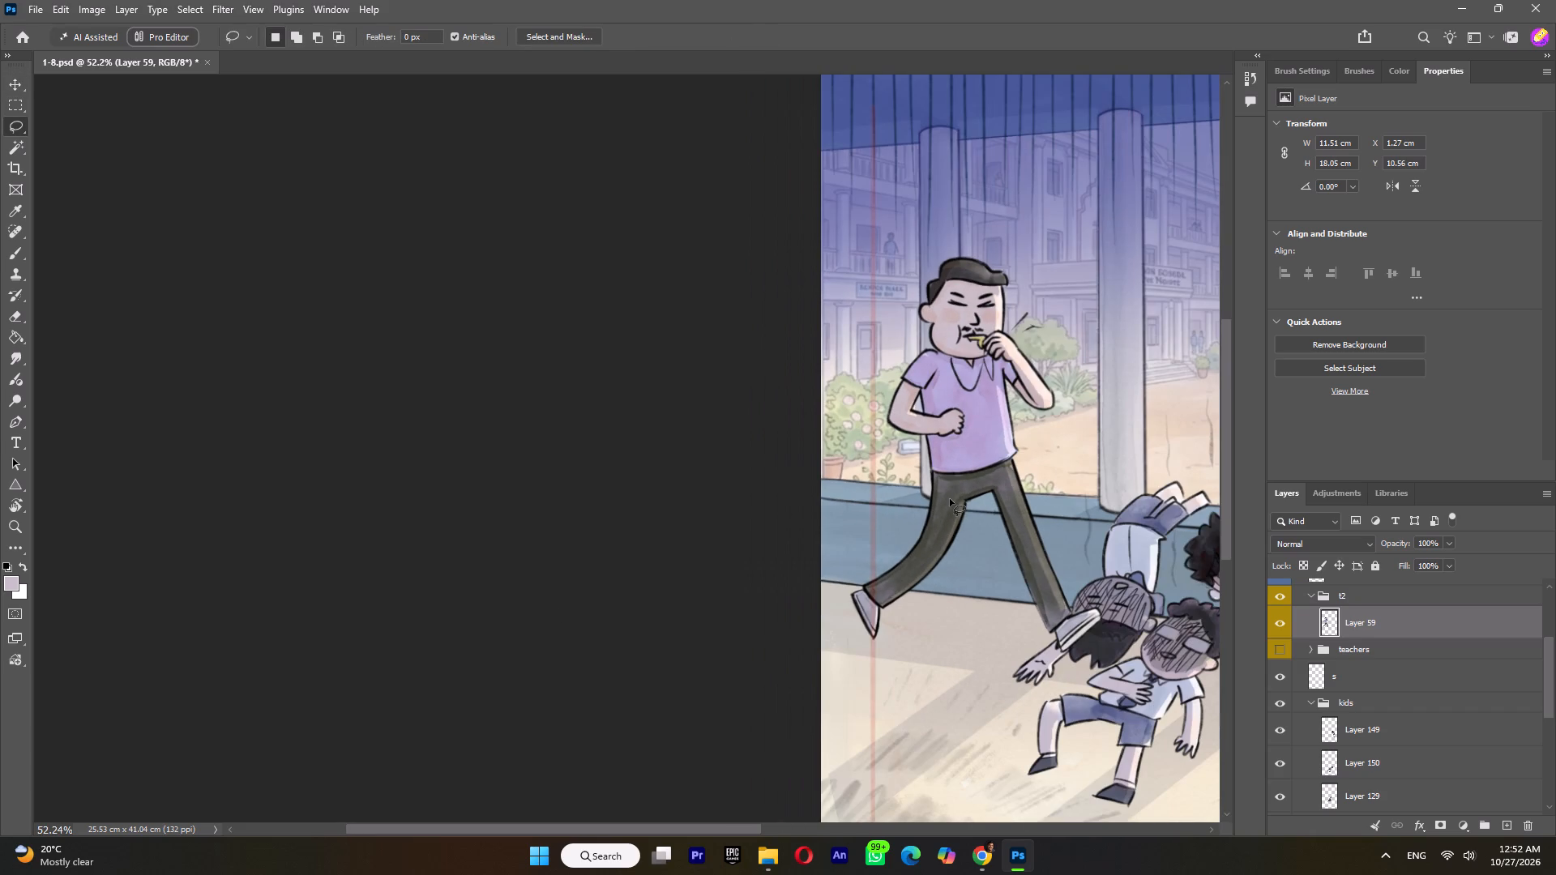
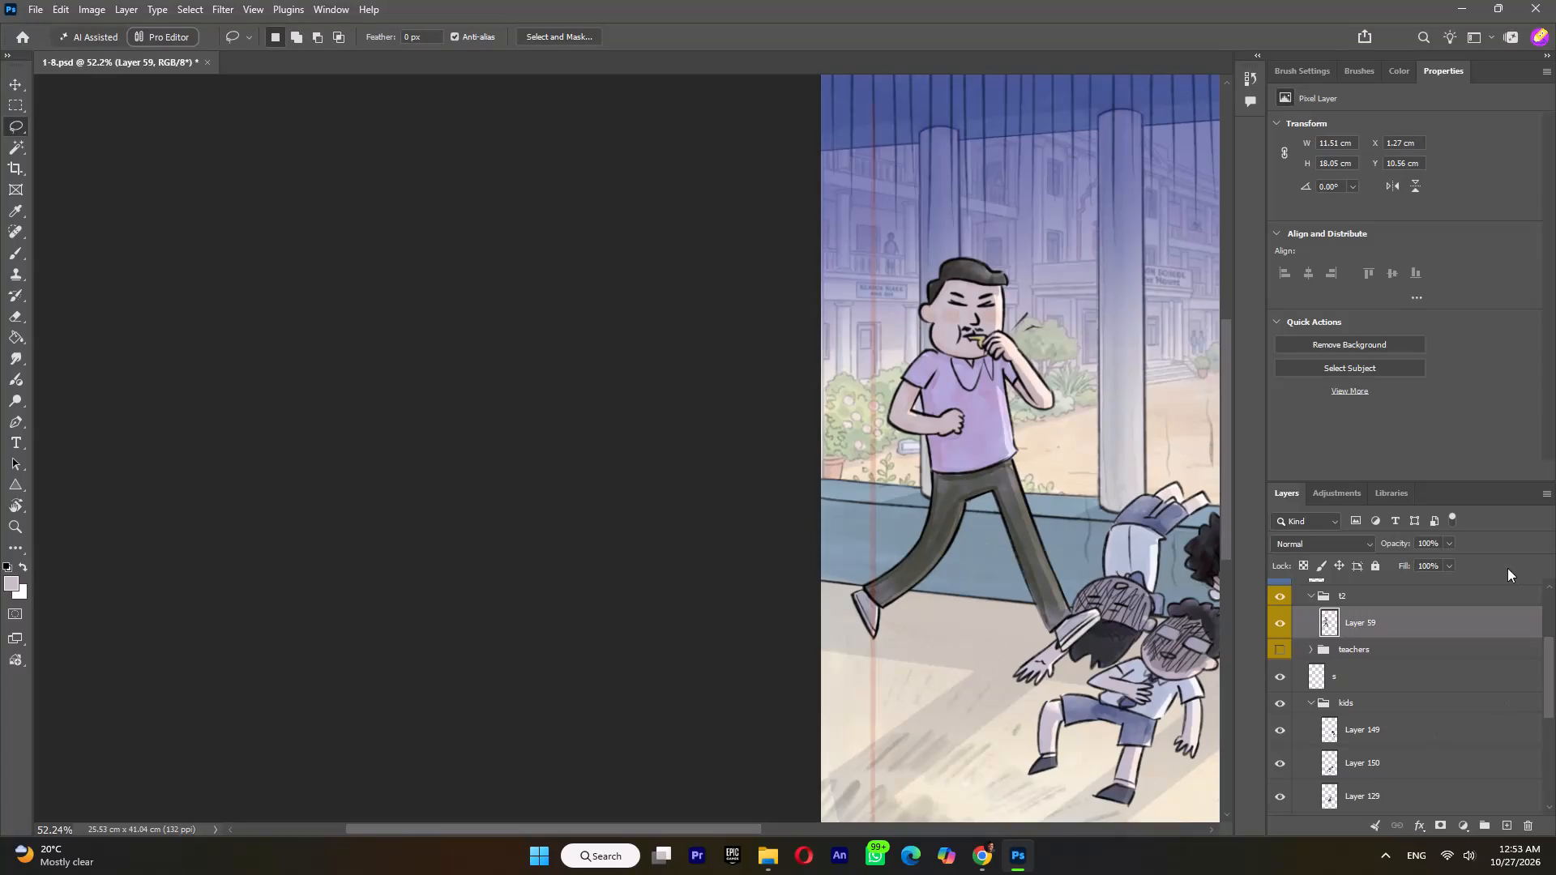
Duplicate Layer 59 with the whistle-blowing teacher inside 1-8.psd, keeping the default copy name.
click(1279, 621)
click(1280, 621)
right_click(1395, 620)
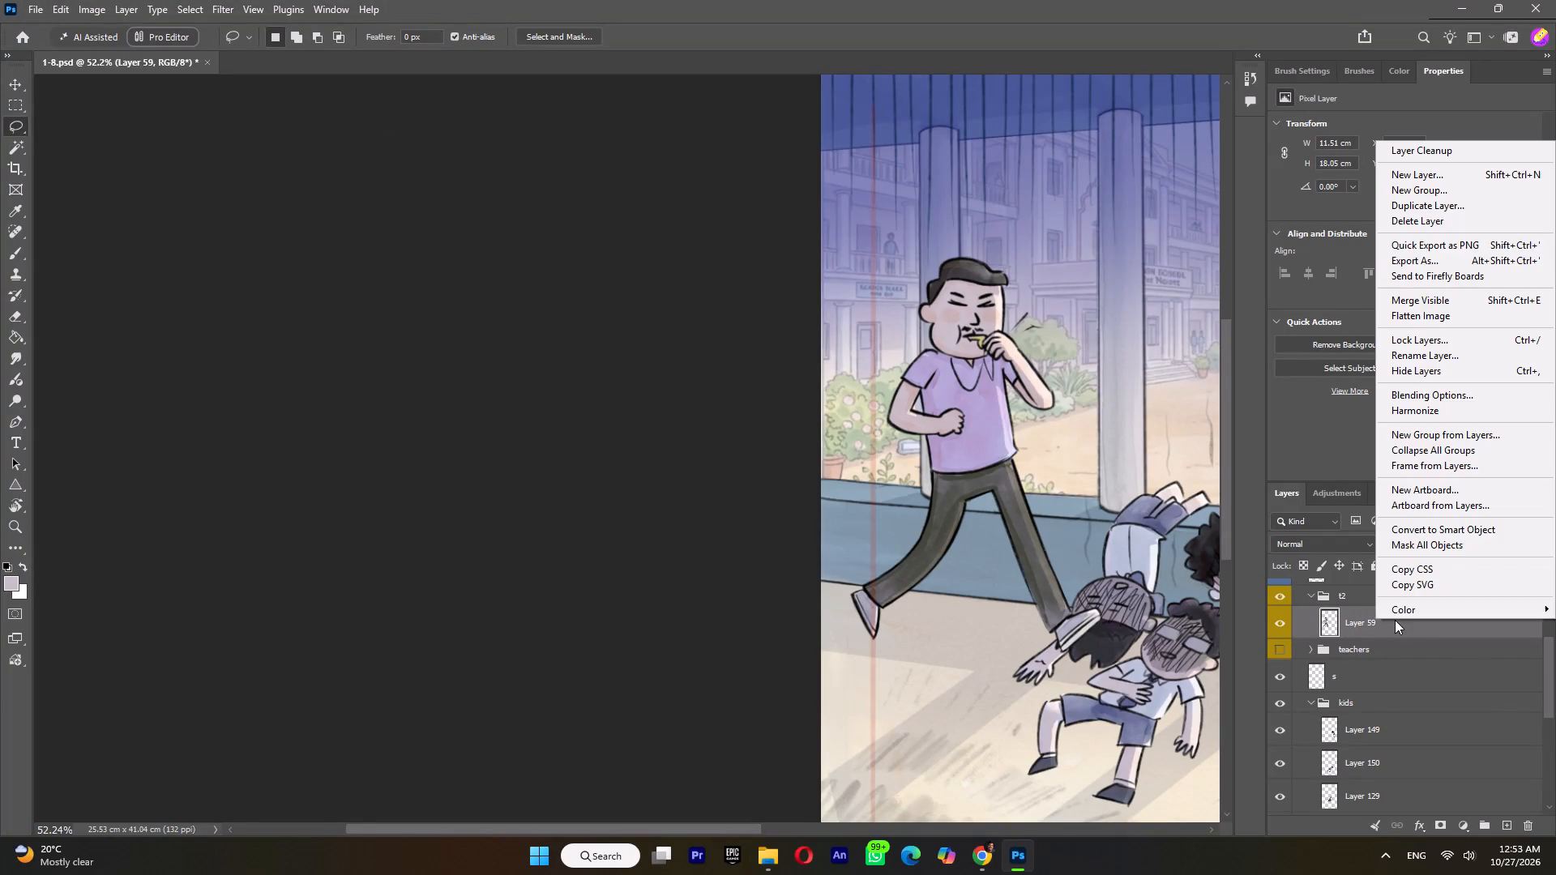
click(1421, 207)
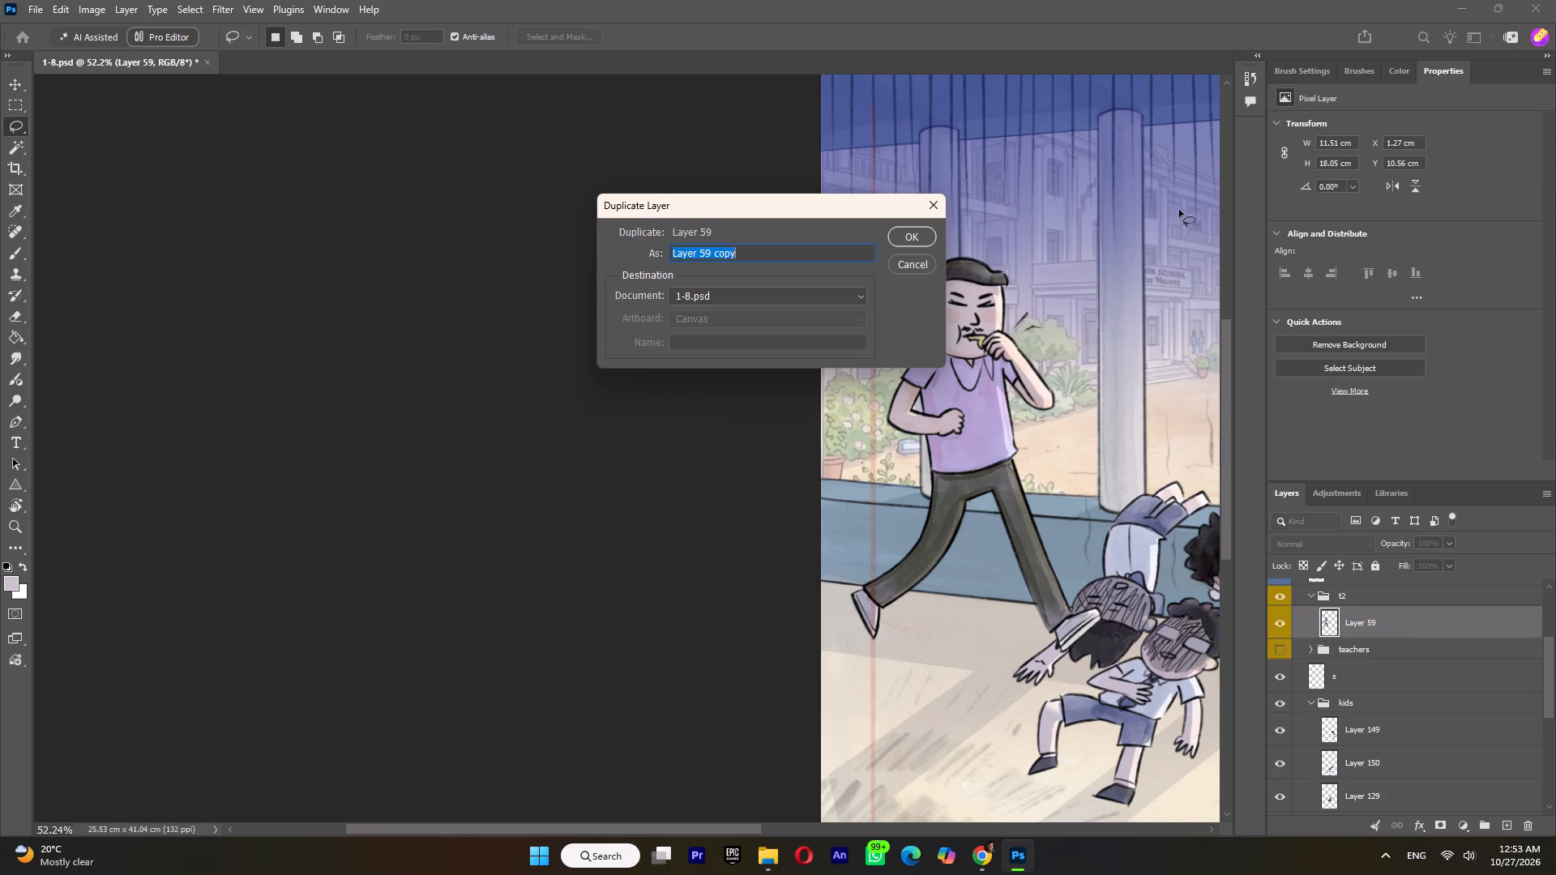
click(921, 233)
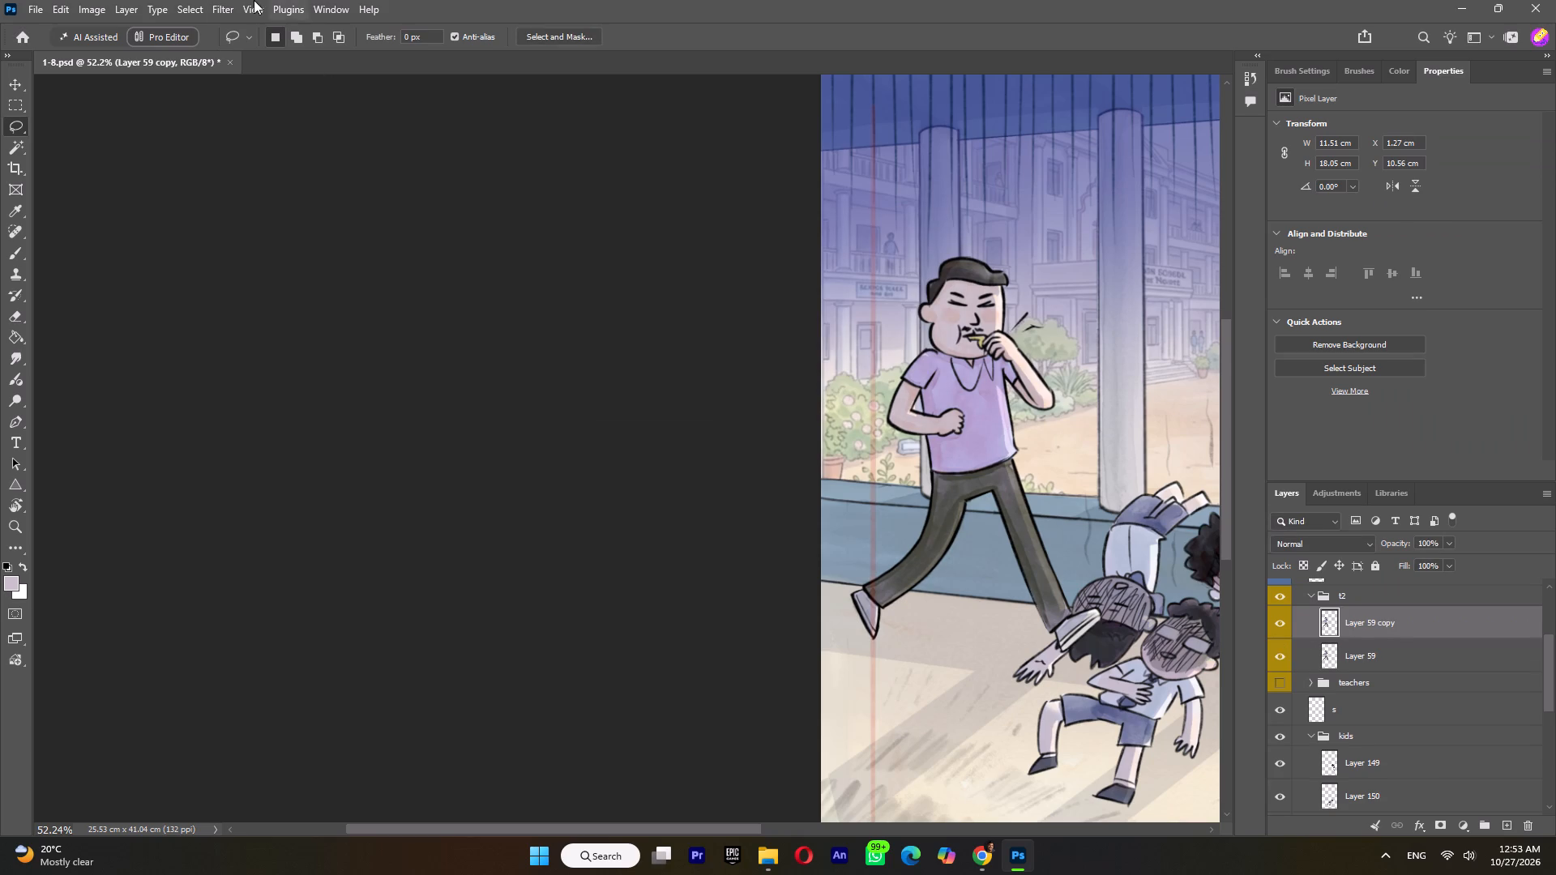
Start Puppet Warp on Layer 59 copy and pin the teacher's hips, neck, face and both elbows.
click(61, 12)
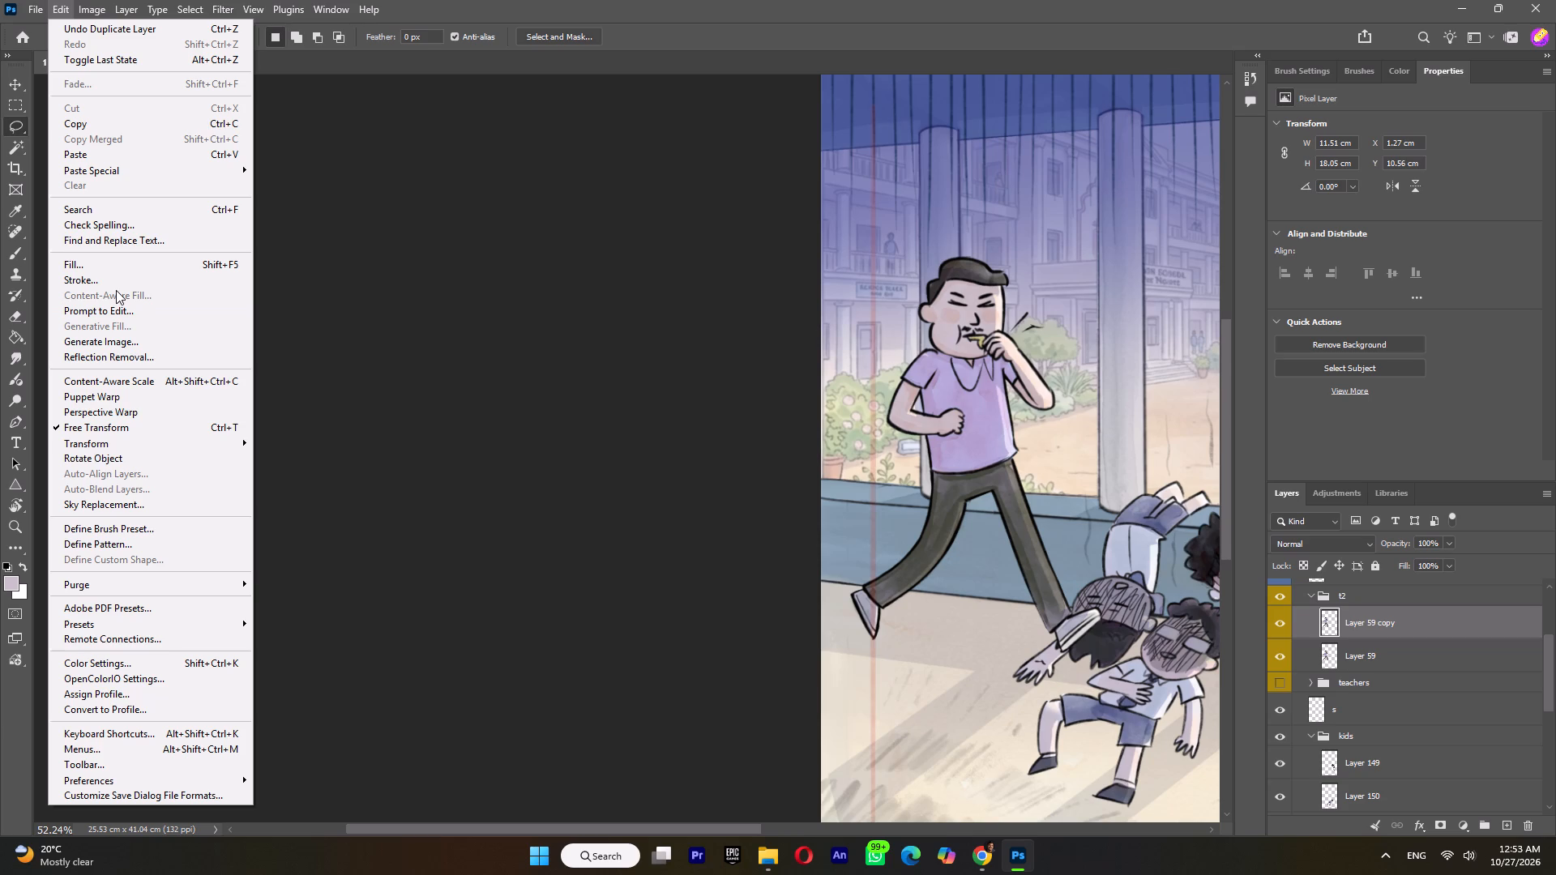
click(119, 394)
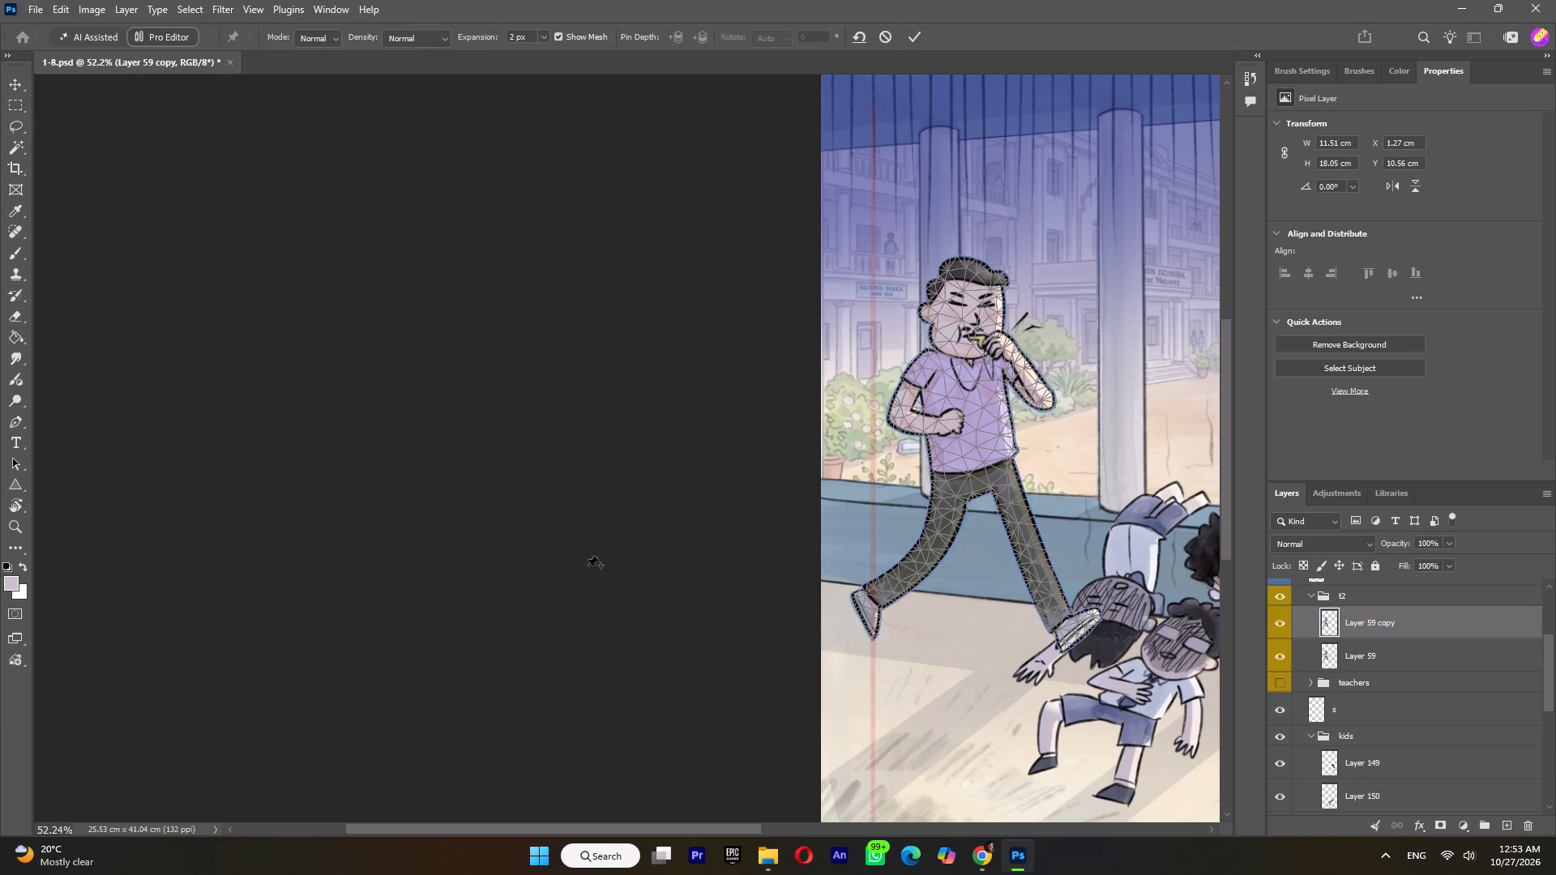
click(951, 486)
click(994, 478)
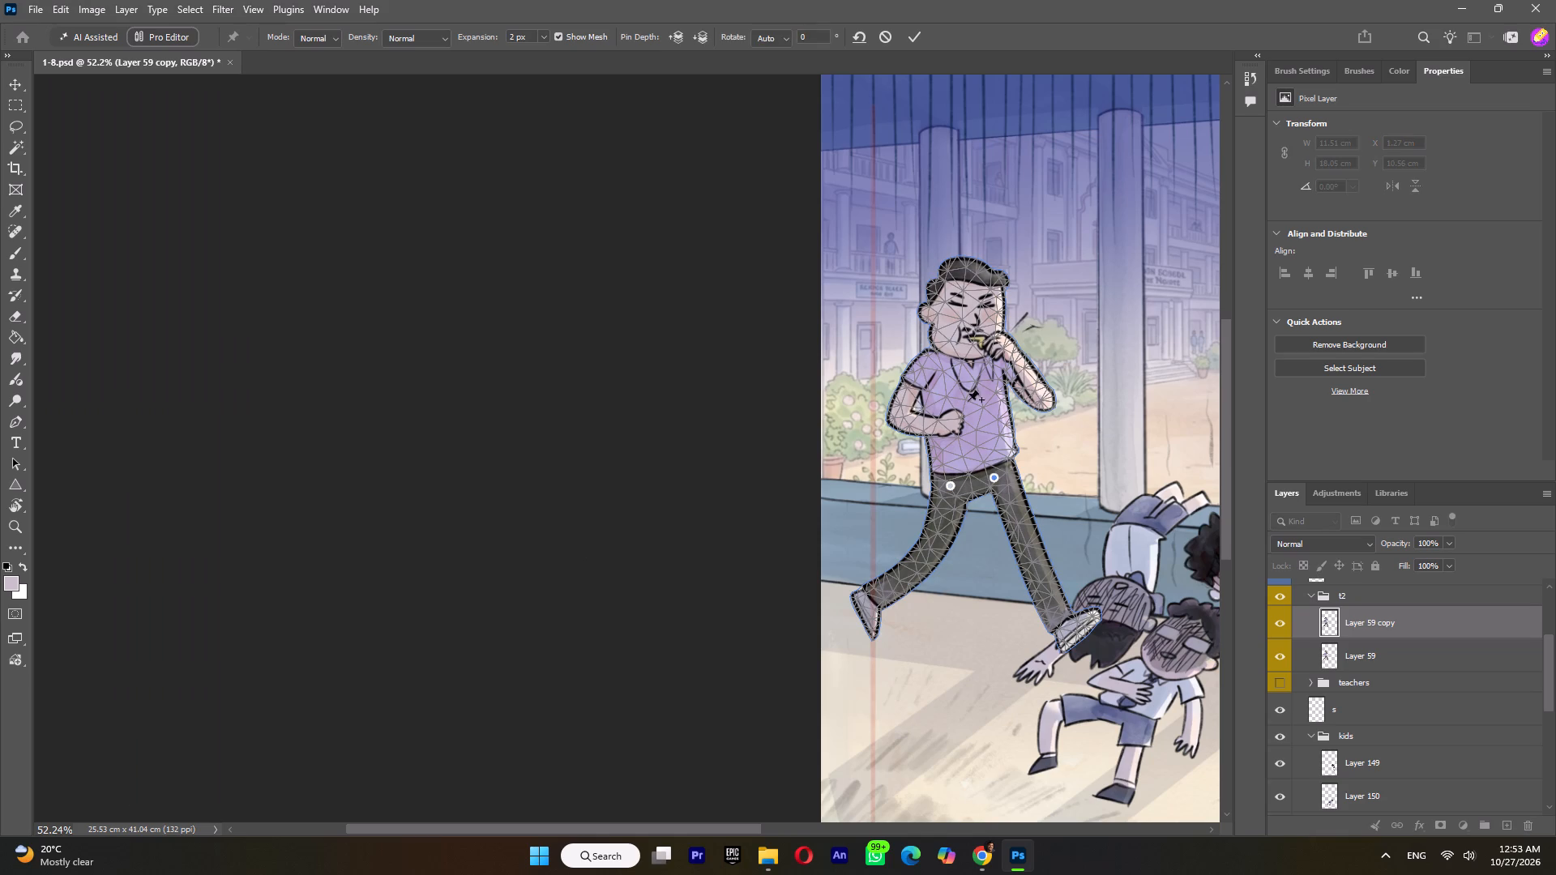
click(964, 359)
click(964, 323)
click(1040, 399)
click(897, 410)
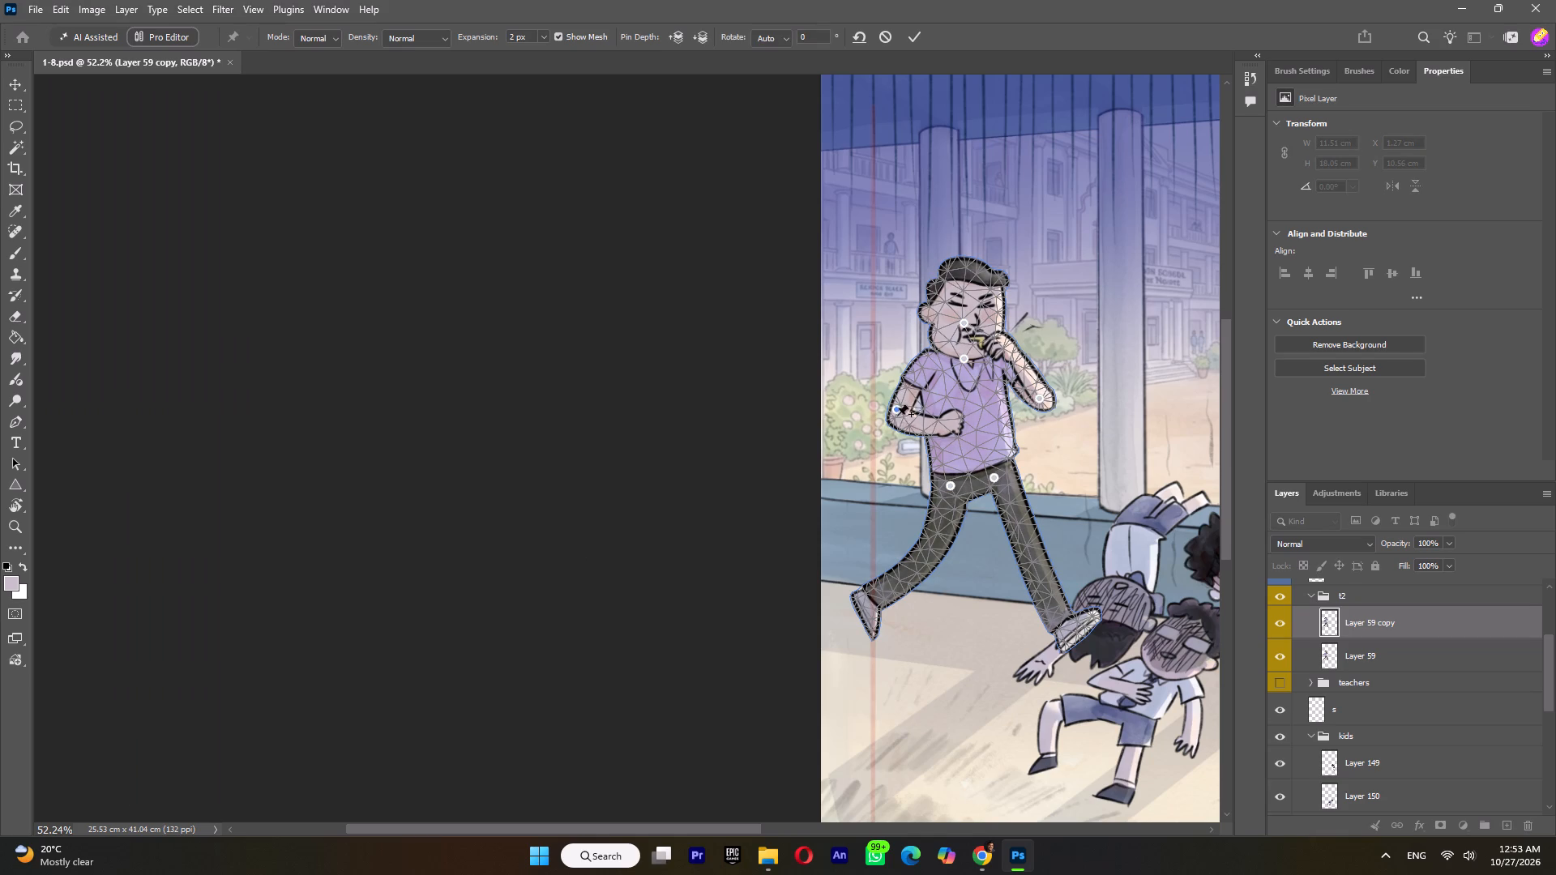
click(898, 408)
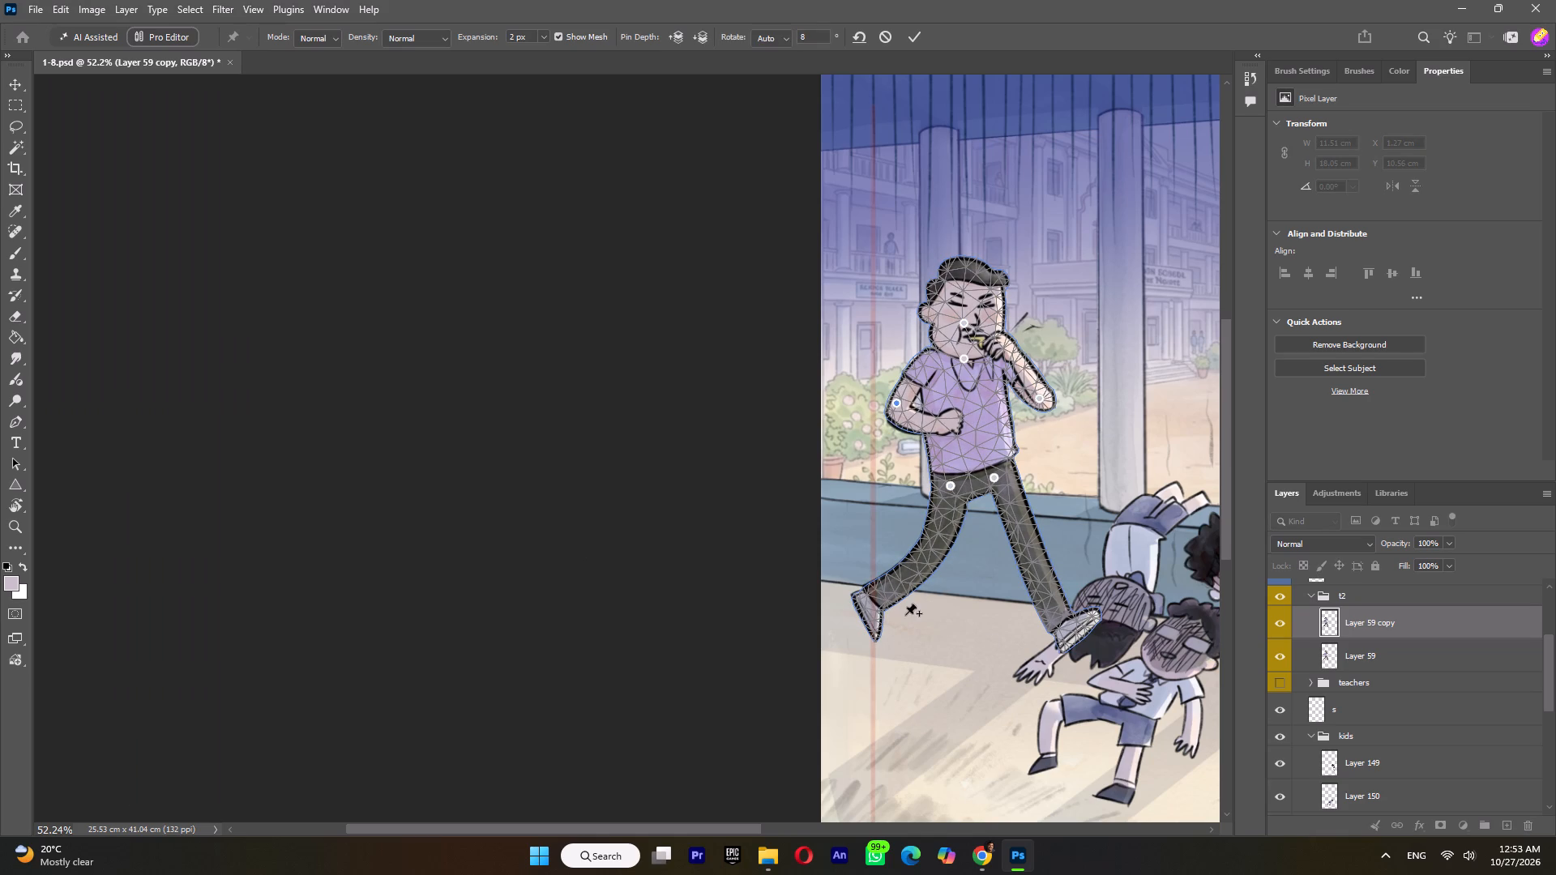
Pin the feet and rear knee, pull both legs in under the body, bend the rear knee and lower the front toe slightly.
click(1068, 636)
drag(1068, 638, 1032, 647)
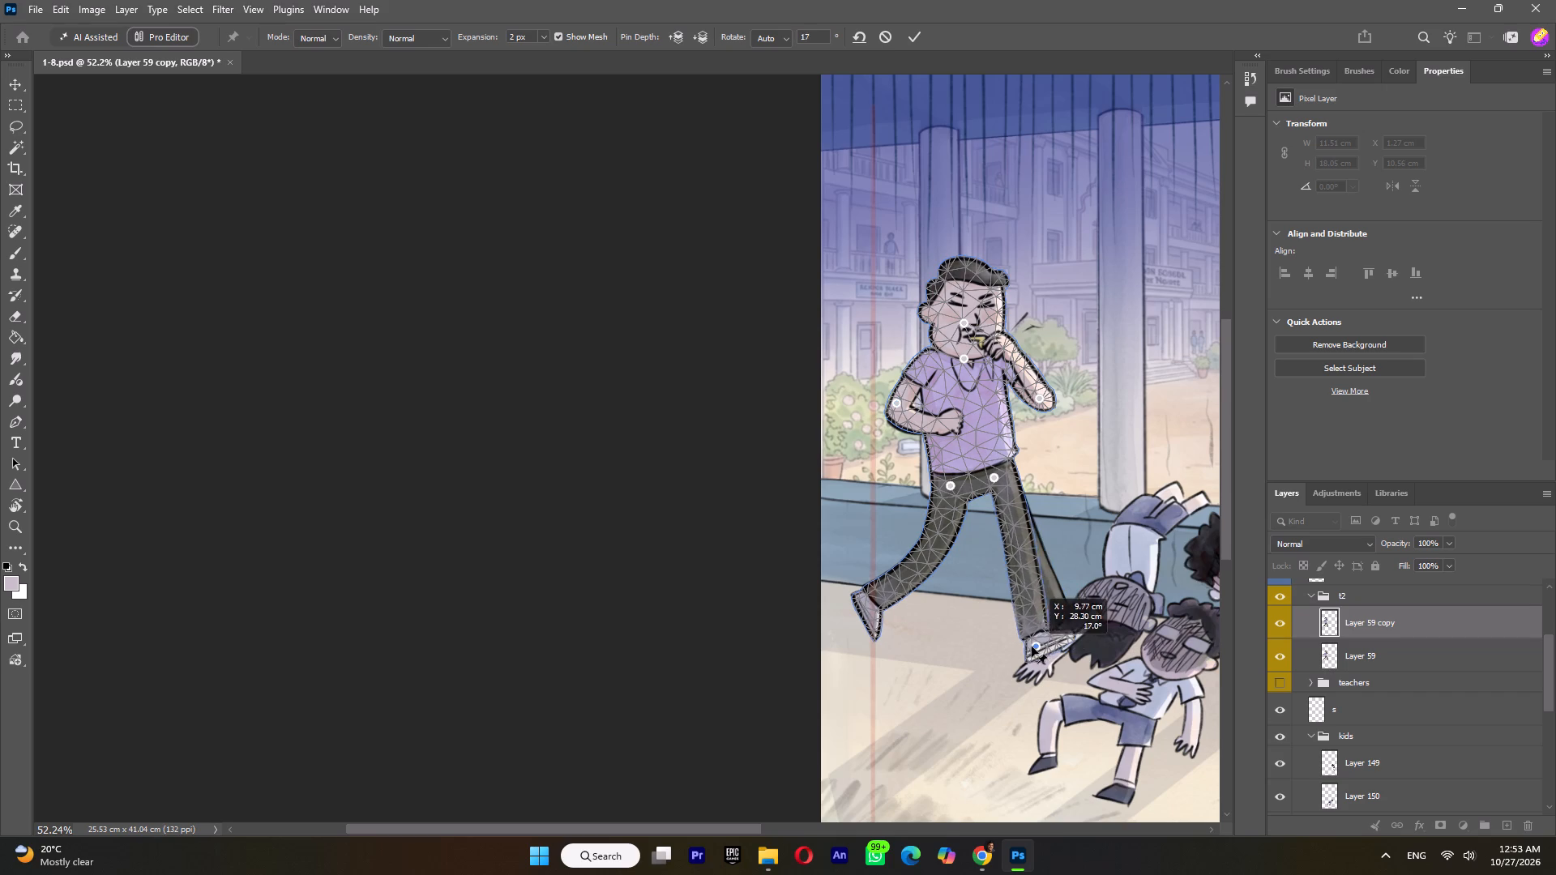
drag(1032, 647, 990, 649)
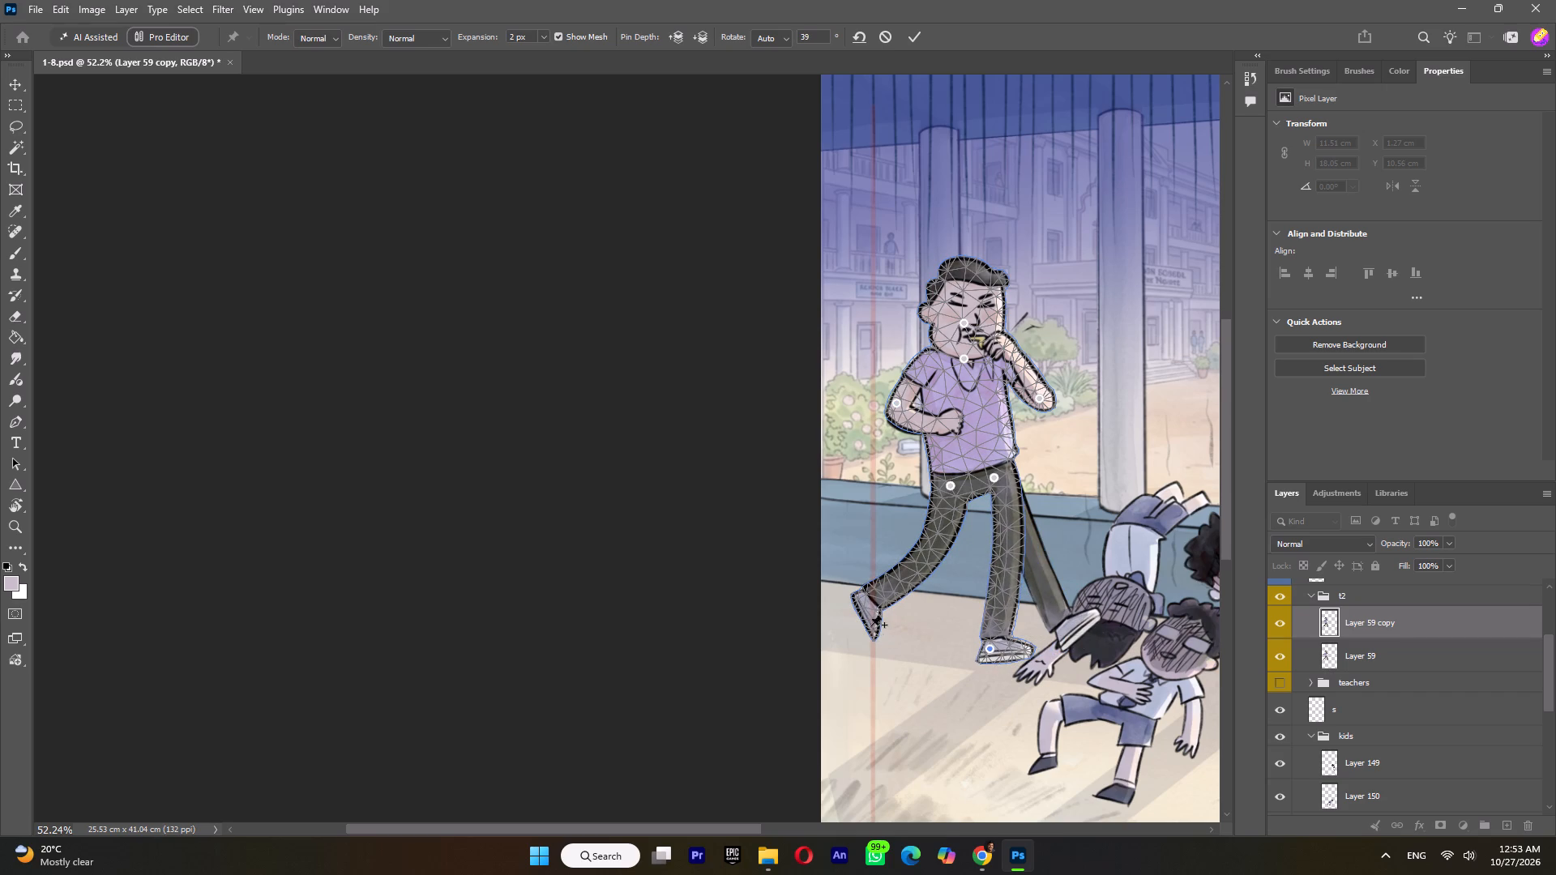
click(871, 606)
drag(872, 601, 932, 634)
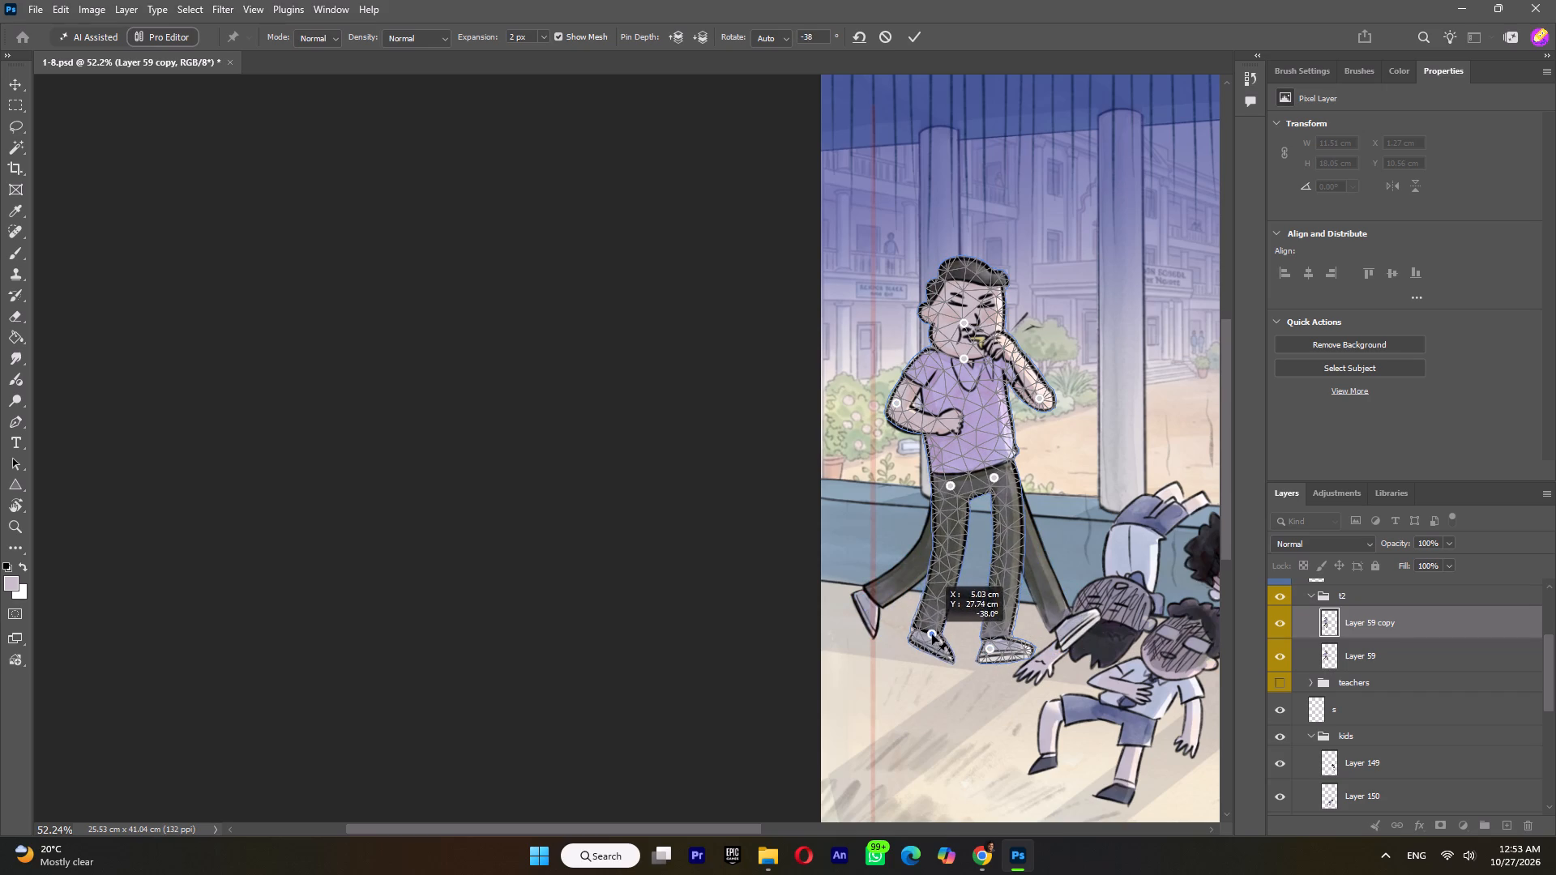
drag(932, 634, 930, 632)
click(944, 574)
drag(944, 570, 968, 575)
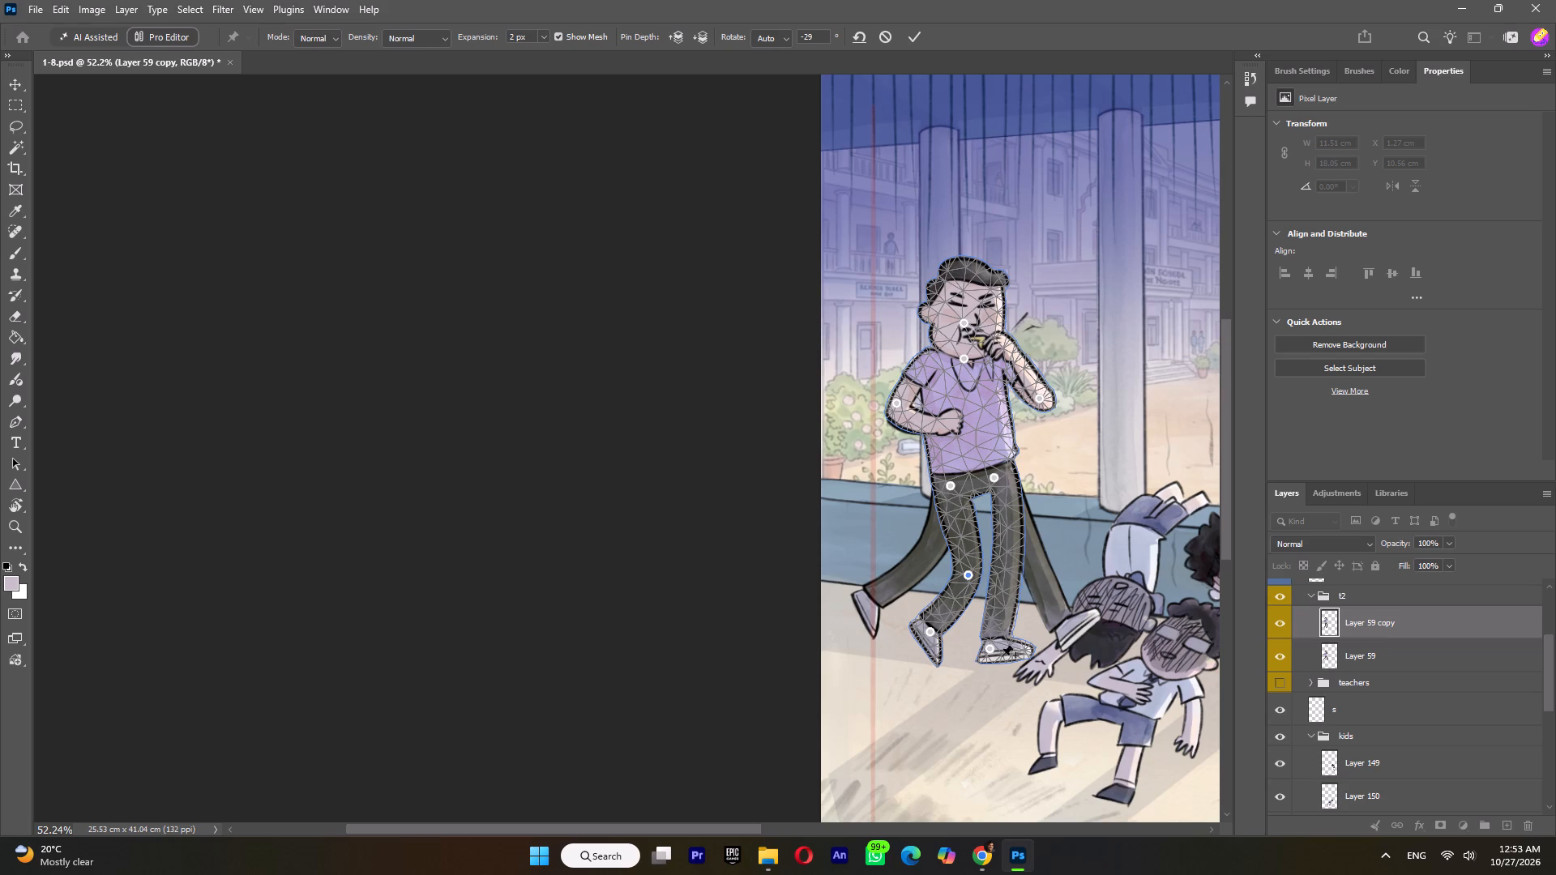
click(1024, 652)
drag(1024, 649, 1022, 656)
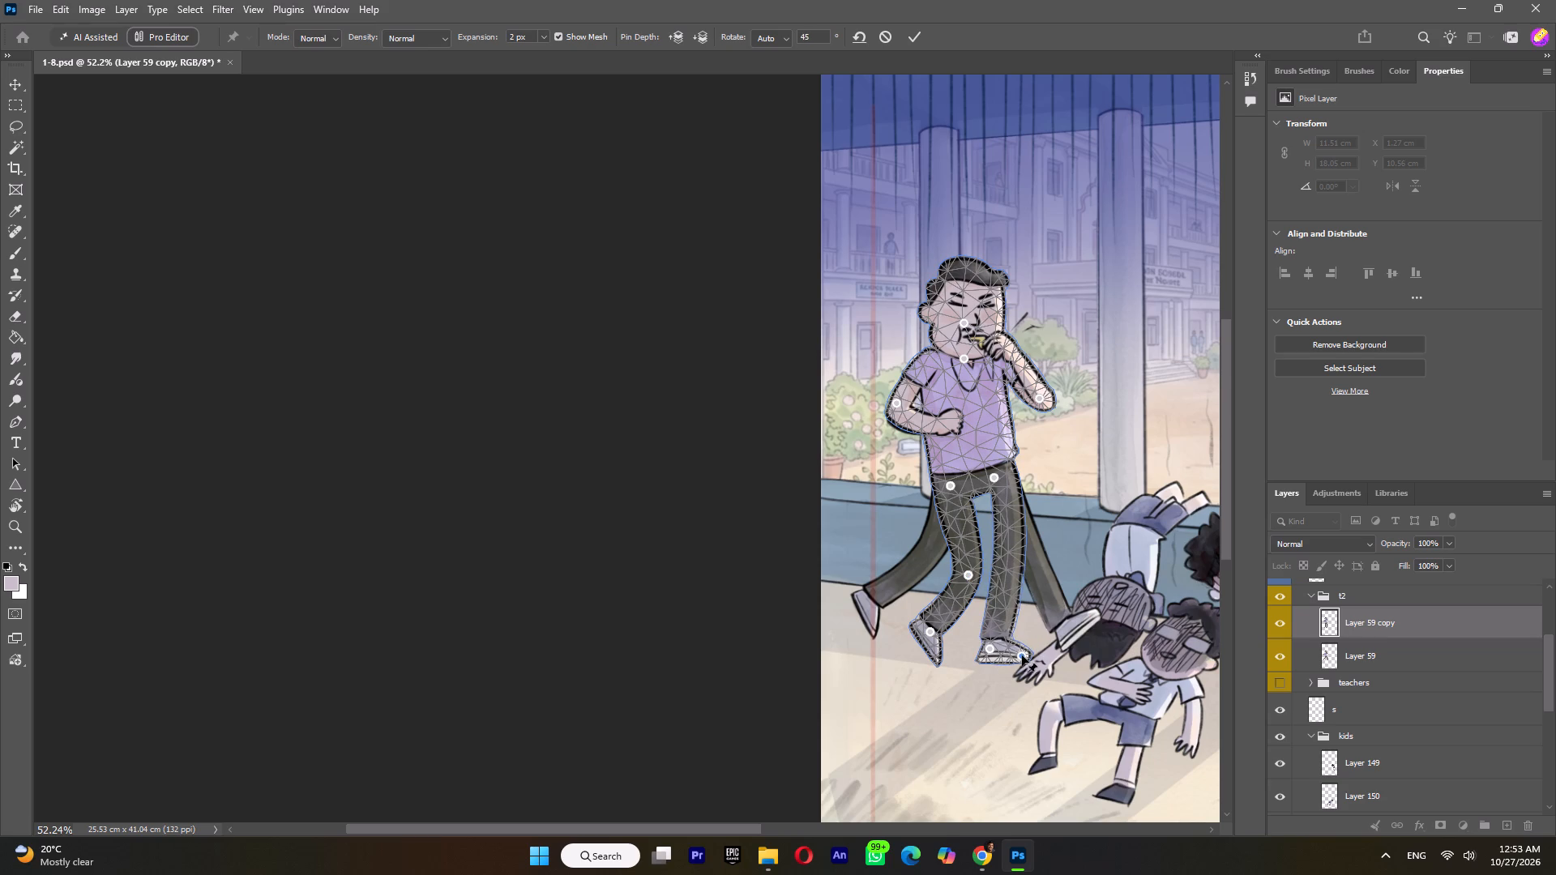
Nudge the teacher's neck, face, whistle-arm elbow and whistle hand slightly for the second pose, and apply the Puppet Warp.
alt+scroll(968, 351, up, 5)
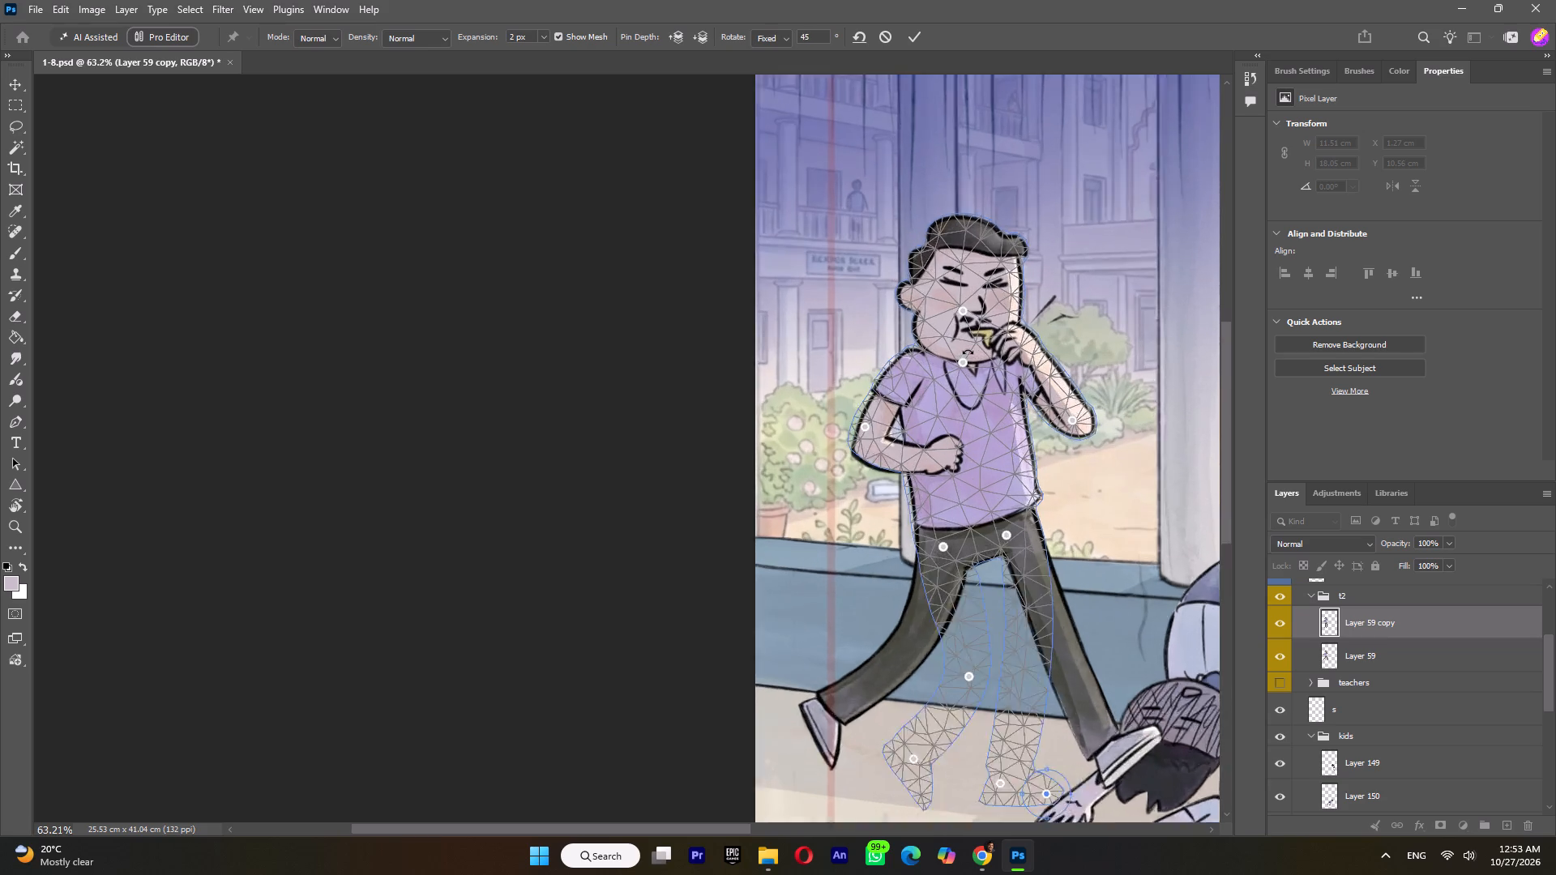
alt+scroll(968, 351, up, 7)
drag(960, 369, 968, 373)
drag(960, 372, 967, 373)
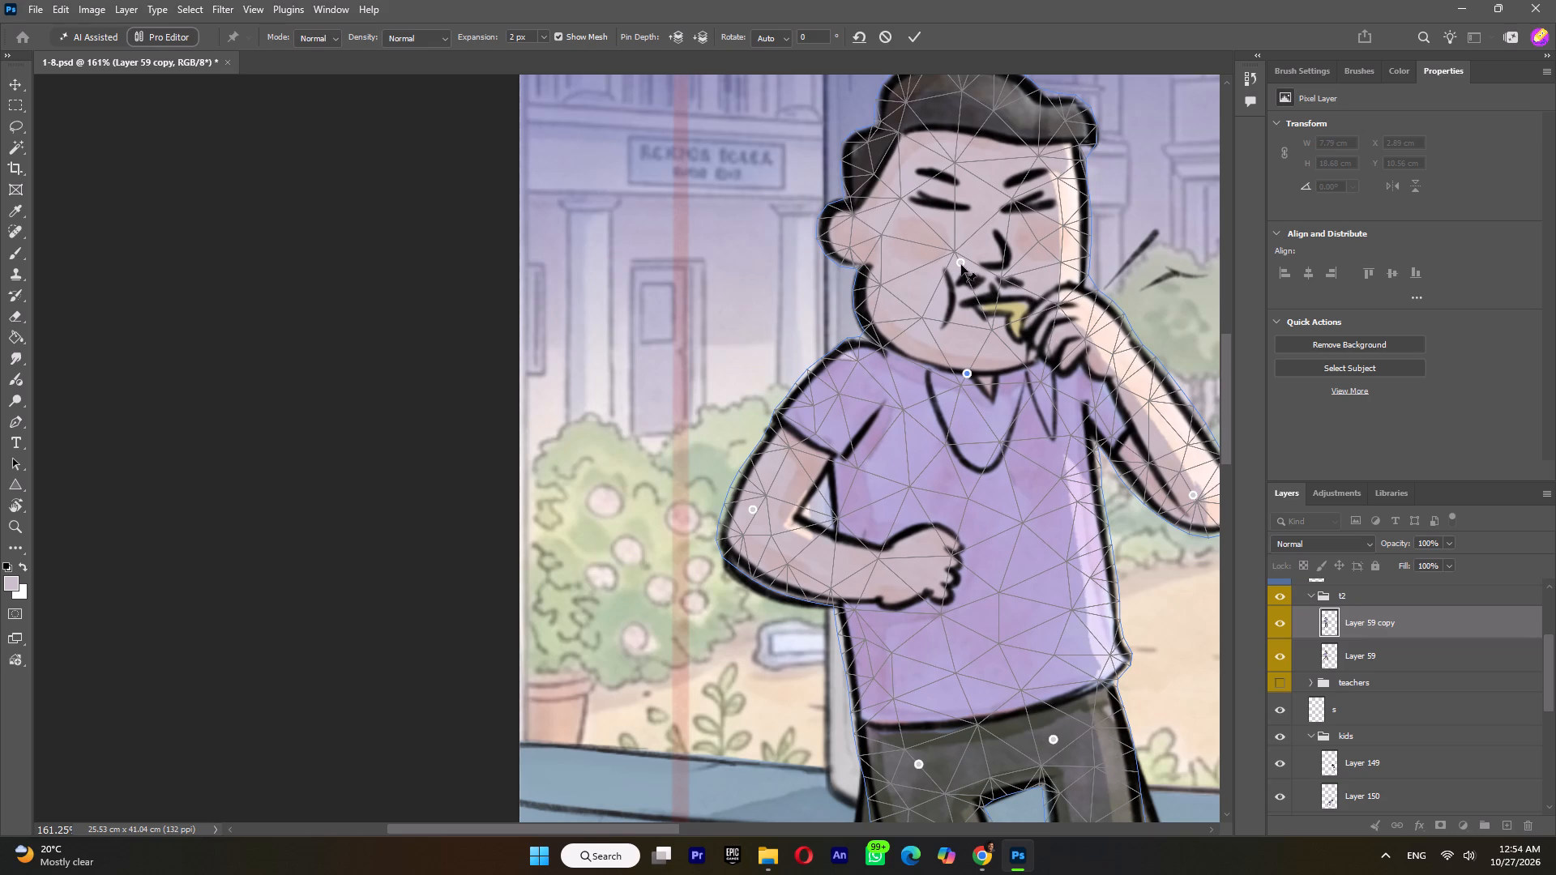
drag(960, 263, 968, 267)
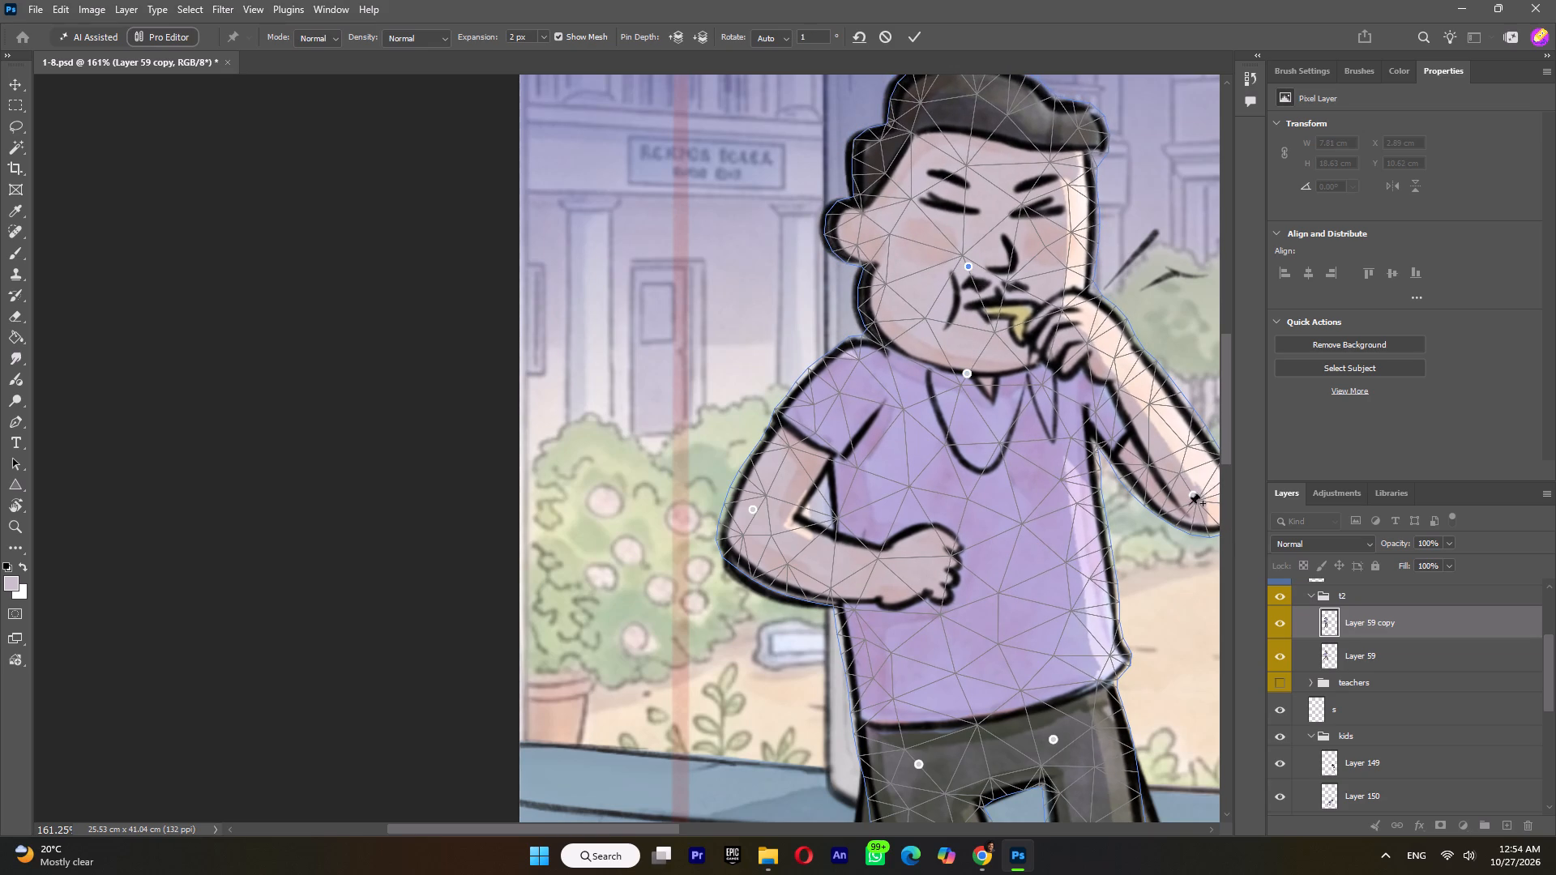
drag(1195, 495, 1195, 485)
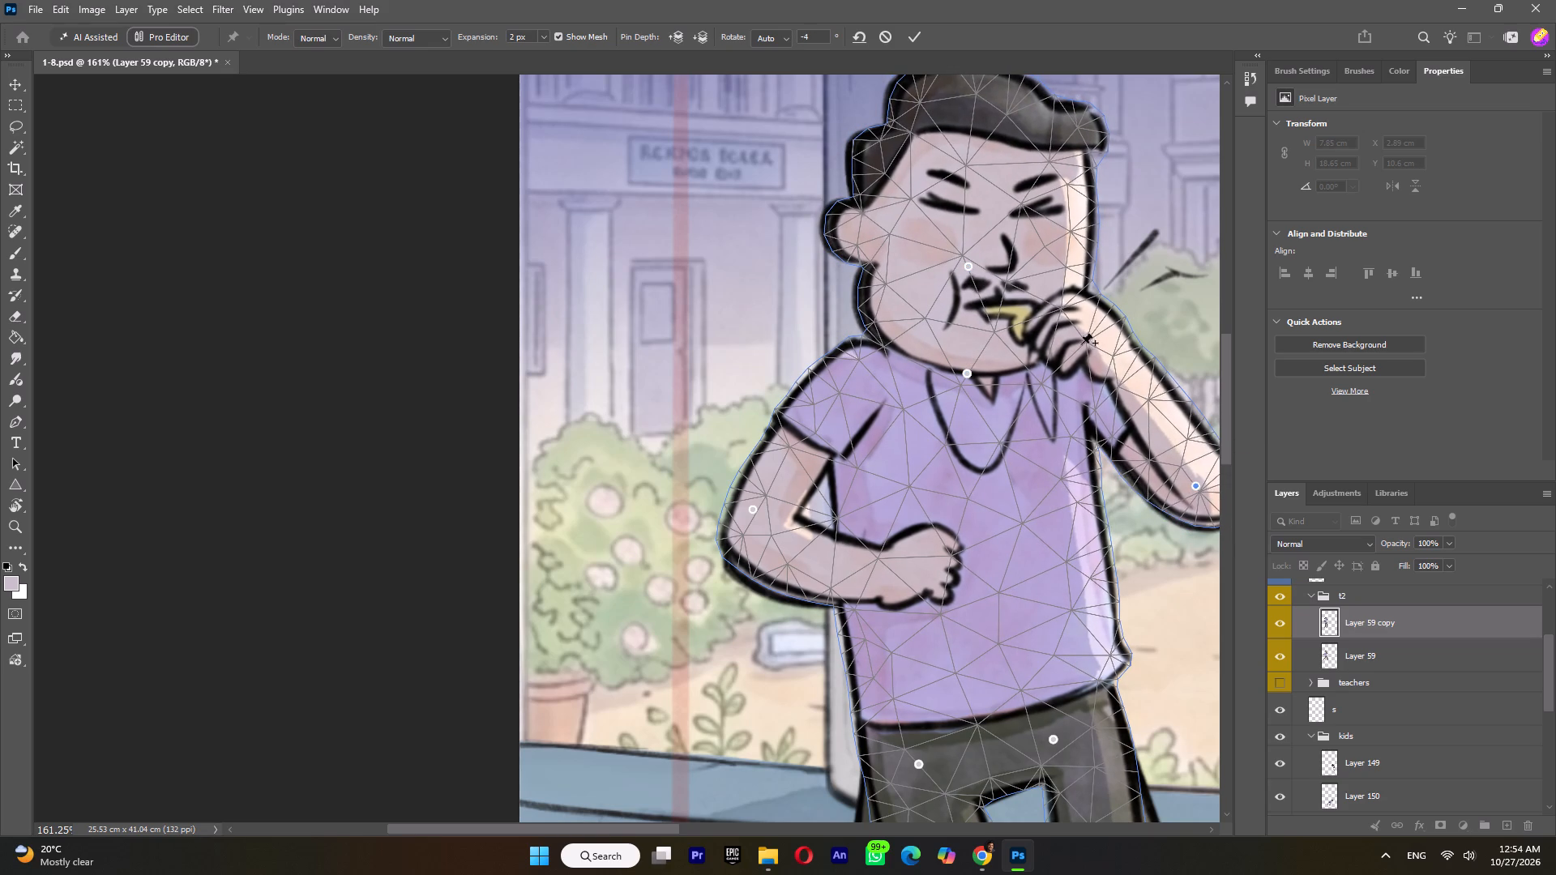
click(1069, 334)
drag(1069, 334, 1062, 335)
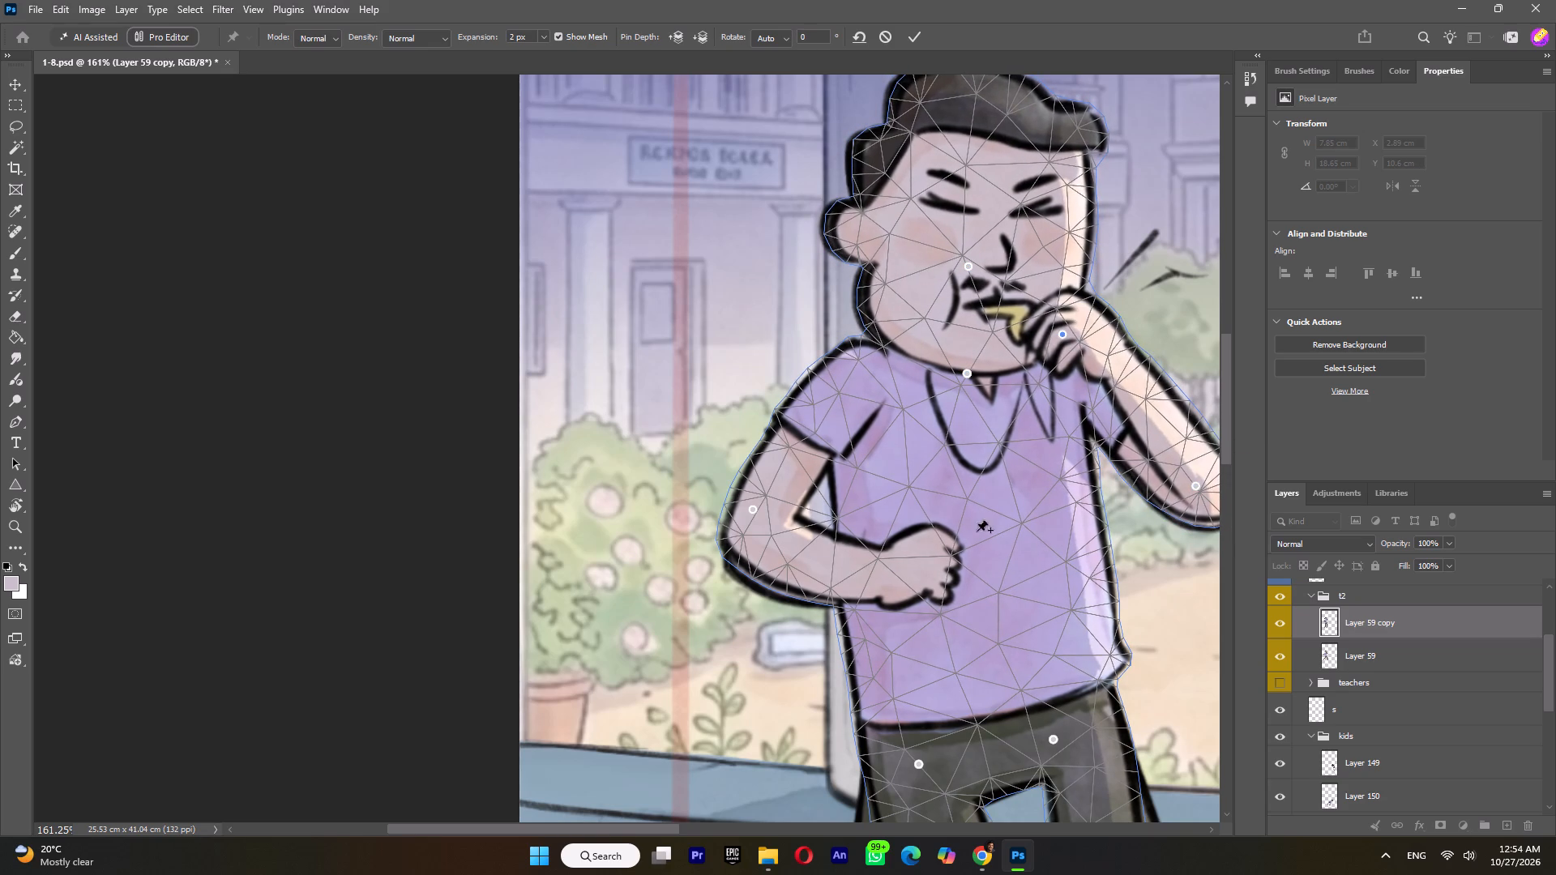
click(753, 510)
alt+scroll(828, 471, down, 12)
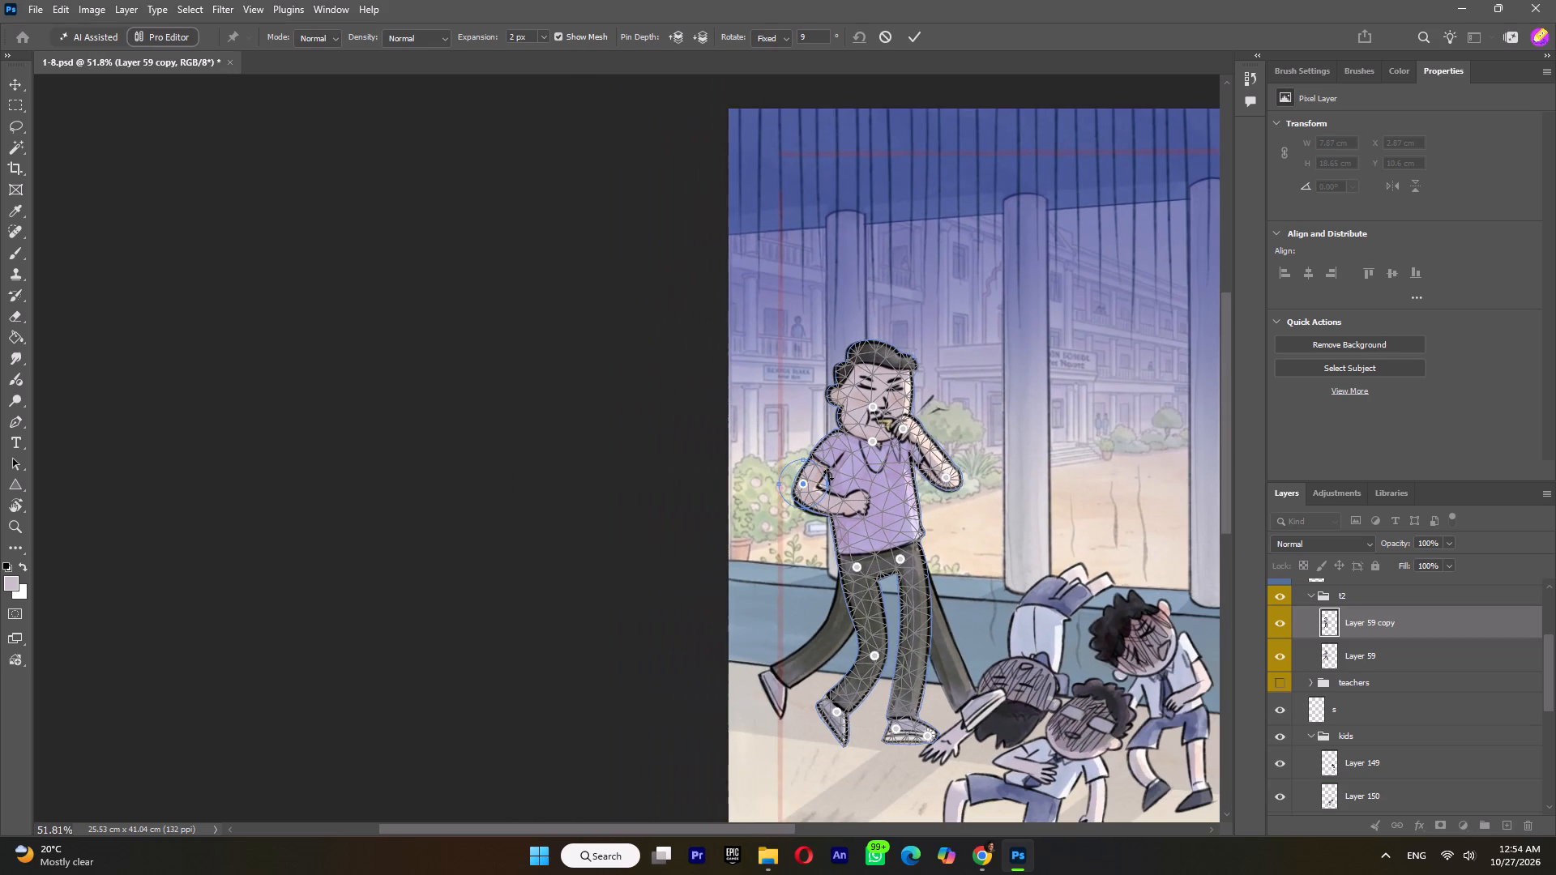
click(914, 31)
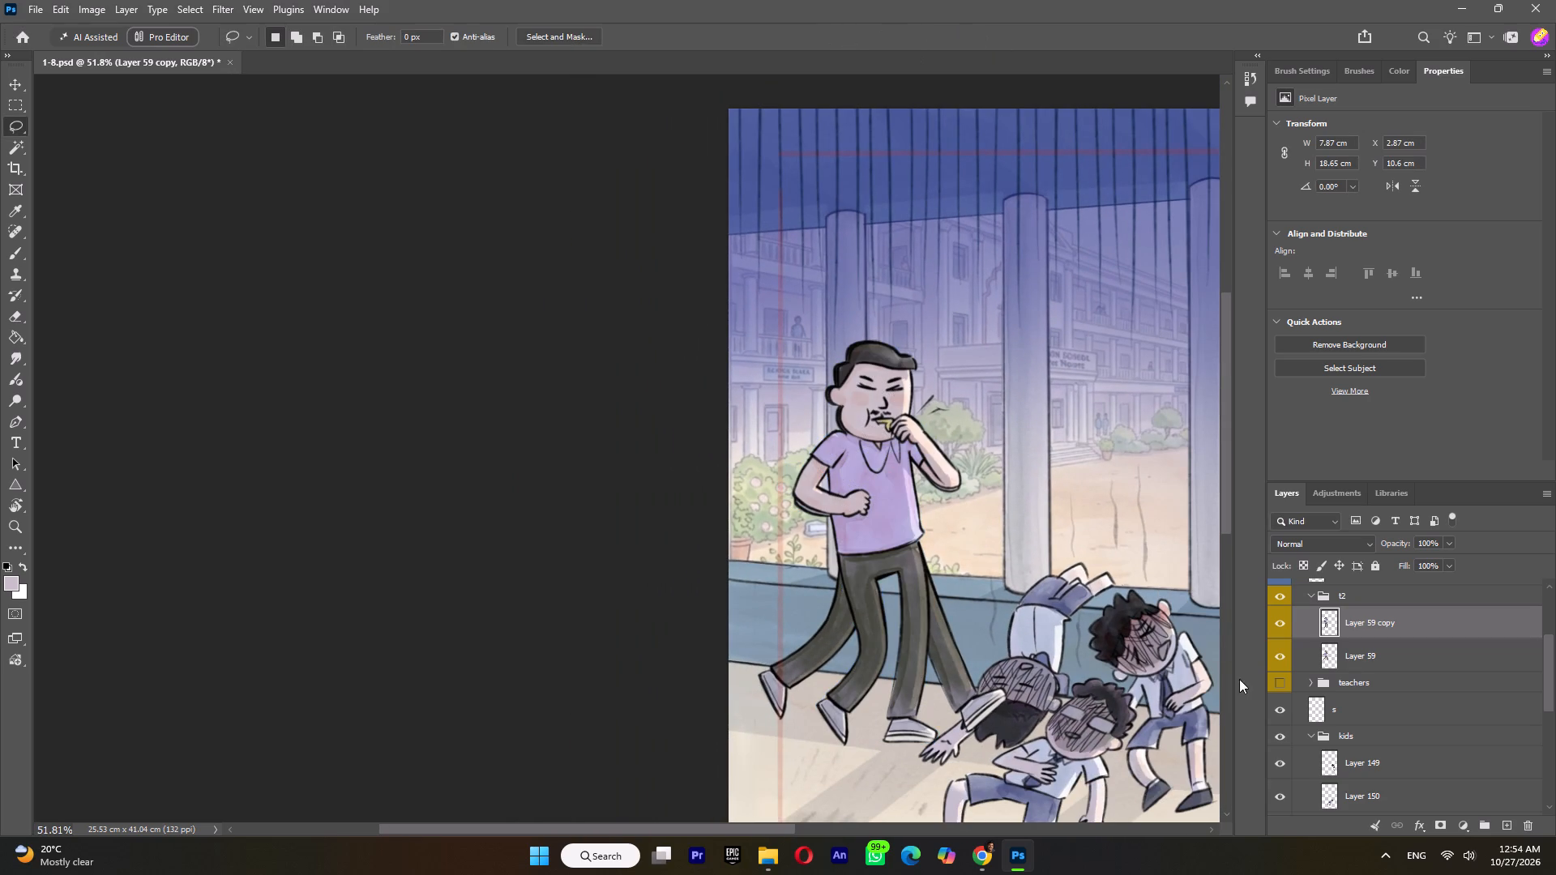
Toggle Layer 59 copy to compare the two poses, and hide it so that only the original pose shows.
click(1280, 622)
click(1280, 623)
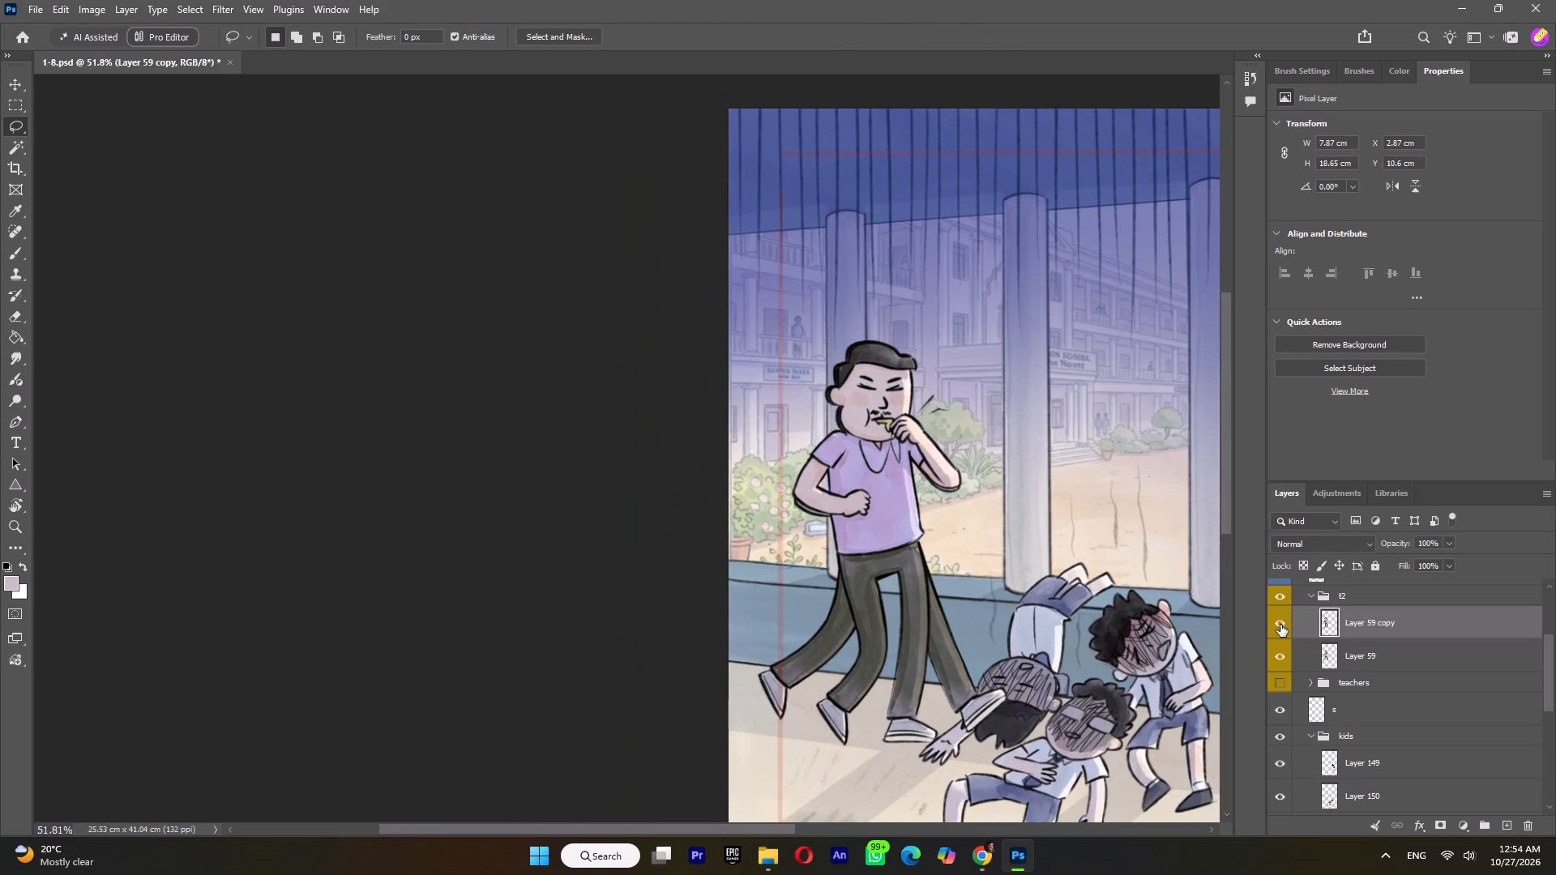
click(1278, 629)
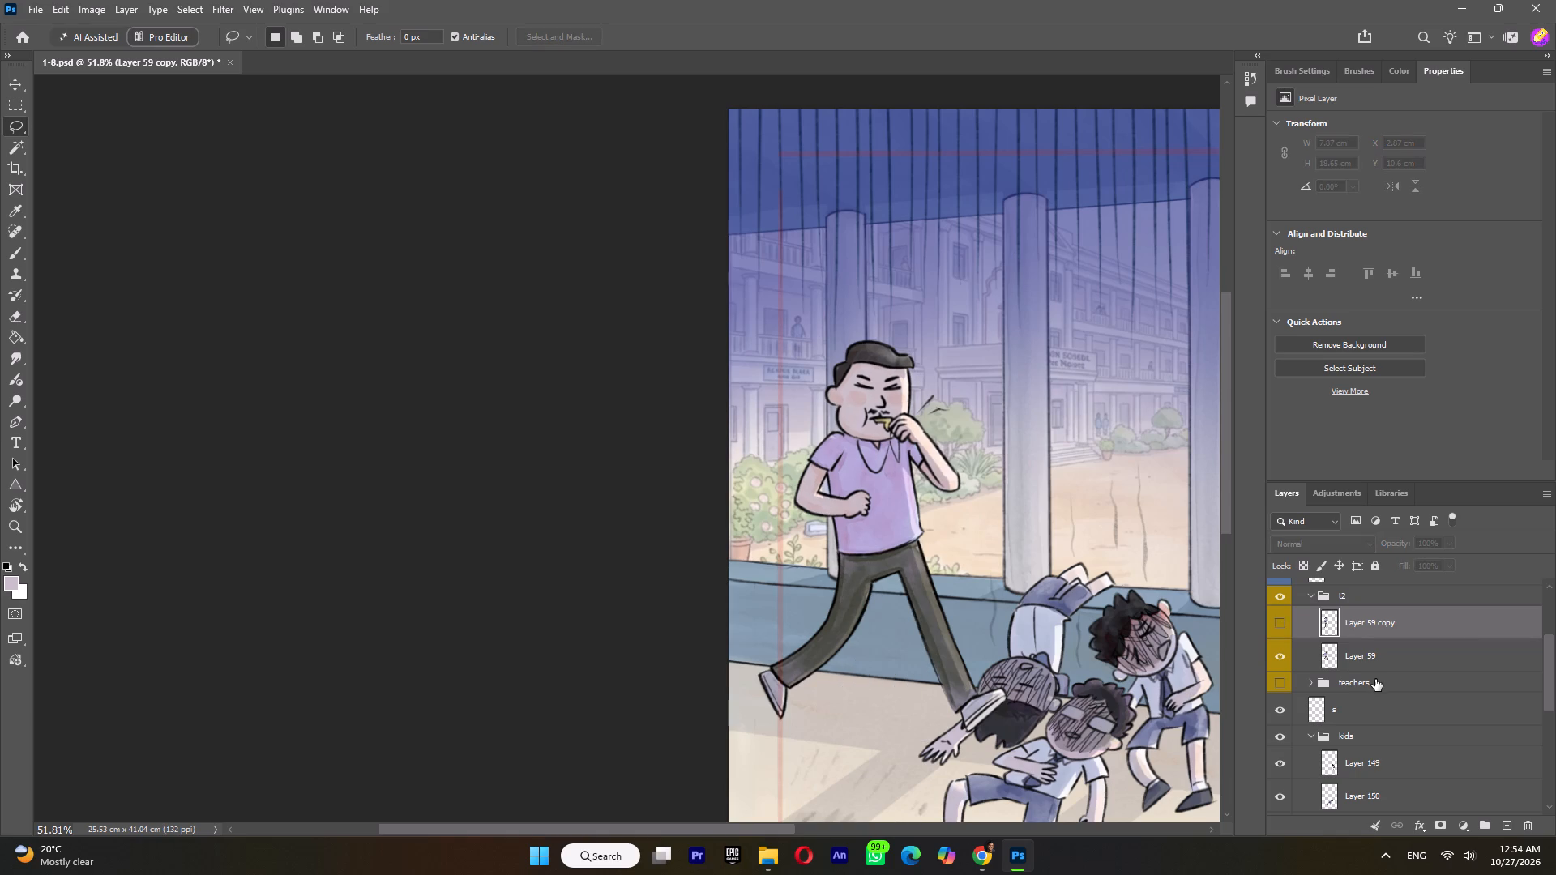
Duplicate the original Layer 59 a second time in 1-8.psd, keeping the default copy name.
click(1375, 669)
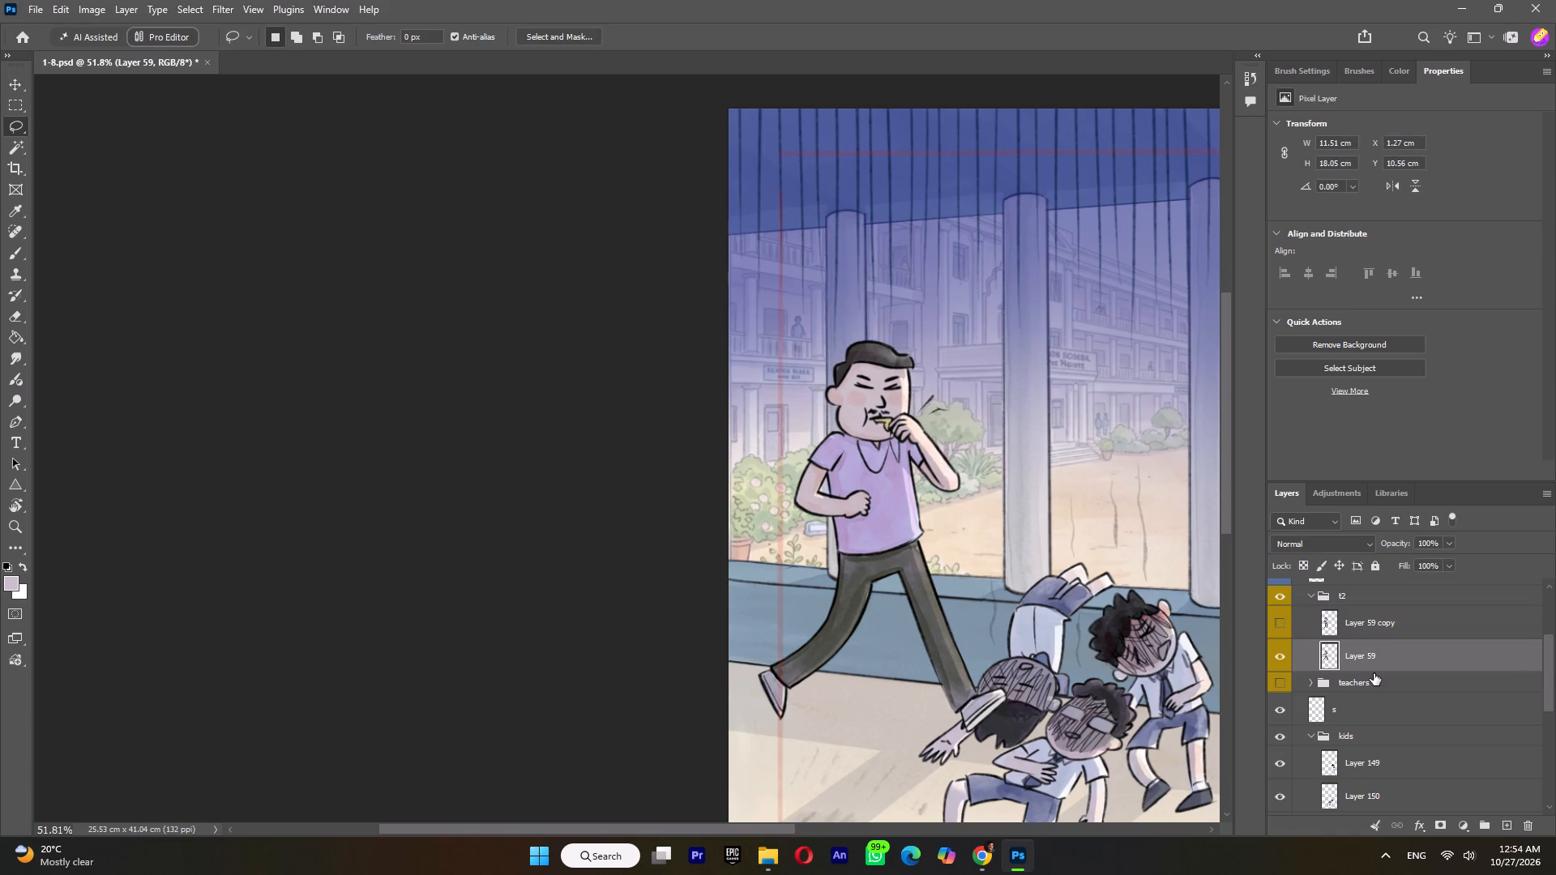
right_click(1373, 673)
click(1344, 649)
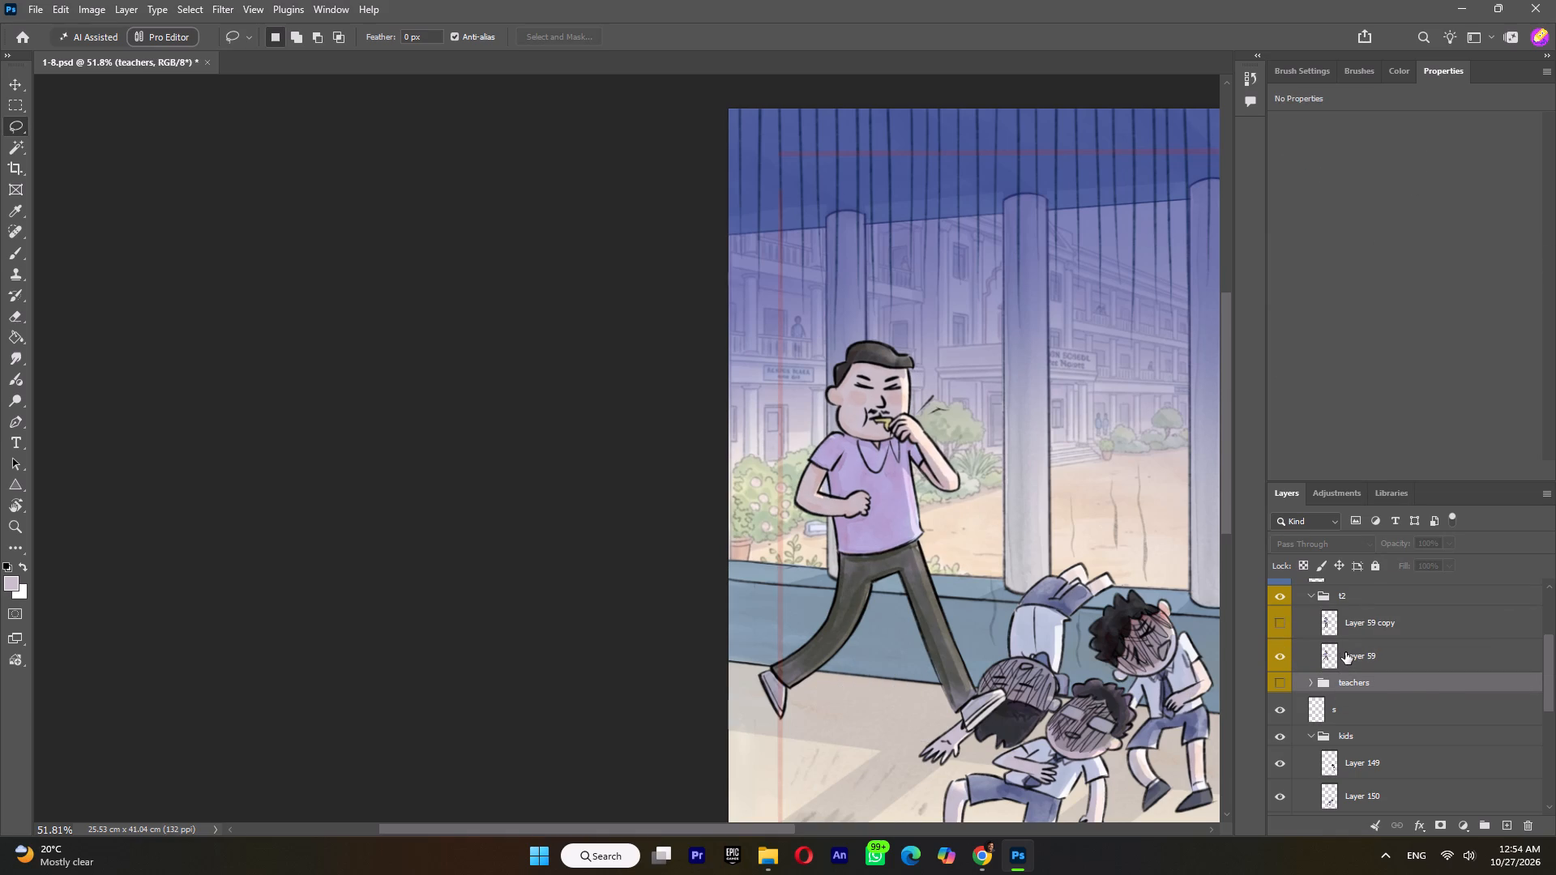
click(1345, 652)
right_click(1357, 652)
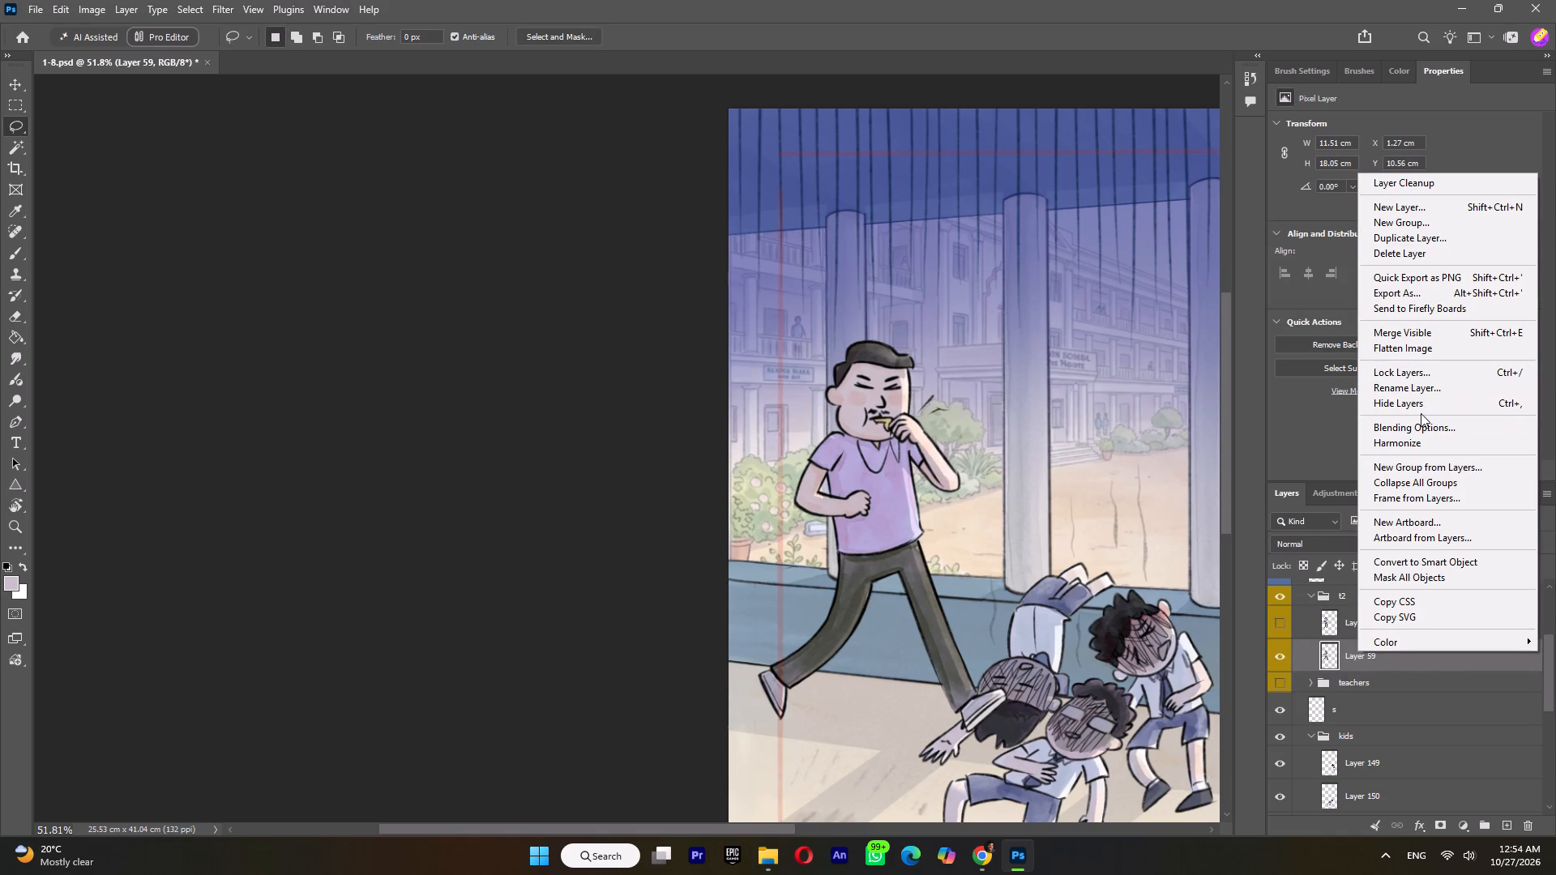
click(1430, 236)
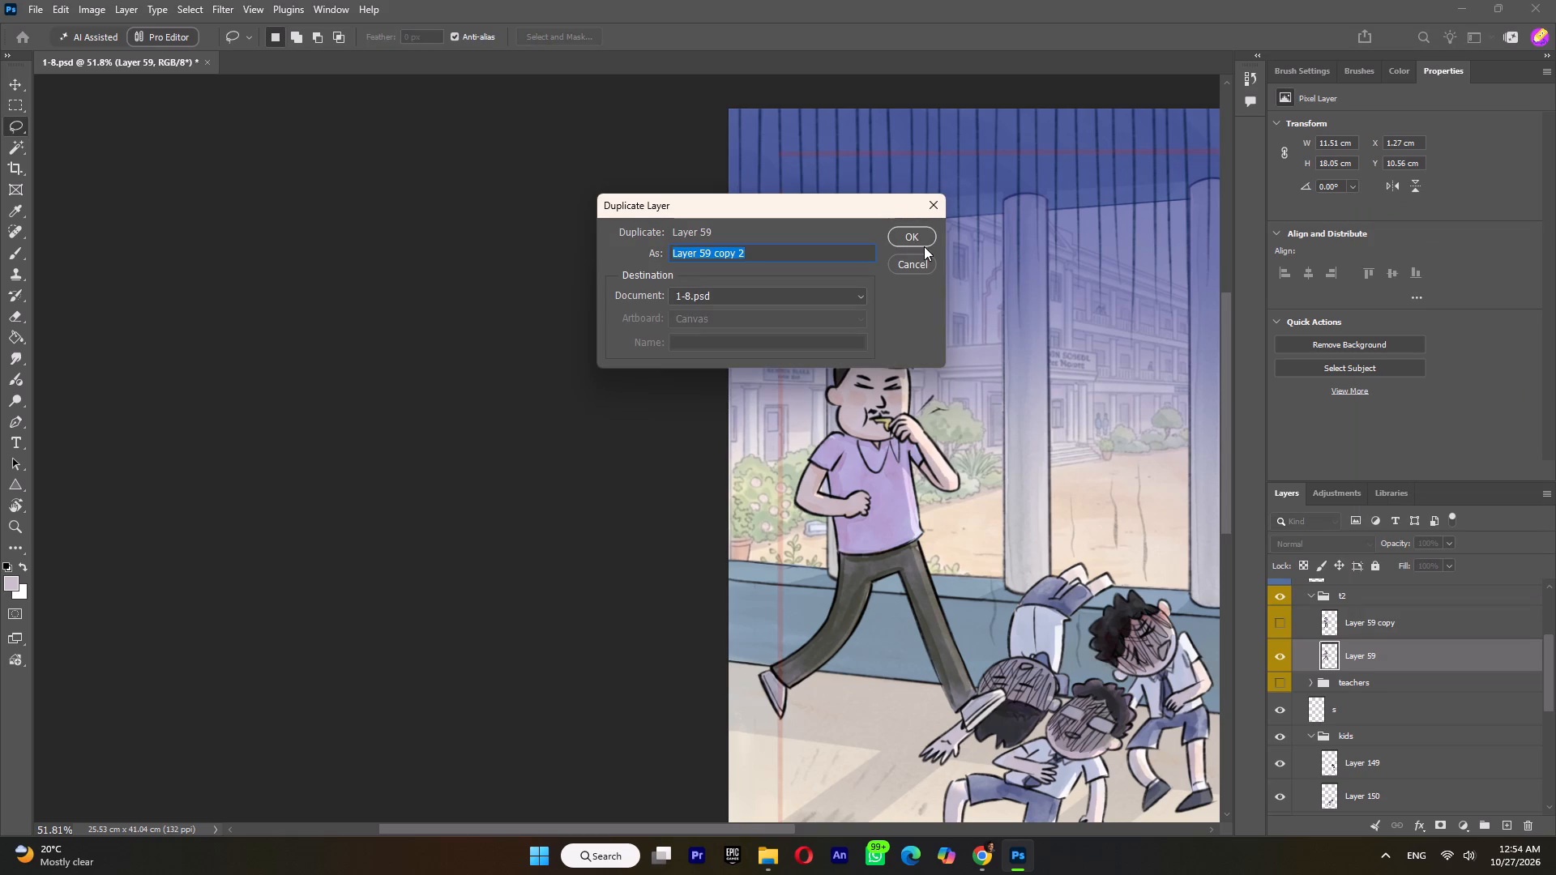
click(919, 237)
Compare the poses by toggling Layer 59 copy, and hide both duplicates so that only Layer 59 shows.
alt+scroll(866, 654, up, 2)
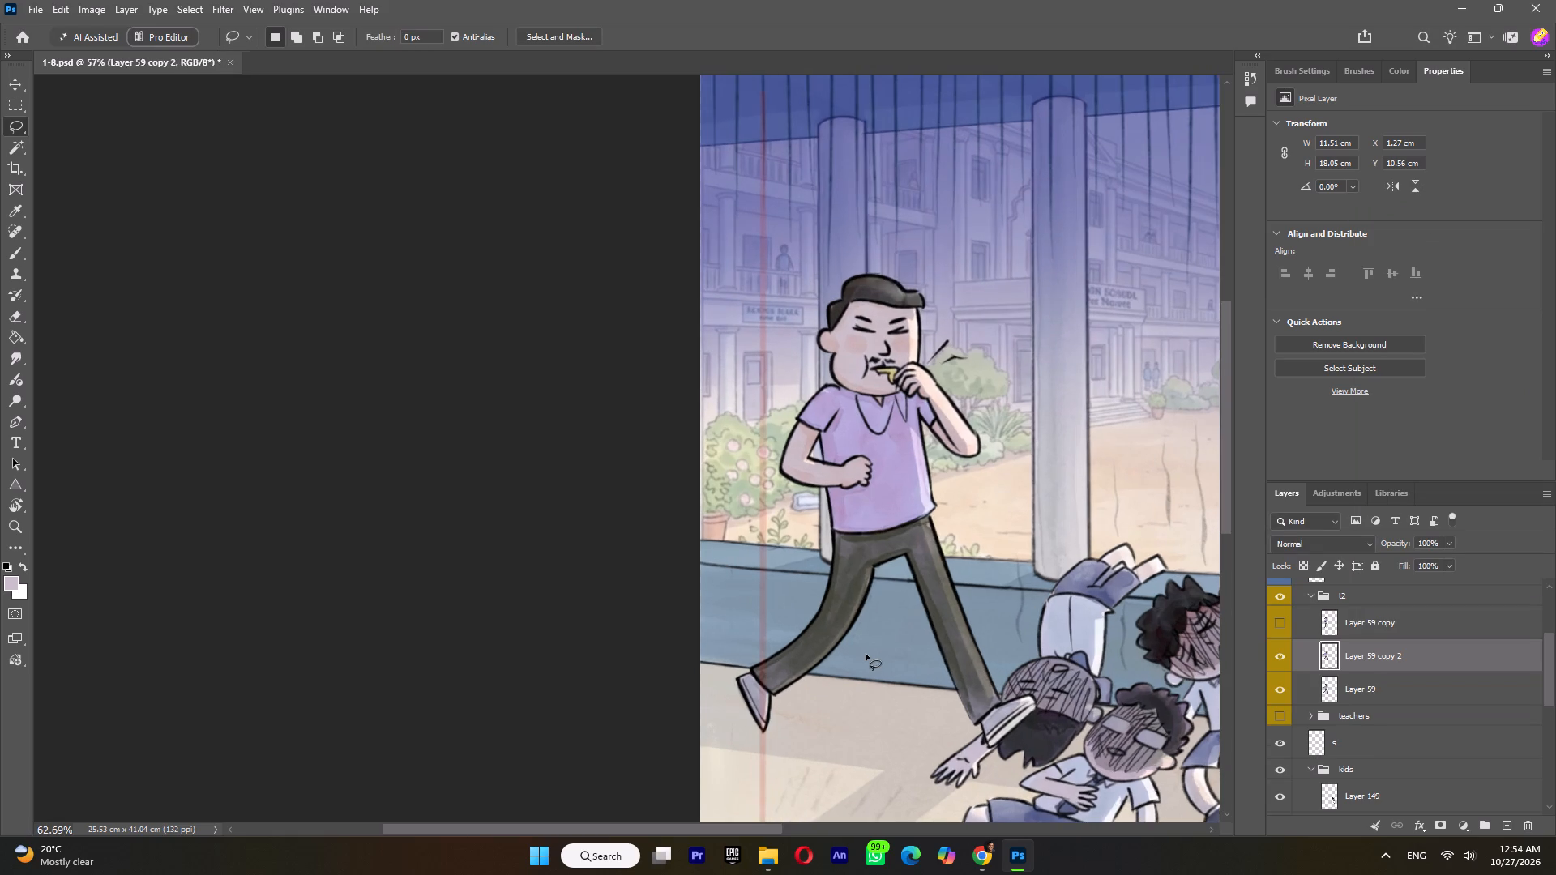
alt+scroll(866, 654, up, 1)
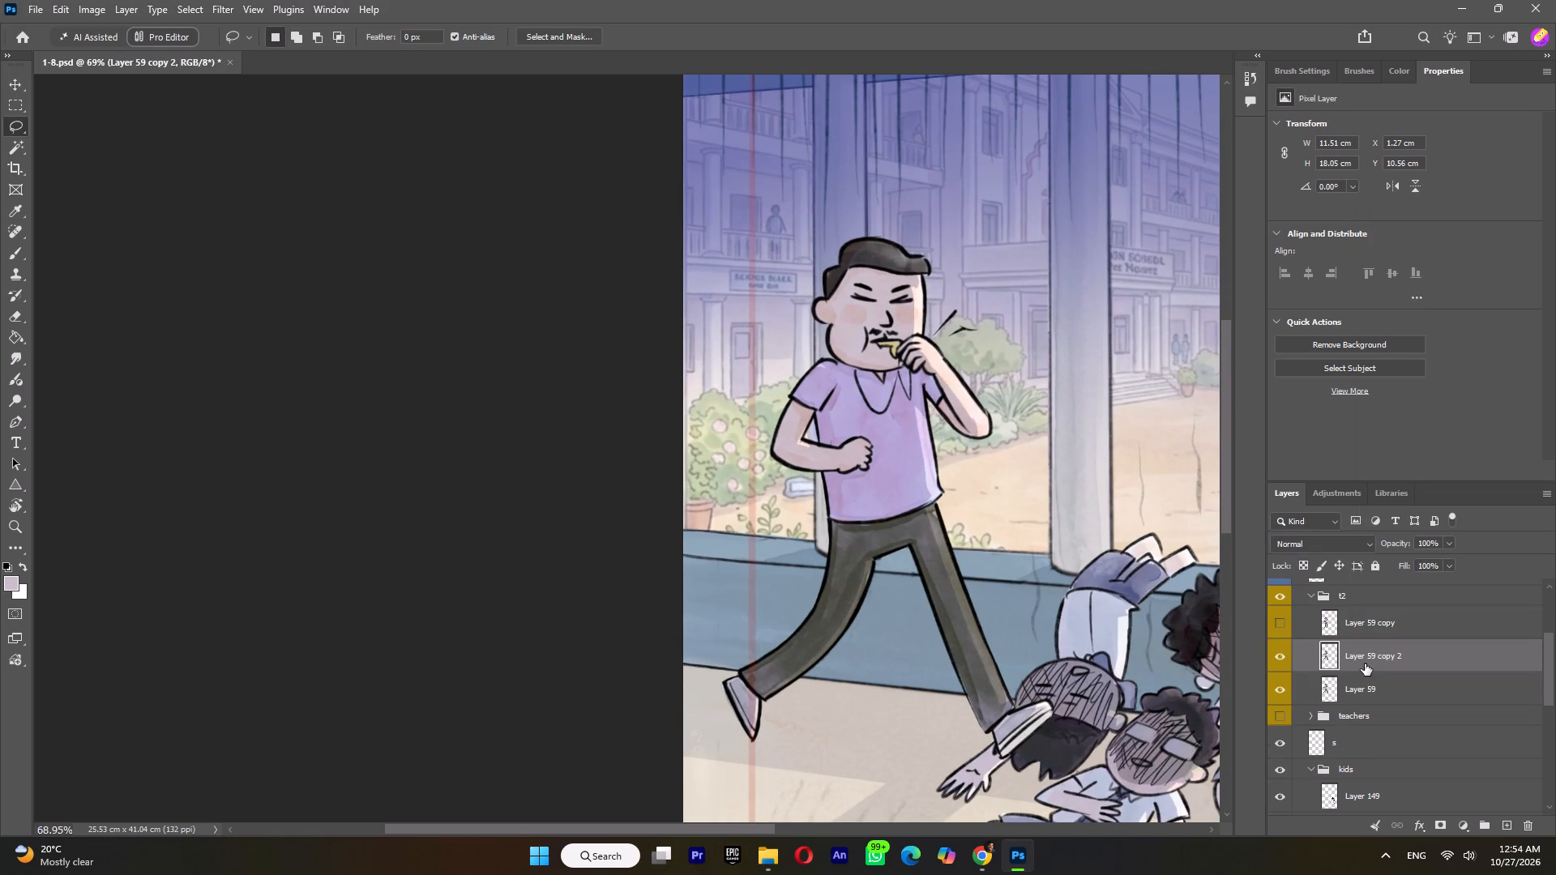
click(1357, 620)
click(1275, 622)
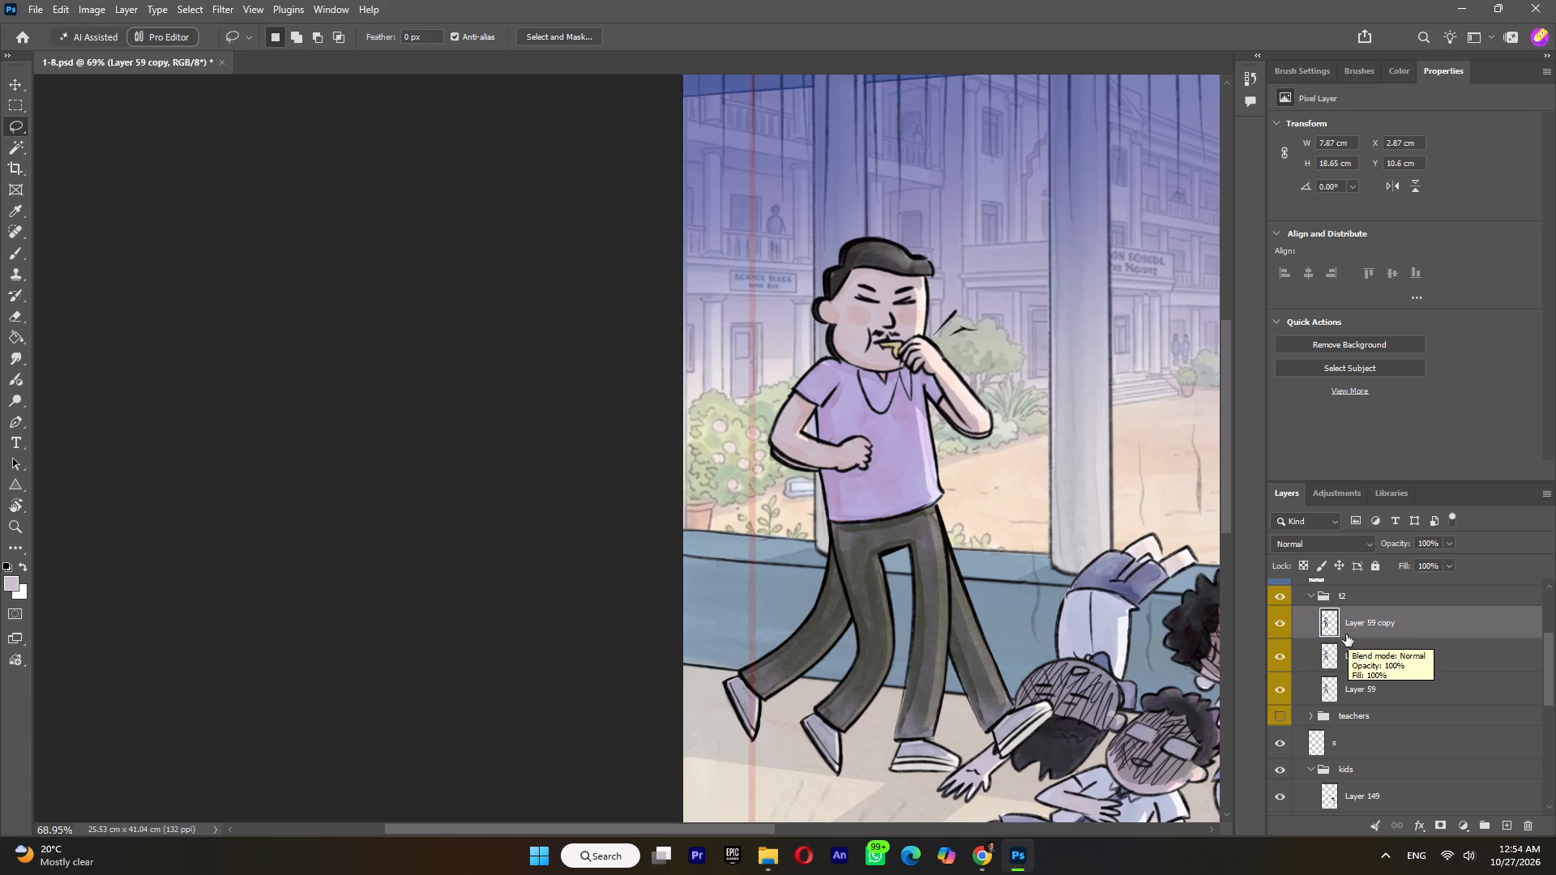
click(1282, 625)
click(1280, 625)
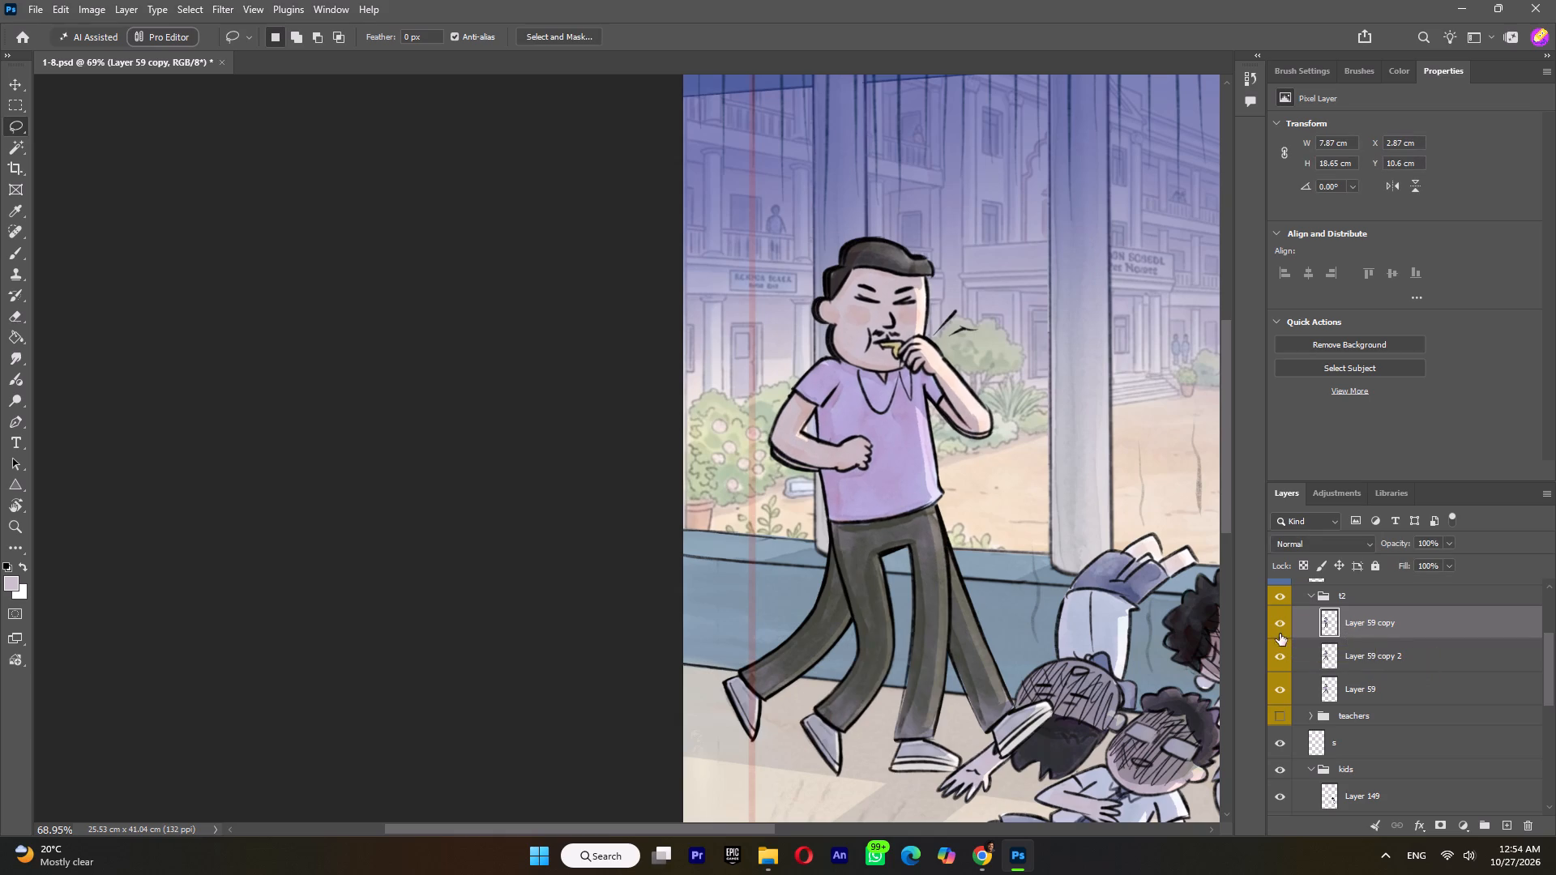
click(1280, 661)
click(1361, 627)
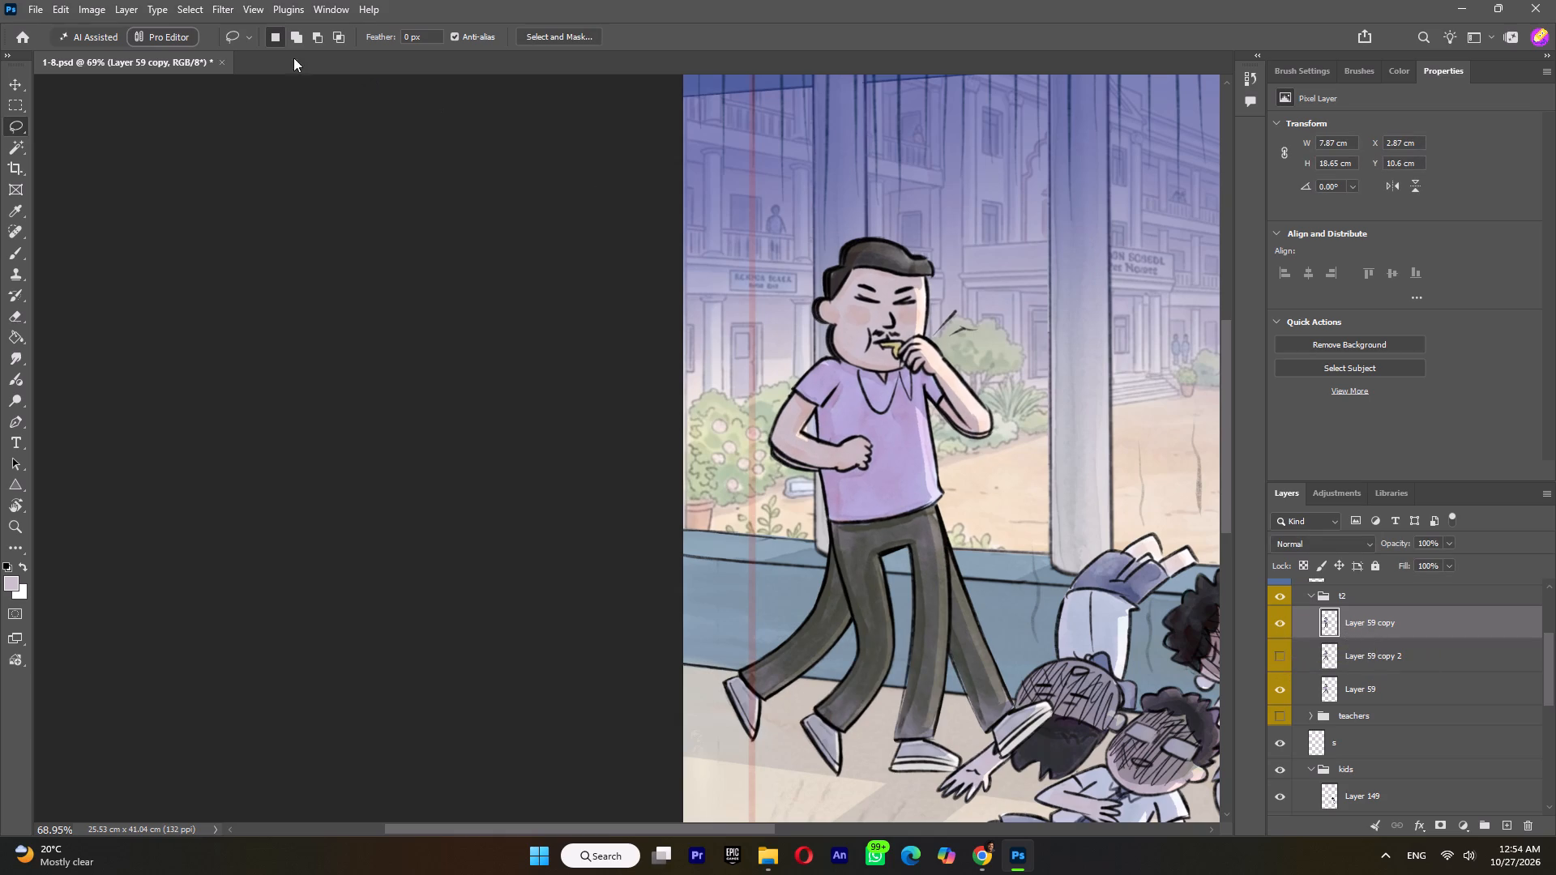
right_click(1364, 619)
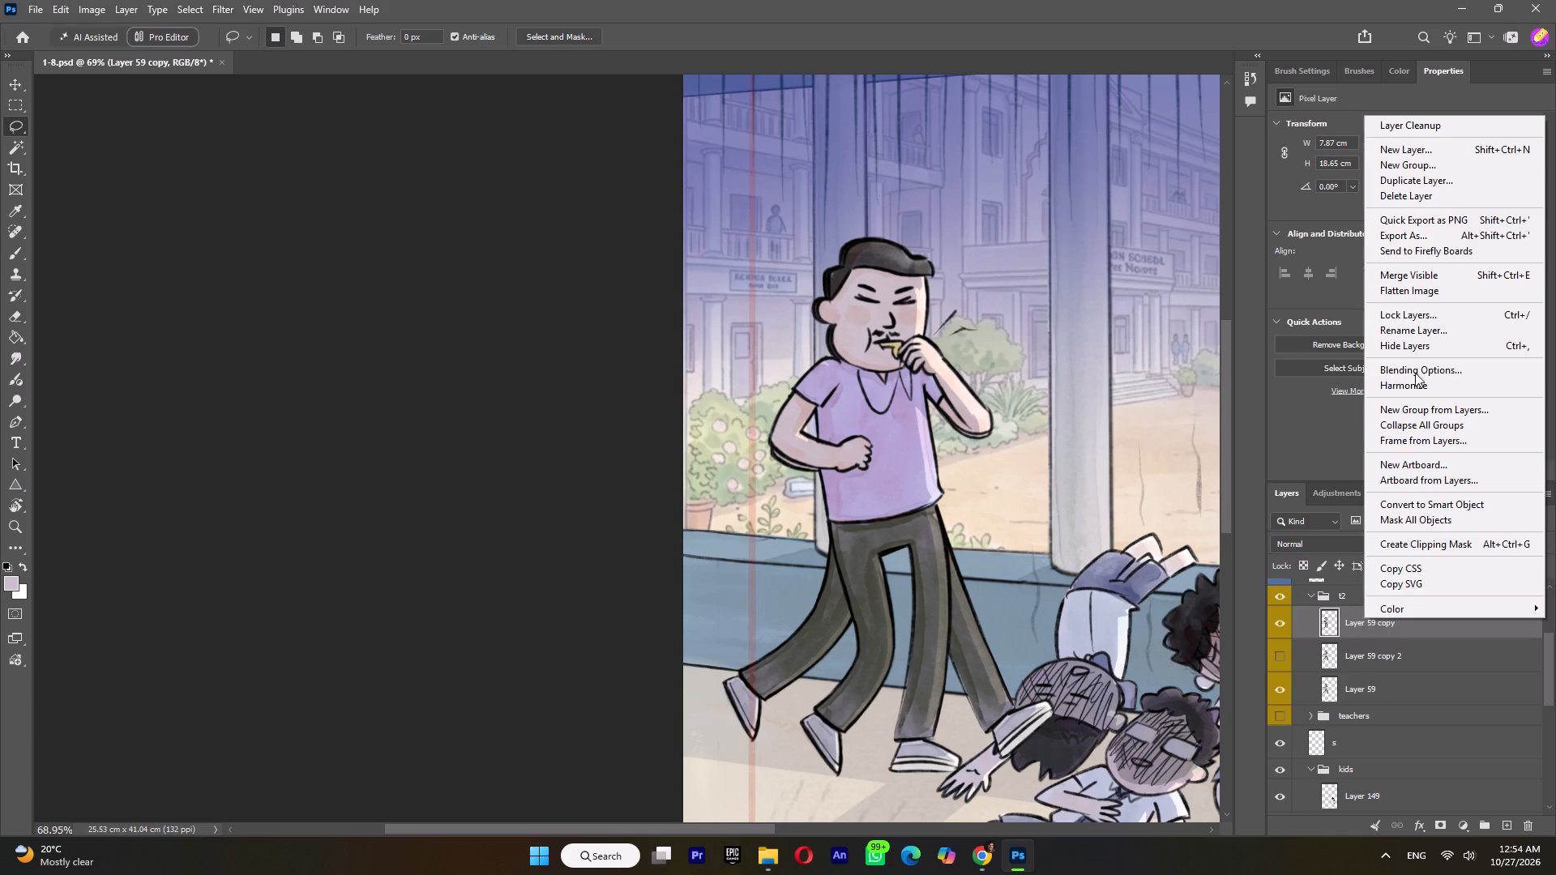
click(1275, 617)
click(1280, 628)
Show Layer 59 copy 2 and start a Puppet Warp on it, pinning both feet, both hips, neck, face and lower torso.
click(1375, 668)
right_click(1375, 668)
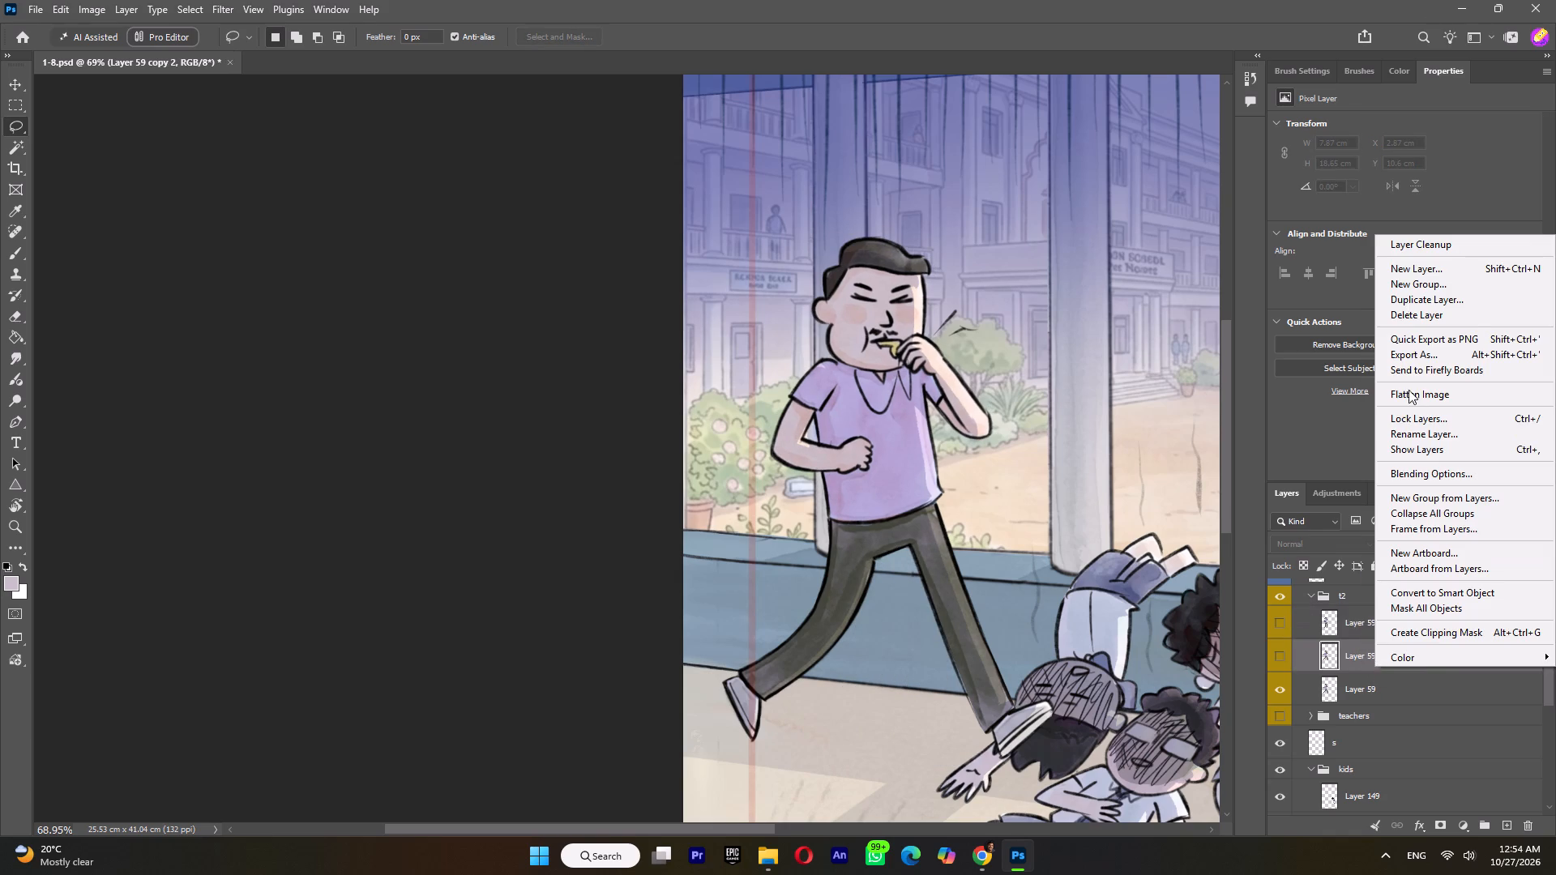
click(1271, 657)
click(1278, 658)
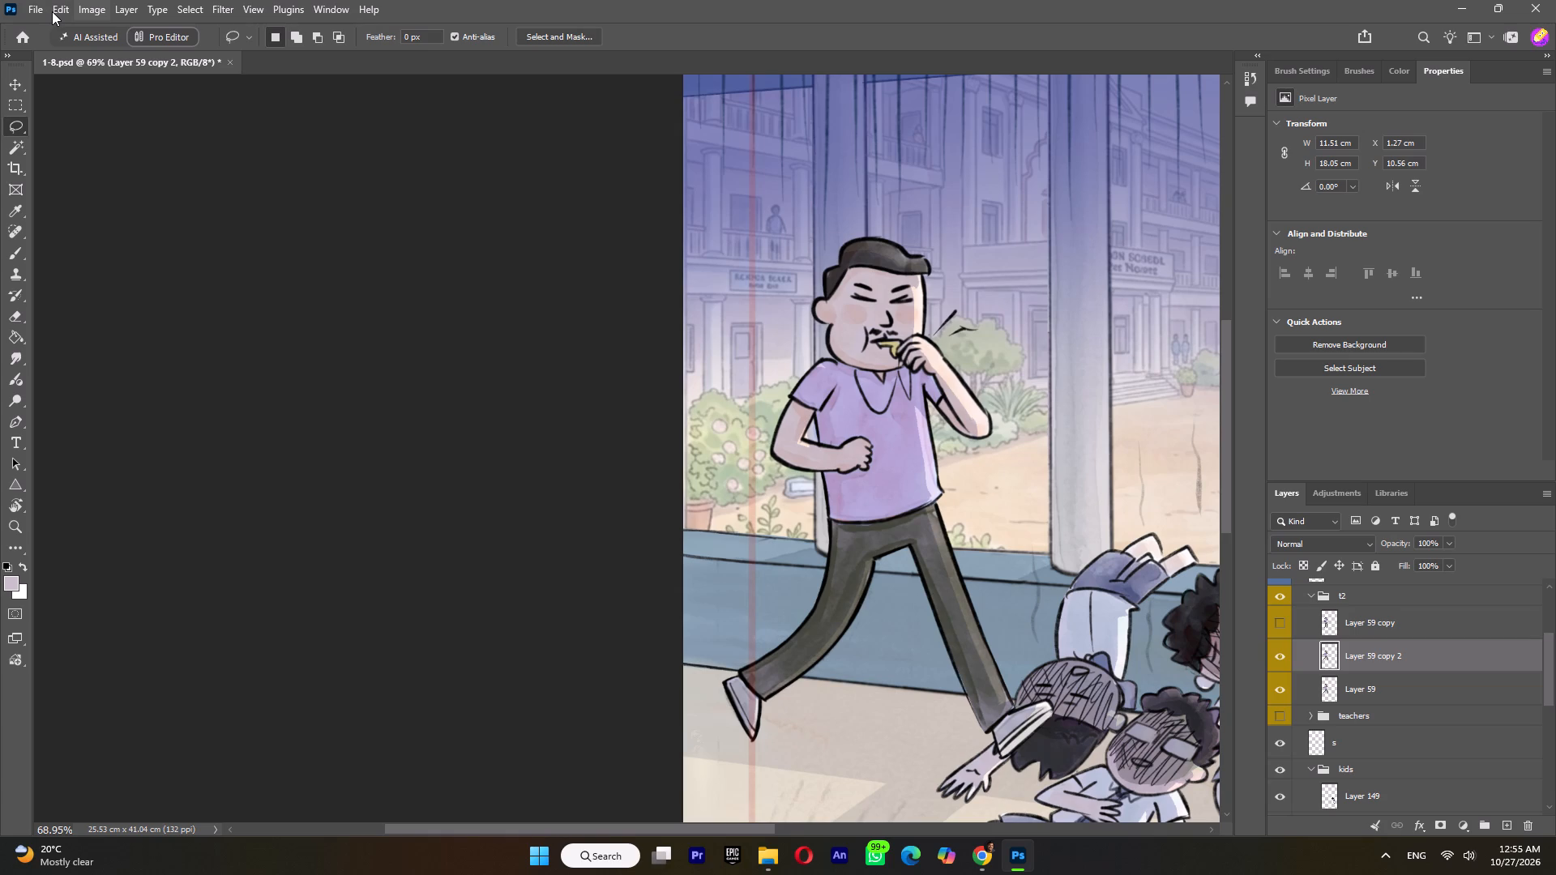
click(54, 10)
click(135, 399)
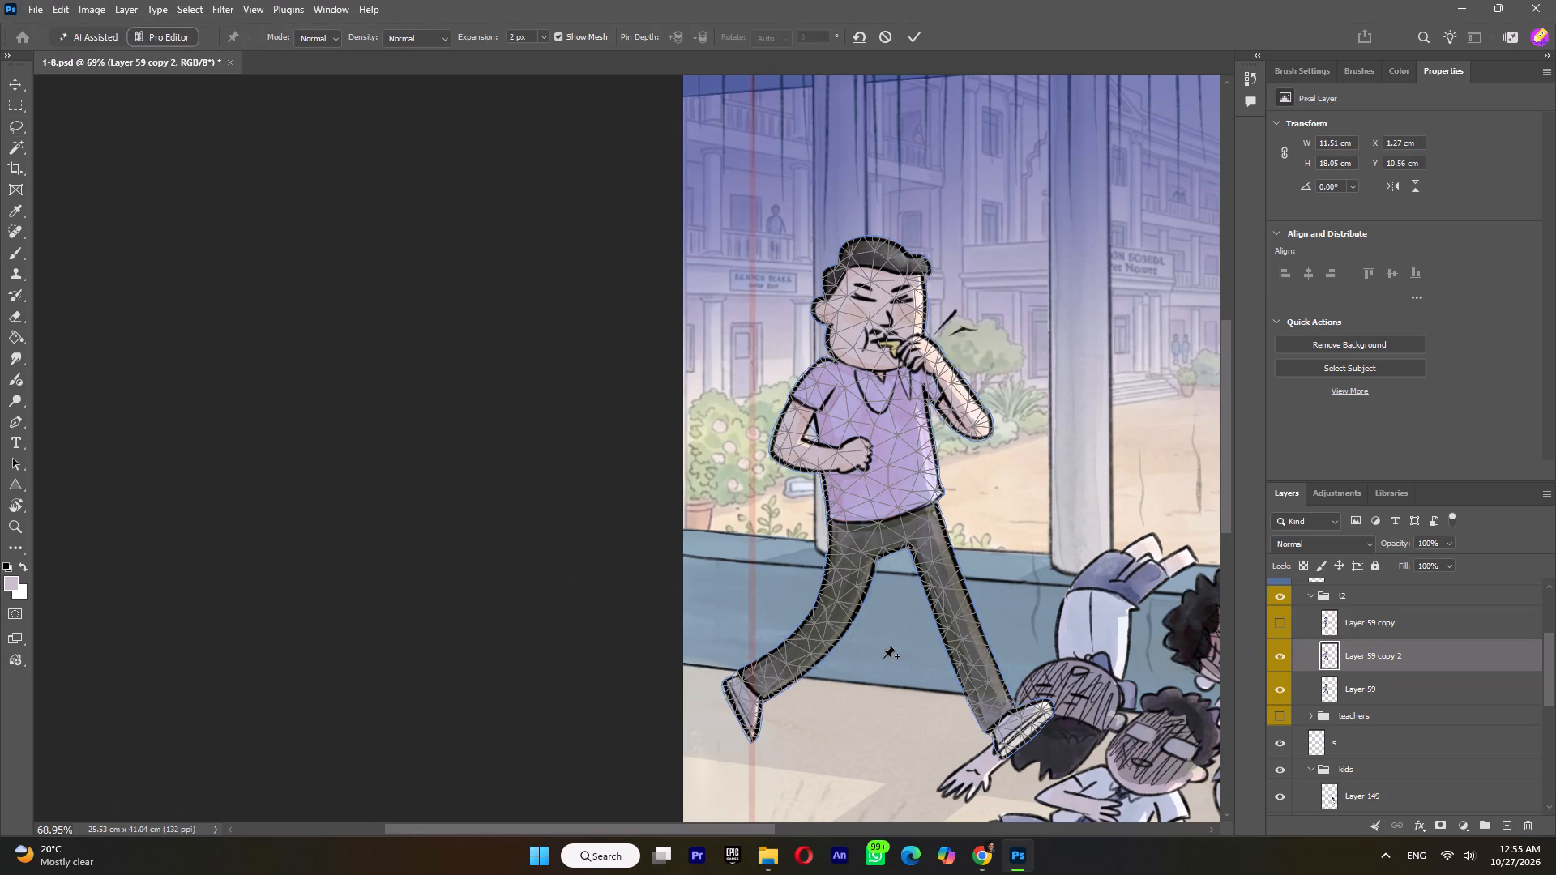
click(741, 702)
click(852, 545)
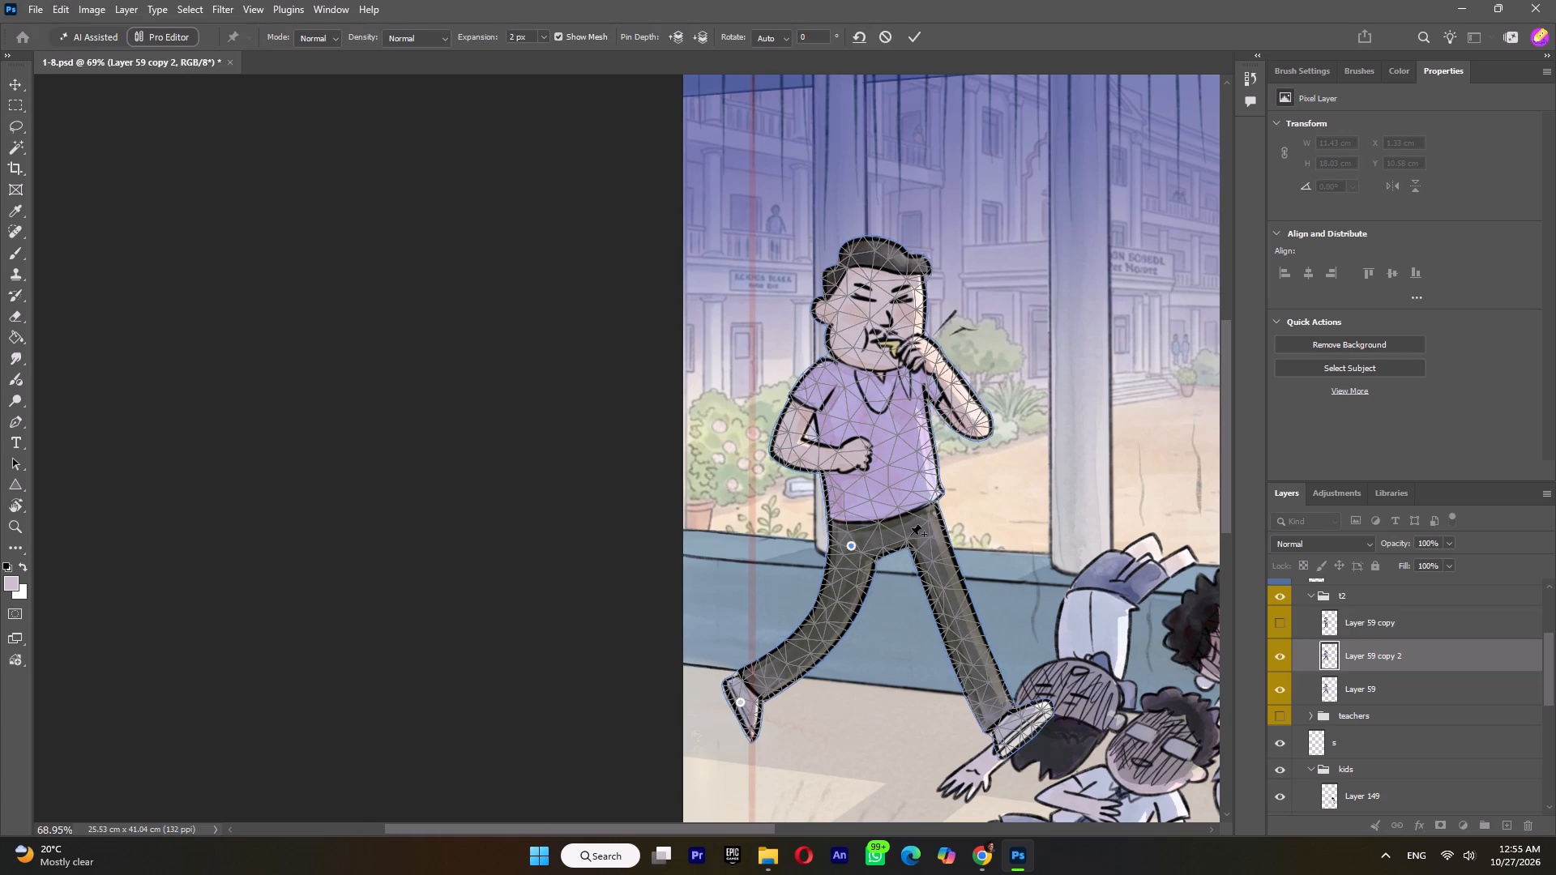
click(928, 537)
click(1020, 737)
click(871, 374)
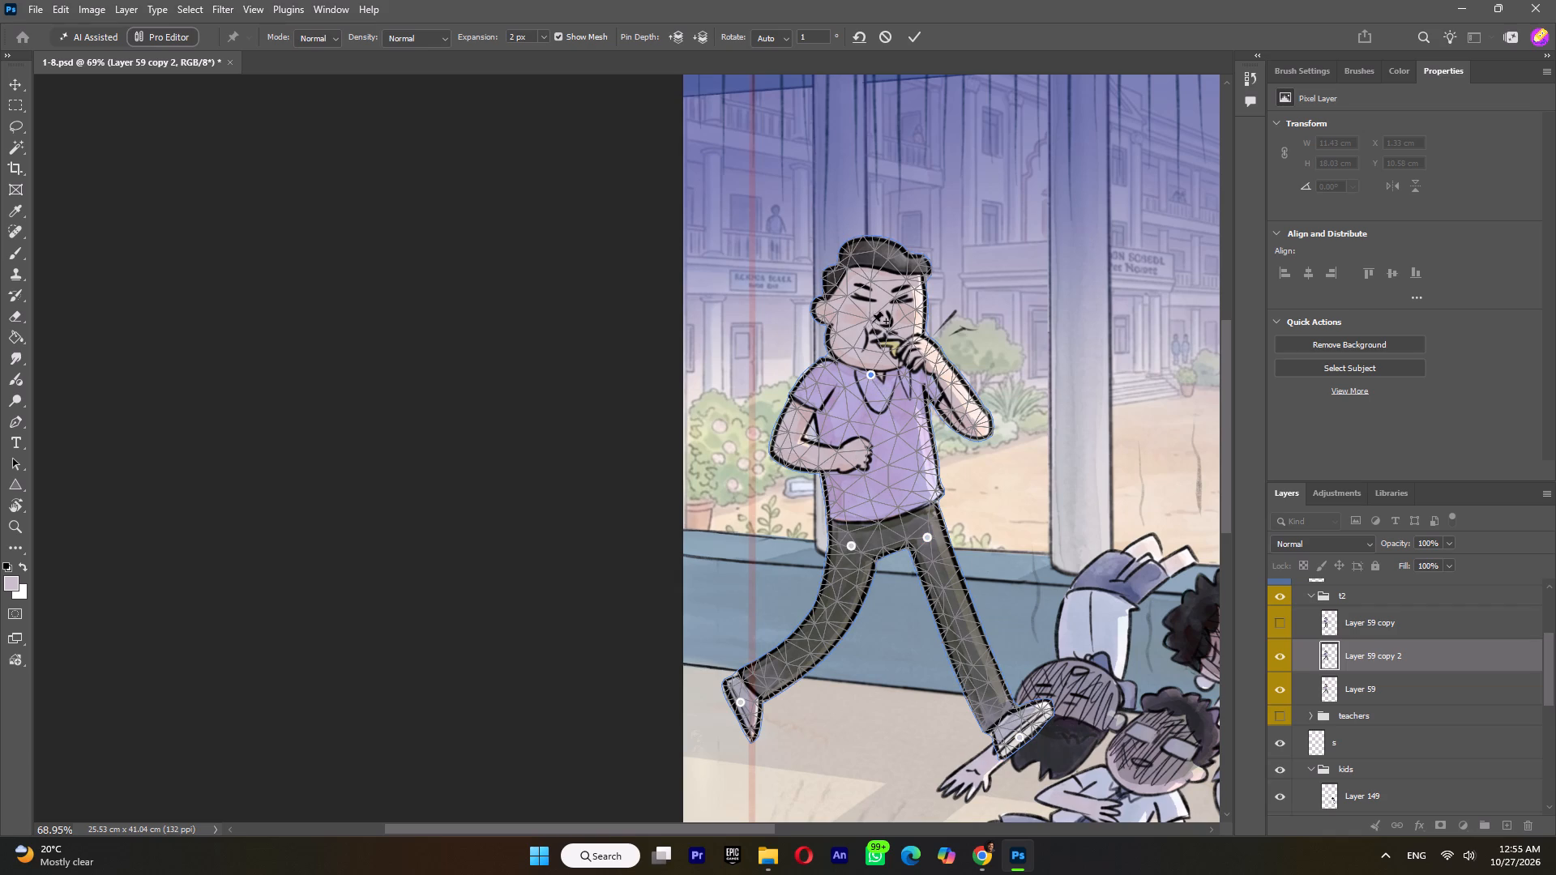
click(869, 318)
click(877, 476)
Swing the teacher's rear foot forward and front foot back so the legs cross, sending the original front foot's pin backward in depth.
drag(742, 700, 955, 755)
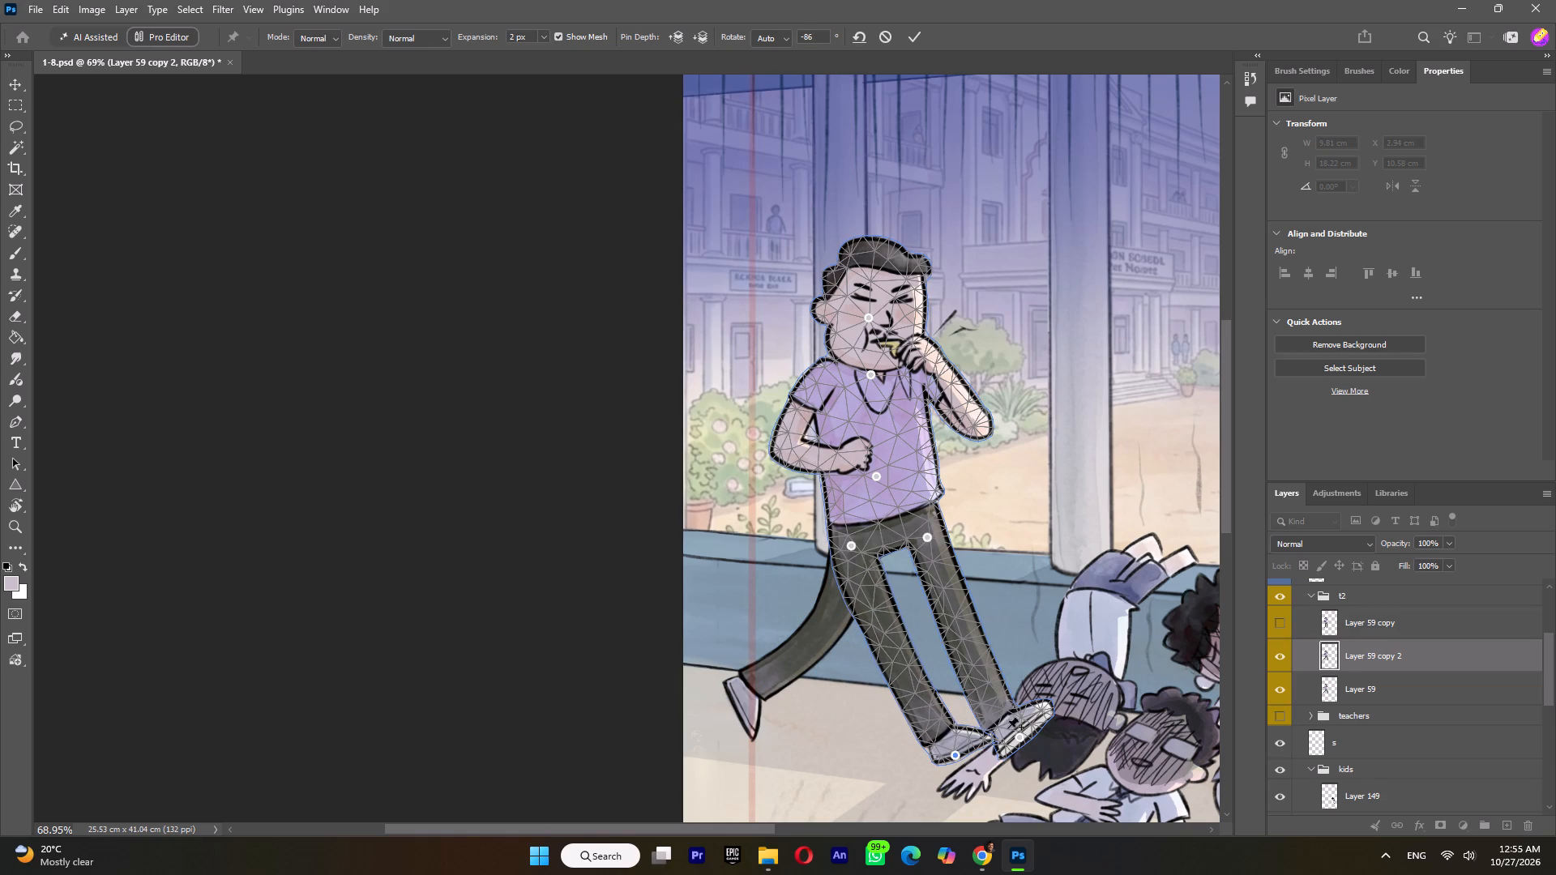
click(1021, 738)
click(703, 41)
drag(1020, 736, 952, 739)
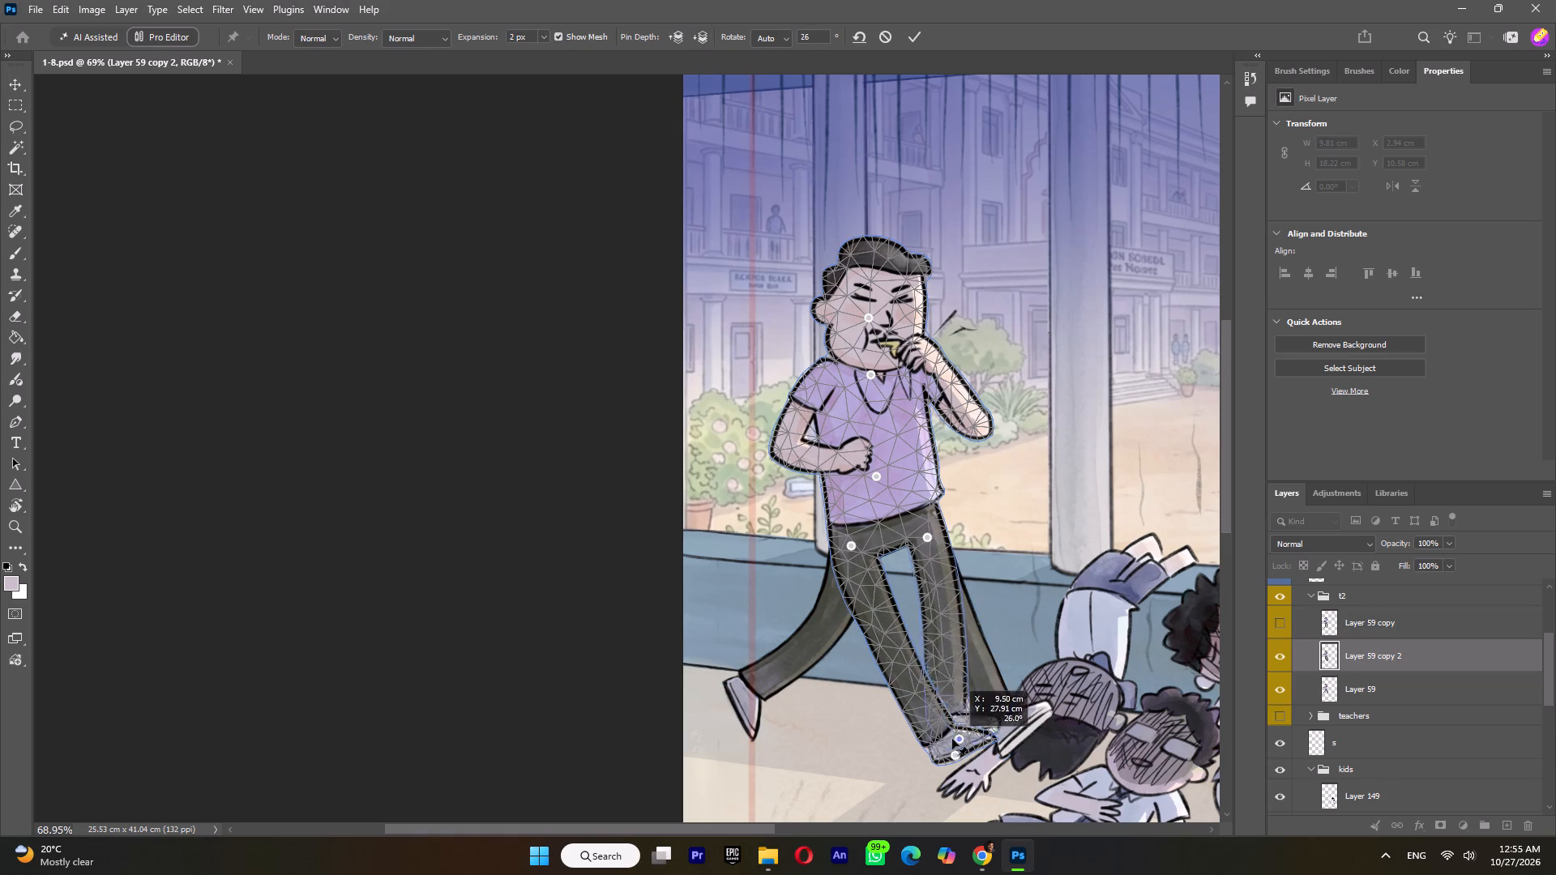
drag(952, 739, 899, 750)
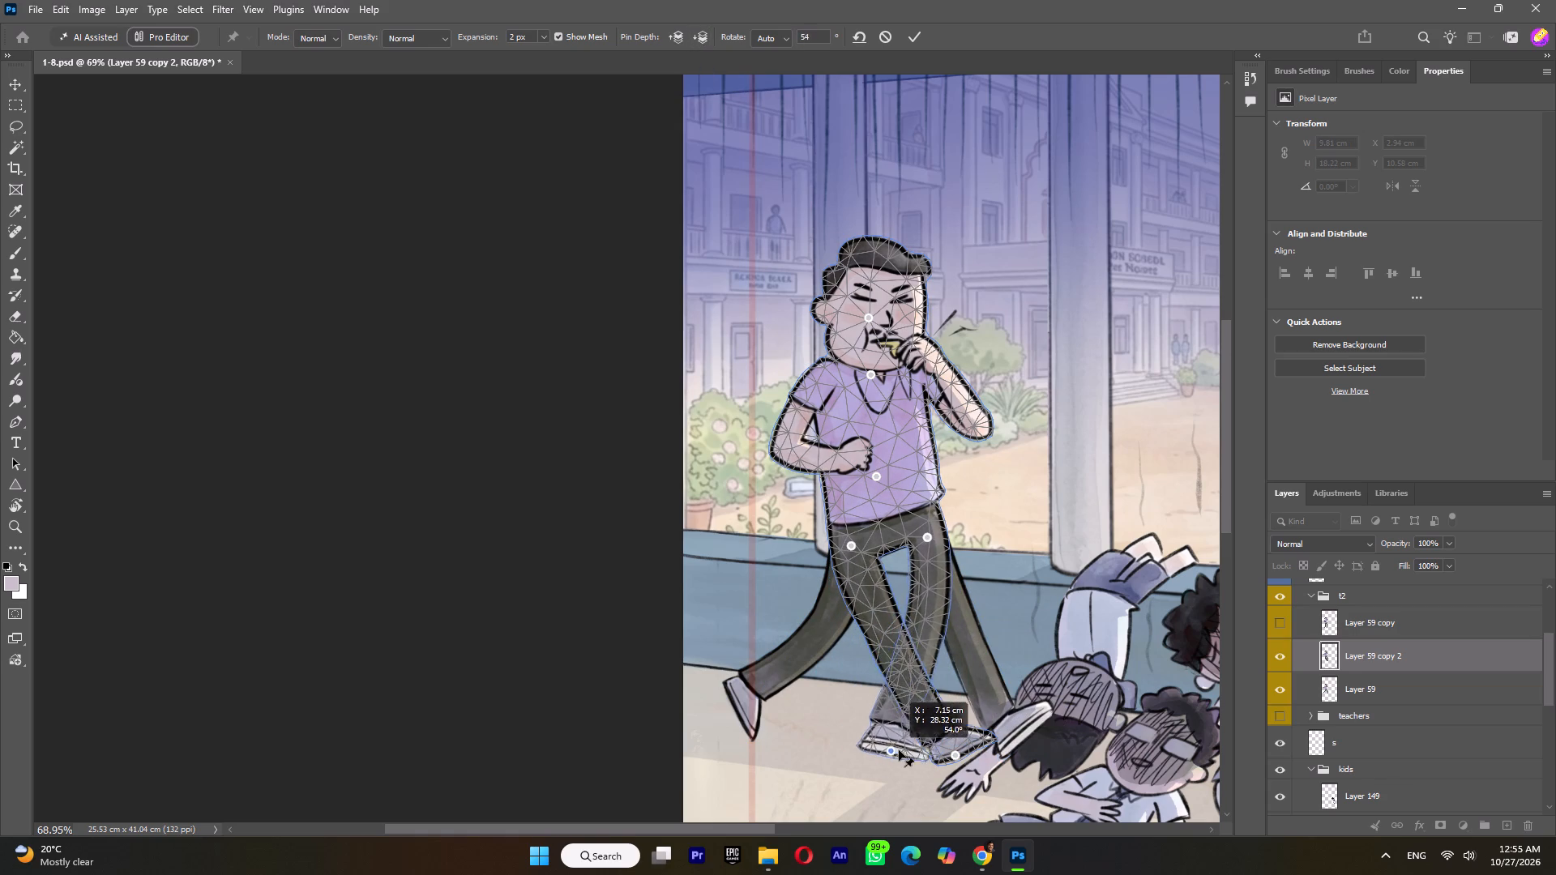
drag(899, 750, 851, 747)
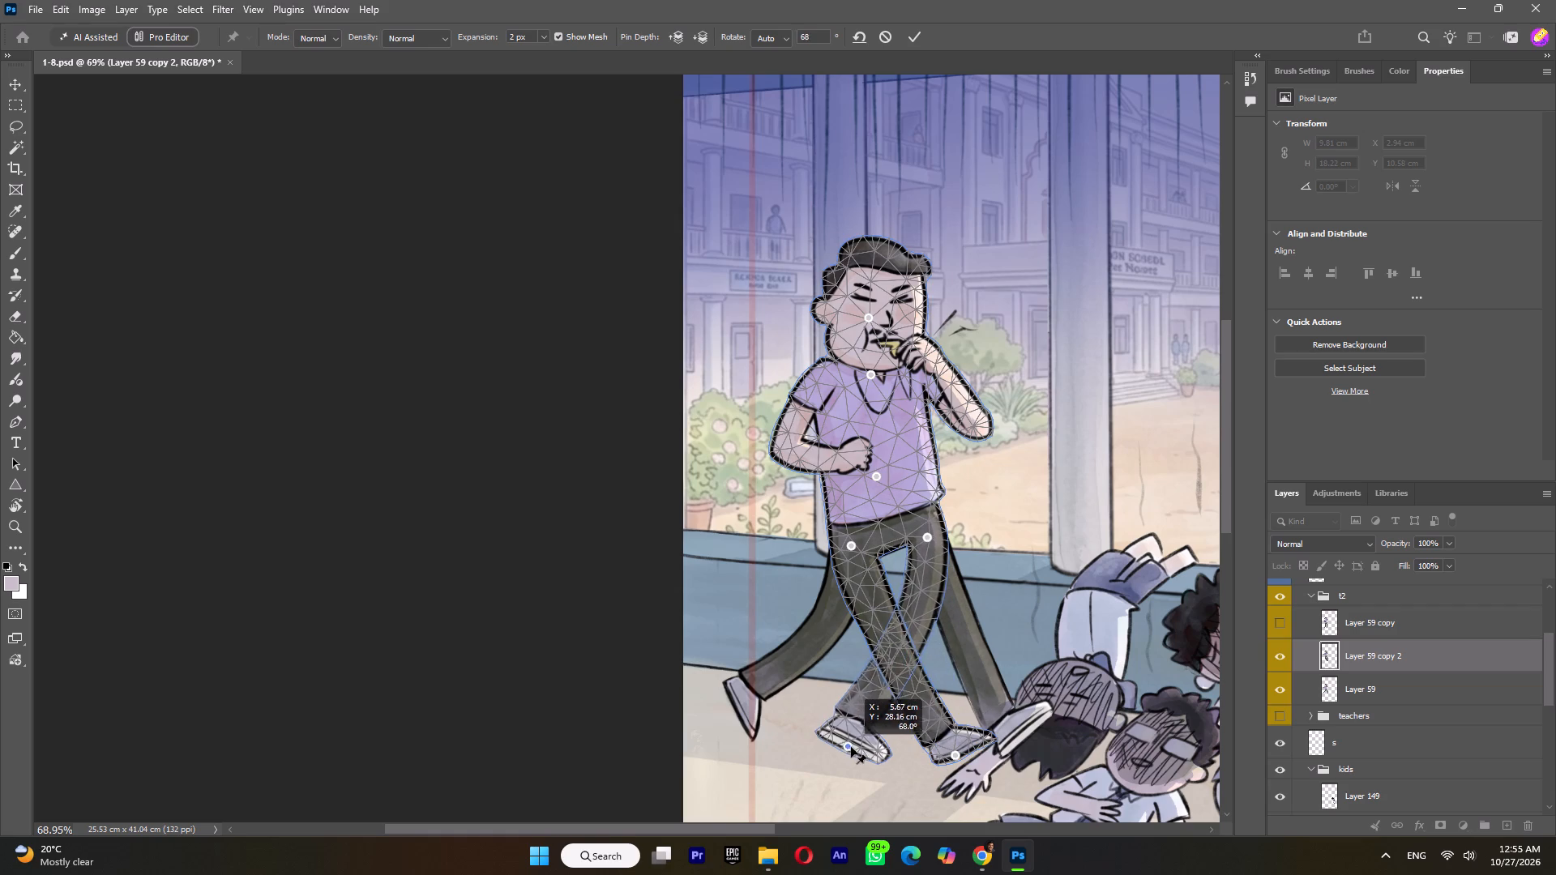
drag(851, 747, 857, 745)
Pin the knee of the trailing leg, send the knee and leading-foot pins backward in depth, and reposition the trailing foot and knee.
click(904, 641)
drag(904, 641, 917, 650)
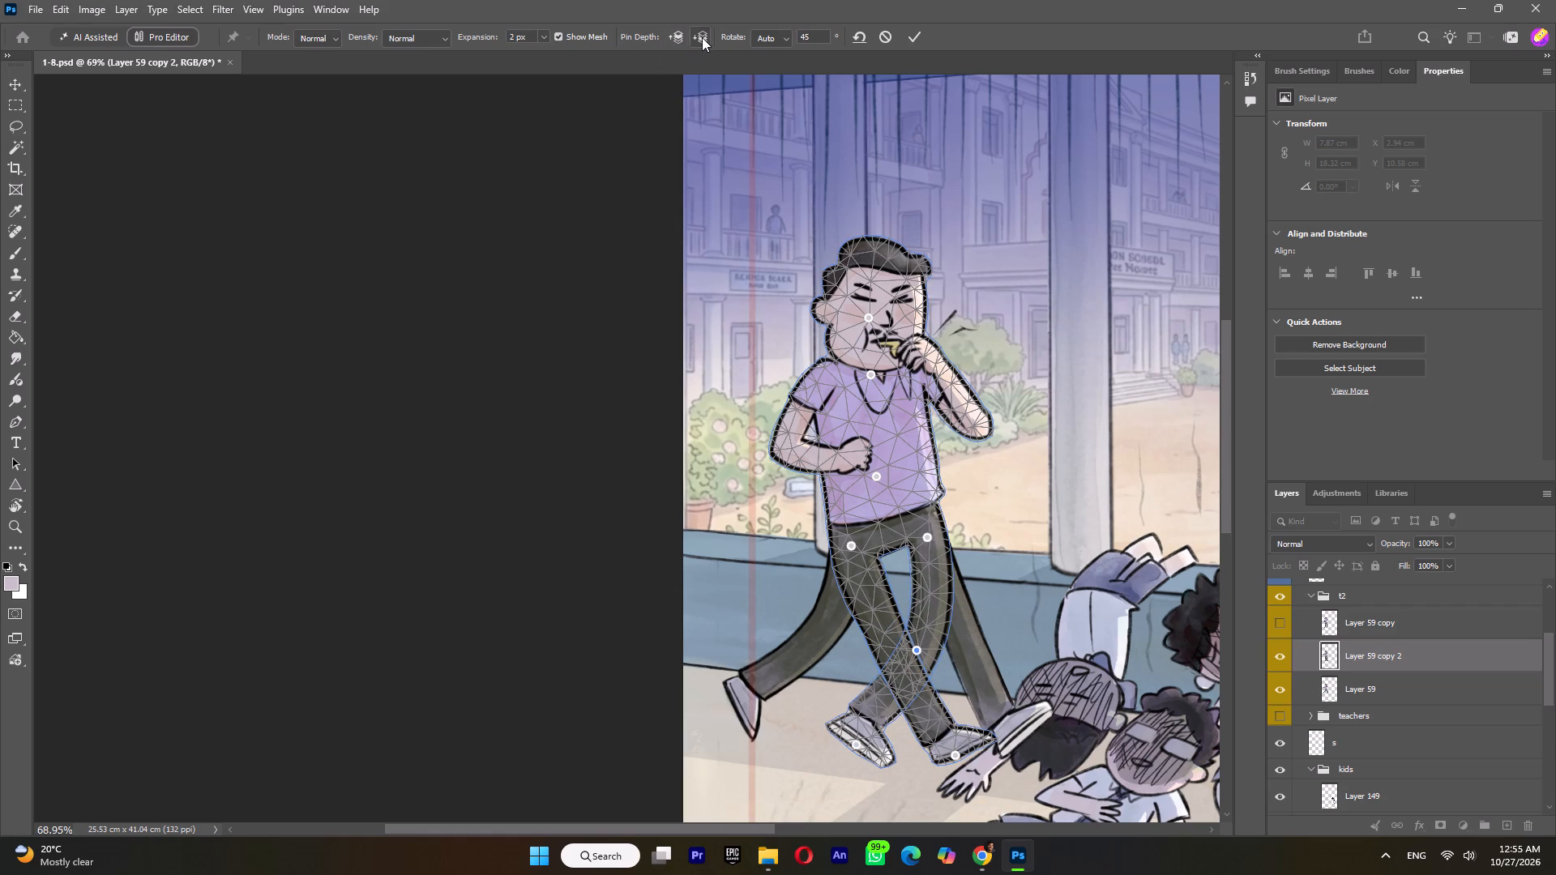
double_click(702, 37)
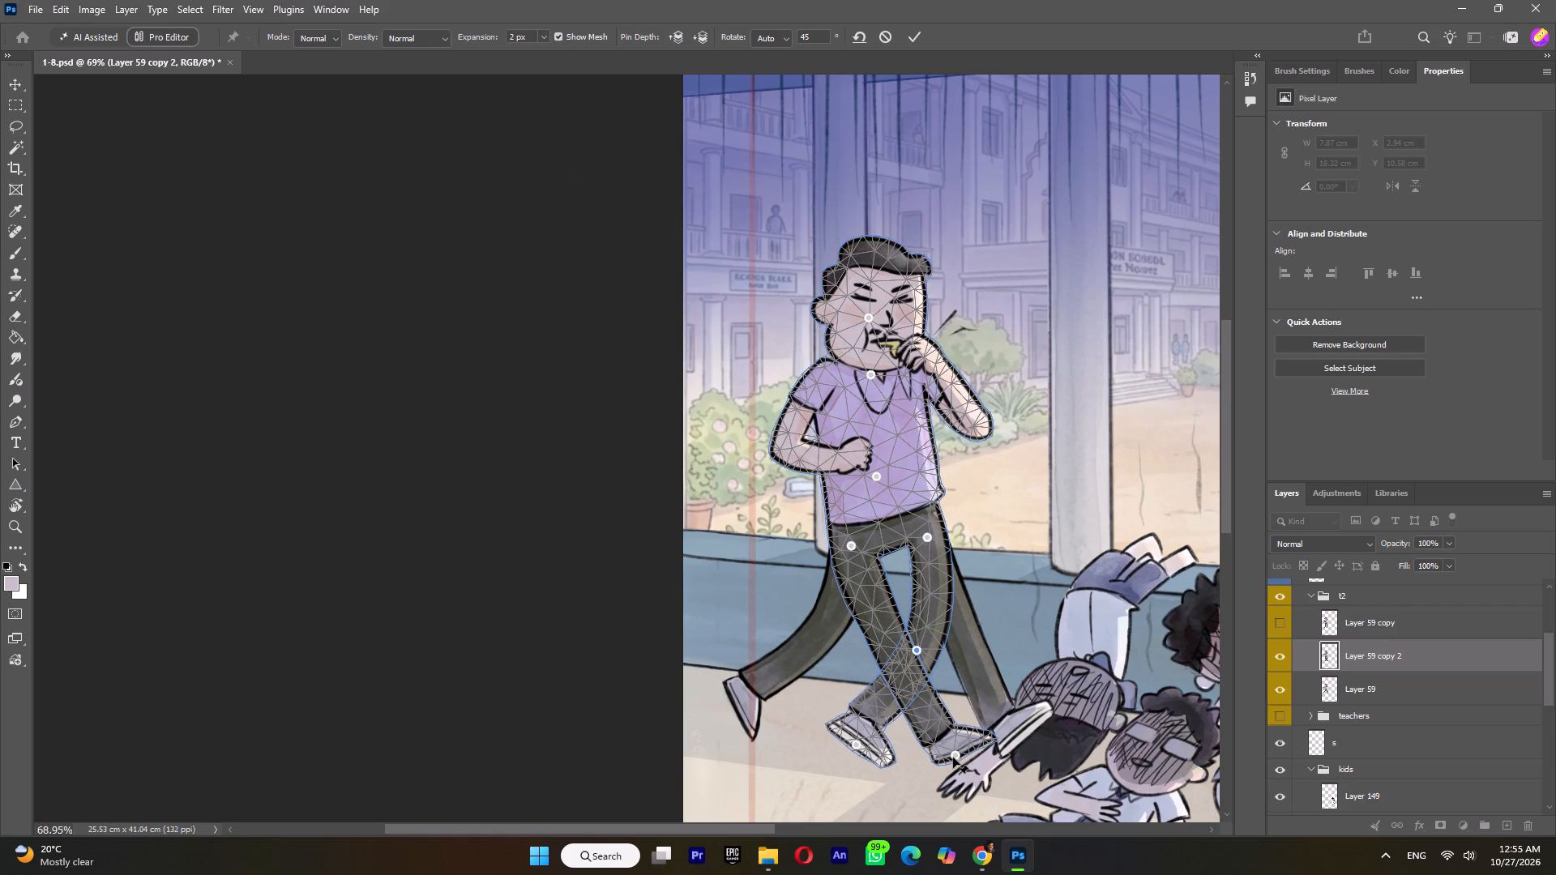
click(953, 755)
double_click(704, 41)
drag(857, 746, 831, 724)
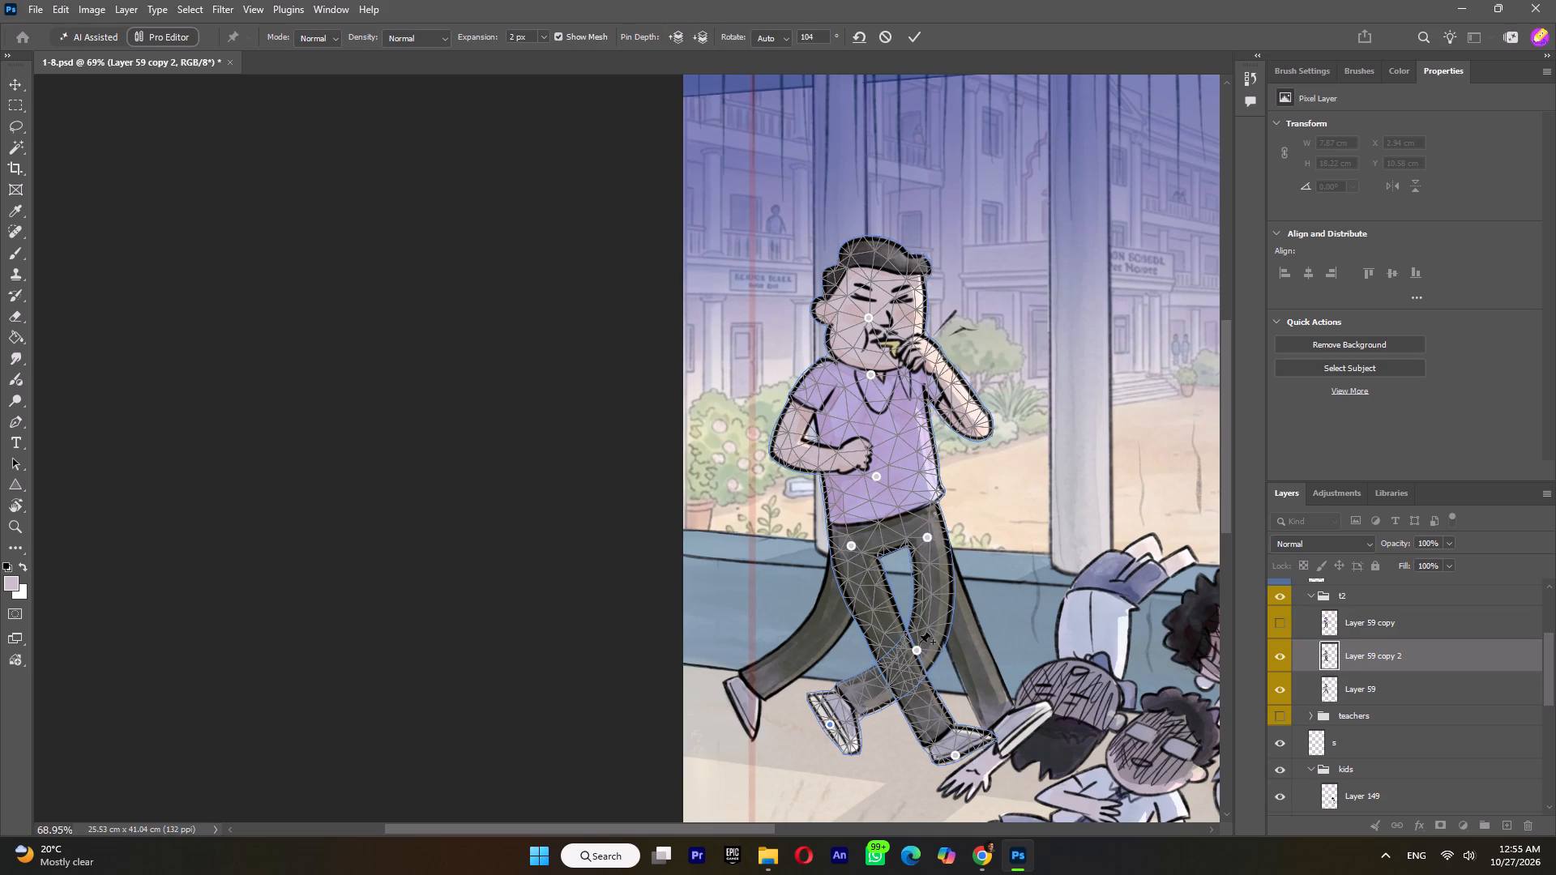
drag(917, 650, 880, 647)
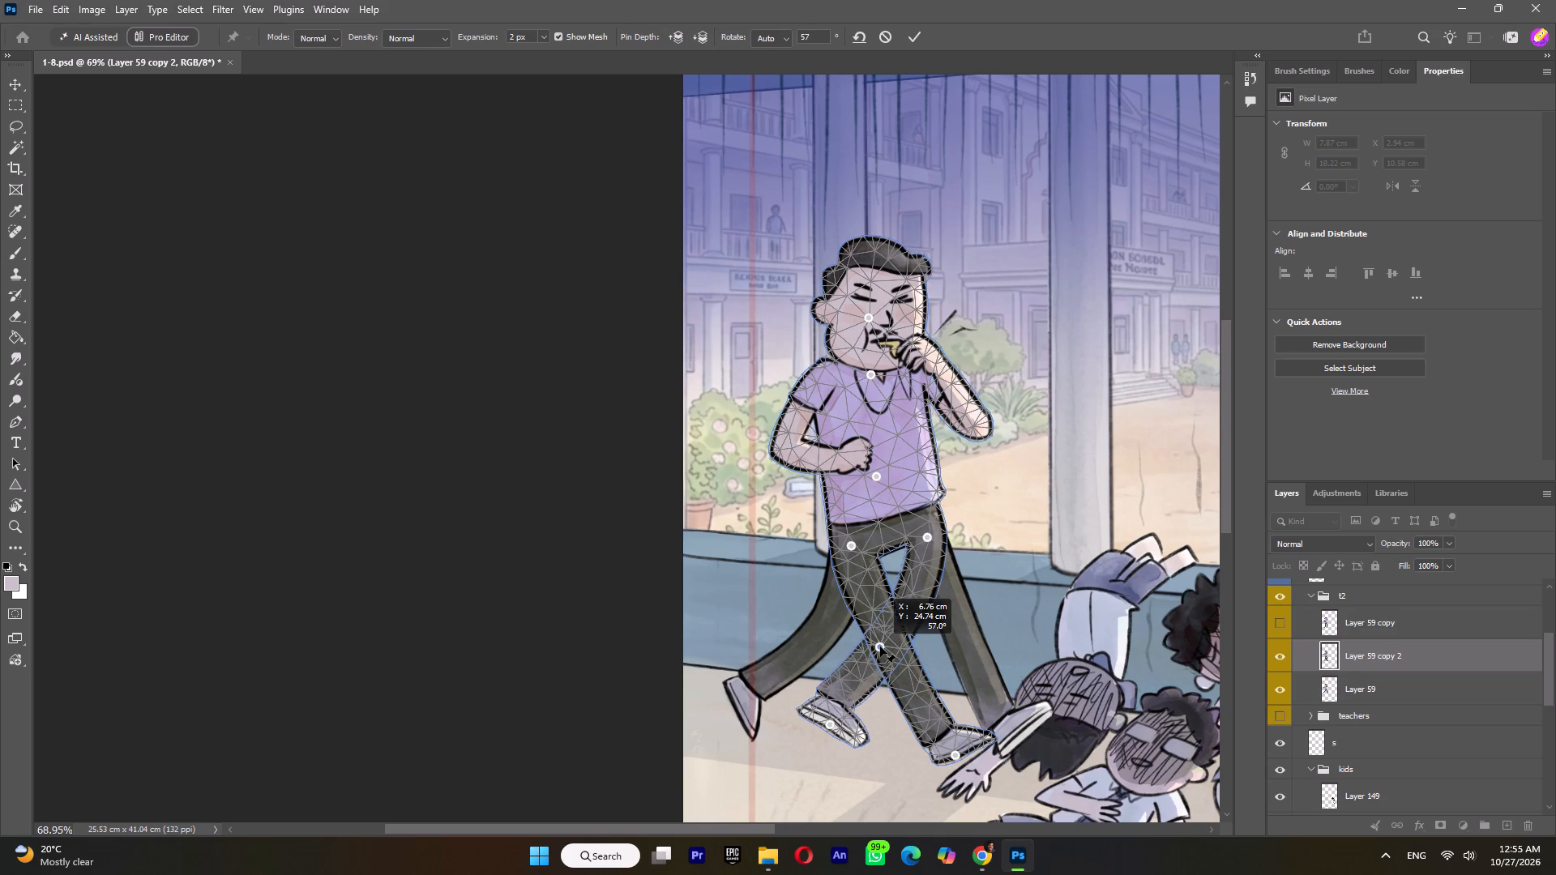
drag(880, 647, 883, 647)
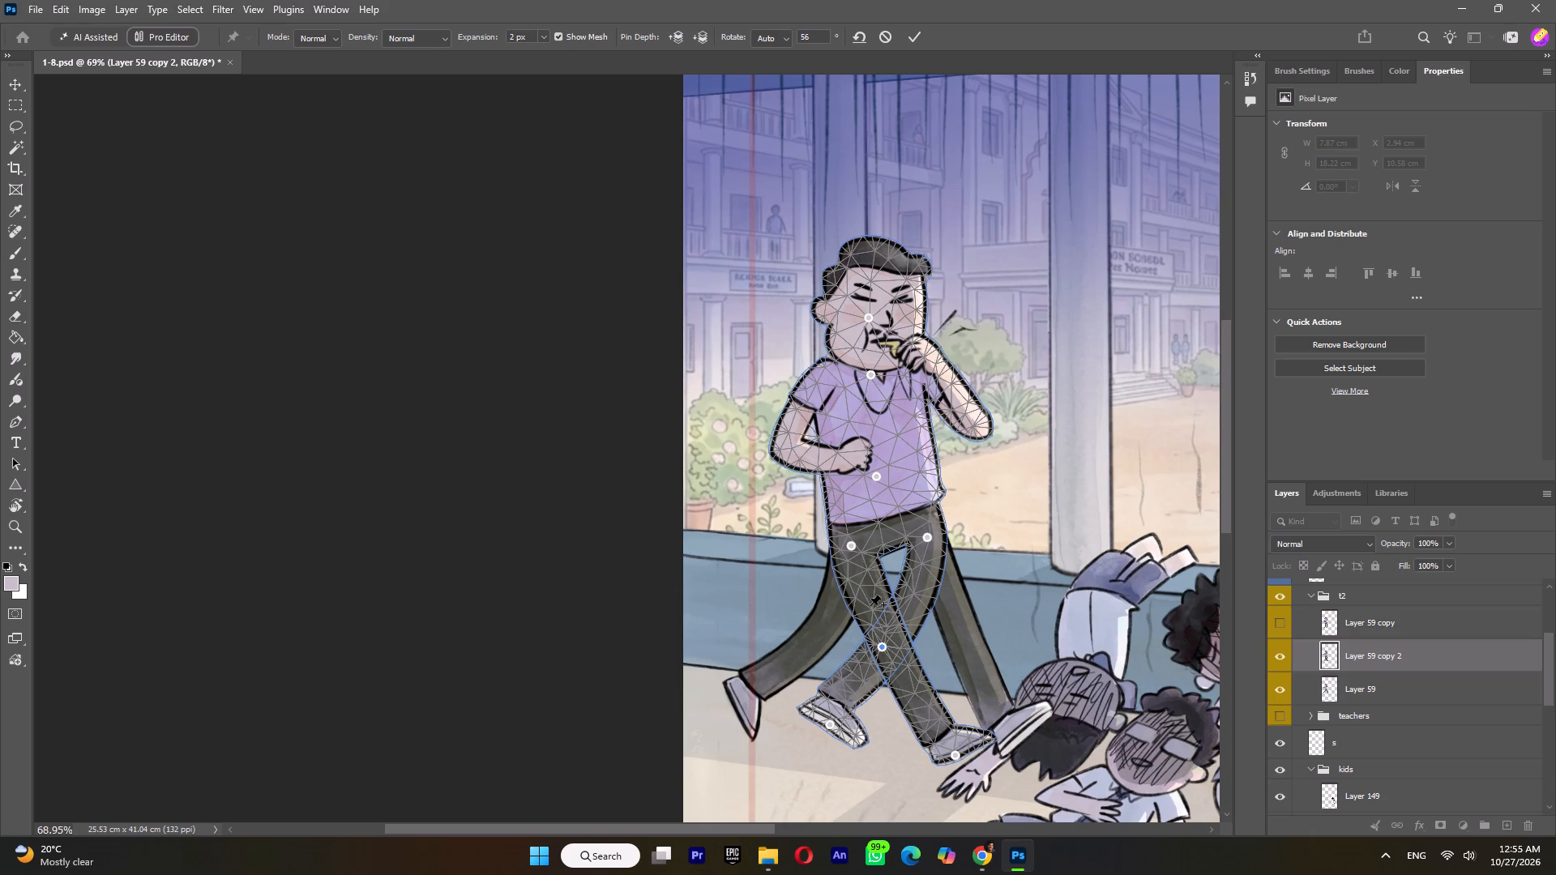
Nudge the teacher's hip and both feet, add pins at the leading toe and bent-arm elbow, and apply the Puppet Warp.
click(853, 544)
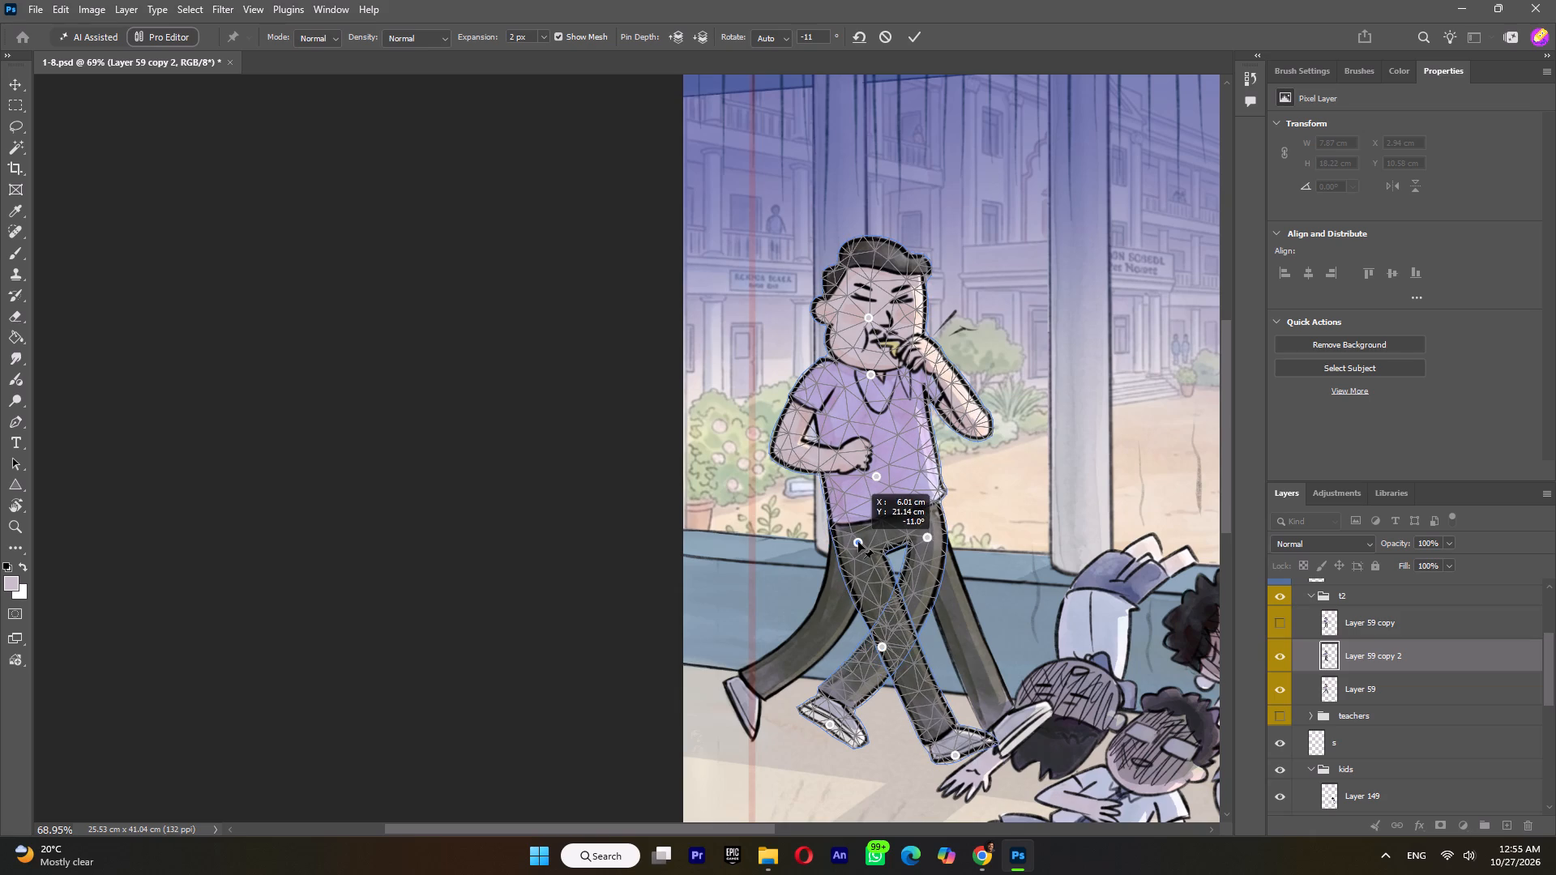
drag(955, 753, 967, 754)
click(989, 742)
click(989, 741)
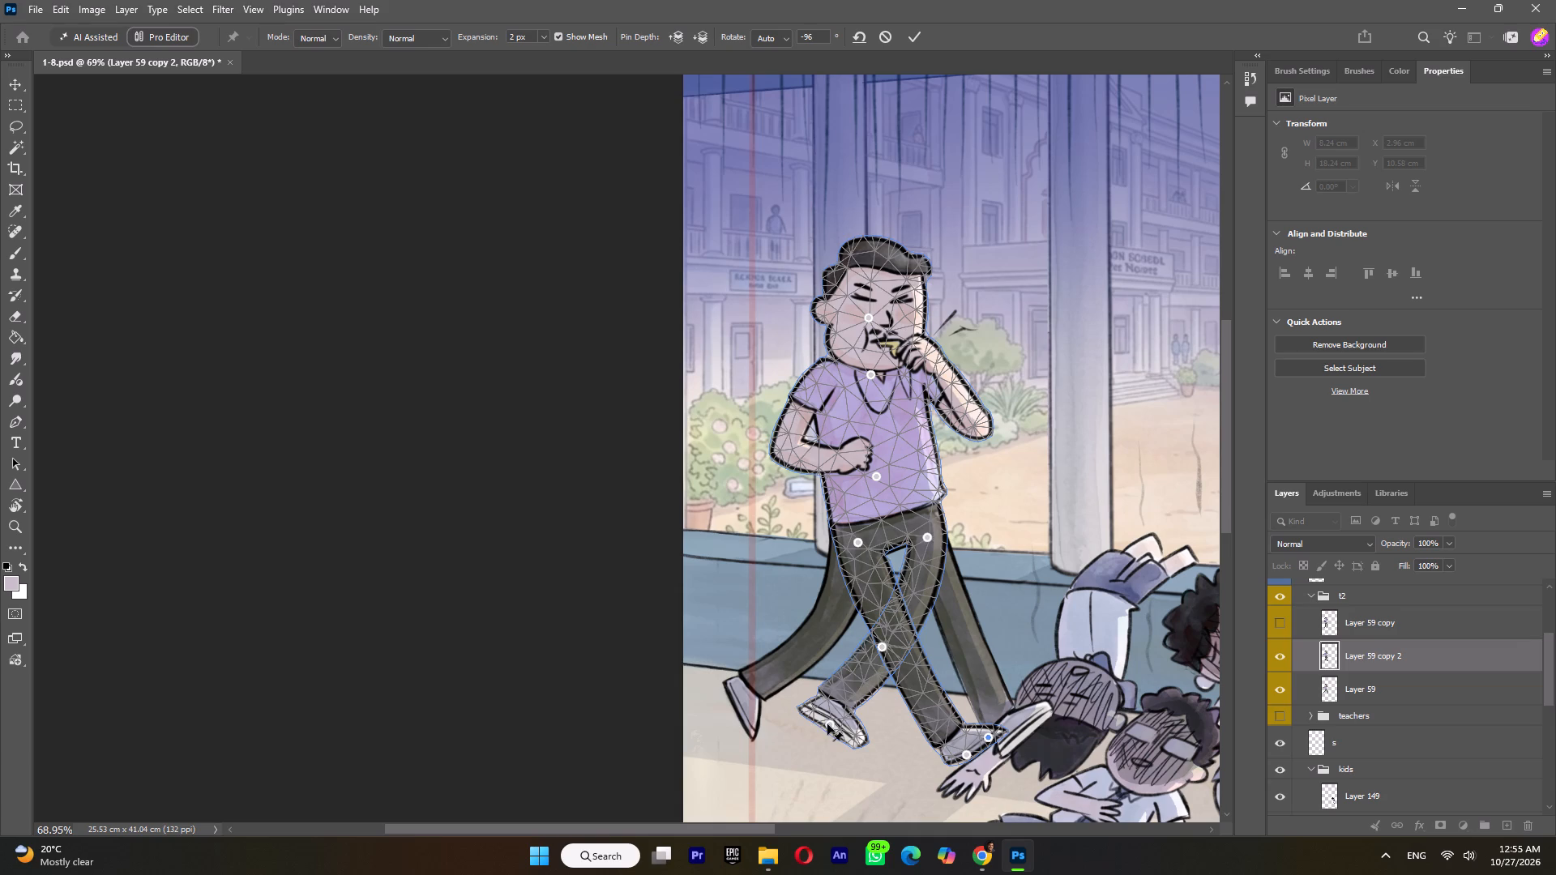
drag(827, 724, 814, 719)
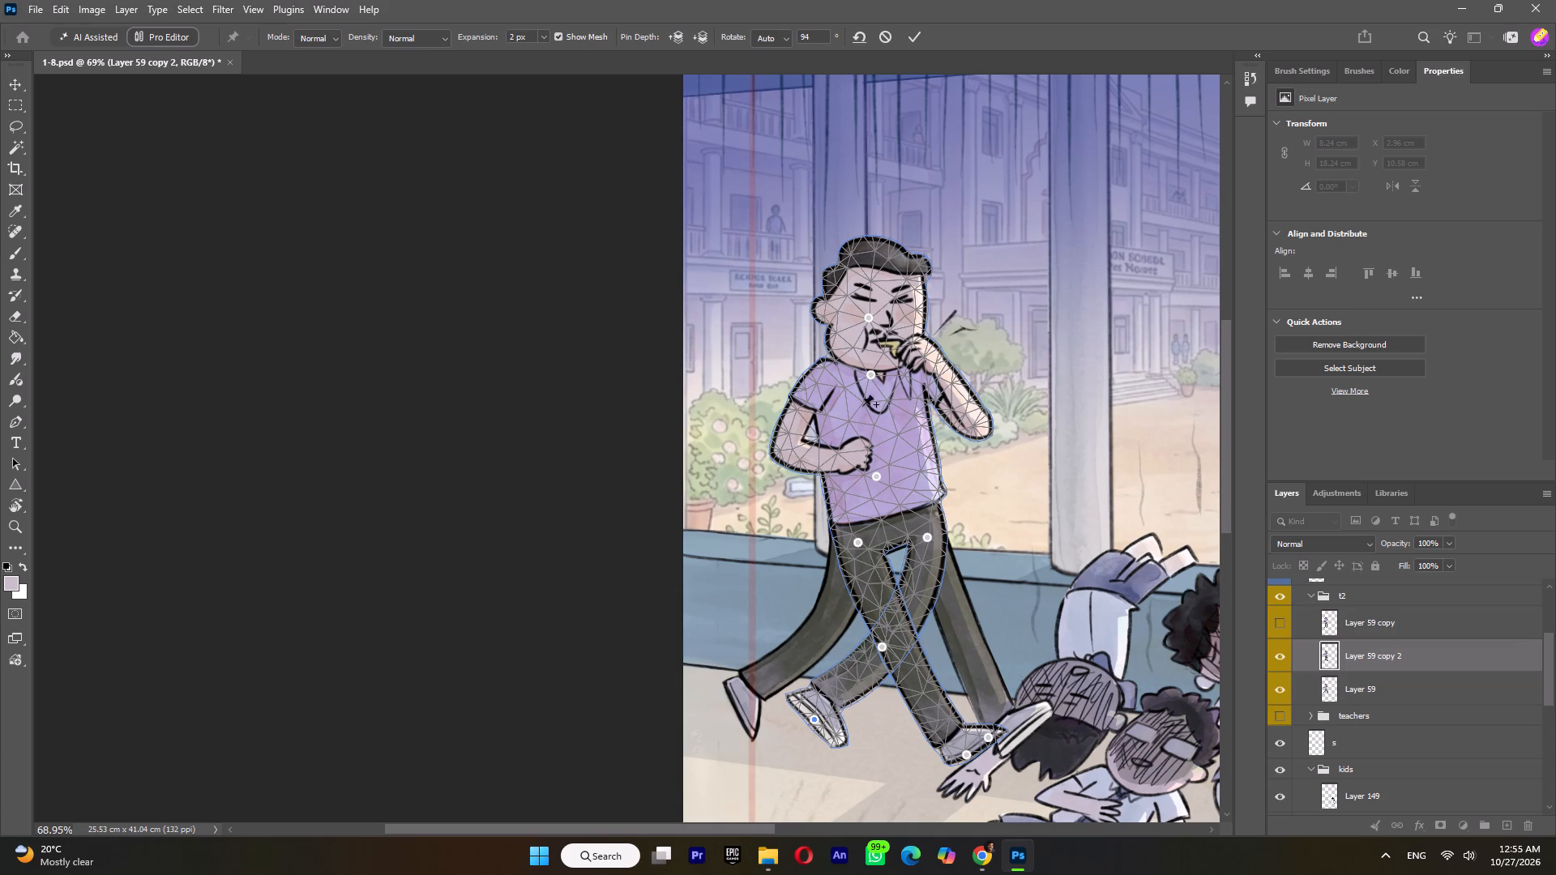
click(784, 450)
click(914, 33)
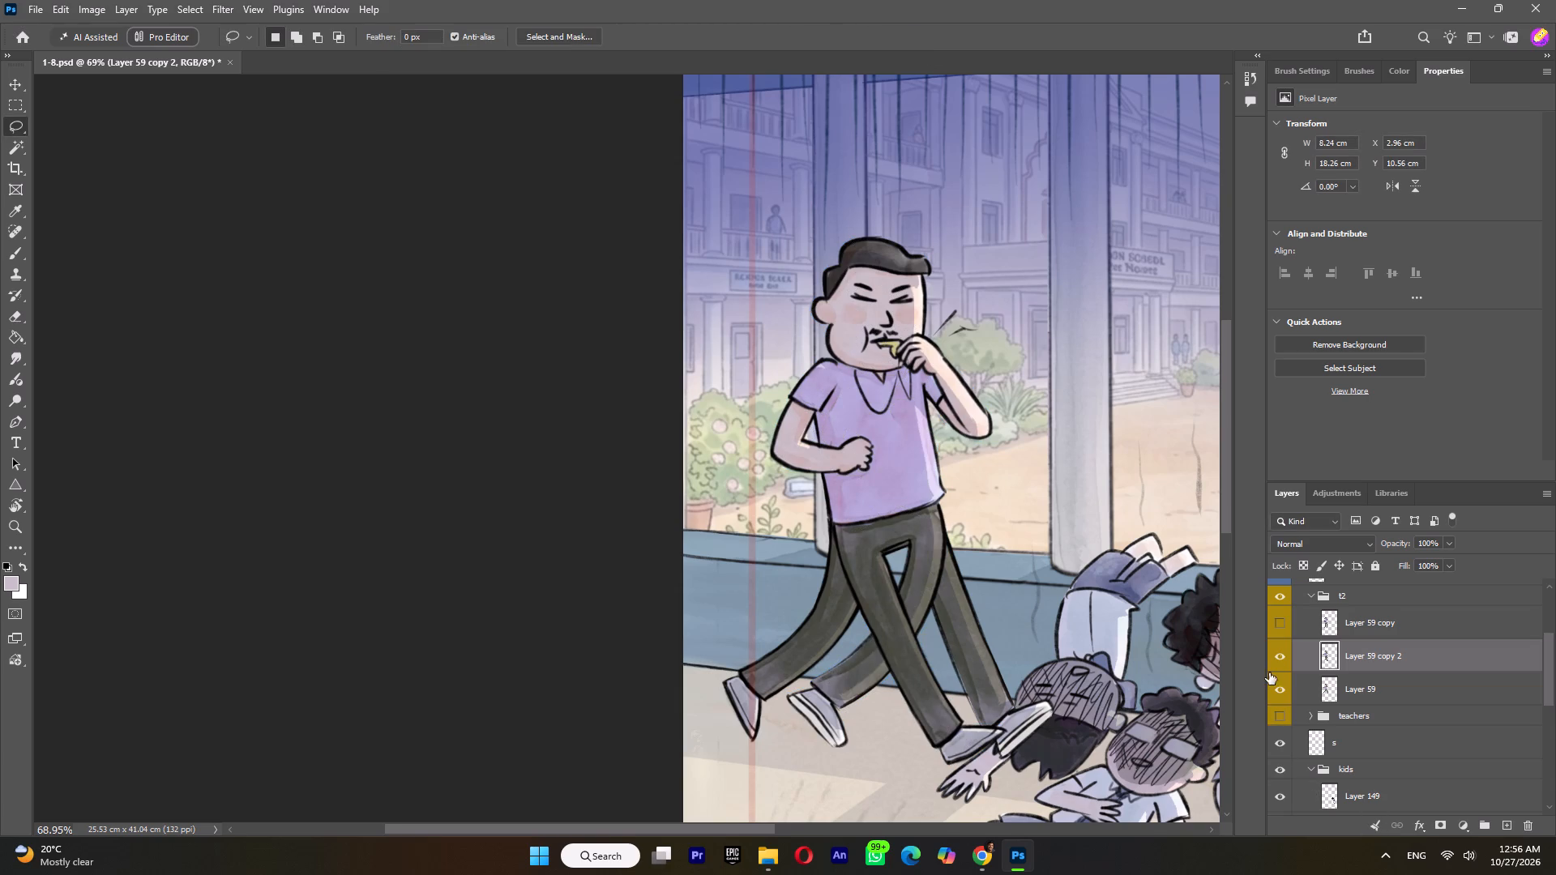
Toggle Layer 59 copy 2 to compare the crossed-leg pose with the original Layer 59, and leave it hidden.
click(1283, 655)
click(1283, 655)
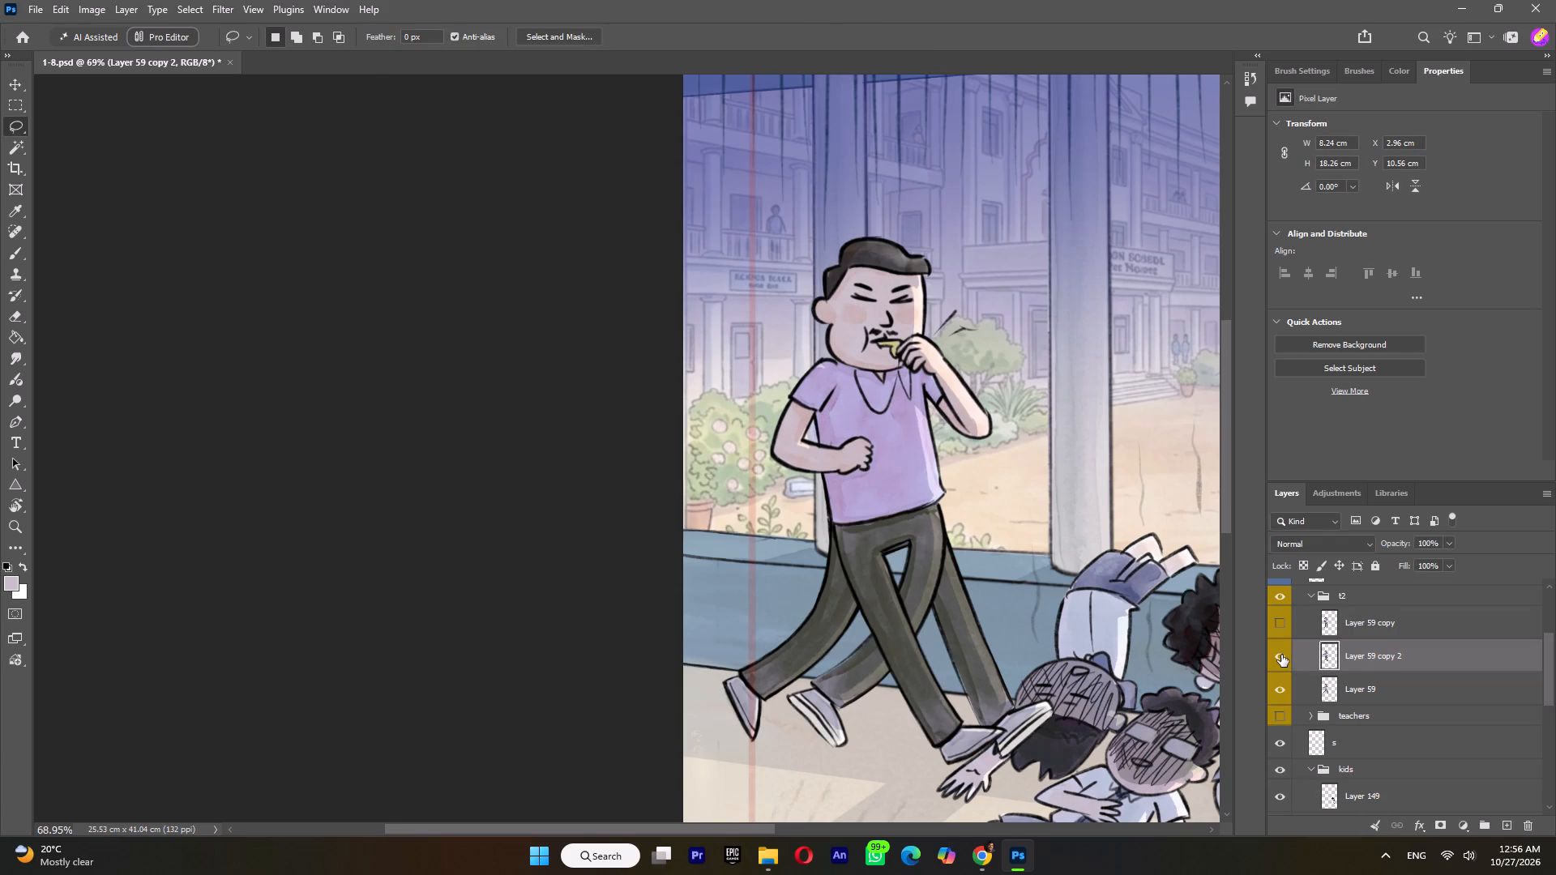
click(1281, 655)
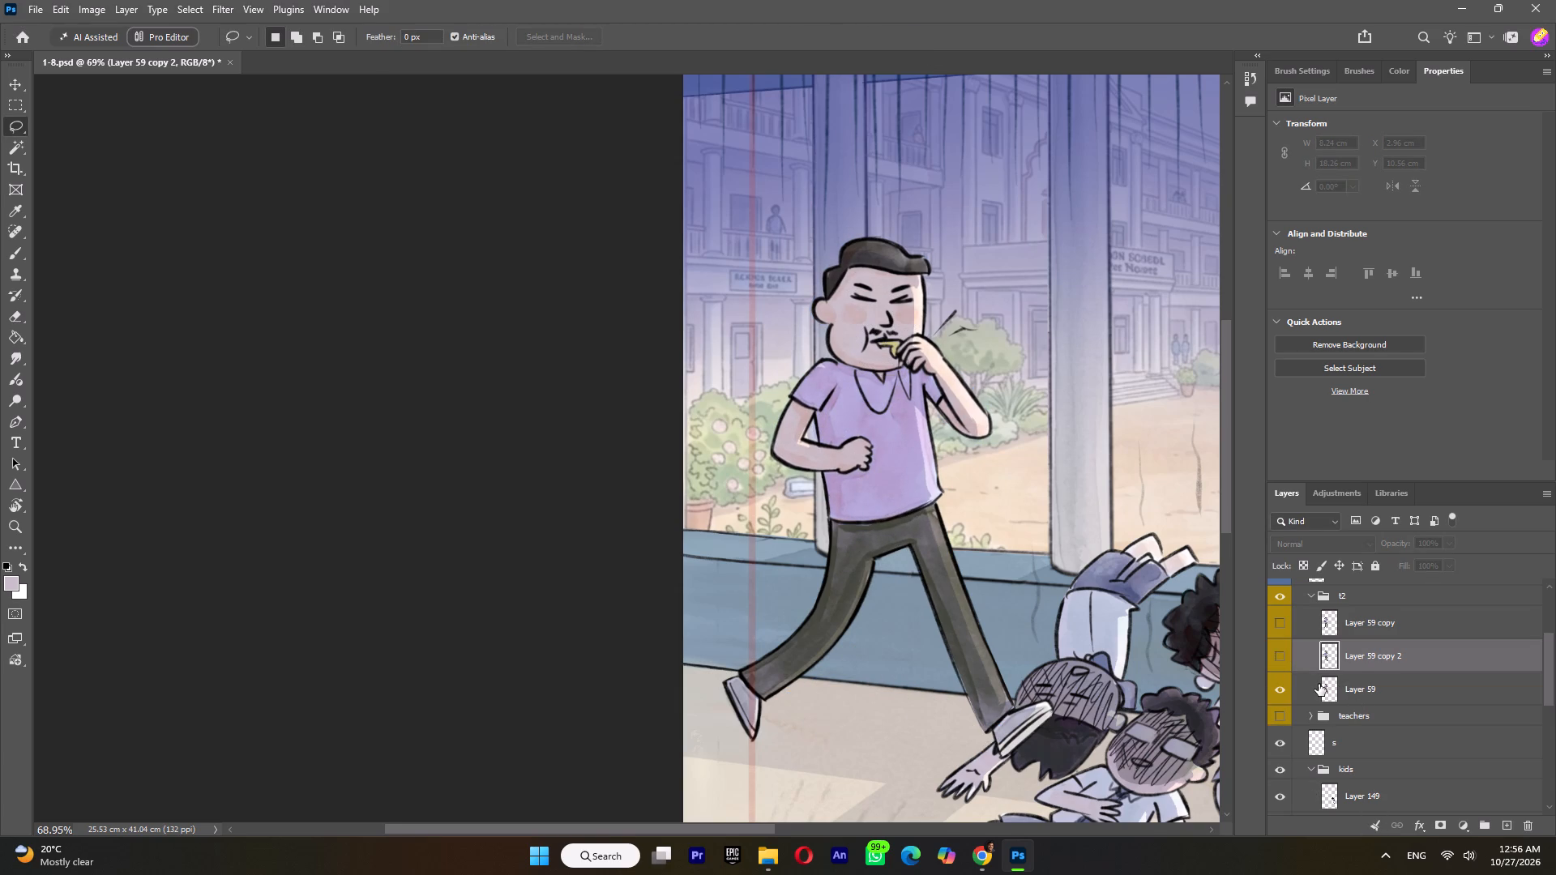
click(1276, 653)
click(1279, 651)
Show Layer 59 copy and duplicate it in 1-8.psd, keeping the default copy name.
click(1285, 616)
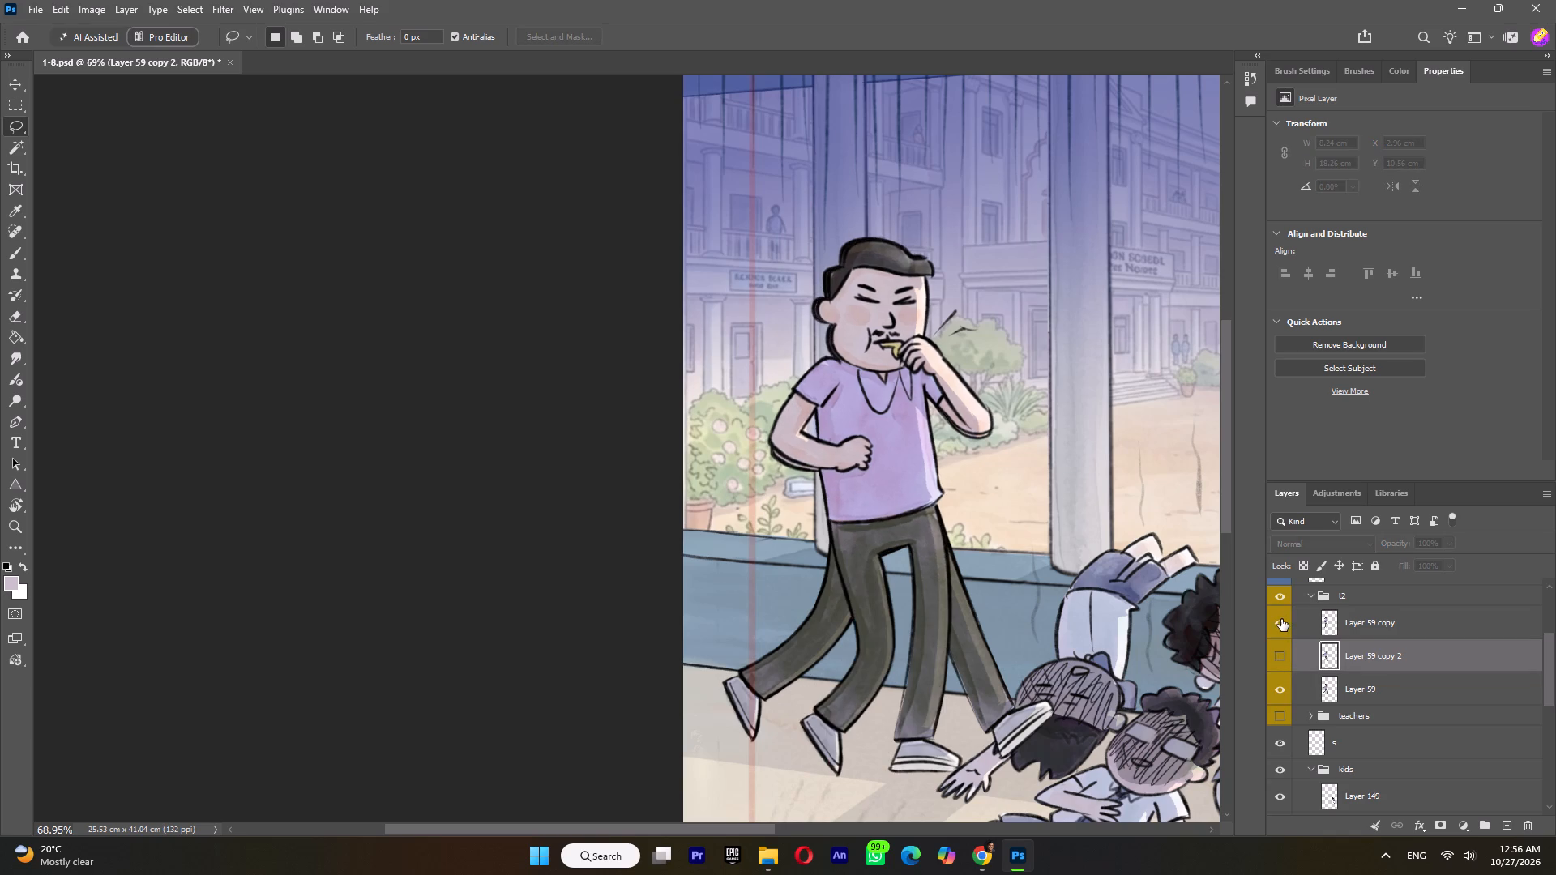
click(1379, 616)
right_click(1374, 621)
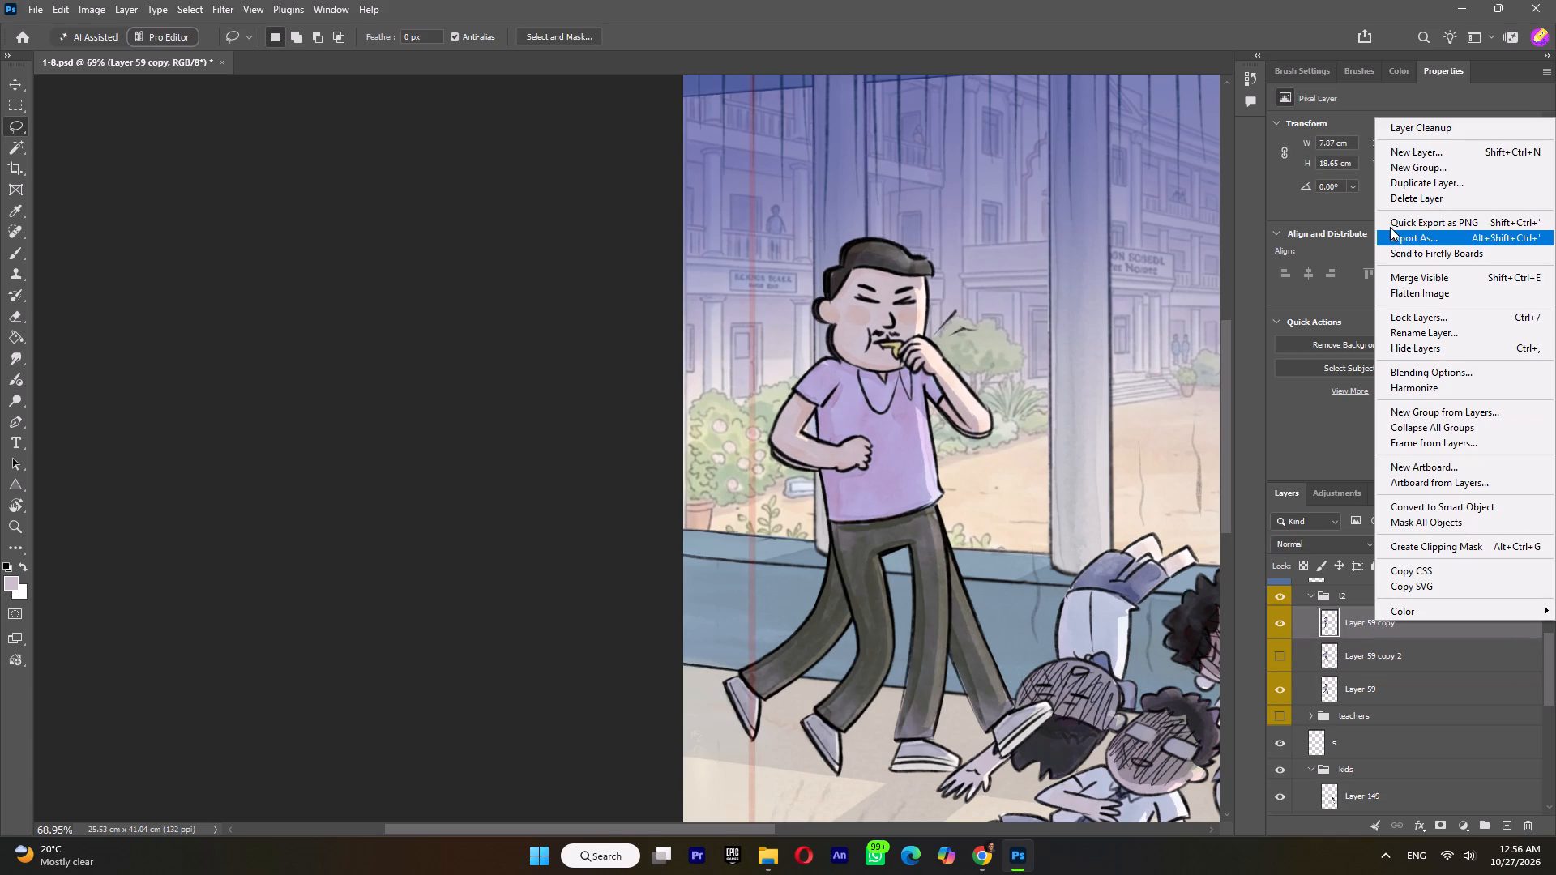
click(1429, 187)
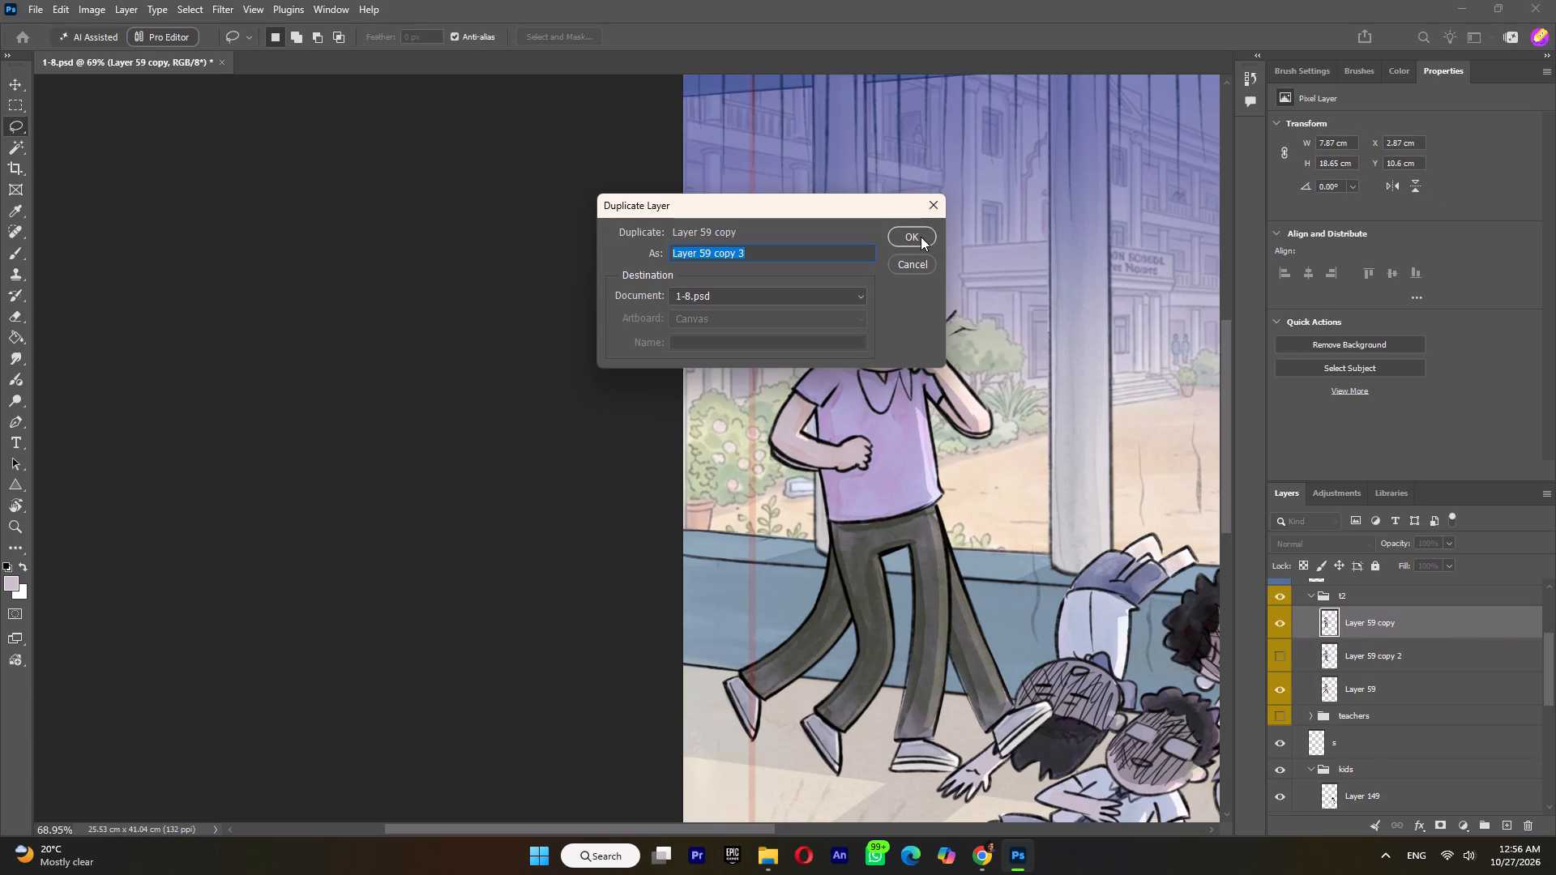
click(921, 237)
Start a Puppet Warp on Layer 59 copy 3 and pin the trailing foot, waist, neck, face and both hips.
click(59, 11)
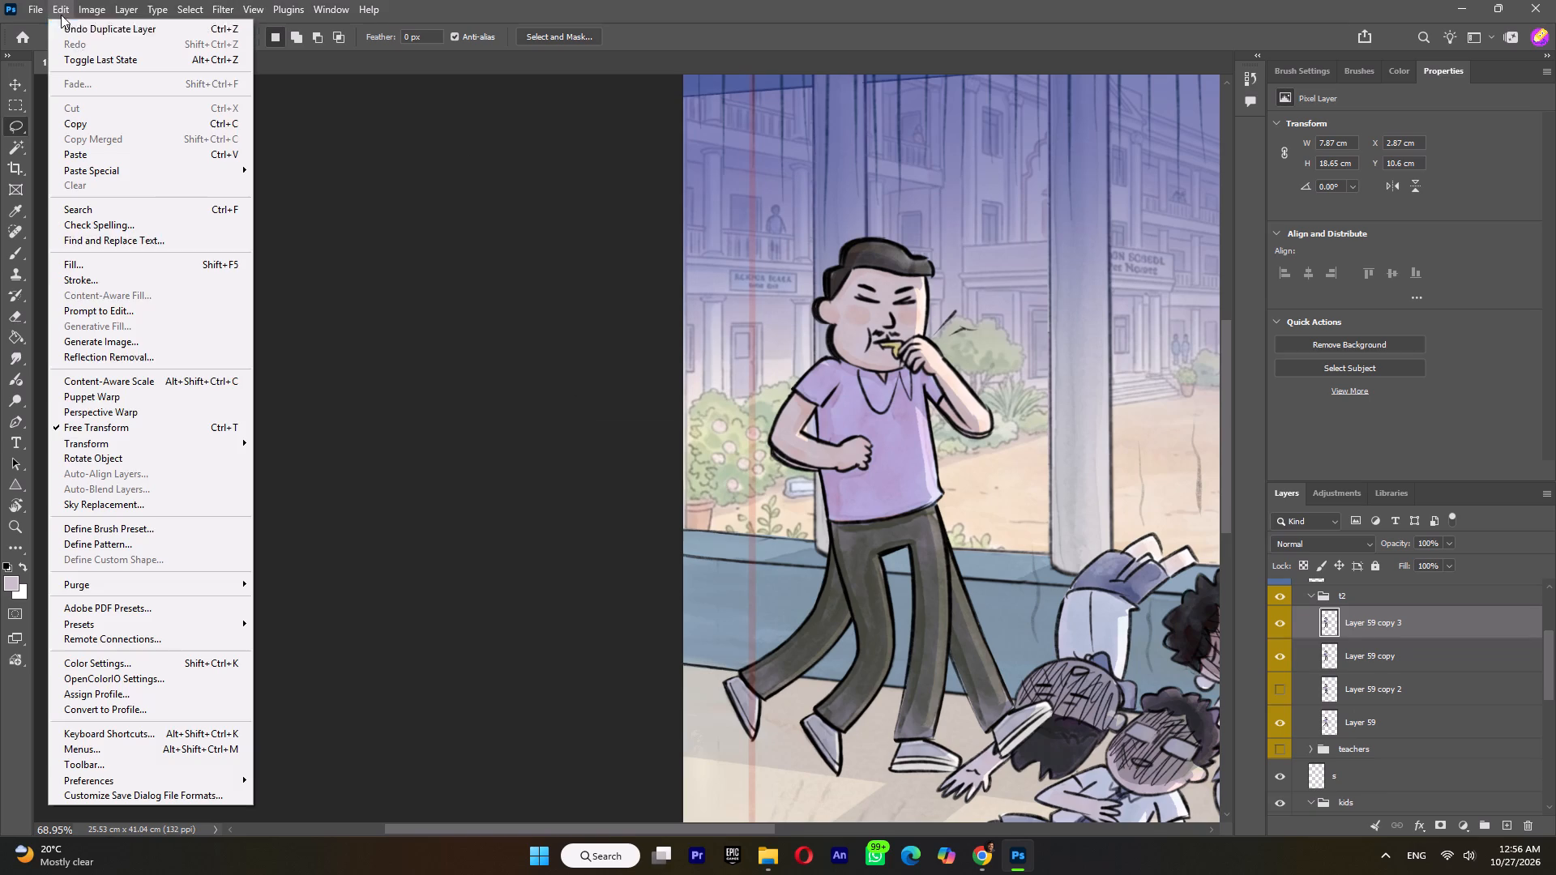
click(103, 400)
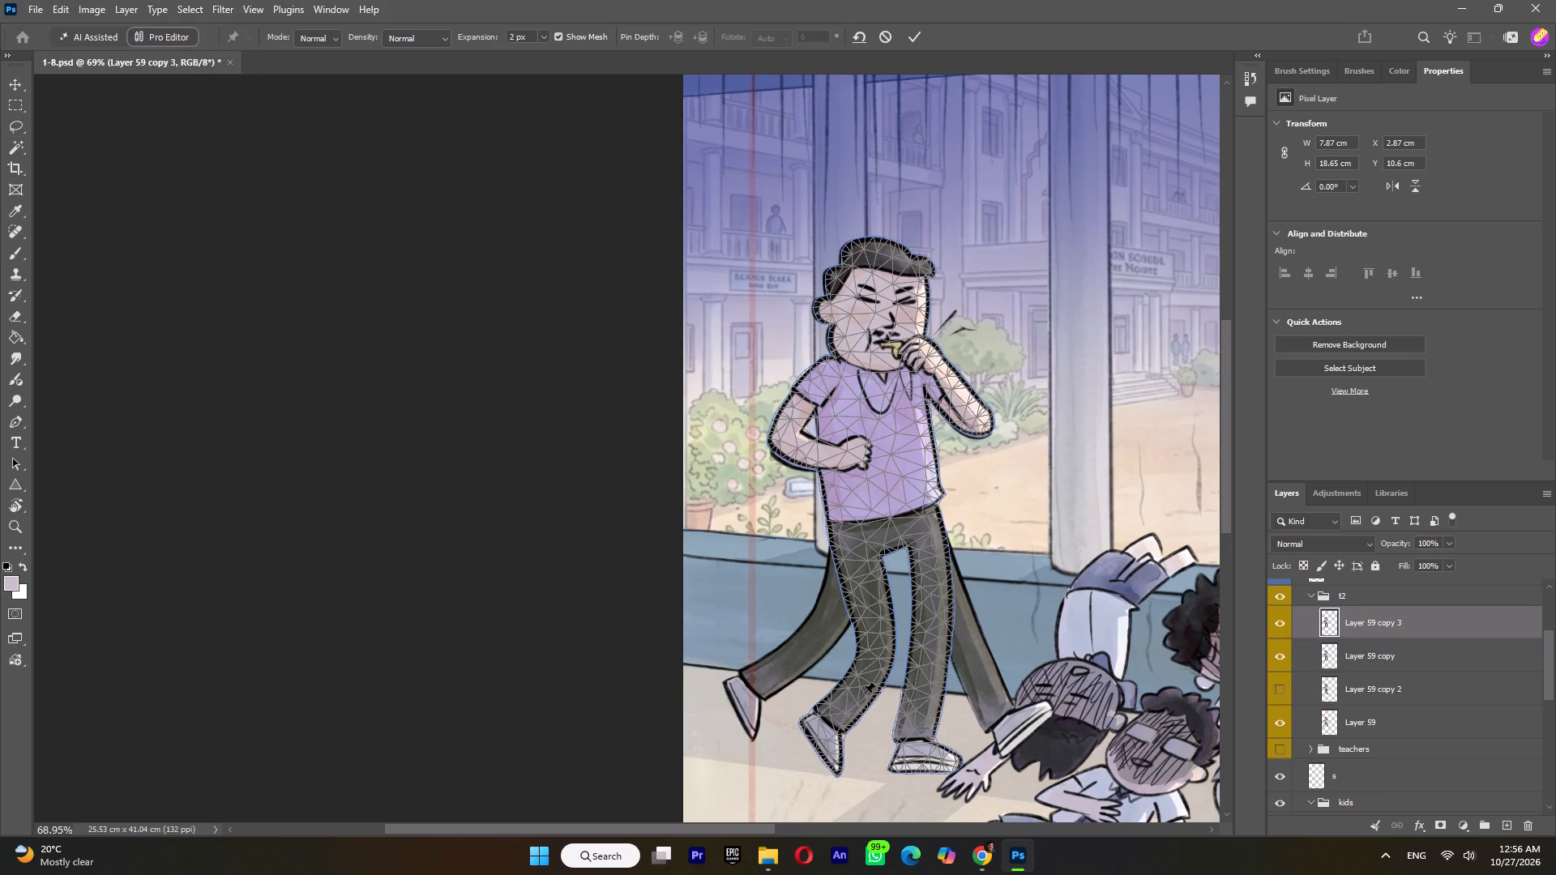
click(824, 728)
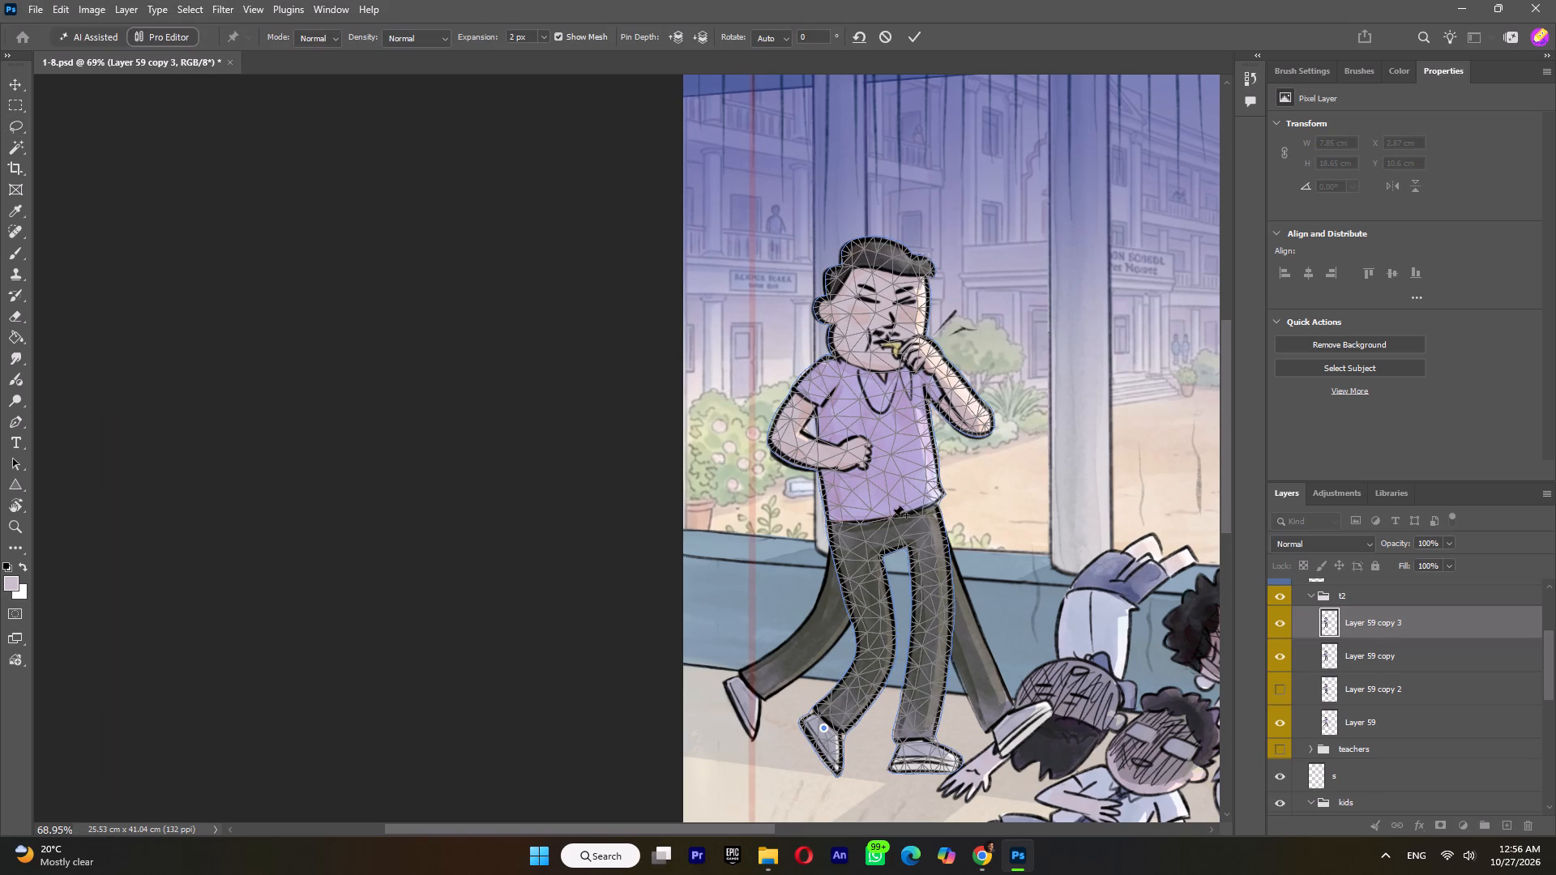
click(887, 525)
click(871, 369)
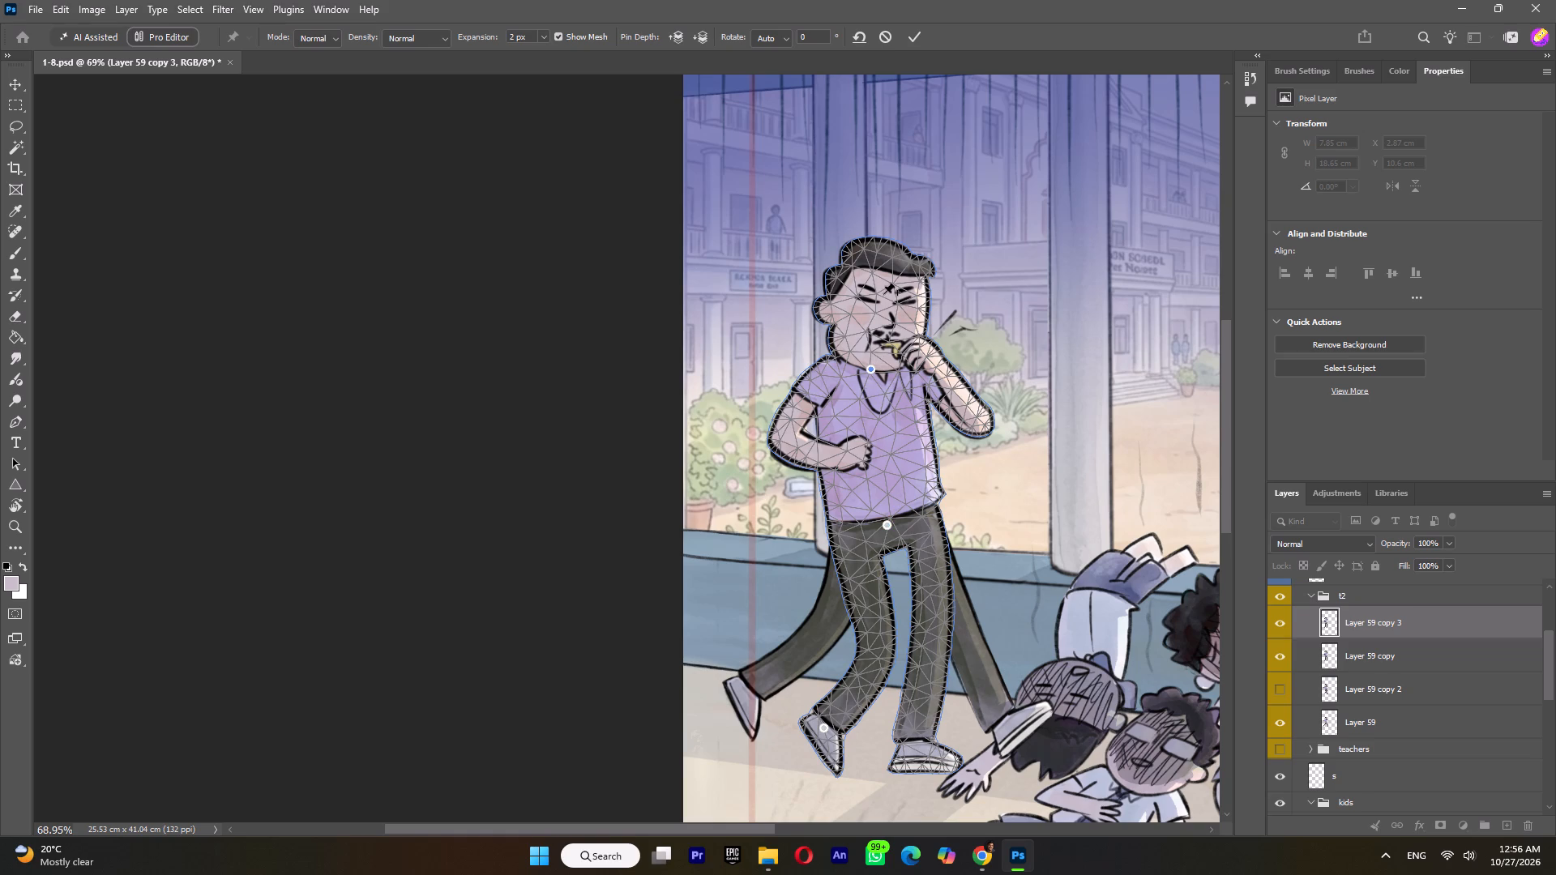
click(877, 310)
click(921, 522)
click(845, 541)
Bring the teacher's trailing foot forward and down under the body, pinning and shifting its knee to straighten the leg.
drag(826, 732, 851, 745)
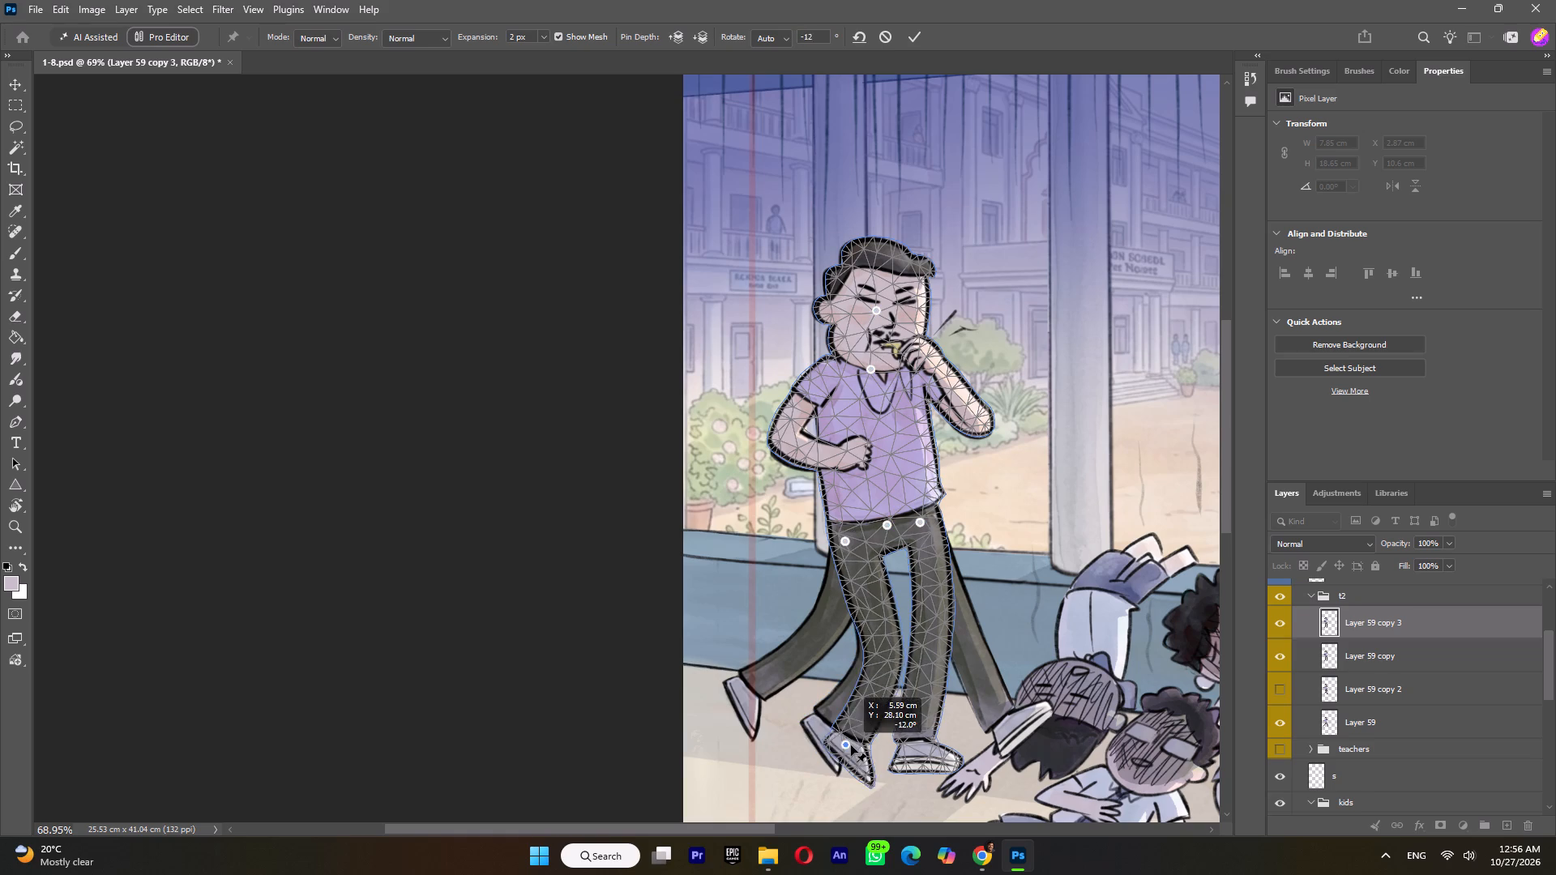
drag(851, 745, 853, 752)
click(883, 660)
drag(883, 663, 857, 672)
drag(853, 755, 867, 770)
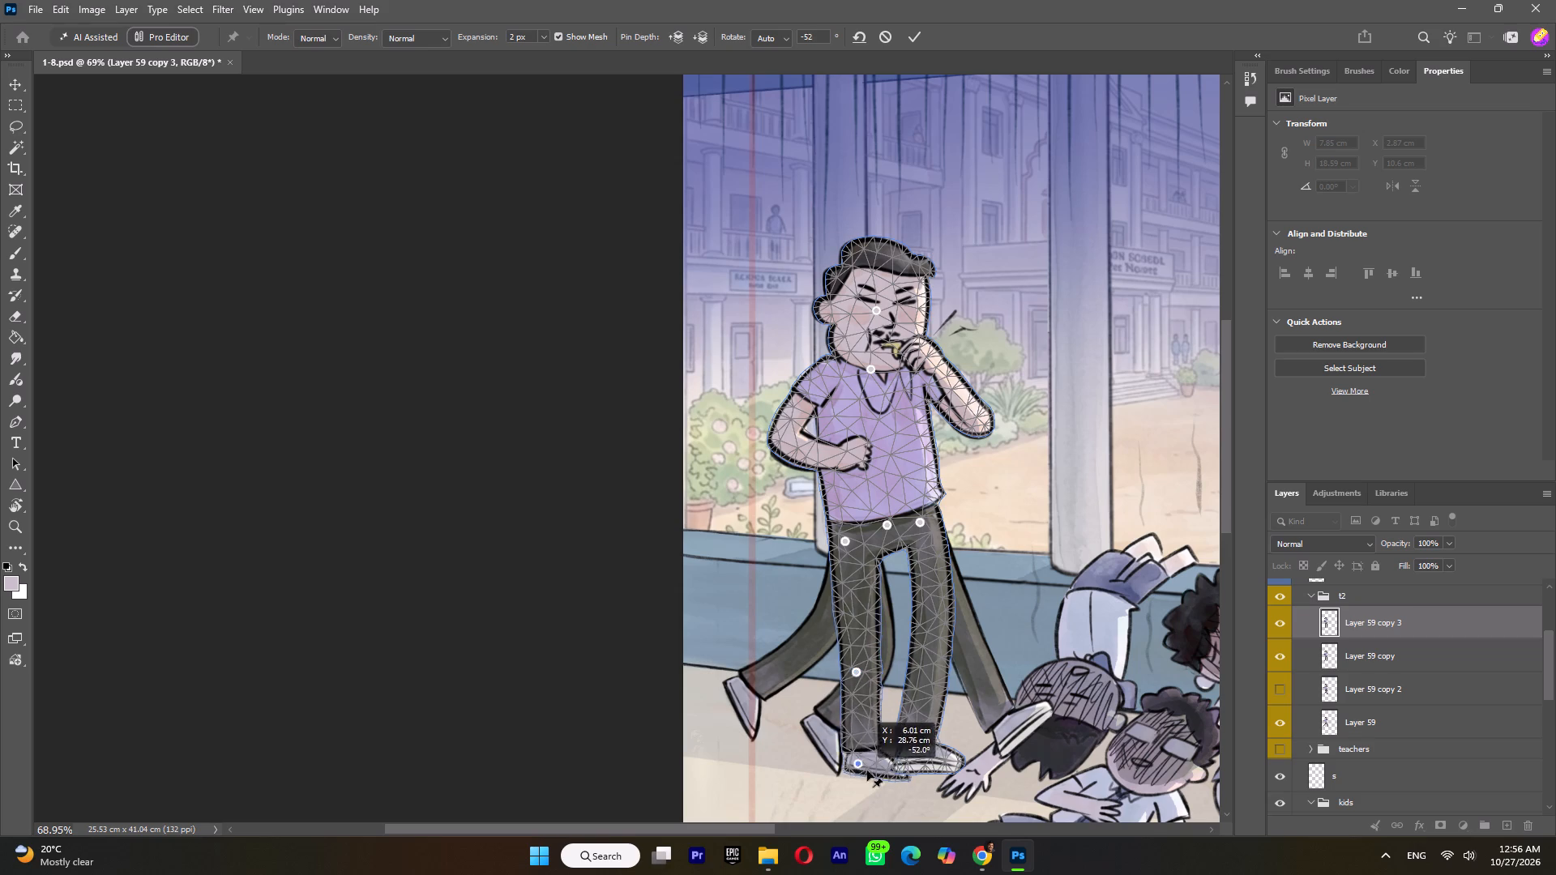
drag(867, 770, 853, 771)
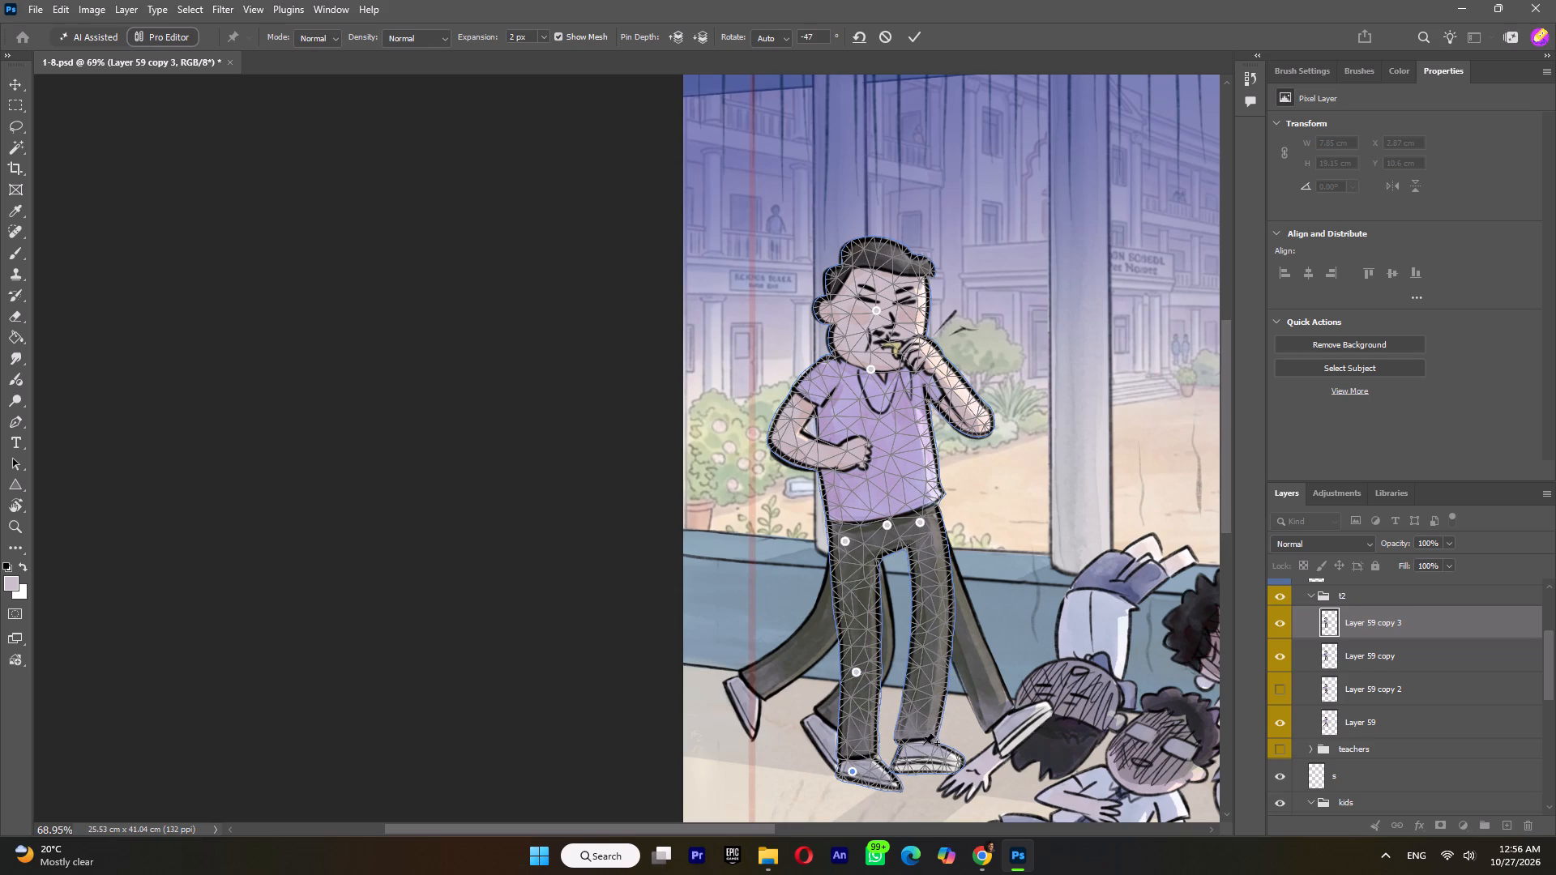
Pin the other foot, send its pin backward in depth, and raise it behind the straight leg with a pinned, bent knee.
click(917, 760)
click(699, 39)
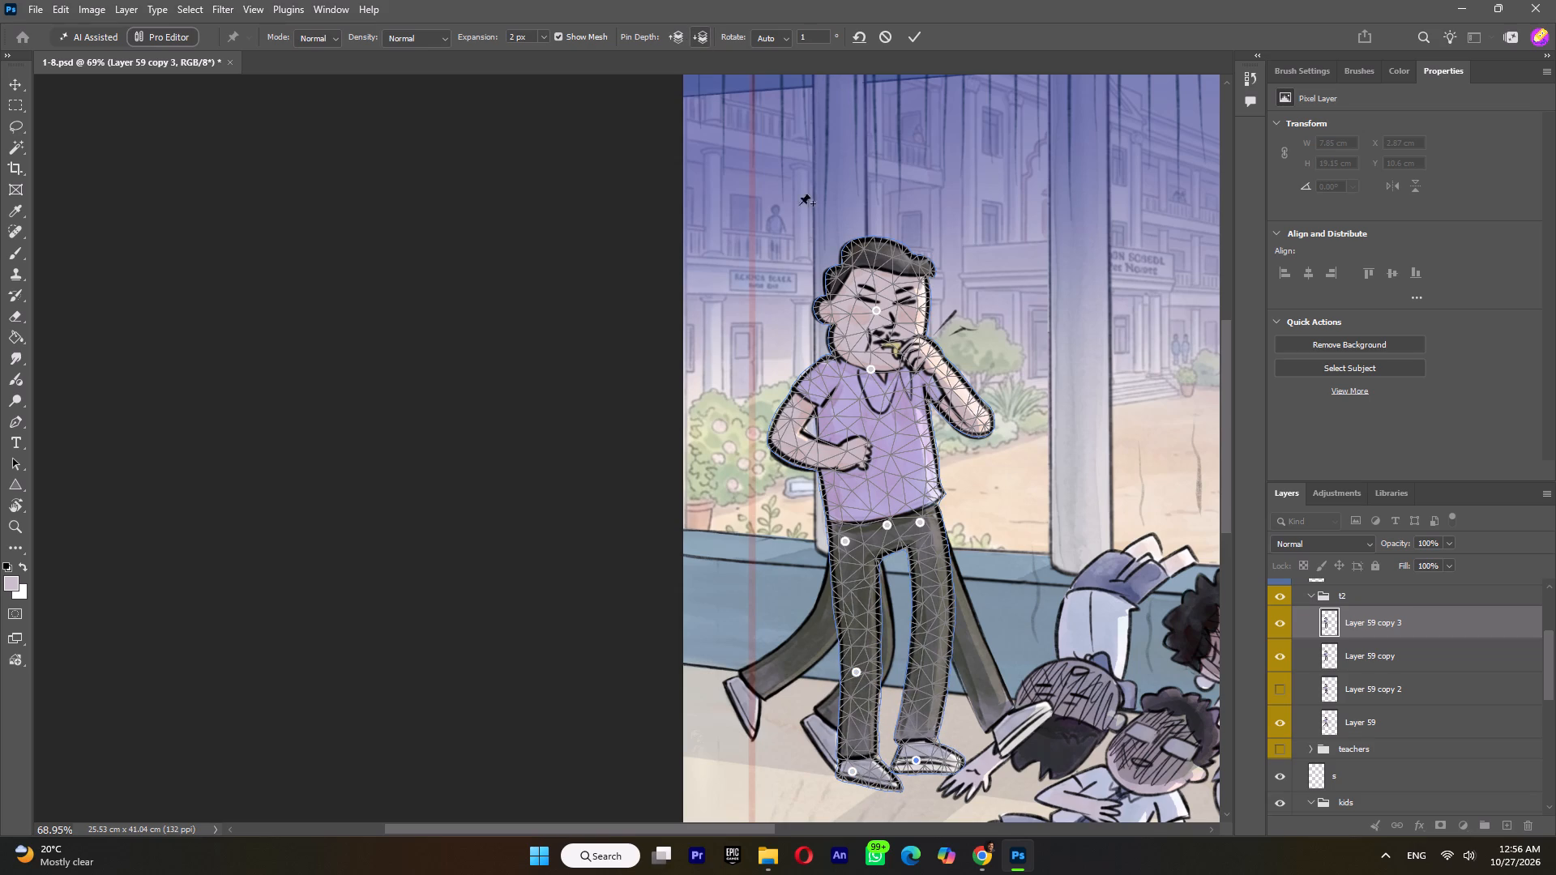
drag(915, 762, 874, 736)
click(917, 650)
drag(919, 650, 926, 660)
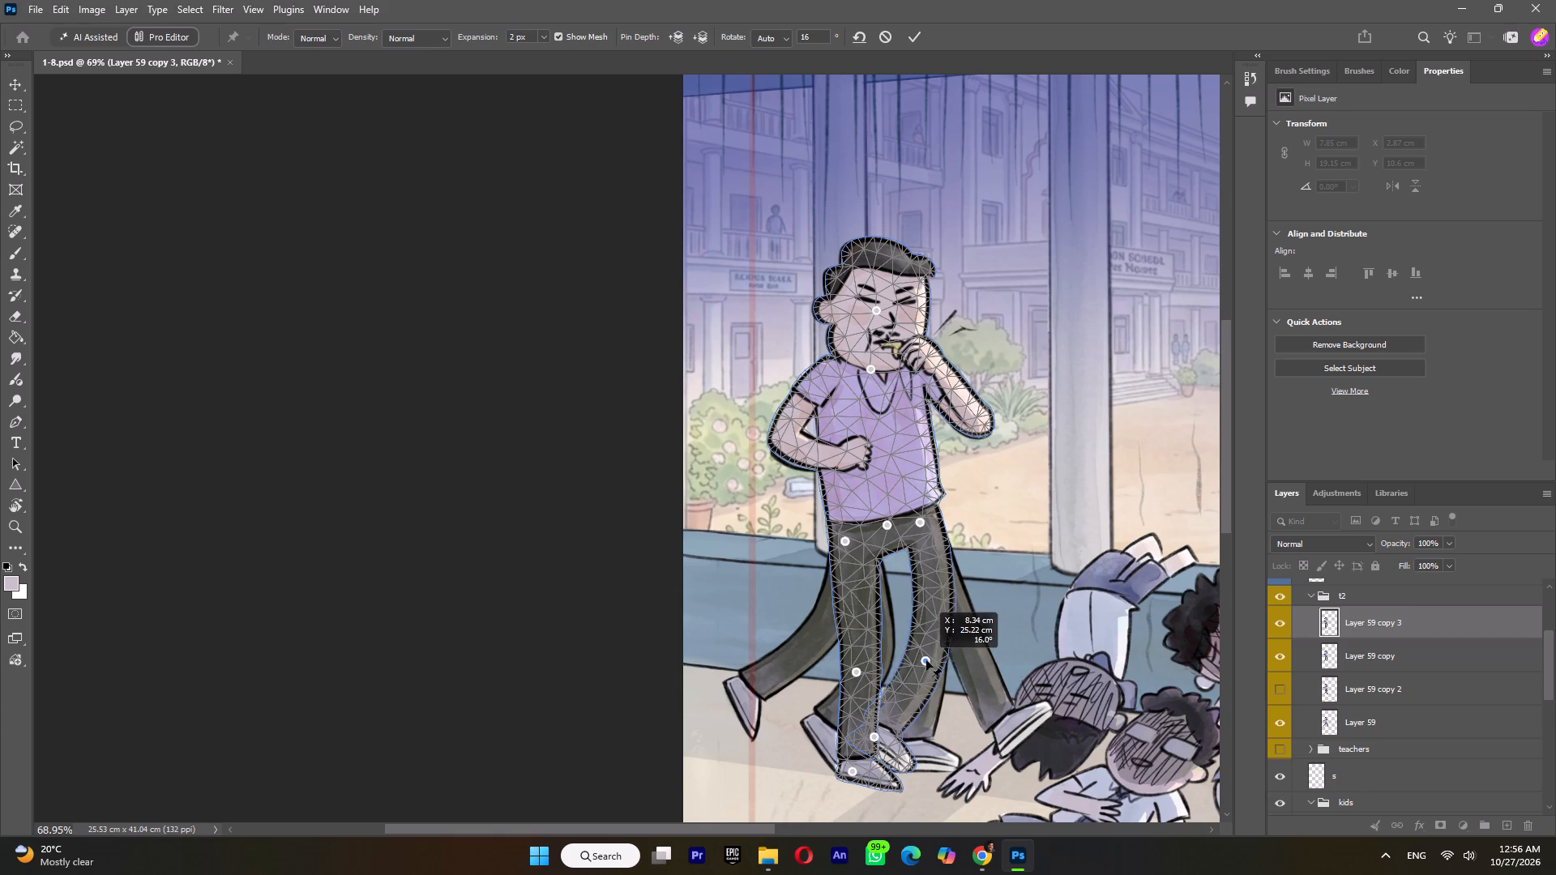
drag(926, 660, 929, 661)
drag(874, 735, 872, 717)
Lower the straight leg's foot slightly, adjust its knee pin, and apply the Puppet Warp.
drag(854, 773, 861, 780)
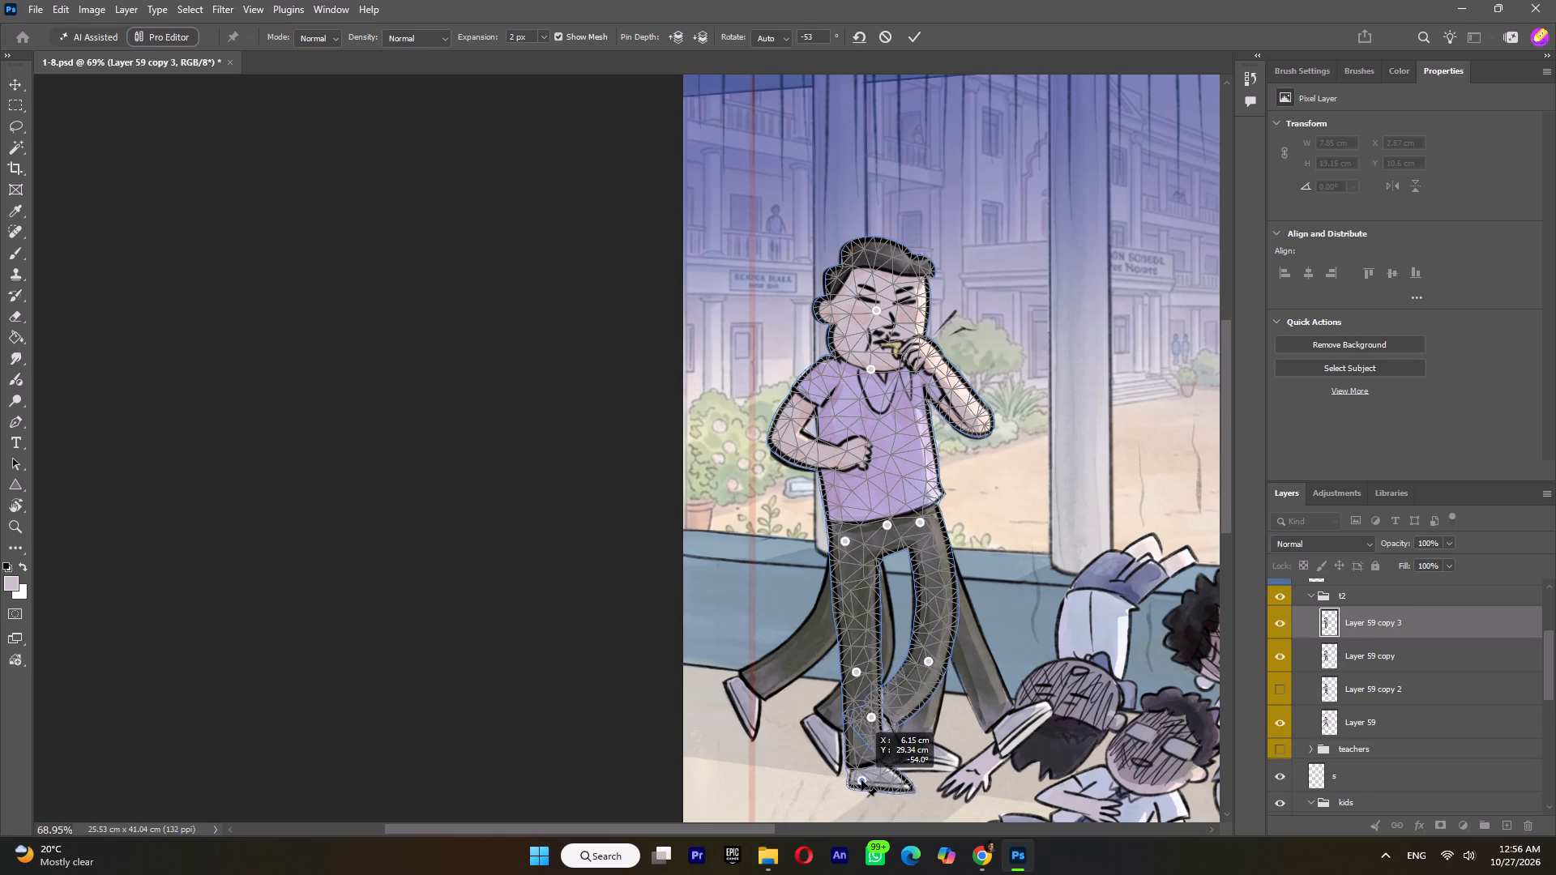
drag(861, 780, 849, 780)
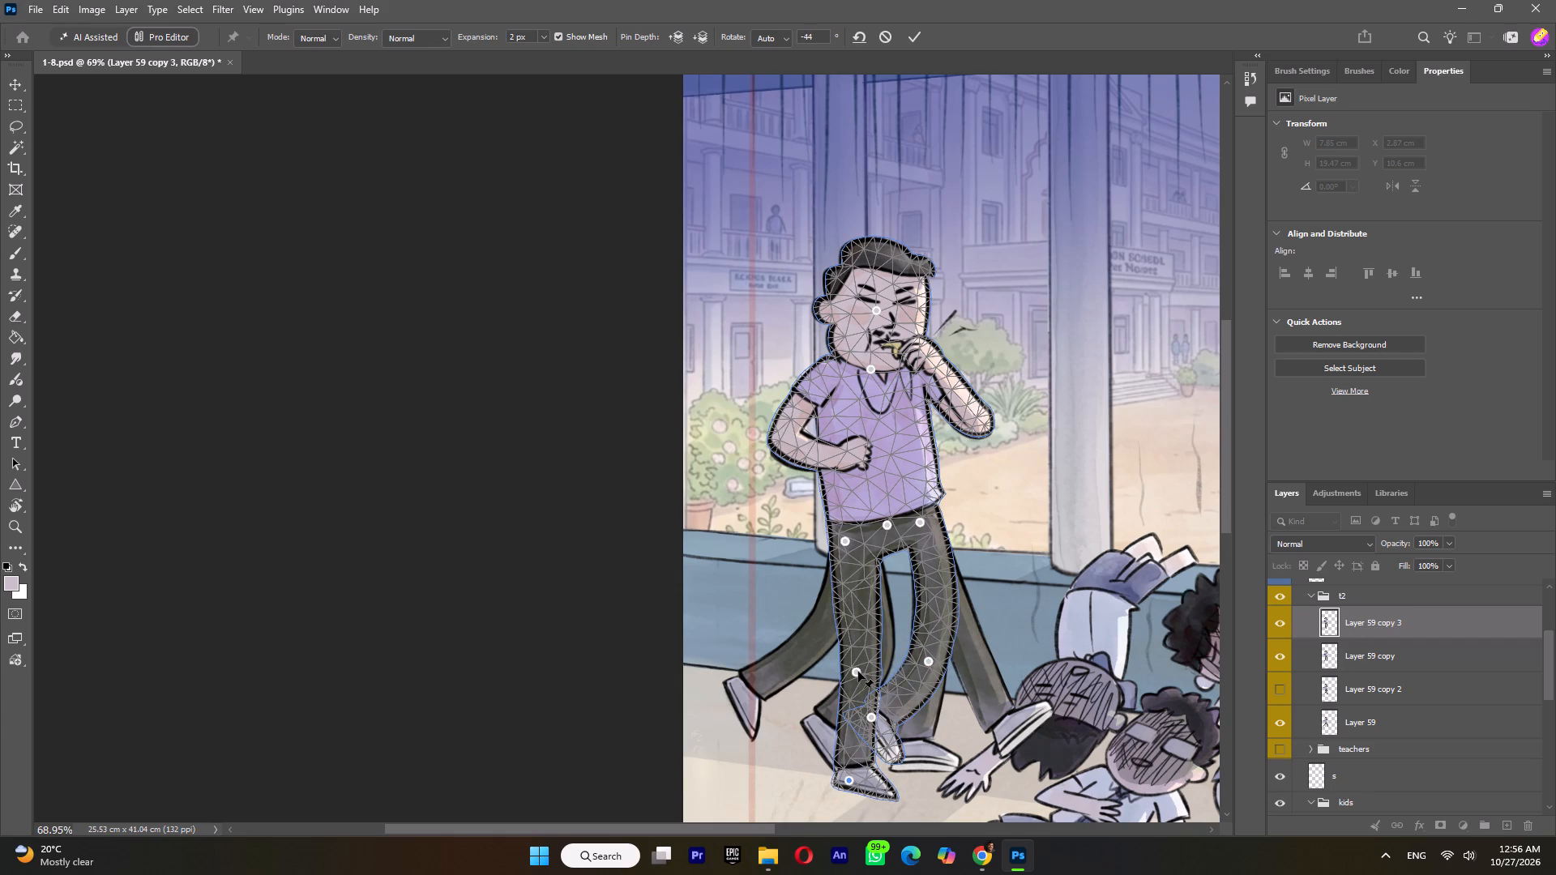
click(857, 672)
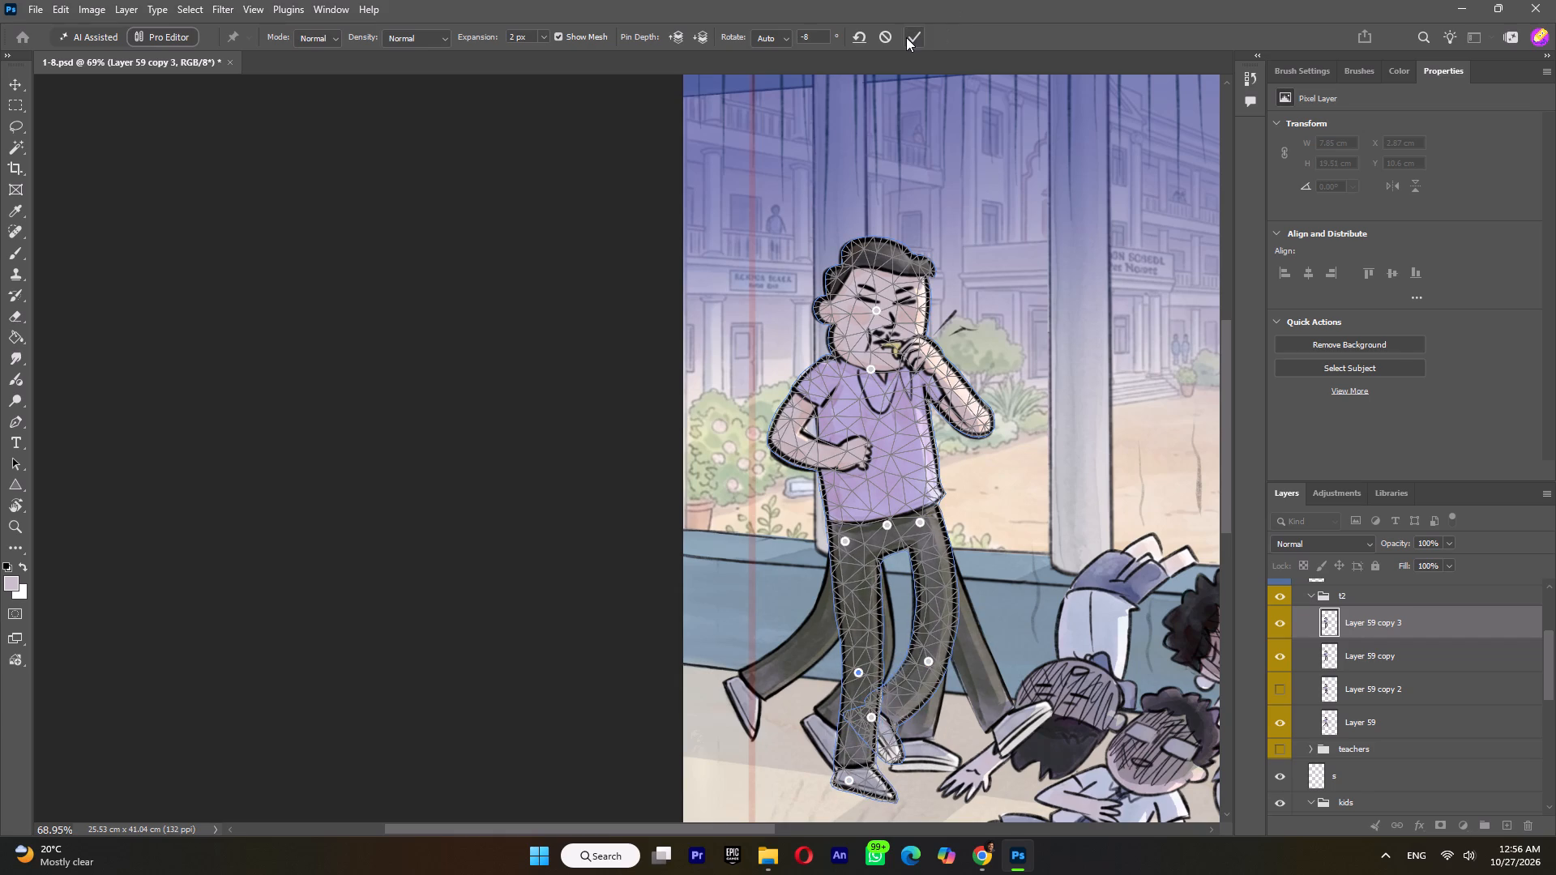
click(911, 37)
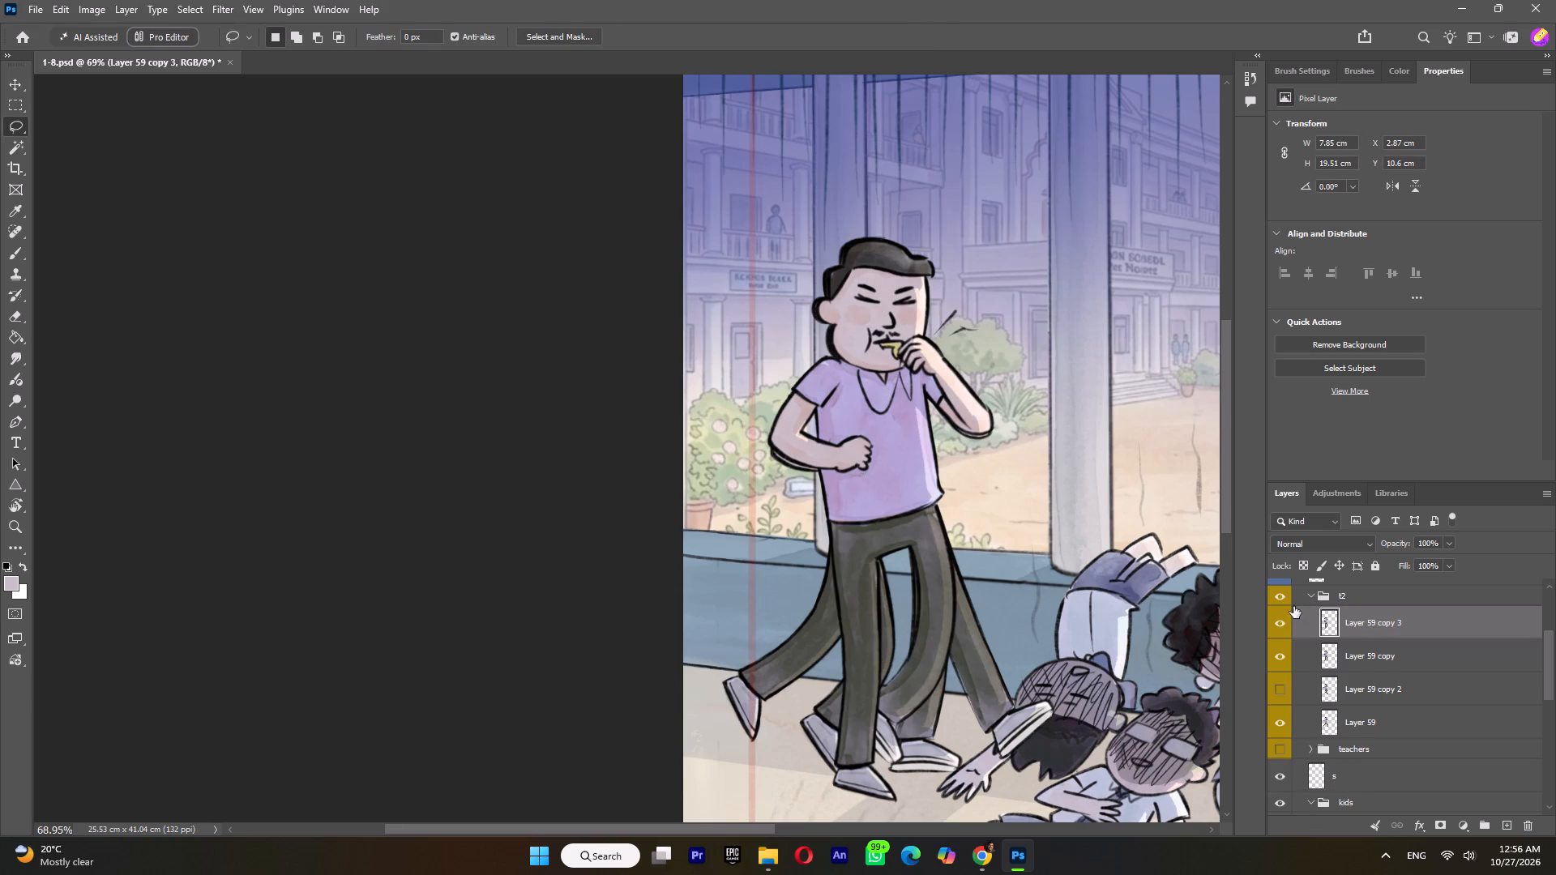
Hide Layer 59 copy 3 and Layer 59 copy, leaving the original Layer 59 showing, and save 1-8.psd.
click(1276, 624)
click(1284, 659)
alt+scroll(886, 512, down, 10)
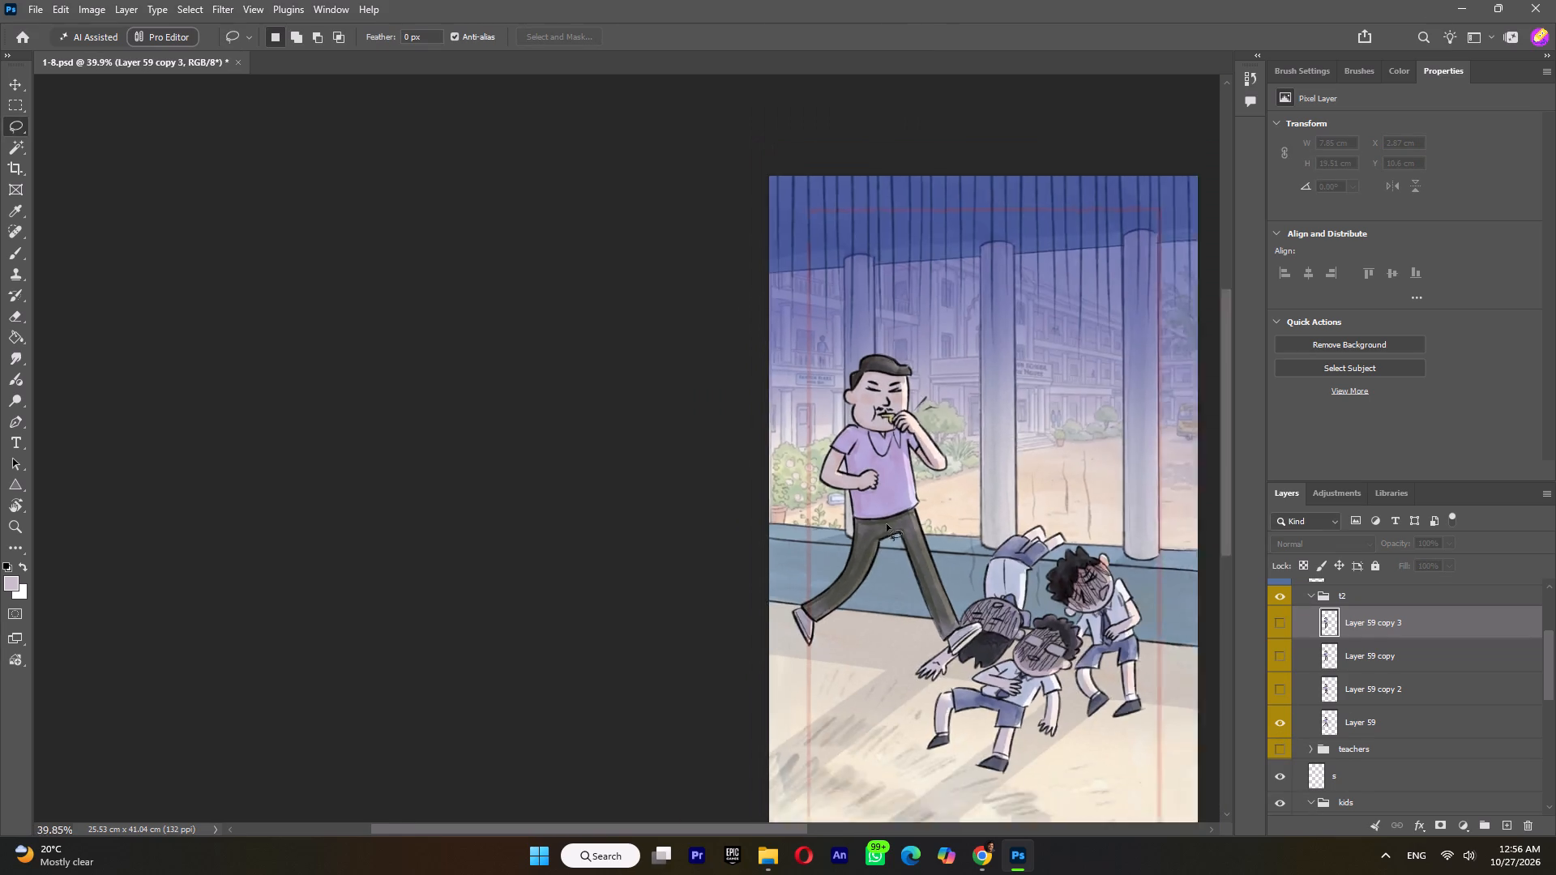
key(ctrl+s)
Collapse and hide group 7, and show and expand group 8 with the three angry schoolboys.
scroll(1314, 650, up, 4)
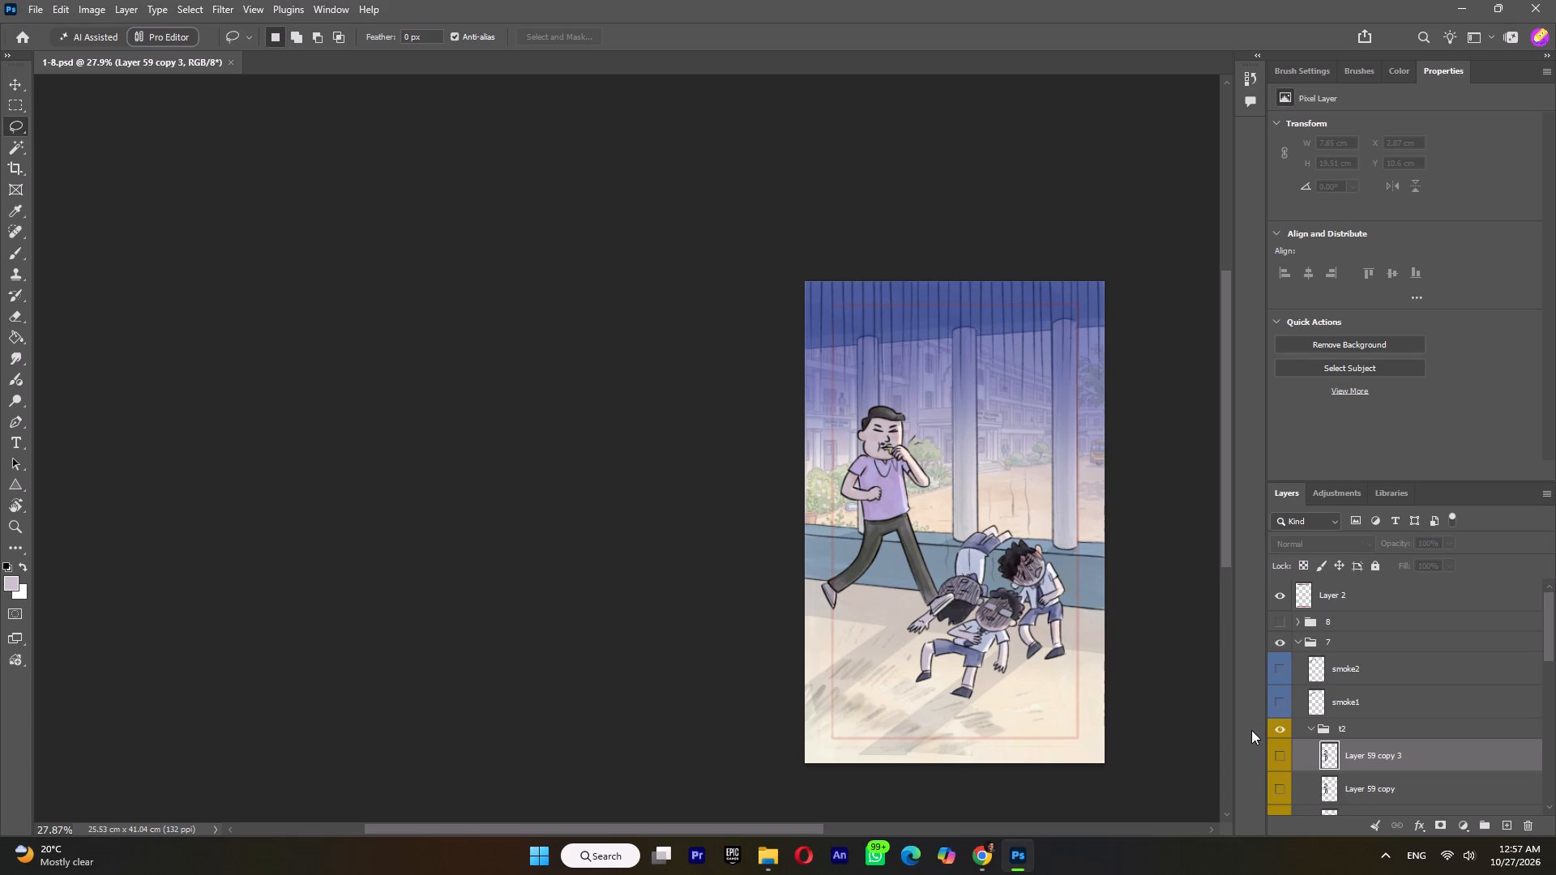
scroll(1322, 721, down, 2)
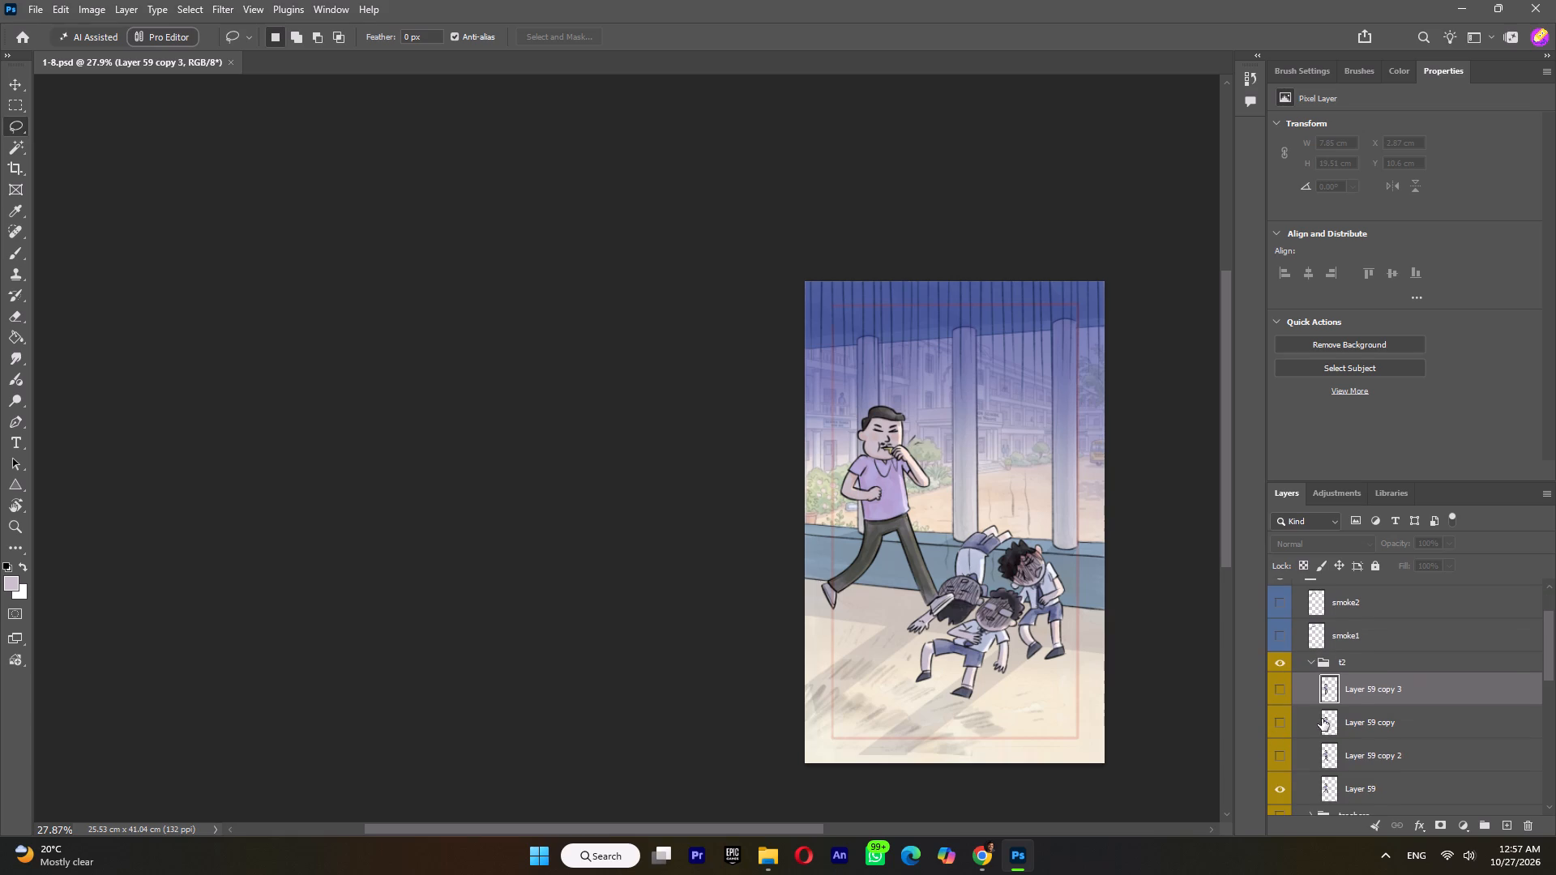
scroll(1293, 684, up, 4)
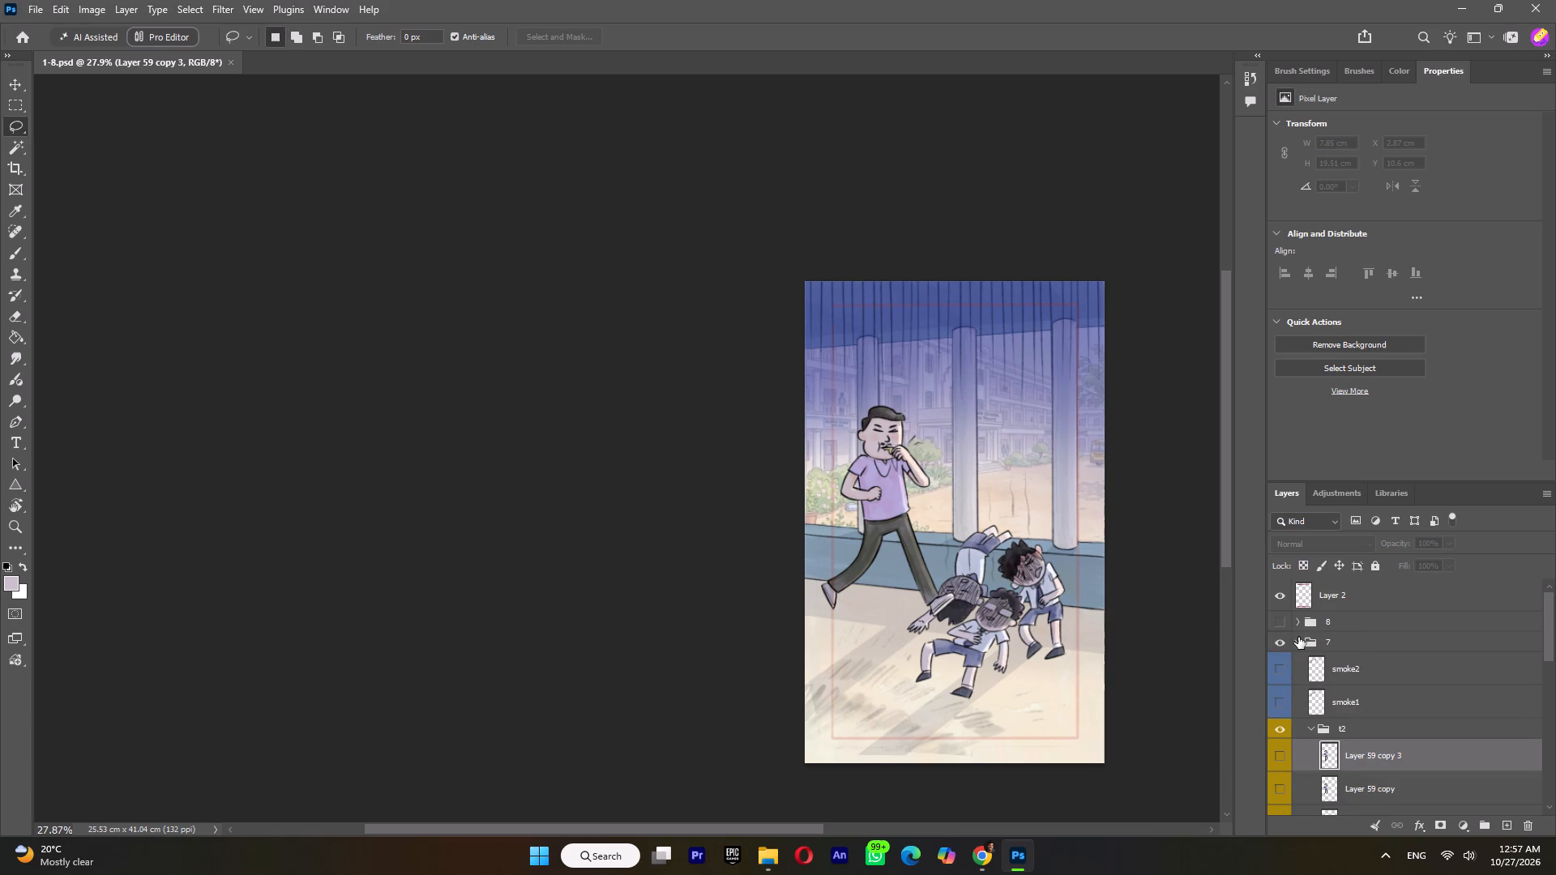
click(1299, 643)
click(1280, 643)
click(1280, 643)
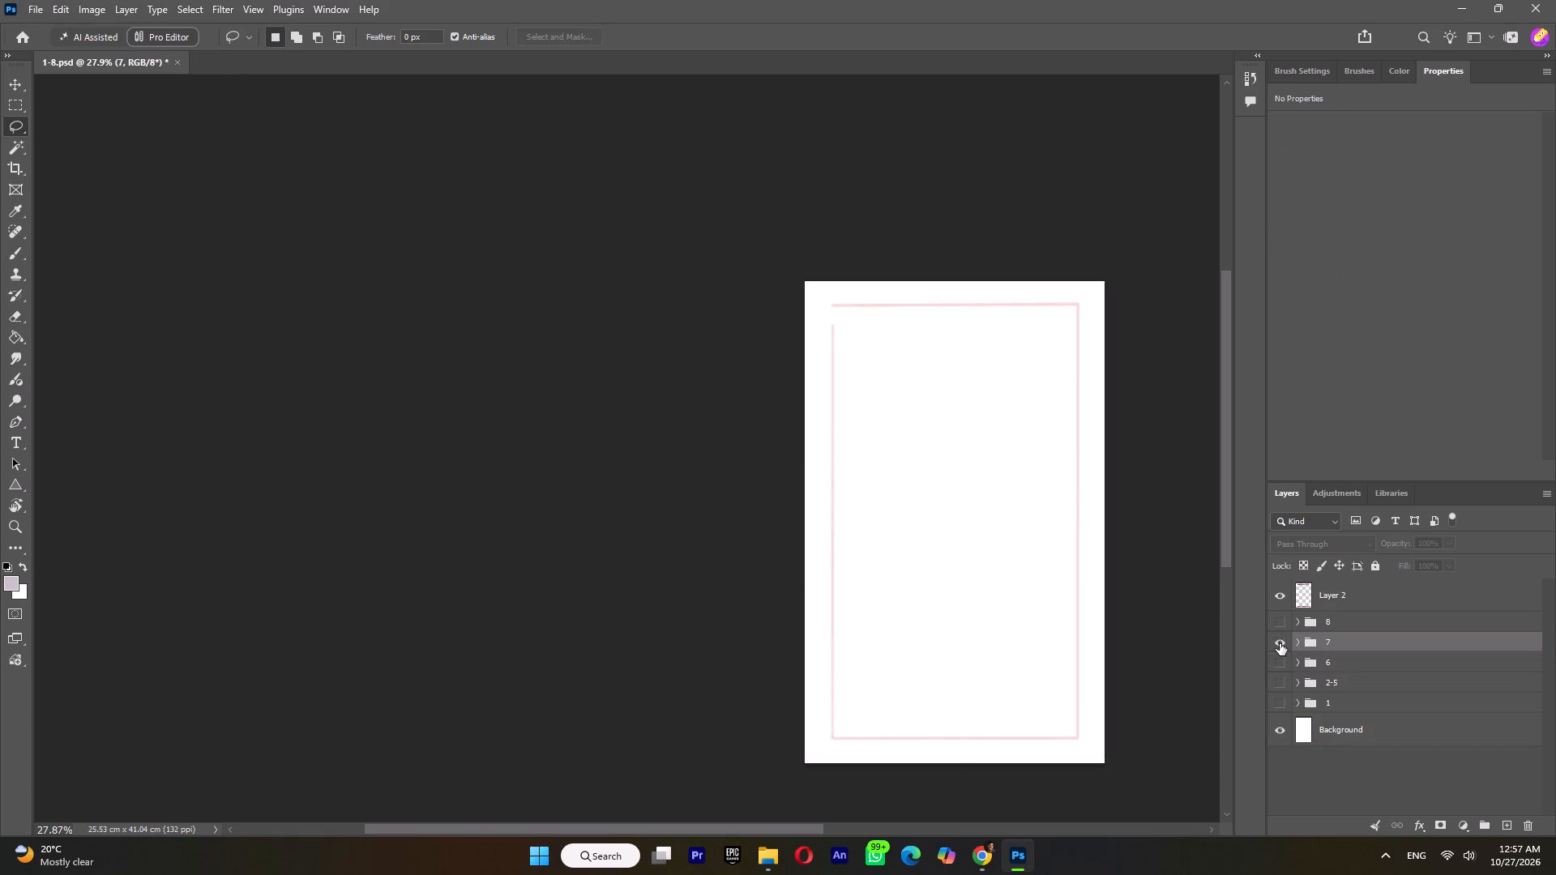
click(1279, 616)
click(1279, 642)
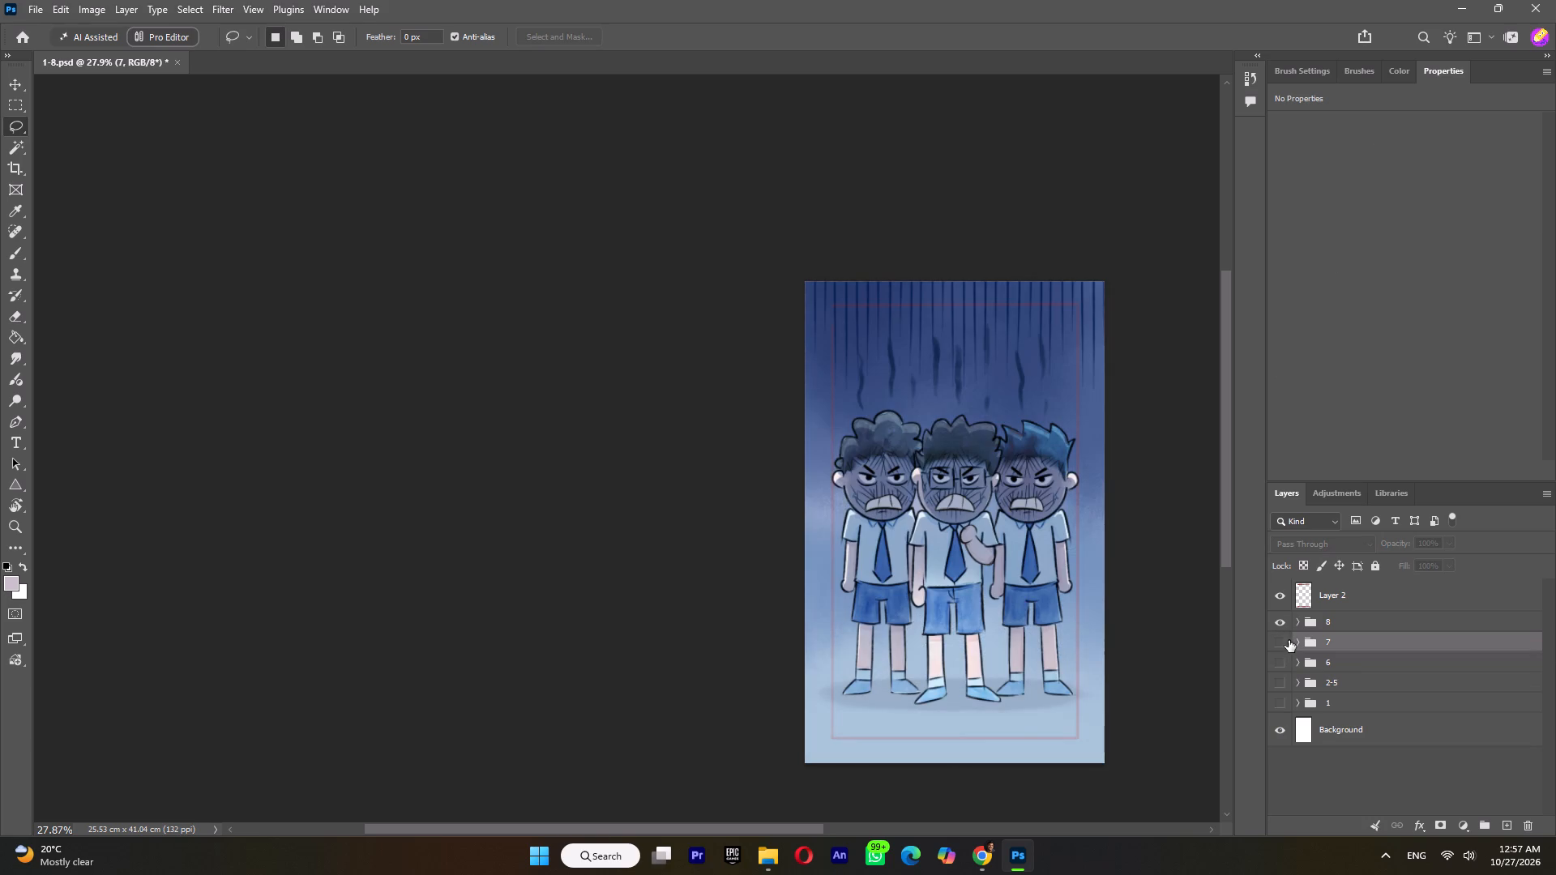
click(1301, 621)
Toggle the smoke layer in group 8 and leave it hidden.
click(1278, 649)
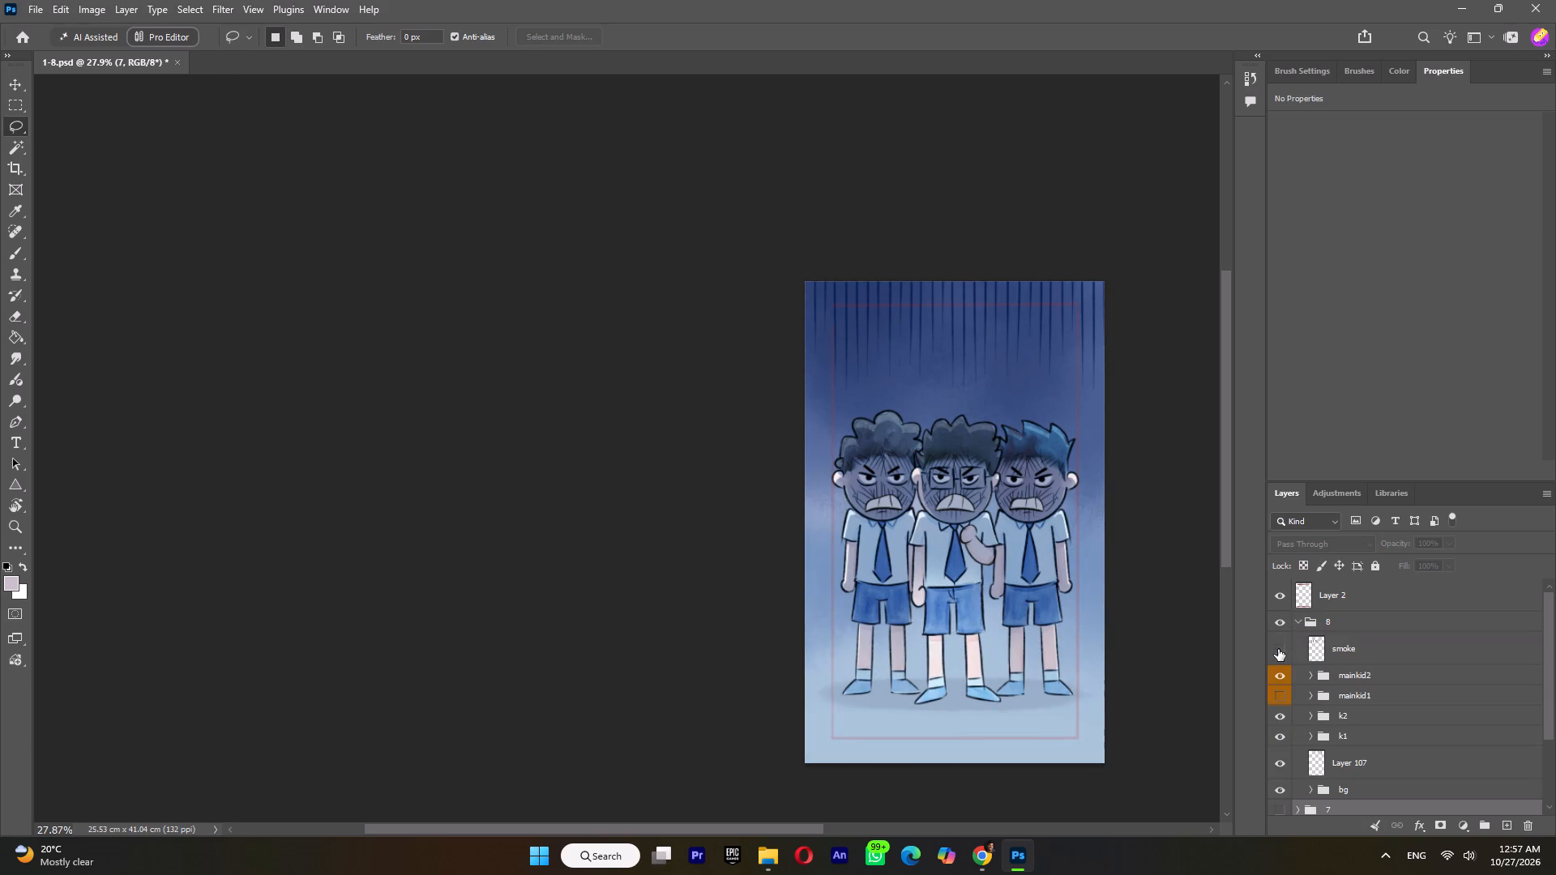
click(1278, 649)
click(1279, 651)
Toggle the mainkid2 and mainkid1 groups to compare the middle boy's two poses, and leave both groups shown.
click(1280, 674)
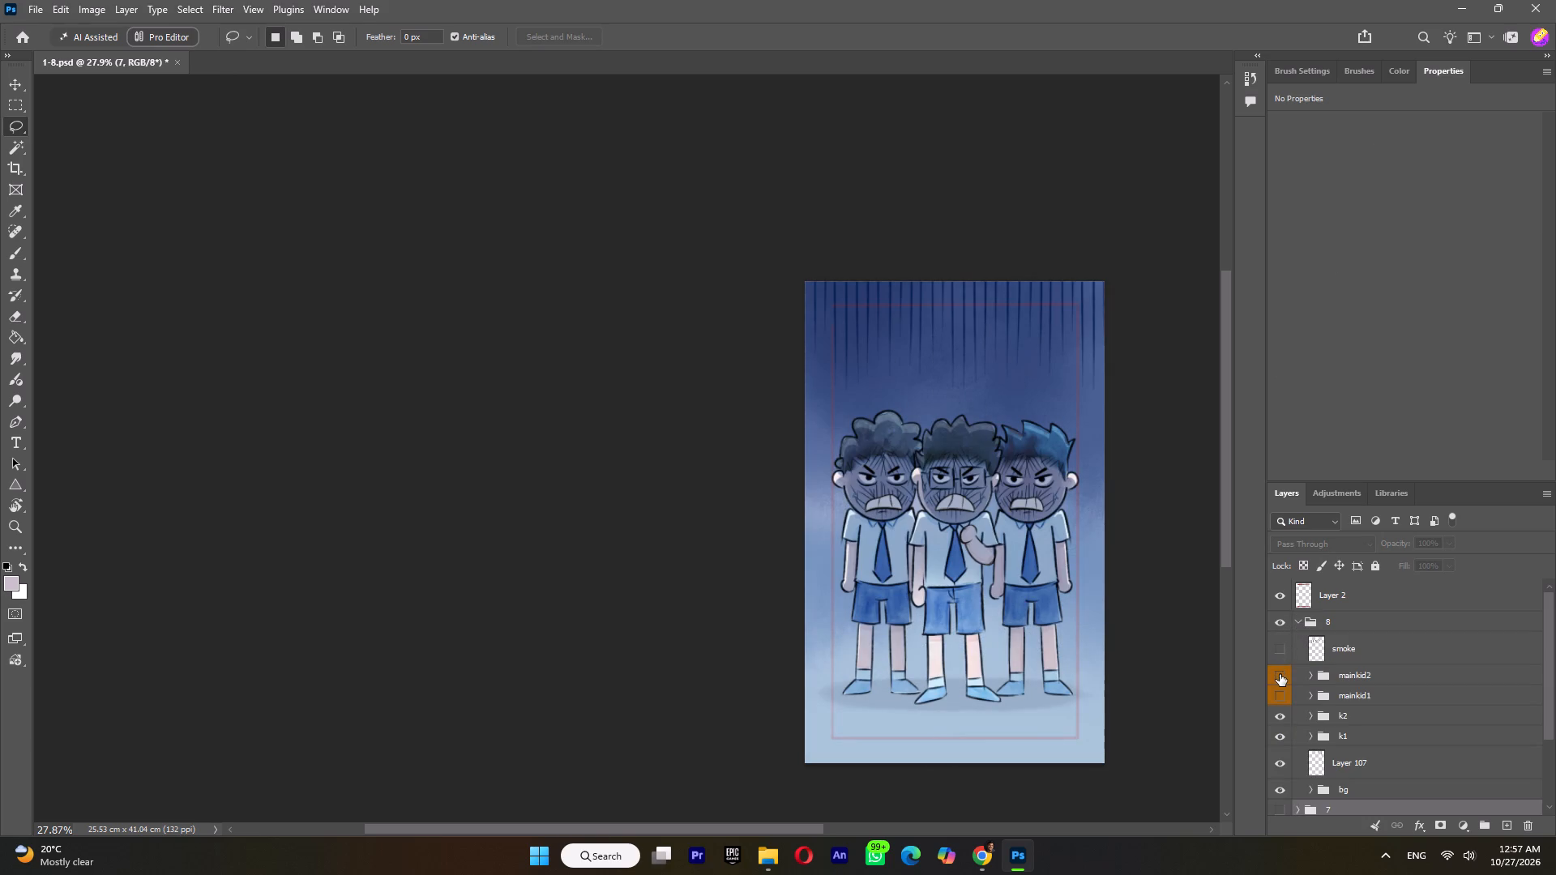
click(1280, 677)
click(1285, 698)
click(1280, 699)
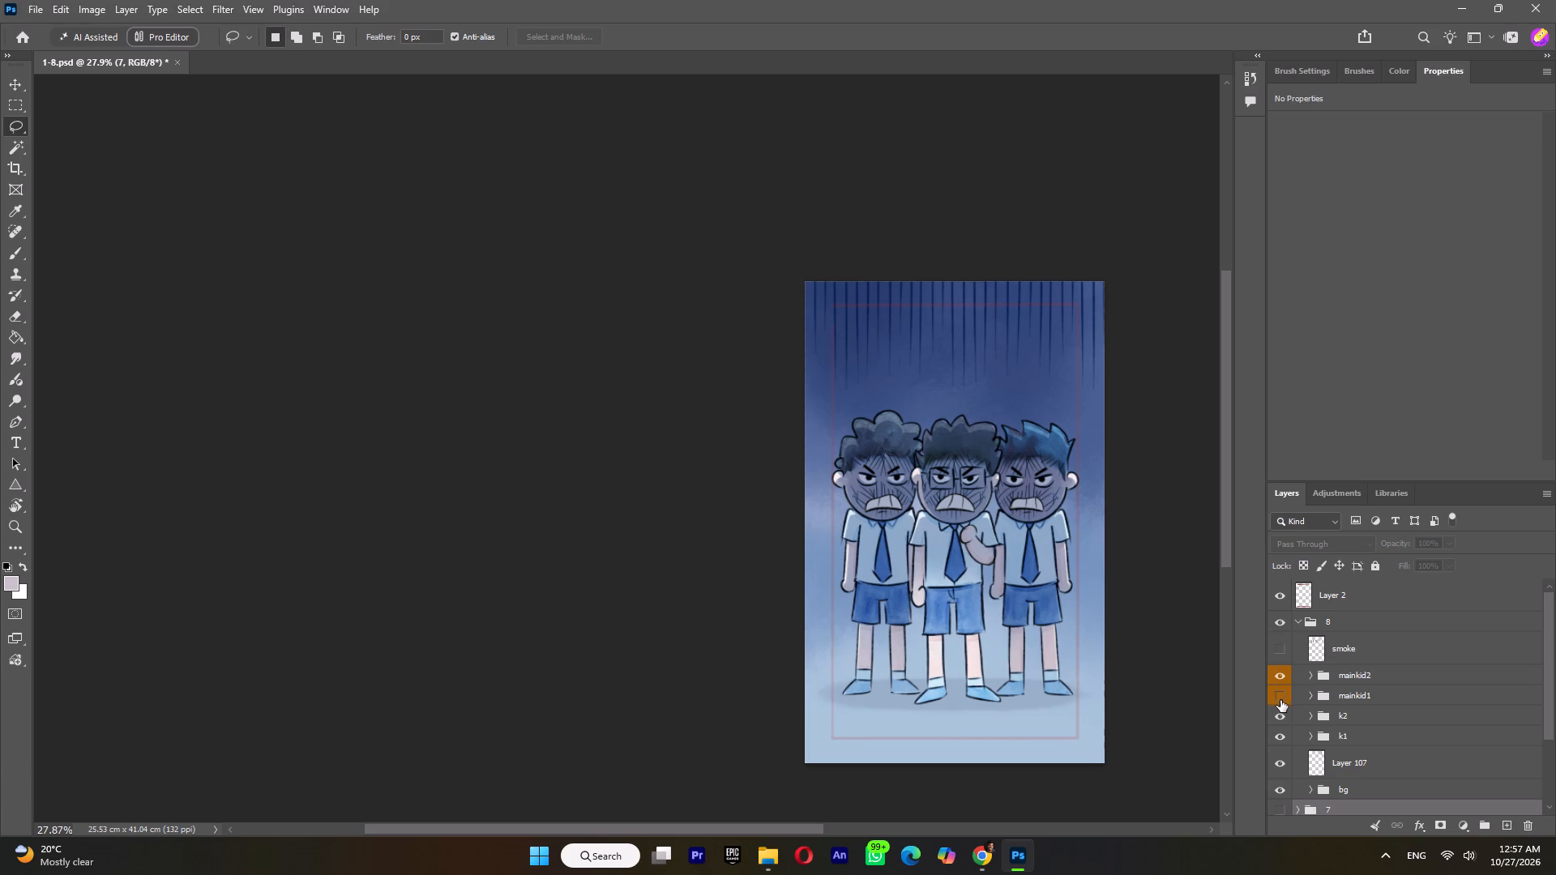
click(1280, 700)
click(1279, 700)
click(1279, 672)
click(1284, 700)
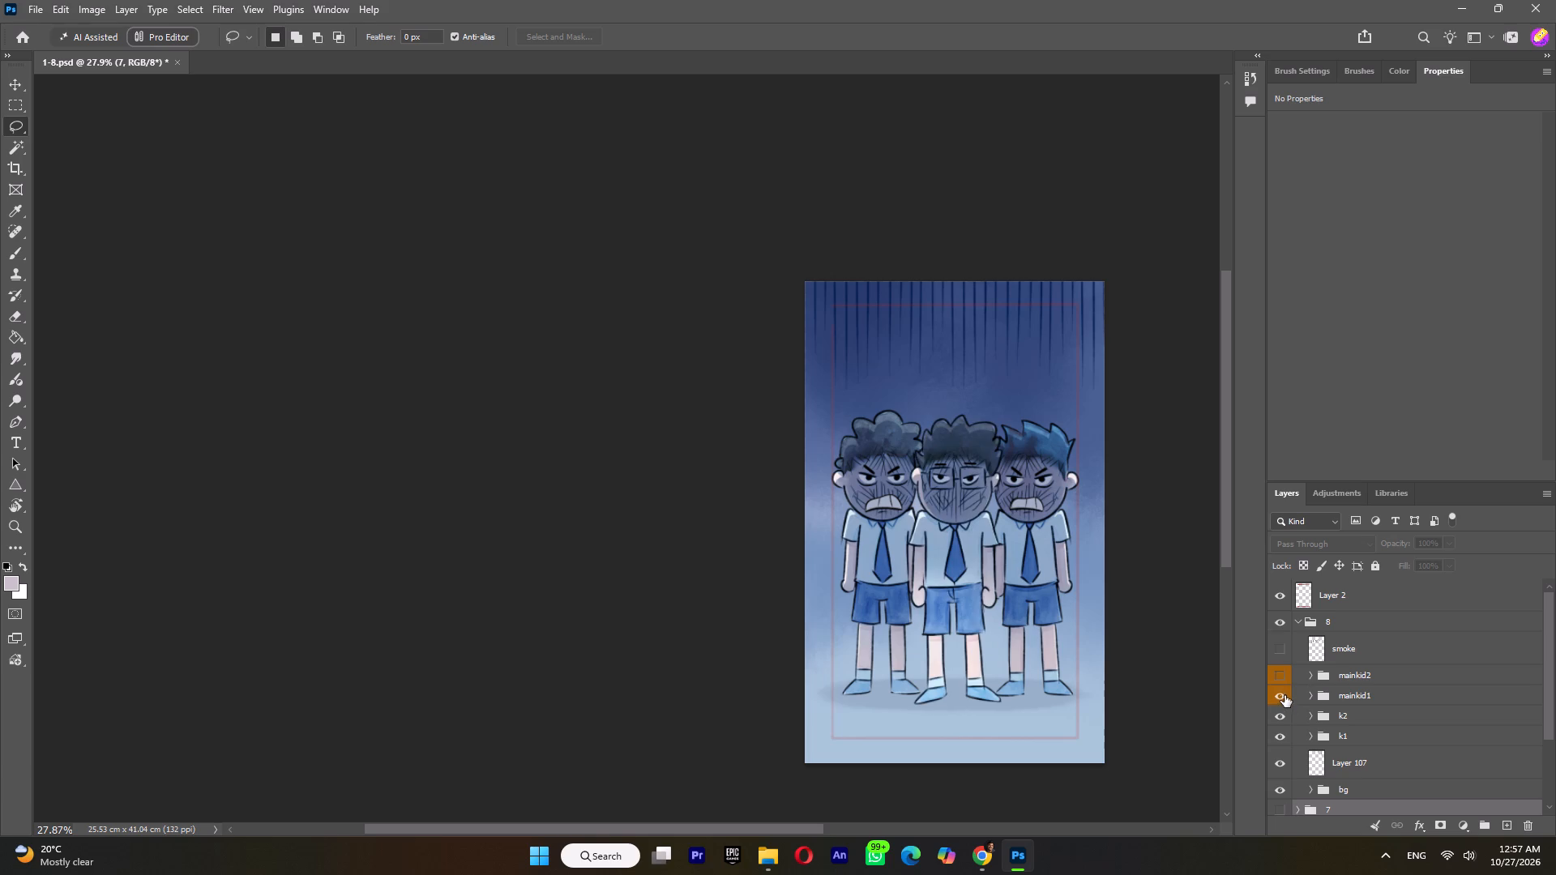
click(1281, 677)
click(1281, 677)
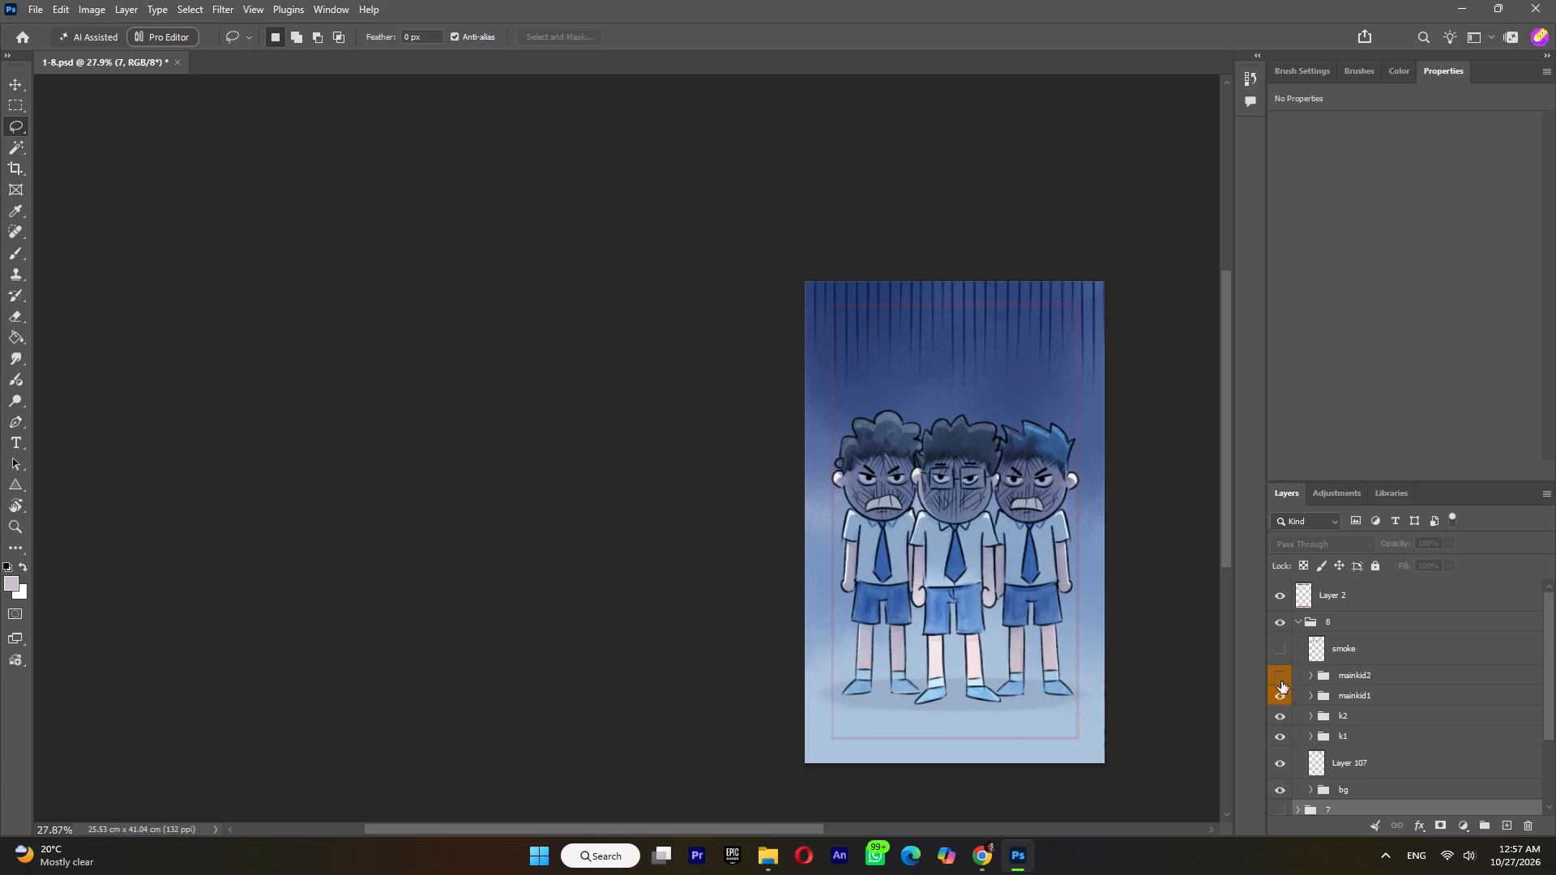
click(1283, 698)
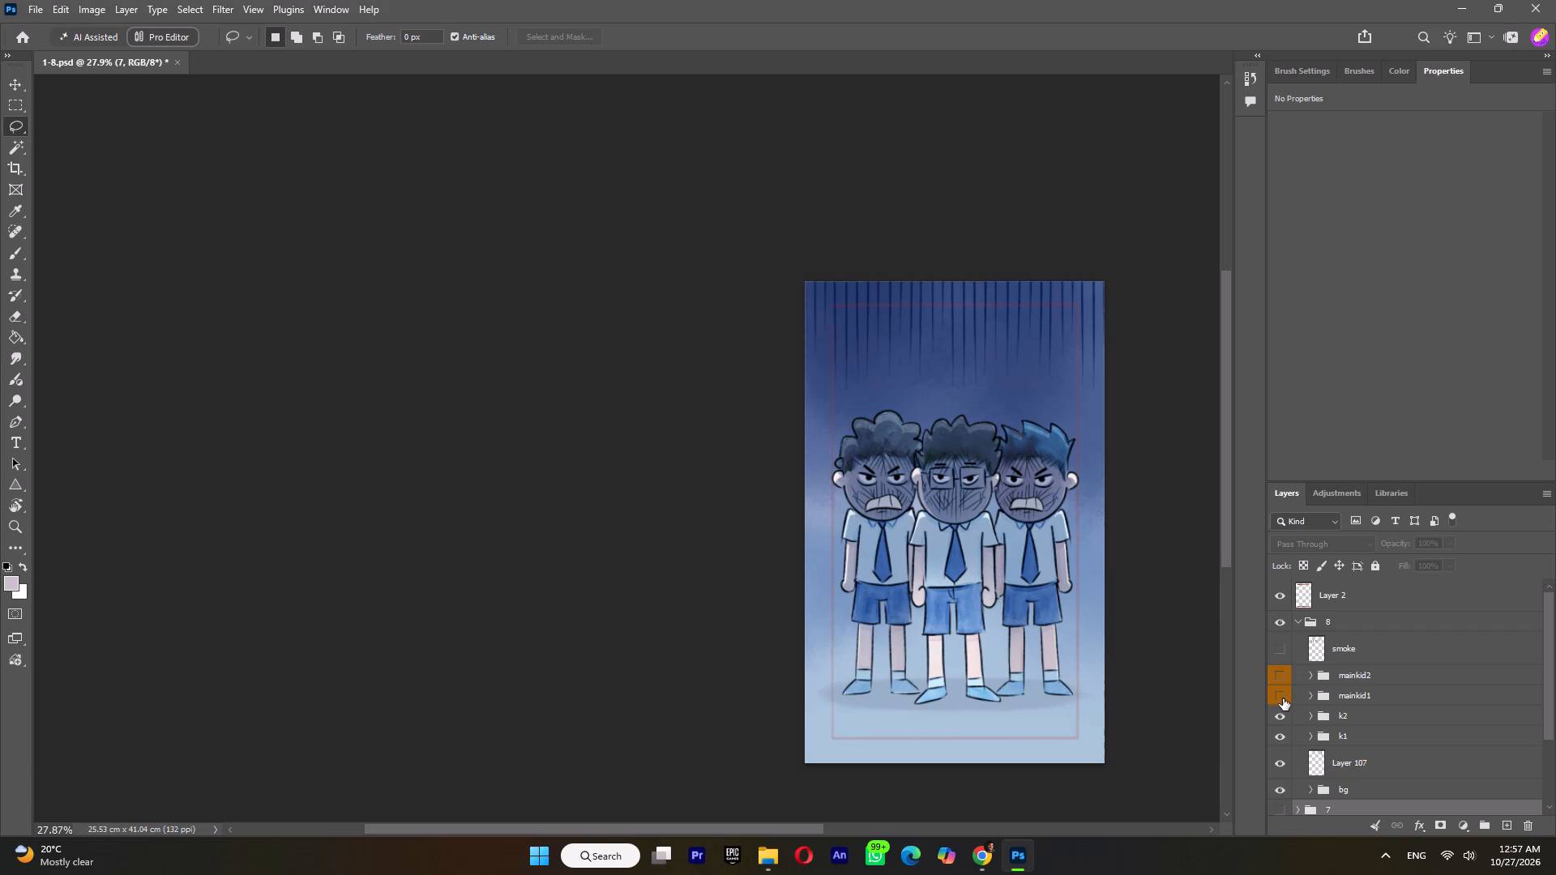
click(1283, 697)
click(1283, 677)
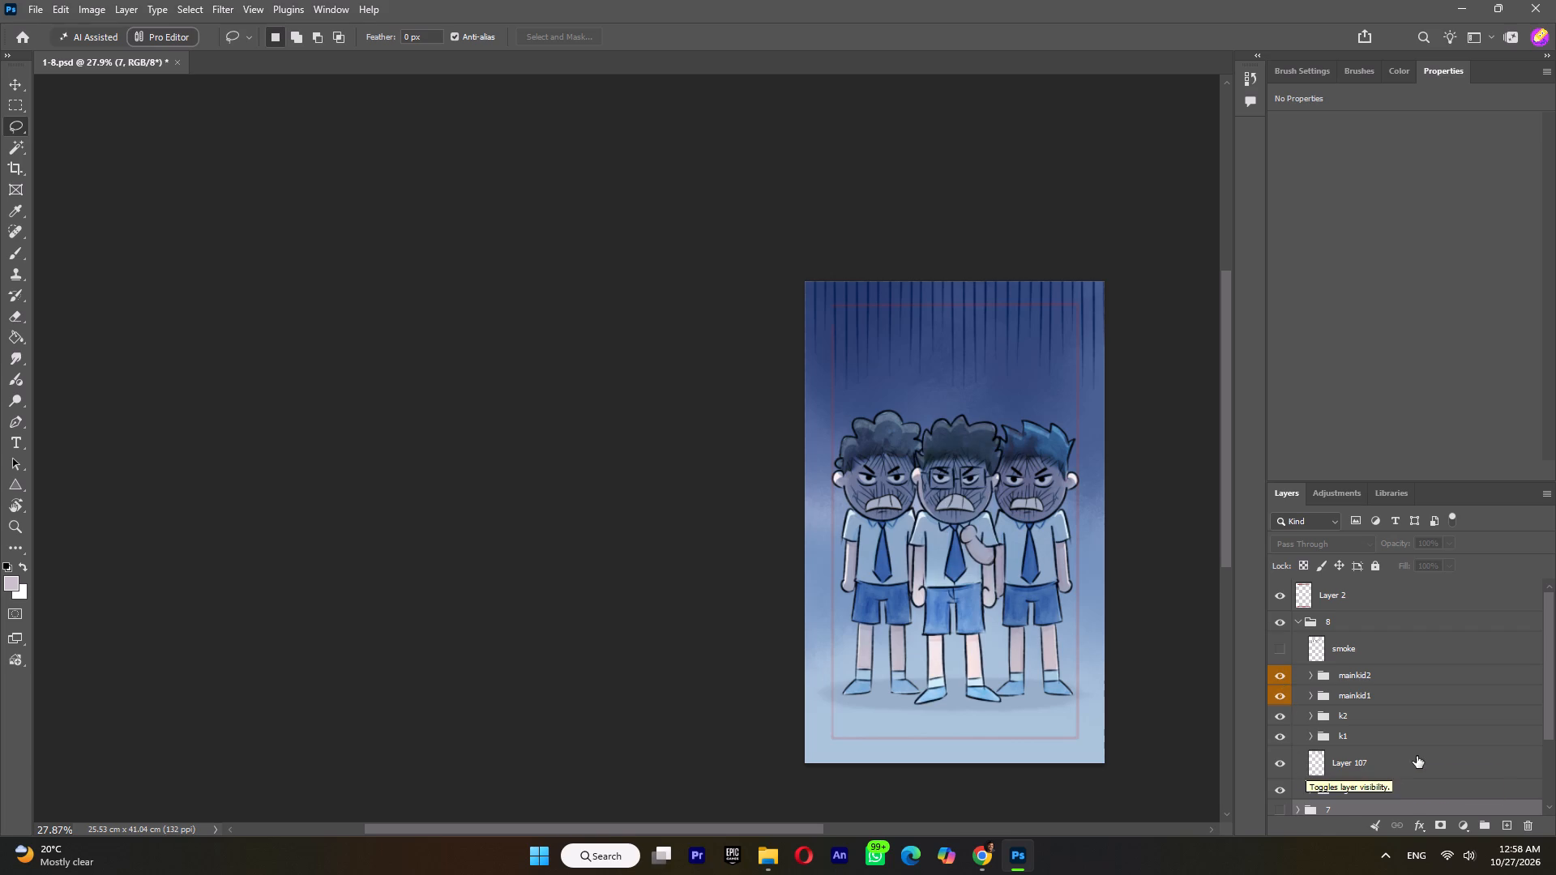
Expand group k2 and toggle Layers 110, 120 and 66 to examine the boy's face parts, leaving Layers 110 and 120 hidden.
click(1280, 724)
click(1281, 723)
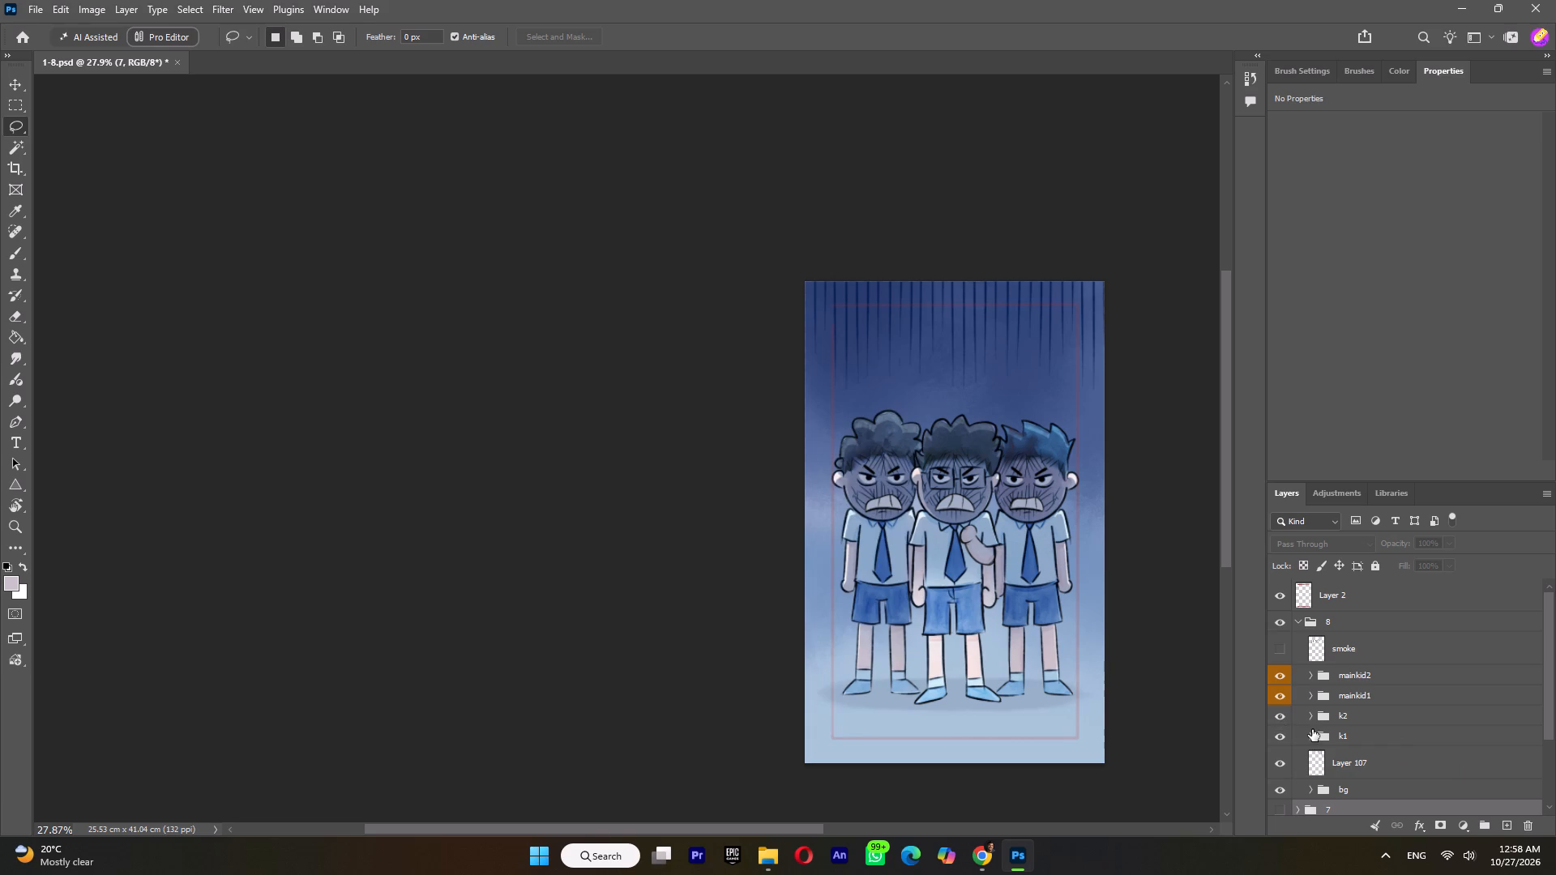
click(1311, 712)
scroll(1318, 733, down, 3)
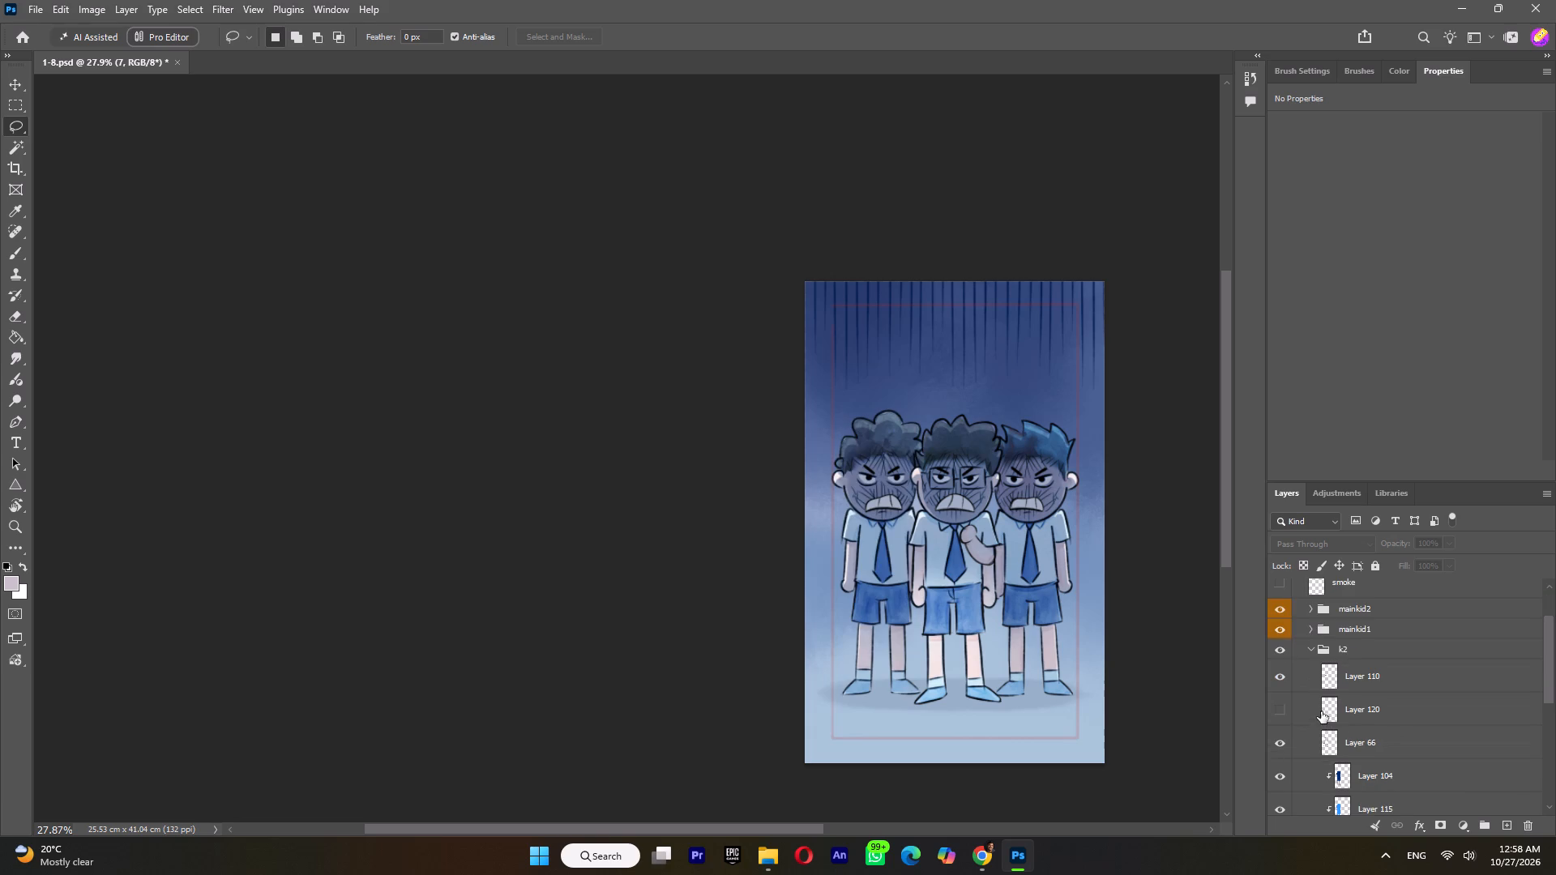
click(1283, 644)
click(1280, 647)
click(1282, 671)
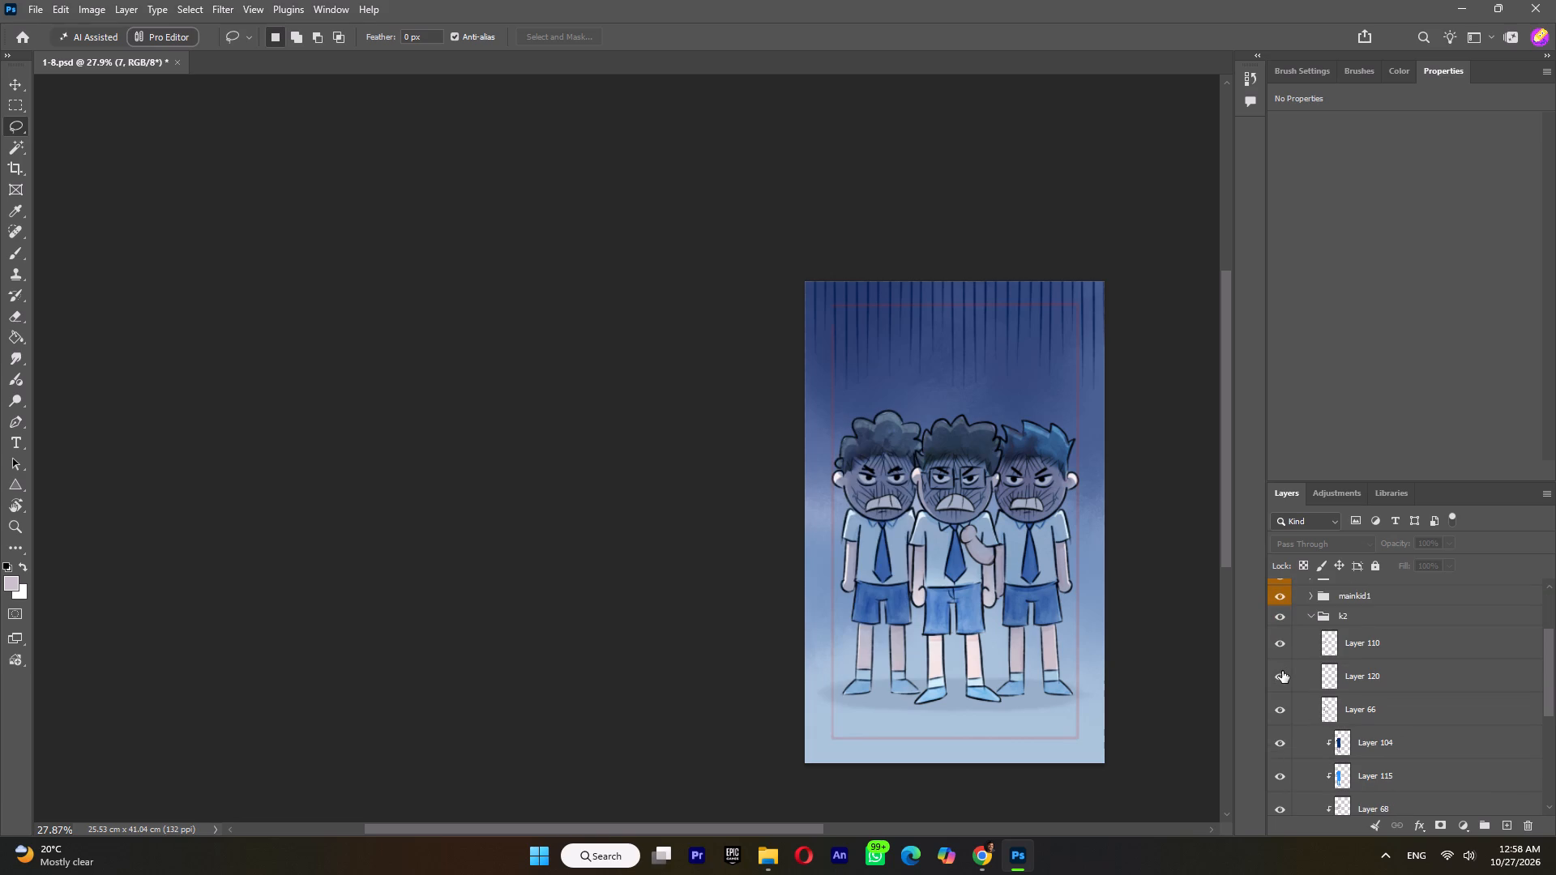
click(1283, 643)
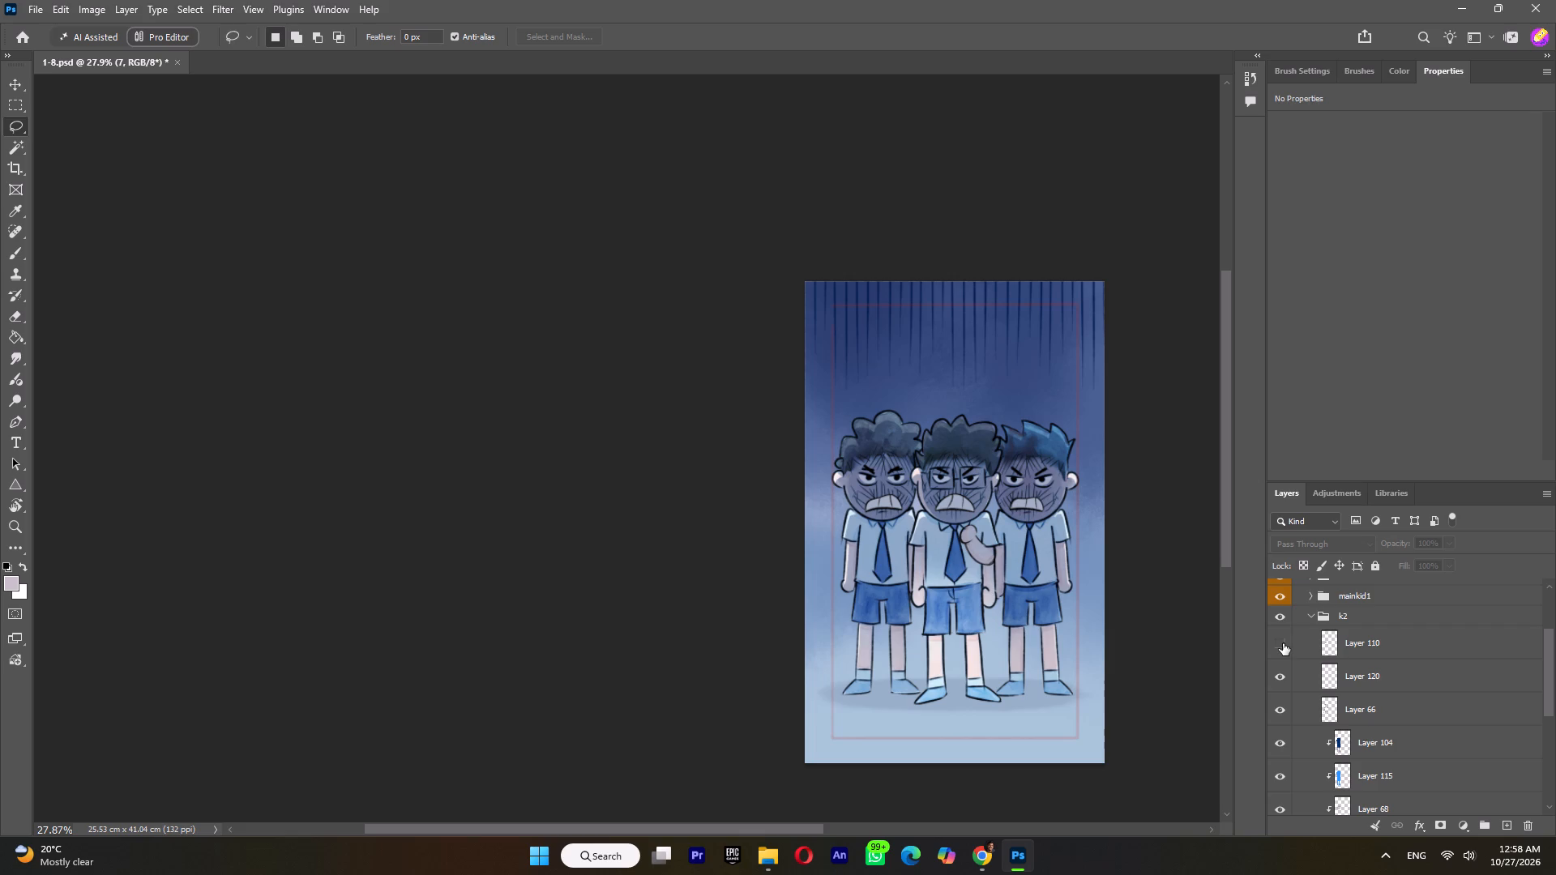
click(1283, 643)
click(1283, 643)
click(1283, 671)
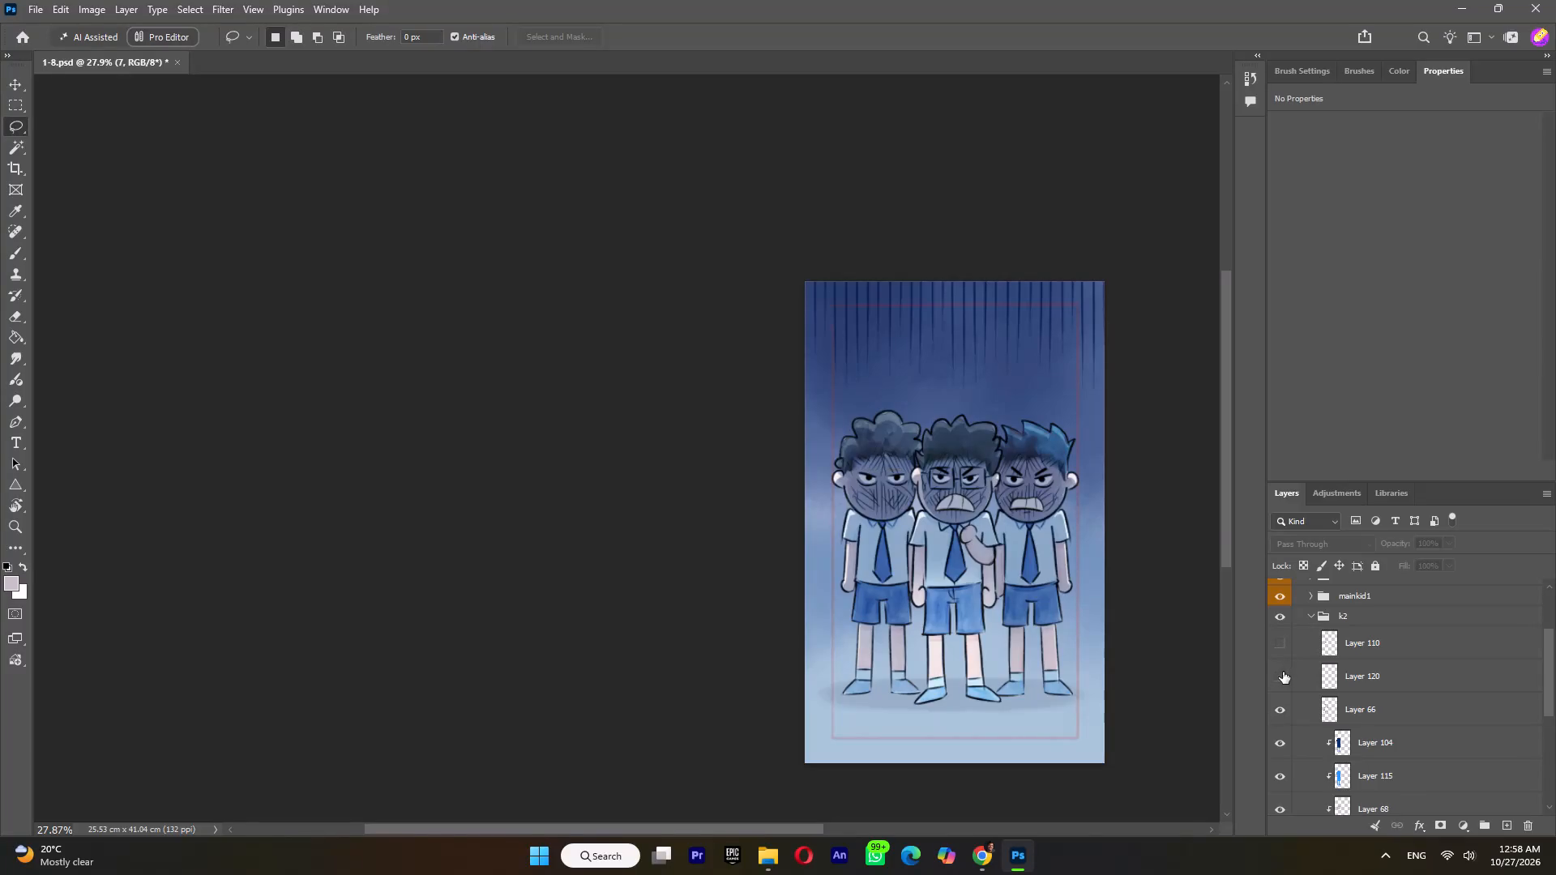
click(1281, 672)
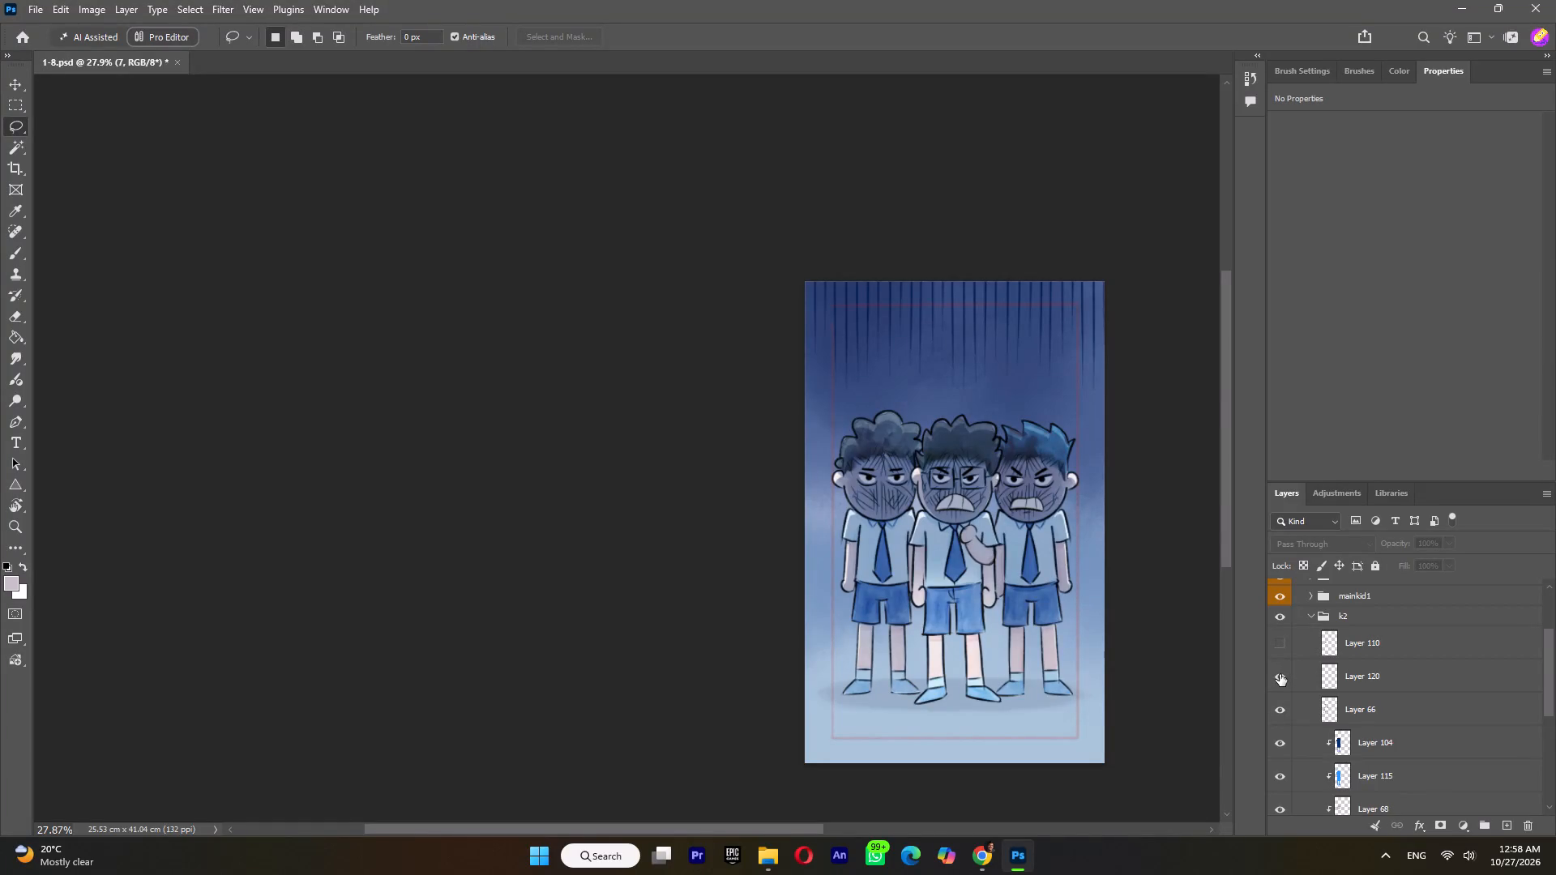
click(1280, 674)
click(1281, 719)
click(1281, 720)
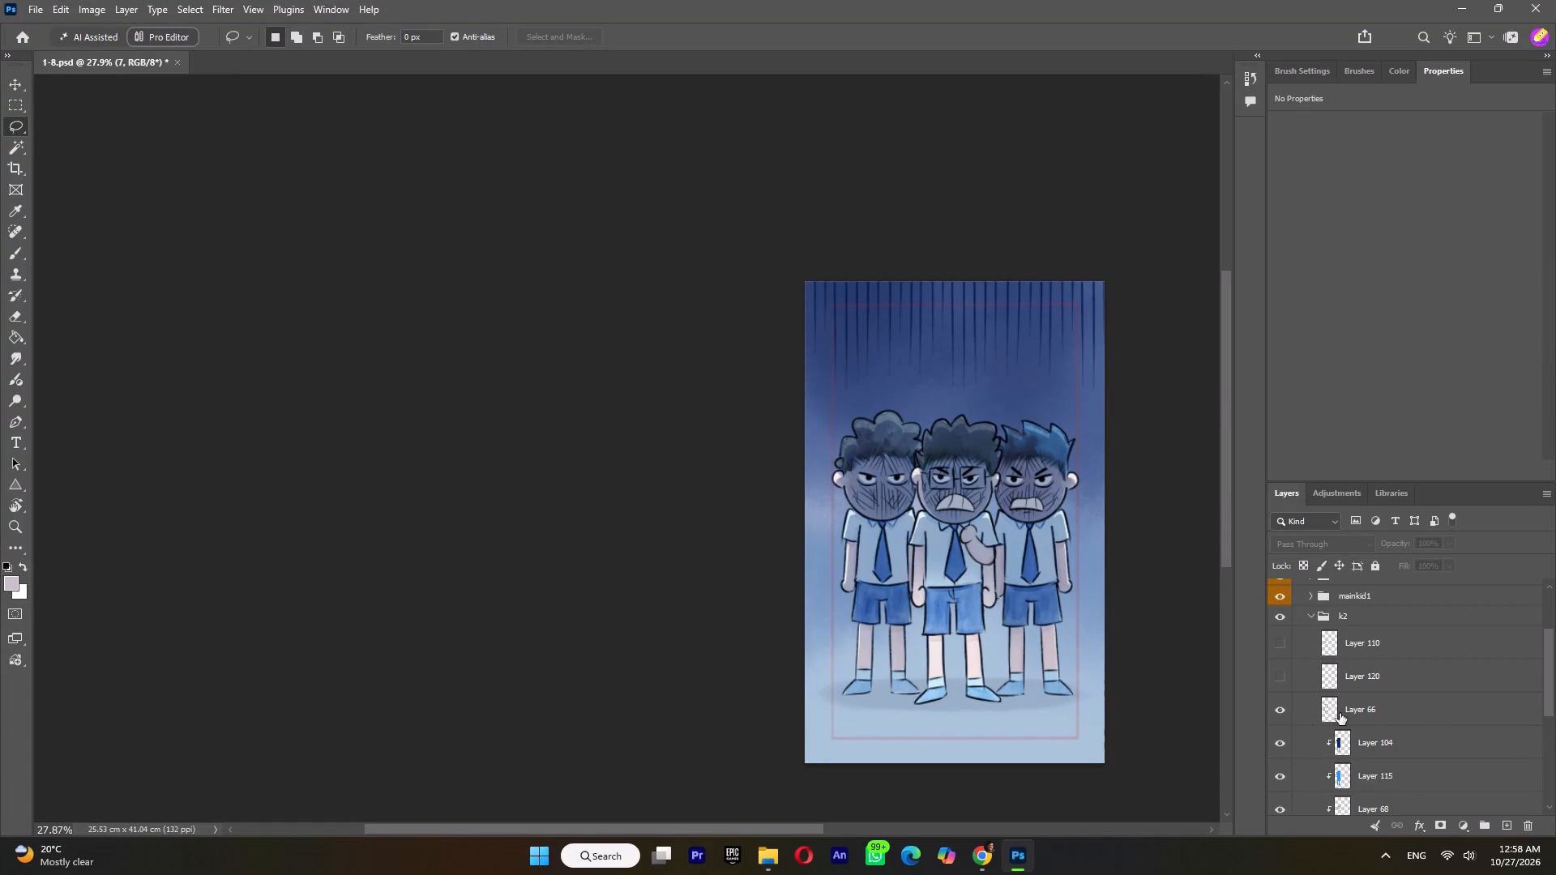
Merge Layers 66, 104, 115 and 68 and the "From selection" layer in group k2 into one layer.
click(1345, 710)
scroll(1351, 713, down, 4)
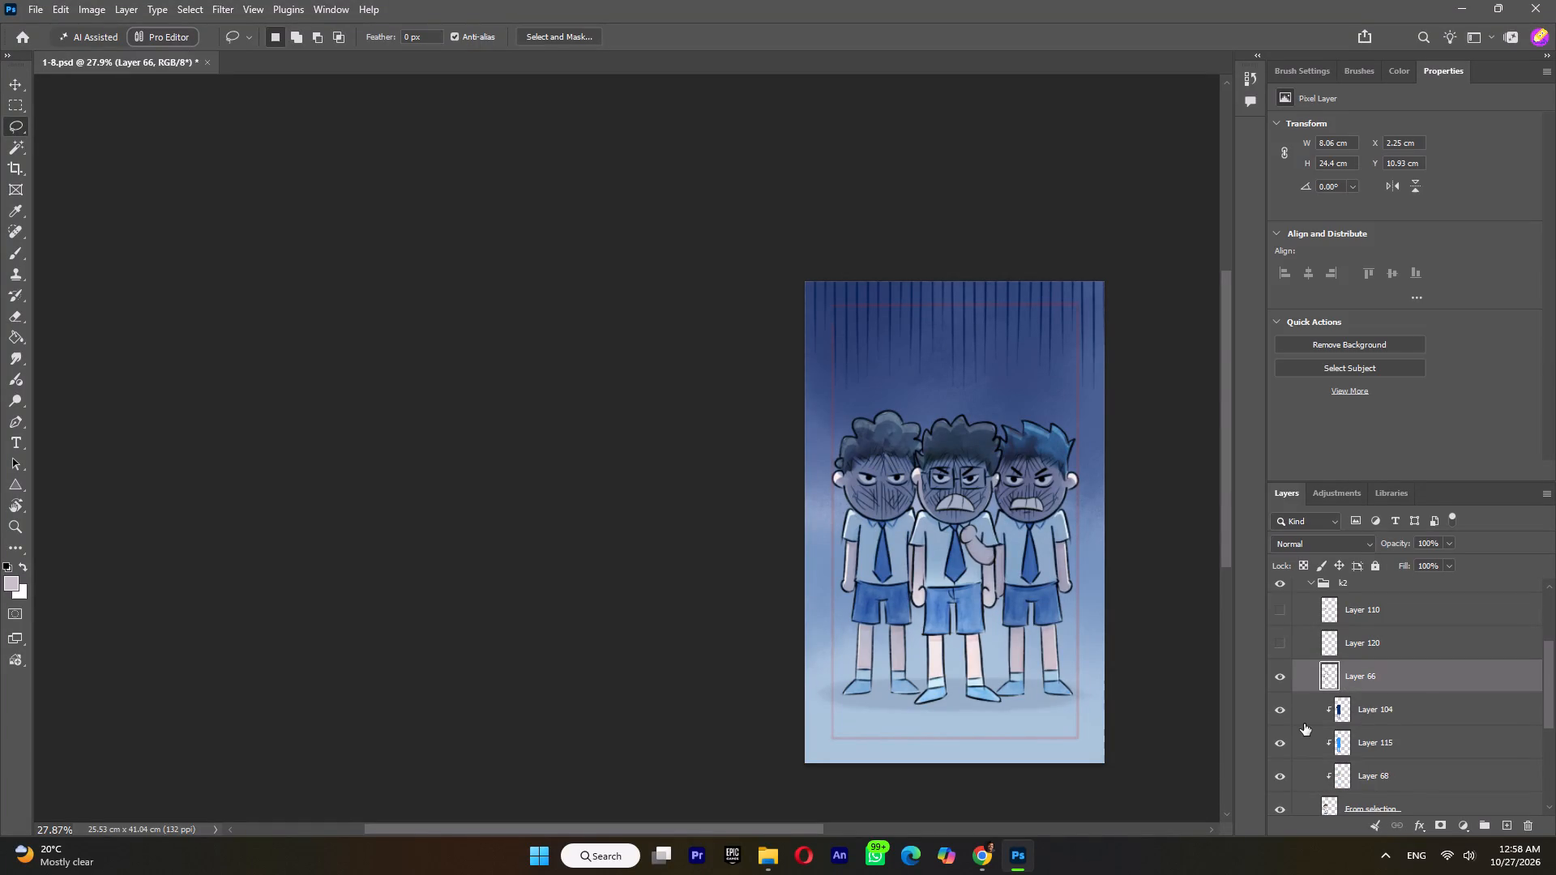
click(1284, 714)
click(1280, 714)
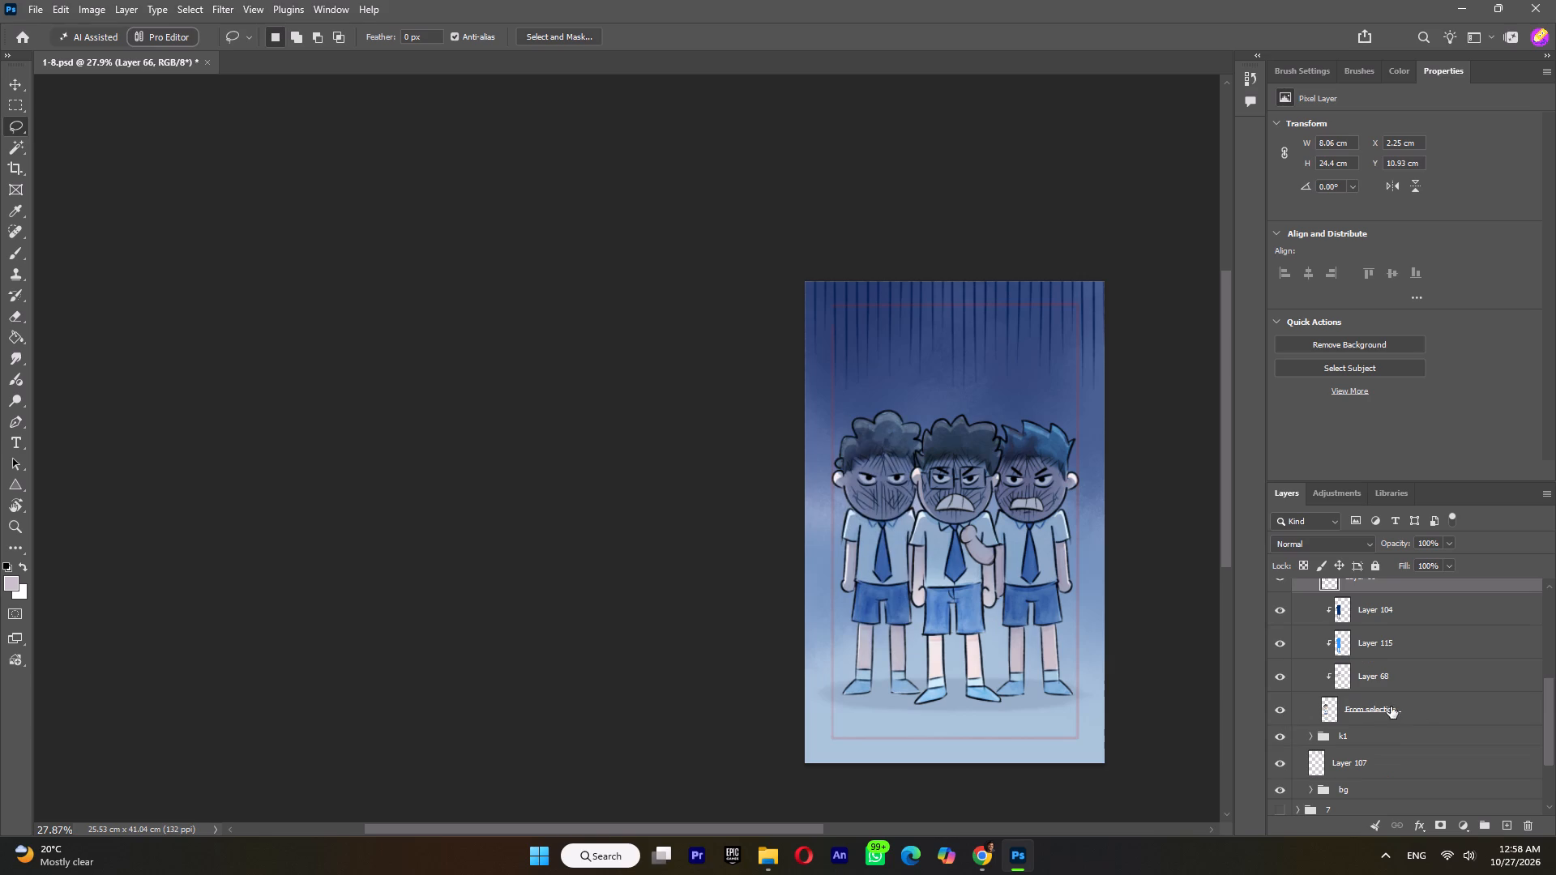
shift+click(1370, 706)
shift+right_click(1370, 706)
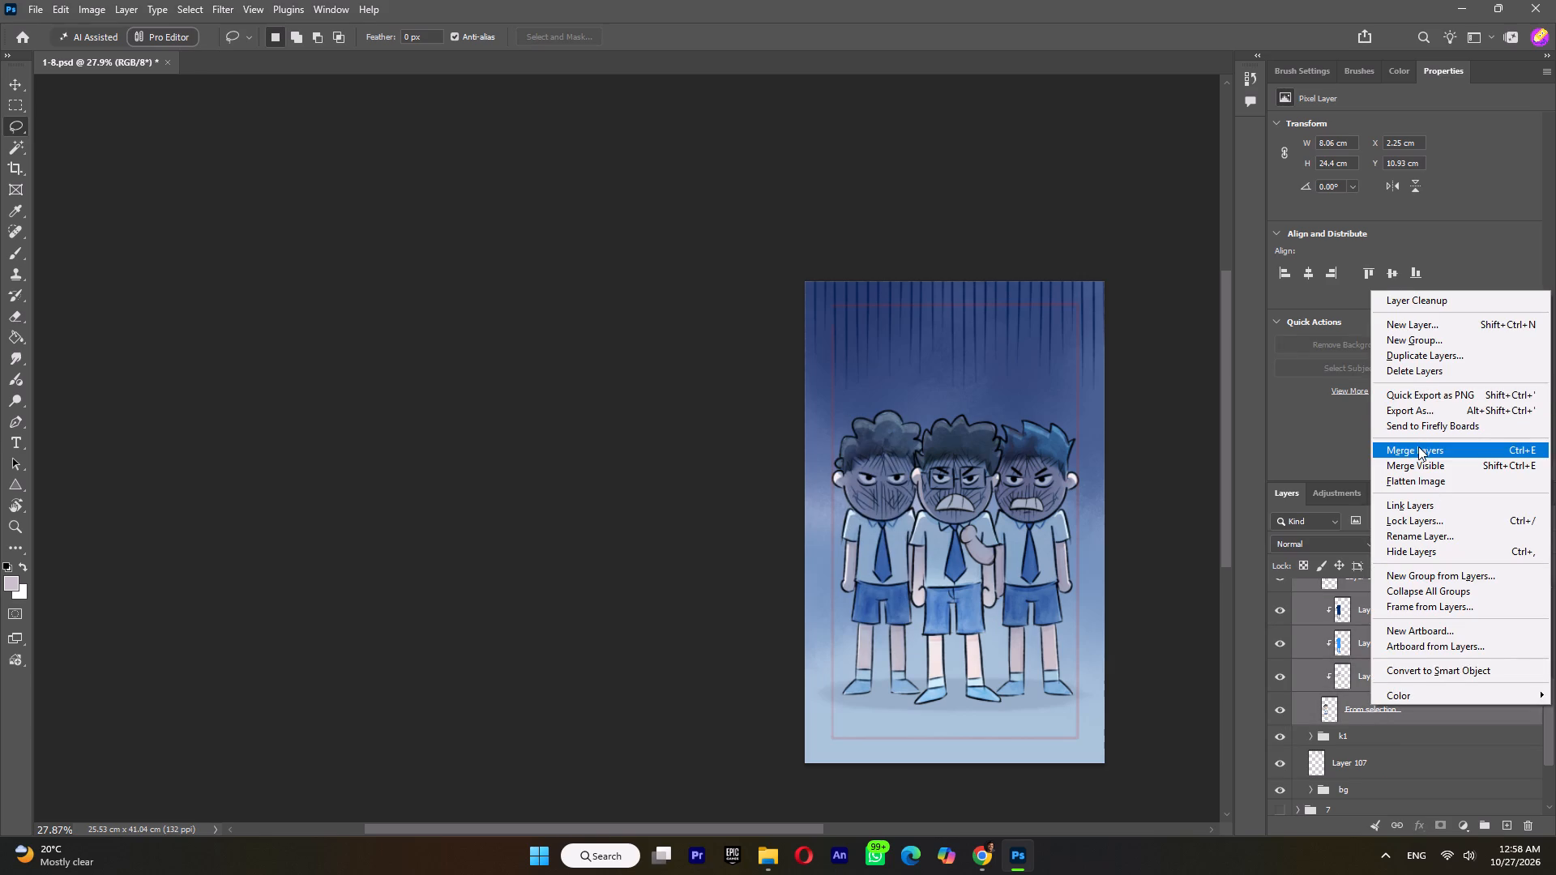
click(1418, 446)
Toggle Layers 66, 120 and 110 in group k2 to check the boy's body and face parts, and leave all three shown.
scroll(1373, 686, up, 4)
click(1278, 743)
click(1285, 711)
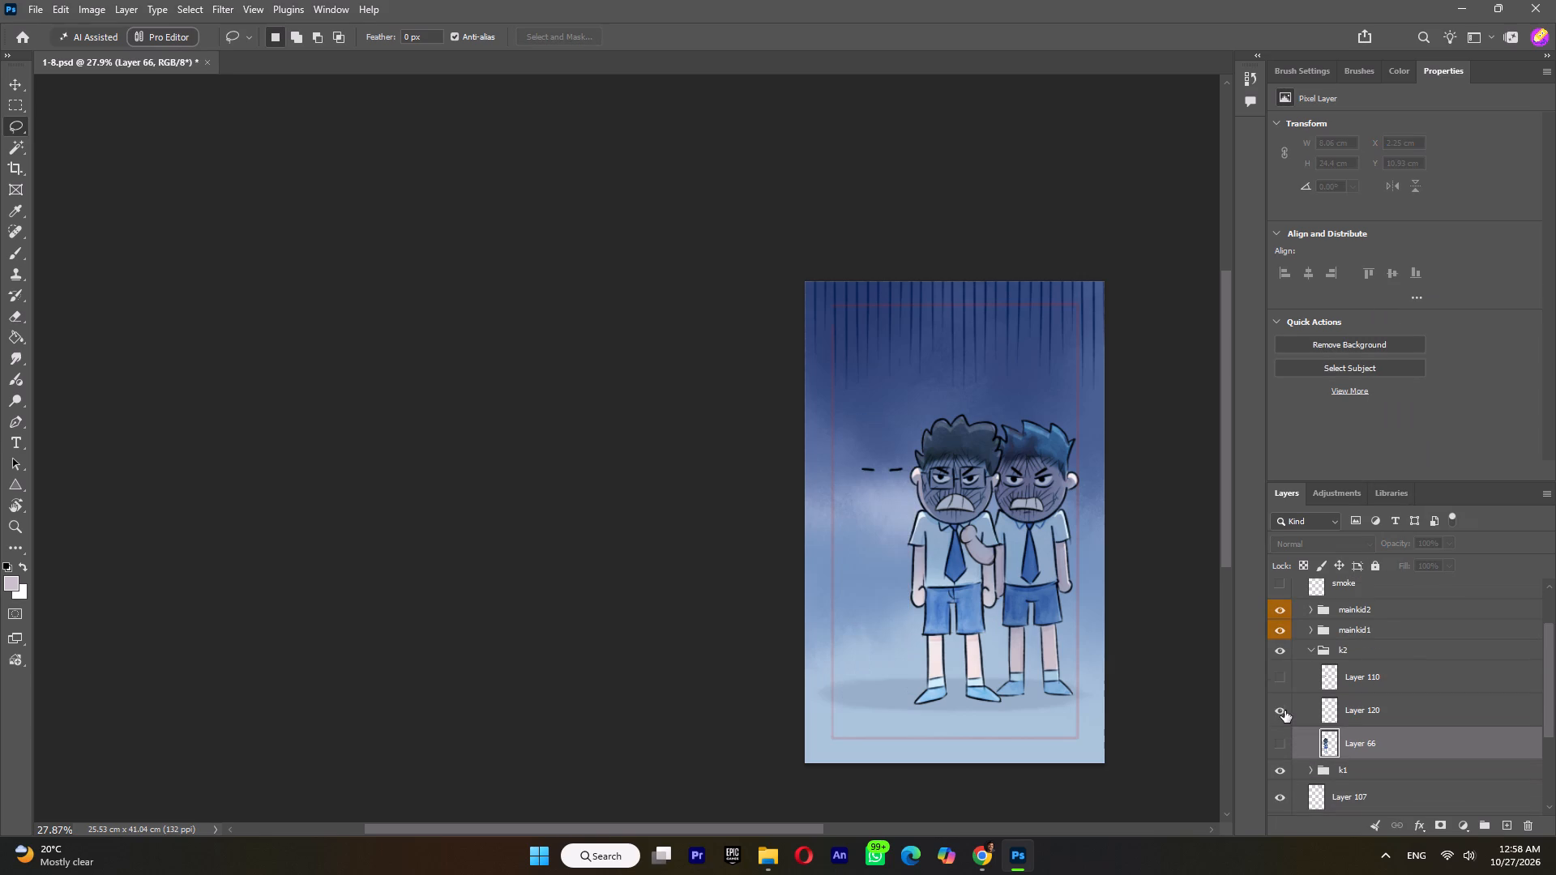
click(1287, 686)
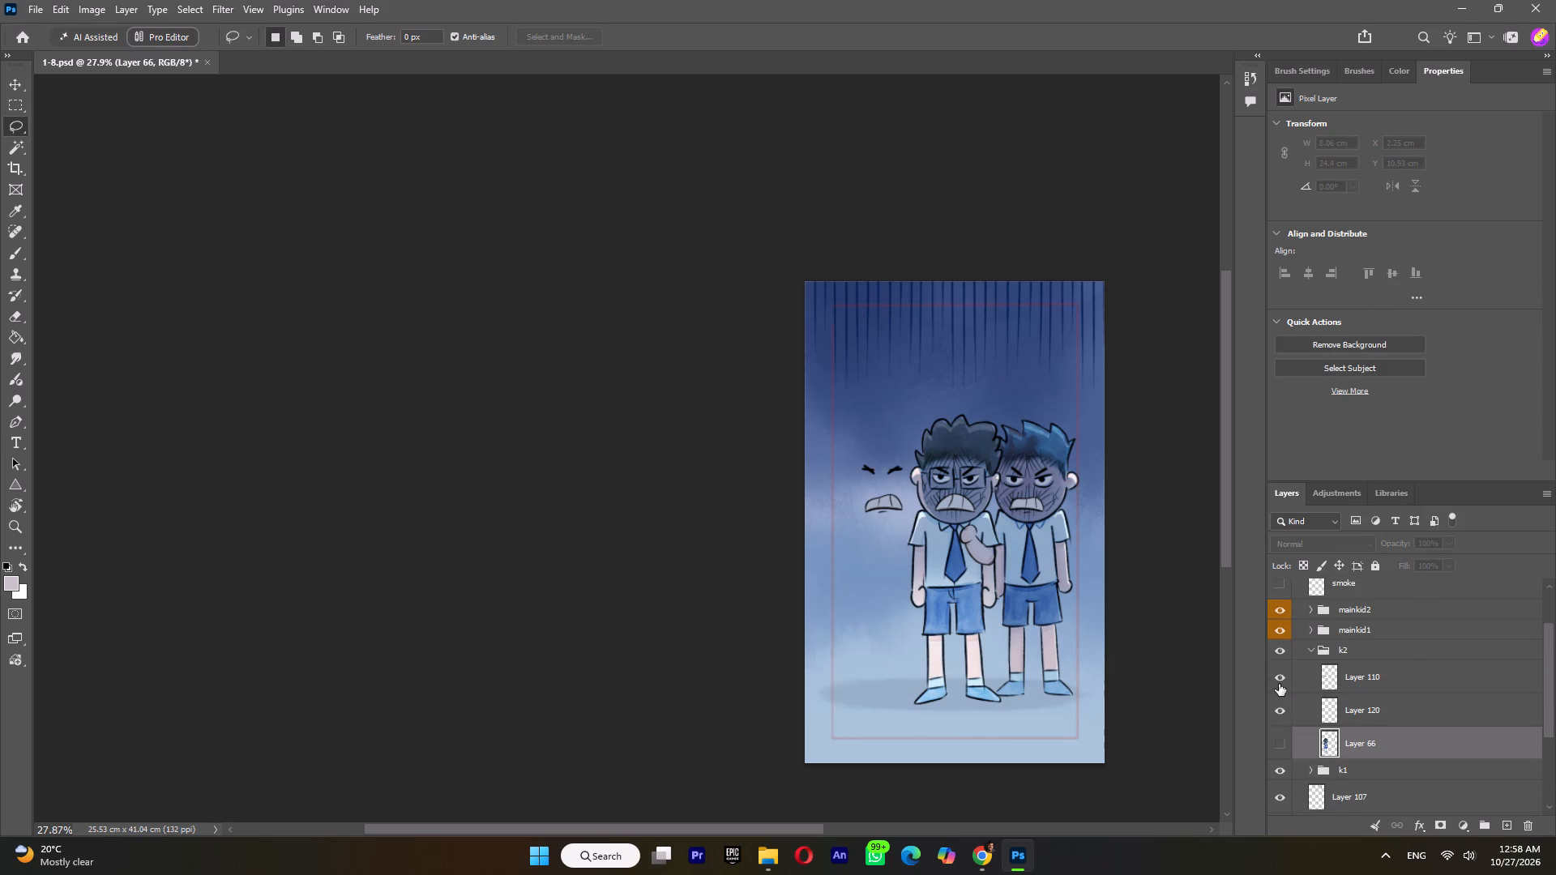
click(1279, 684)
click(1279, 684)
click(1279, 684)
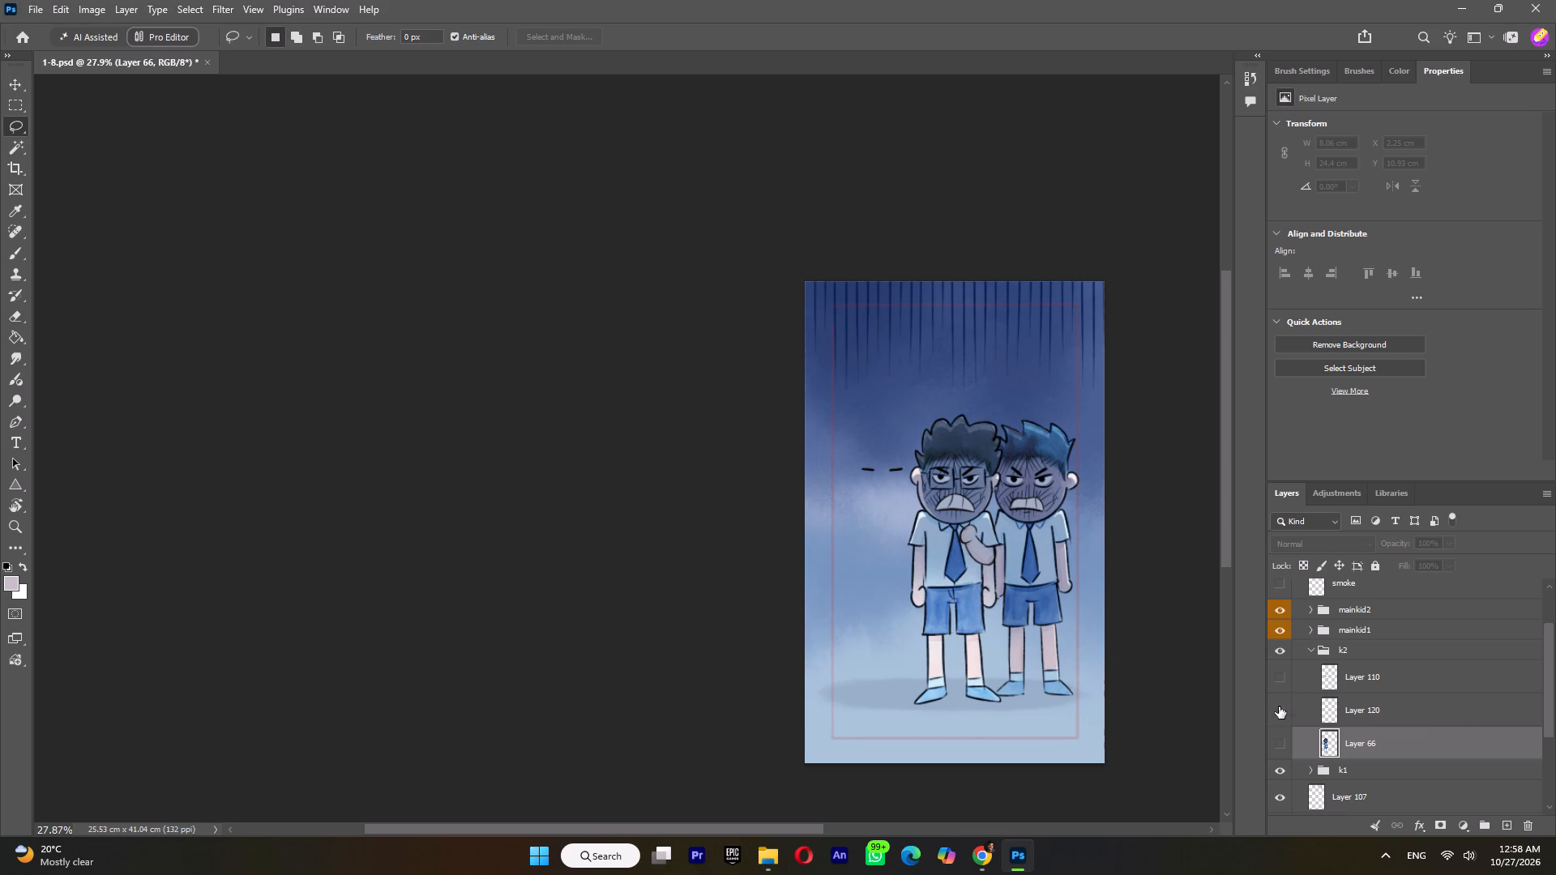
click(1279, 706)
click(1277, 738)
click(1277, 704)
click(1279, 676)
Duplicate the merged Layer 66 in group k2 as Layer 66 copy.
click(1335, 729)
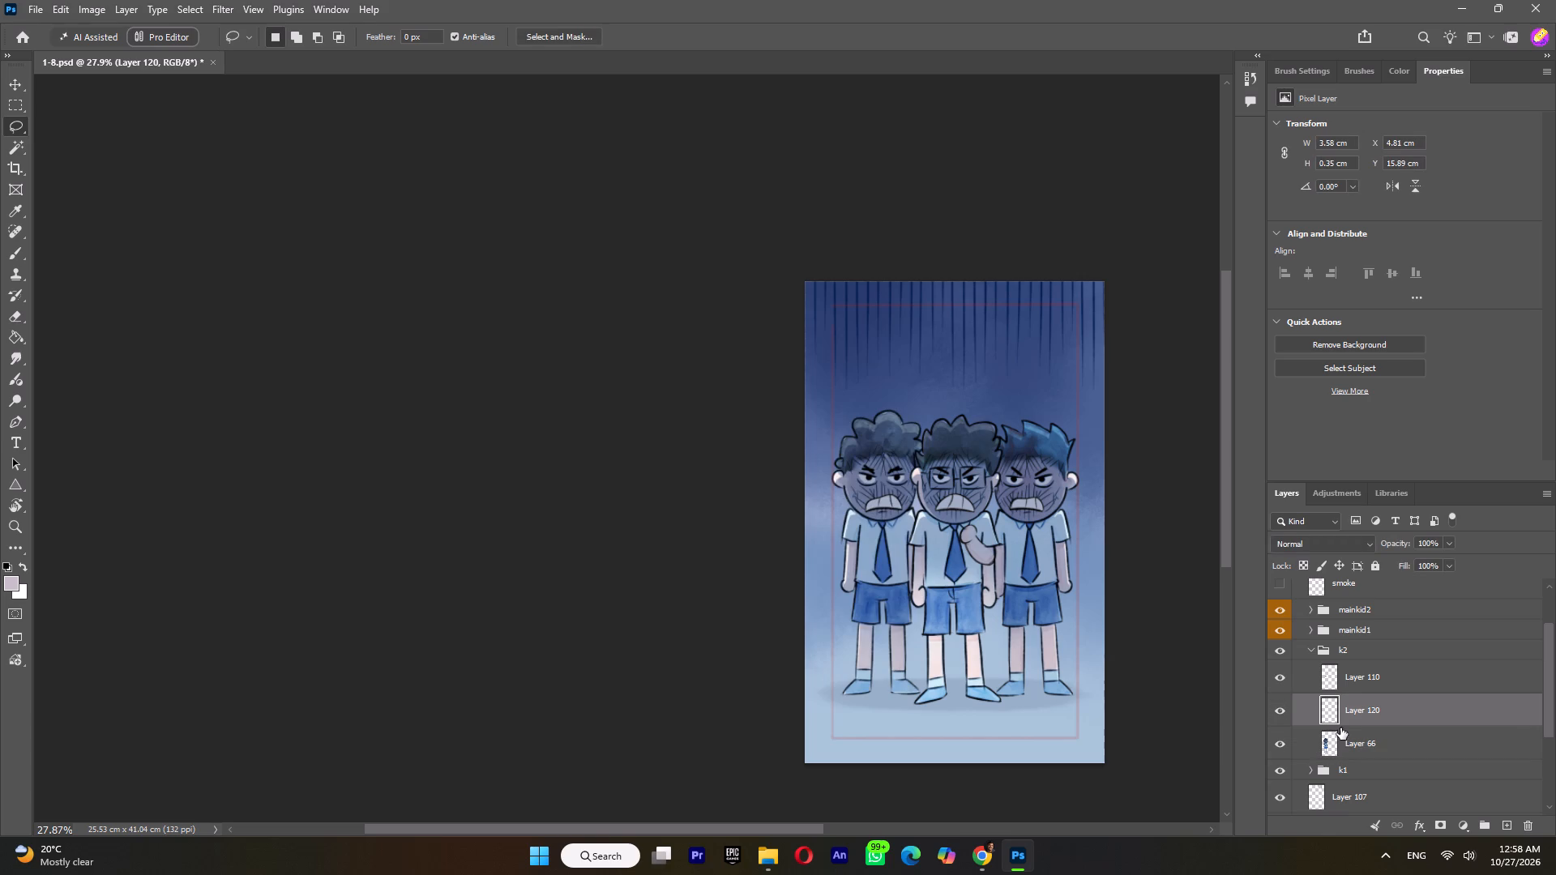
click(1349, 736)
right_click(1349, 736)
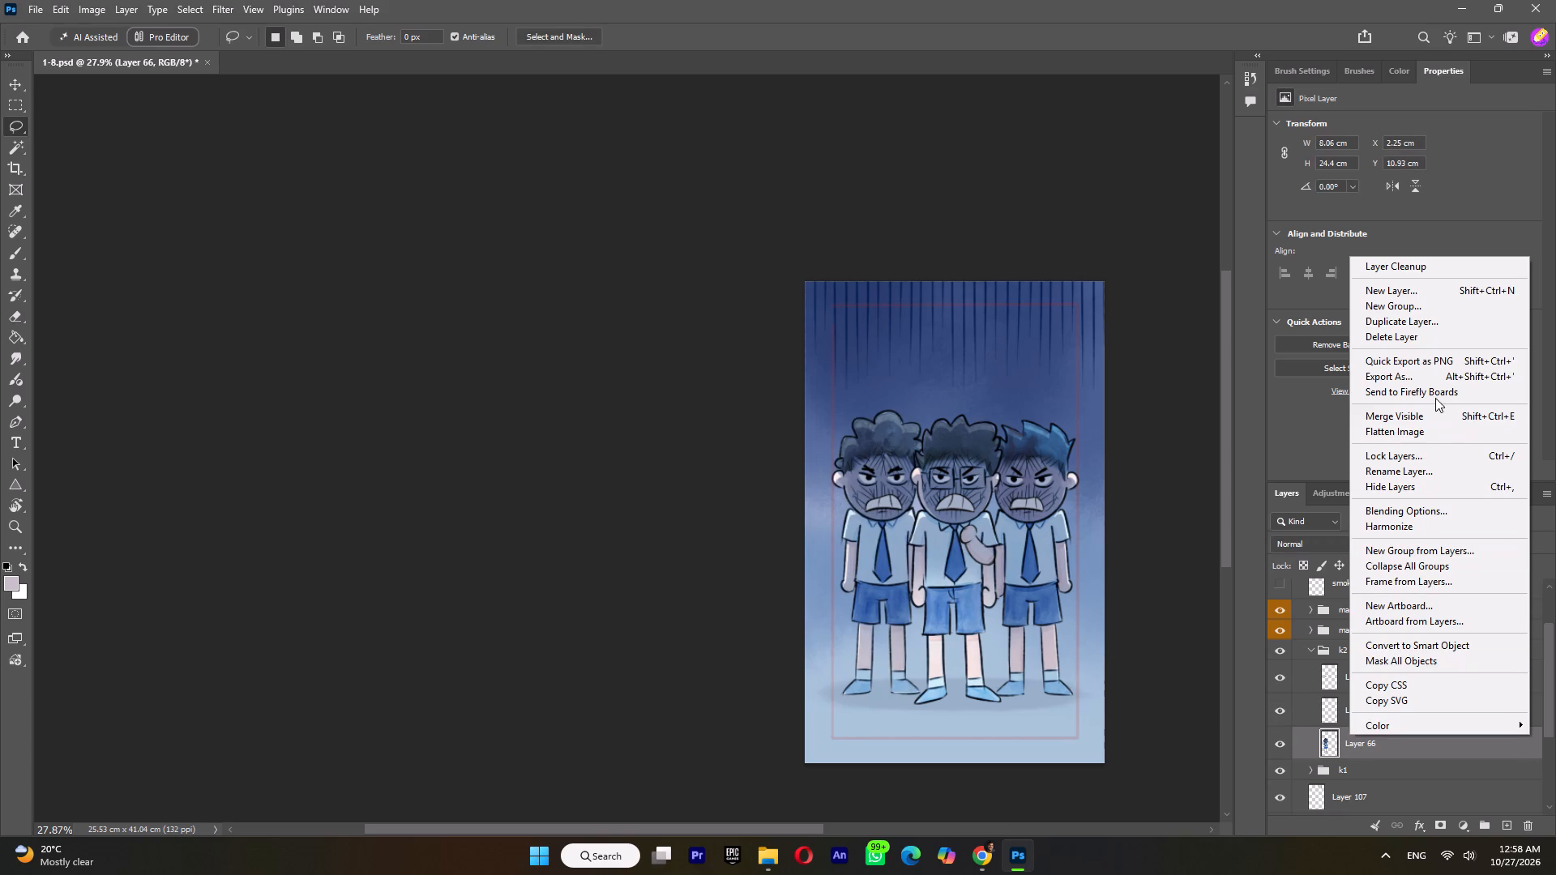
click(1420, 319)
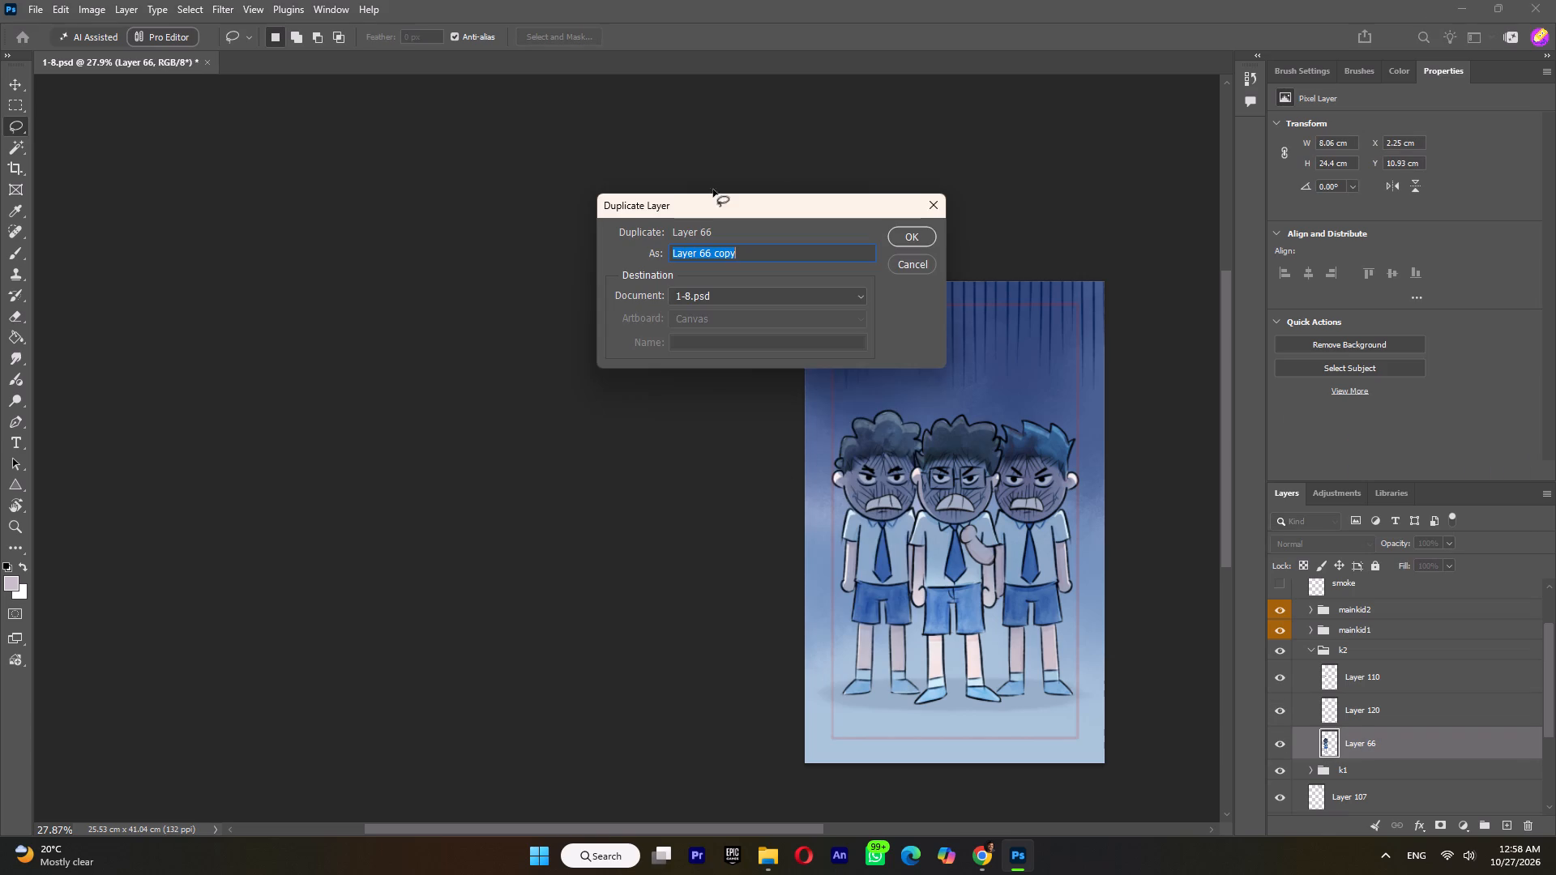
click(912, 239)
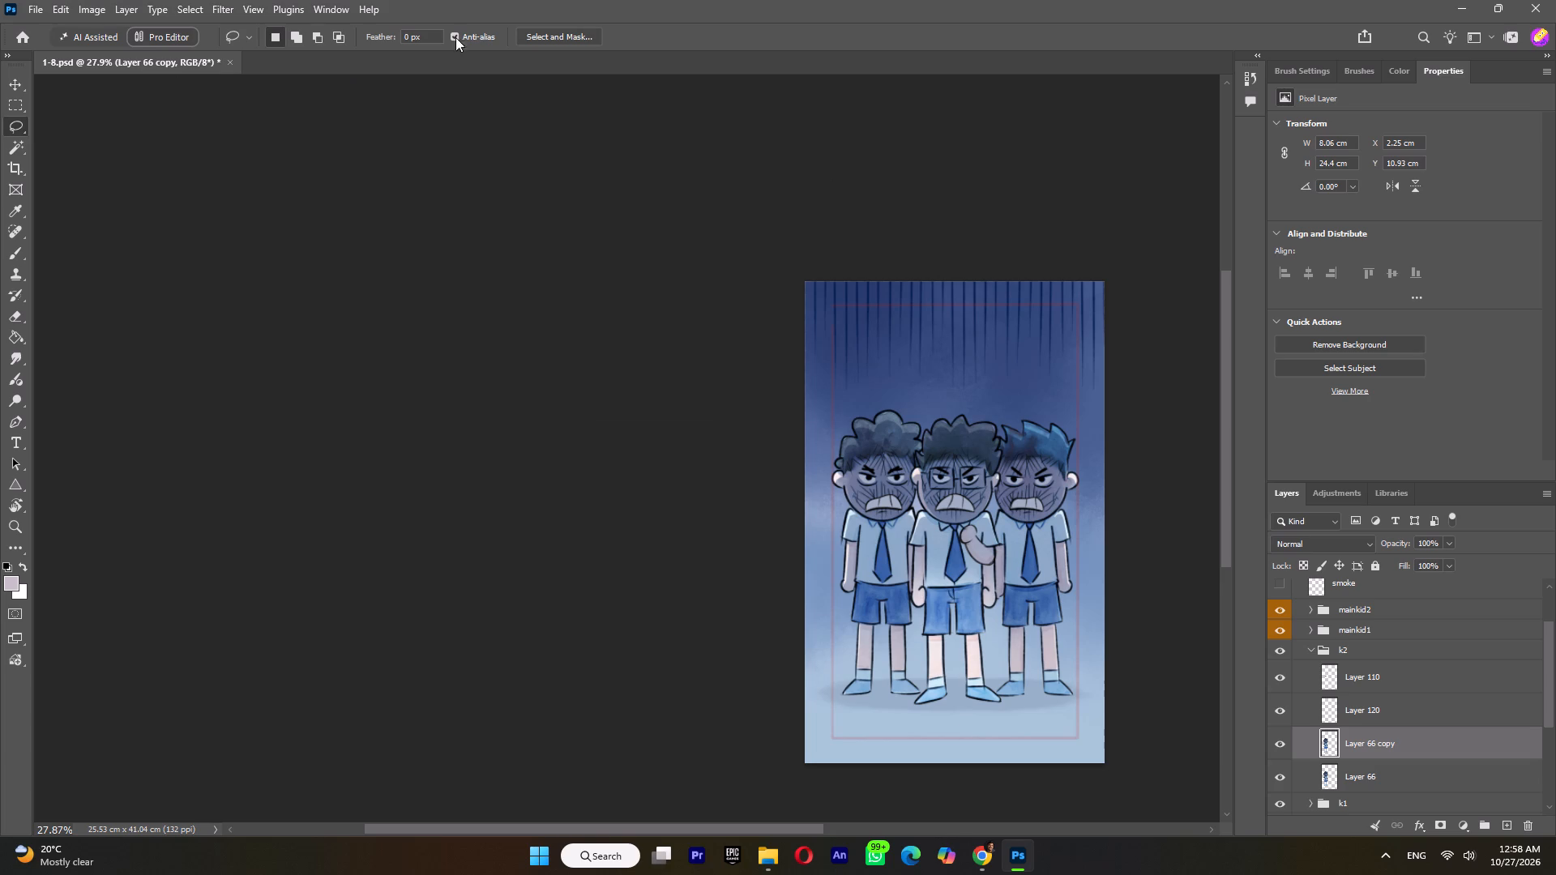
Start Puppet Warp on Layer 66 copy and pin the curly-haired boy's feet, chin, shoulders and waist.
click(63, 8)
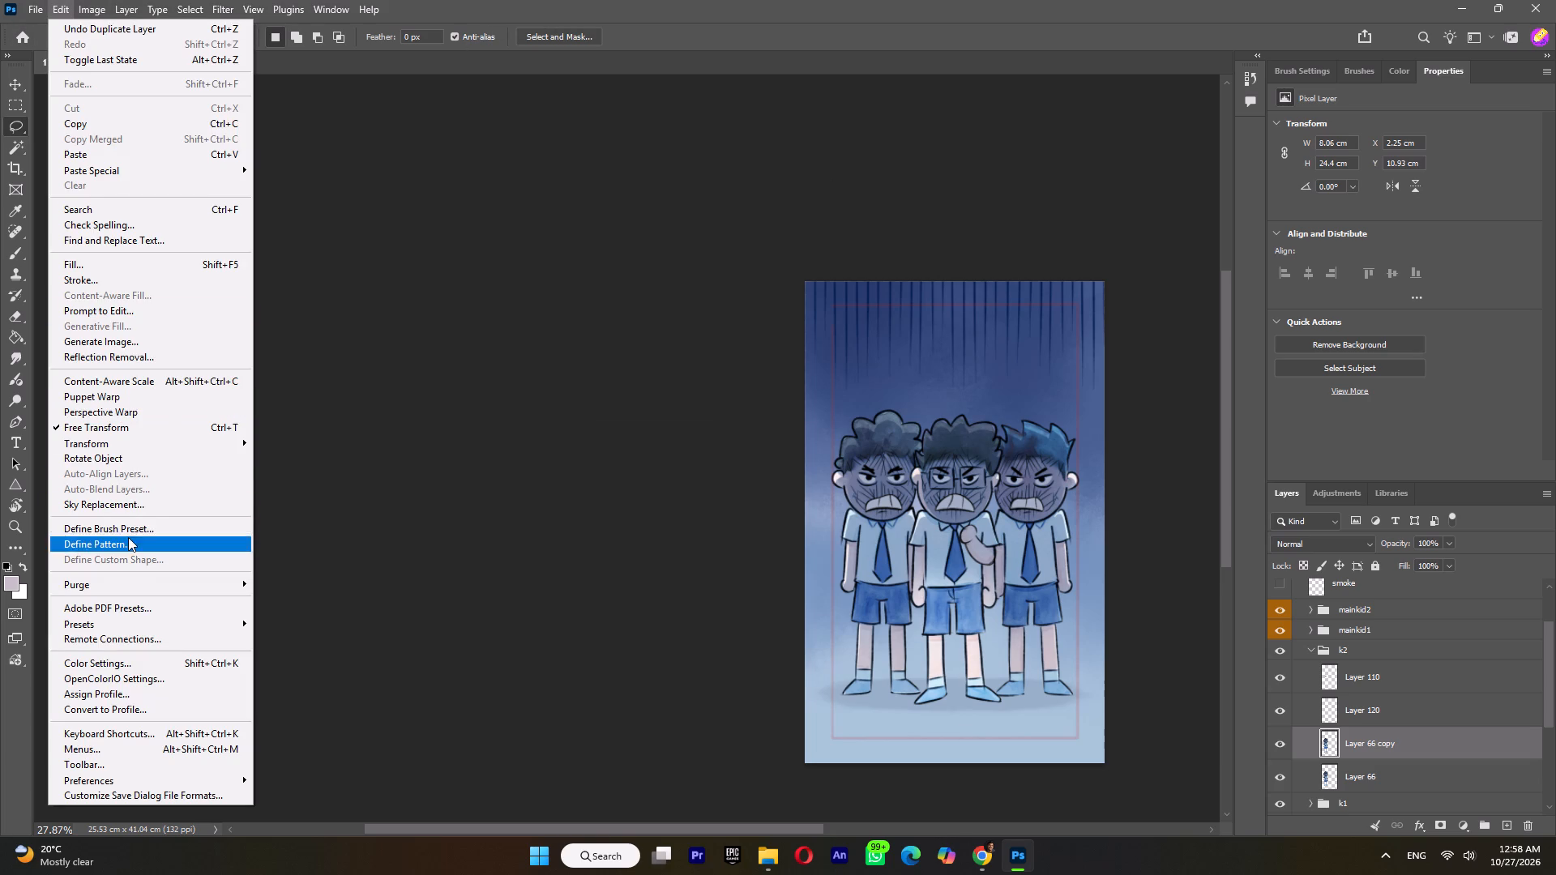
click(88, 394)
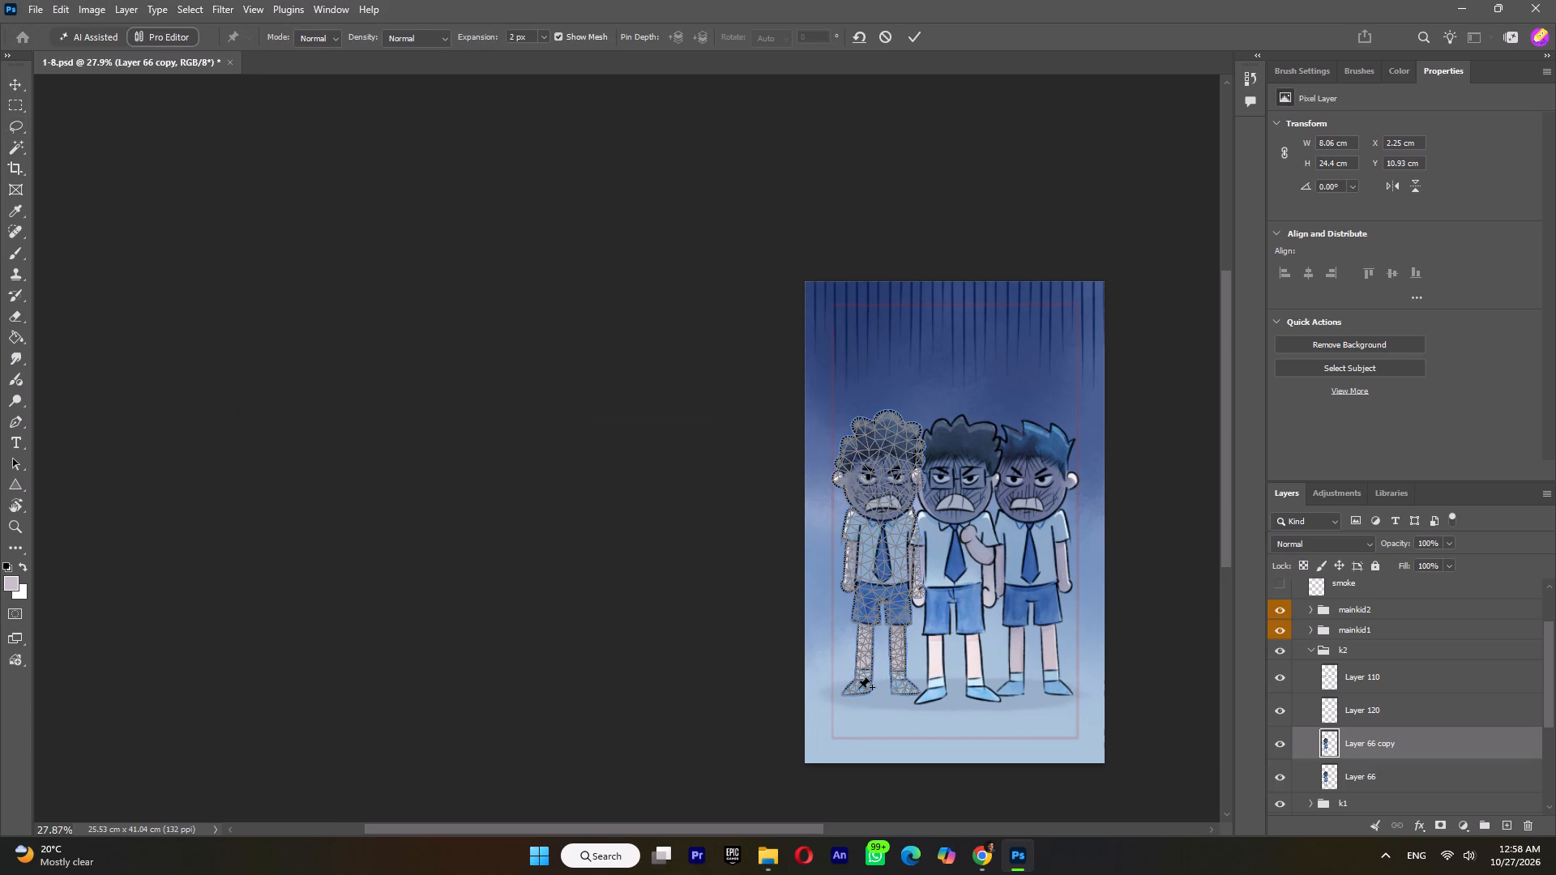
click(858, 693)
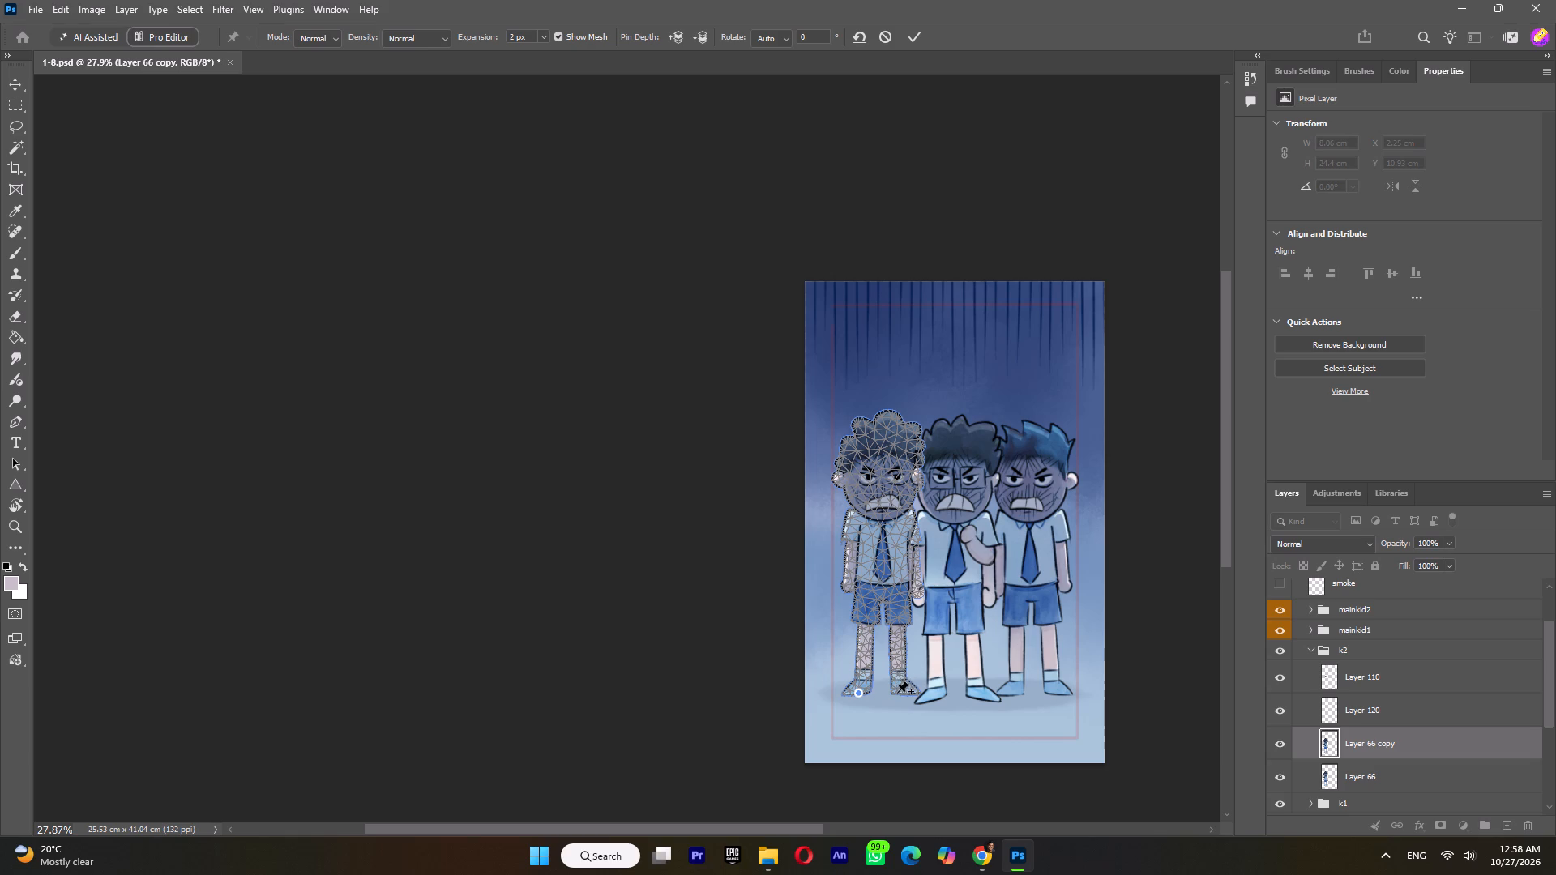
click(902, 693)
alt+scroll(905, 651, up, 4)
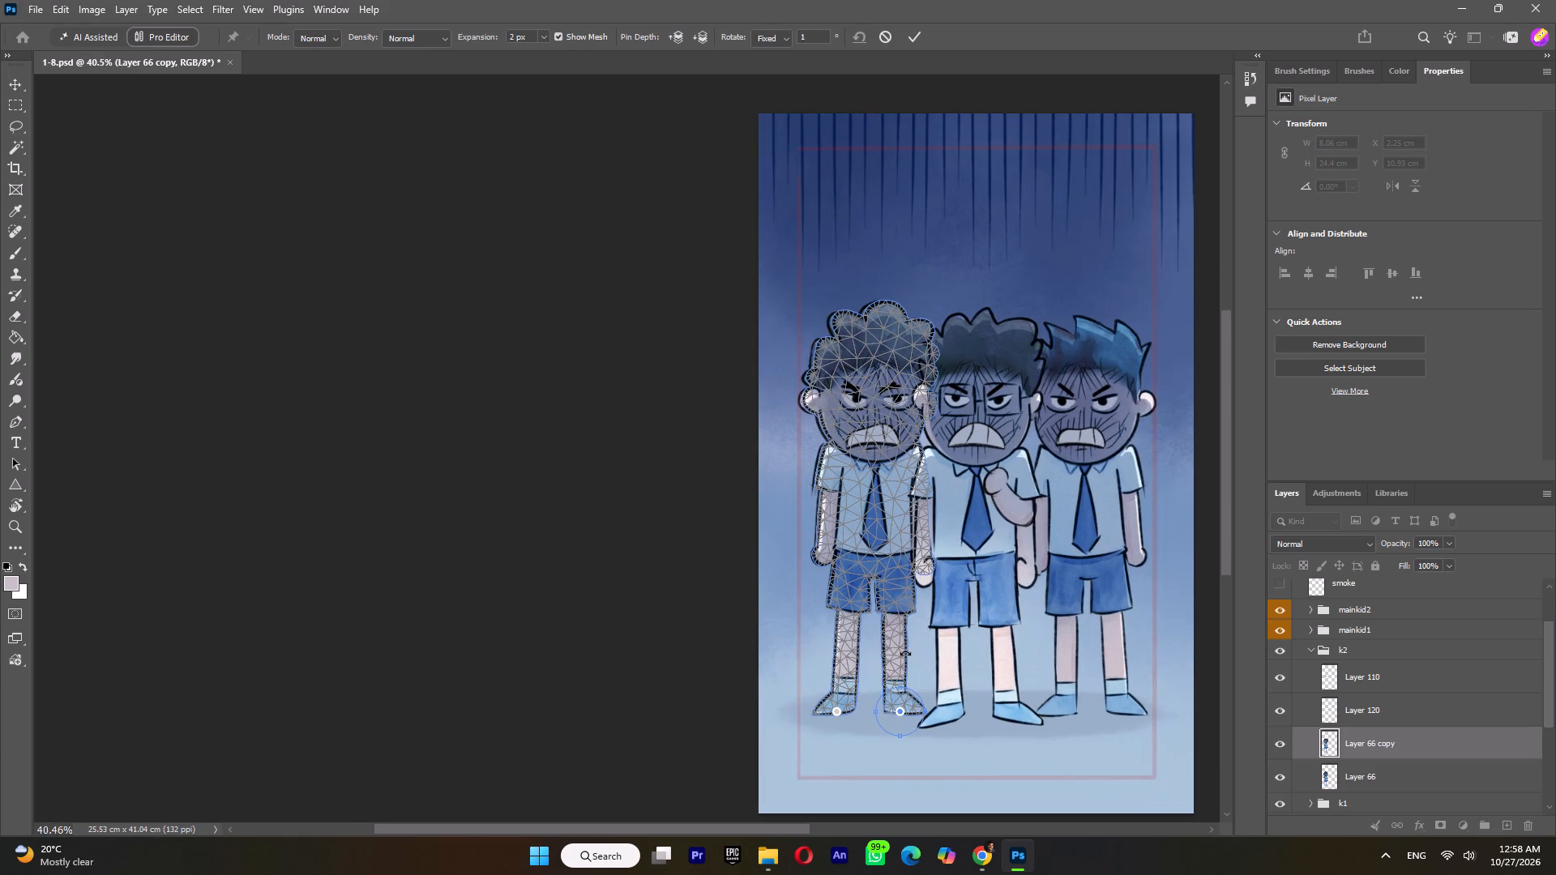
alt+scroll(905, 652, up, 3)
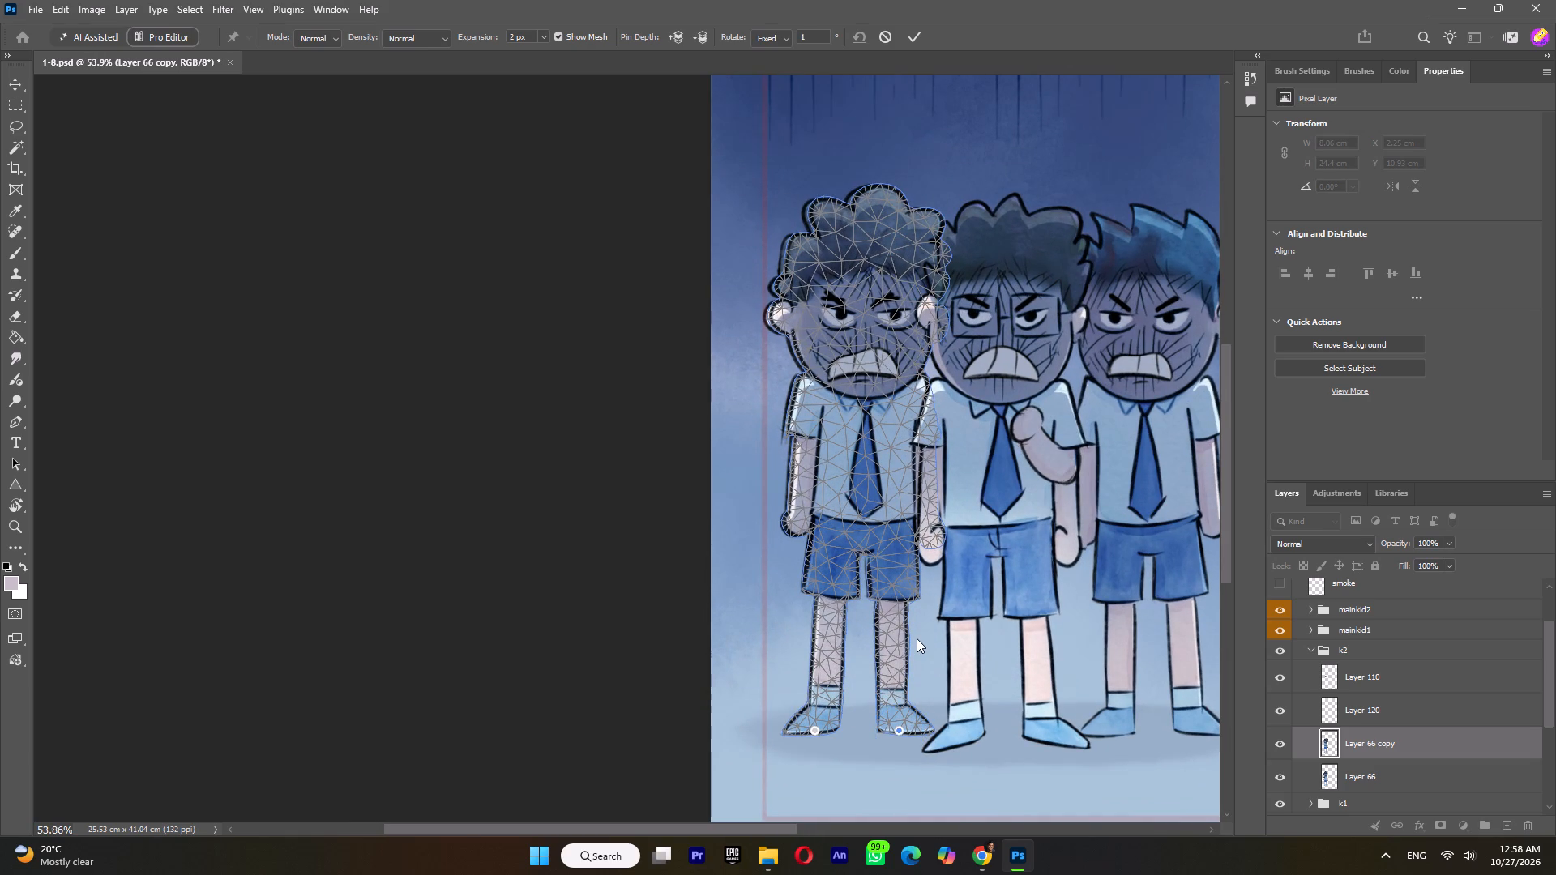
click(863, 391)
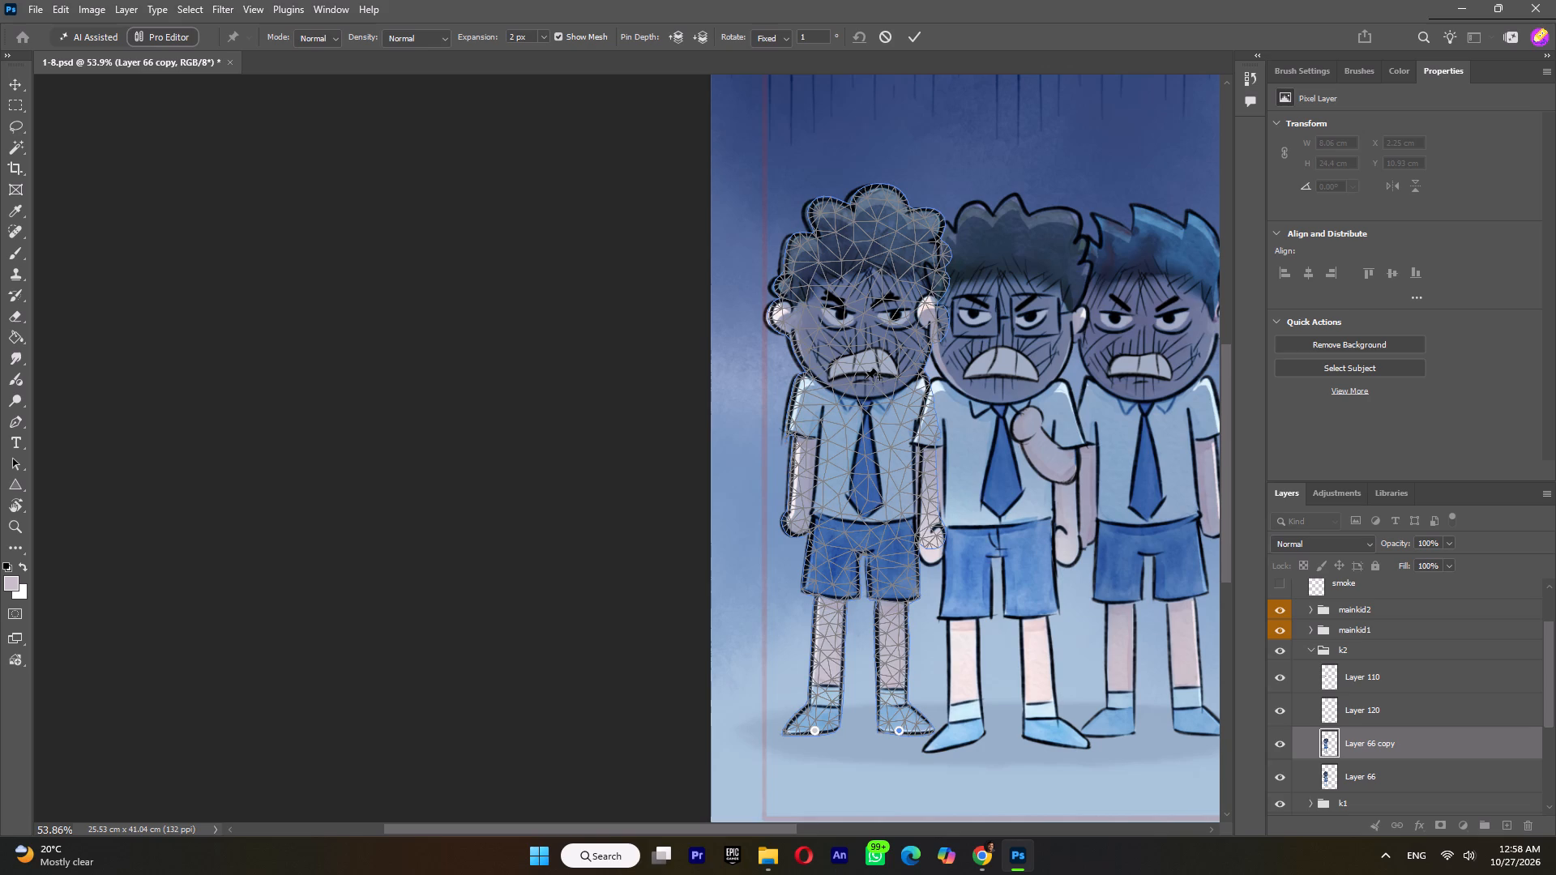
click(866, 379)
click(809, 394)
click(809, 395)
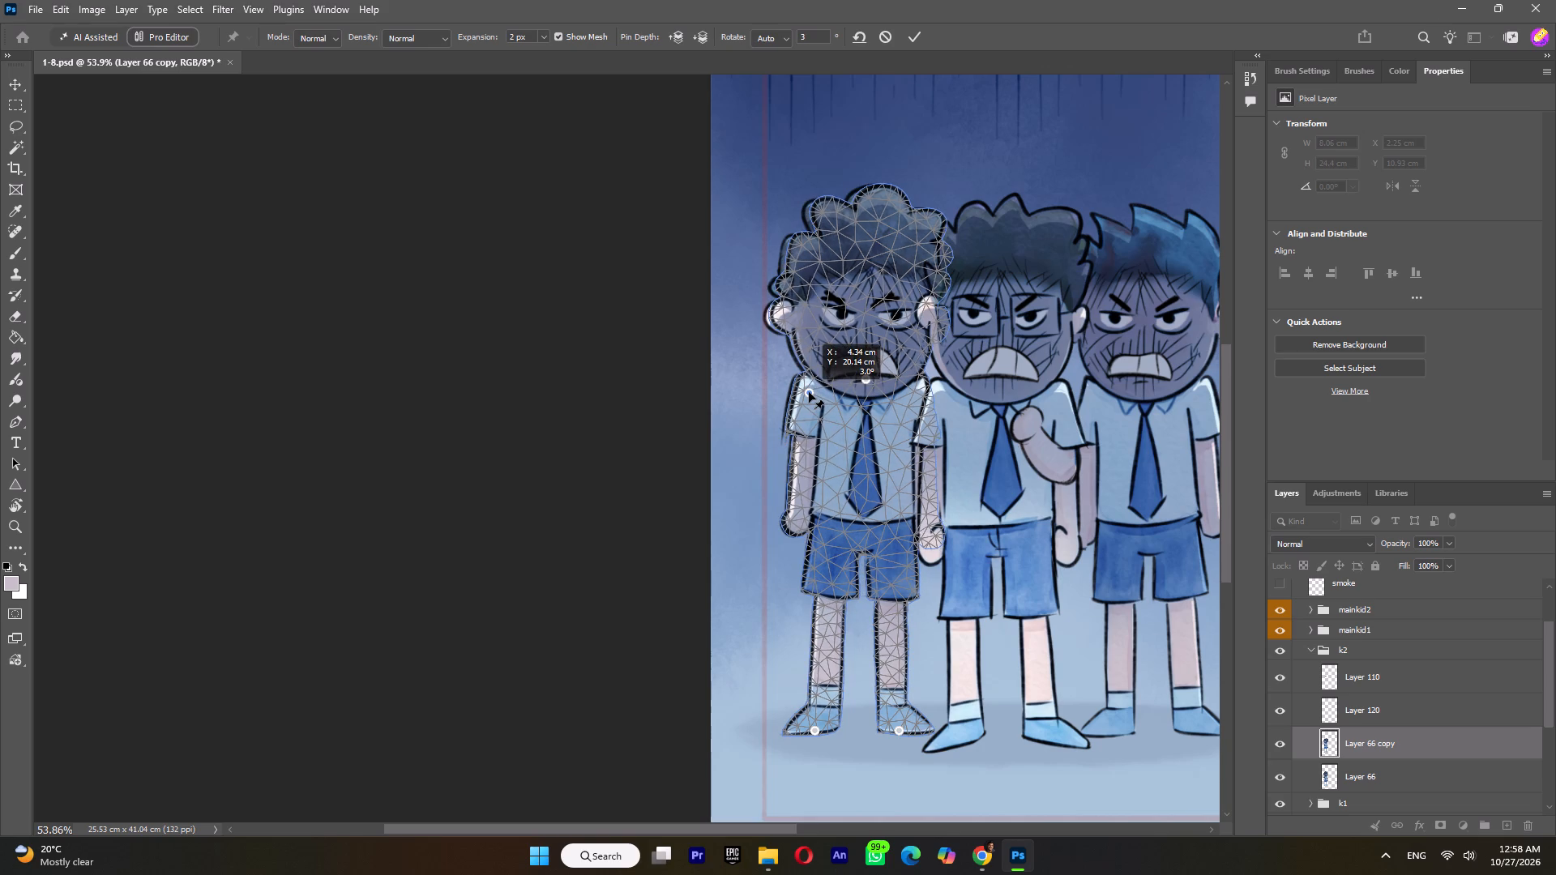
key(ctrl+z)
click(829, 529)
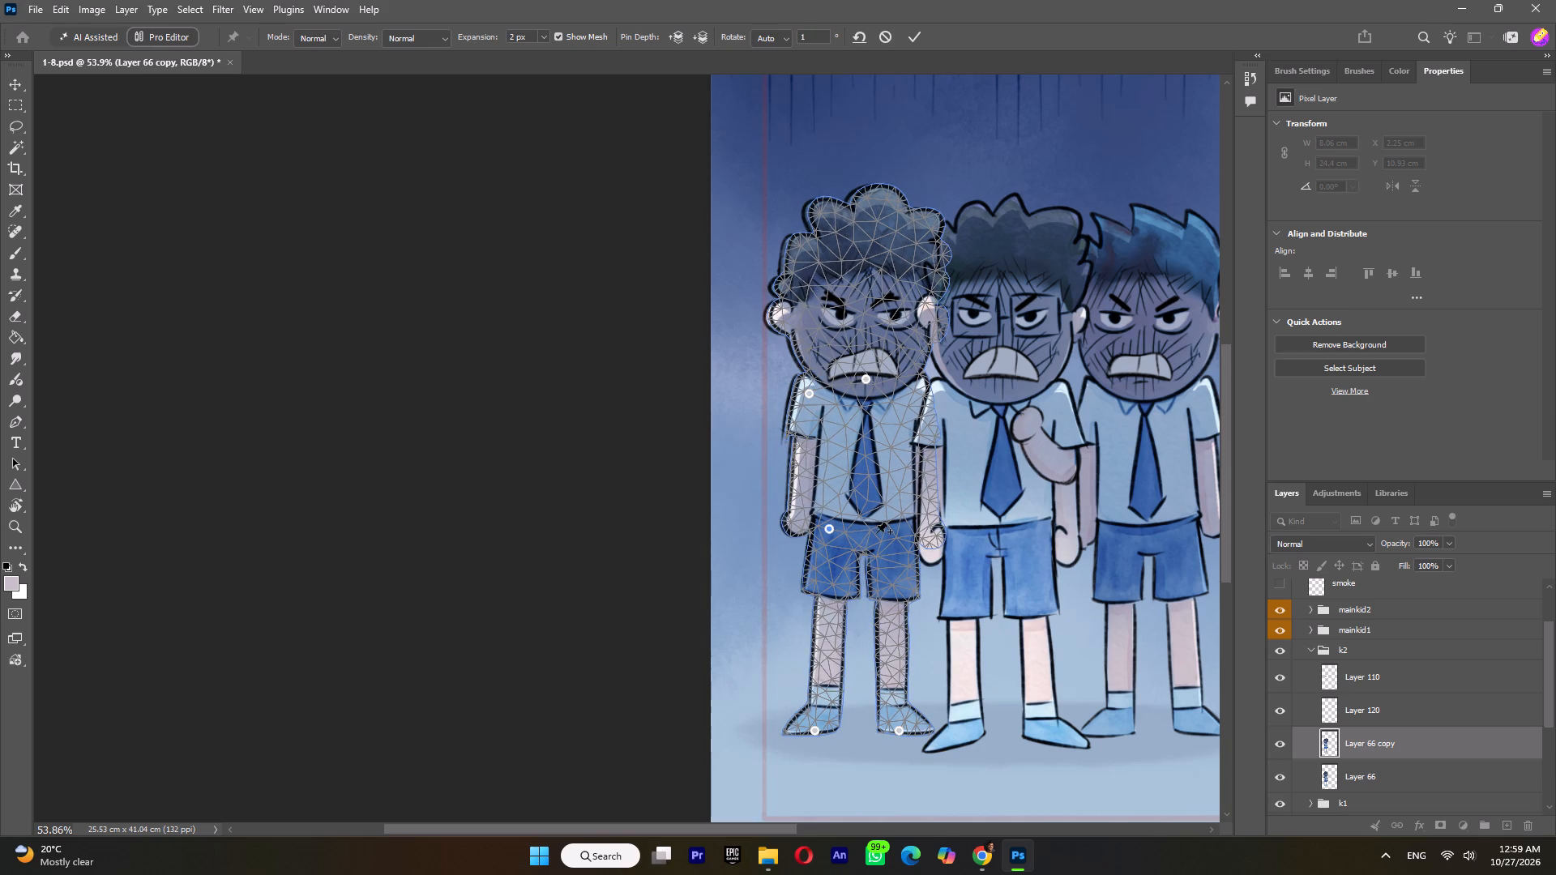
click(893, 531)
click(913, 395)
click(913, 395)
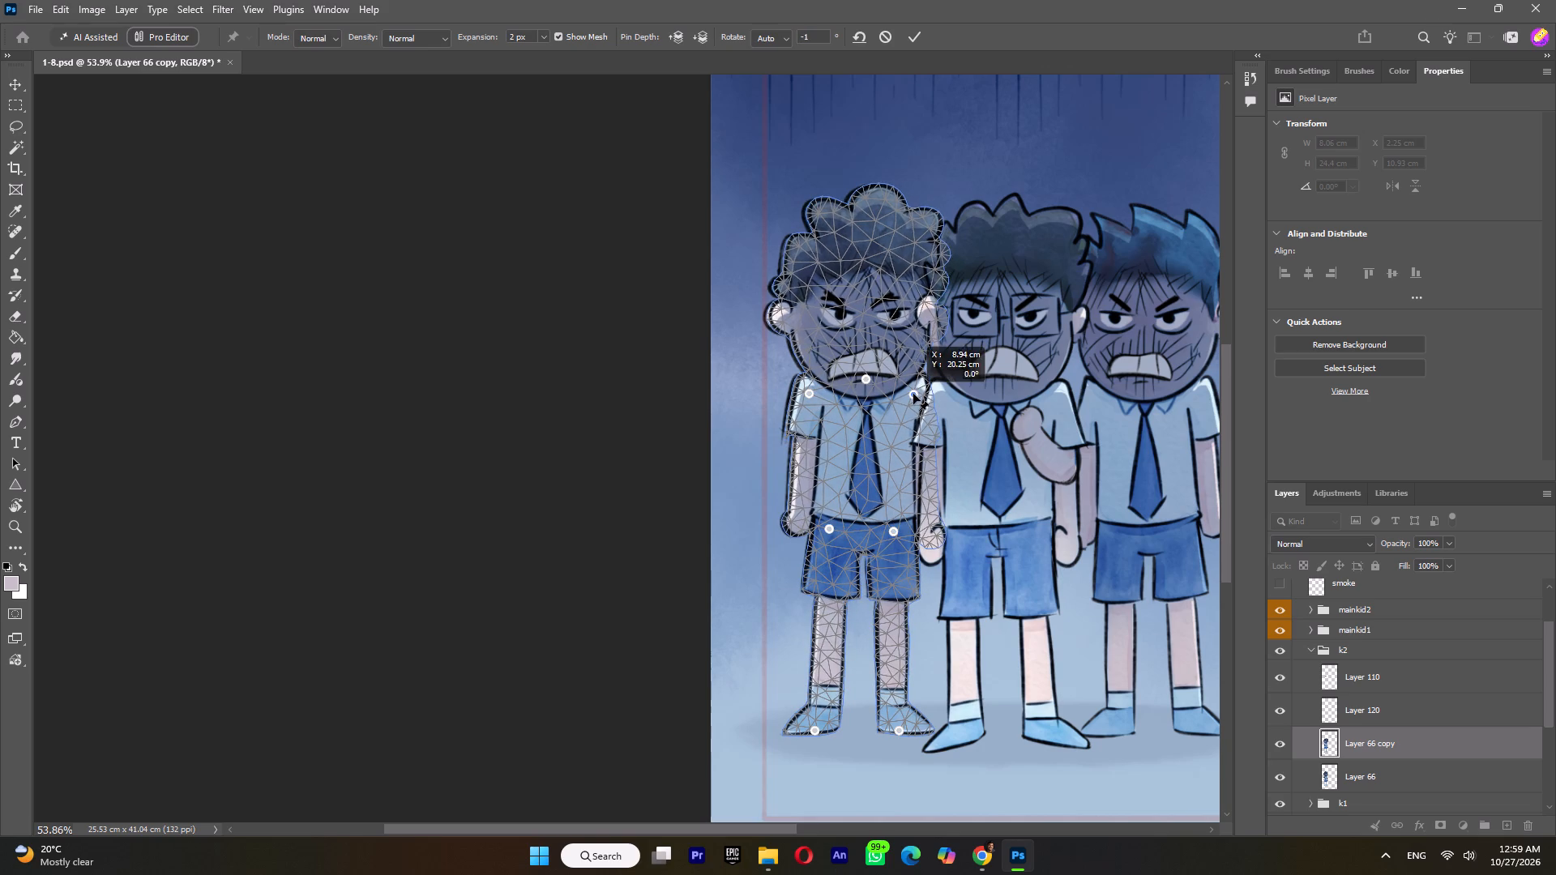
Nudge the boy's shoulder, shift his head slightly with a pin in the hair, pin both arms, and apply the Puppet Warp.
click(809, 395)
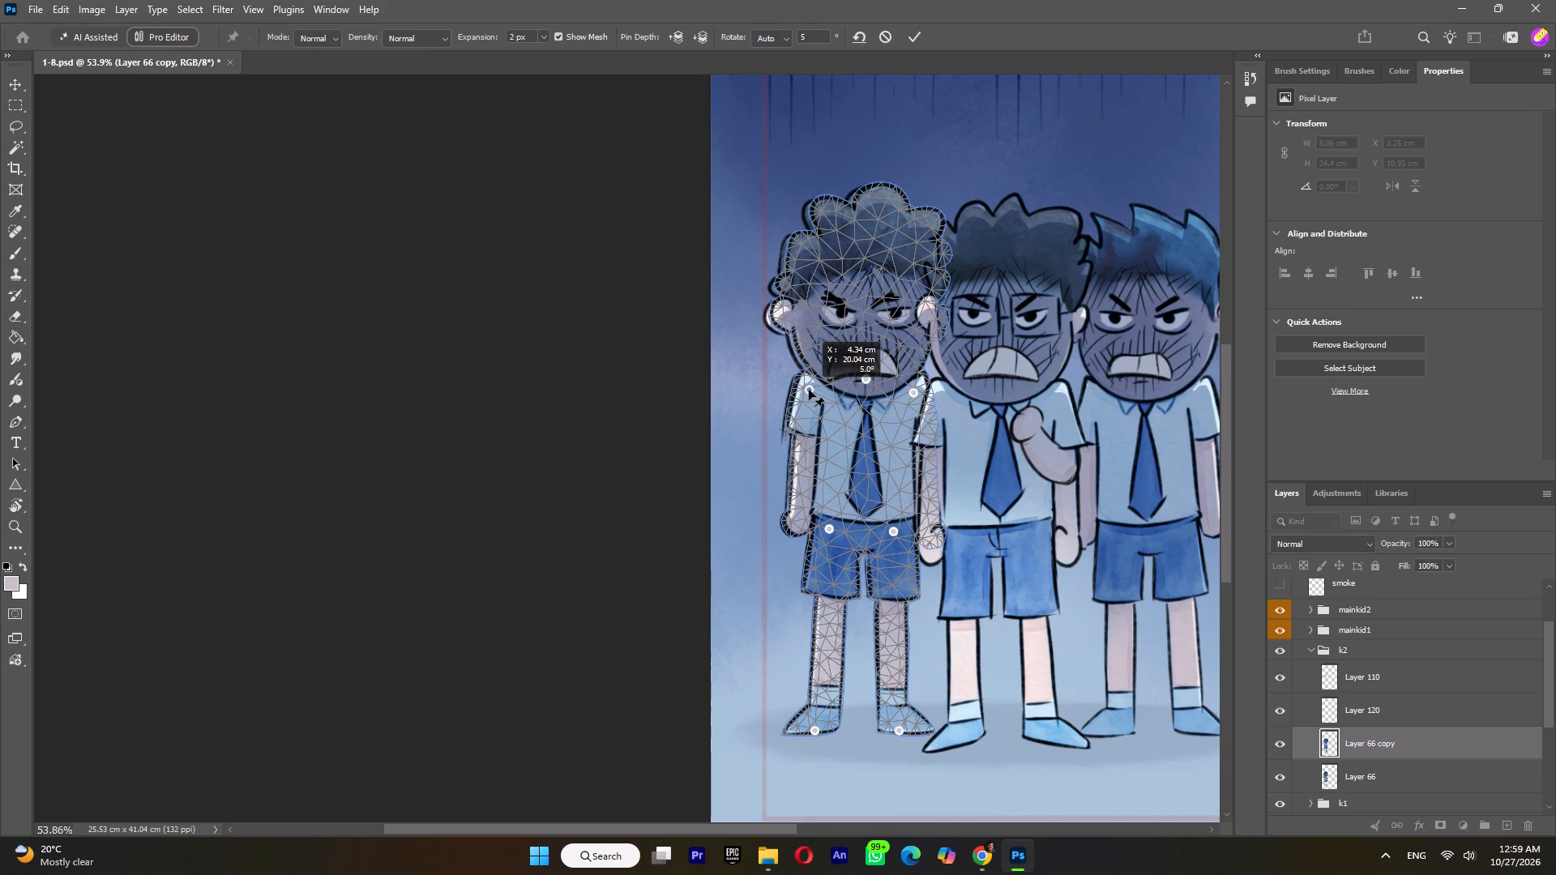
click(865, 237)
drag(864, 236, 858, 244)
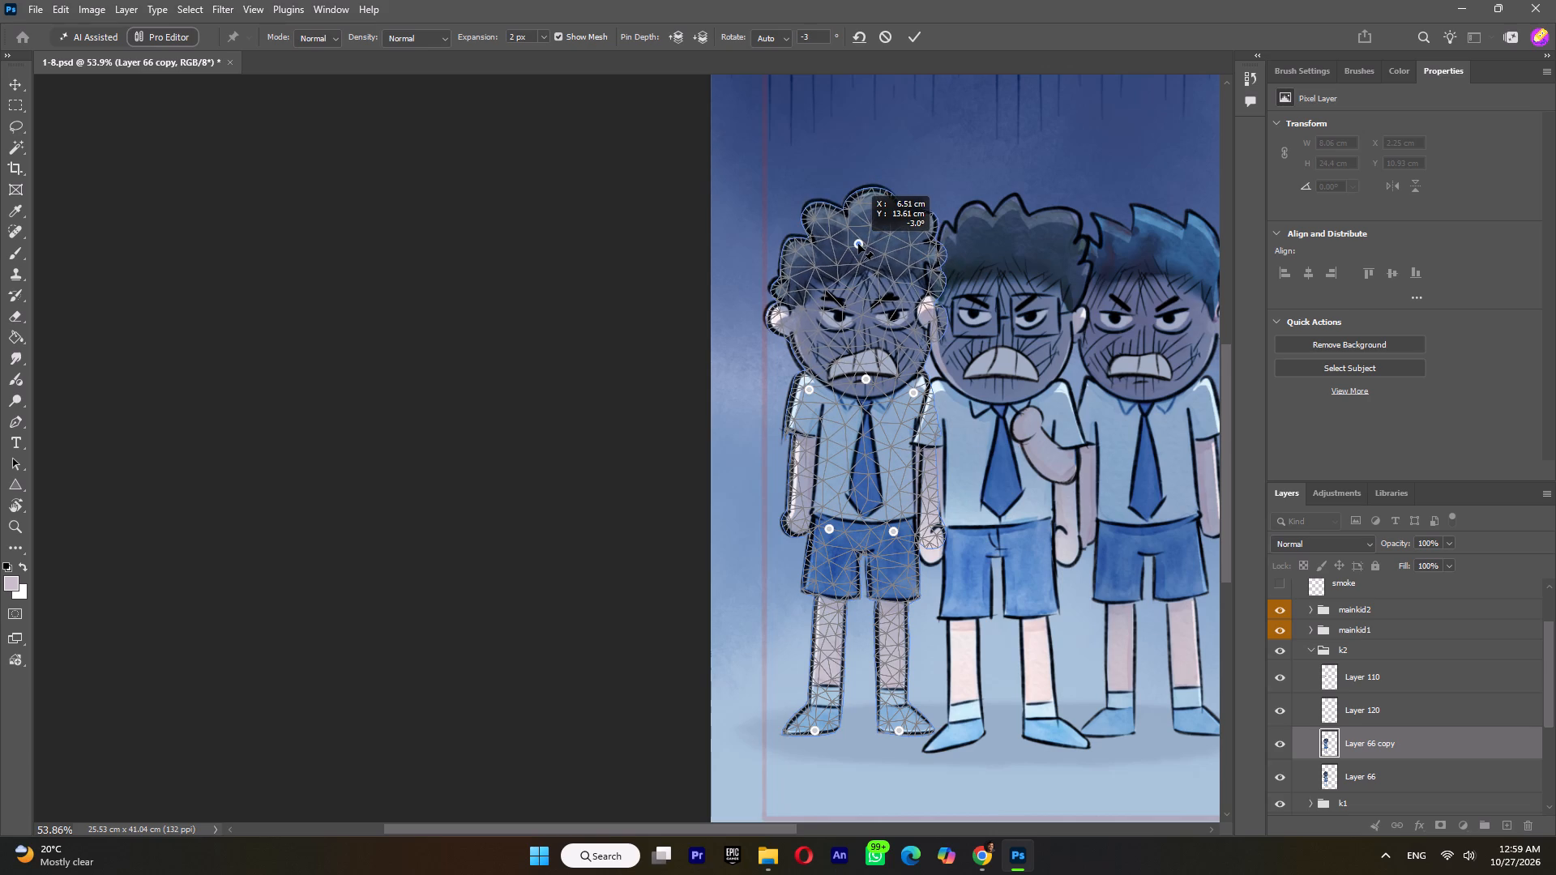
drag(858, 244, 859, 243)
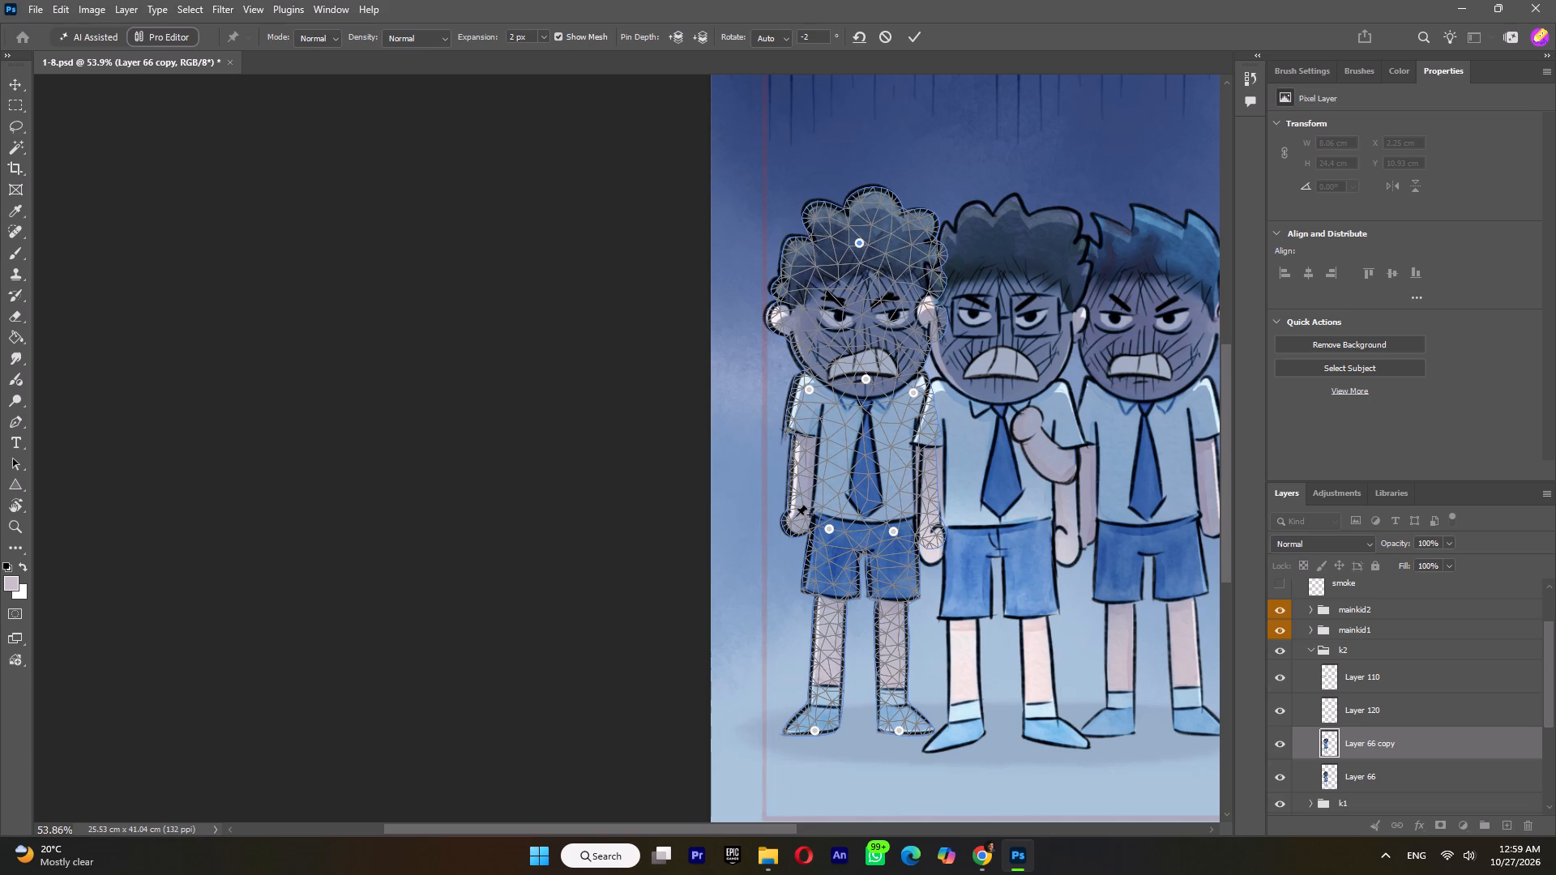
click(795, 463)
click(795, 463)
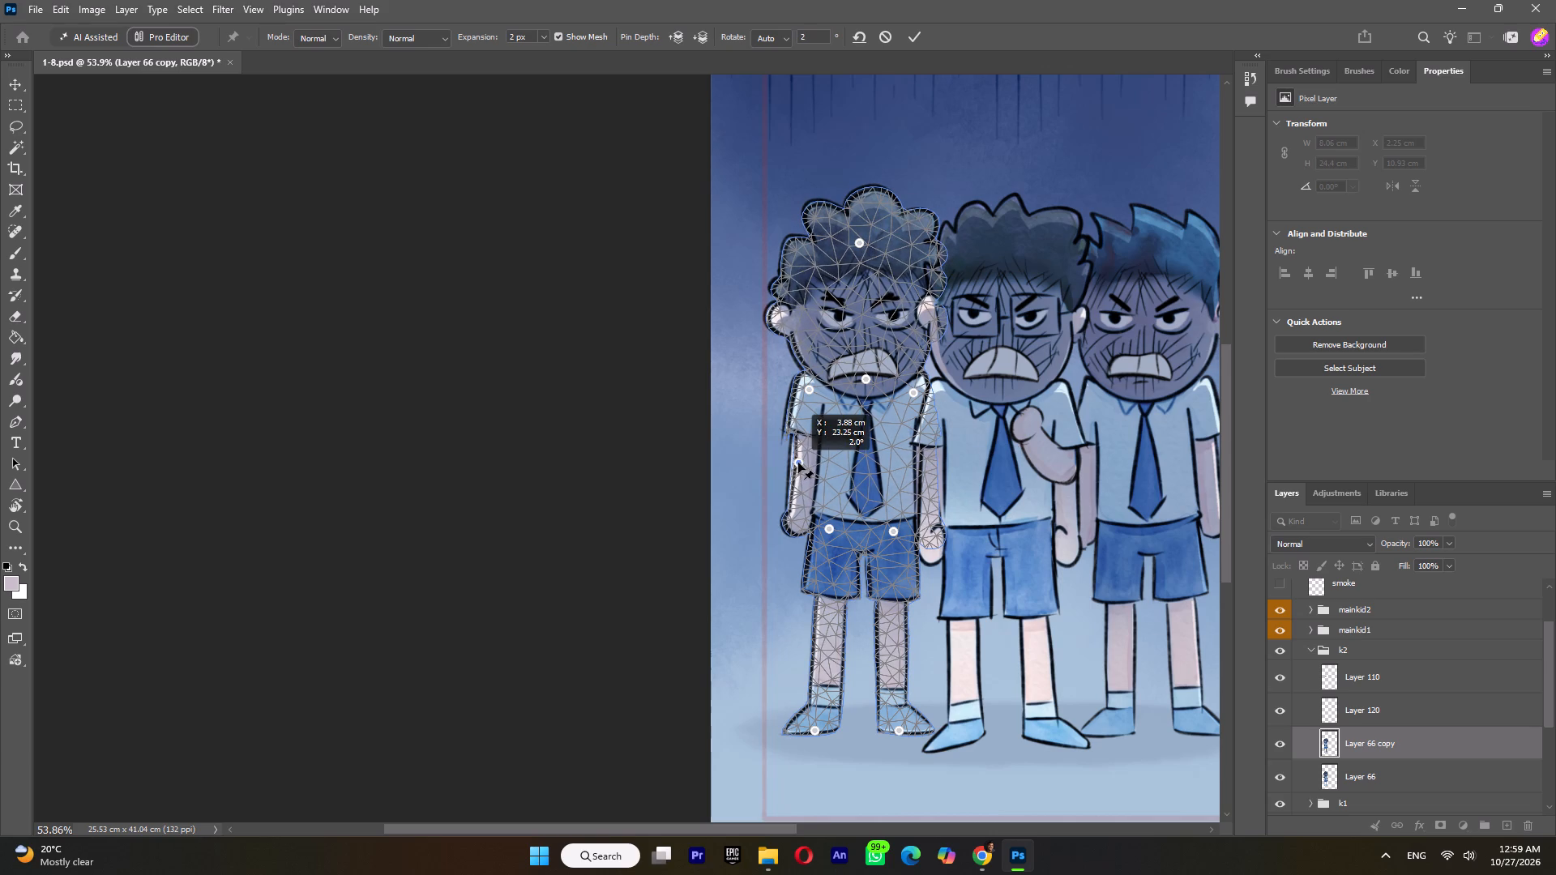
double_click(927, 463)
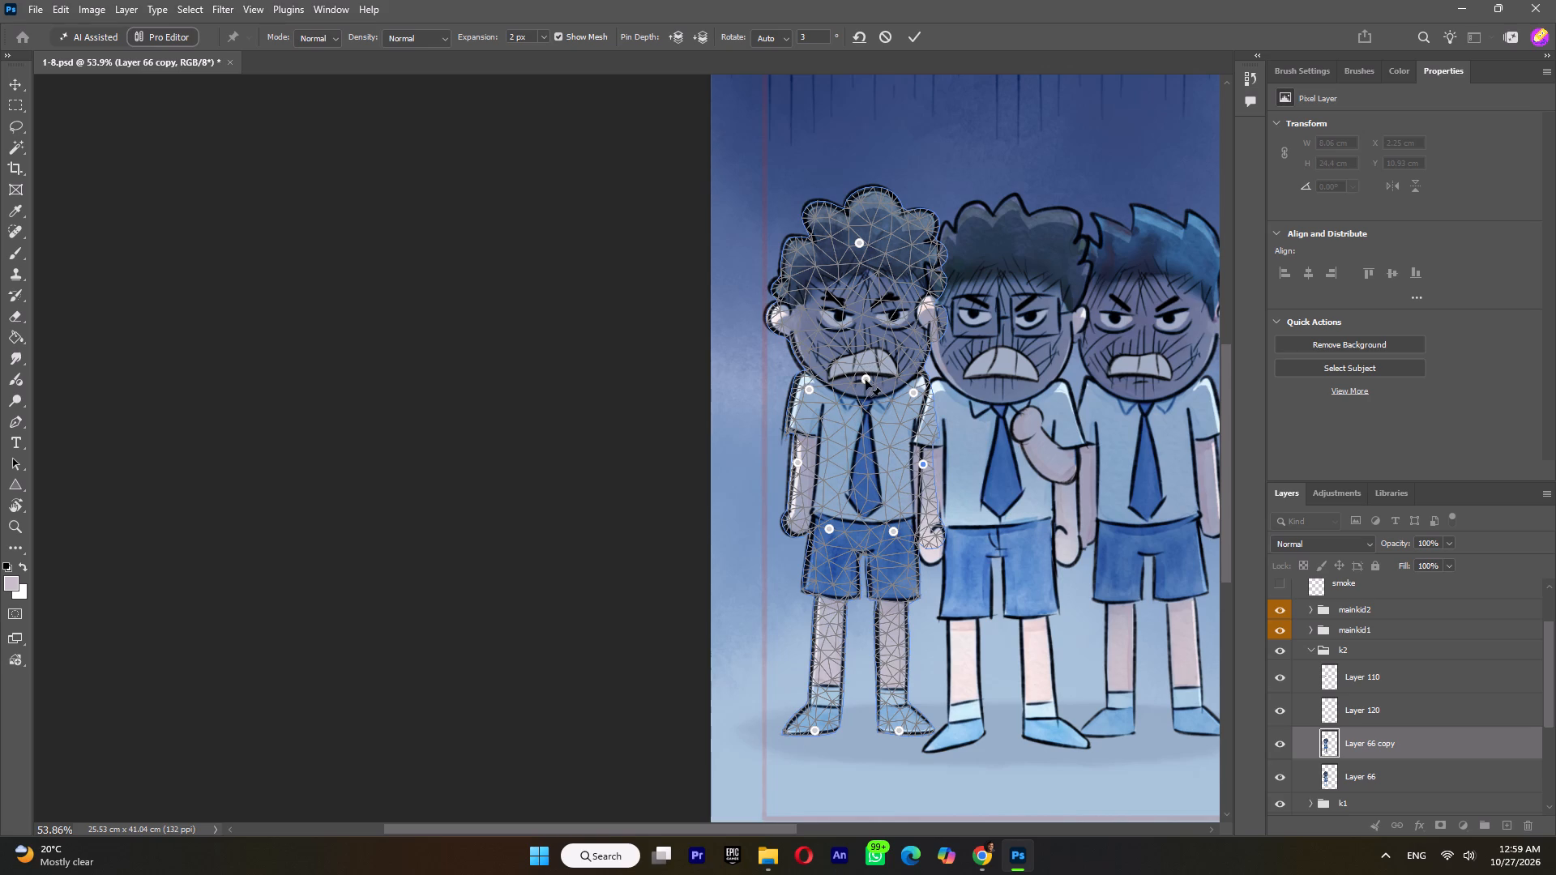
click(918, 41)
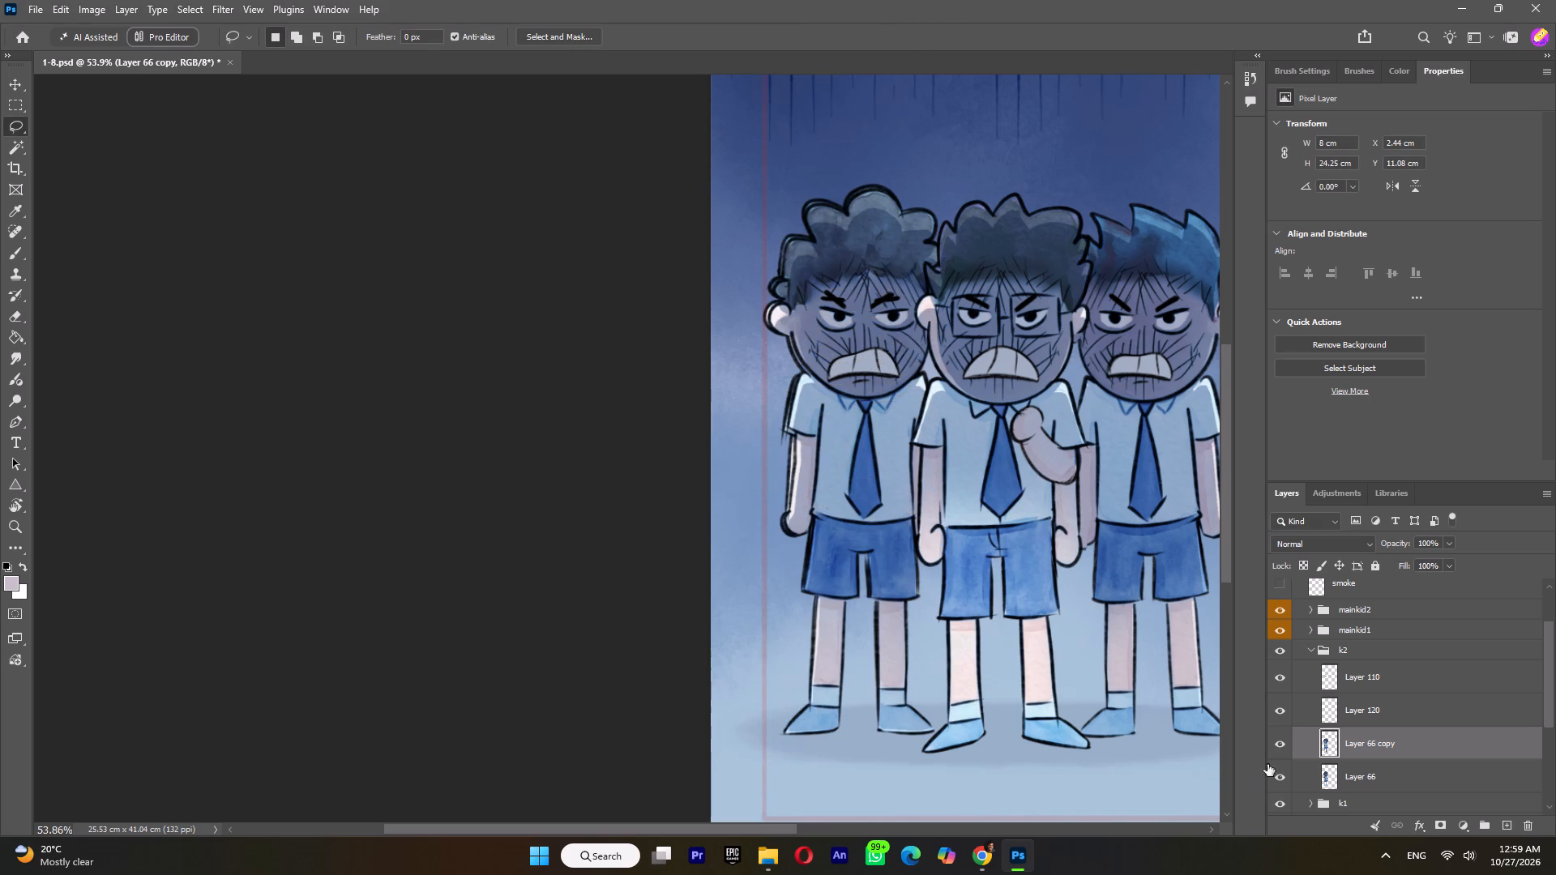
Toggle Layer 66 copy to compare its warped pose with the original.
click(1276, 745)
click(1276, 745)
click(1276, 745)
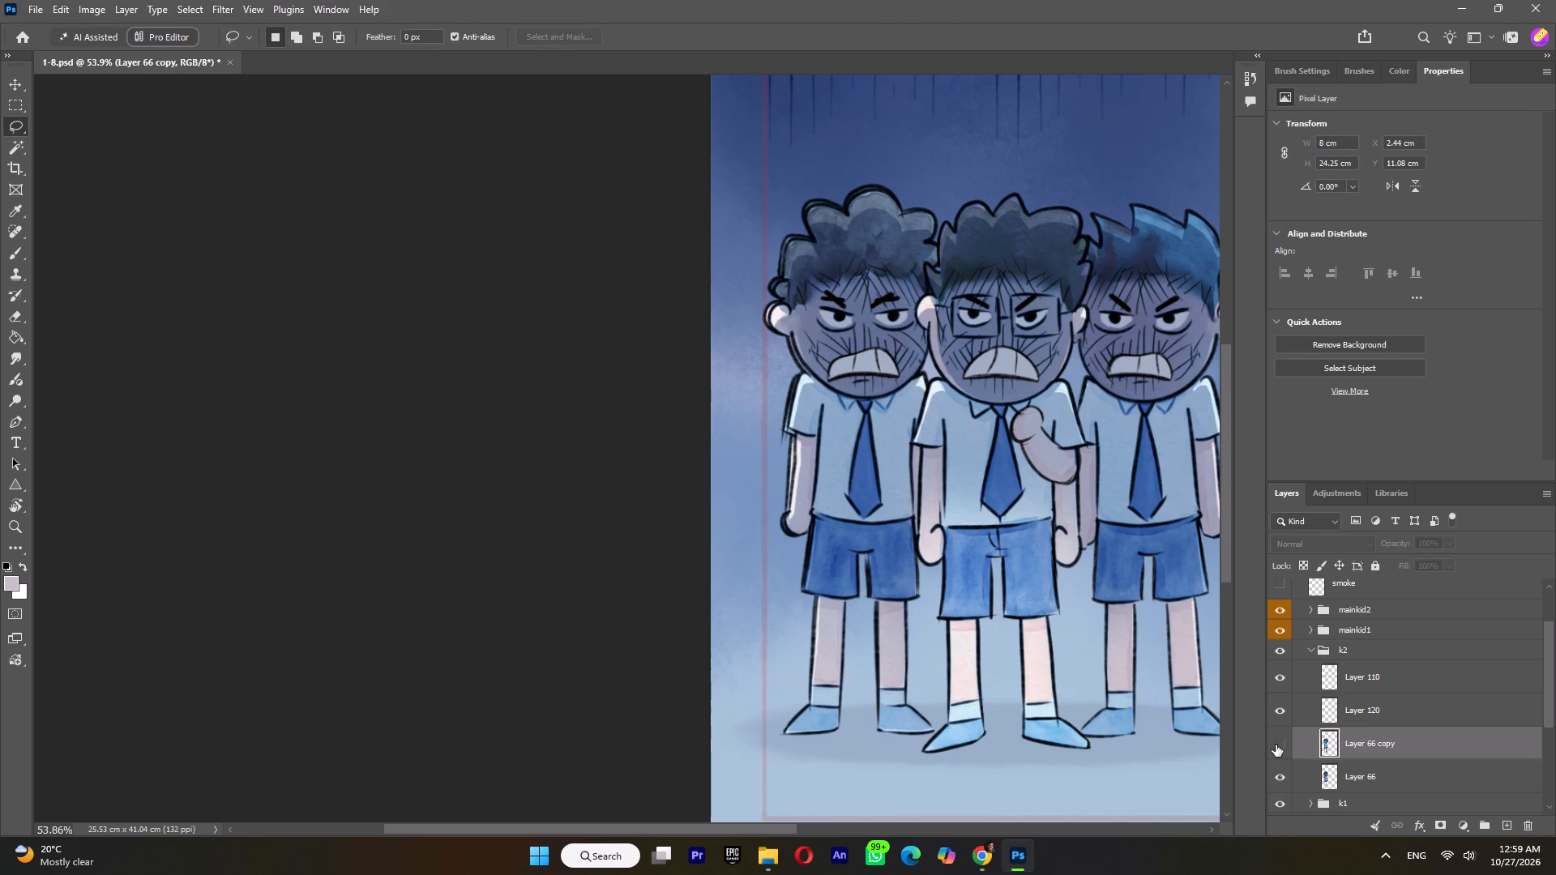
click(1276, 745)
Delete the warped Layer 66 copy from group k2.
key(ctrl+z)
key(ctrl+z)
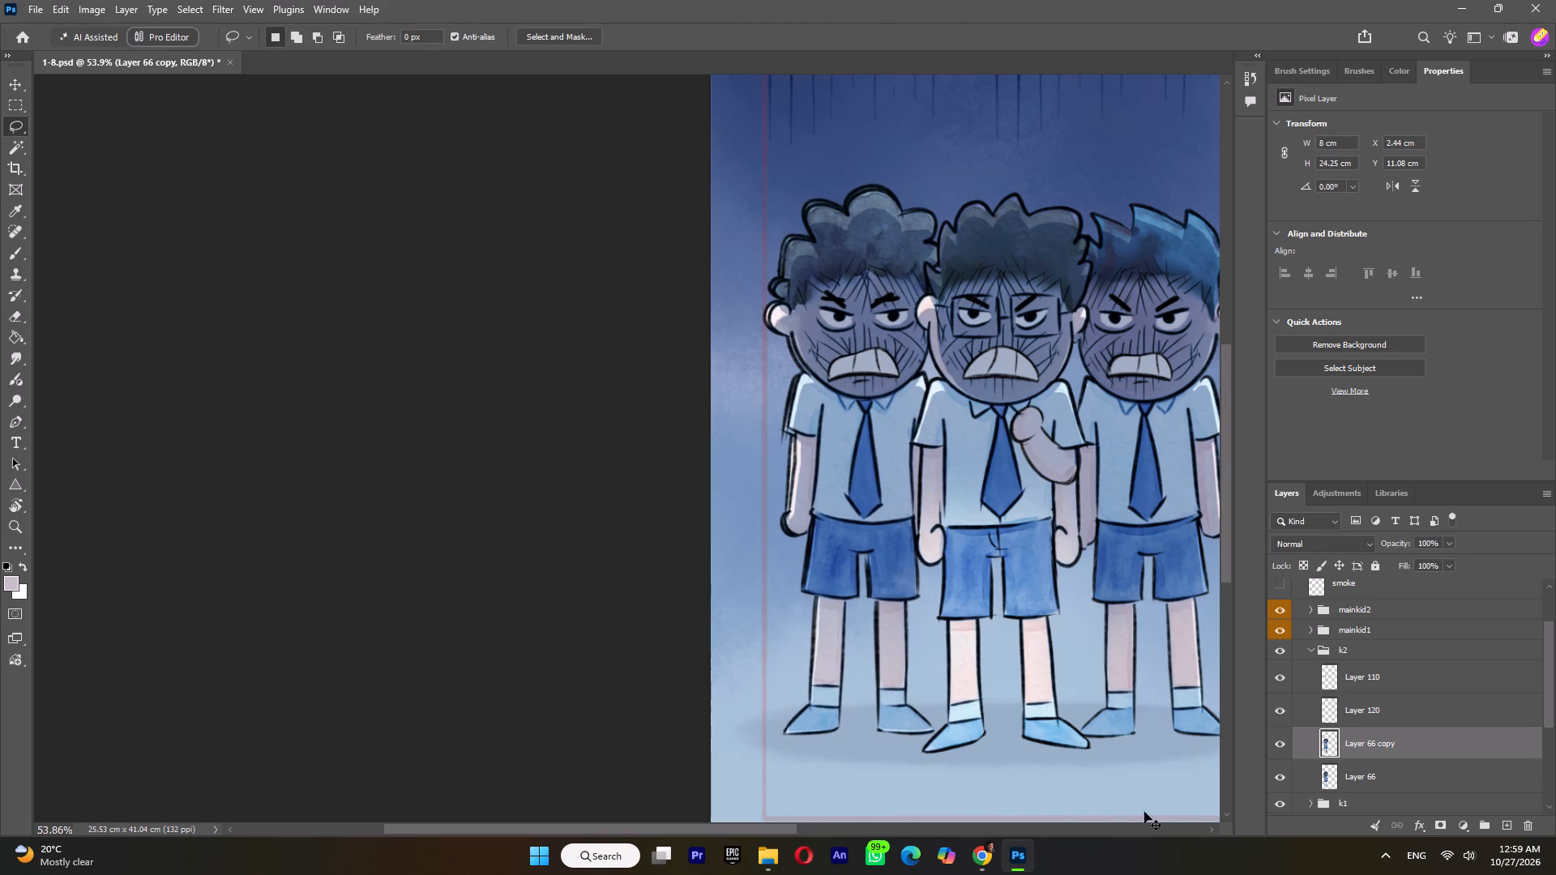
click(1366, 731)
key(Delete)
Duplicate Layer 66 in group k2 as Layer 66 copy.
right_click(1365, 742)
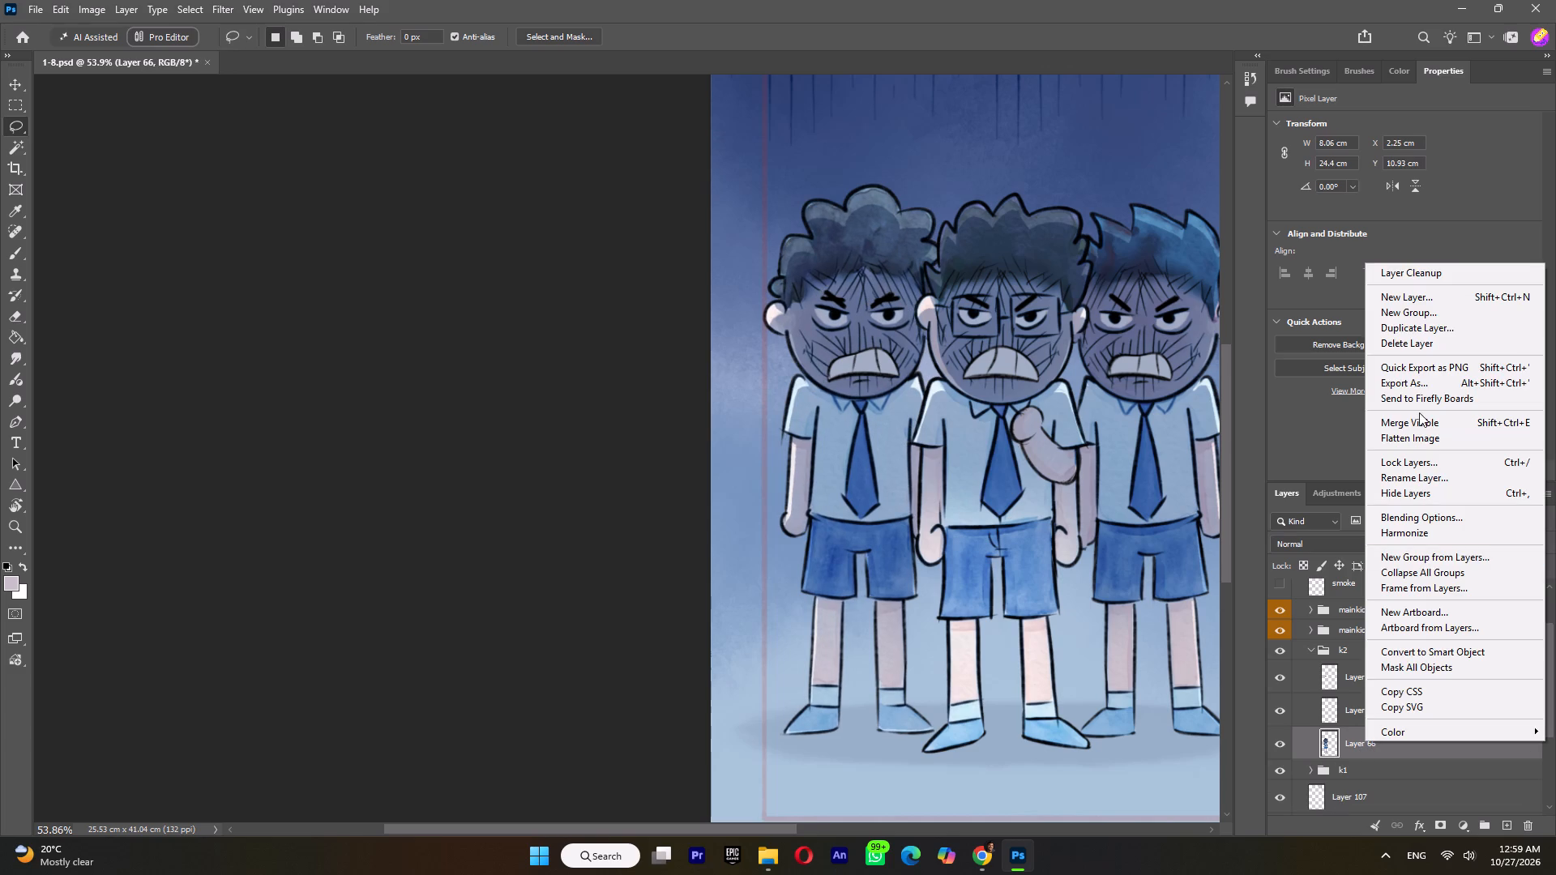
click(1423, 334)
click(913, 243)
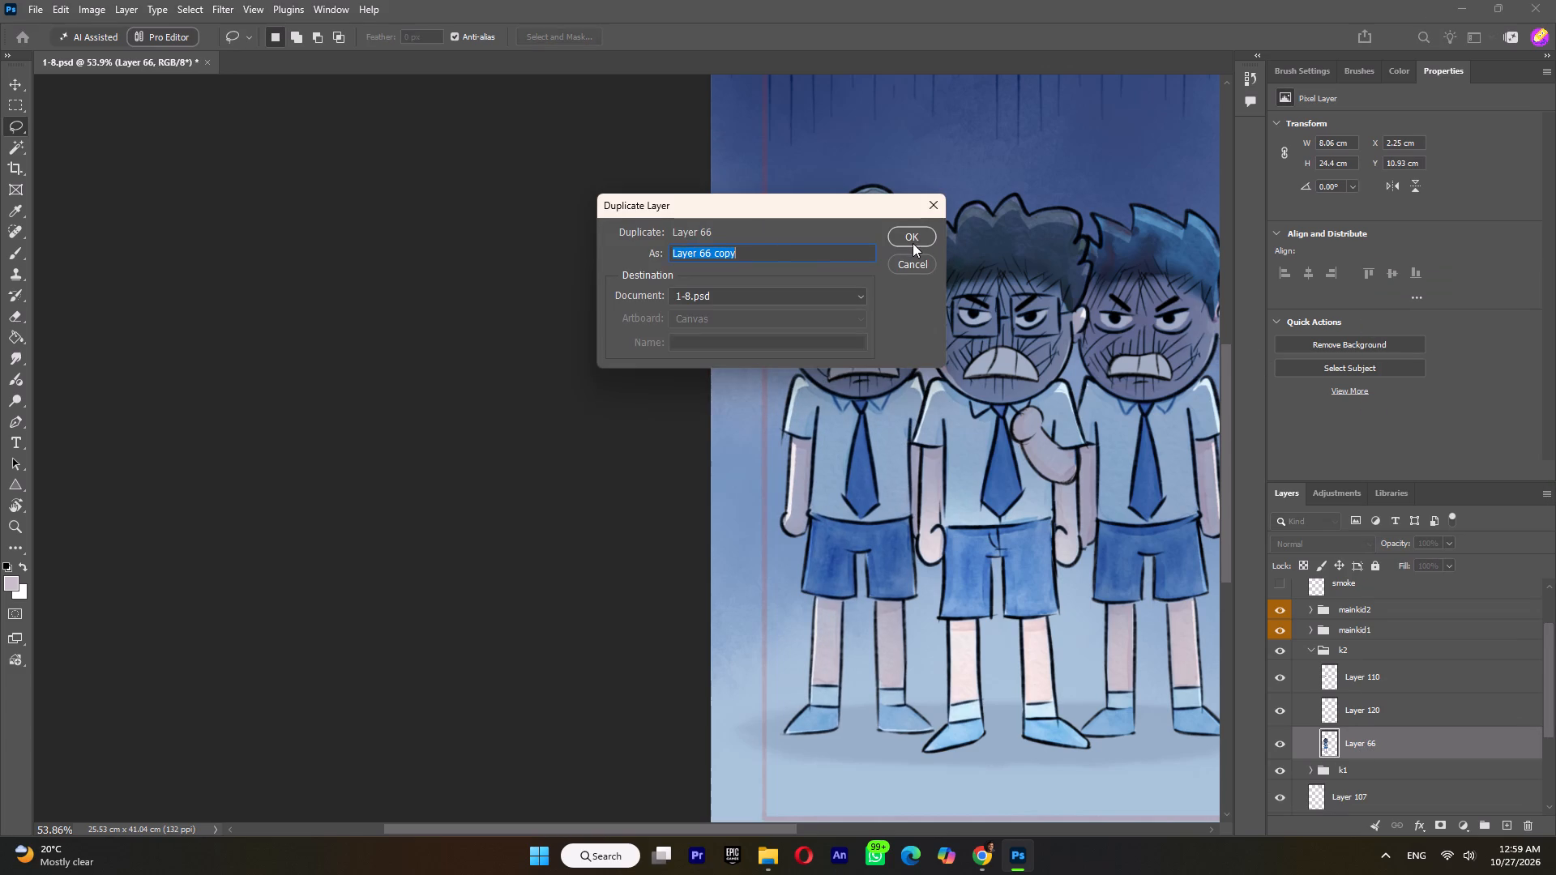
Start Puppet Warp on Layer 66 copy and pin the boy's feet, both sides of his shorts, chin, hair and both shoulders.
click(65, 9)
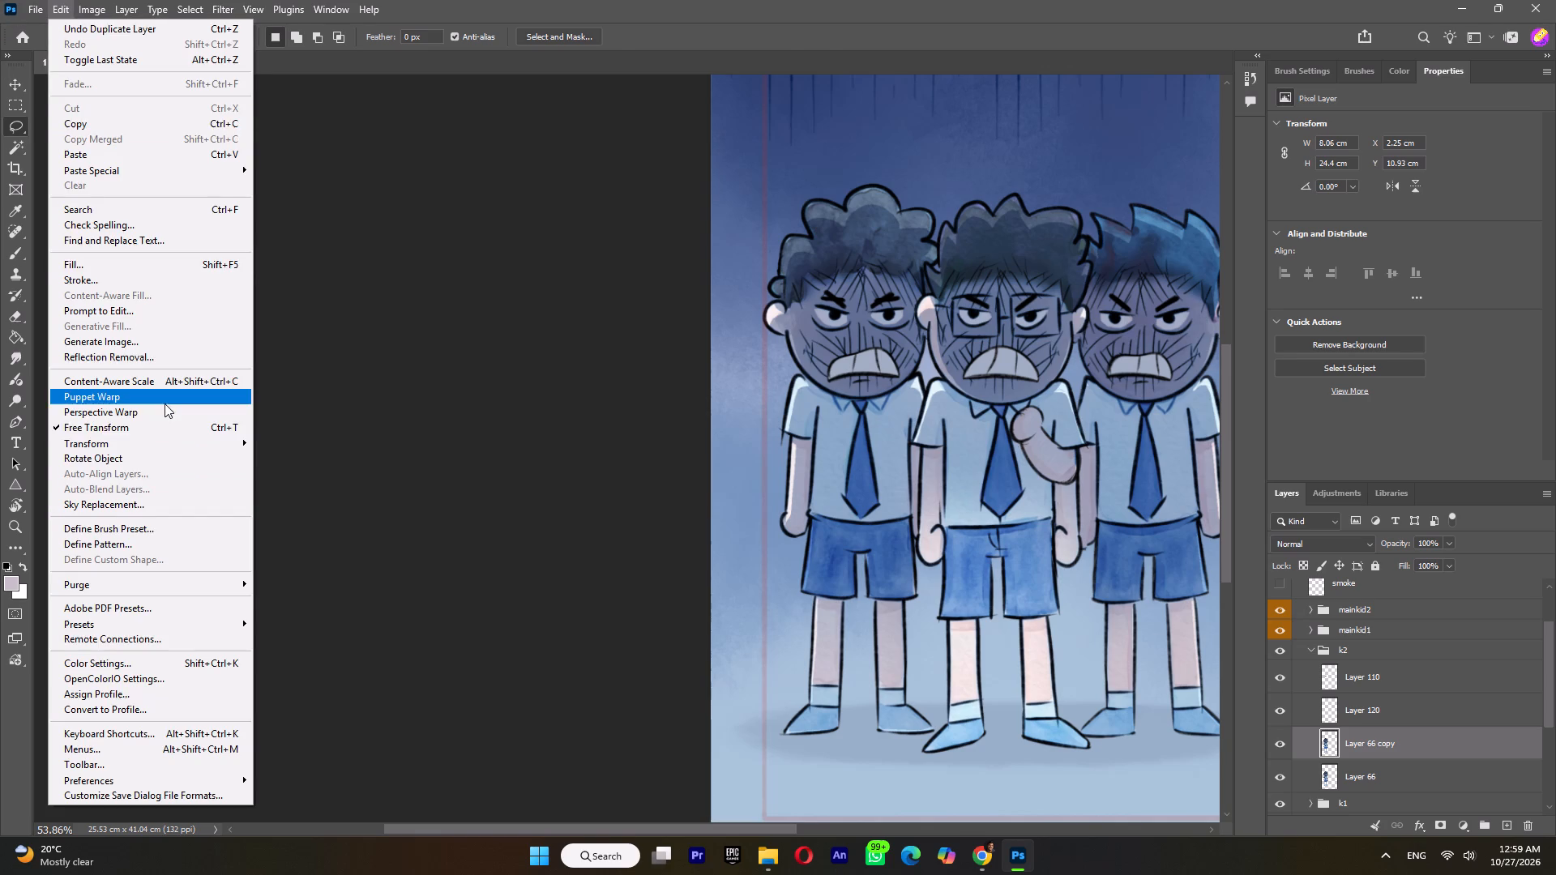
click(165, 403)
click(813, 732)
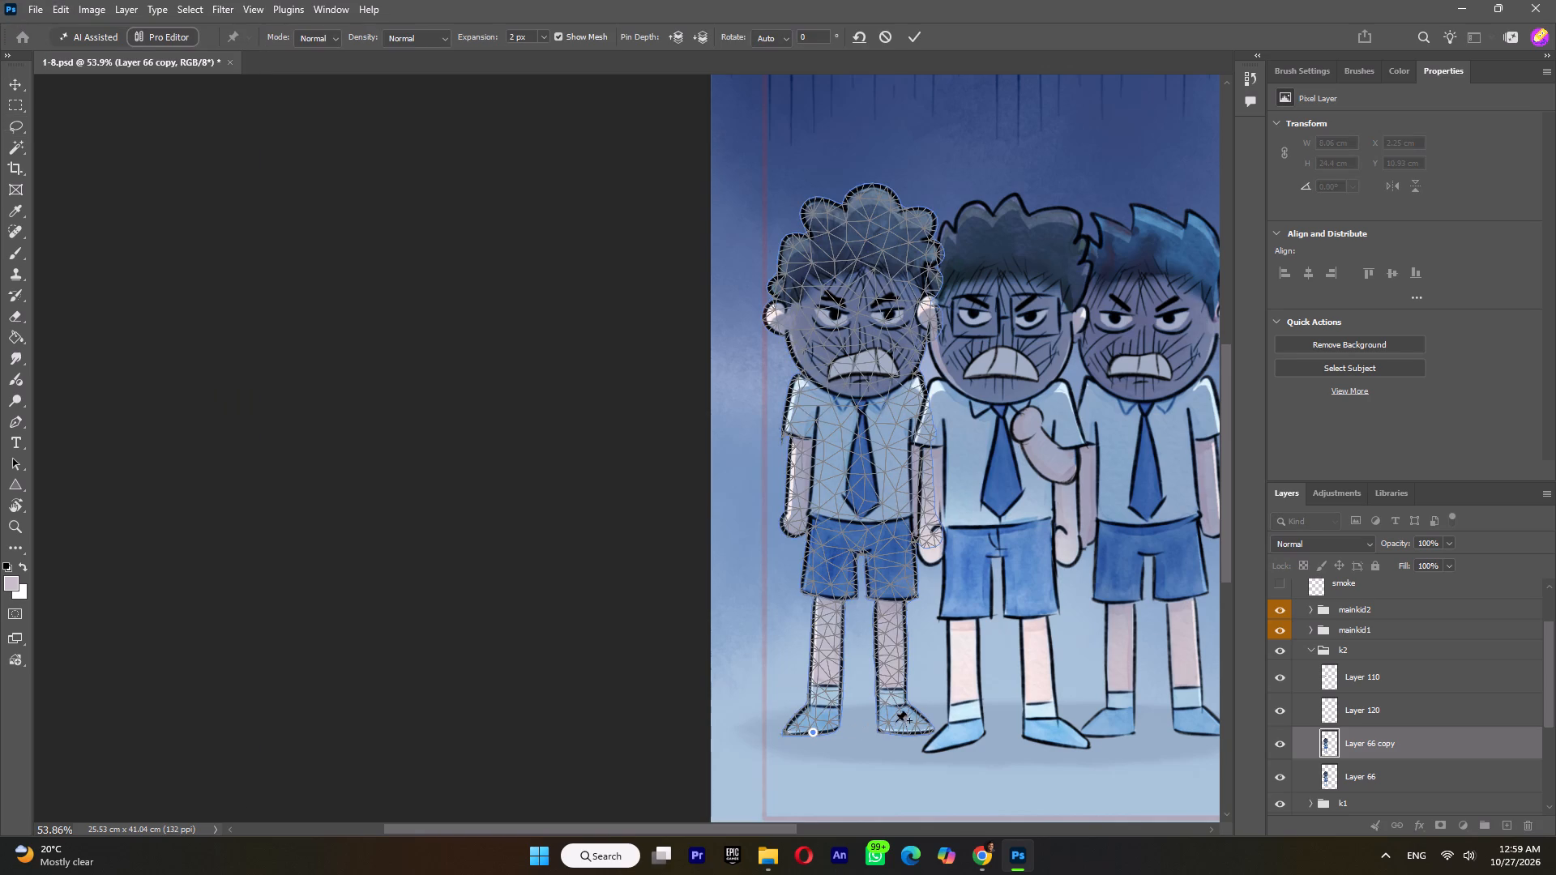
click(898, 732)
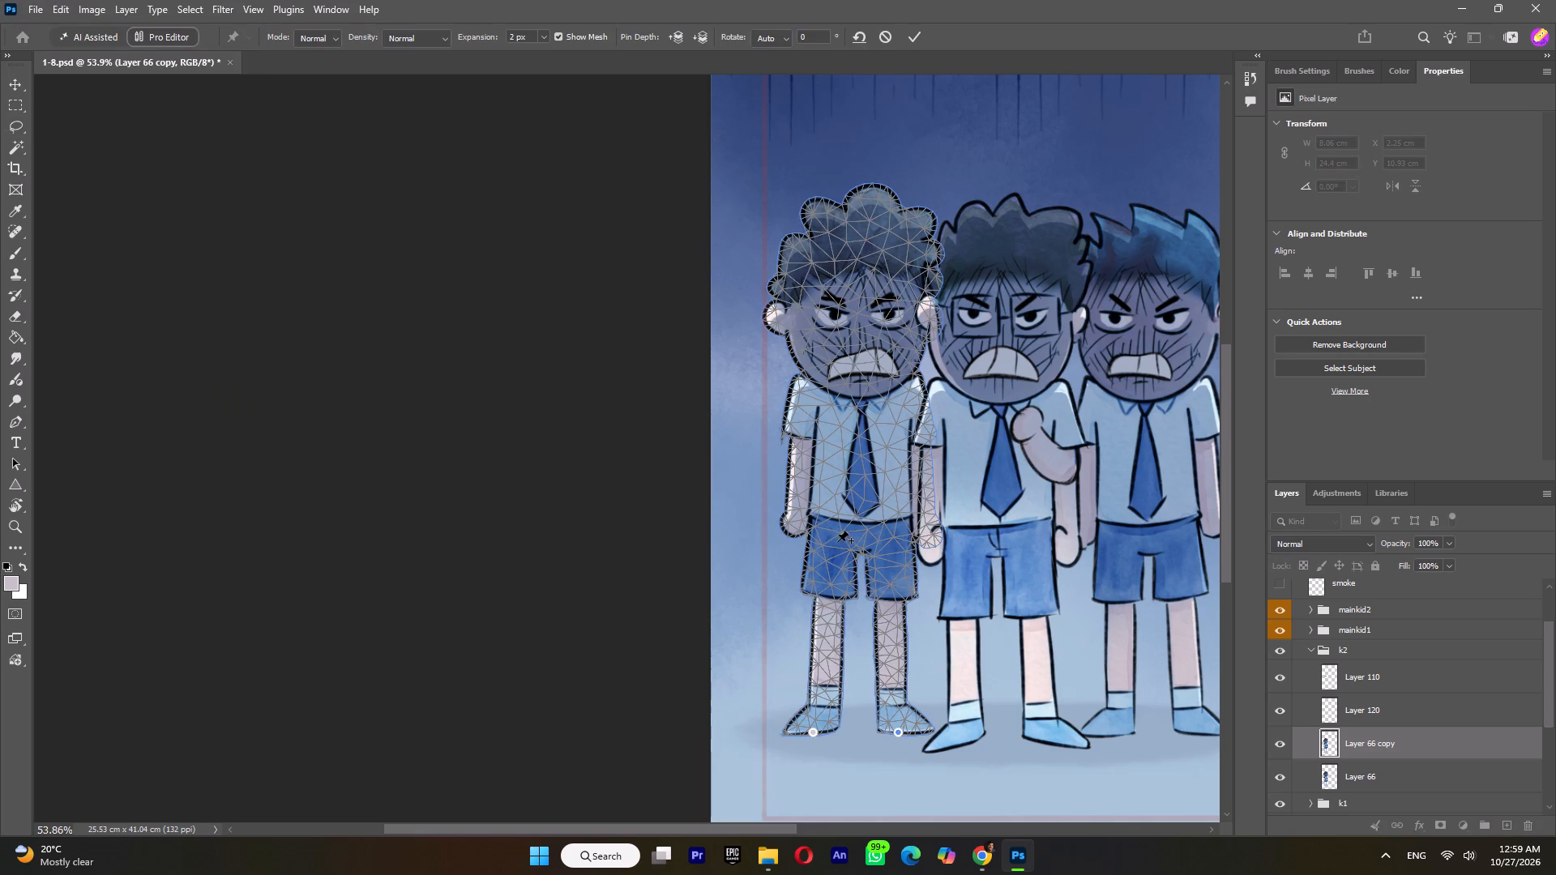
click(831, 536)
click(883, 538)
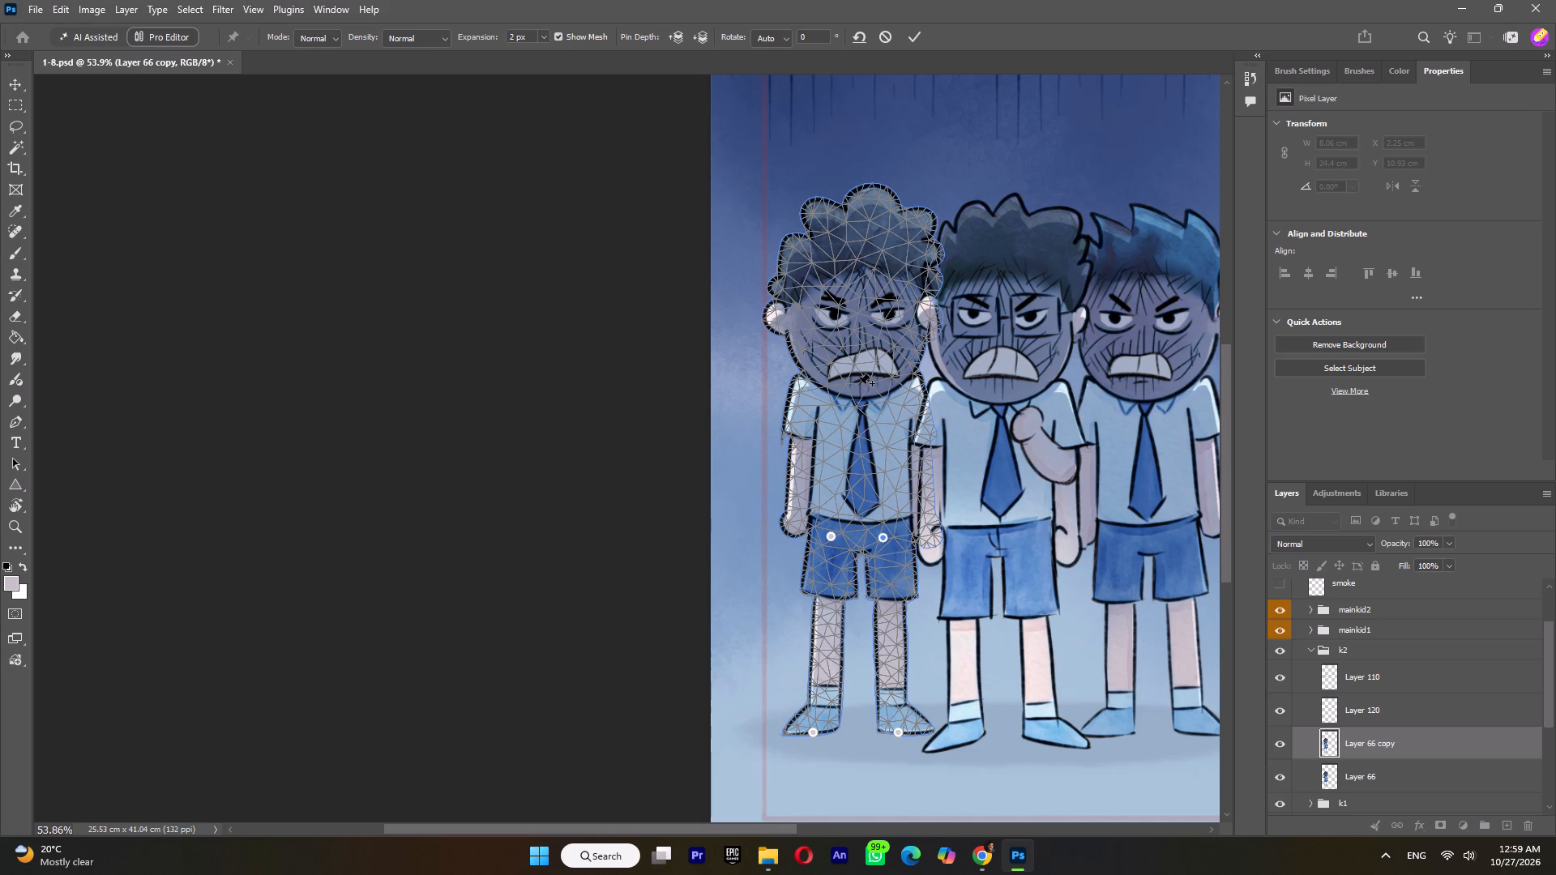
click(858, 385)
click(853, 258)
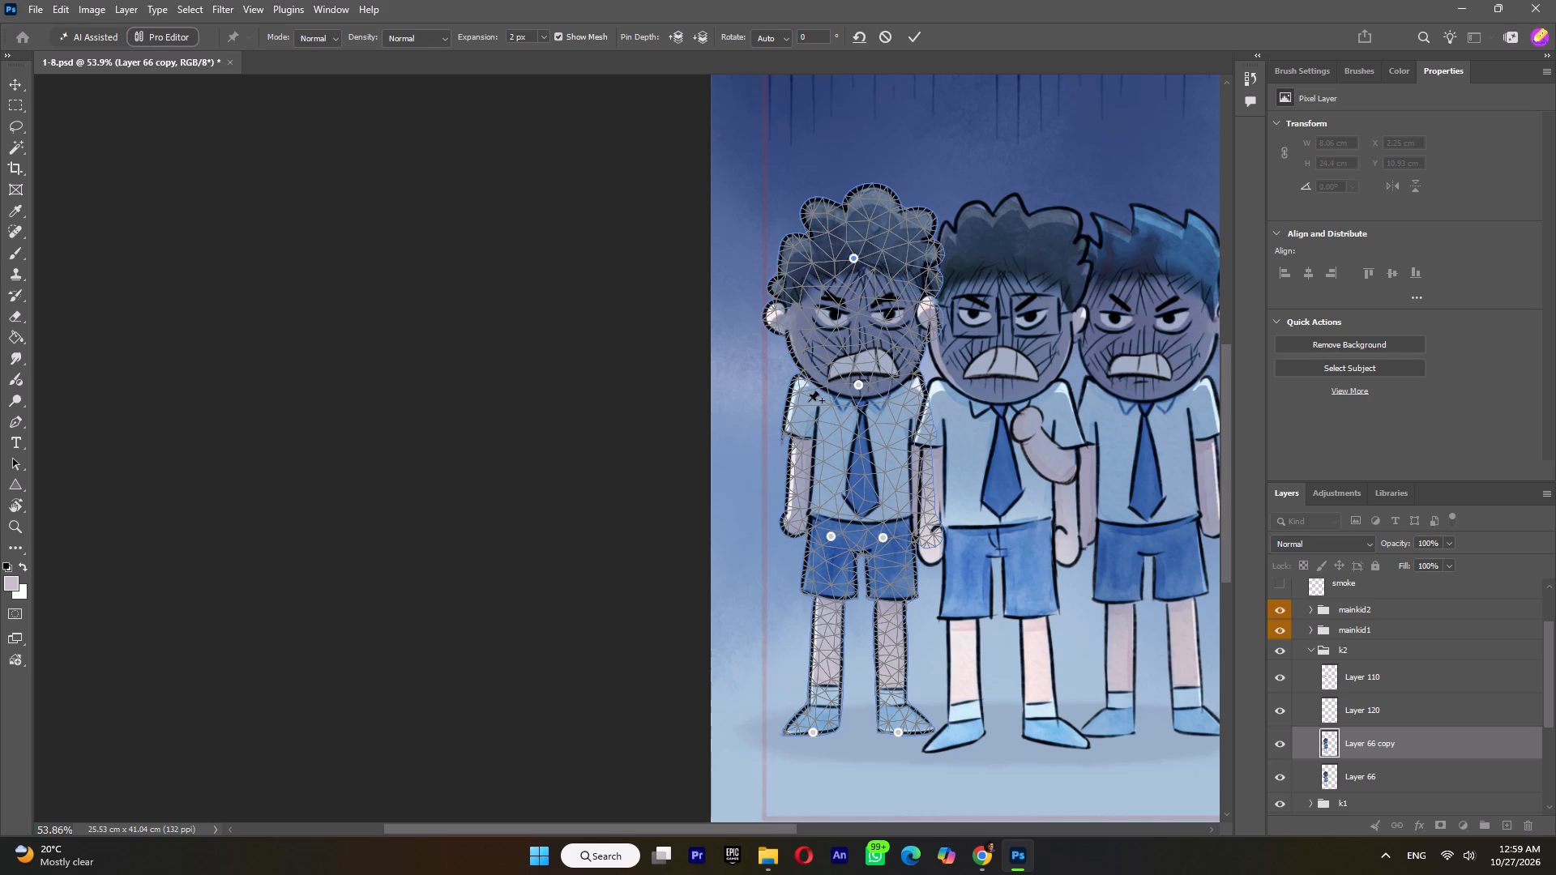
click(805, 400)
click(916, 396)
Raise both shoulders slightly, lower the hair and chin pins, pin and nudge both arms outward, and apply the Puppet Warp.
click(915, 395)
click(806, 400)
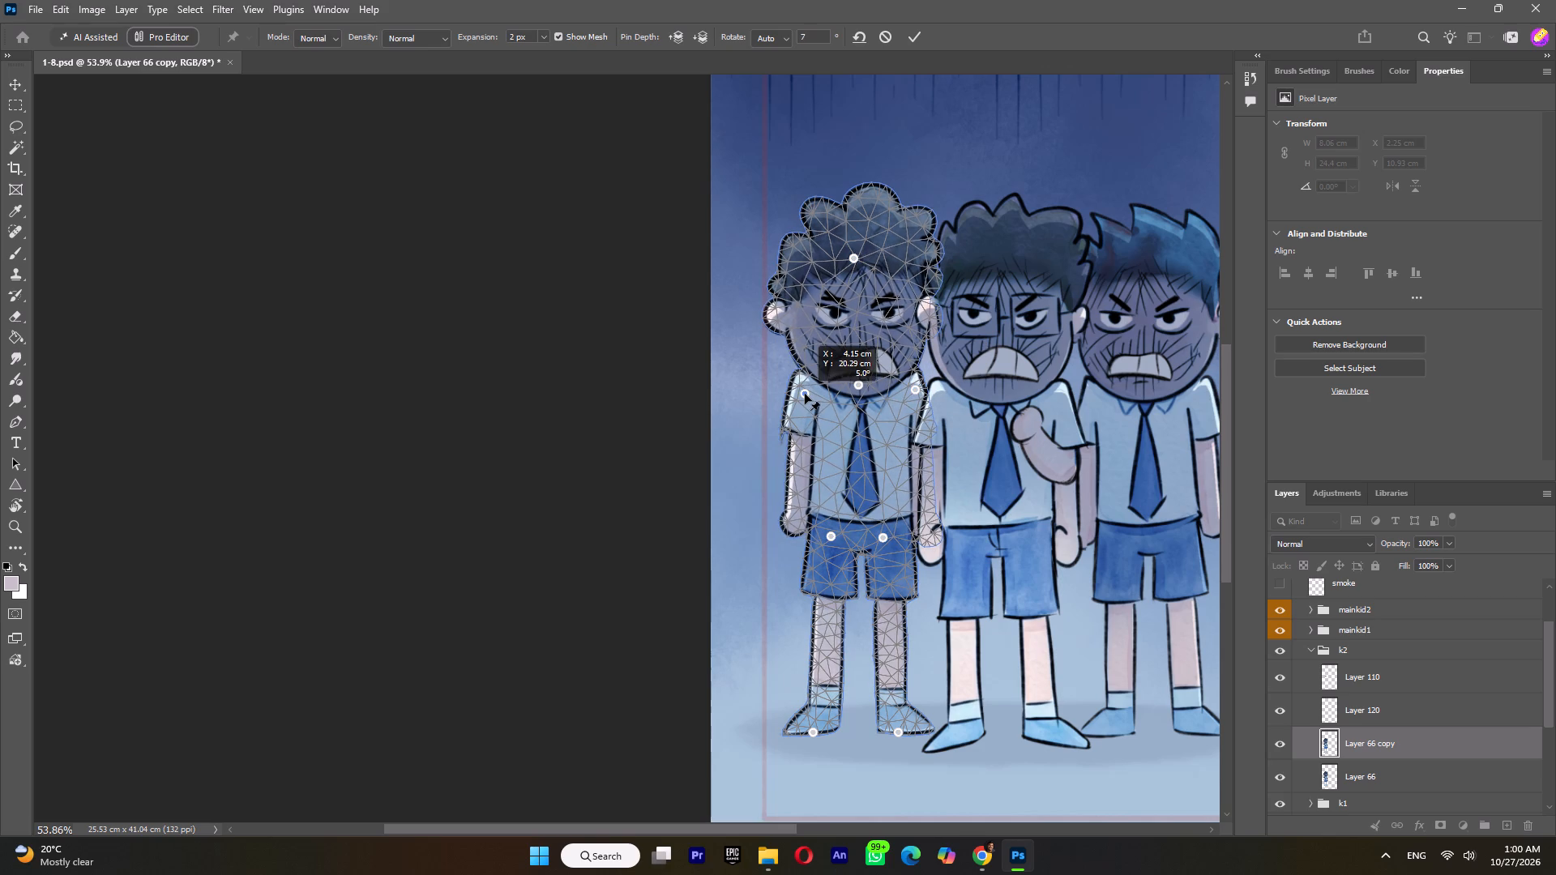
click(853, 258)
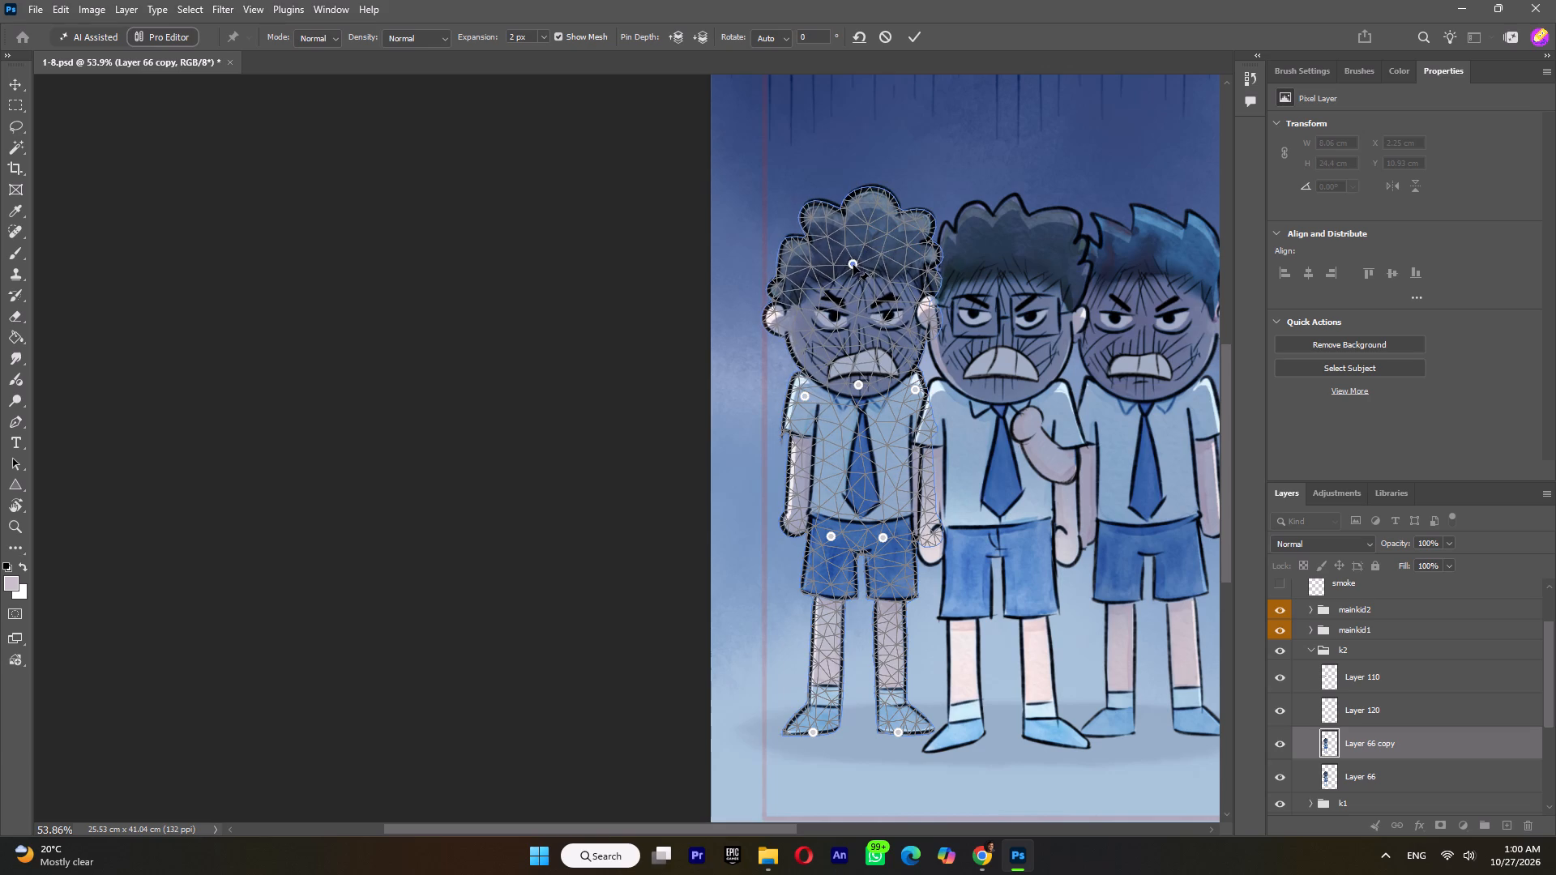
click(859, 382)
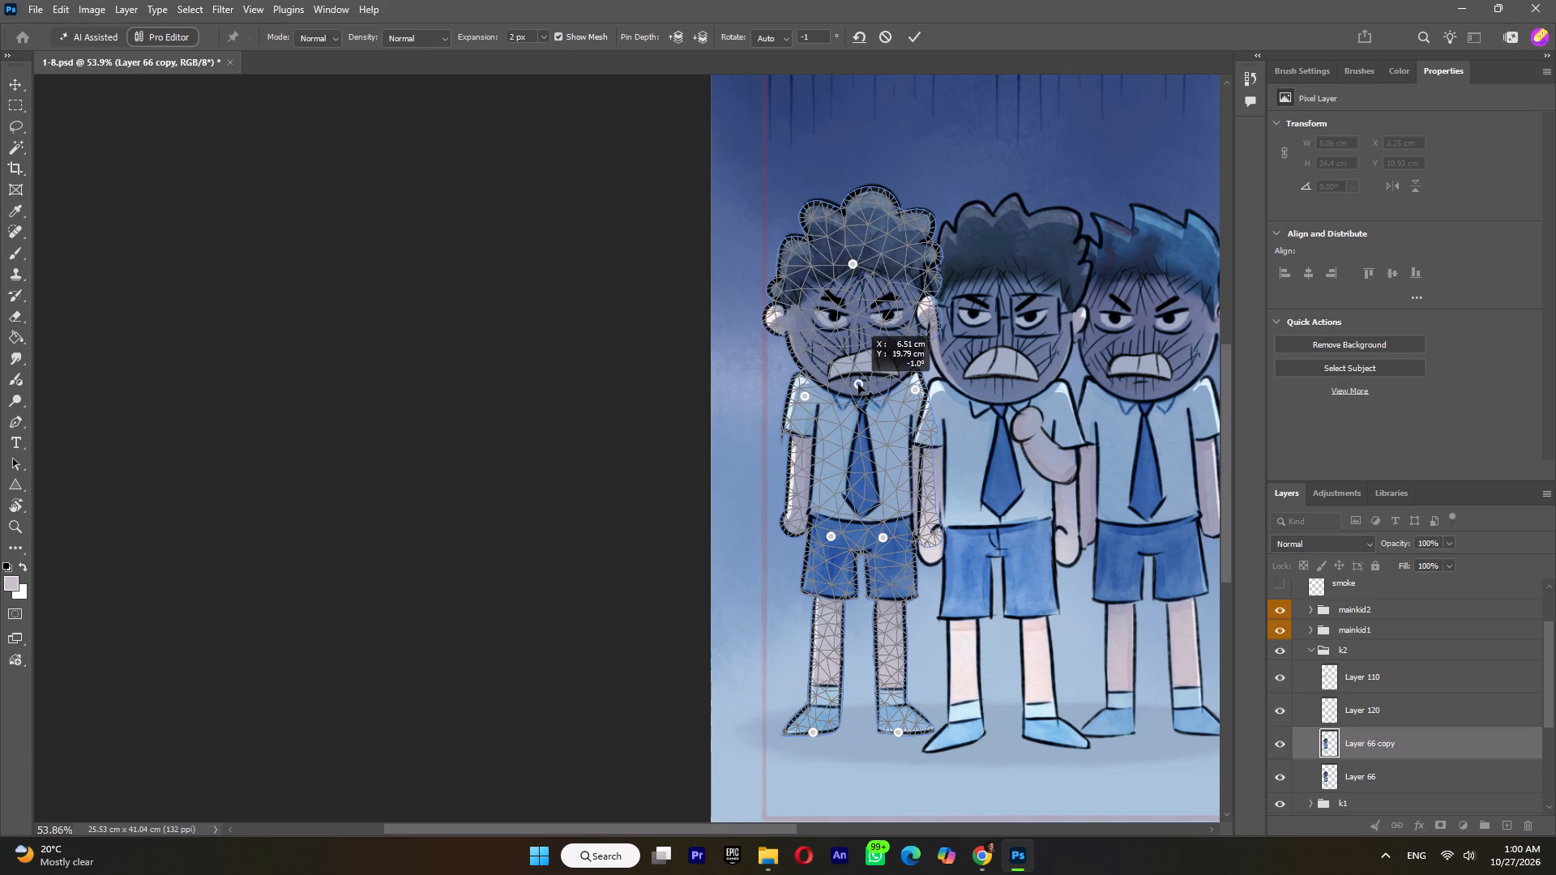
click(801, 472)
click(801, 472)
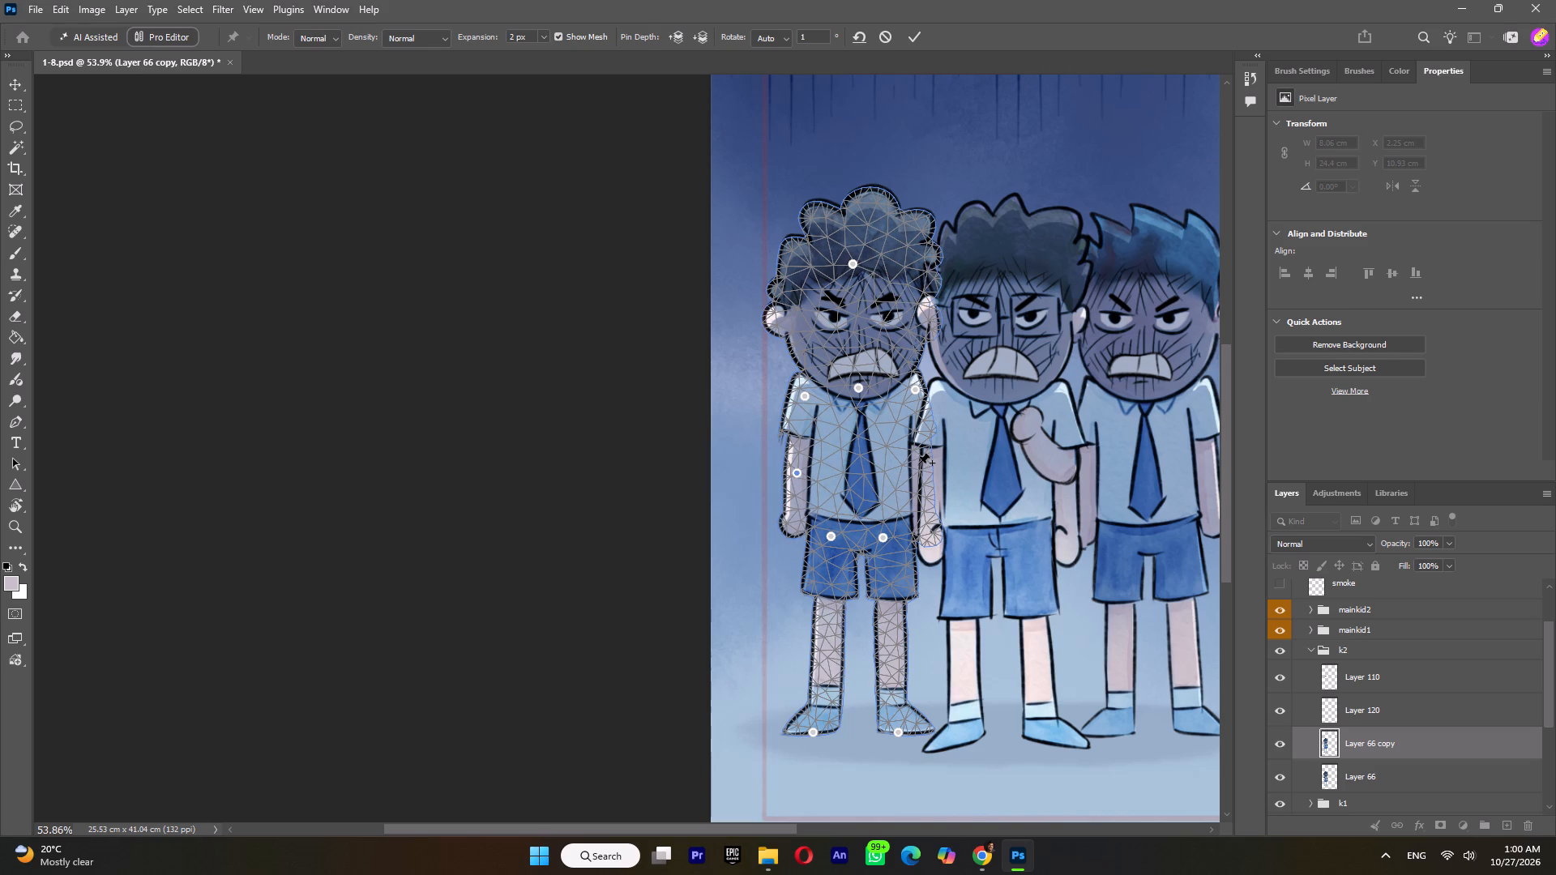
click(918, 464)
click(919, 466)
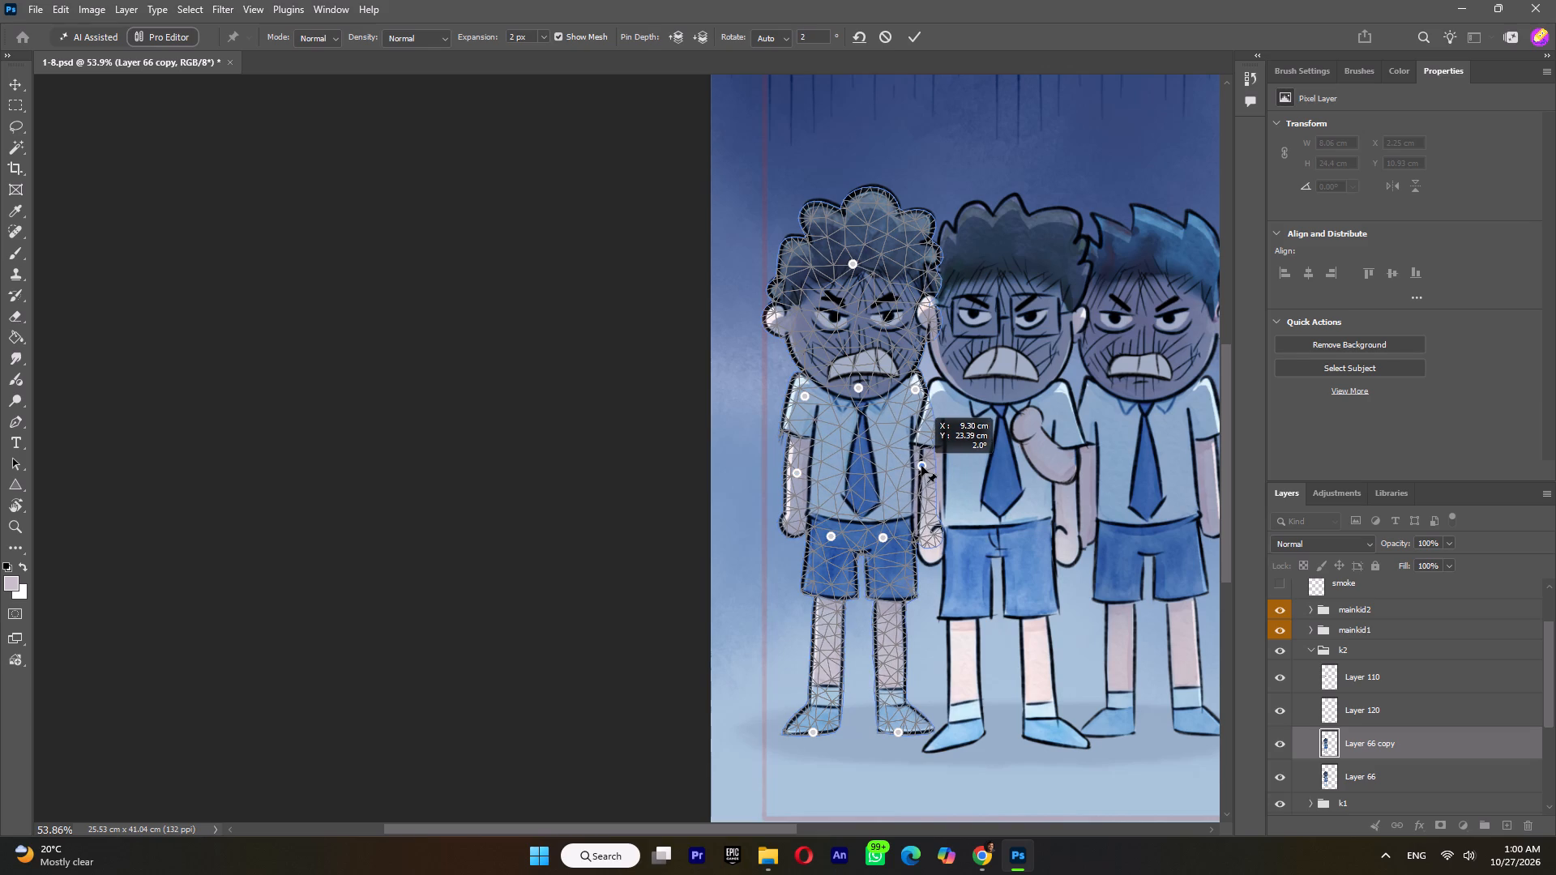
click(911, 34)
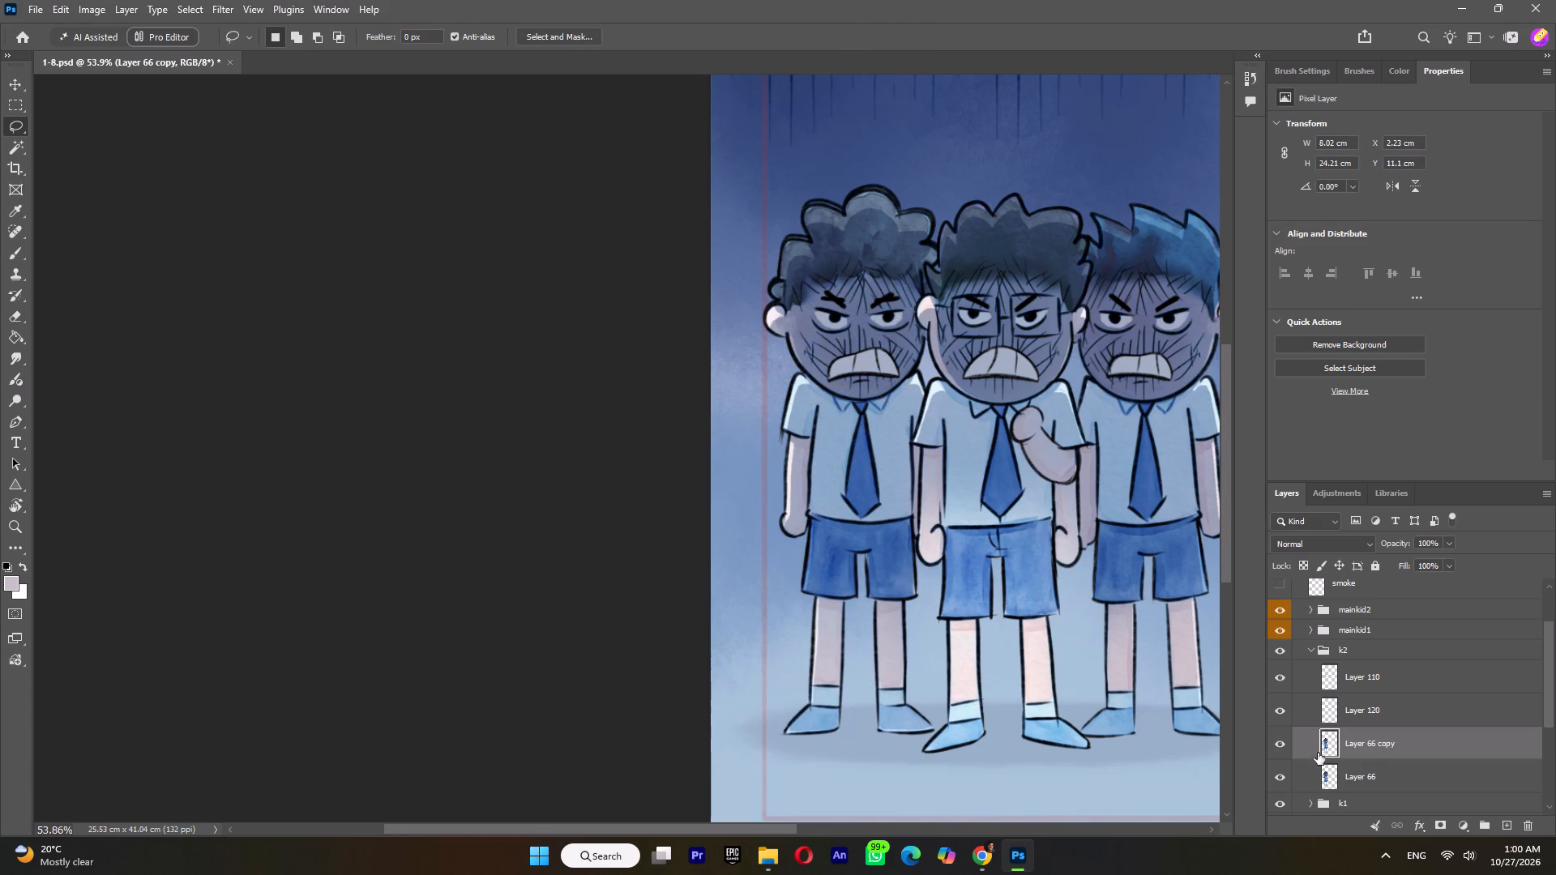
Toggle Layer 66 copy to compare its warped pose with the original, and leave it hidden.
click(1282, 753)
click(1281, 749)
click(1281, 749)
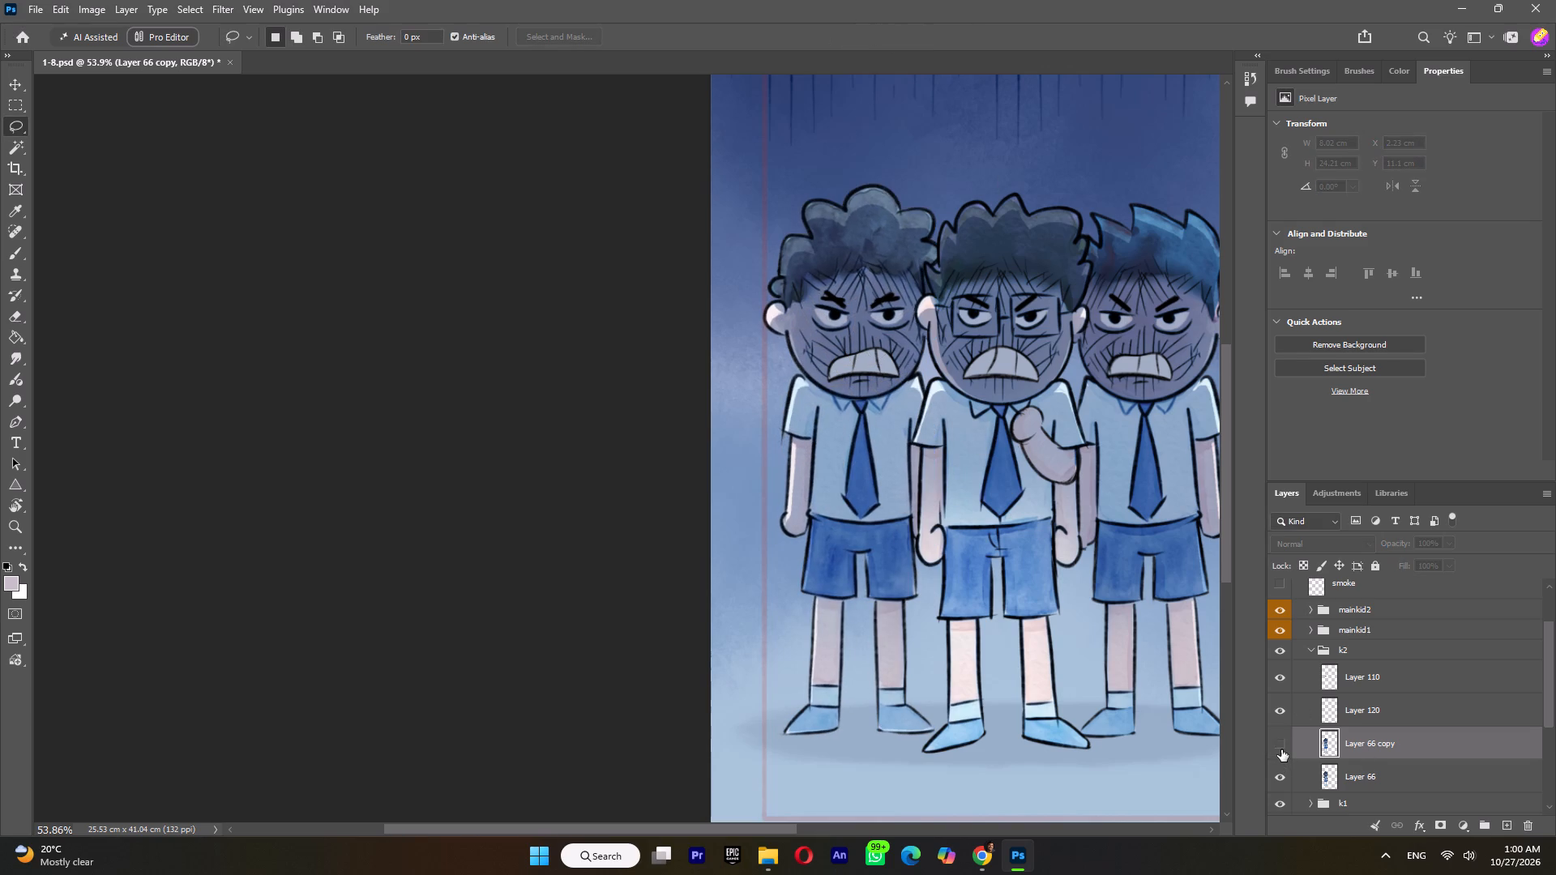
Expand group k1 and toggle Layer 120 and Layer 110 to check what each contains.
scroll(1333, 752, down, 3)
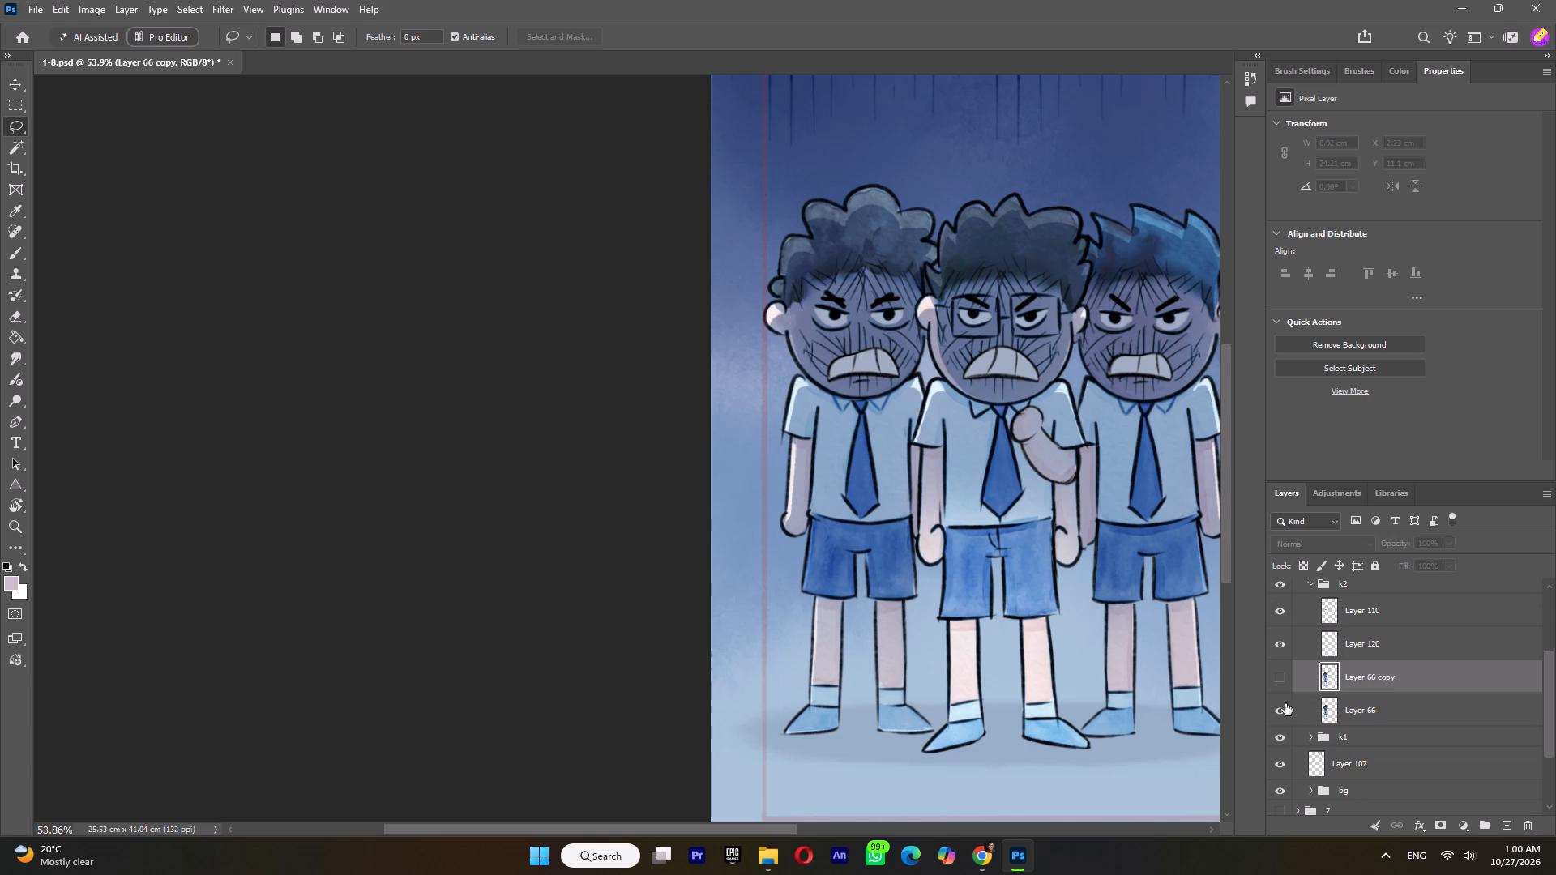
click(1317, 704)
click(1310, 706)
scroll(1348, 703, down, 4)
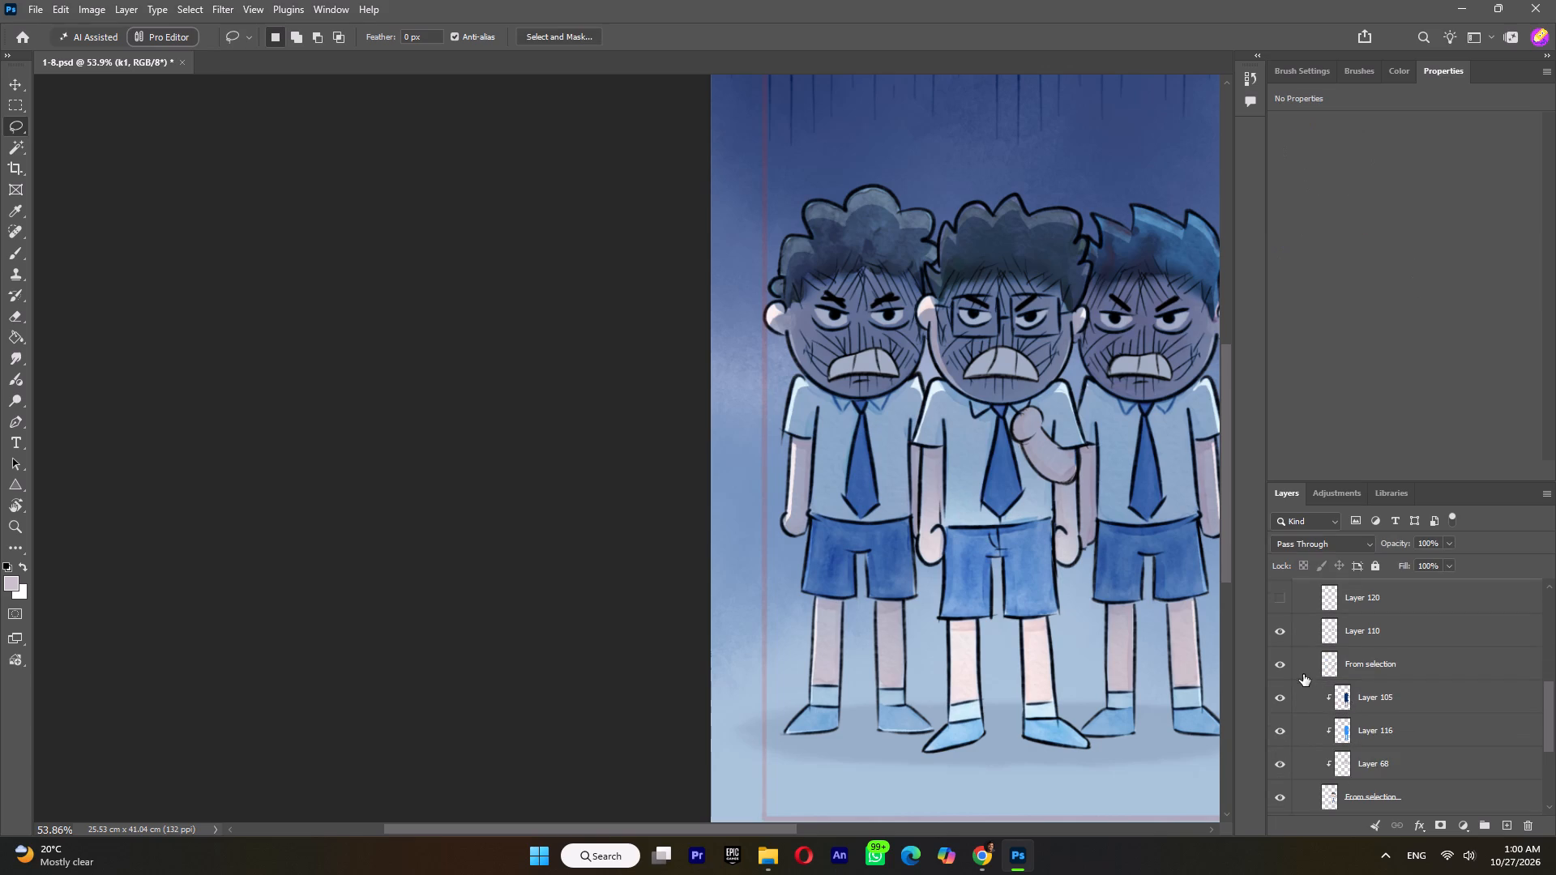
click(1286, 604)
click(1284, 599)
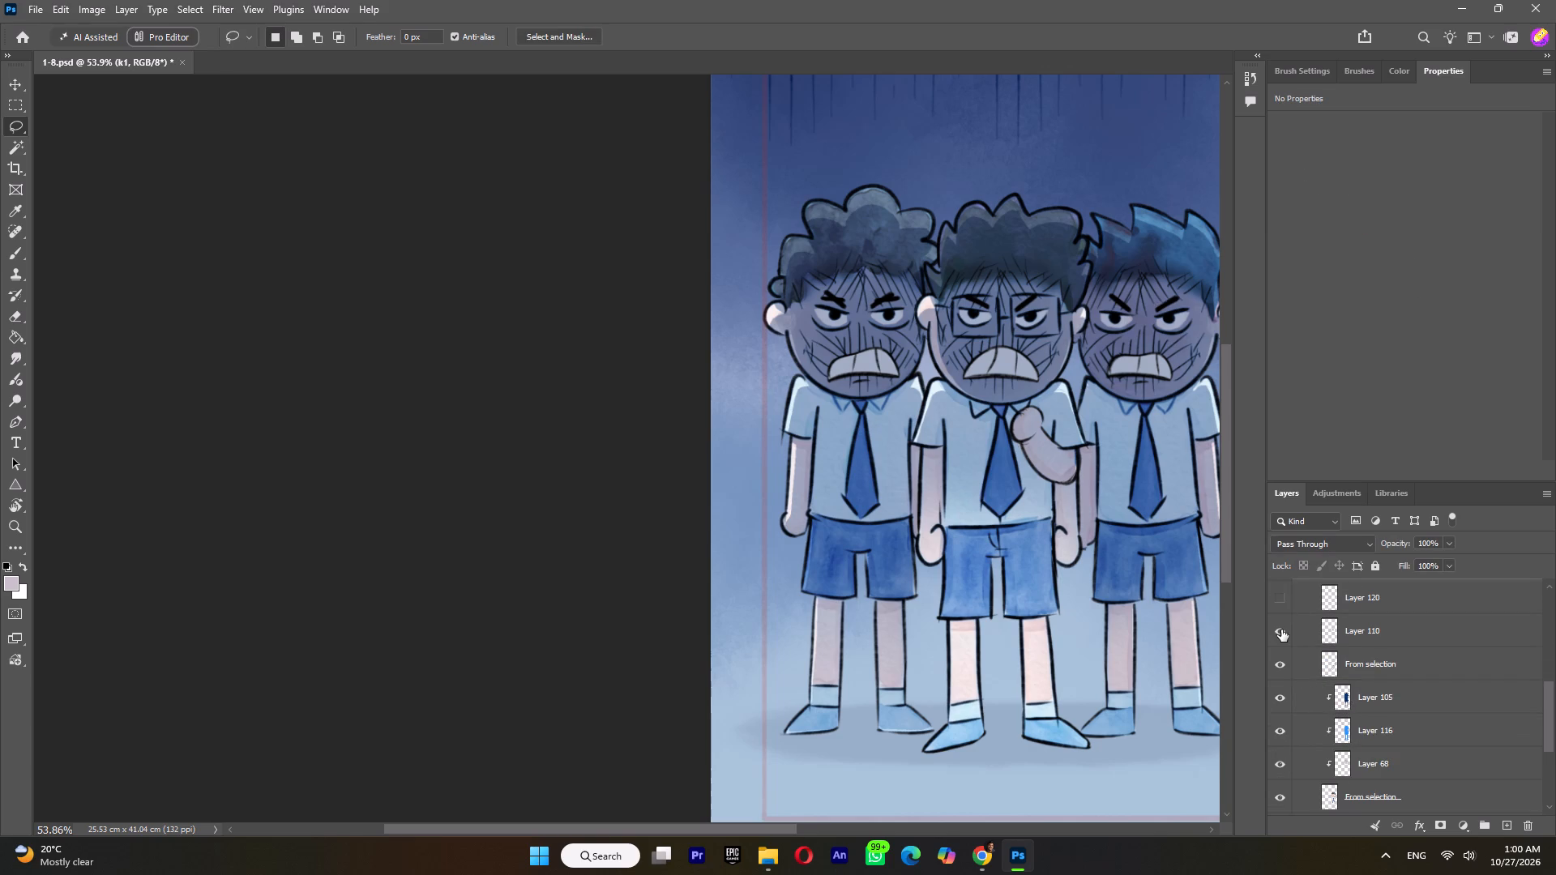
click(1280, 631)
click(1277, 632)
Merge the upper From selection layer, Layers 105, 116 and 68, and their base From selection layer in group k1.
click(1344, 671)
scroll(1344, 672, down, 1)
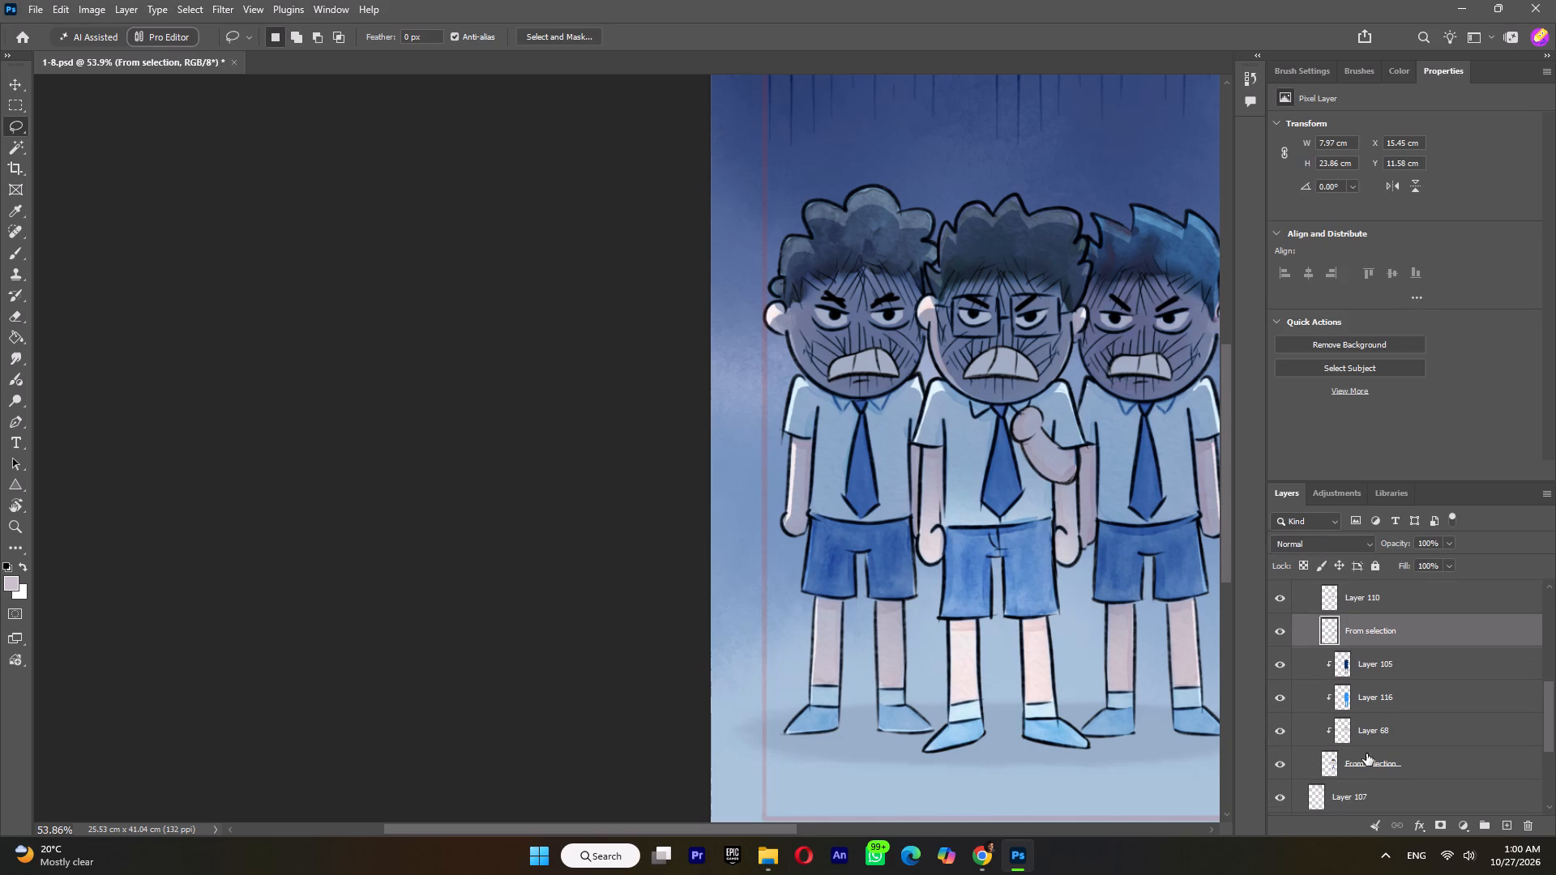
shift+click(1362, 761)
right_click(1362, 761)
click(1417, 504)
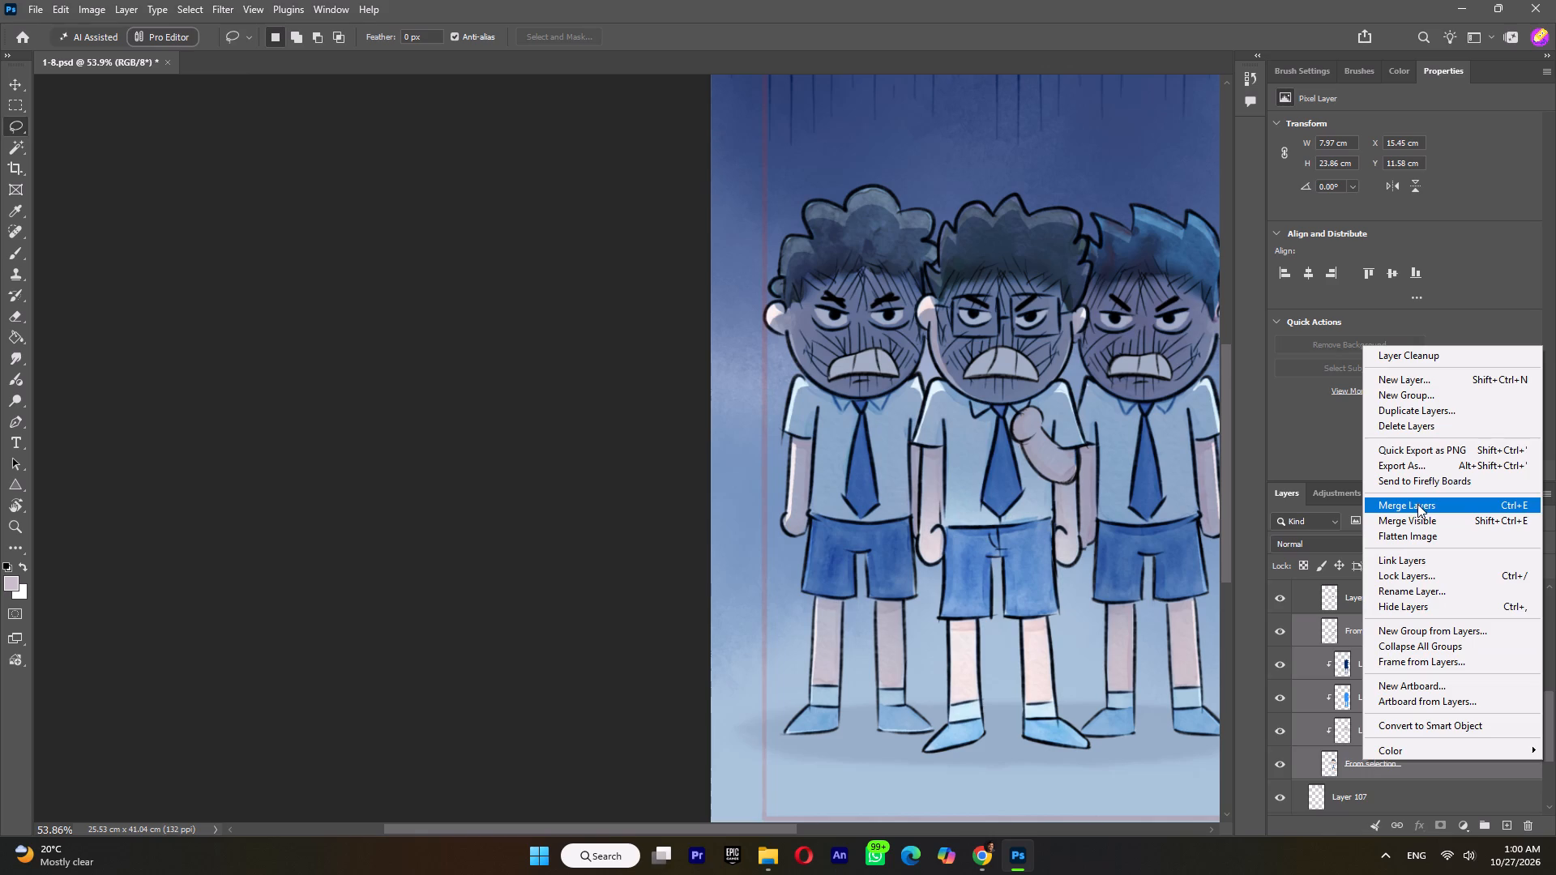
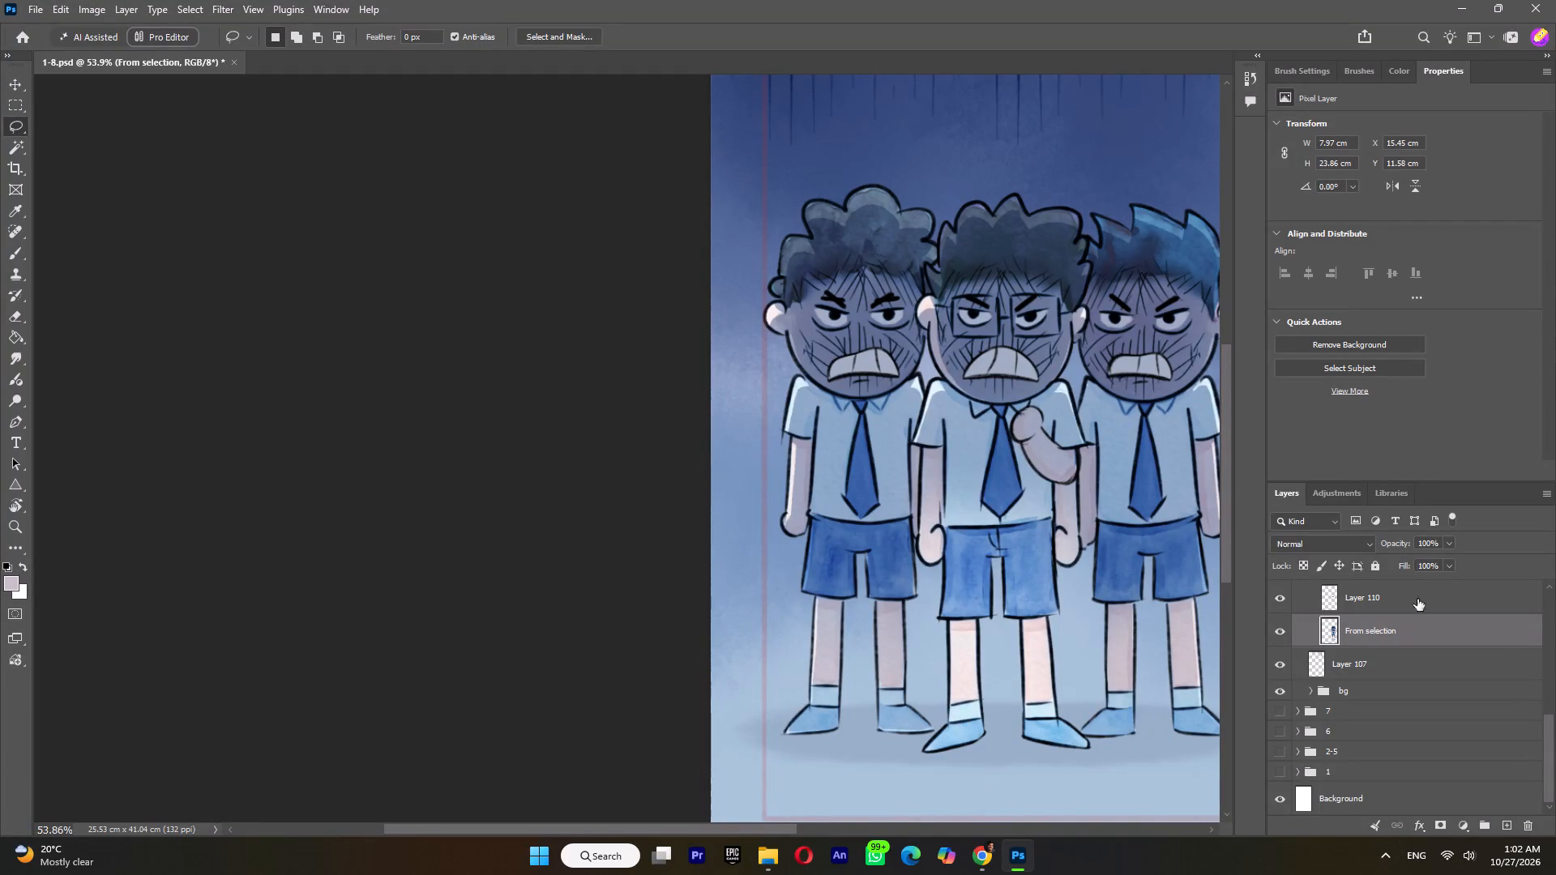
Check the merged From selection layer in group k1 by toggling its visibility, and duplicate it.
click(1281, 638)
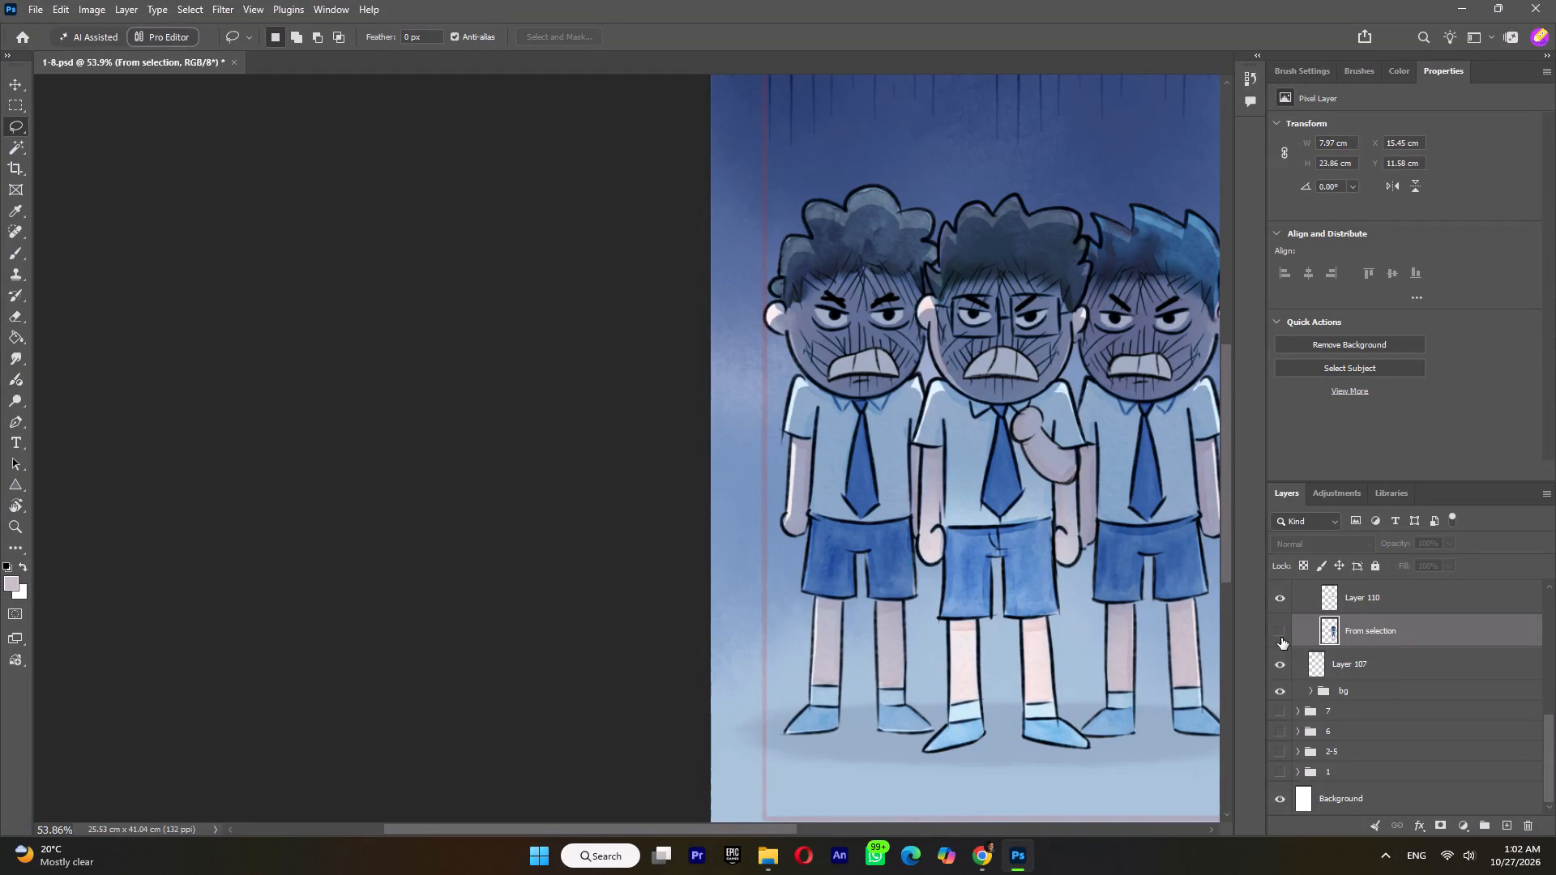
click(1281, 638)
click(1363, 637)
right_click(1363, 637)
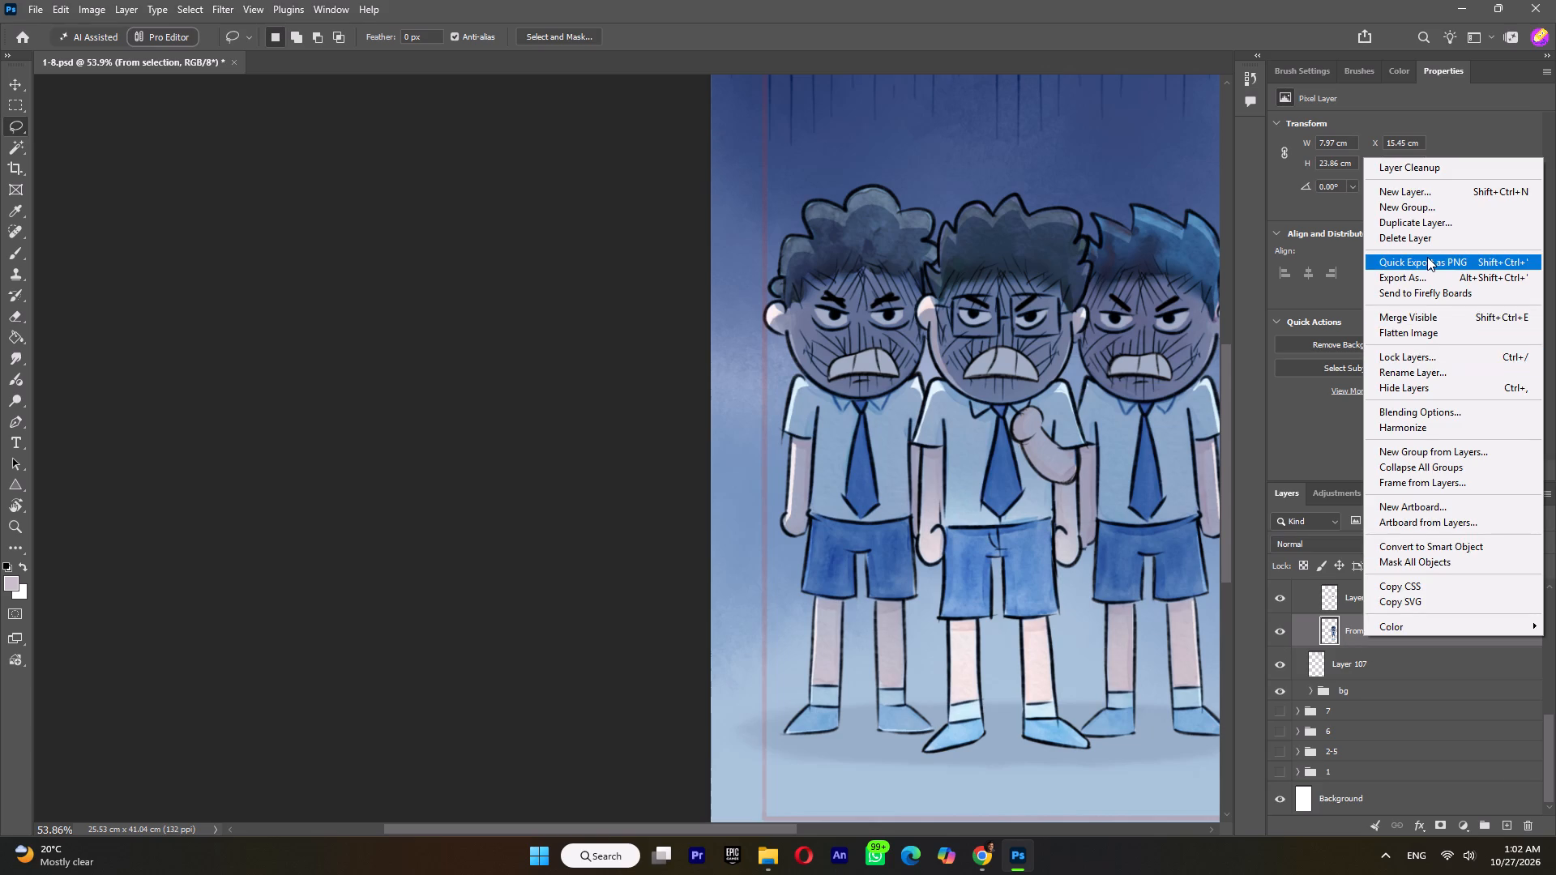
click(1426, 225)
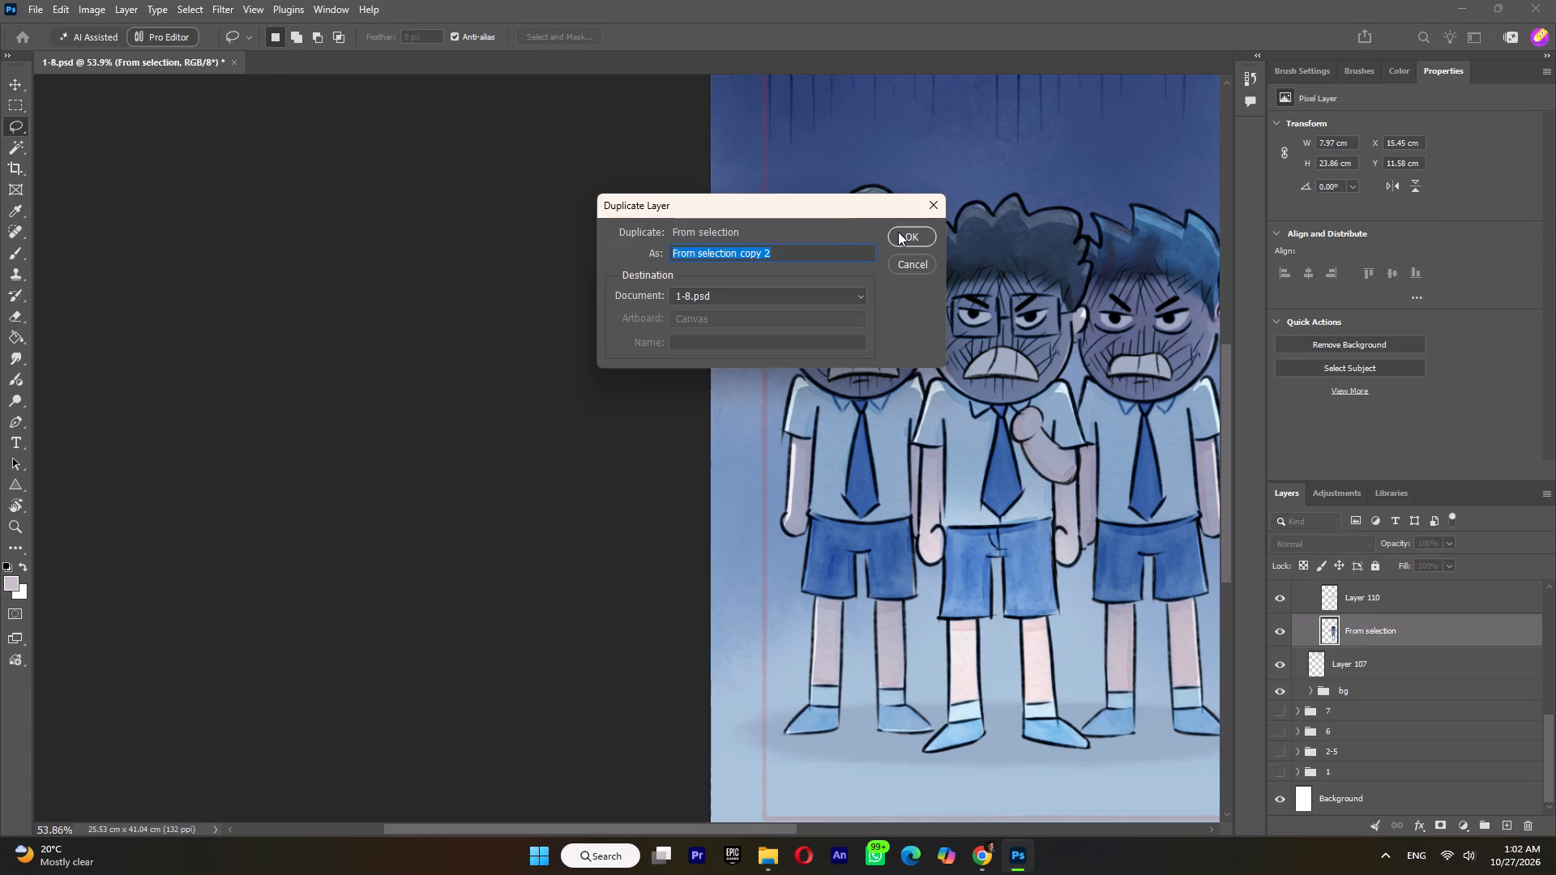
click(900, 233)
Start Puppet Warp on the duplicated k1 schoolboy and pin both feet, both sides of the shorts, the chin, both shoulders and the hairline.
key(space)
key(space)
key(space)
key(space)
key(space)
key(space)
key(space)
key(space)
key(space)
key(space)
key(space)
key(space)
key(space)
key(space)
key(space)
drag(977, 493, 571, 472)
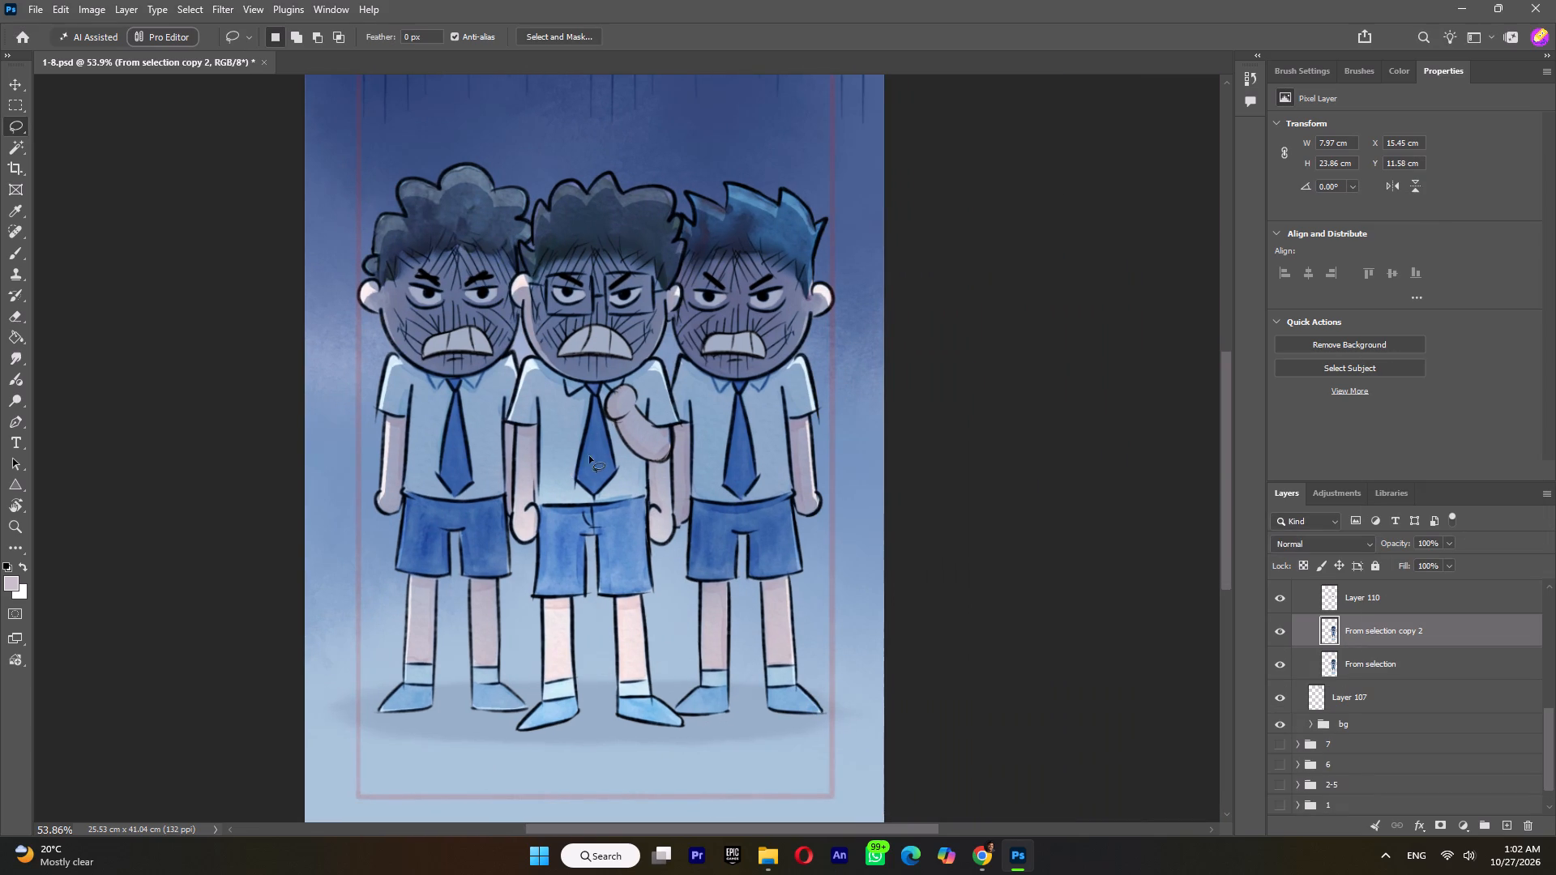
click(66, 8)
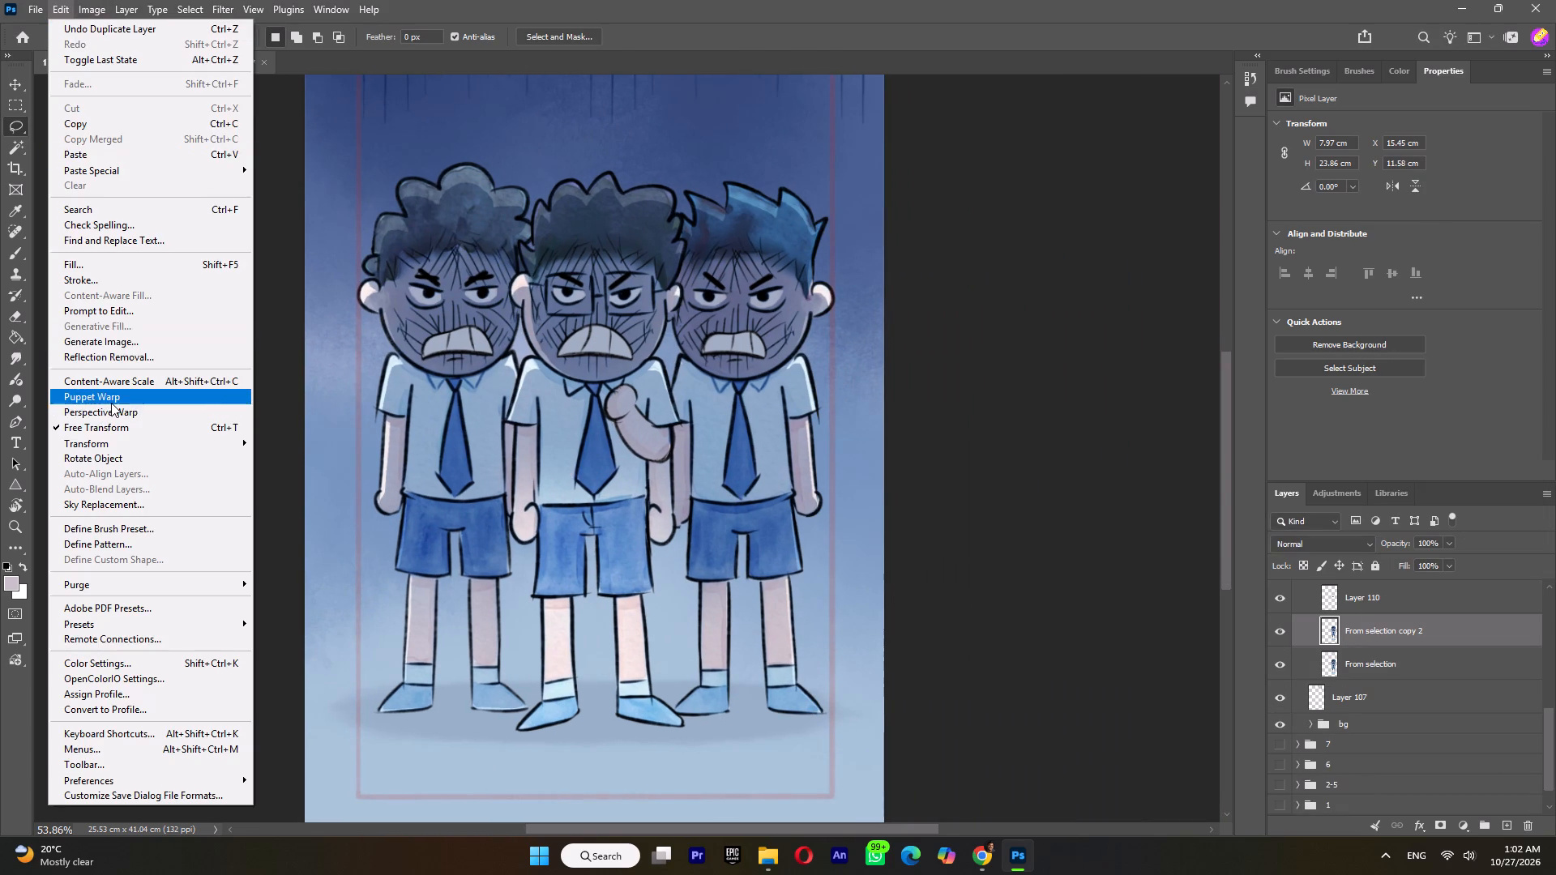
click(111, 403)
click(708, 715)
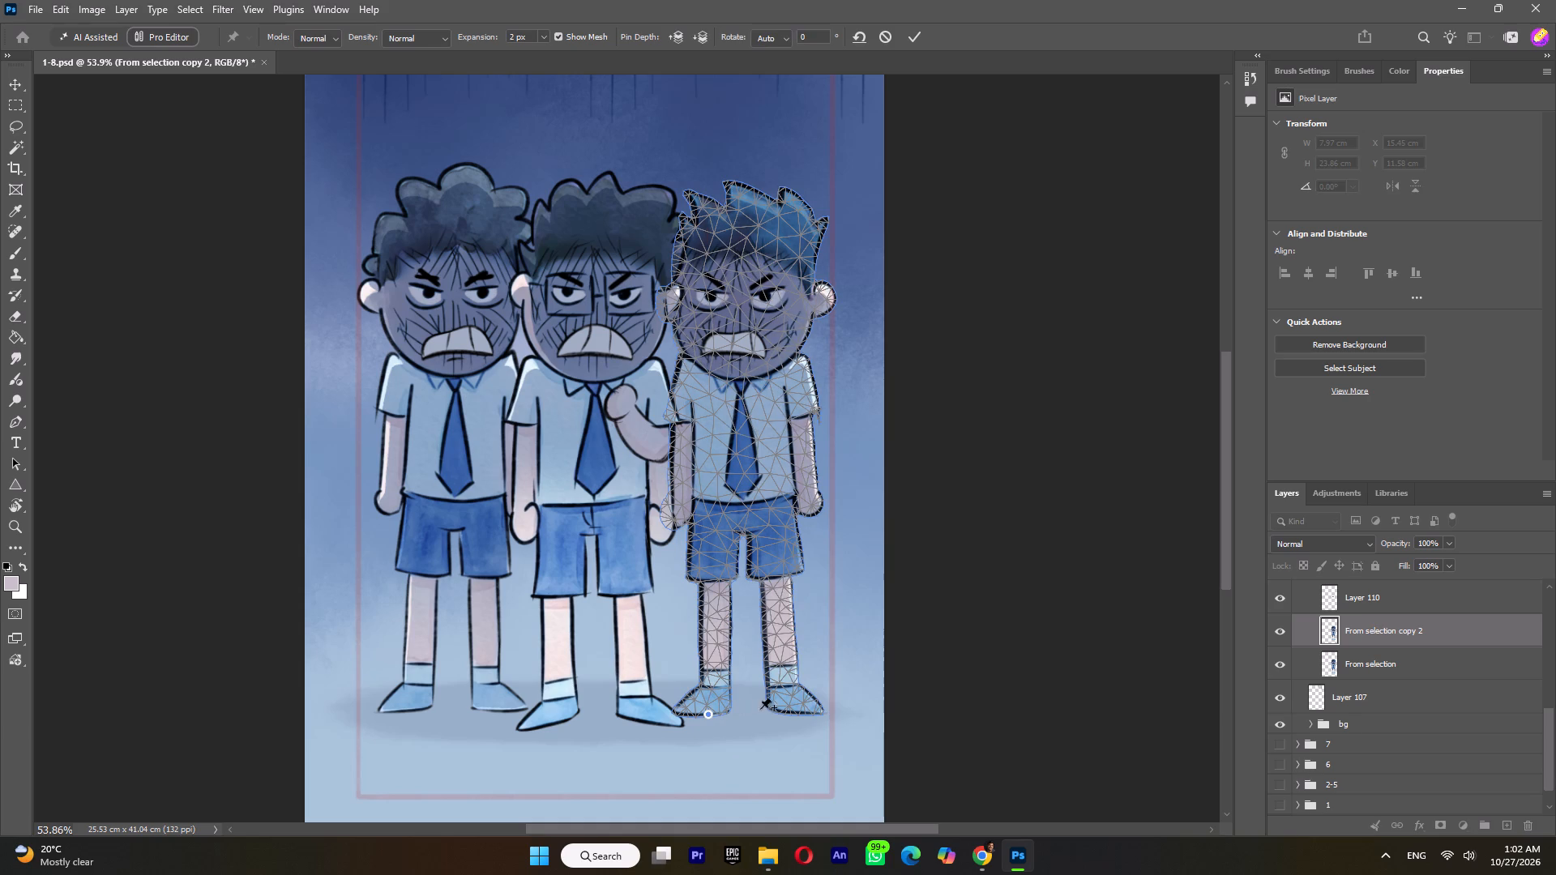
click(786, 709)
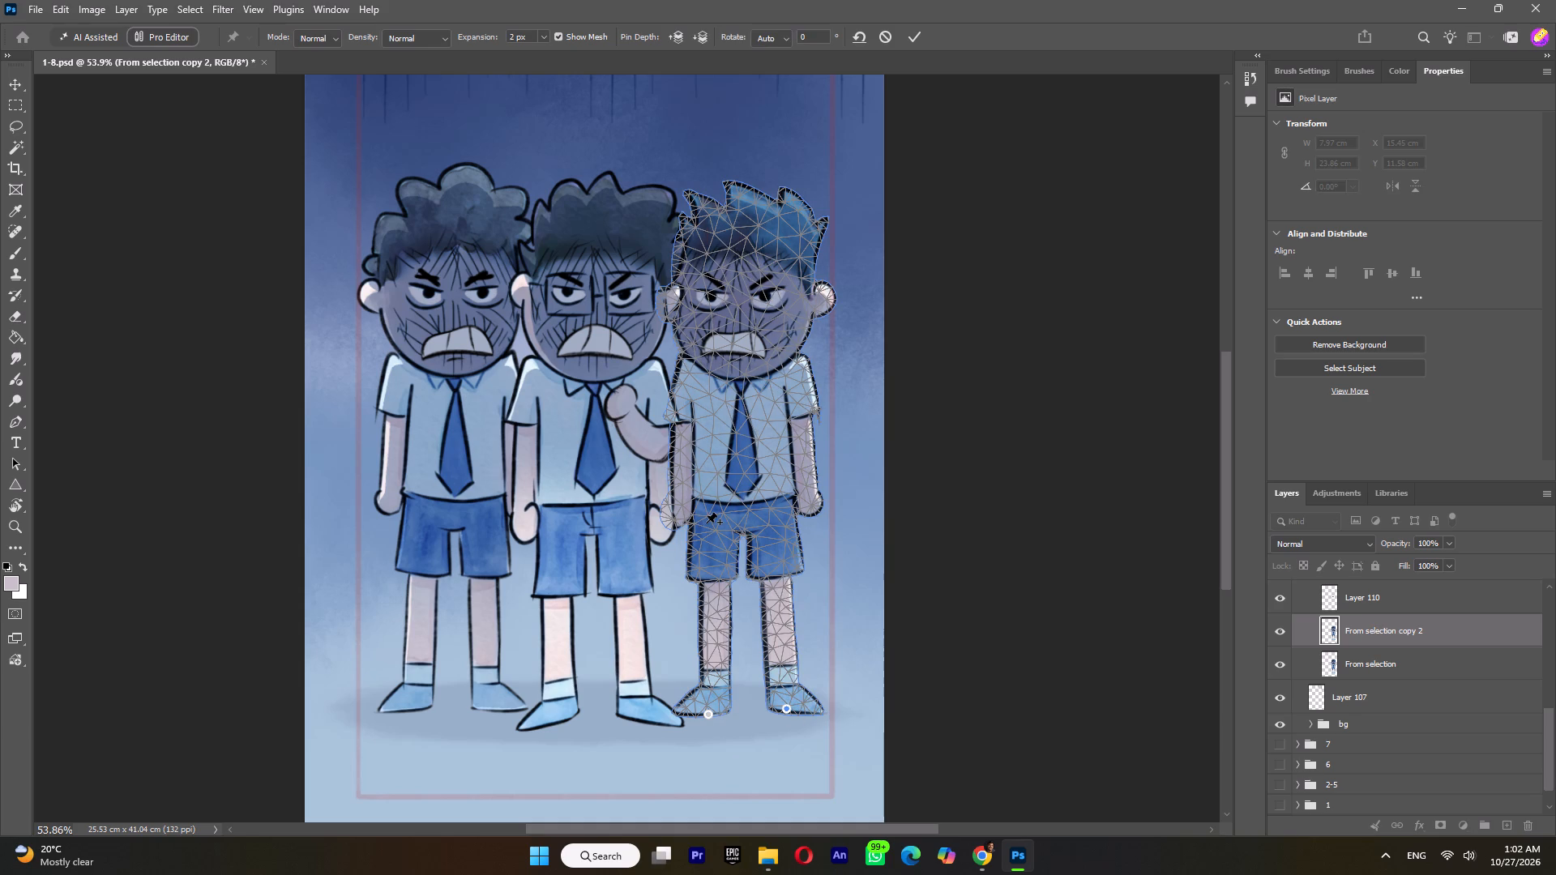
click(707, 519)
click(767, 520)
click(733, 369)
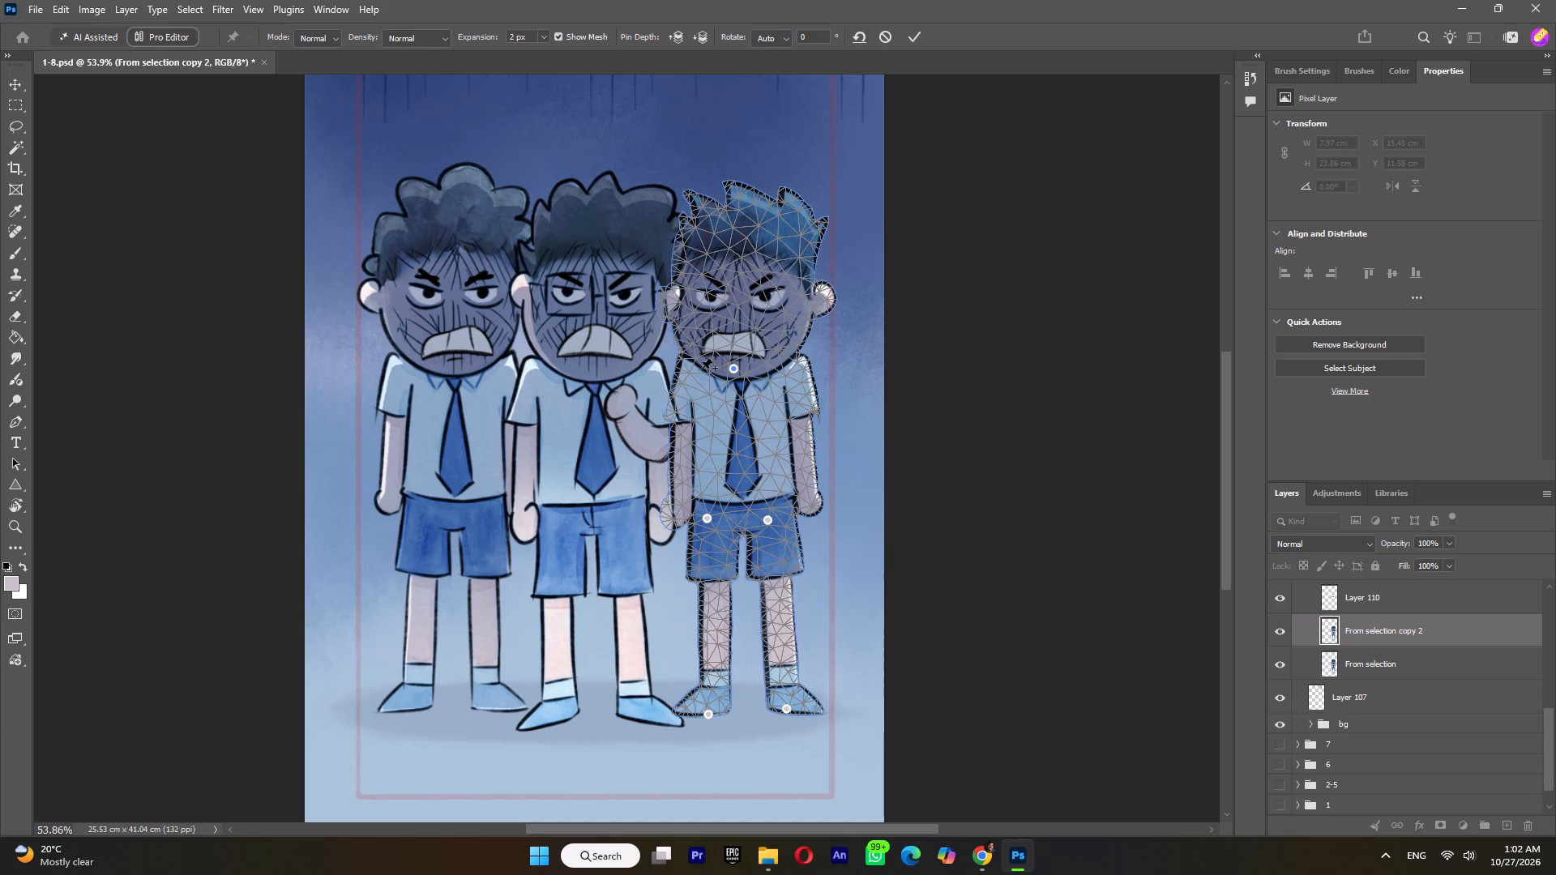
click(687, 376)
click(784, 369)
click(737, 253)
Raise both shoulder pins slightly, lower the hairline and chin pins a little, and apply the Puppet Warp.
click(784, 369)
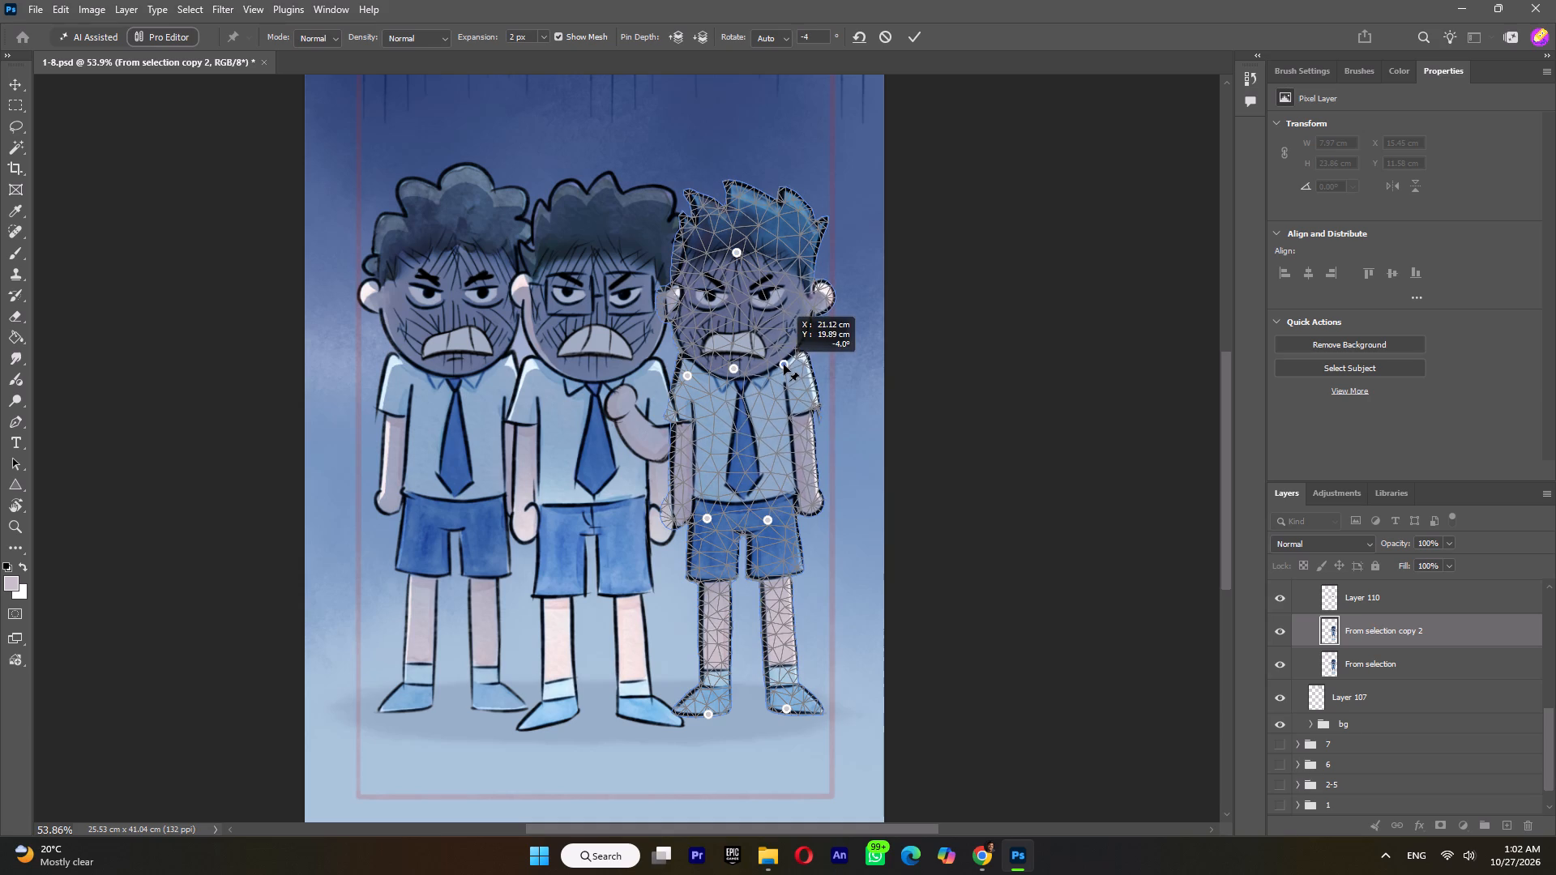
click(688, 376)
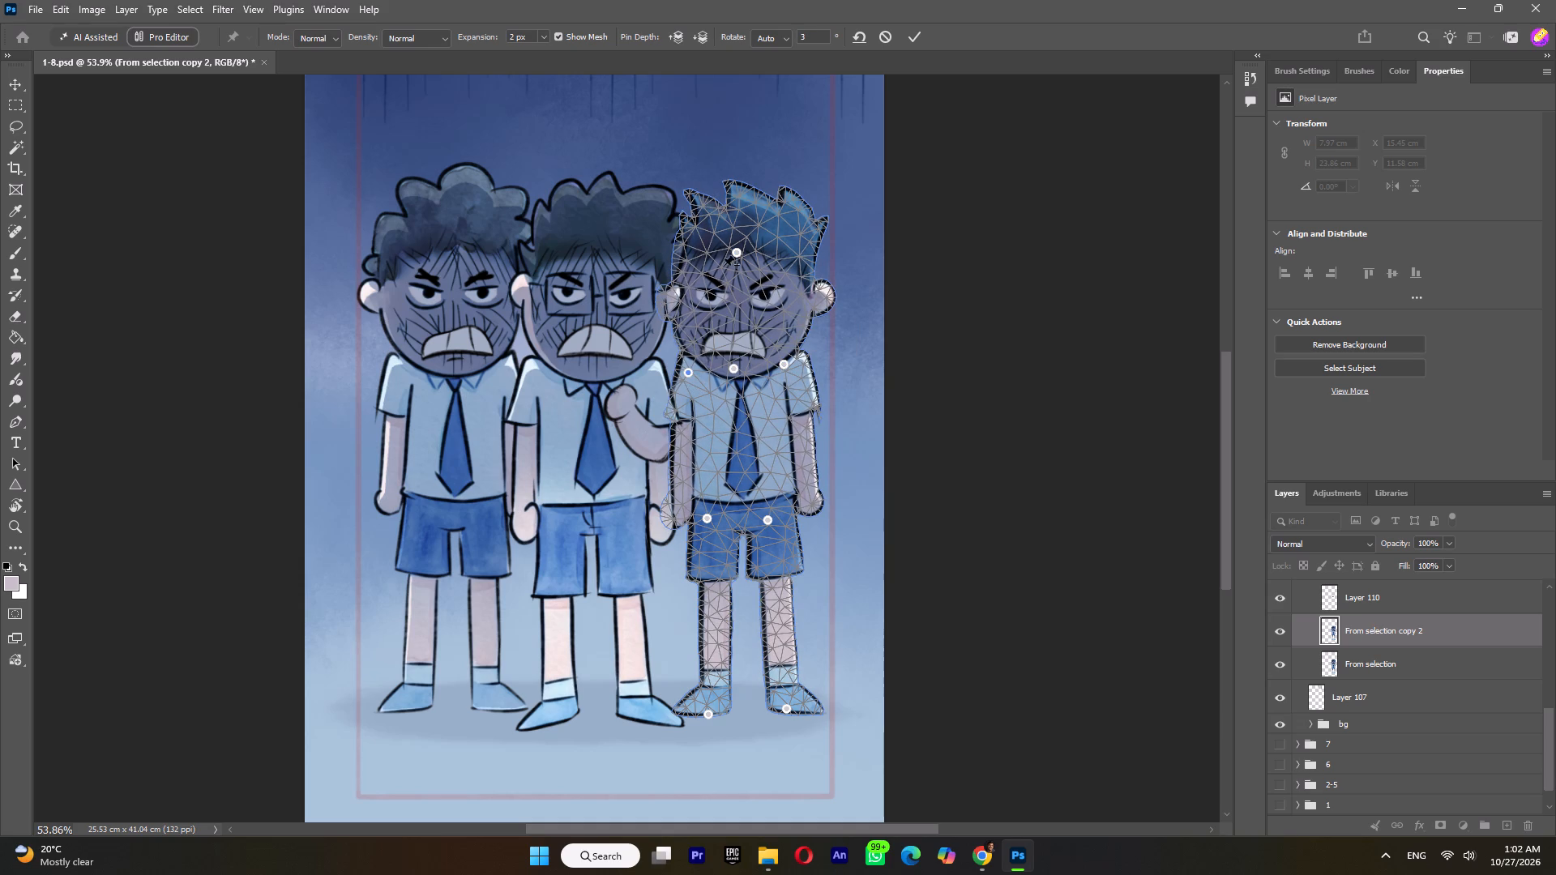
click(736, 255)
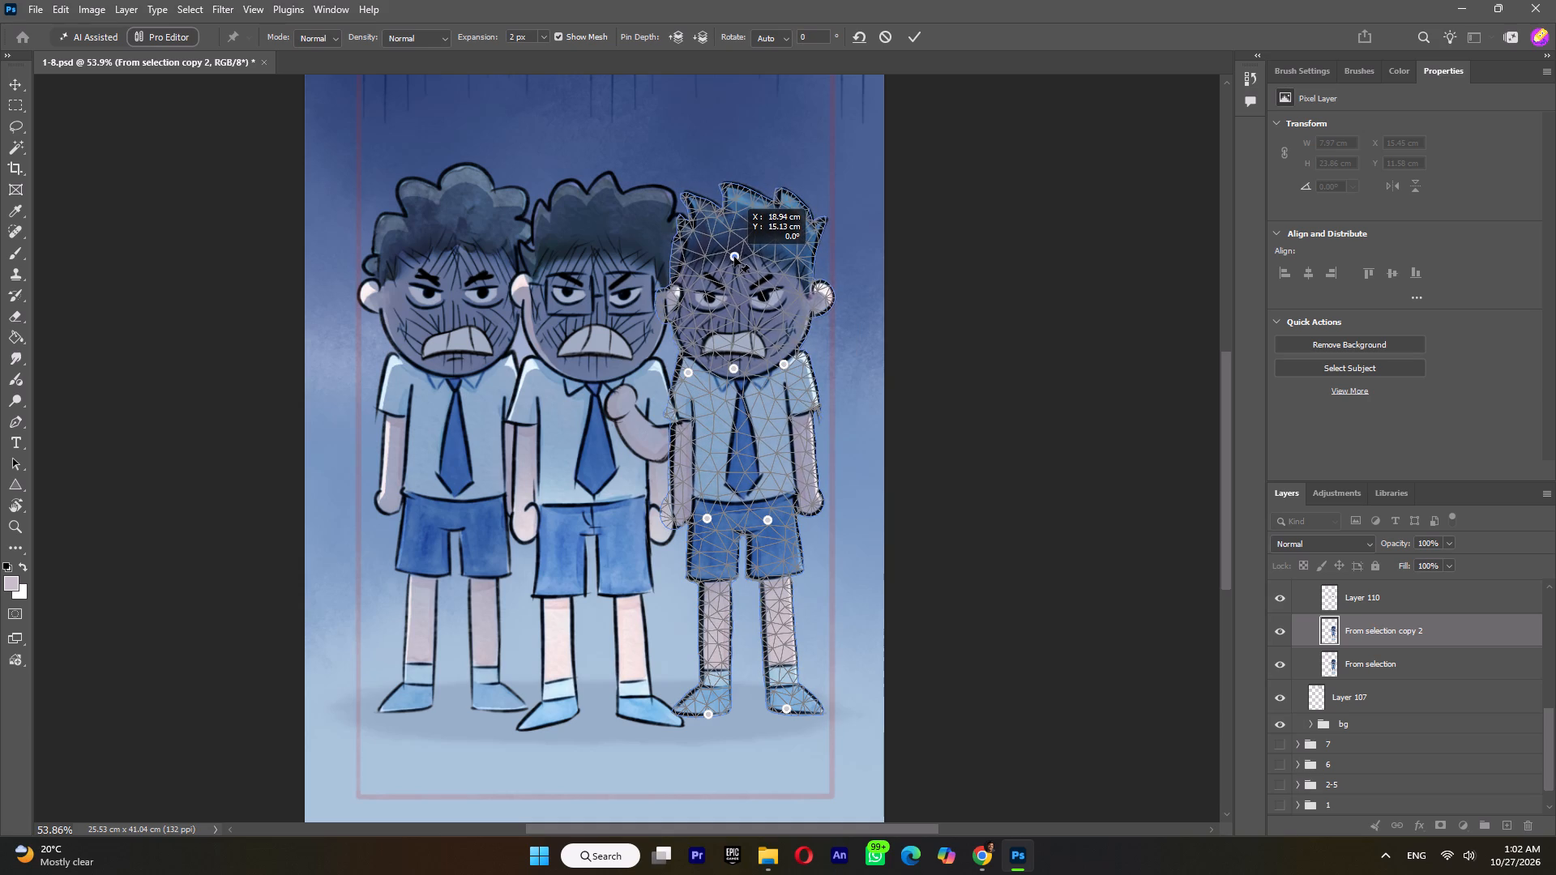
drag(733, 365, 733, 373)
click(908, 29)
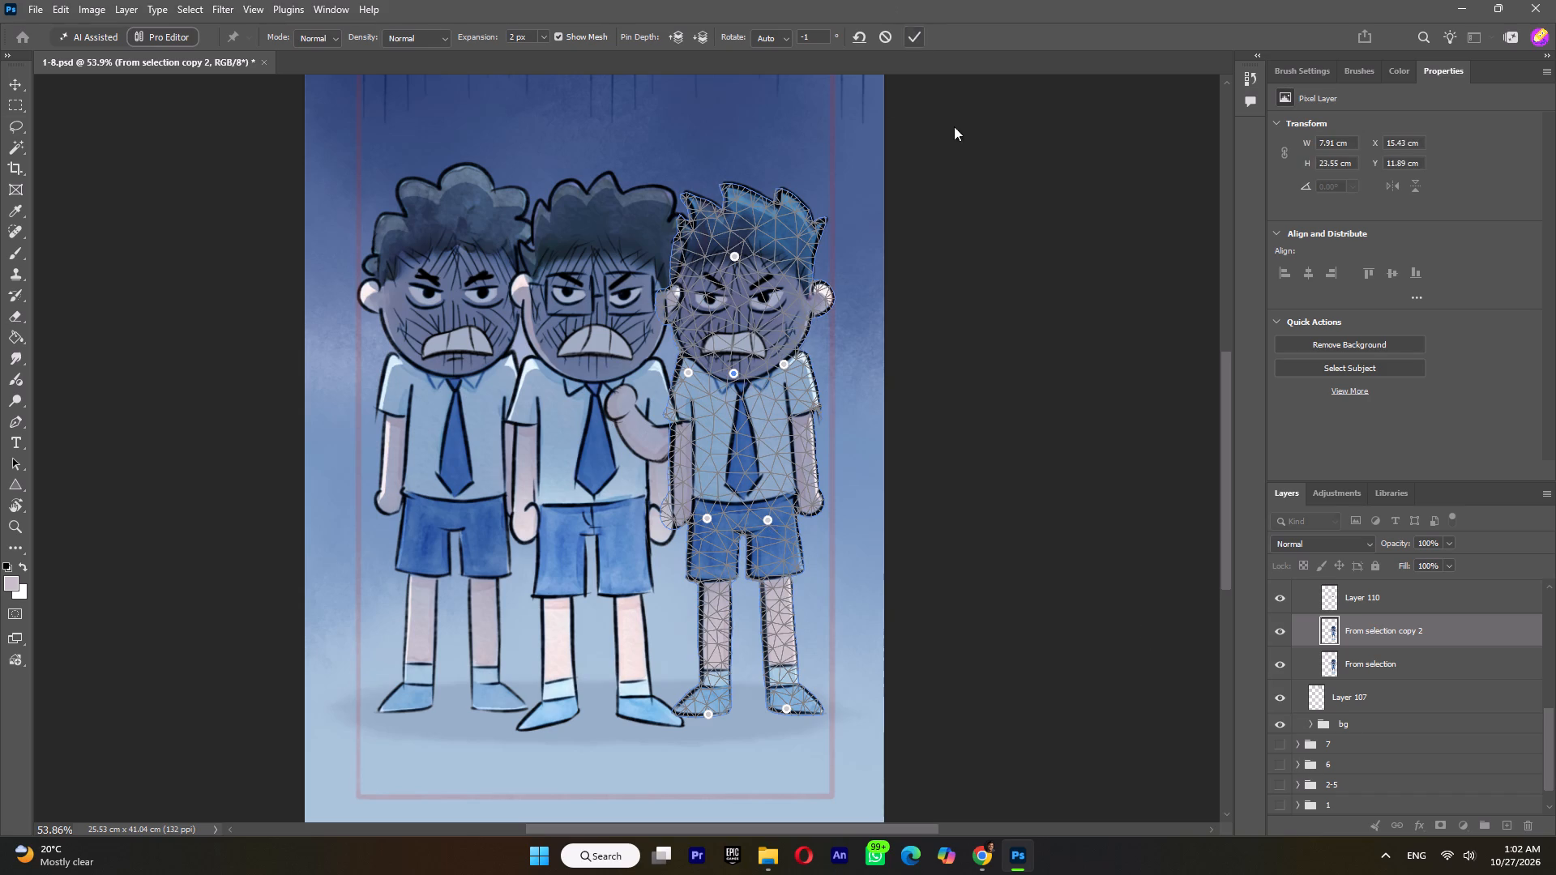
Toggle From selection copy 2 to compare its warped pose with the original, and leave it hidden.
click(1281, 634)
click(1281, 634)
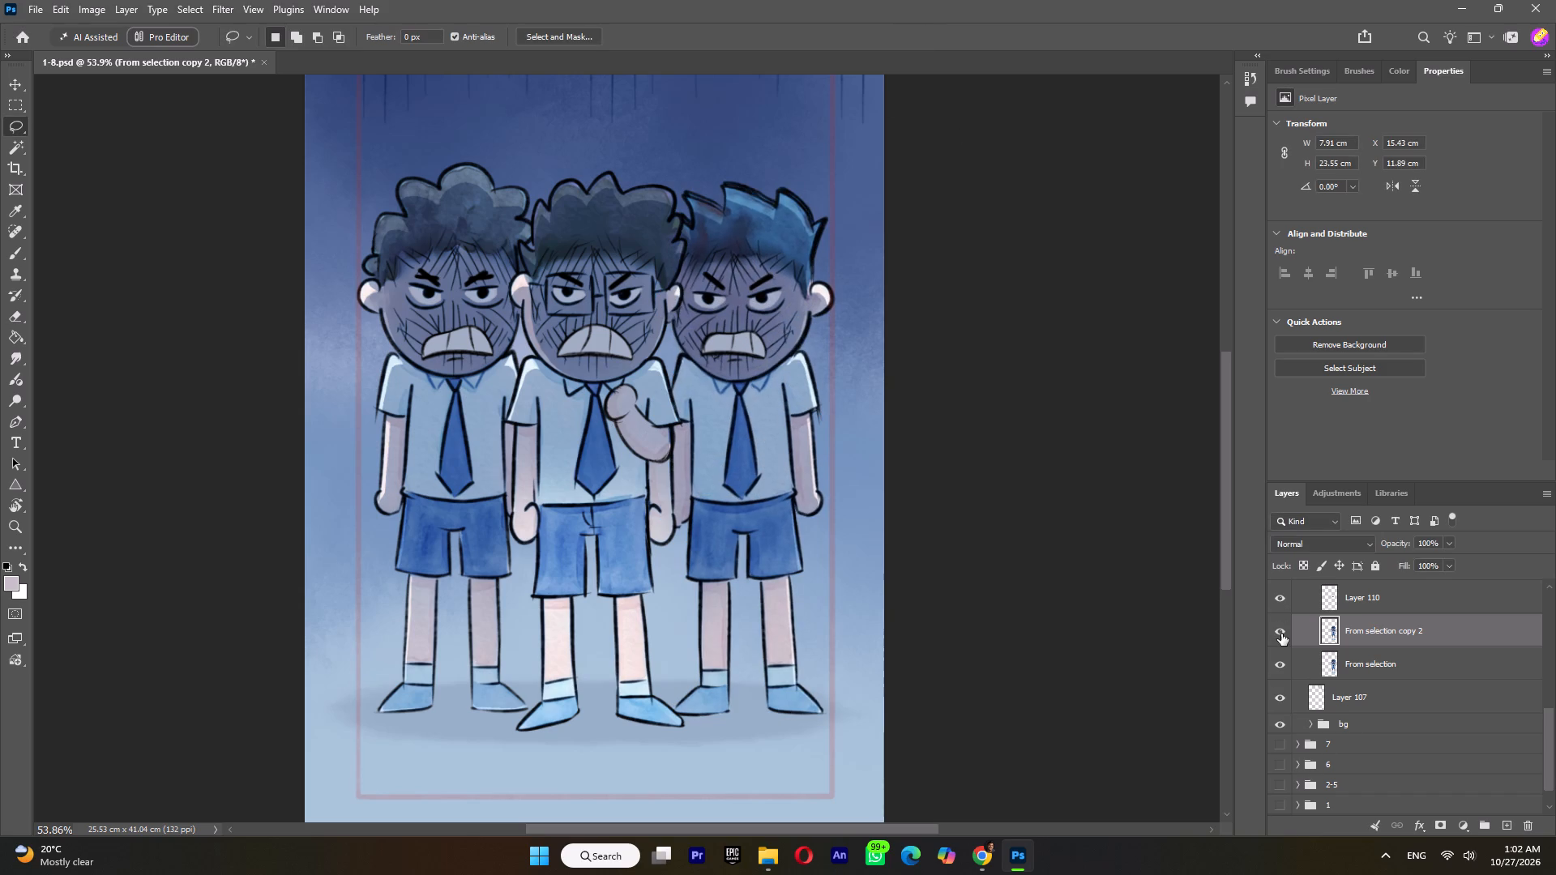
click(1281, 634)
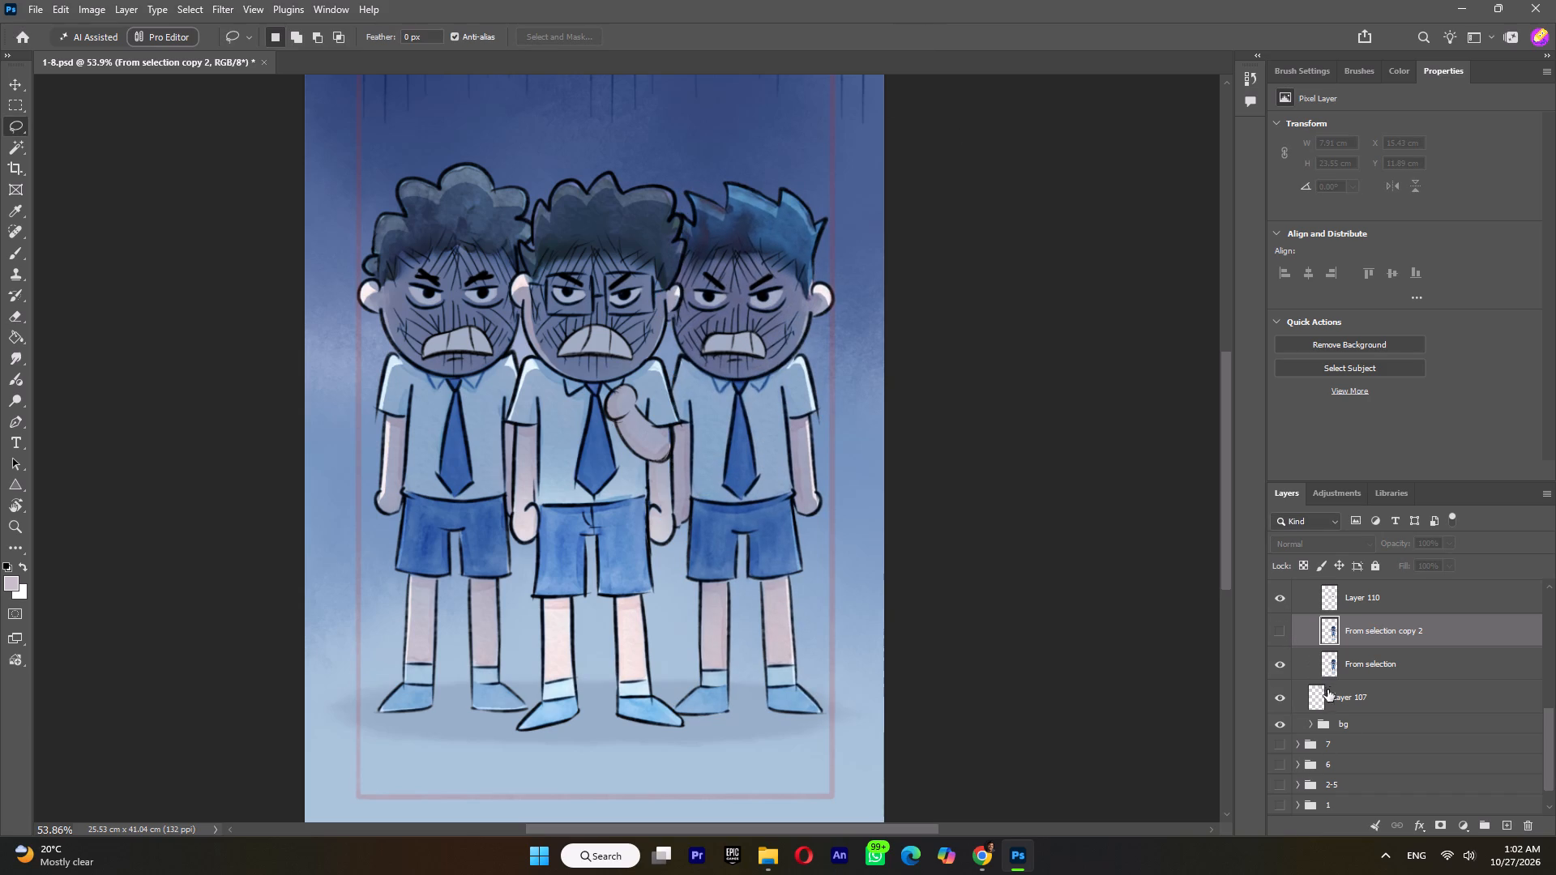
scroll(1325, 691, up, 4)
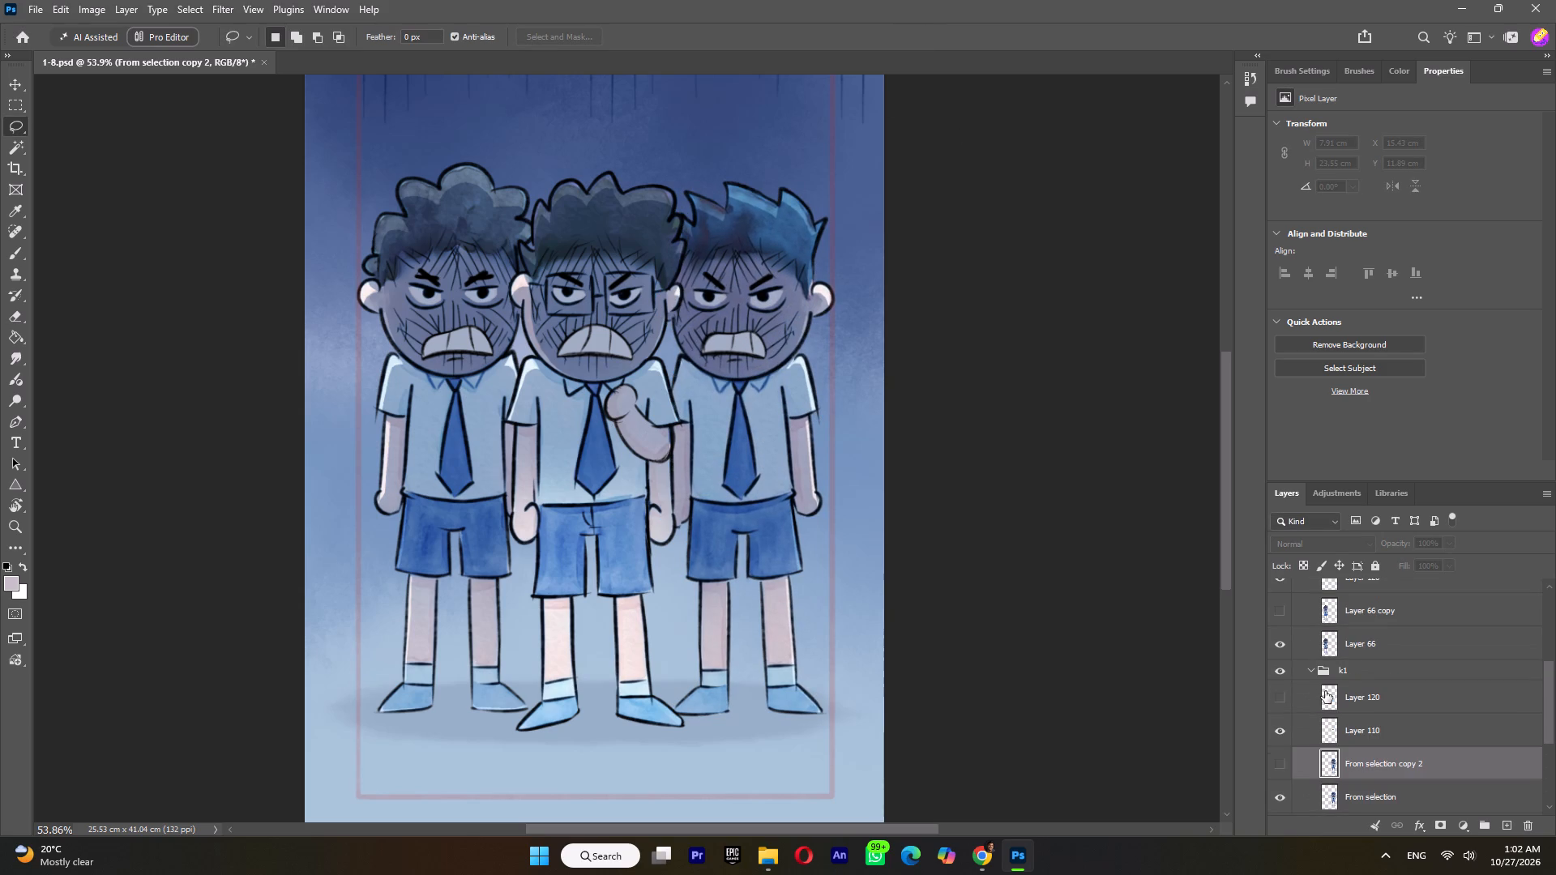
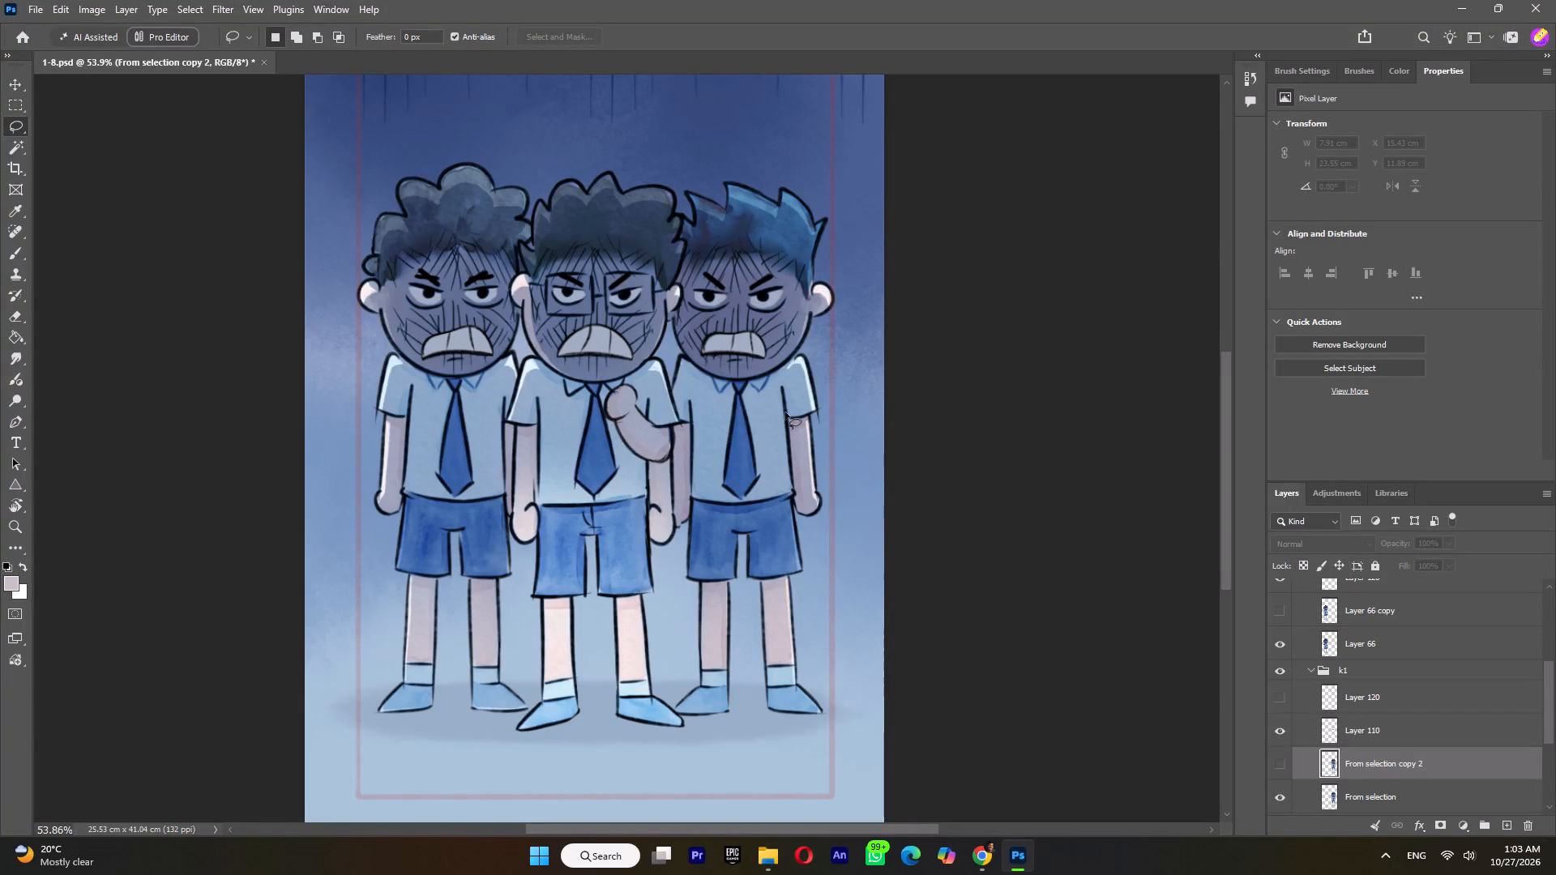
Collapse group k2 and hide the character groups k2, k1, mainkid1 and mainkid2.
scroll(1352, 715, up, 2)
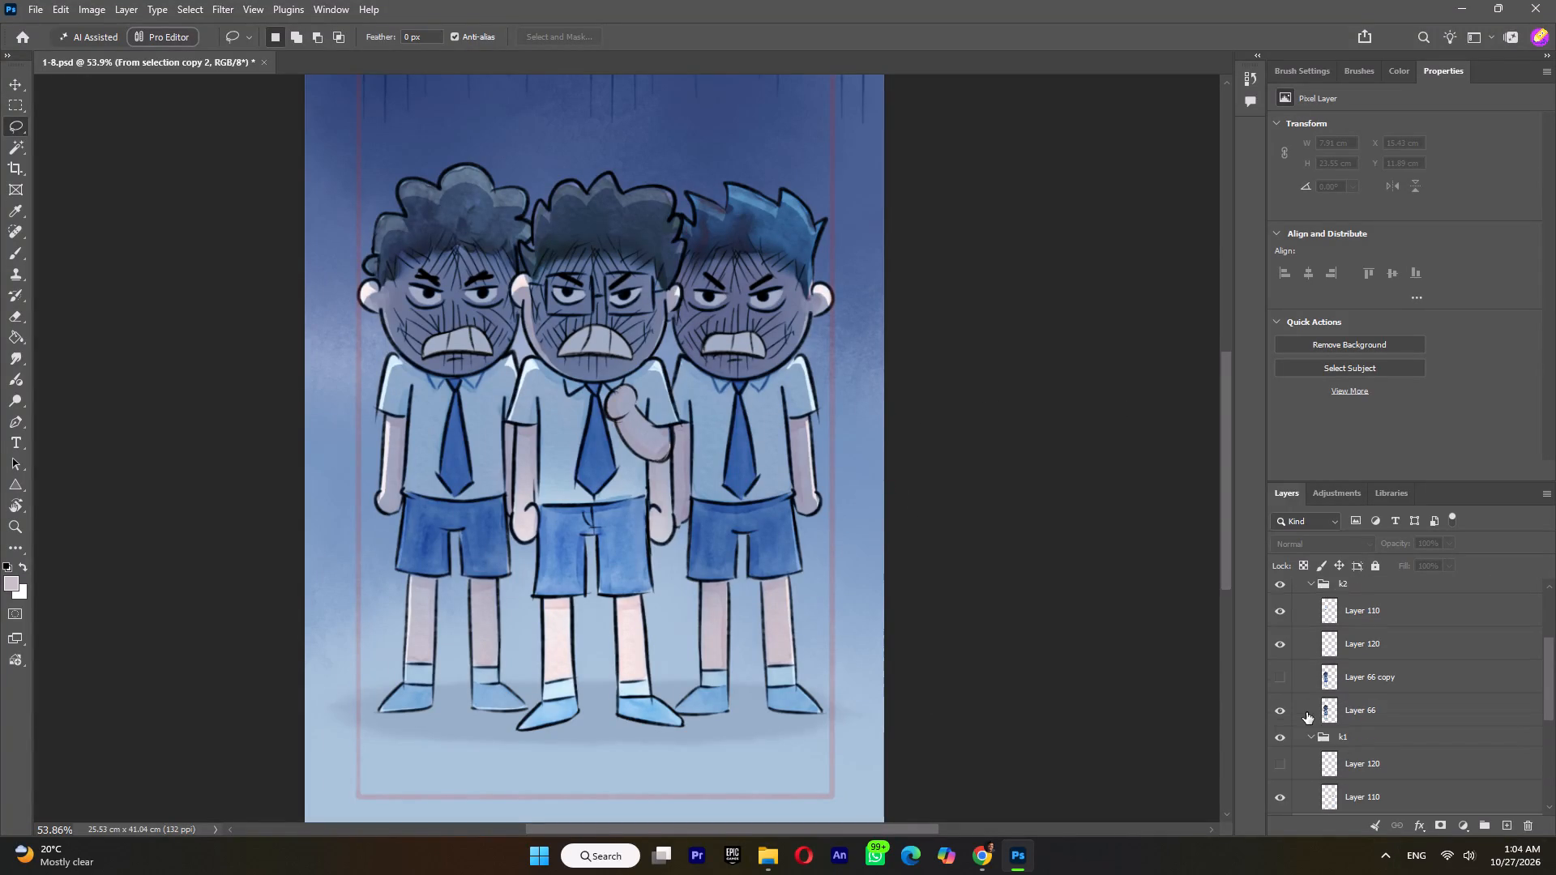
scroll(1306, 714, up, 2)
click(1310, 653)
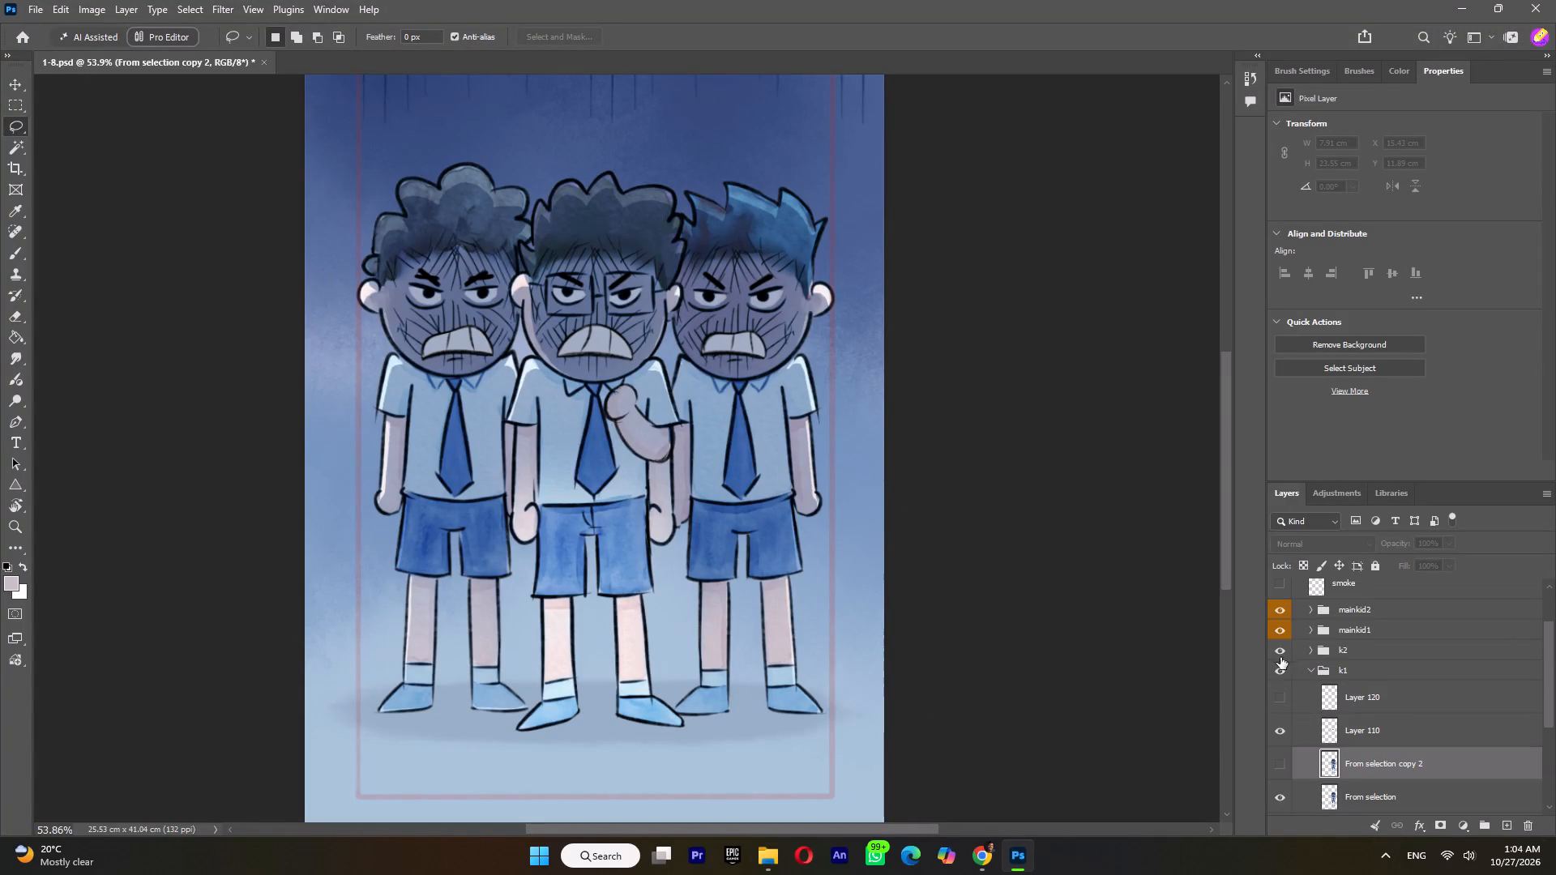
click(1280, 654)
click(1280, 666)
click(1281, 634)
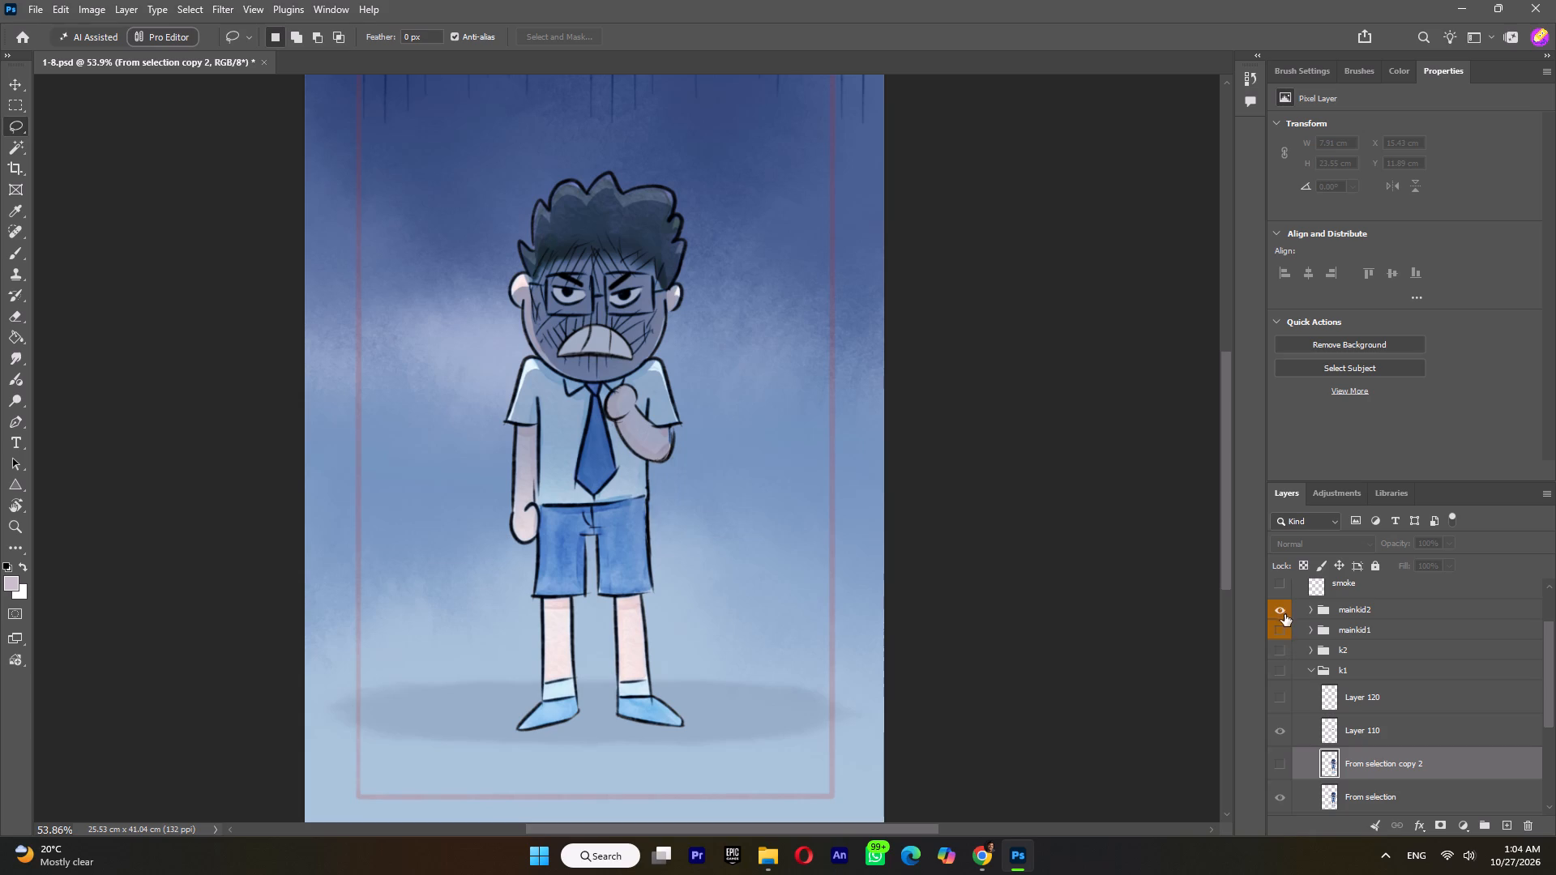
click(1280, 612)
Show group mainkid1 on its own and merge all the layers inside it into a single layer.
click(1310, 626)
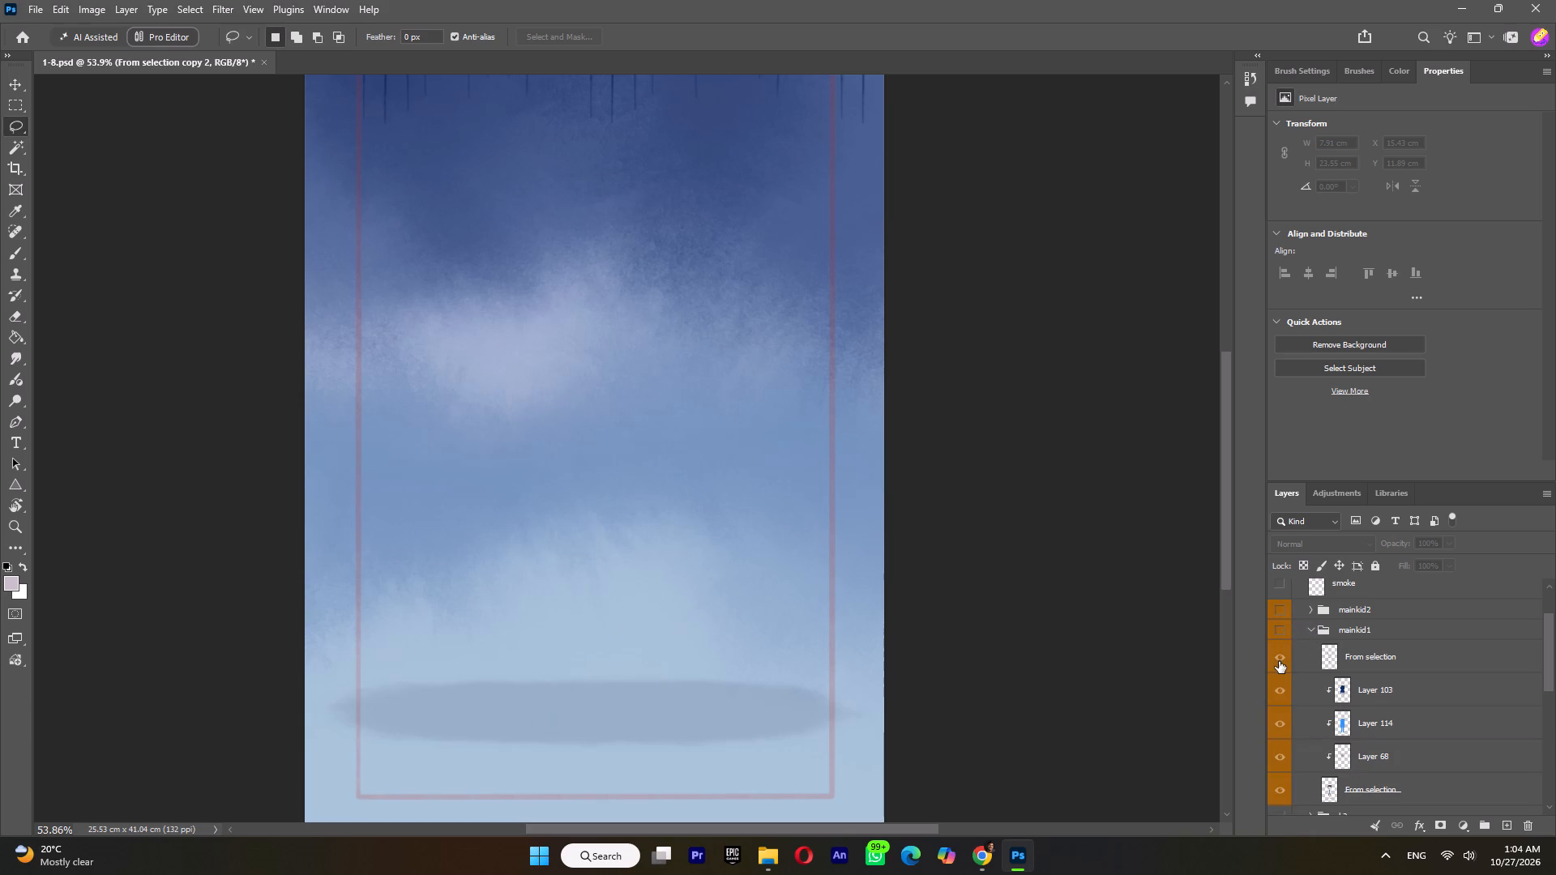
click(1278, 662)
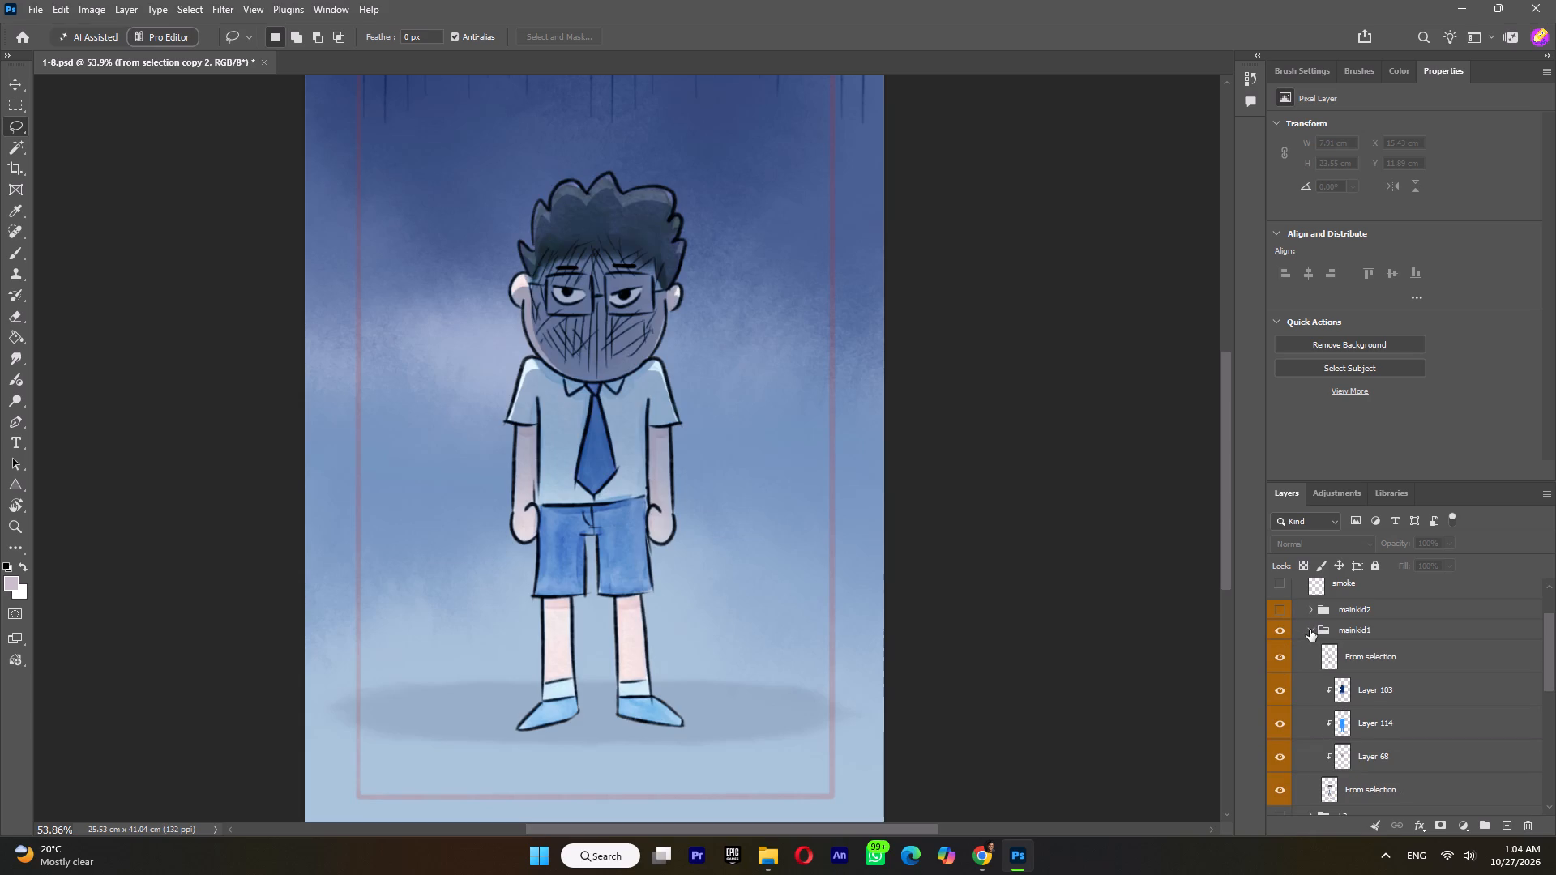
click(1310, 630)
click(1349, 631)
right_click(1349, 630)
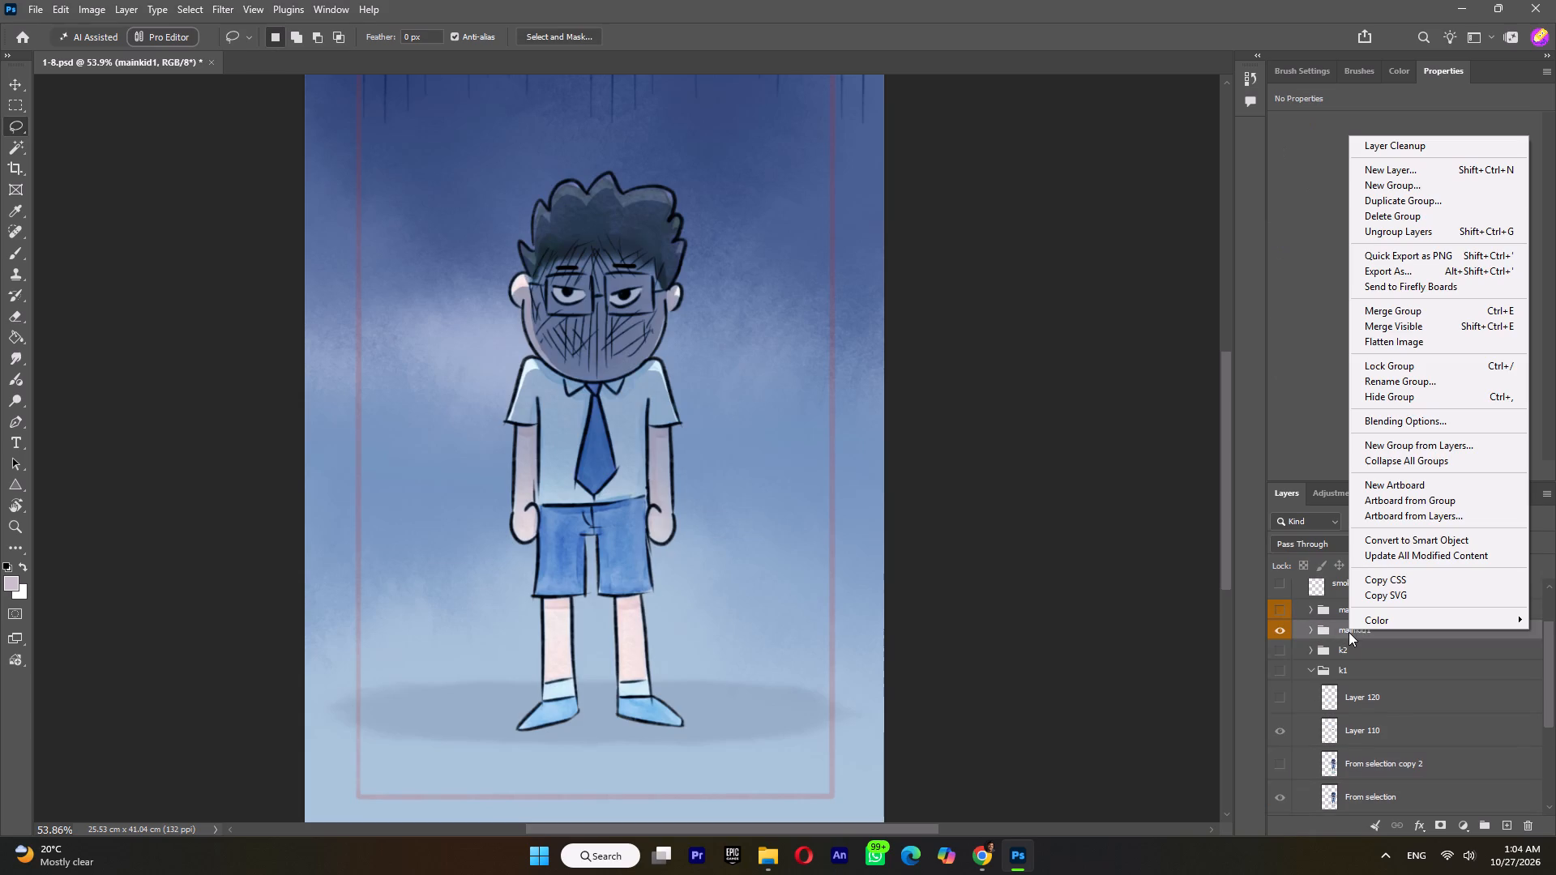
click(1314, 628)
click(1310, 631)
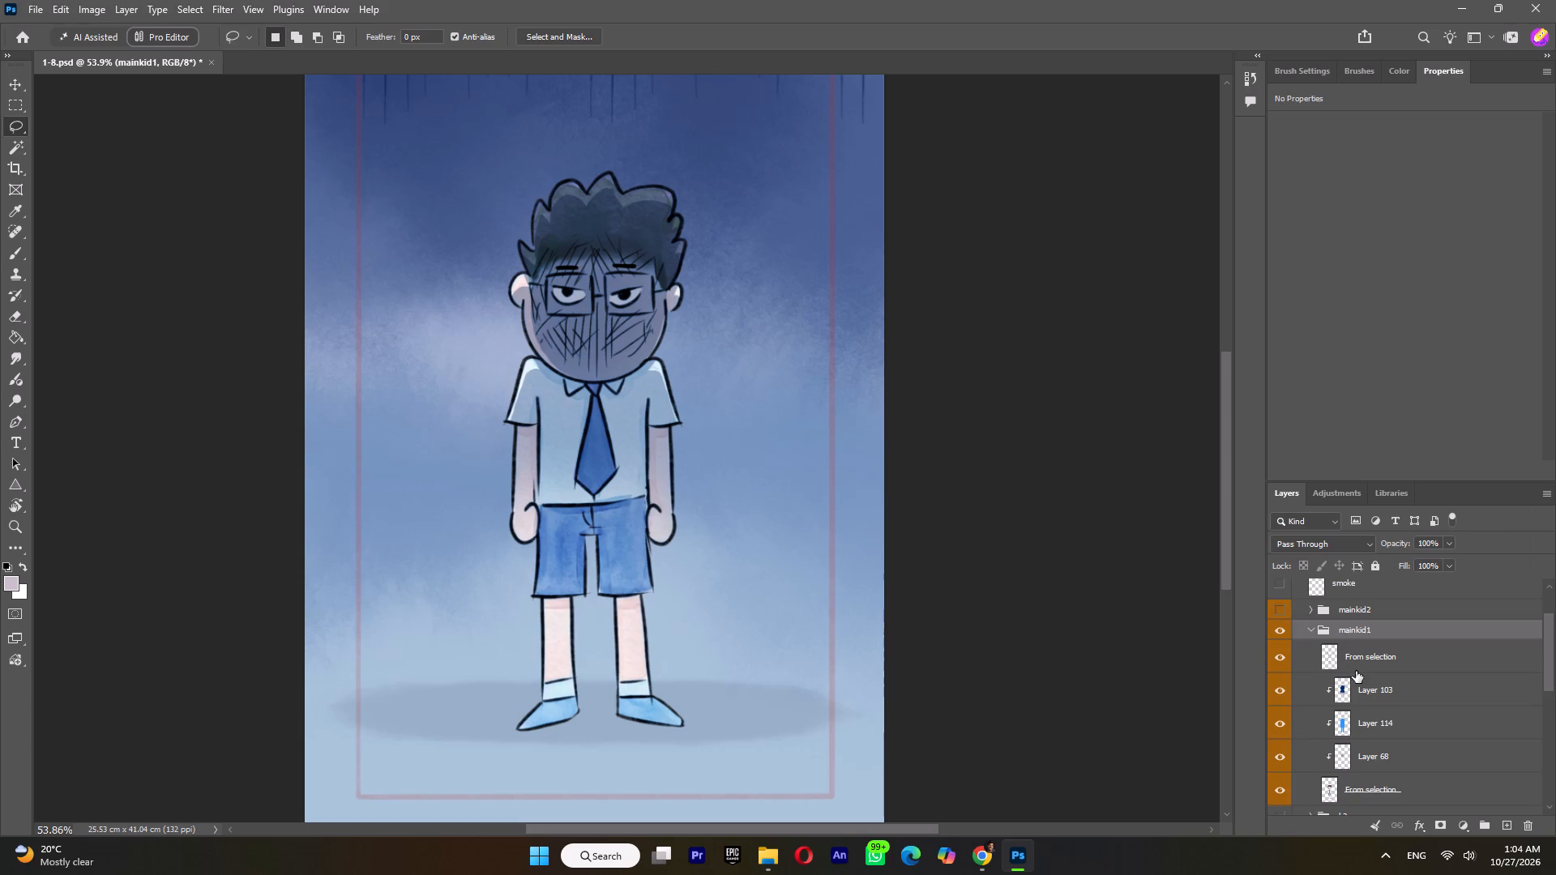
click(1361, 658)
scroll(1363, 664, down, 5)
shift+click(1371, 617)
right_click(1371, 617)
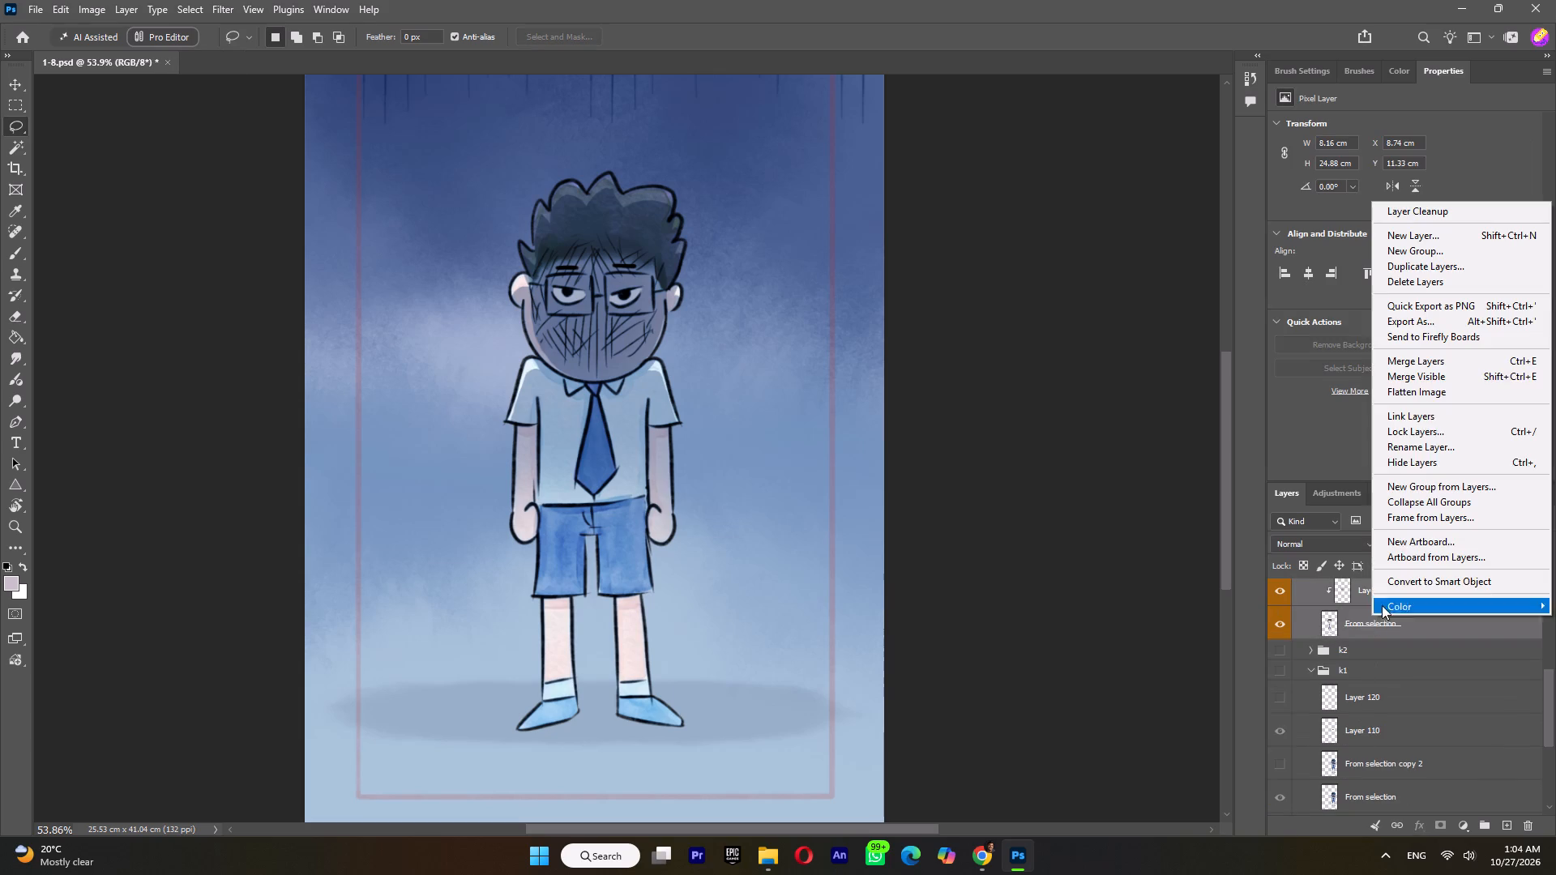
click(1414, 361)
scroll(1381, 707, up, 4)
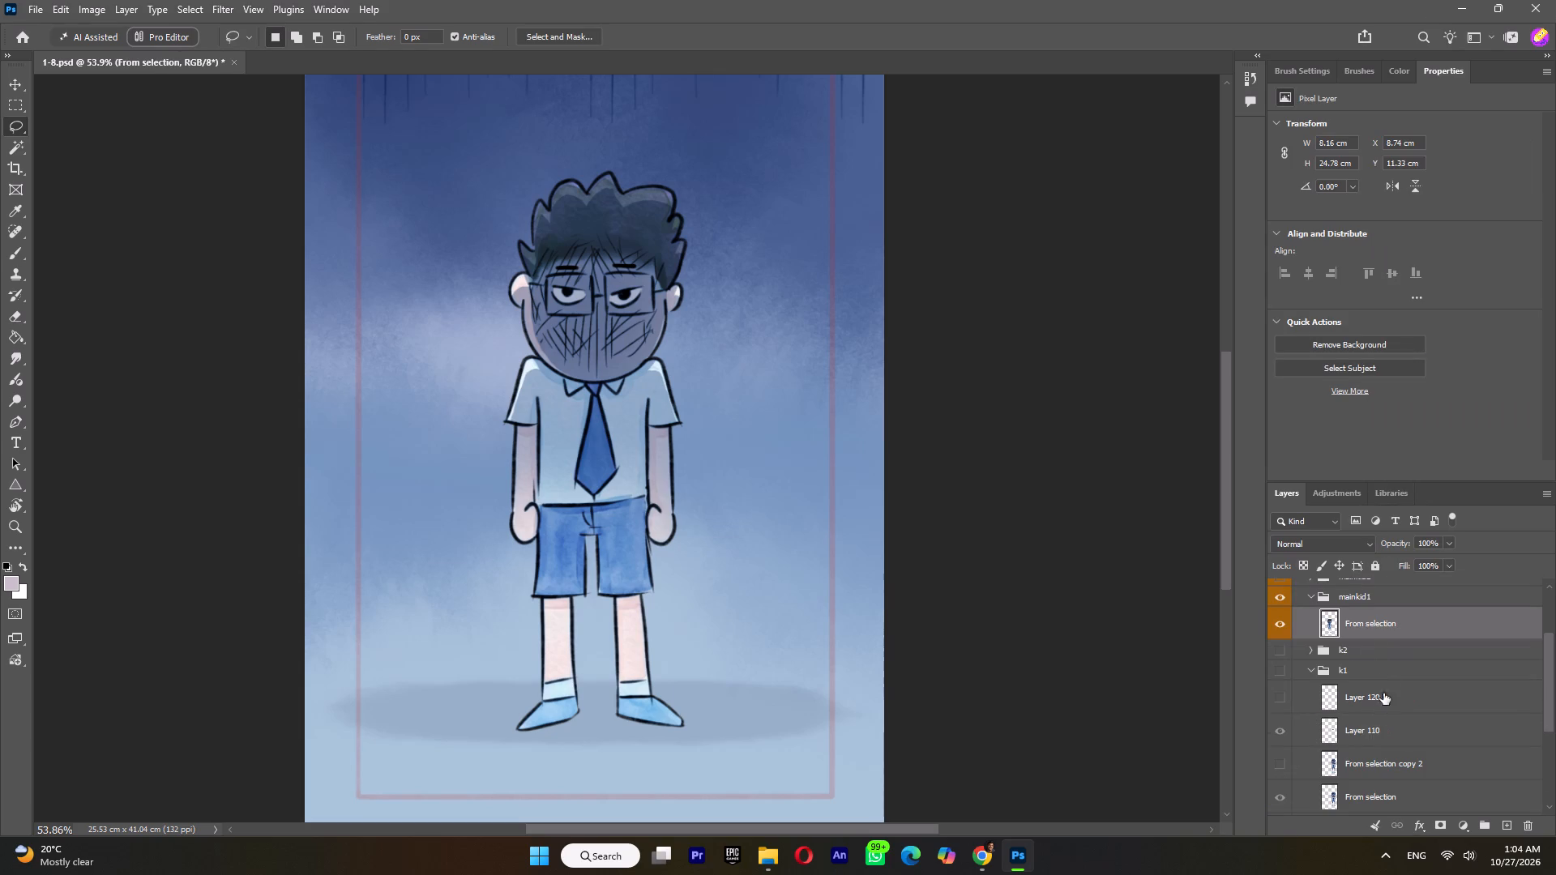
Duplicate the merged From selection layer in group mainkid1 within 1-8.psd.
right_click(1367, 625)
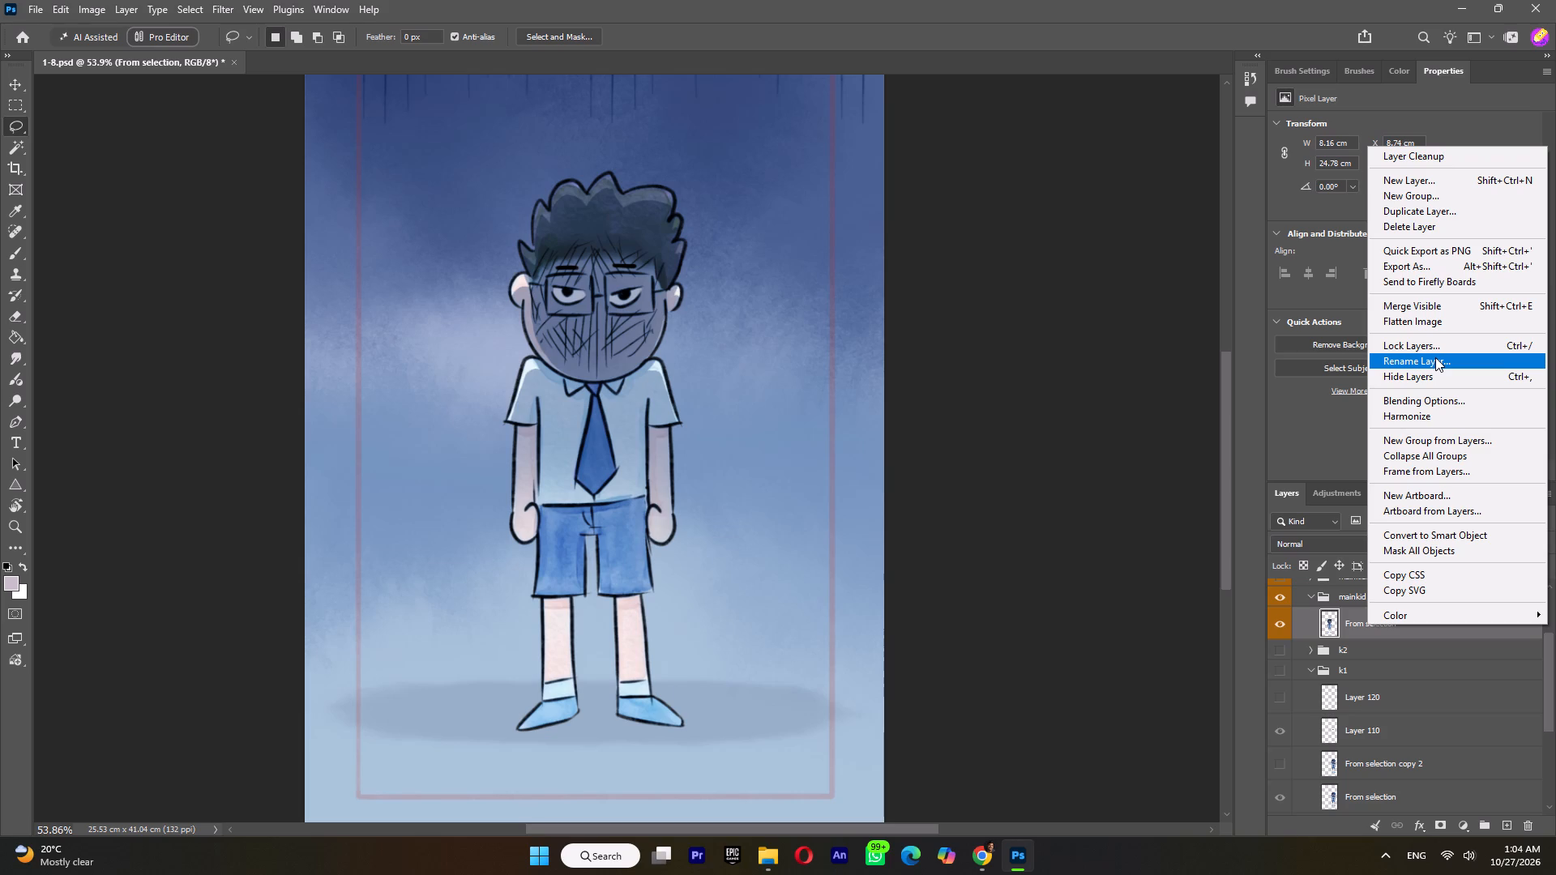
click(1425, 215)
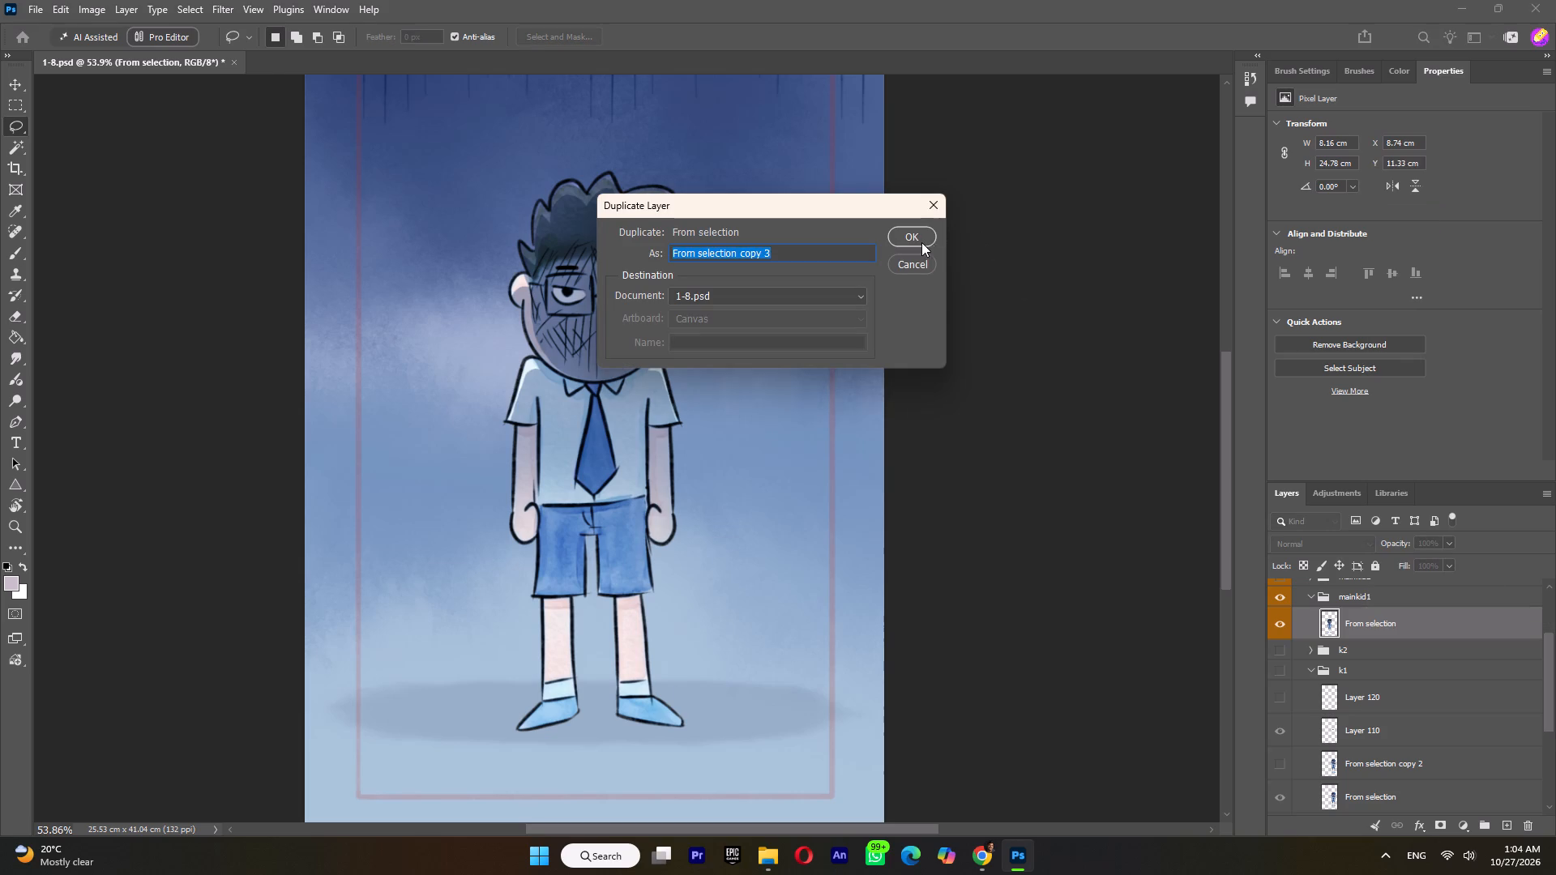
click(917, 237)
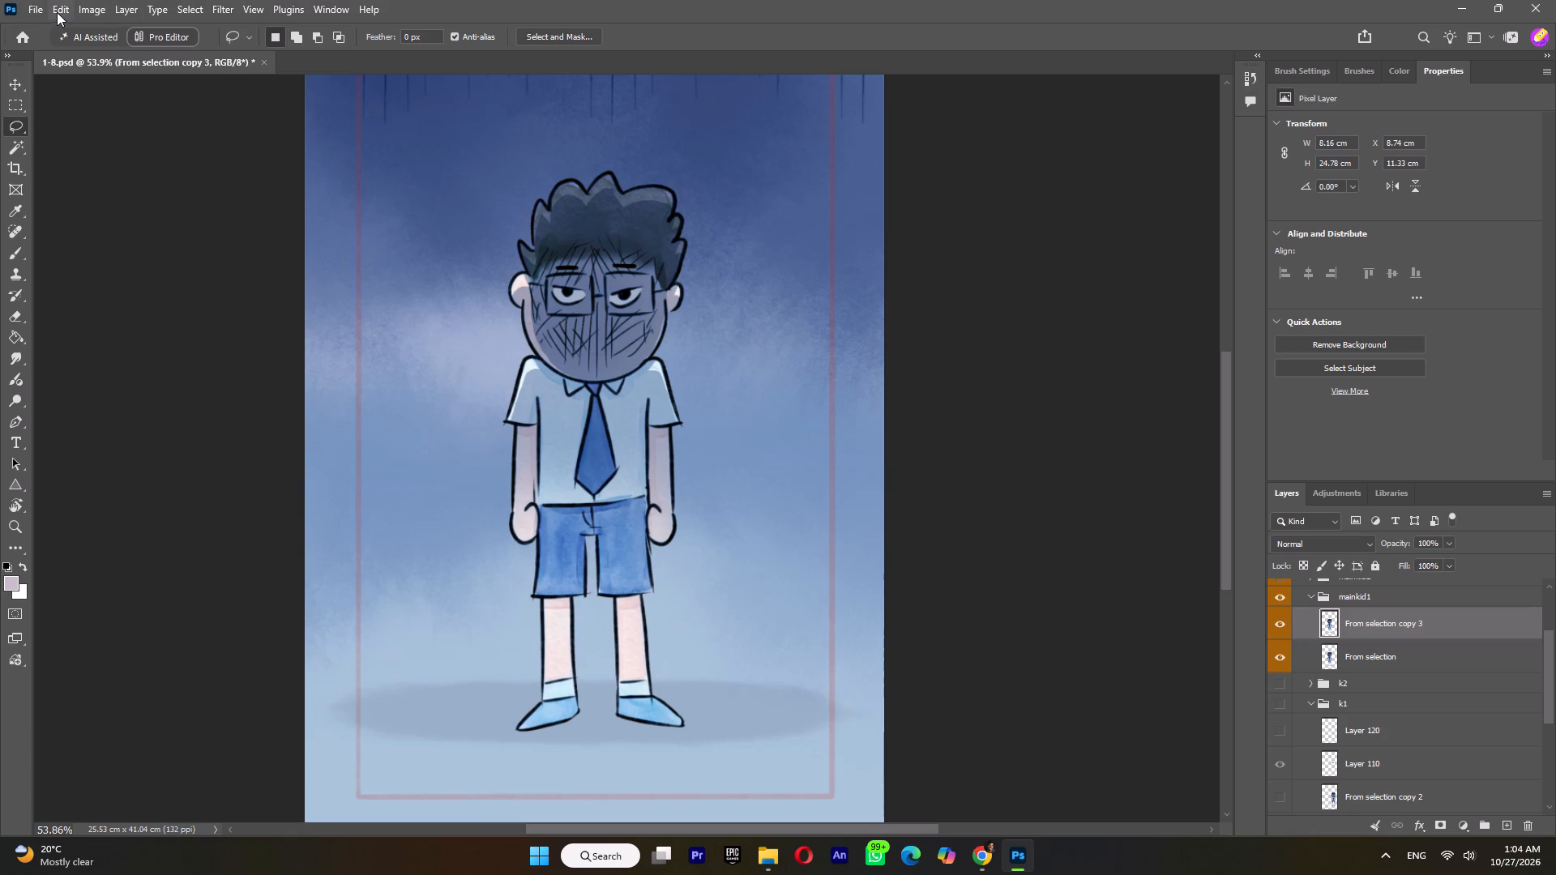
Start Puppet Warp on the duplicated mainkid1 boy and pin both feet, the shorts' centre and sides, the chin, both shoulders and the hairline.
click(53, 11)
click(147, 394)
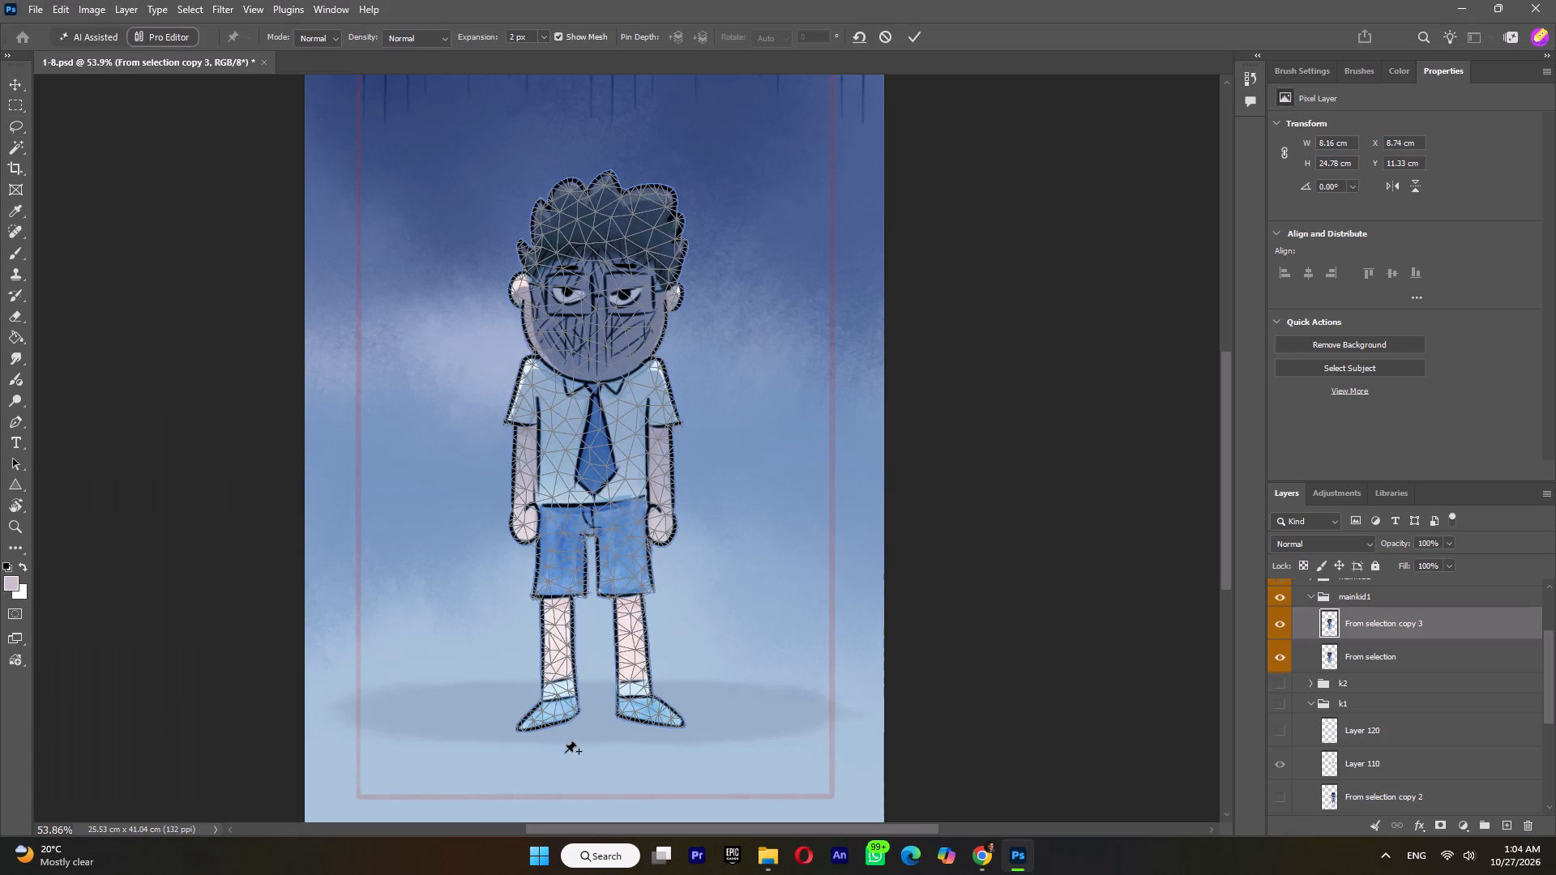
click(553, 721)
click(637, 717)
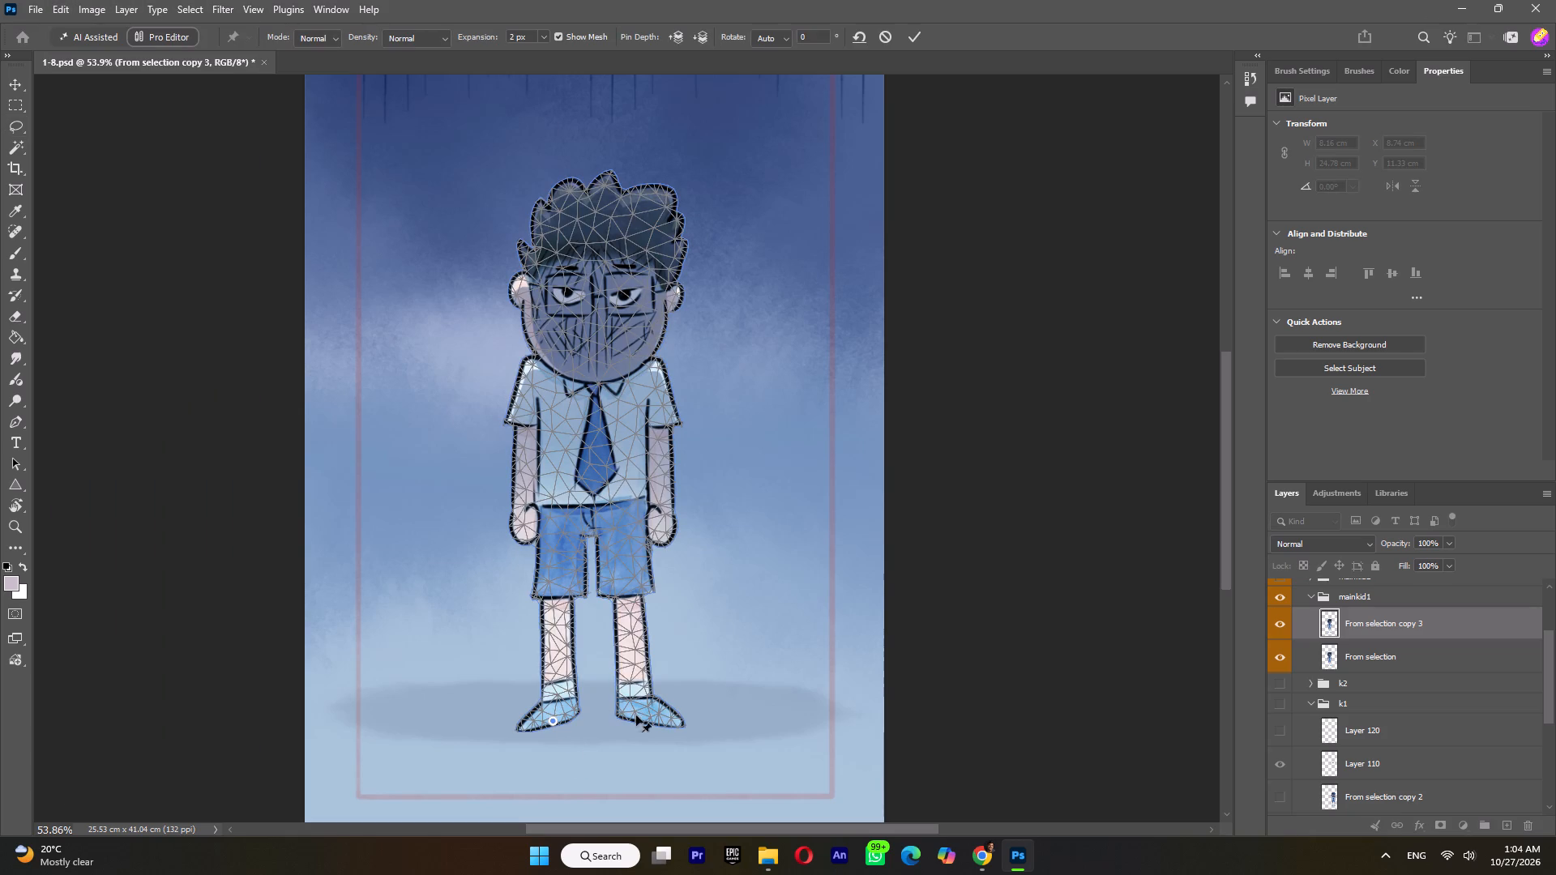
click(583, 518)
click(554, 523)
click(615, 516)
click(593, 365)
click(538, 372)
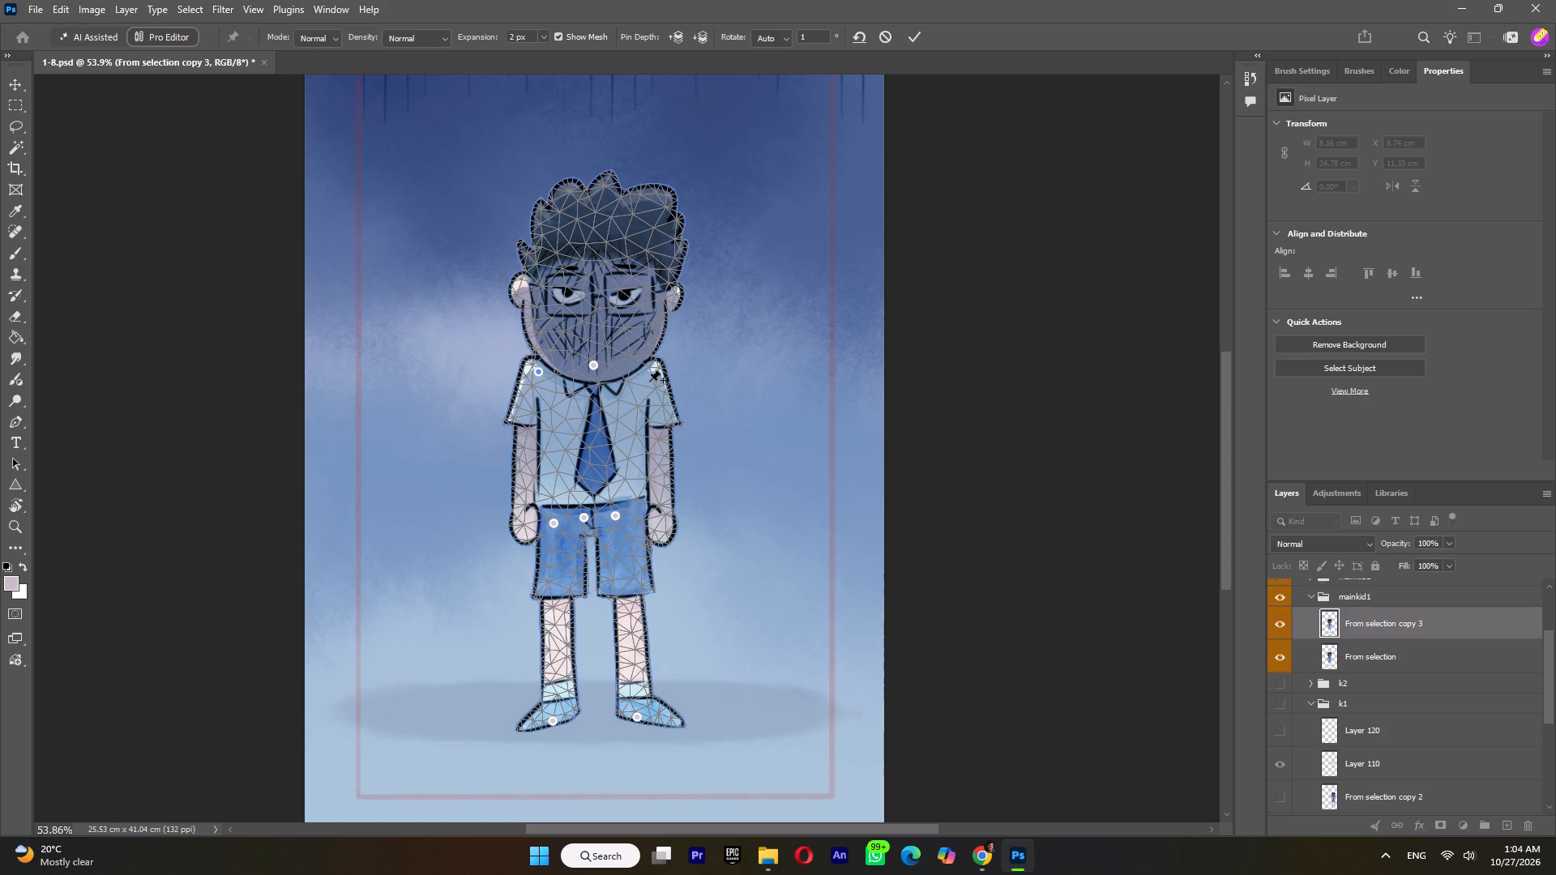
click(644, 379)
click(595, 258)
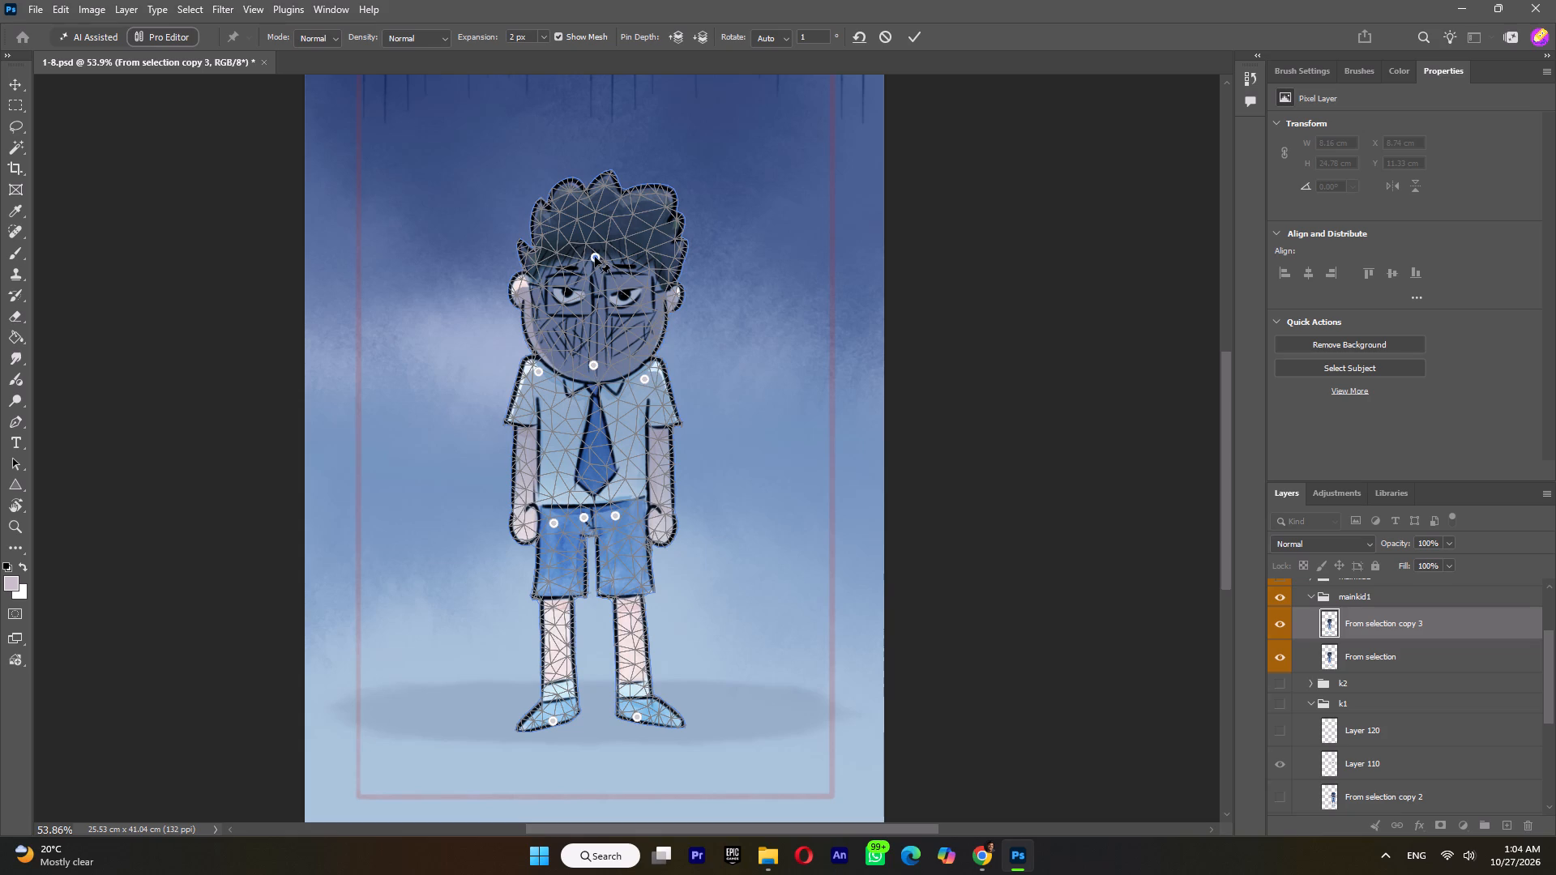
Lower the hairline and chin pins slightly, raise both shoulder pins, add pins on both arms pulled slightly inward, and apply the Puppet Warp.
click(595, 257)
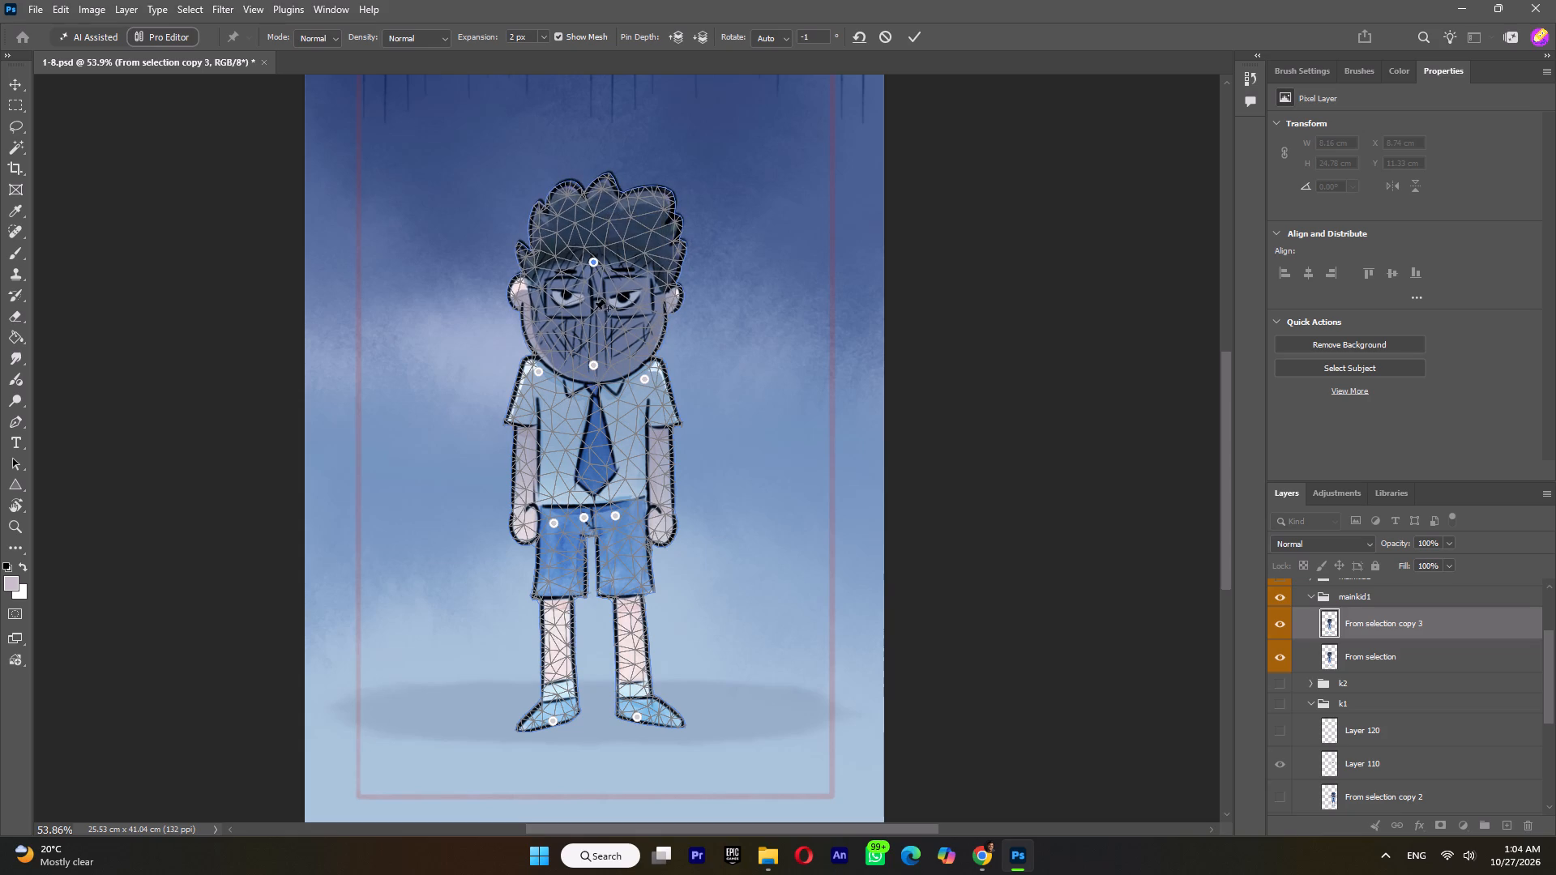
click(592, 365)
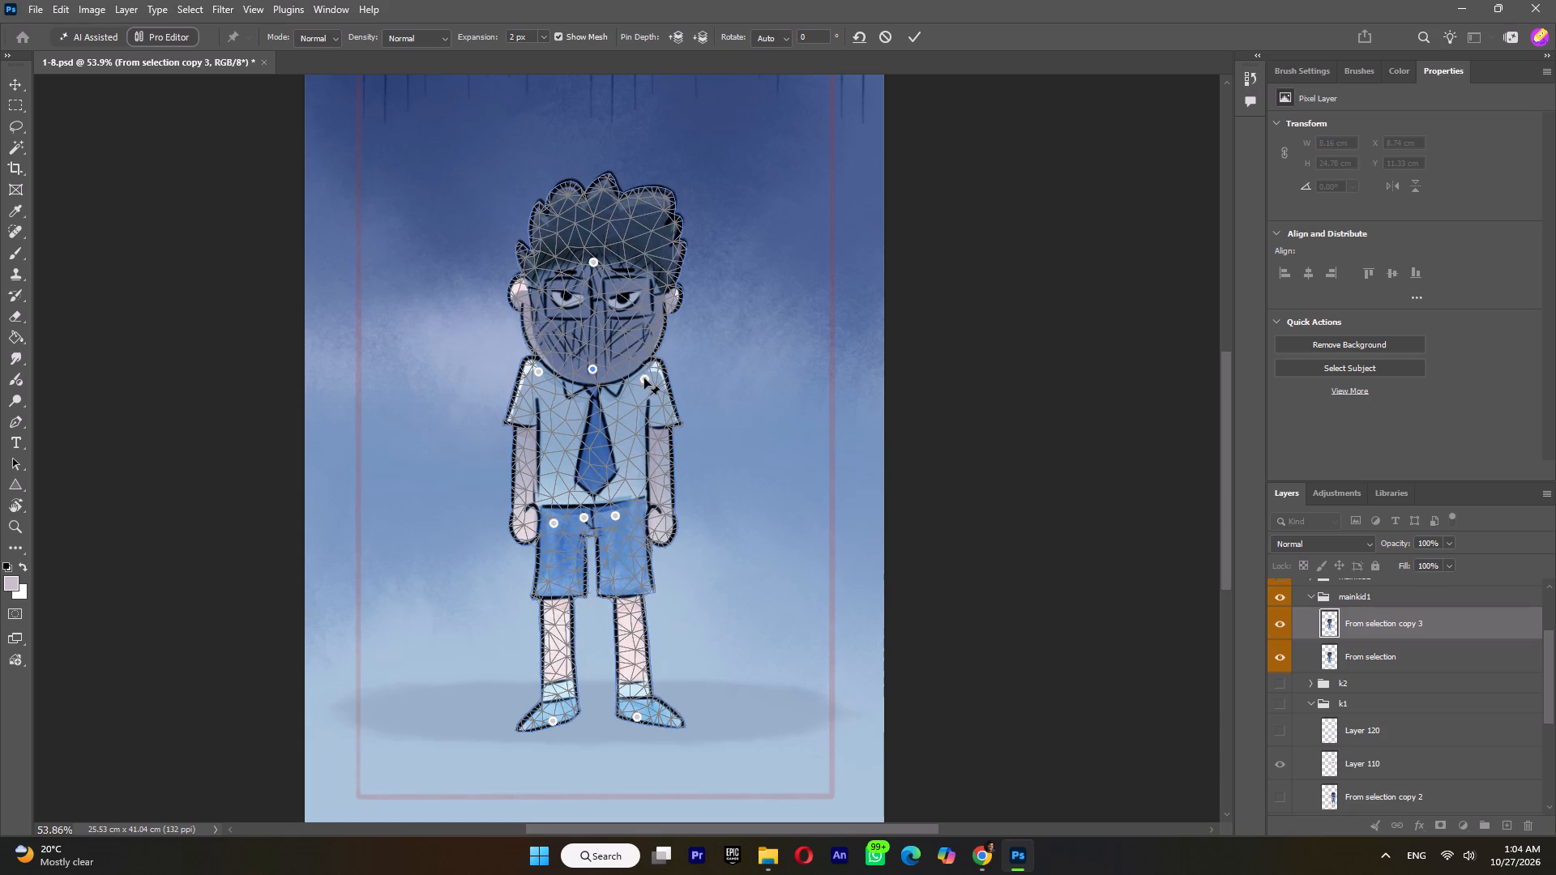
click(644, 379)
click(536, 373)
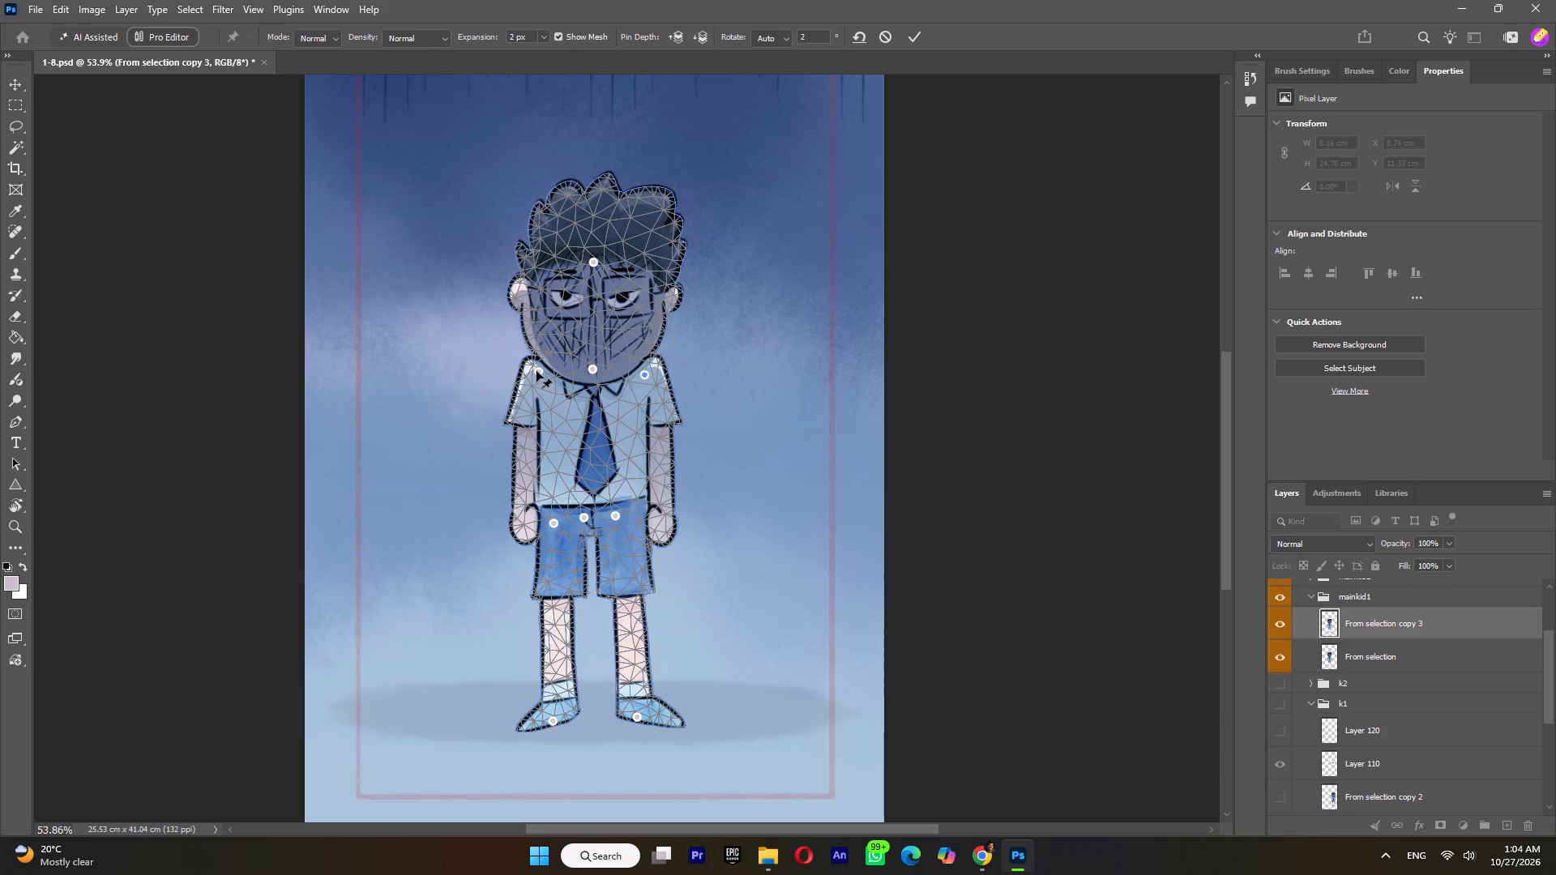
click(523, 455)
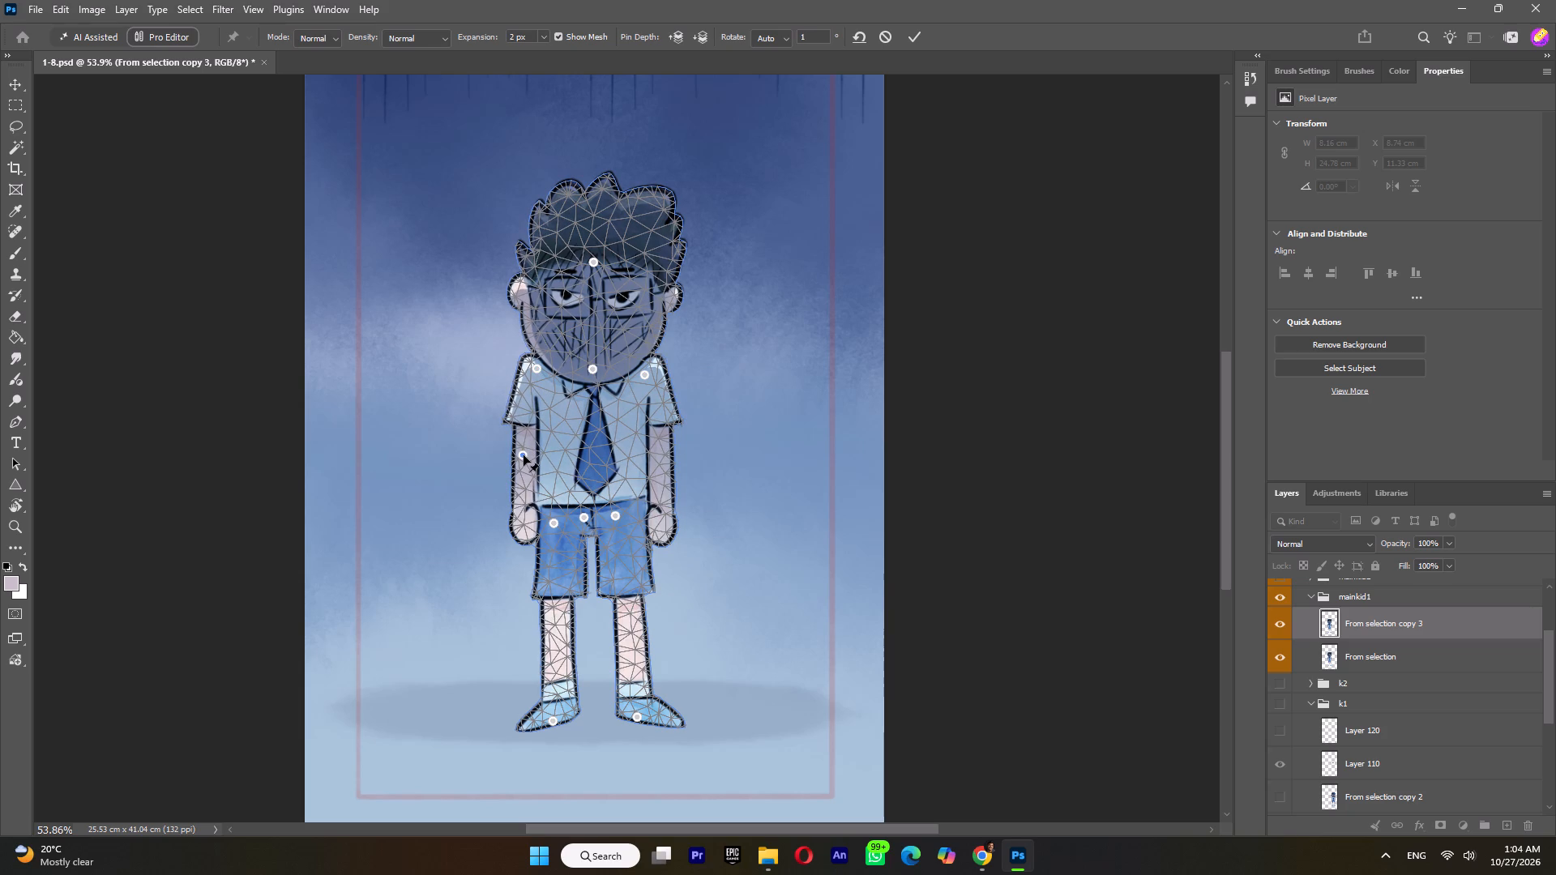
click(524, 455)
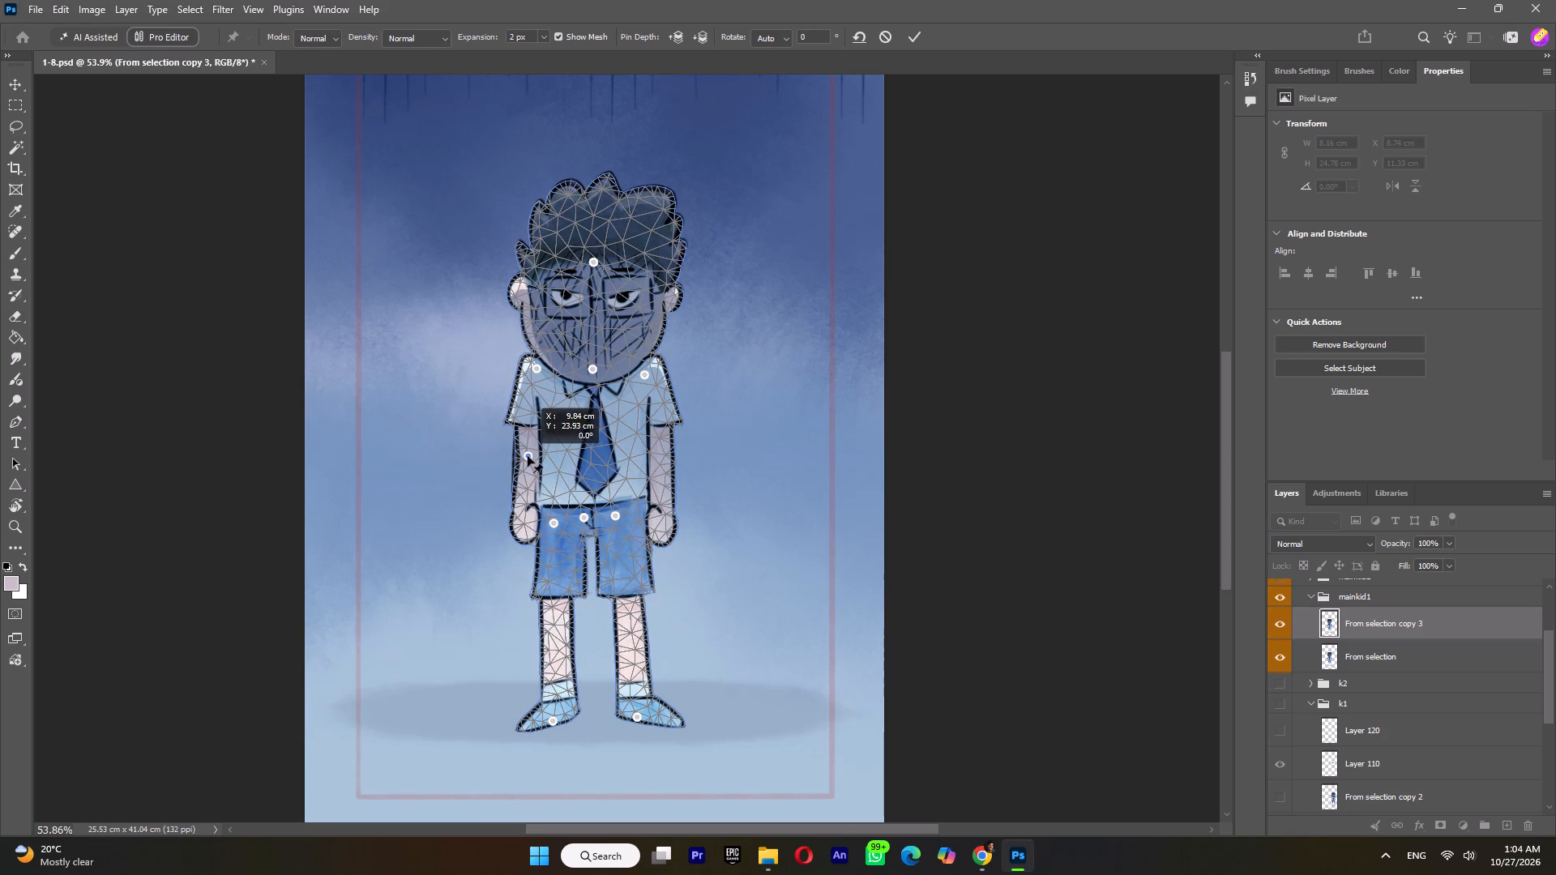
double_click(658, 457)
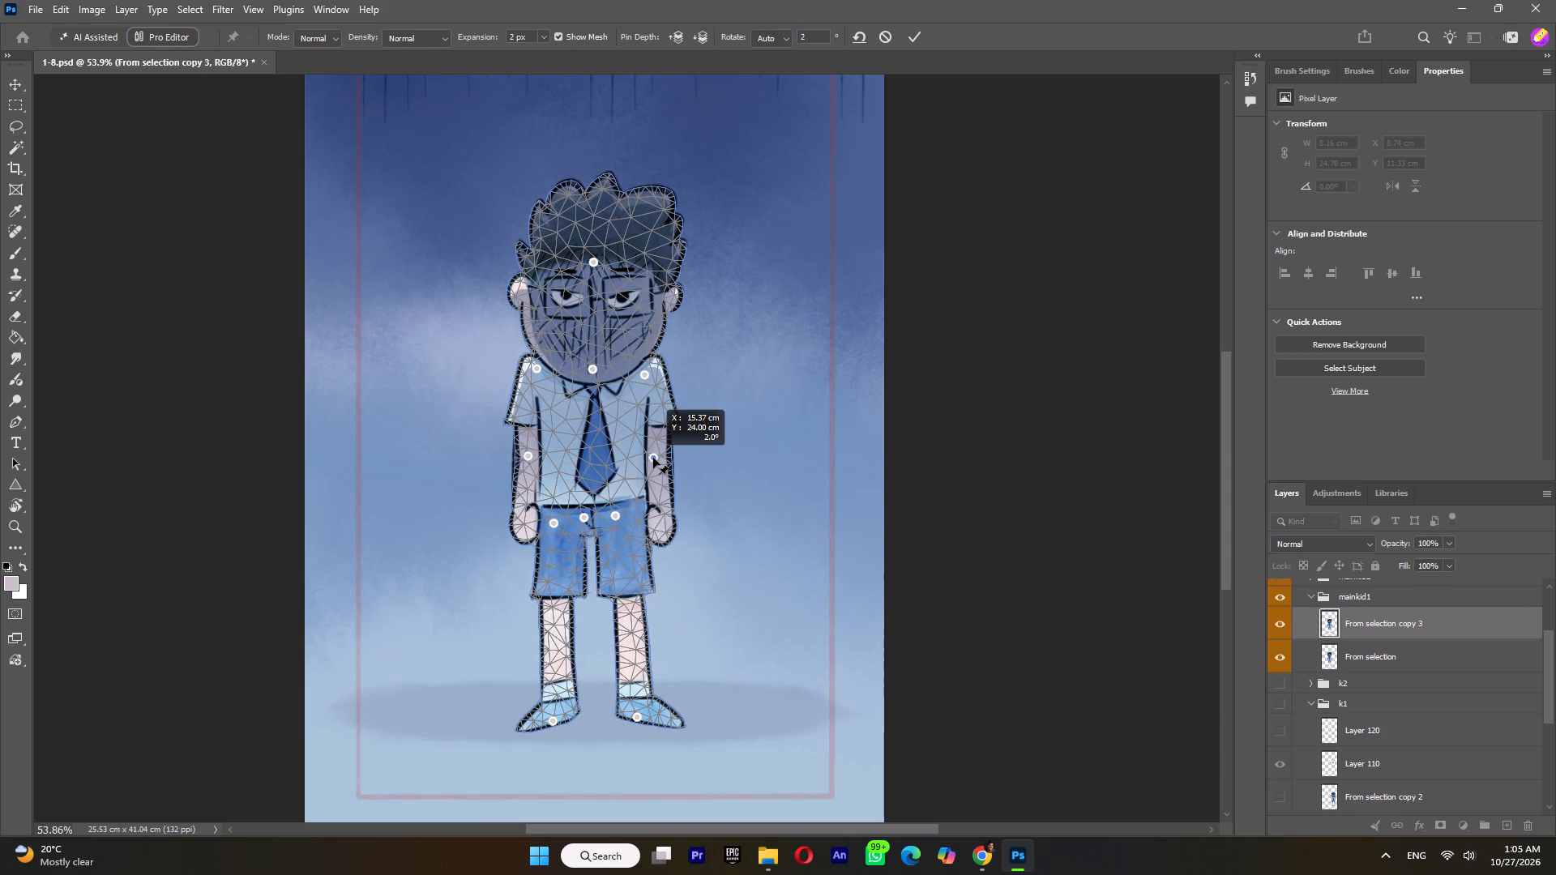
click(909, 32)
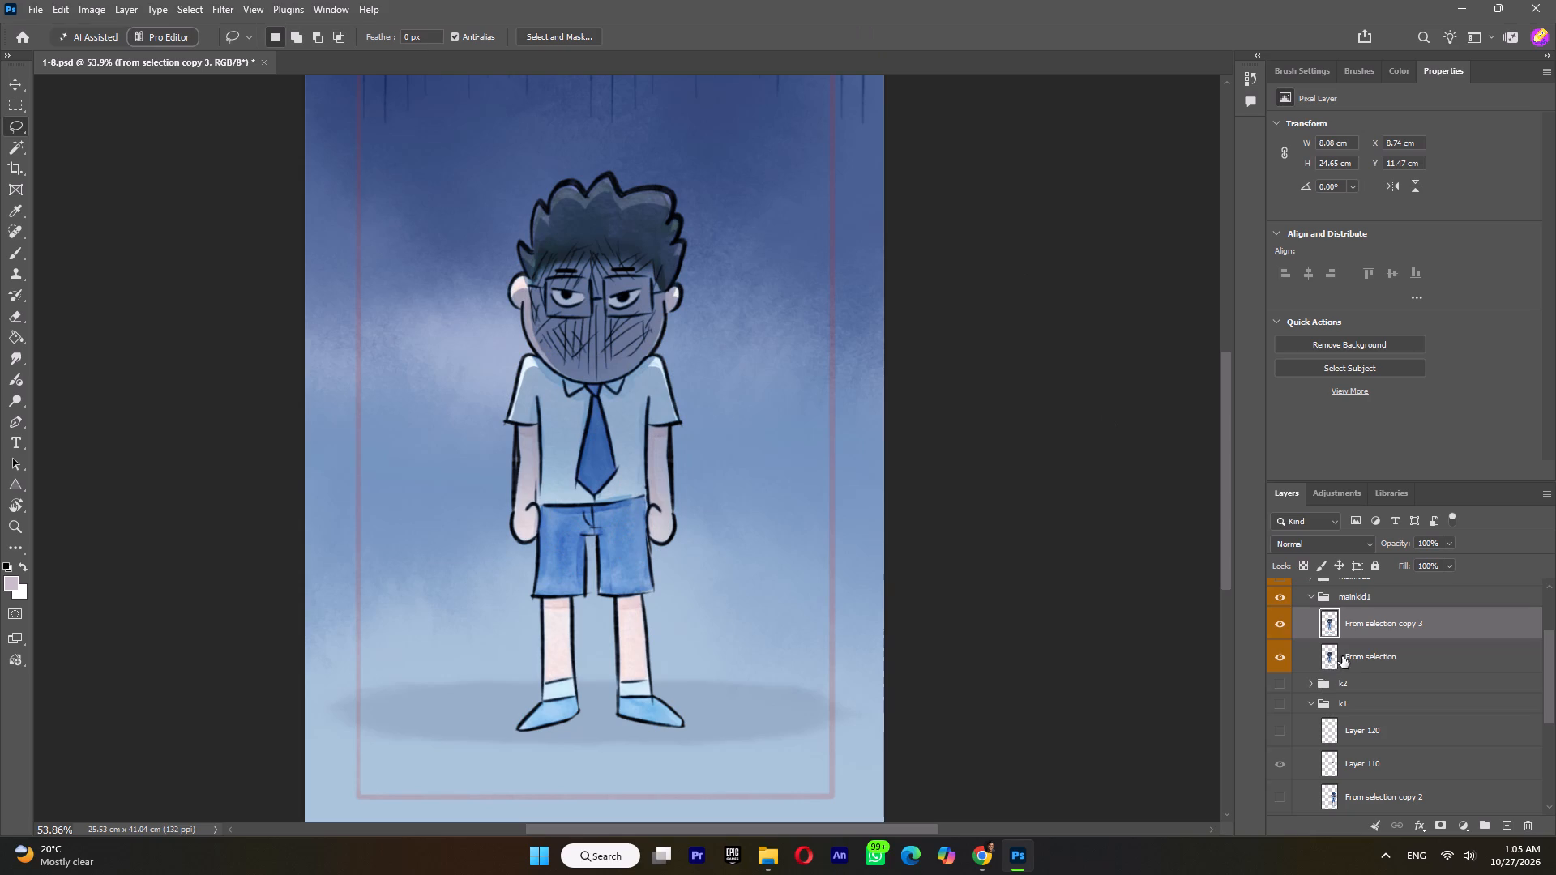
Toggle the warped copy in group mainkid1 to compare it with the original, and leave it hidden.
click(1277, 621)
click(1277, 621)
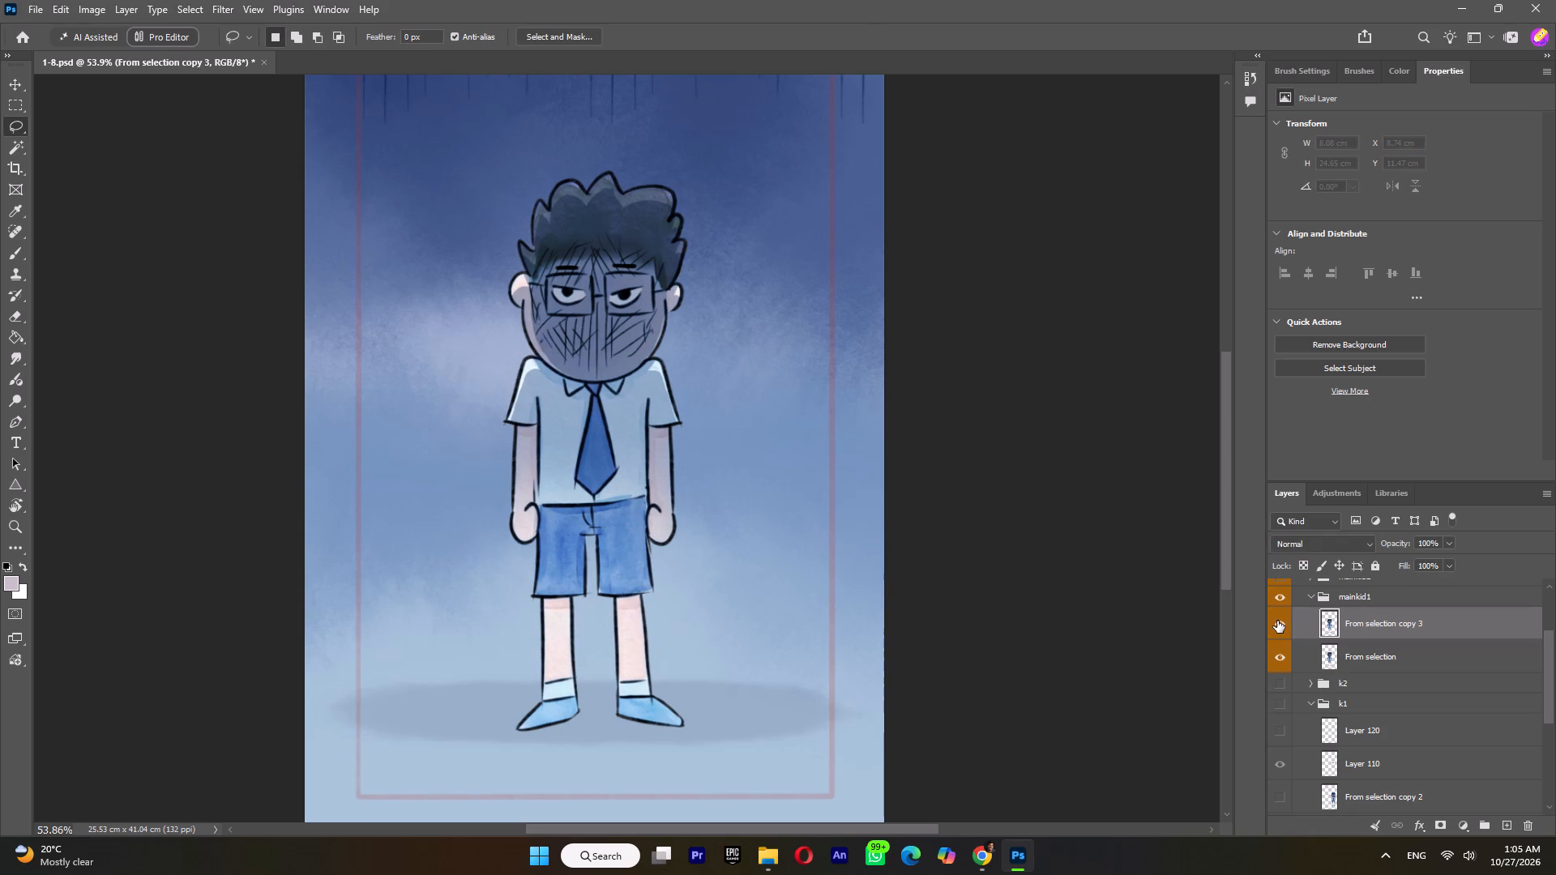
click(1277, 621)
scroll(1416, 655, up, 1)
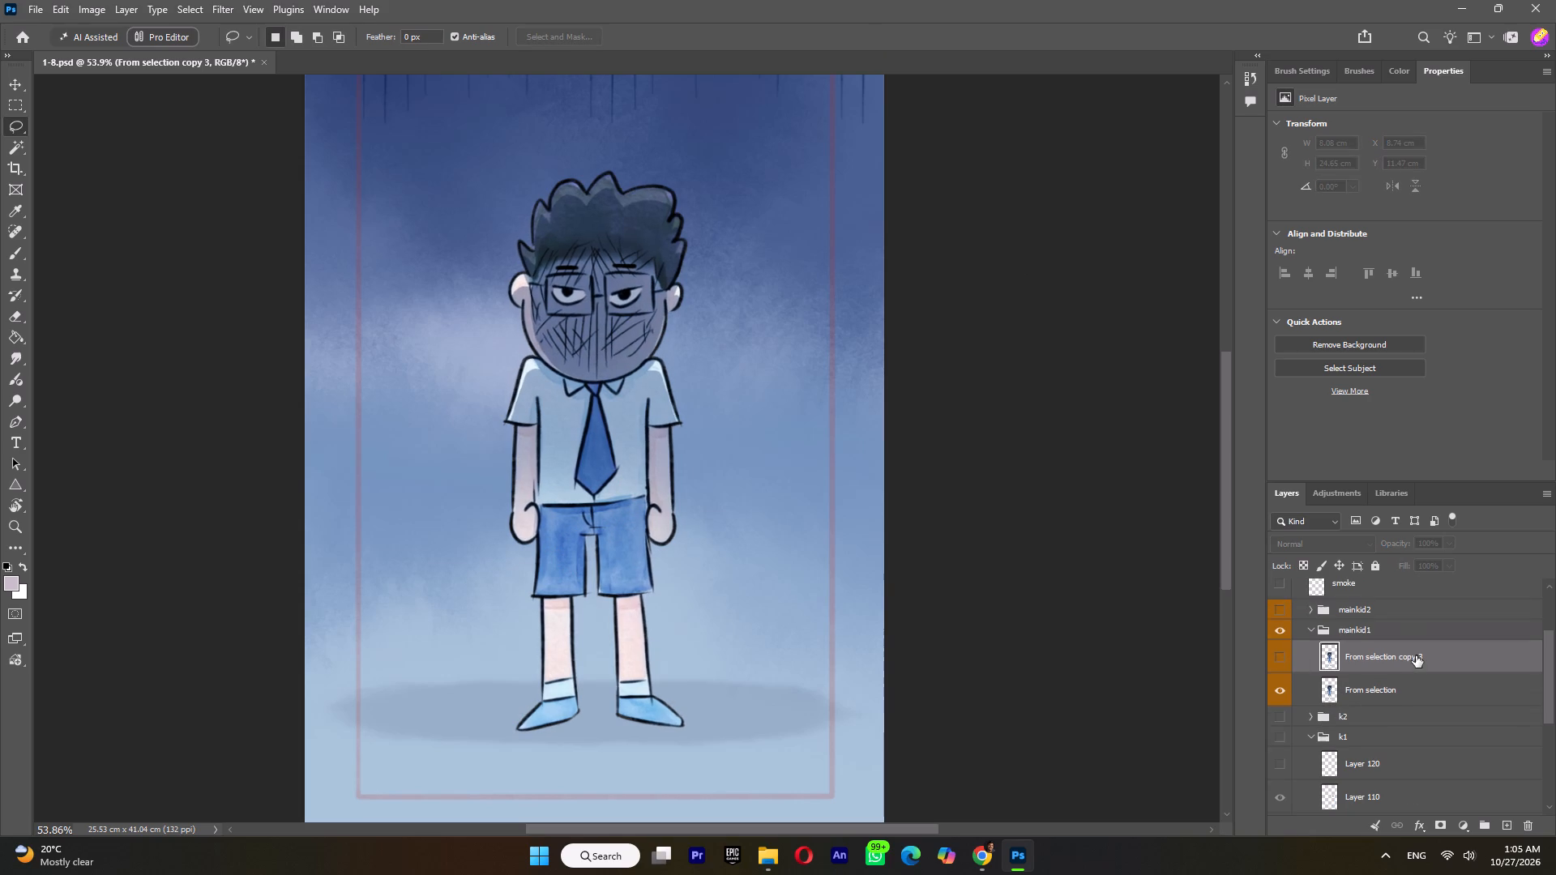
Hide group mainkid1, show and expand mainkid2, and toggle its Layer 110 and Layer 113 to check what each contains.
click(1277, 630)
click(1277, 608)
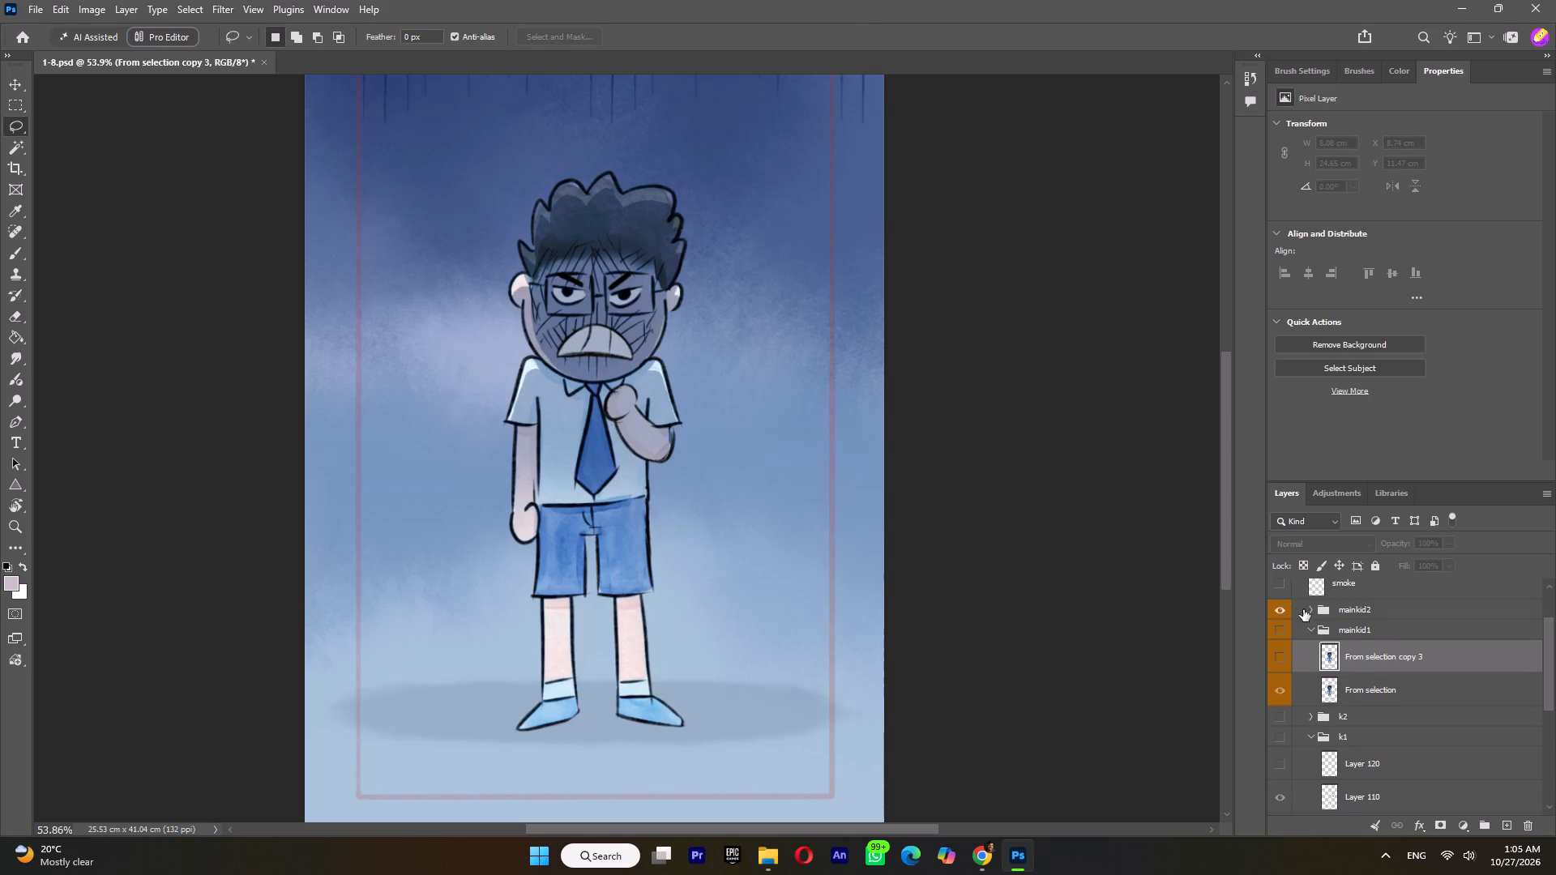
click(1310, 608)
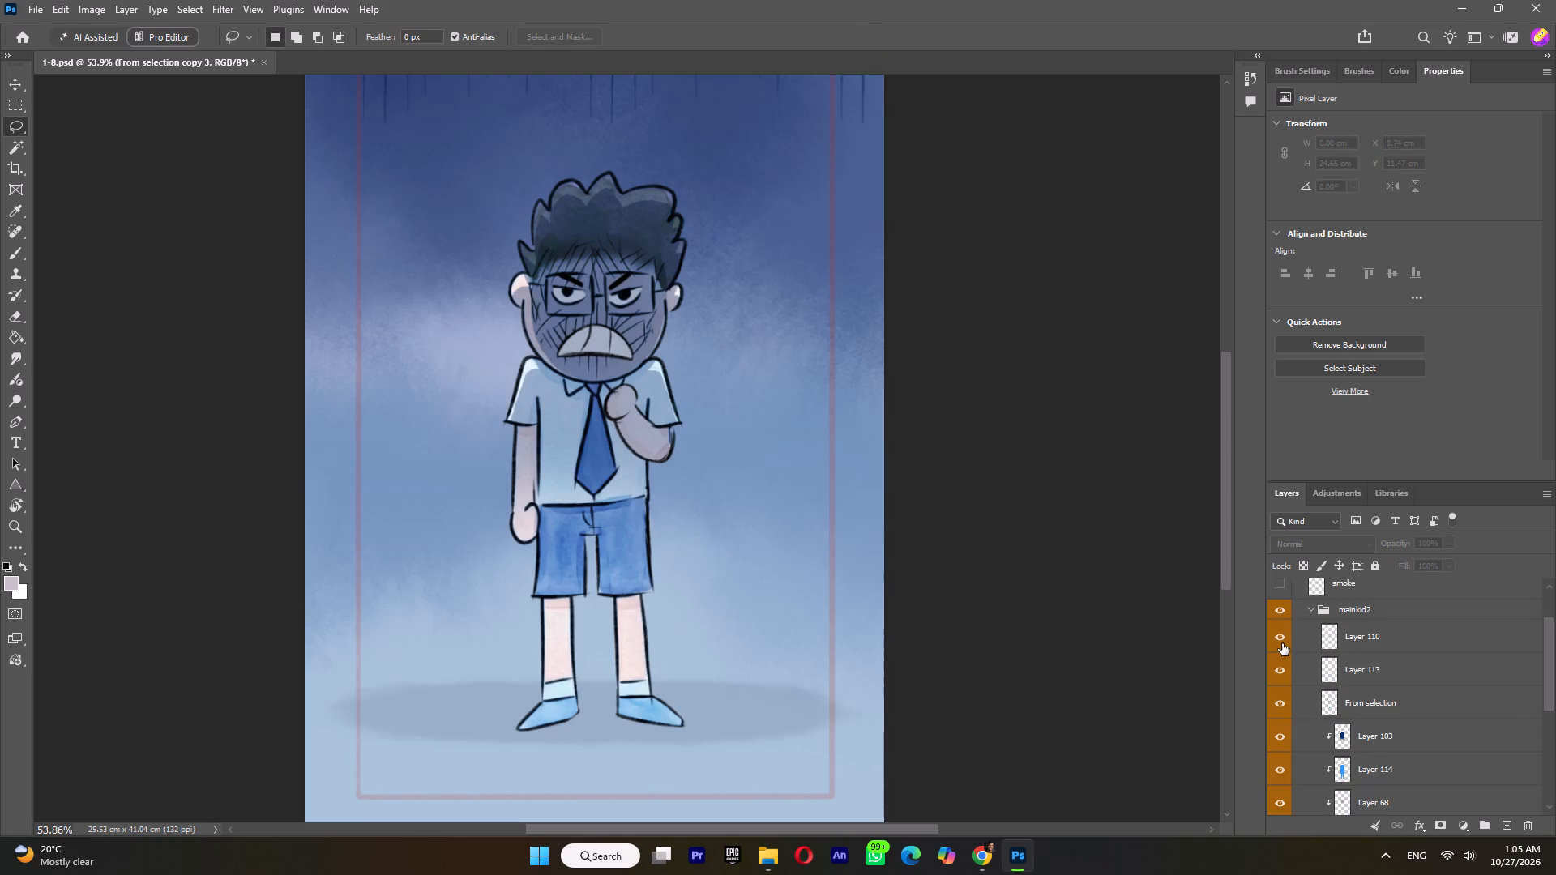
click(1282, 643)
click(1282, 643)
click(1276, 671)
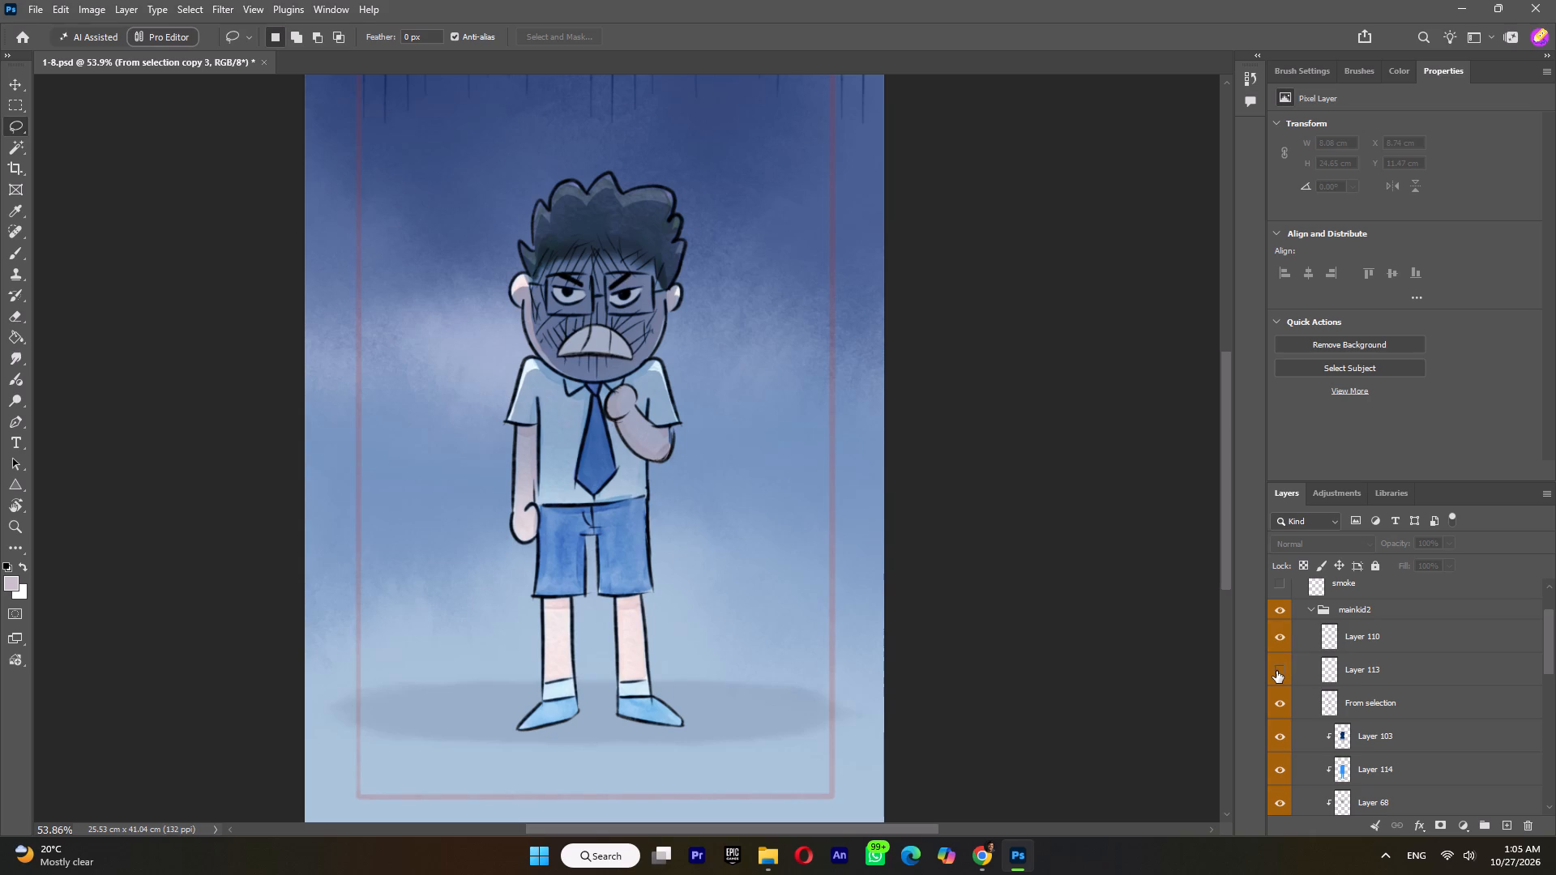
click(1276, 671)
click(1293, 636)
click(1285, 637)
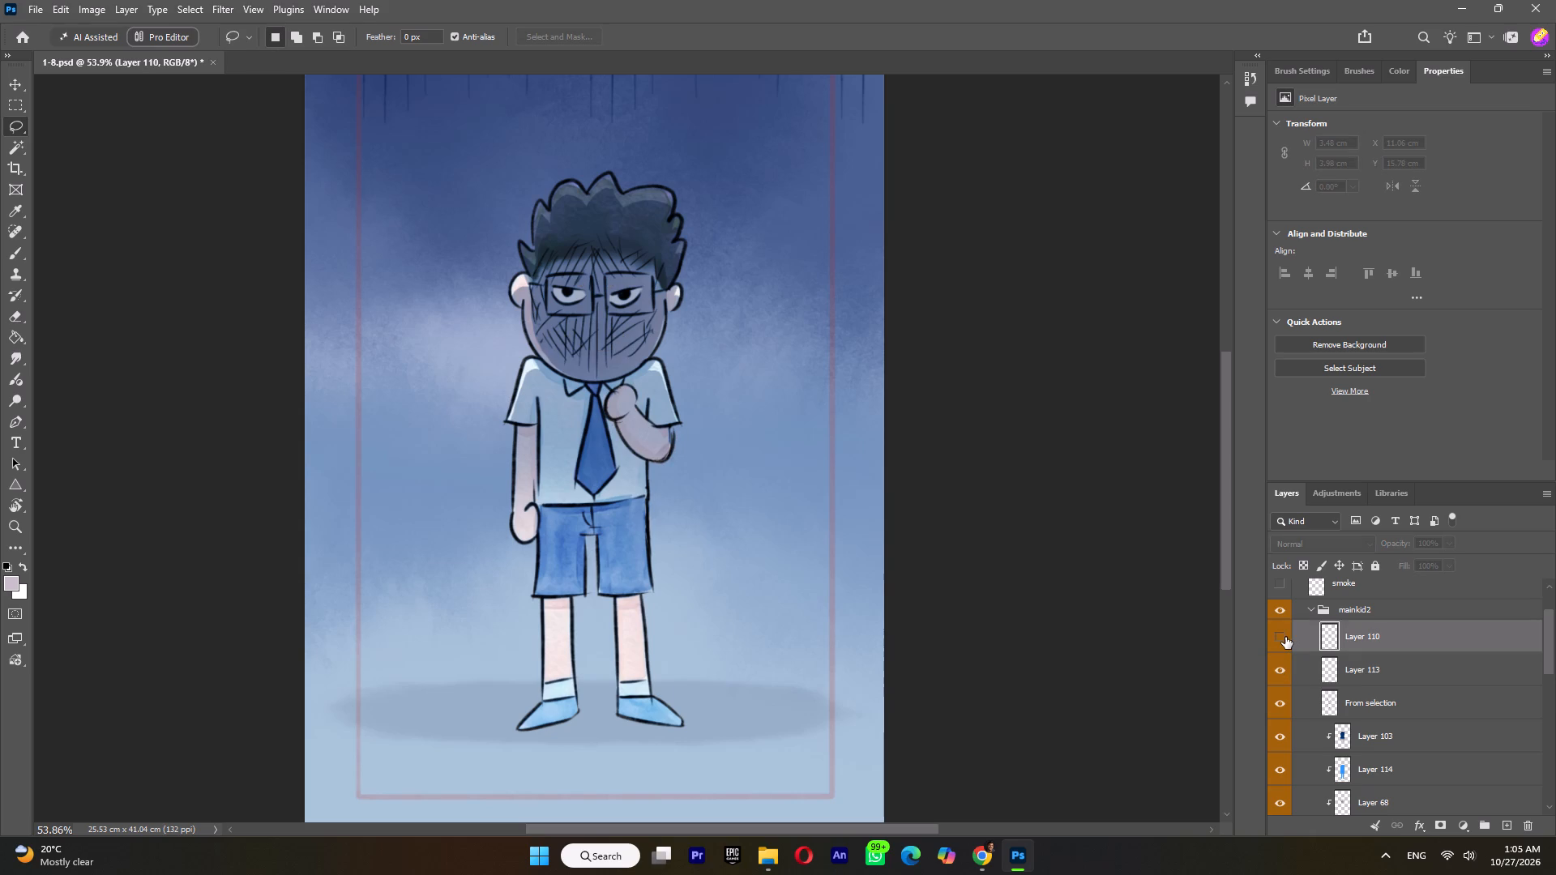
click(1285, 637)
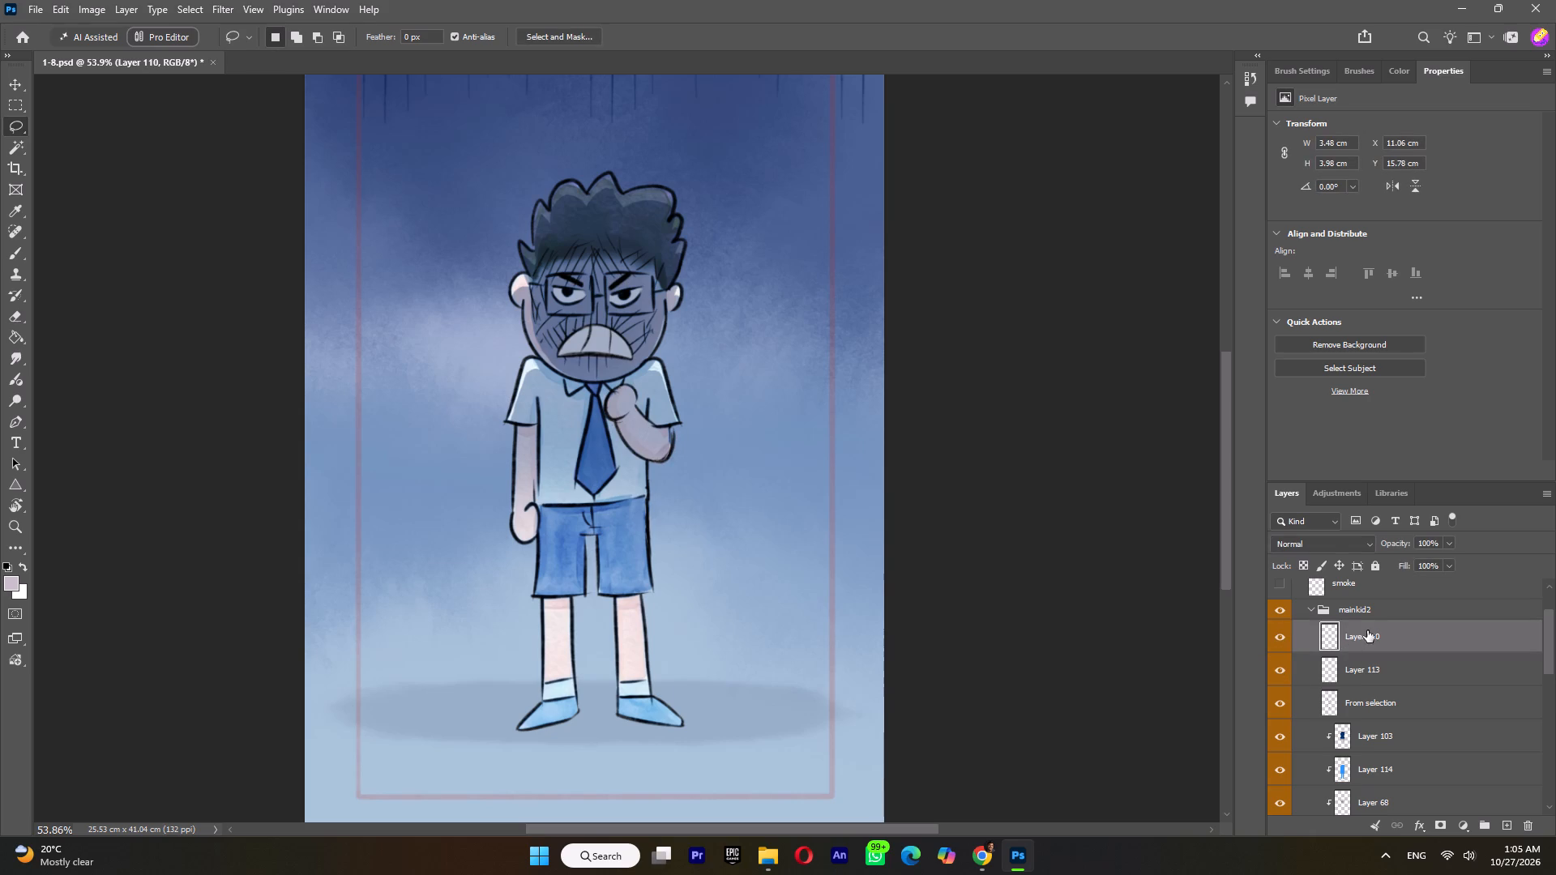
Merge all layers inside group mainkid2, from Layer 110 down to the bottom From selection layer.
click(1367, 630)
scroll(1379, 696, down, 6)
shift+click(1375, 638)
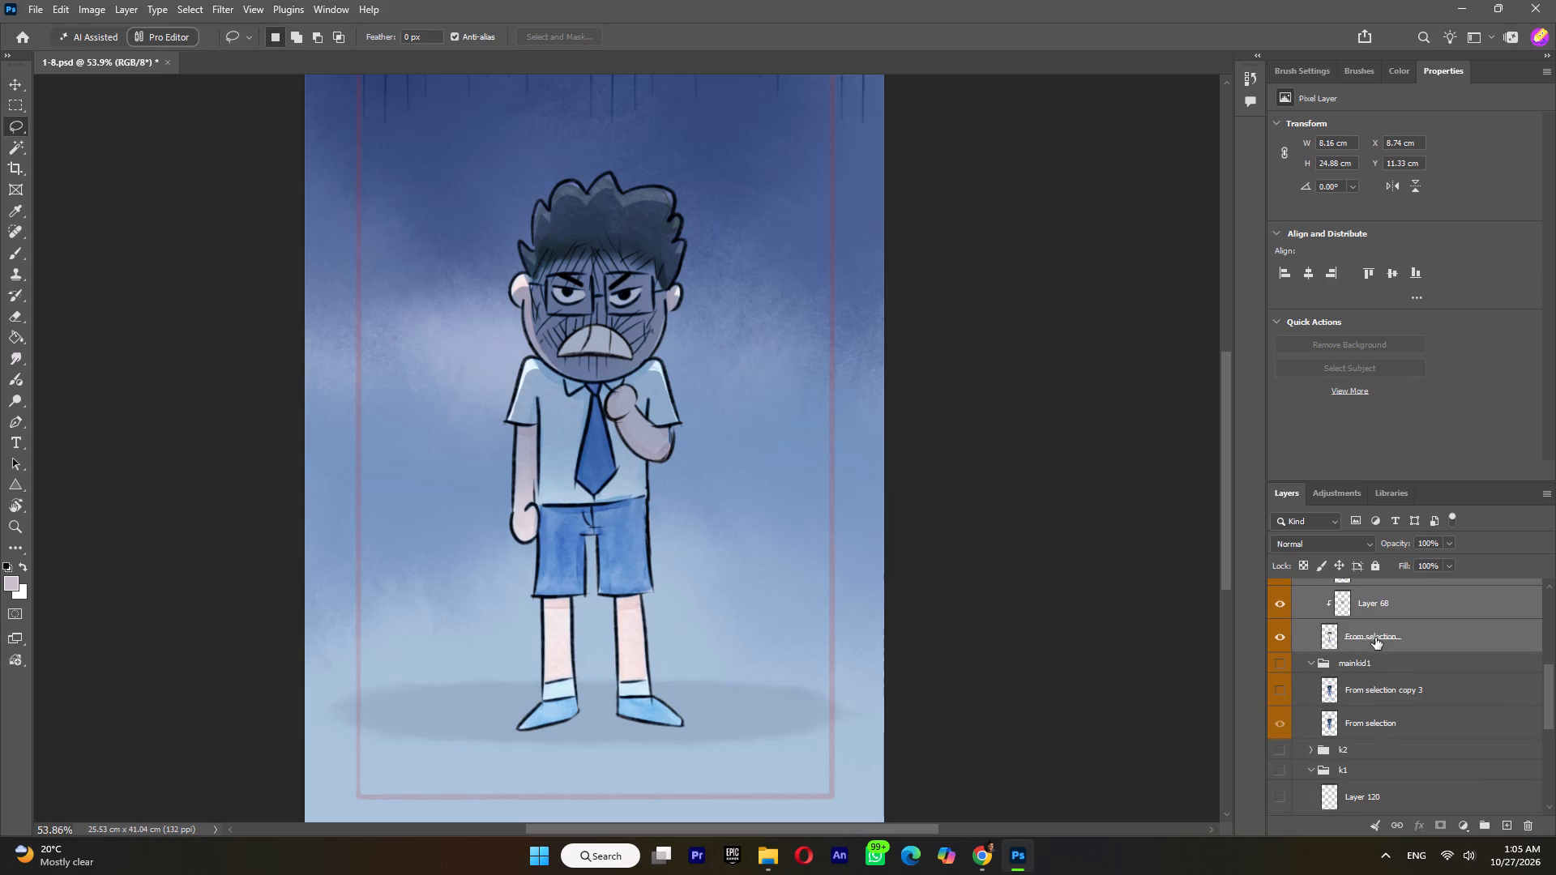
right_click(1375, 638)
click(1413, 379)
Toggle the merged Layer 110 in group mainkid2 to check it, leave it visible, and duplicate it.
scroll(1377, 689, up, 4)
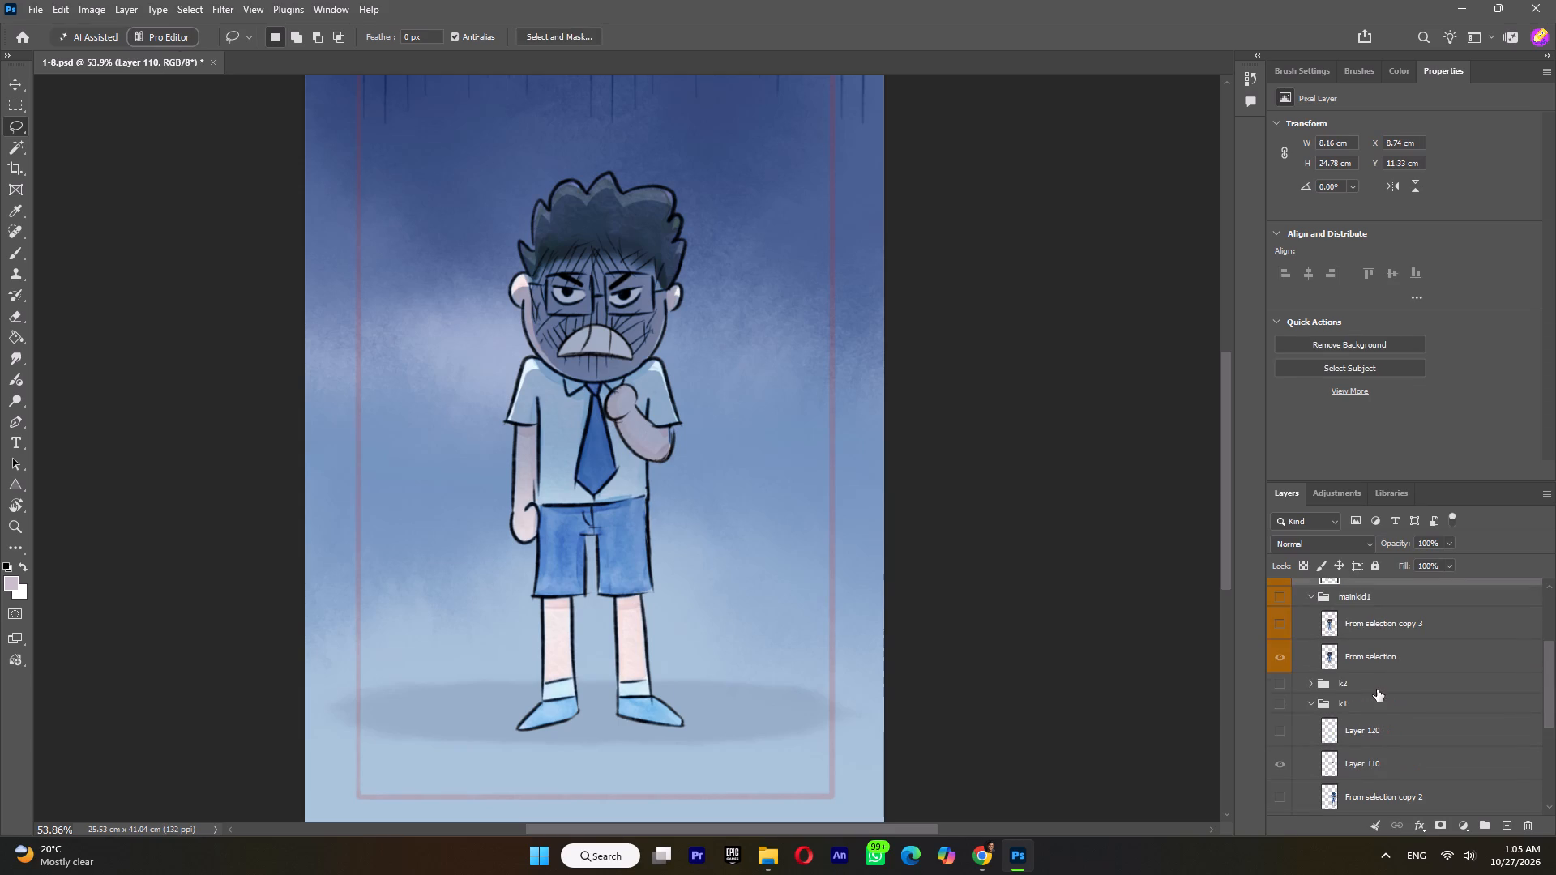
scroll(1317, 664, up, 2)
click(1281, 639)
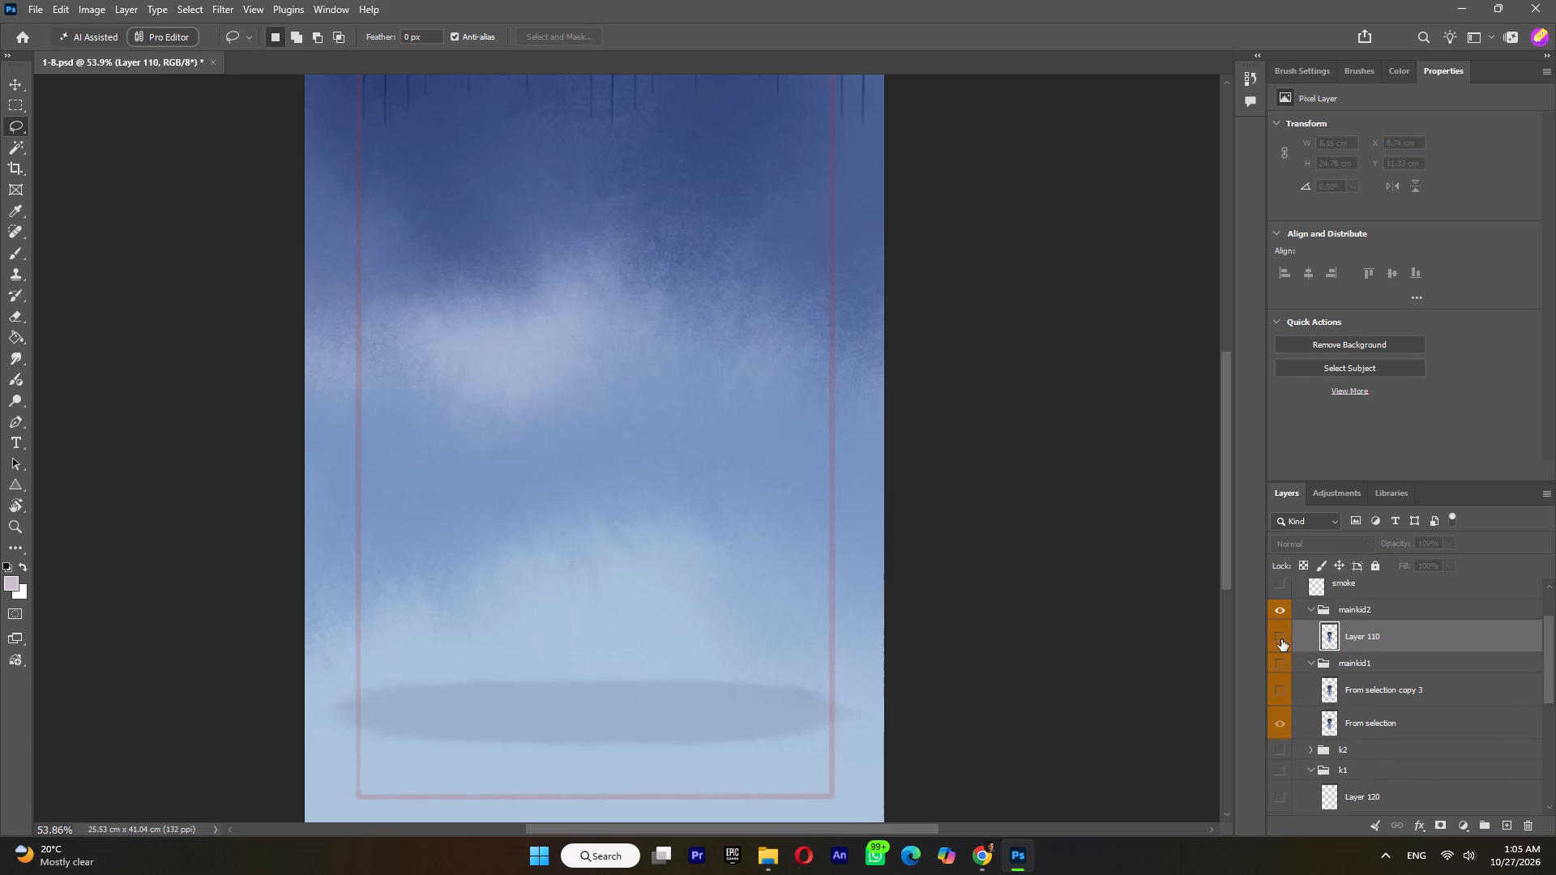
click(1281, 639)
right_click(1374, 637)
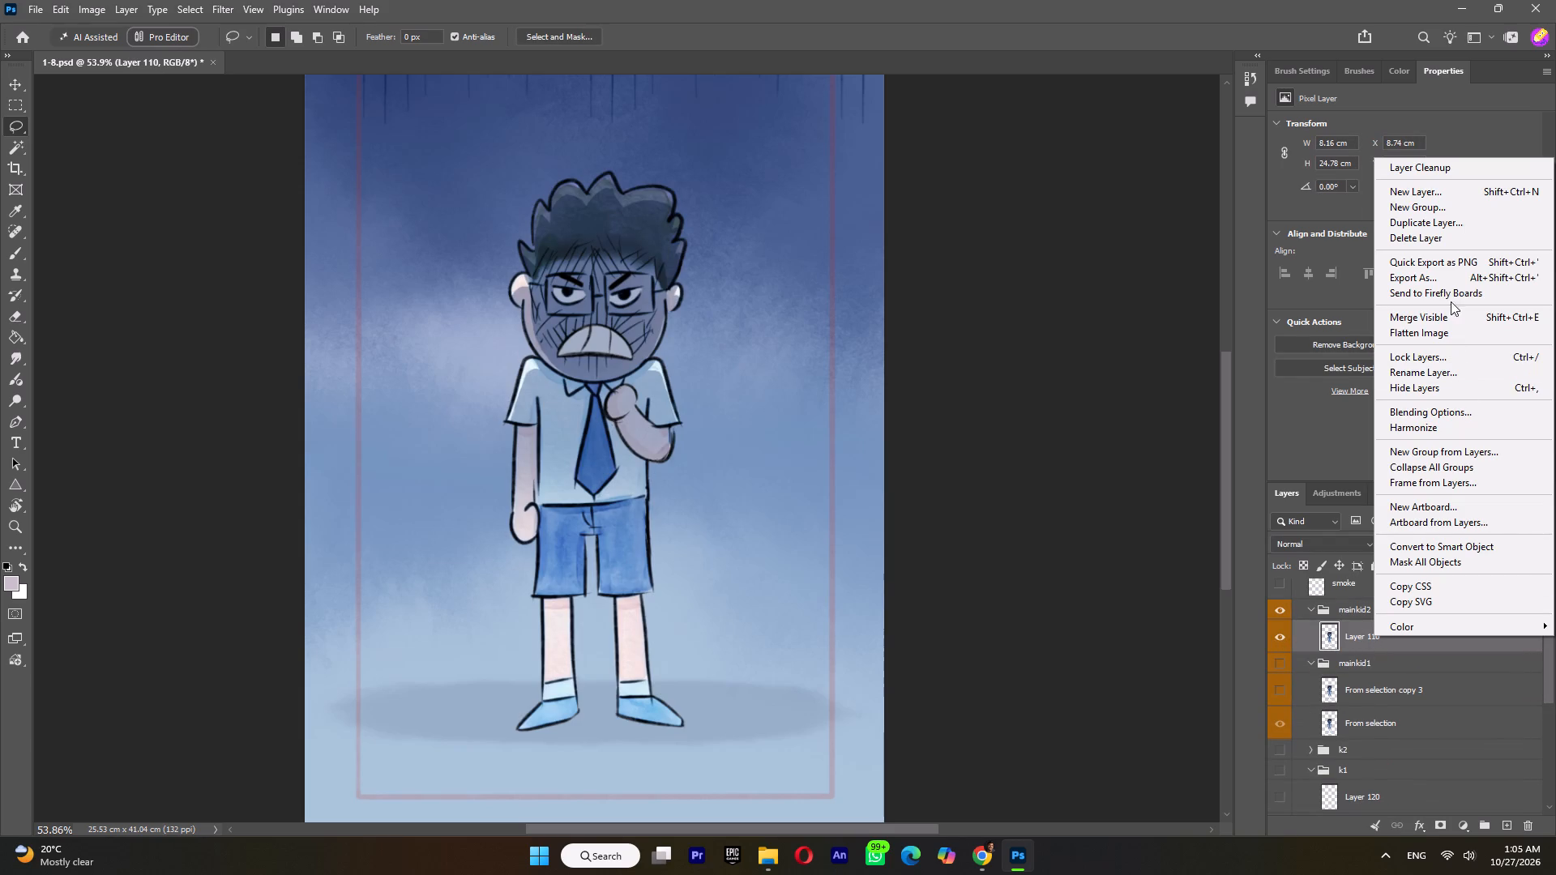
click(1447, 227)
click(901, 238)
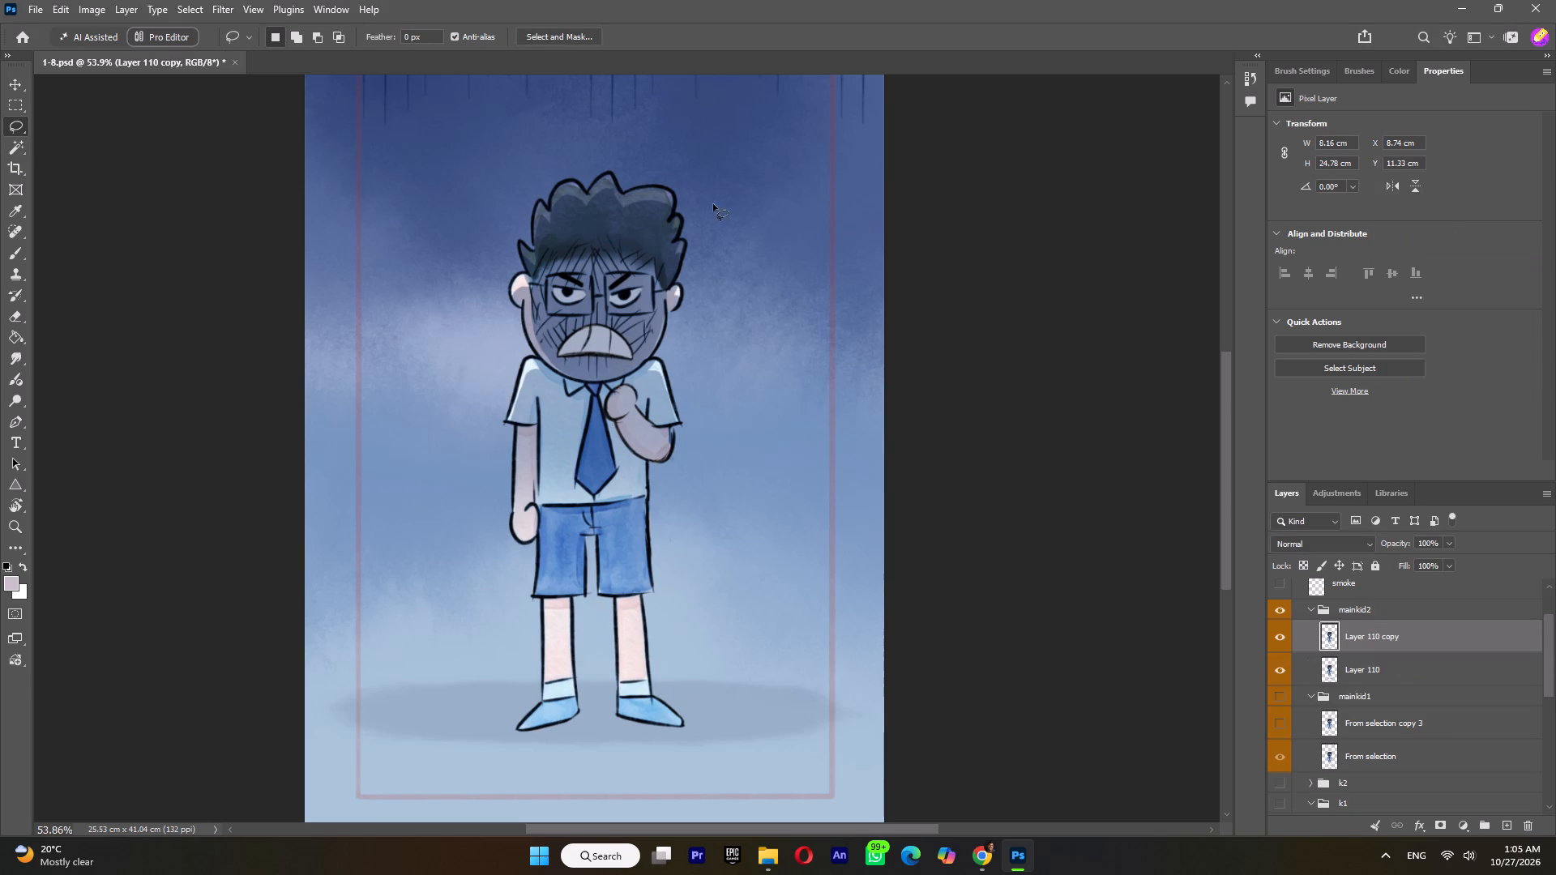
Start Puppet Warp on Layer 110 copy and pin both shoes, the waist centre, chin, brow, both hips and both shoulders.
click(58, 10)
click(116, 398)
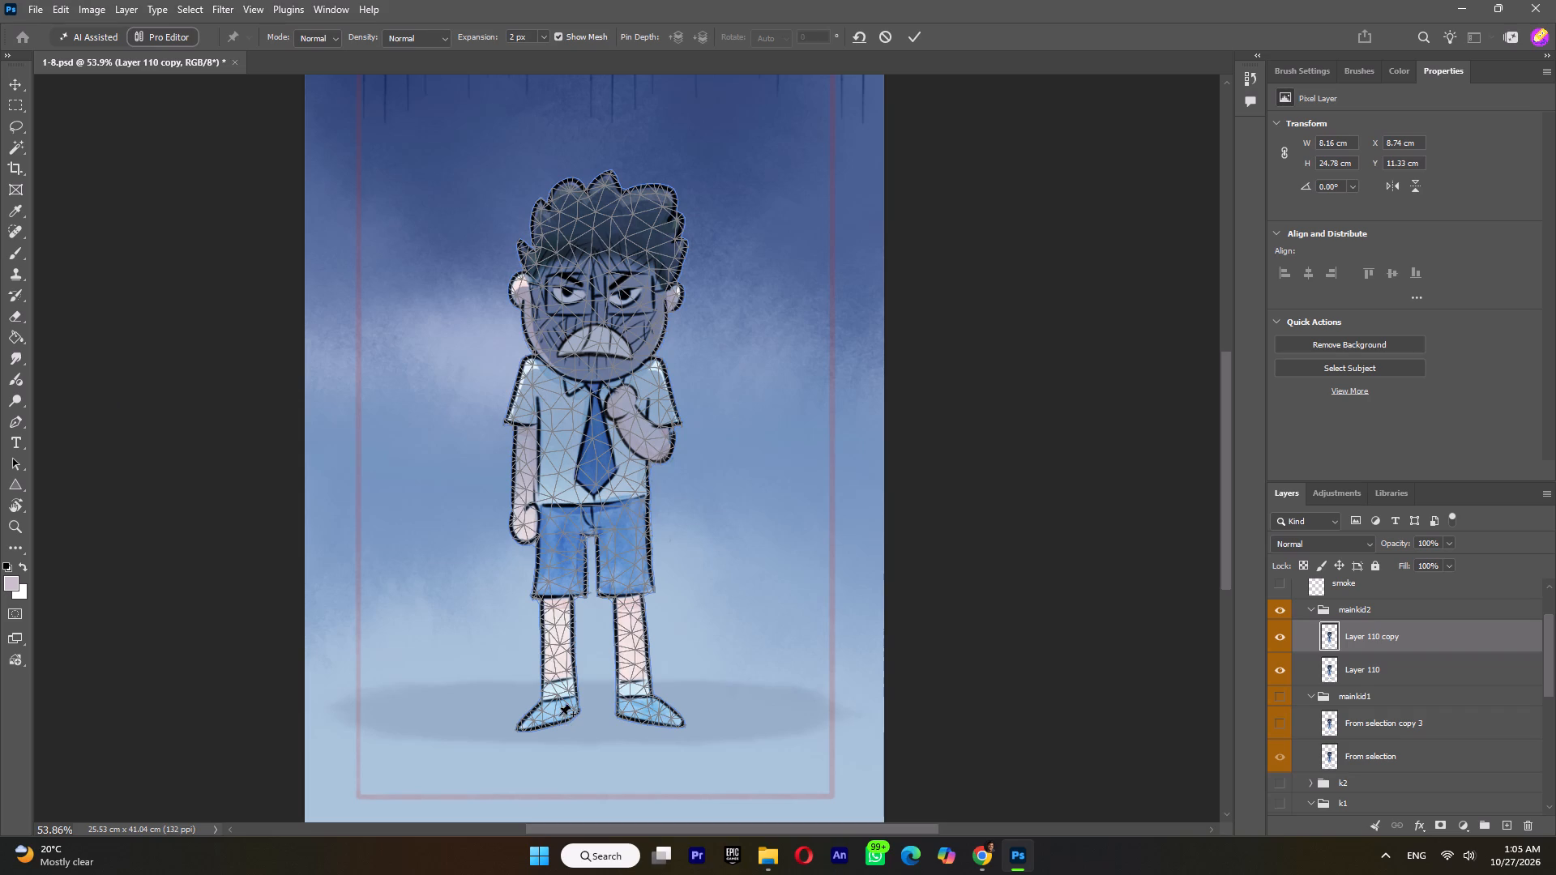
click(559, 715)
click(635, 715)
click(595, 511)
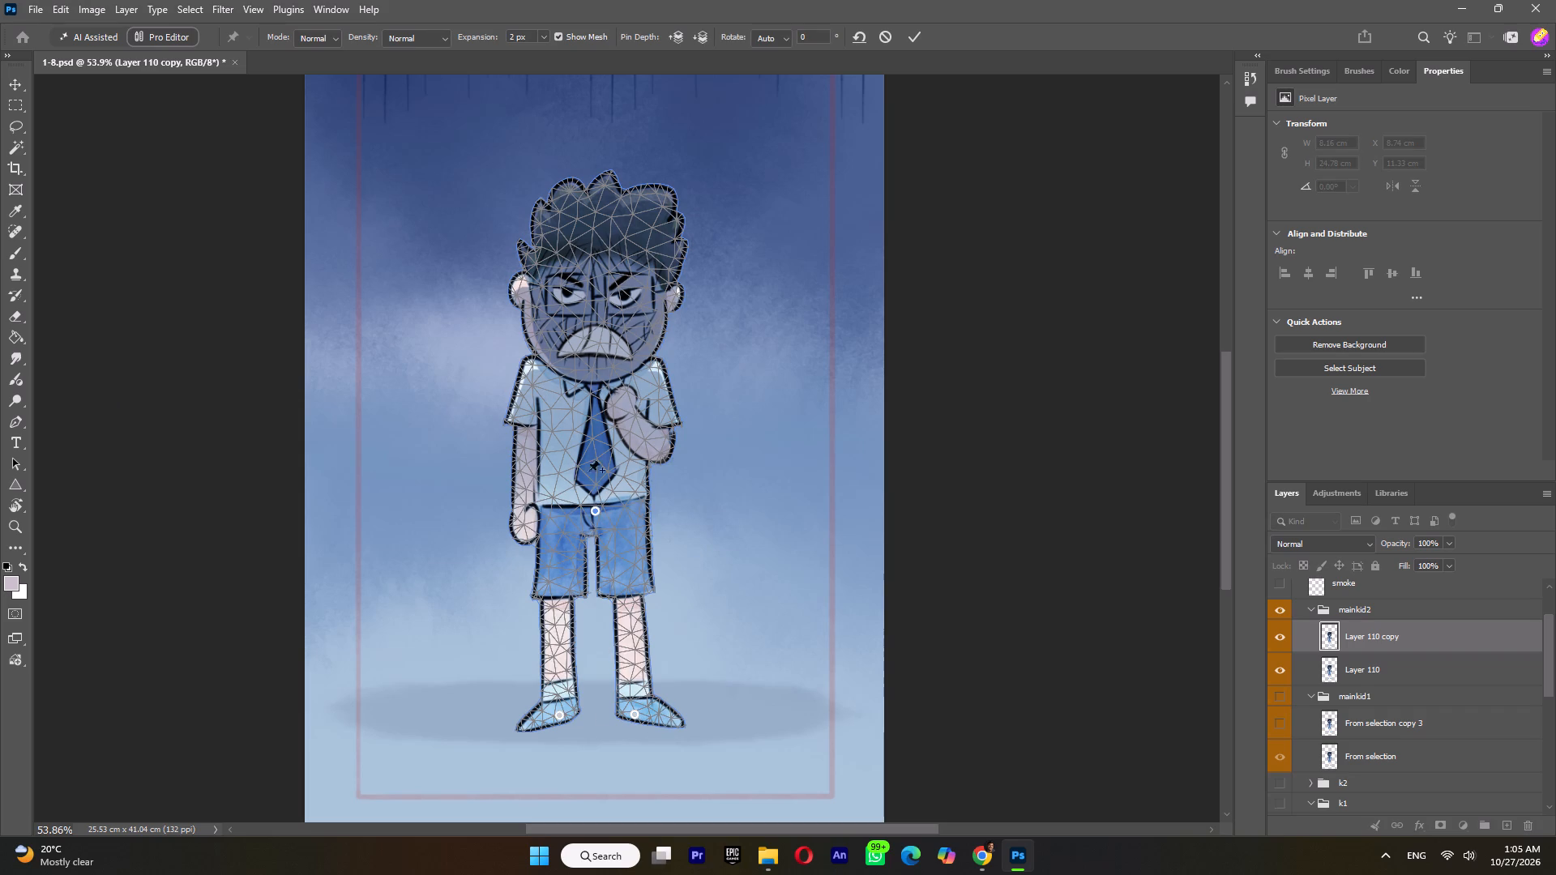
click(590, 373)
click(594, 280)
click(557, 515)
click(622, 514)
click(532, 370)
click(648, 371)
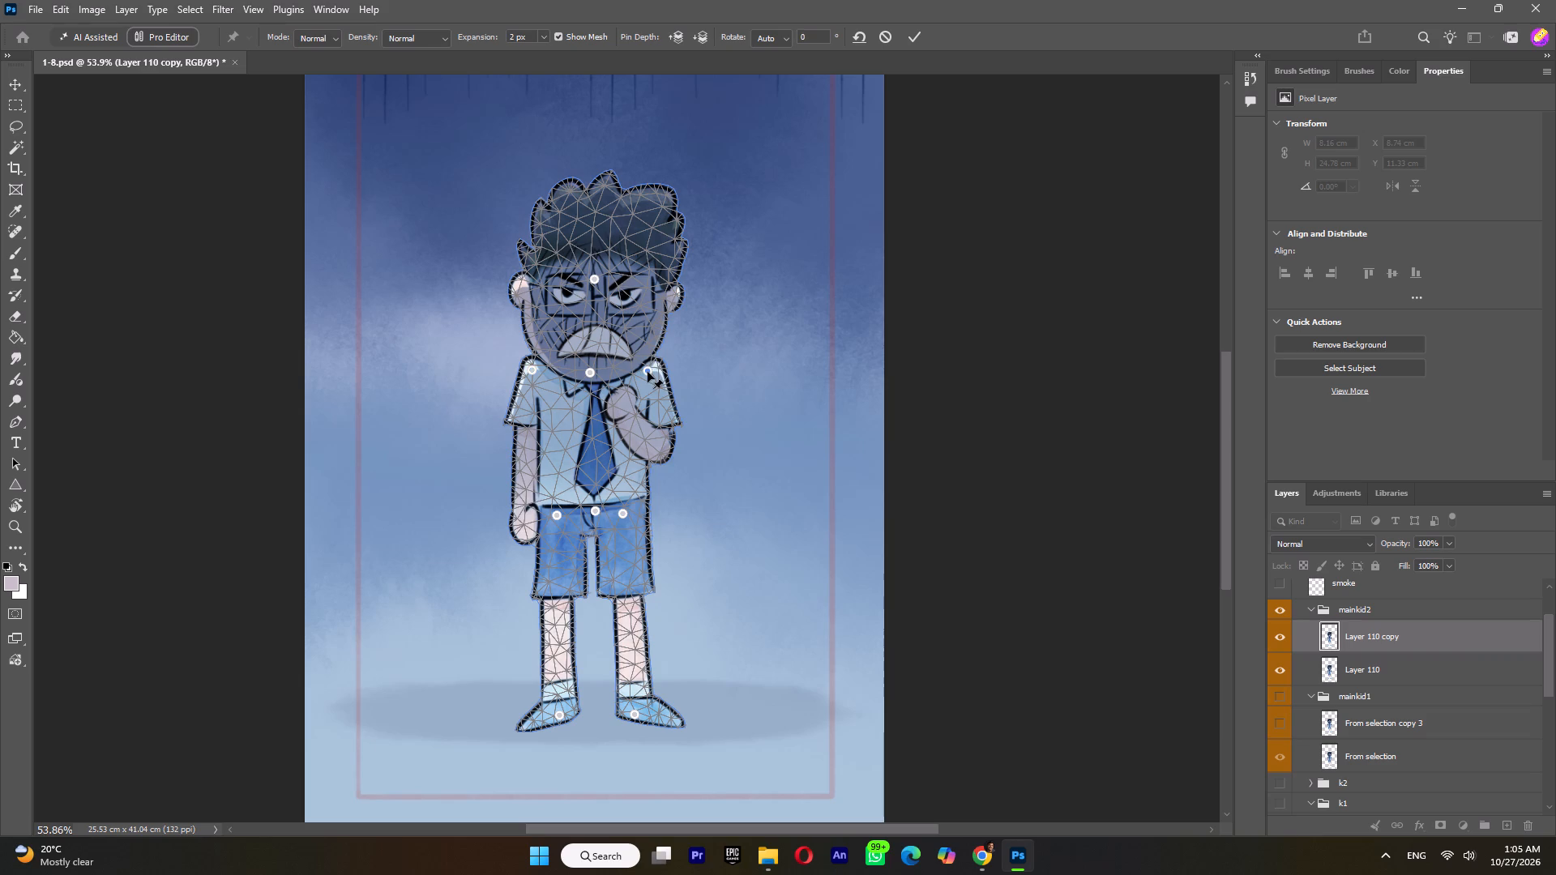
Raise both shoulder pins, add elbow, fist and straight-arm pins with slight shifts, lower the chin and brow pins, and apply the Puppet Warp.
click(648, 372)
click(531, 369)
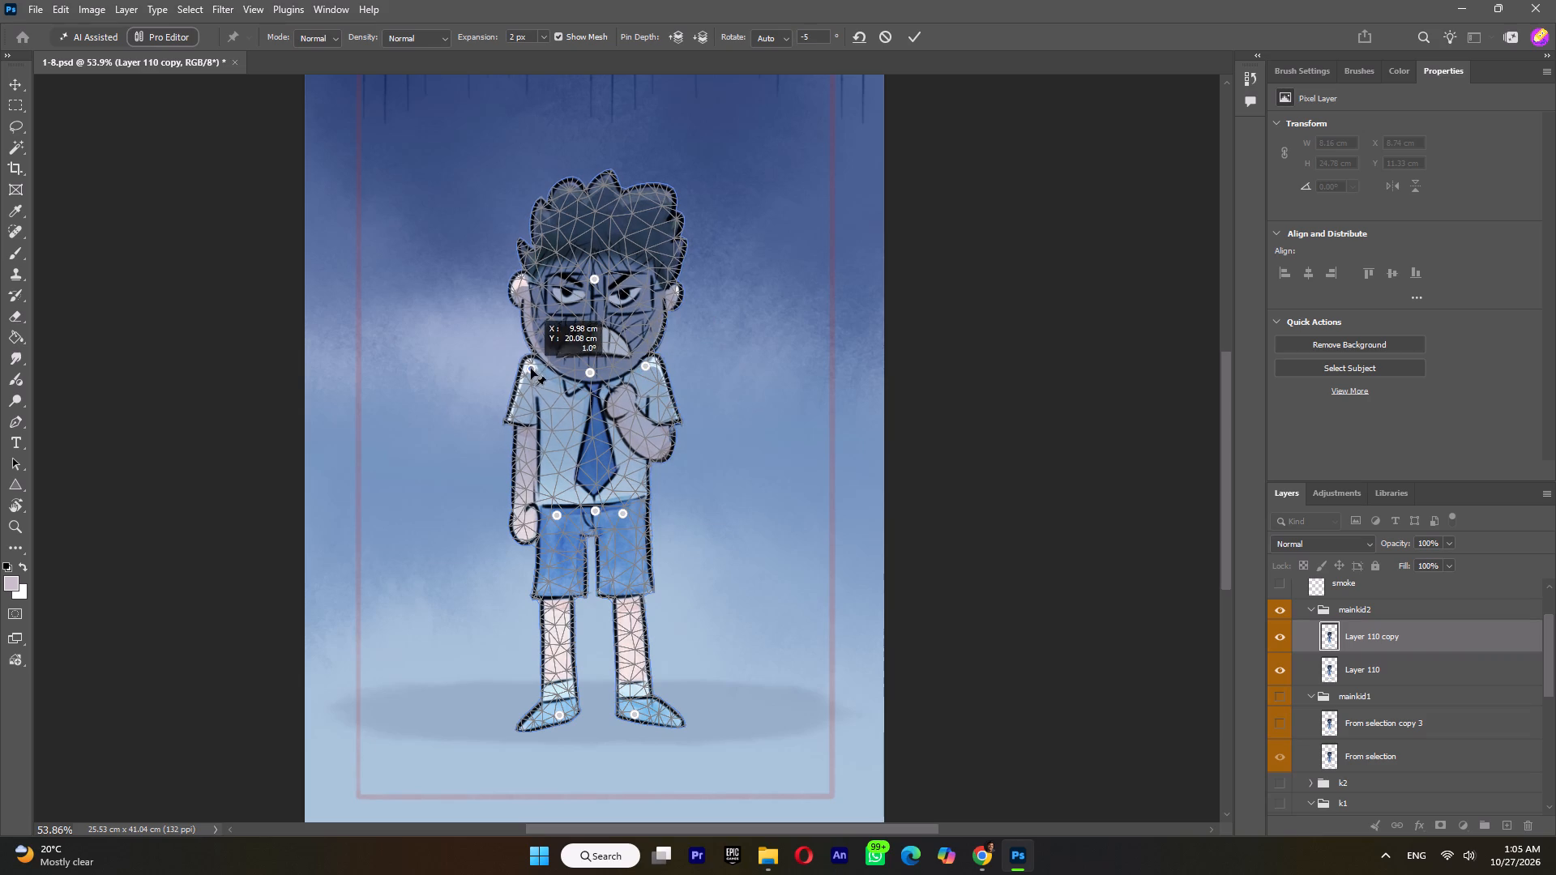
click(659, 451)
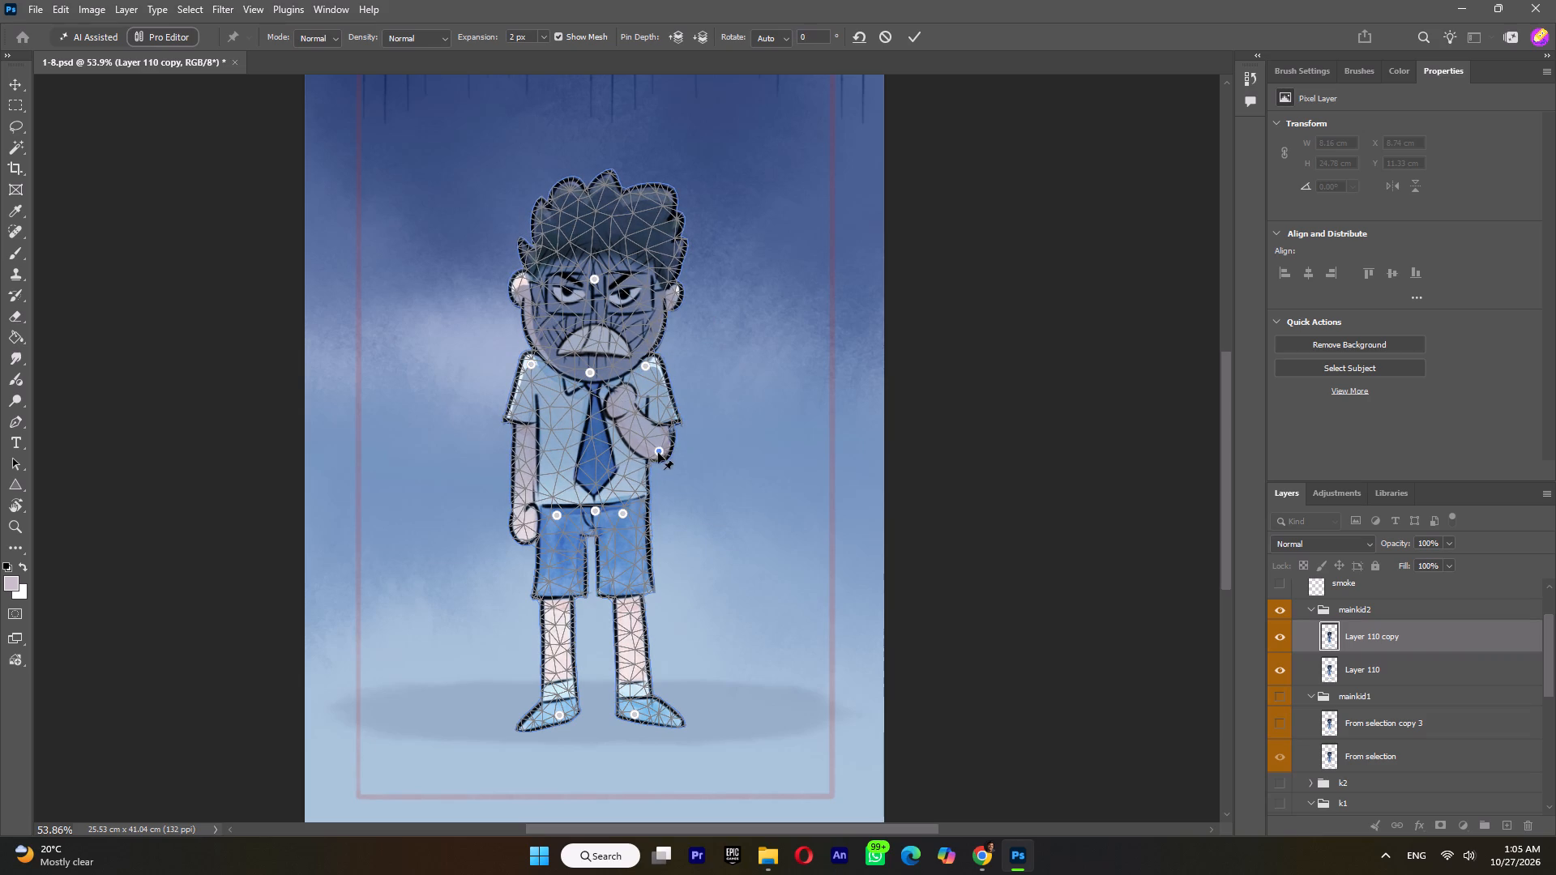
drag(657, 452, 662, 444)
click(619, 406)
click(619, 407)
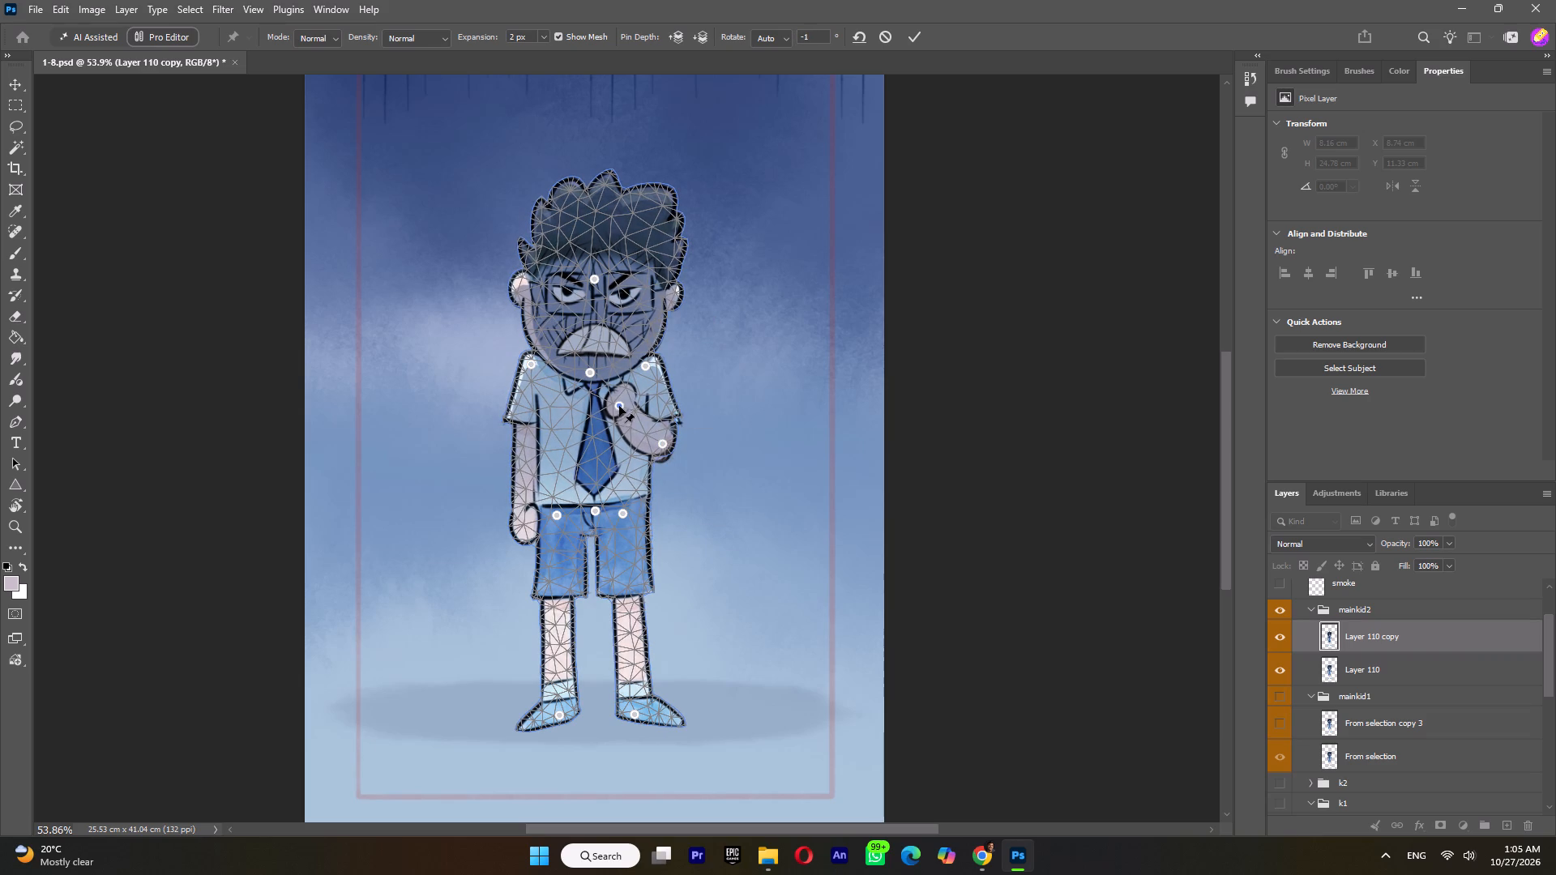
click(588, 373)
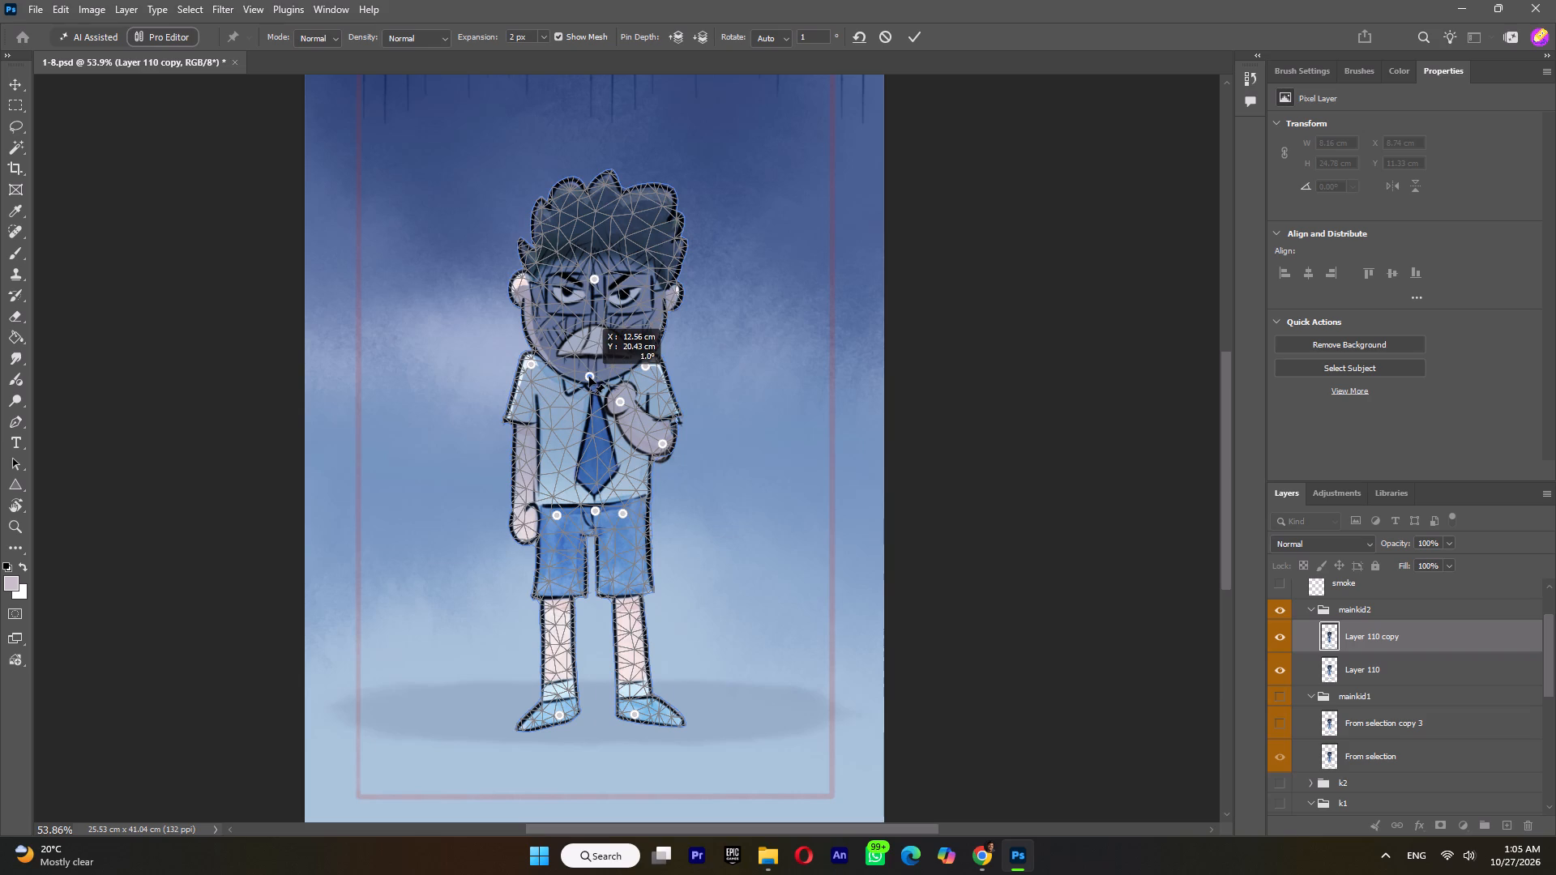
click(594, 279)
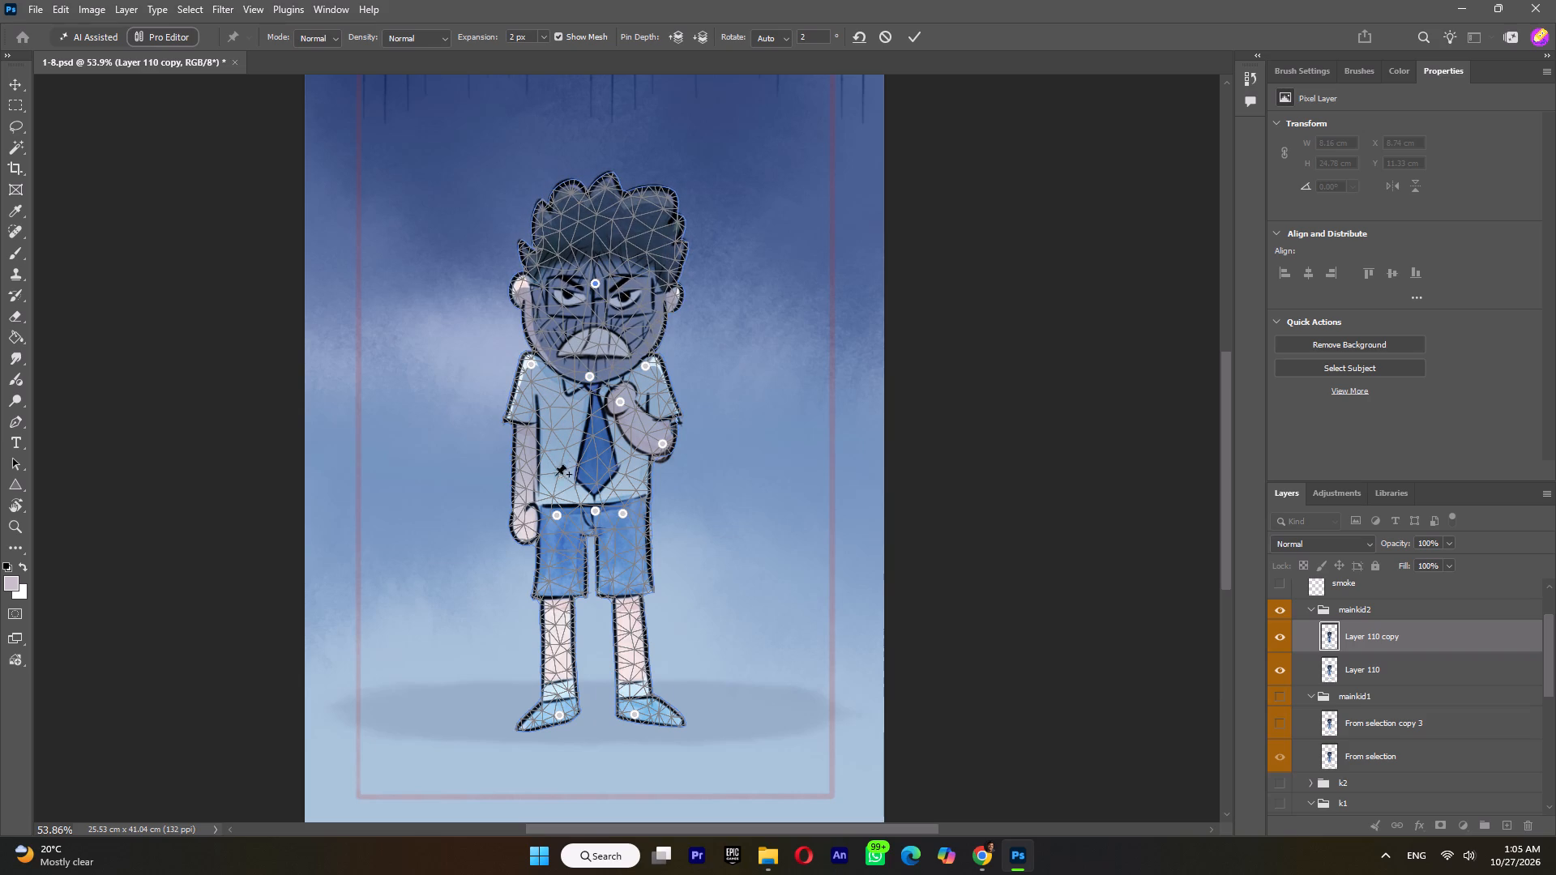
click(523, 463)
click(524, 461)
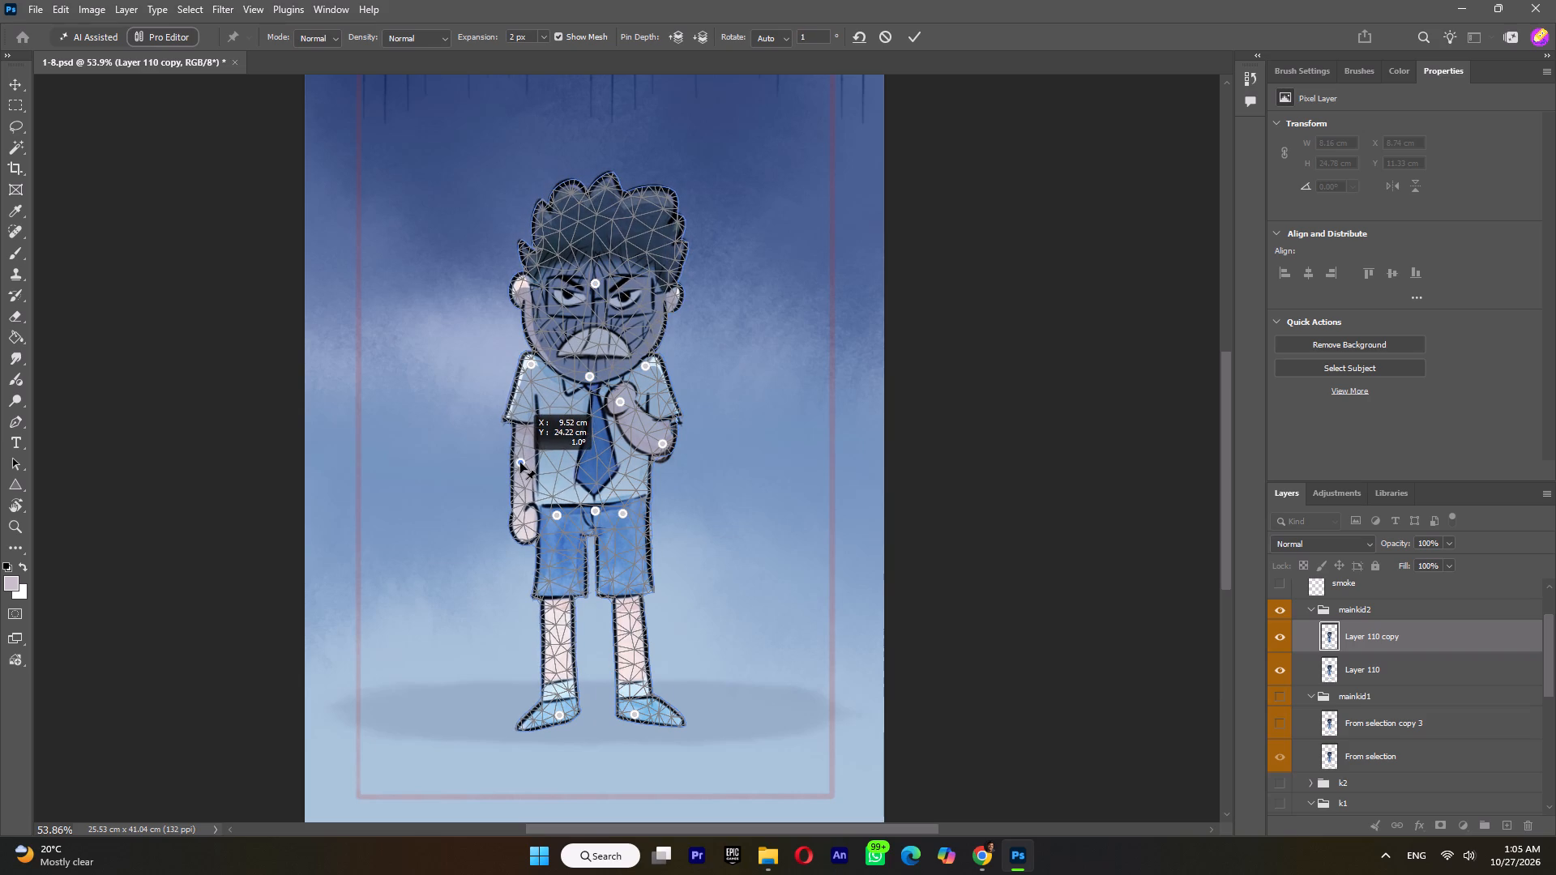
click(915, 35)
Toggle Layer 110 copy to compare the warped pose with the original, leave it hidden, and save the file.
click(1286, 631)
click(1285, 633)
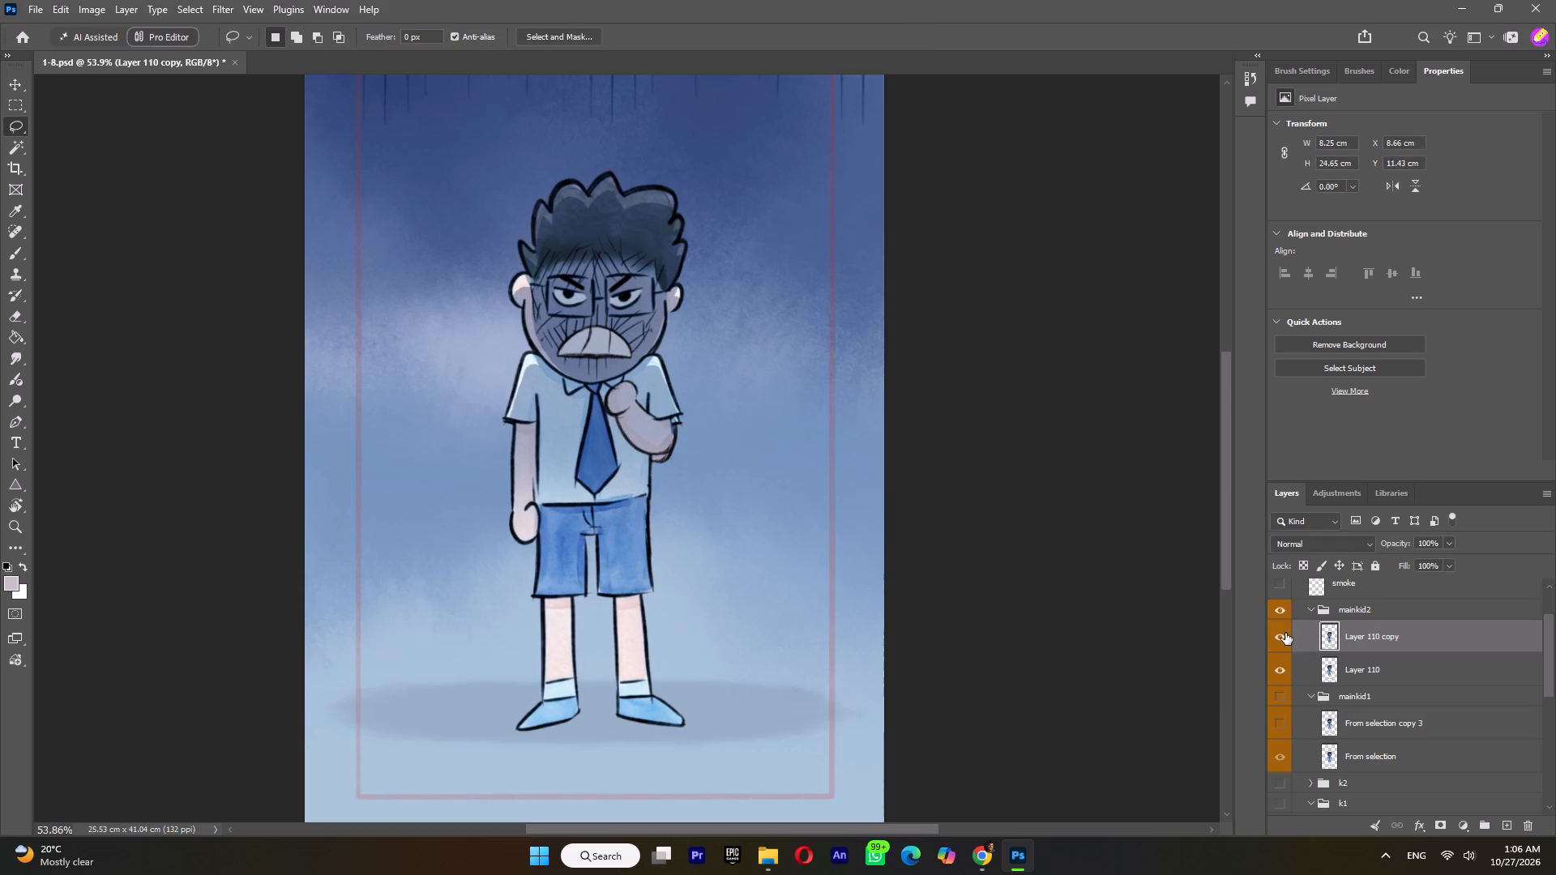
click(1285, 633)
key(ctrl+s)
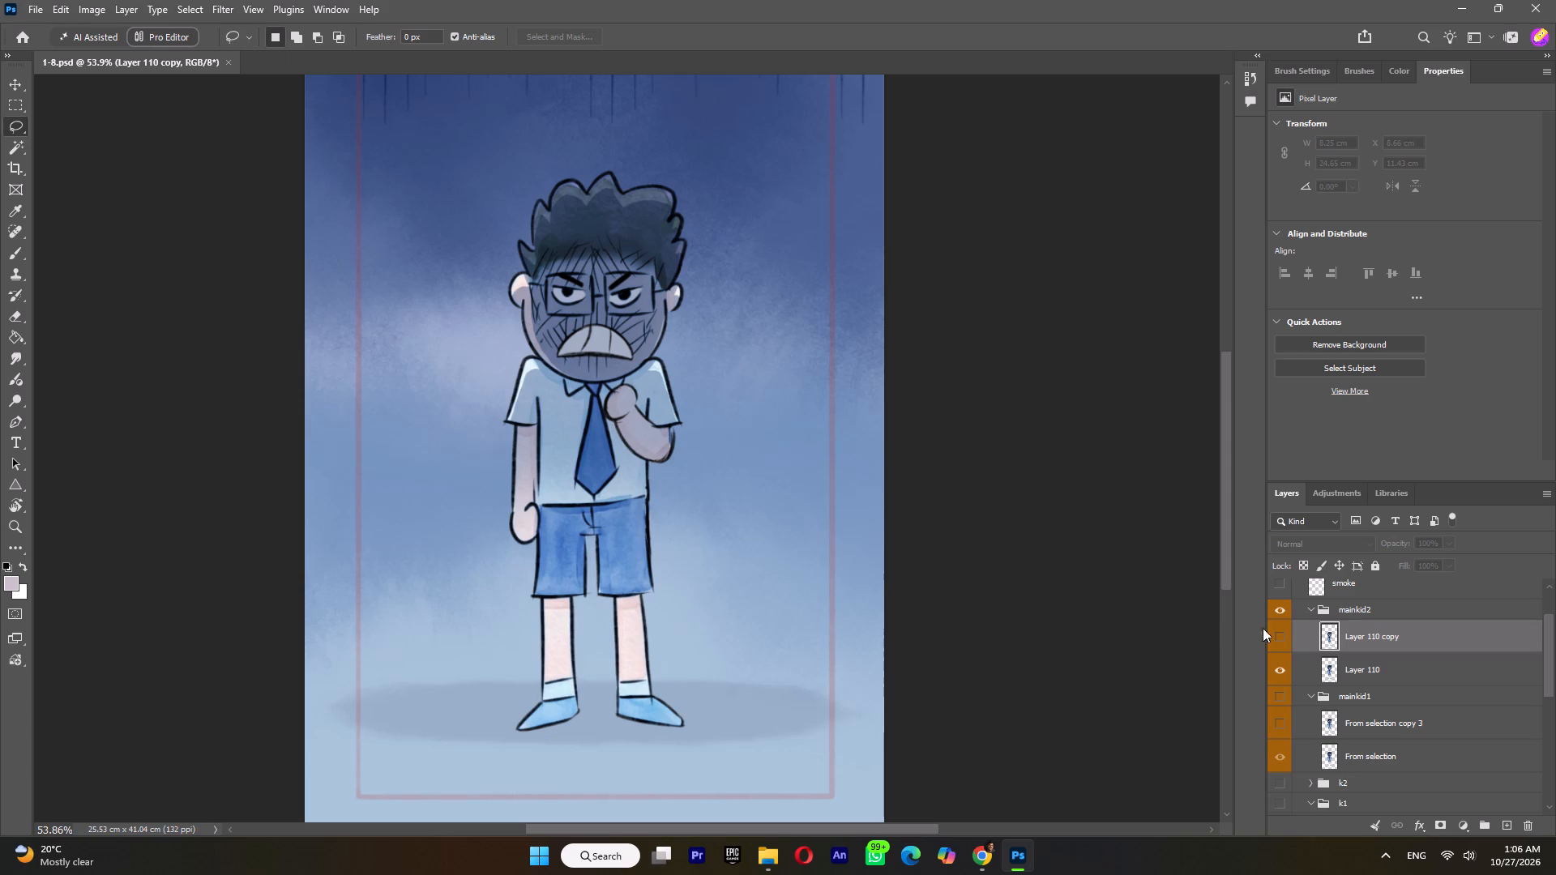
click(1282, 635)
click(1281, 637)
Collapse group mainkid2, toggle it, the smoke layer and group 8 to check the scene, and leave all three visible.
scroll(1340, 659, up, 3)
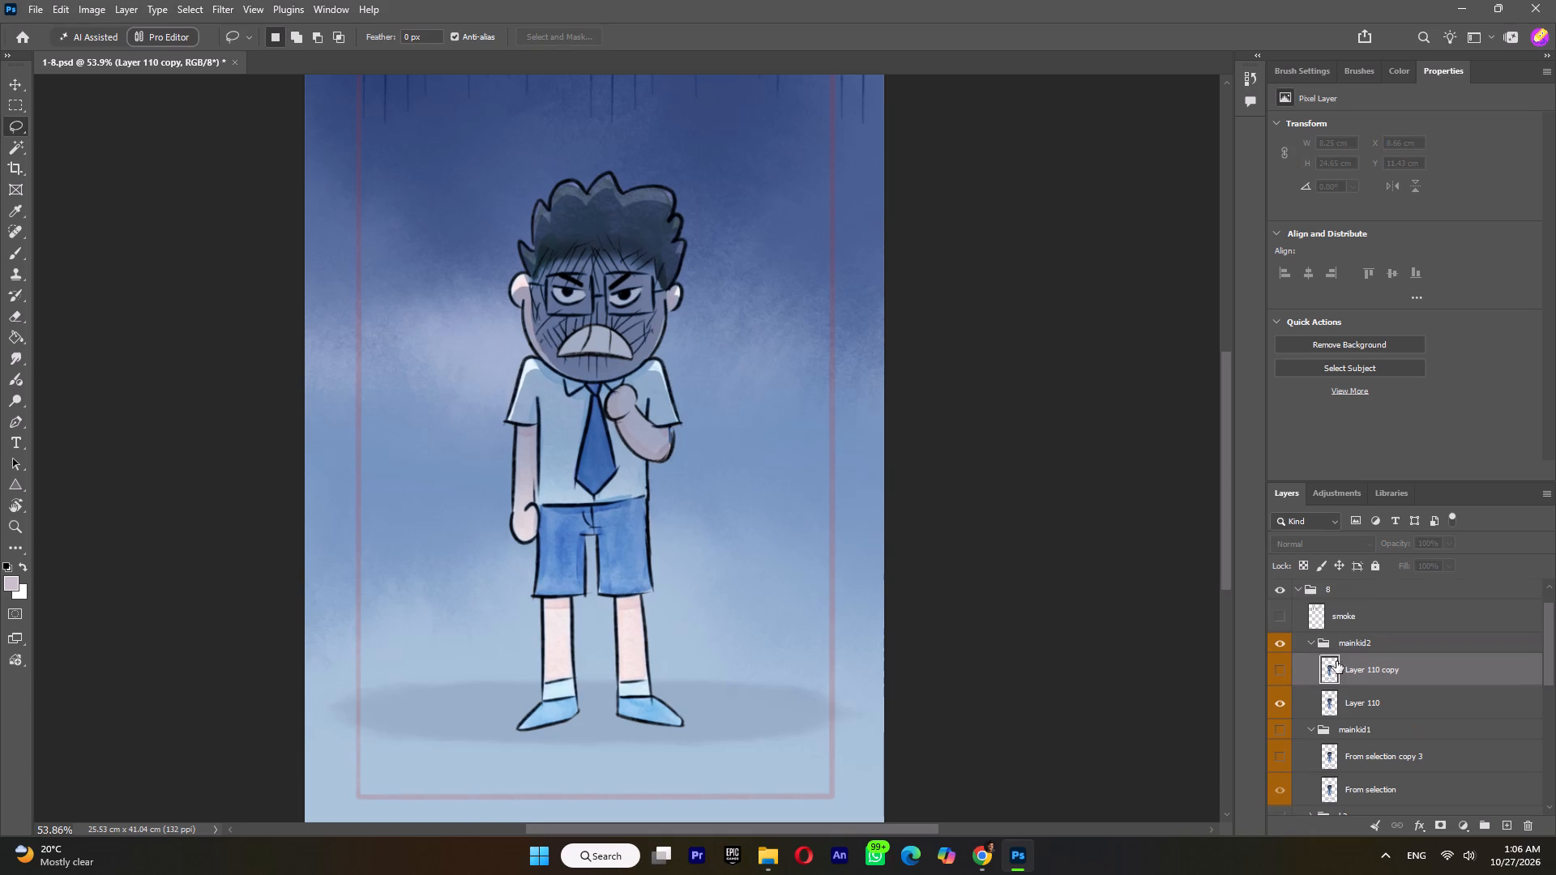
click(1310, 676)
click(1283, 677)
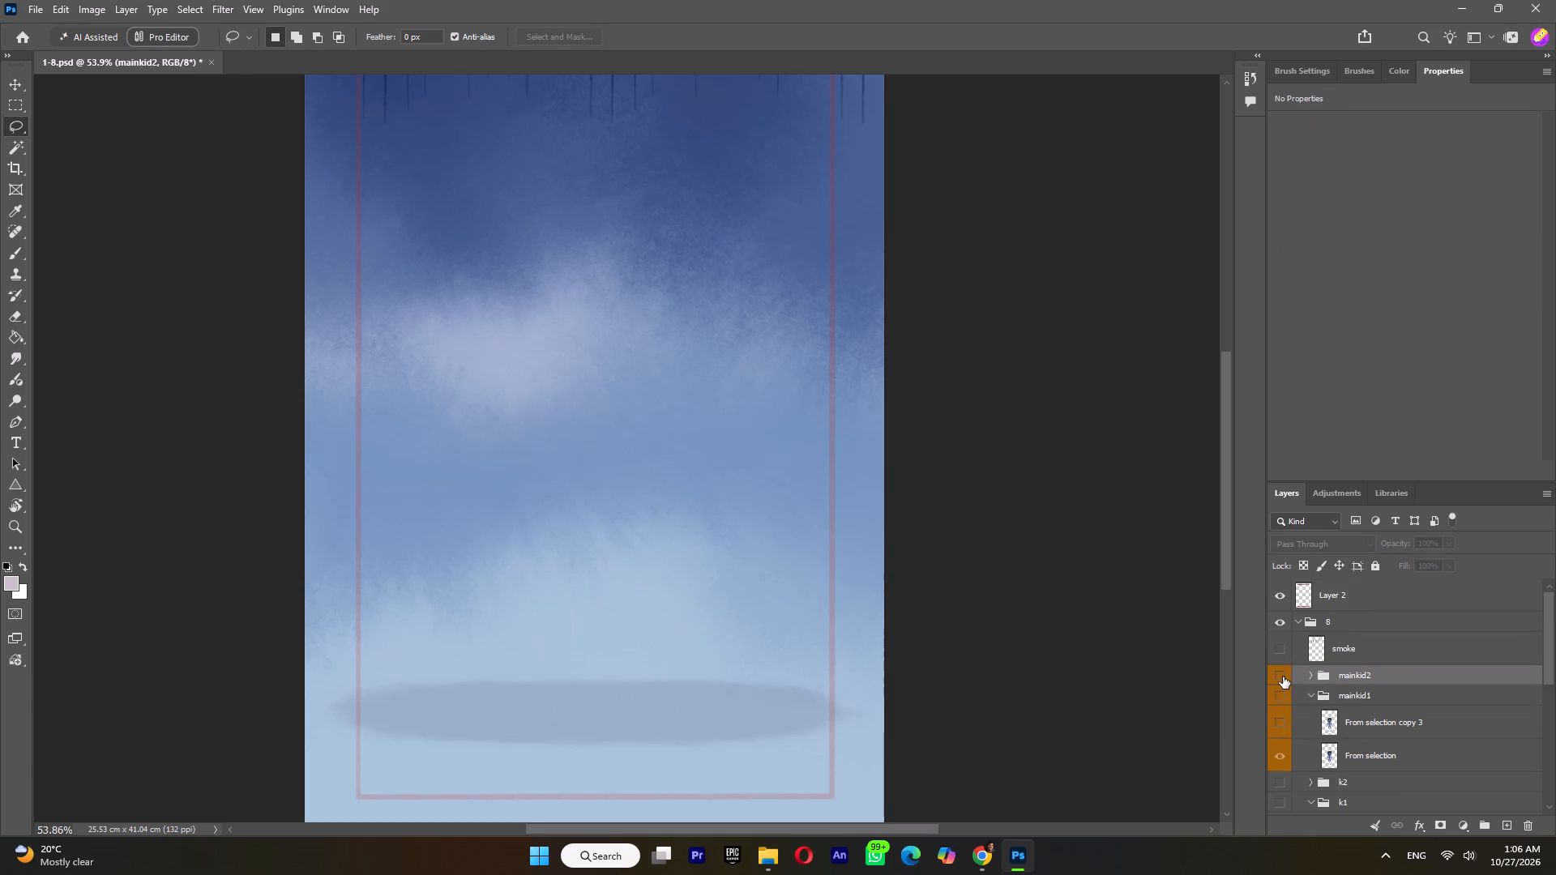
click(1282, 645)
click(1282, 650)
scroll(1306, 651, up, 3)
click(1277, 621)
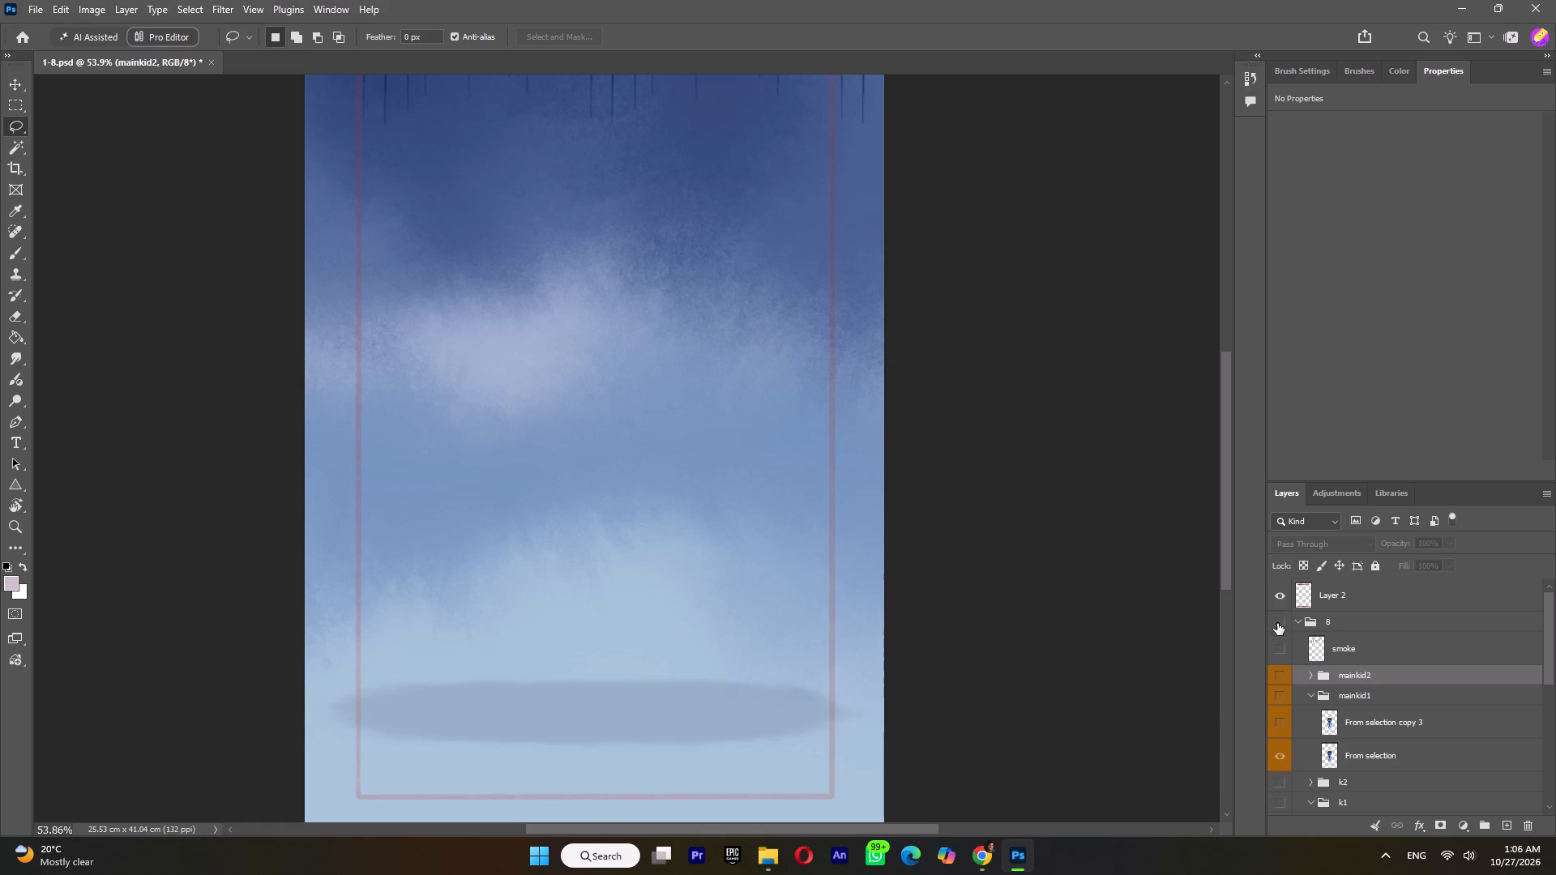
click(1277, 623)
click(1283, 622)
click(1283, 651)
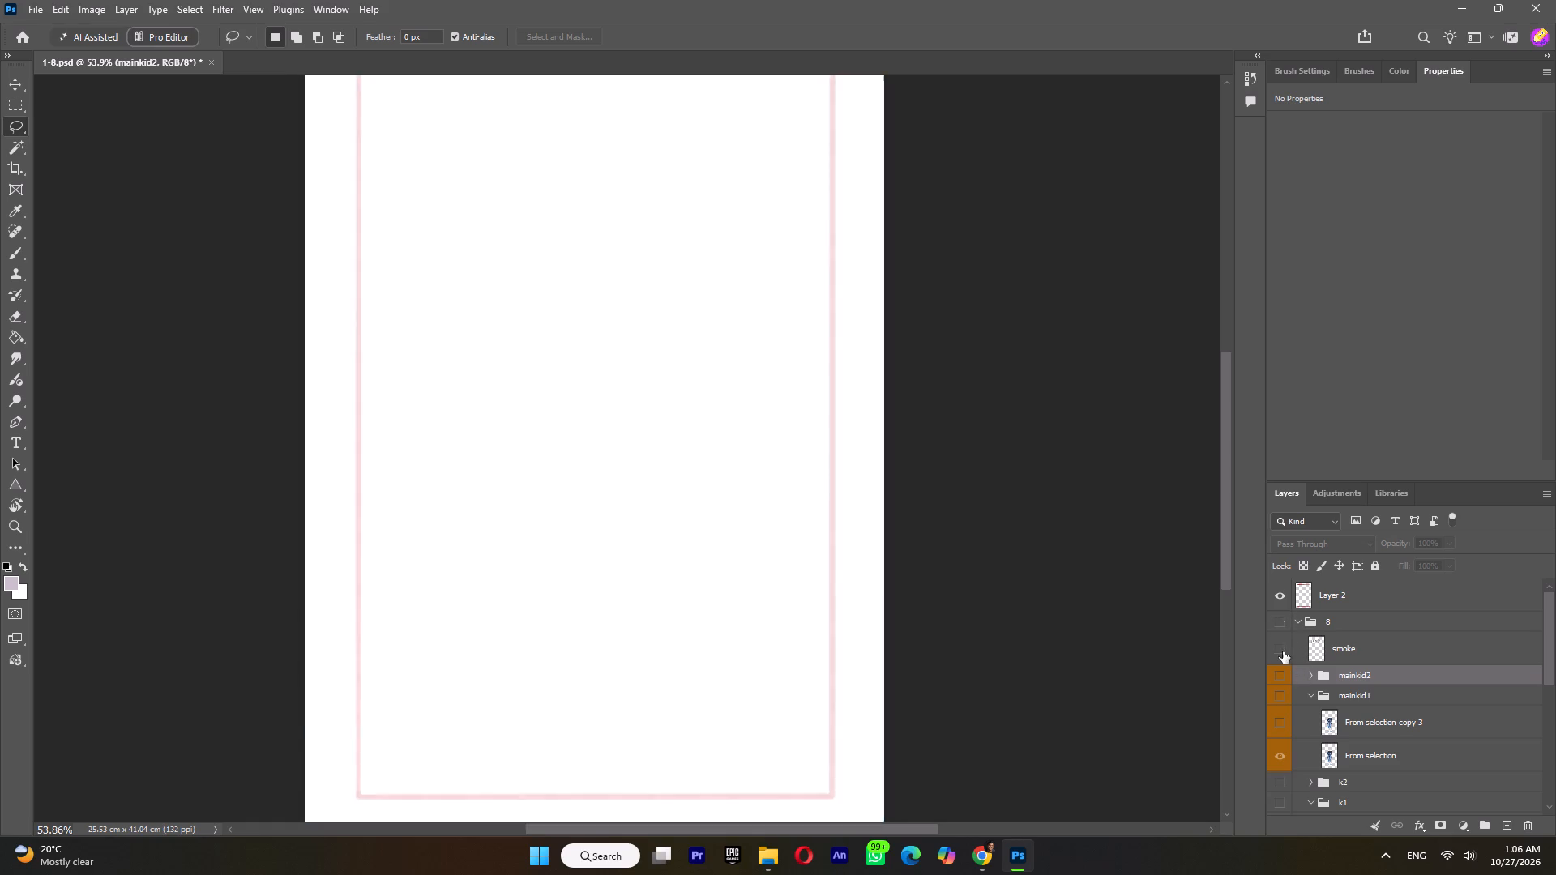
click(1280, 685)
click(1278, 682)
Save 1-8.psd and close it.
key(ctrl+s)
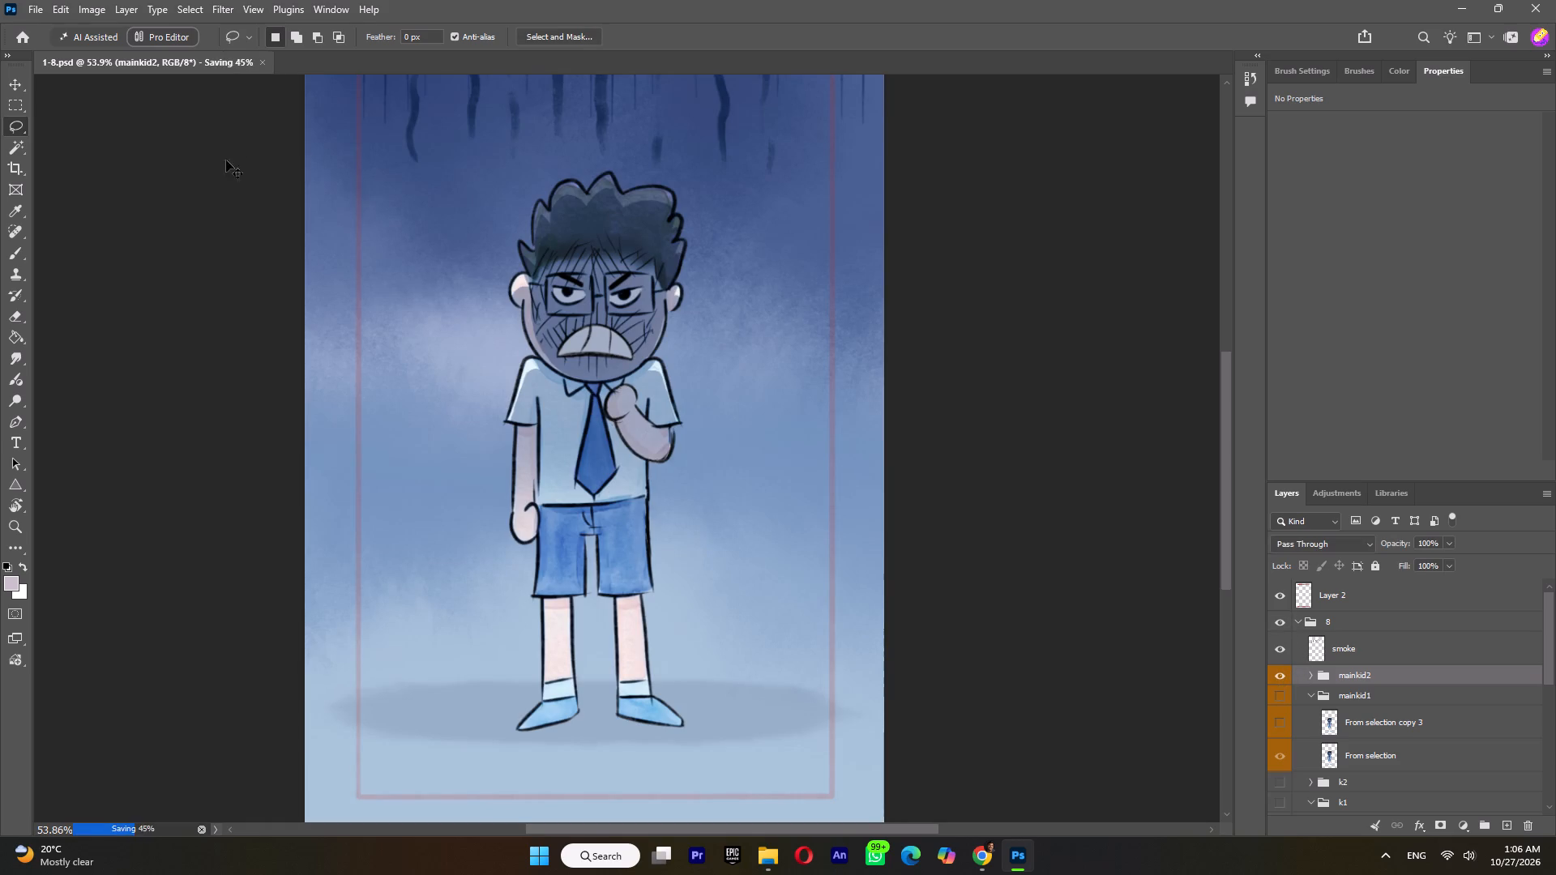
click(204, 63)
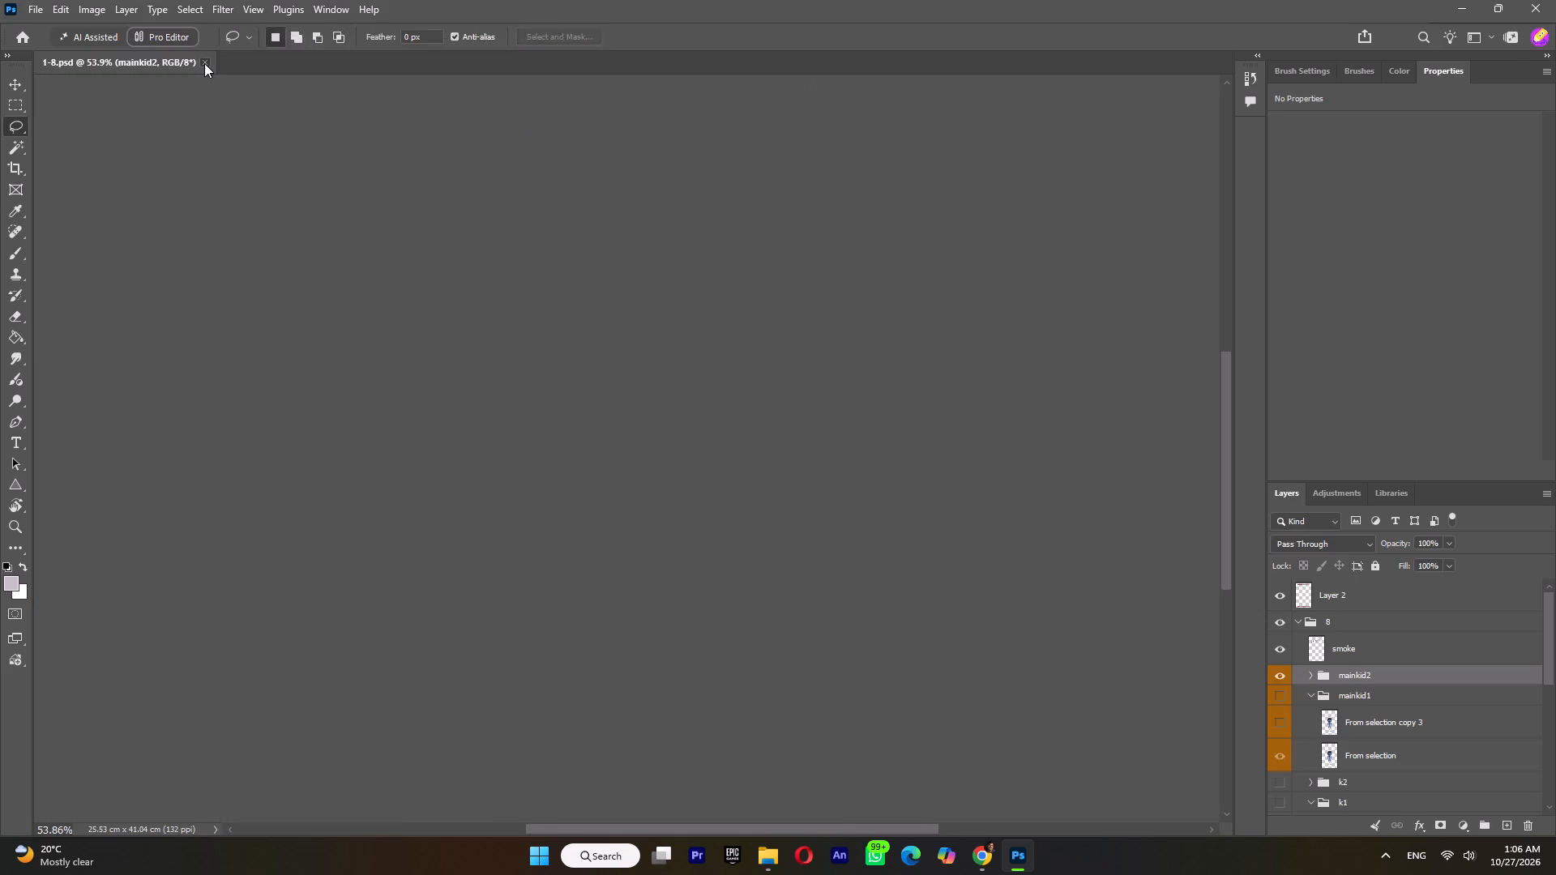
Switch to the Diwali km folder in File Explorer.
click(767, 863)
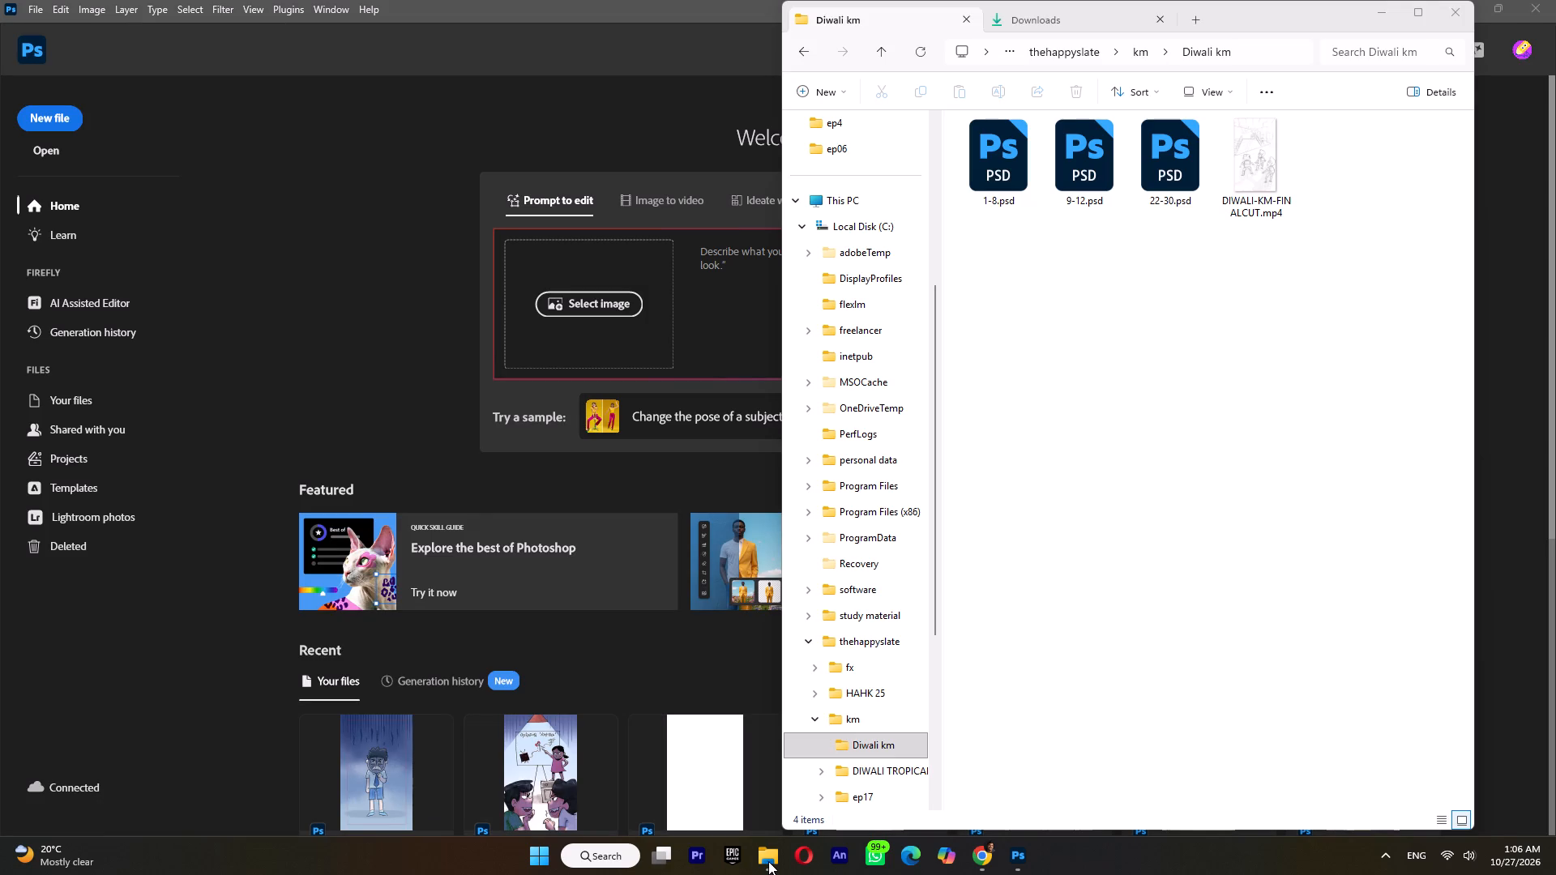
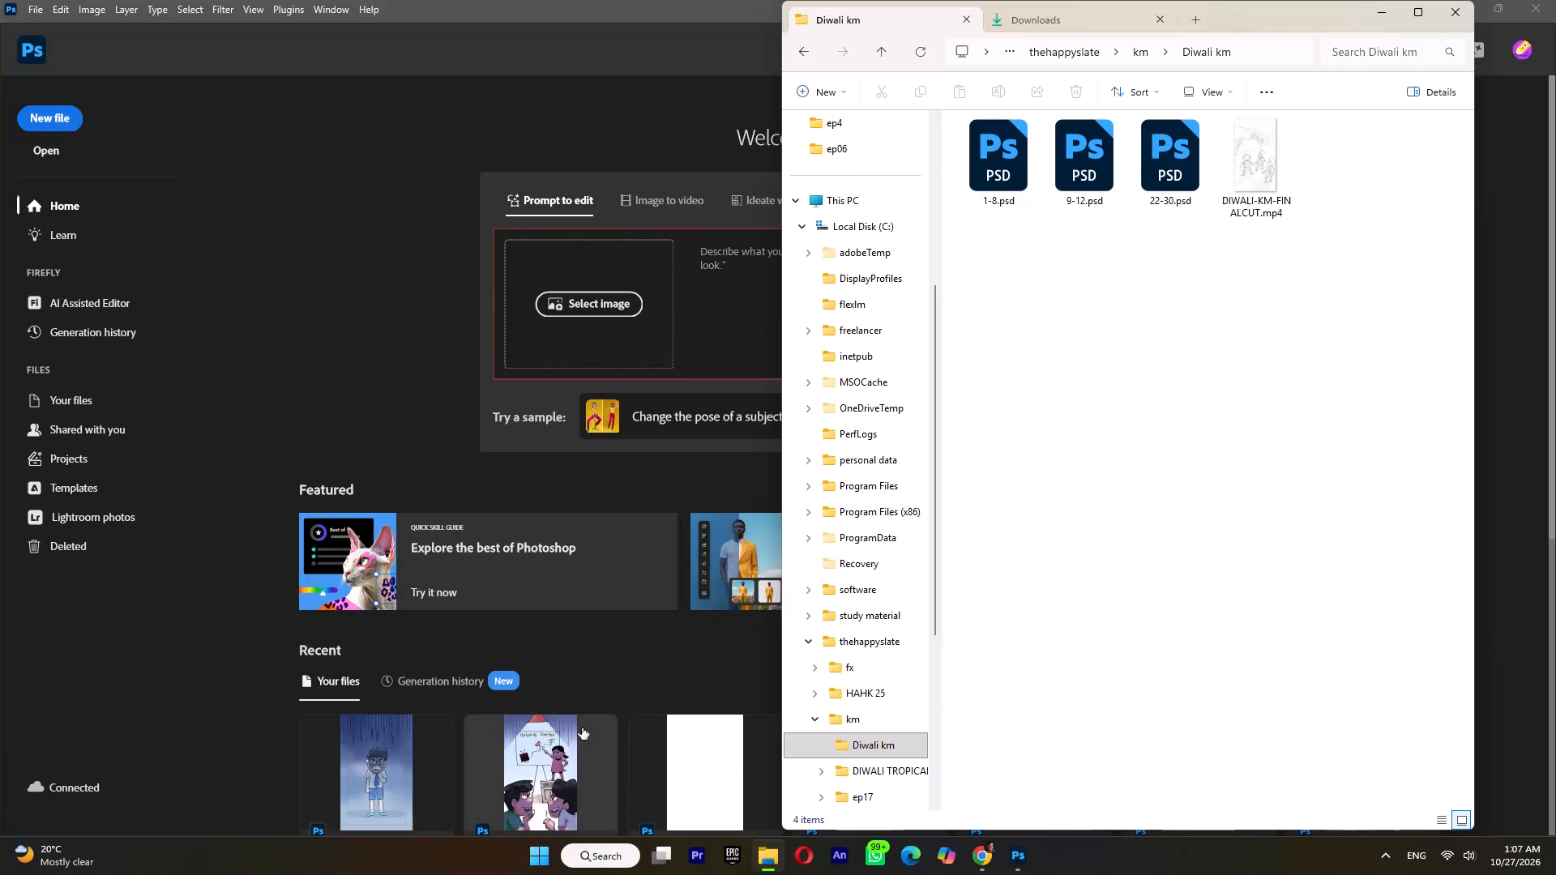
Open the 9-12.psd file from the Diwali km folder in Photoshop.
double_click(1062, 150)
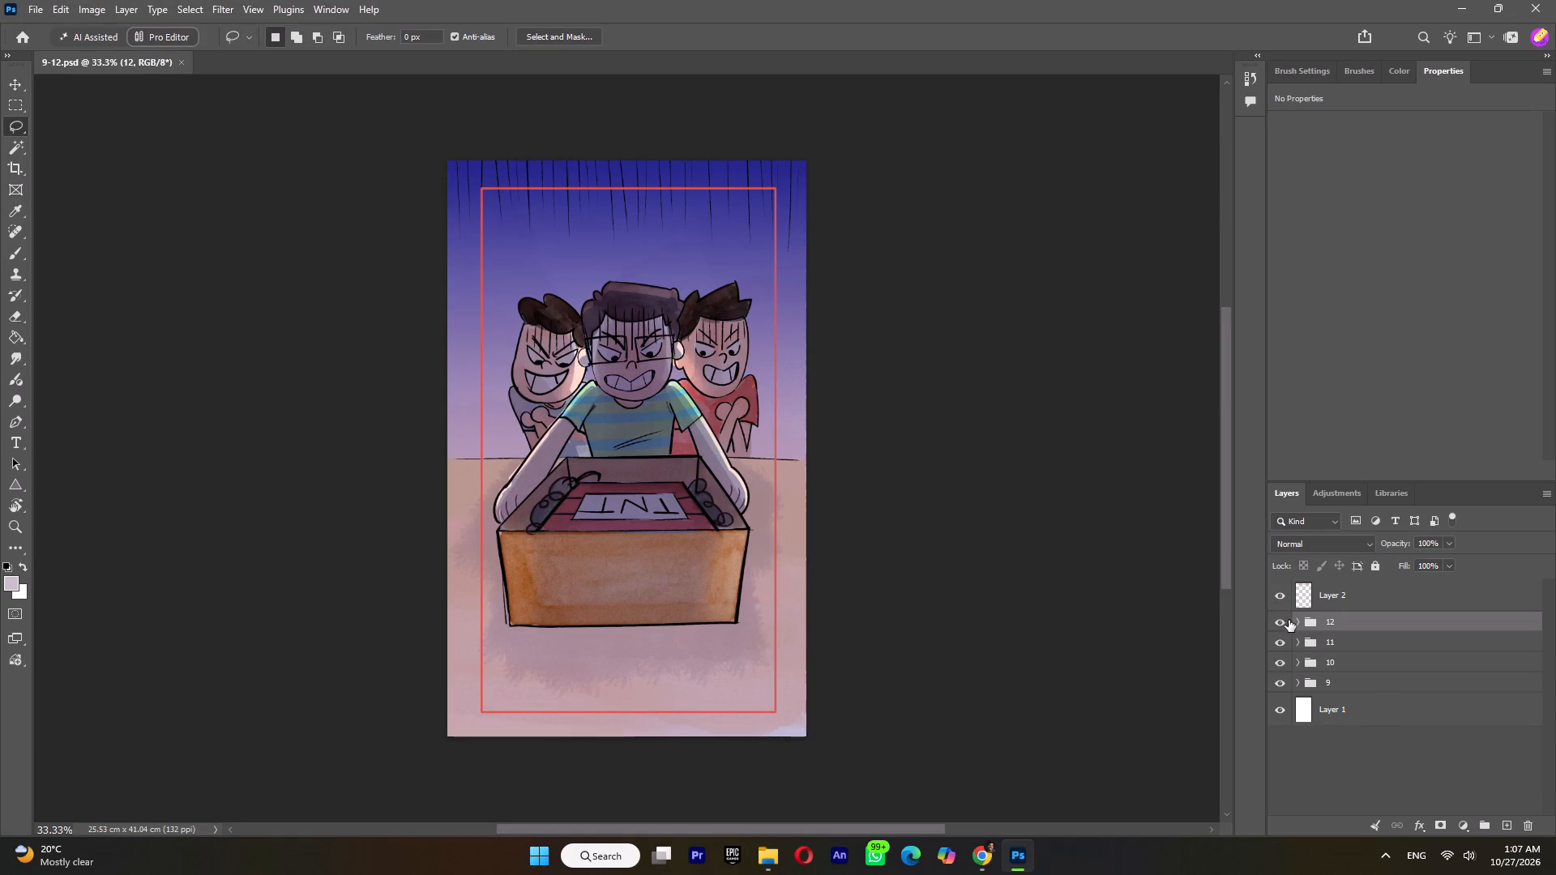
Hide groups 12, 11 and 10 so that only the scene in group 9 shows.
click(1285, 625)
click(1281, 625)
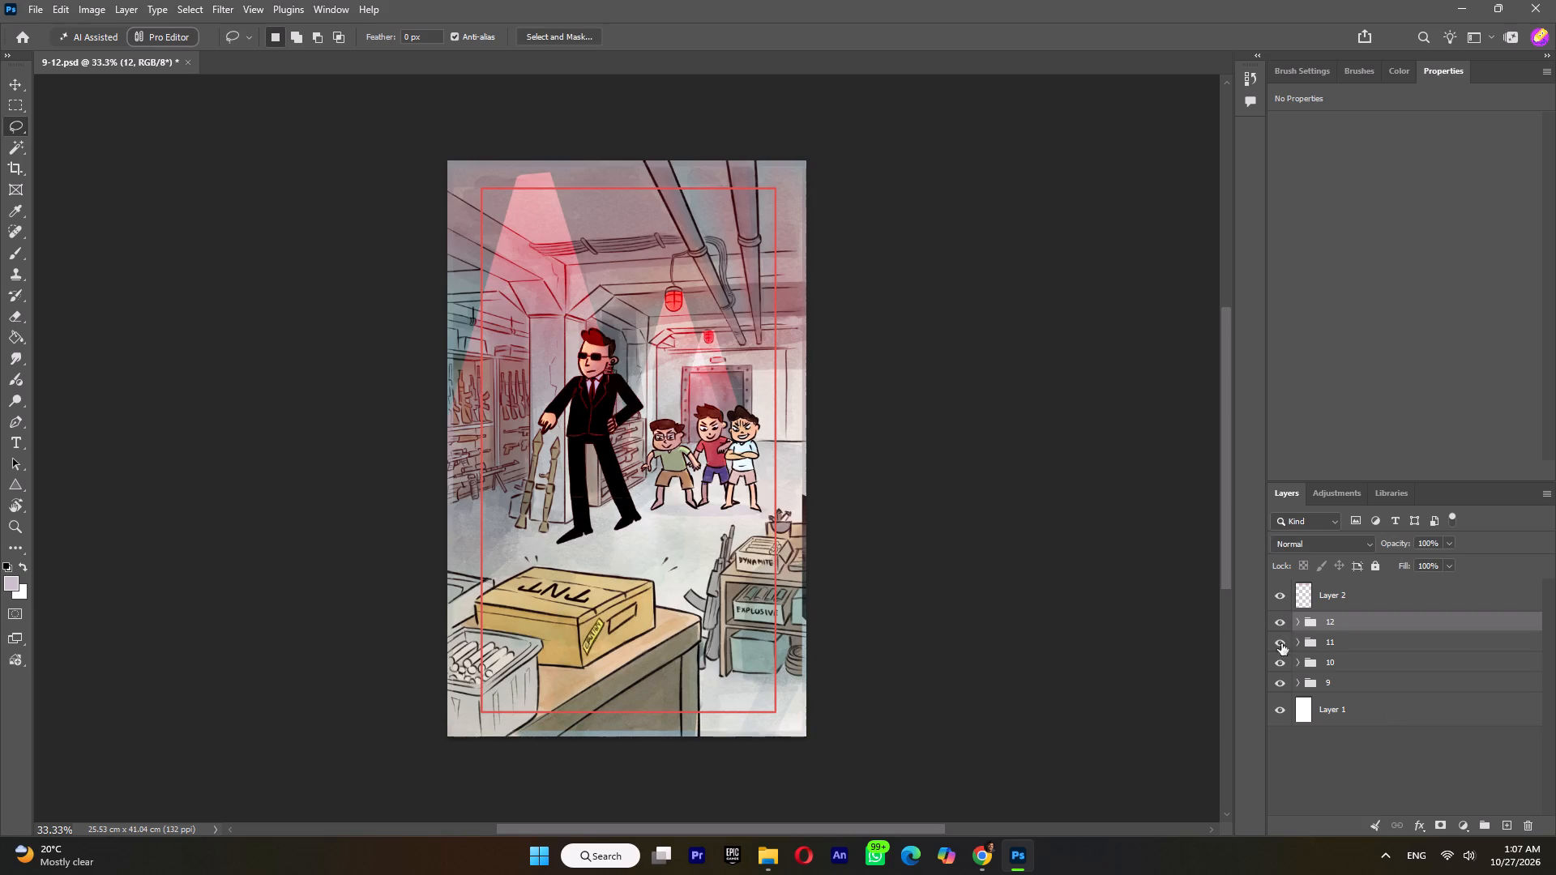
click(1283, 633)
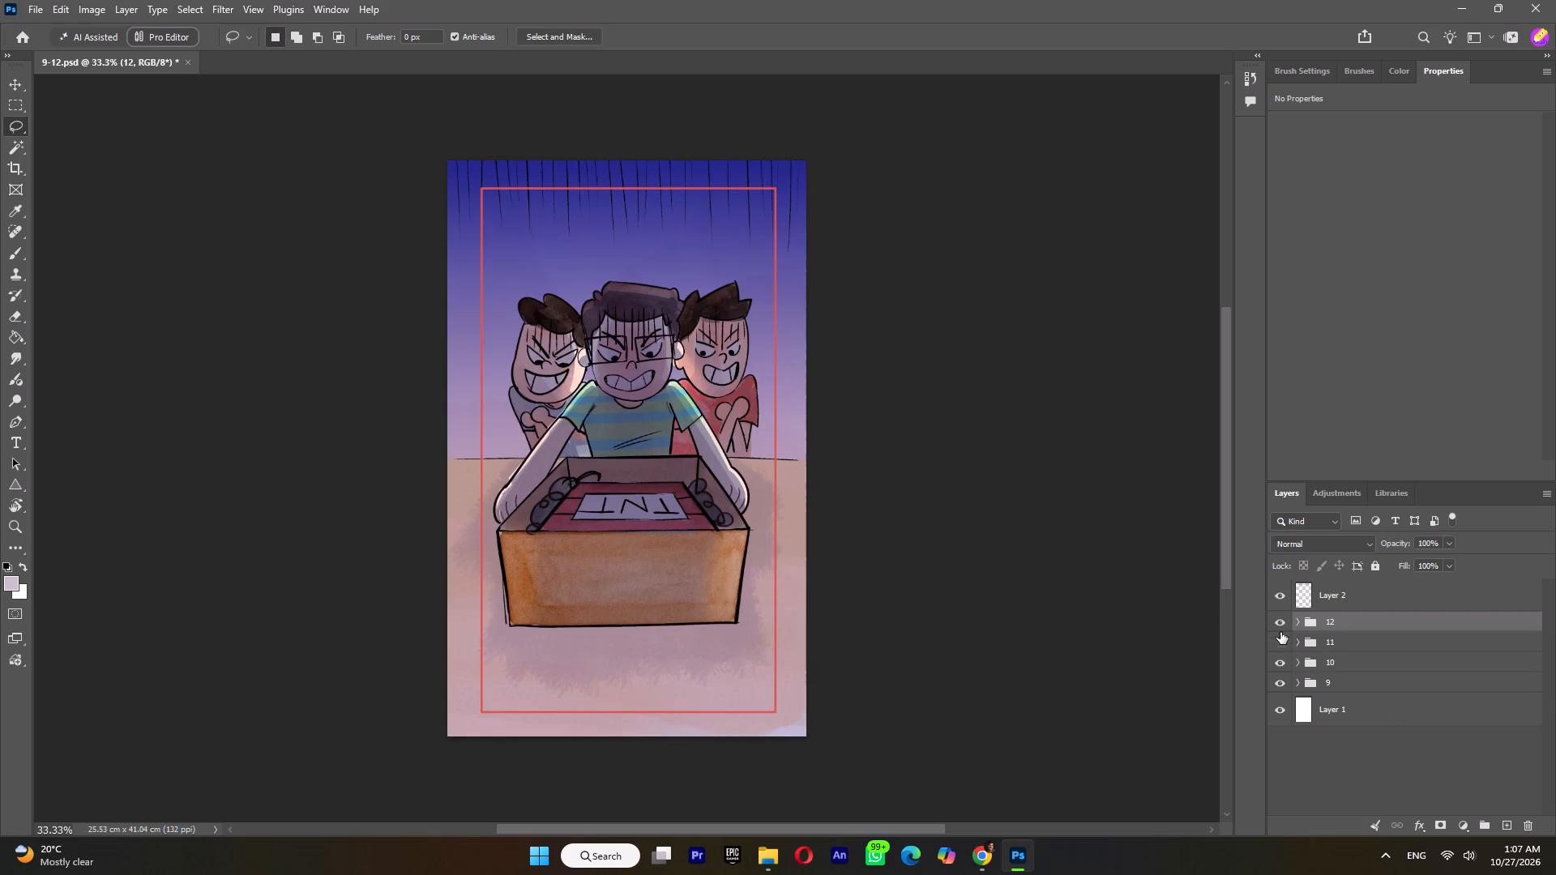
click(1280, 620)
click(1281, 660)
click(1280, 683)
click(1280, 686)
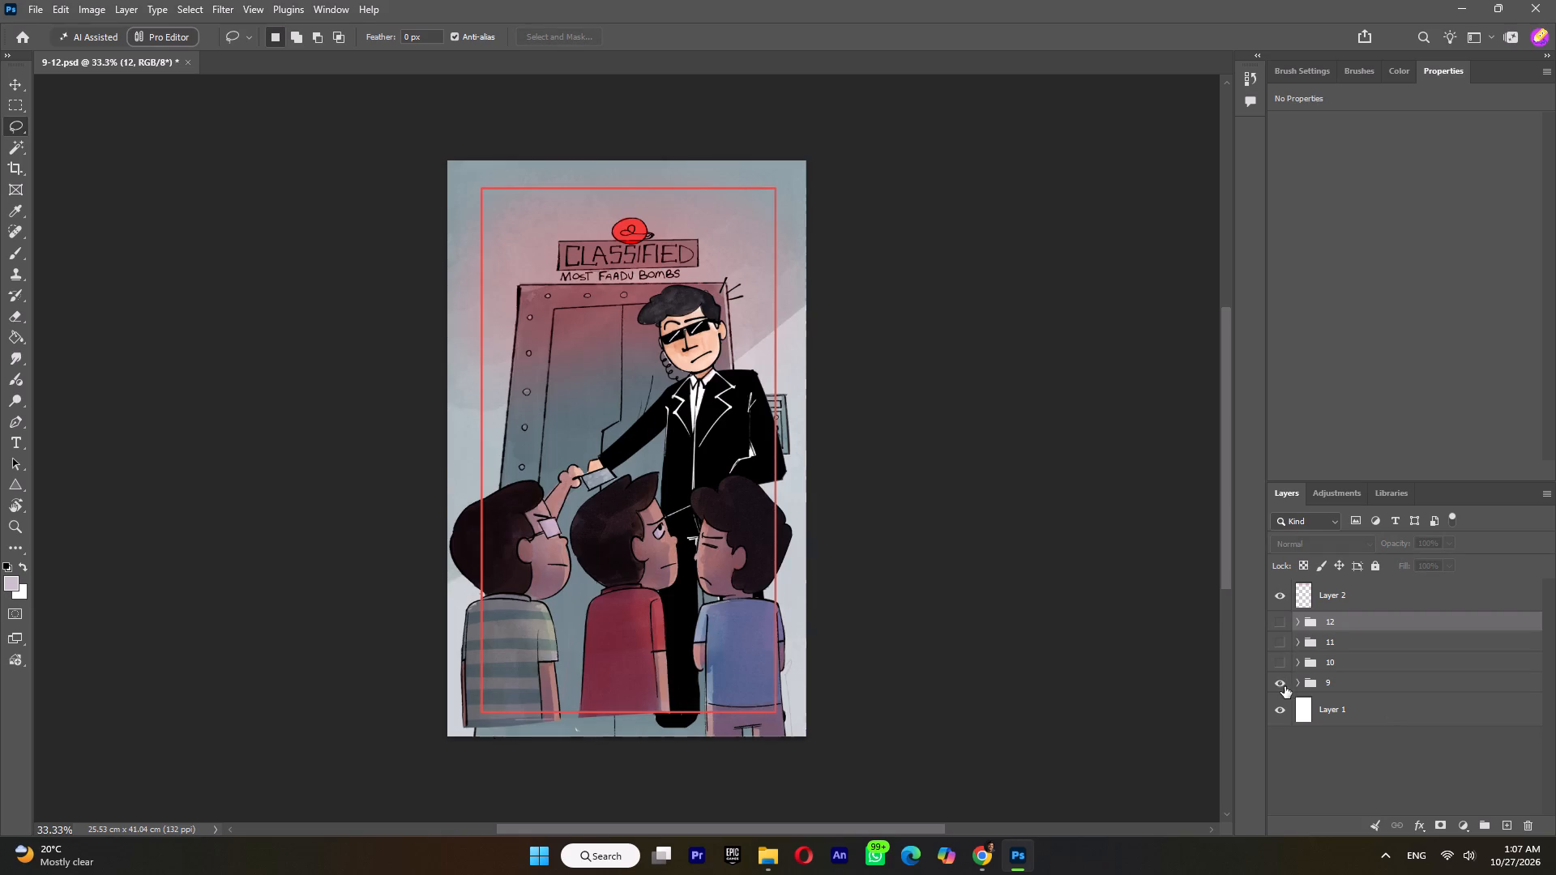
Expand group 9 and toggle Layer 42, Layer 45, Layer 44 and layer a to examine what each one contains.
click(1297, 685)
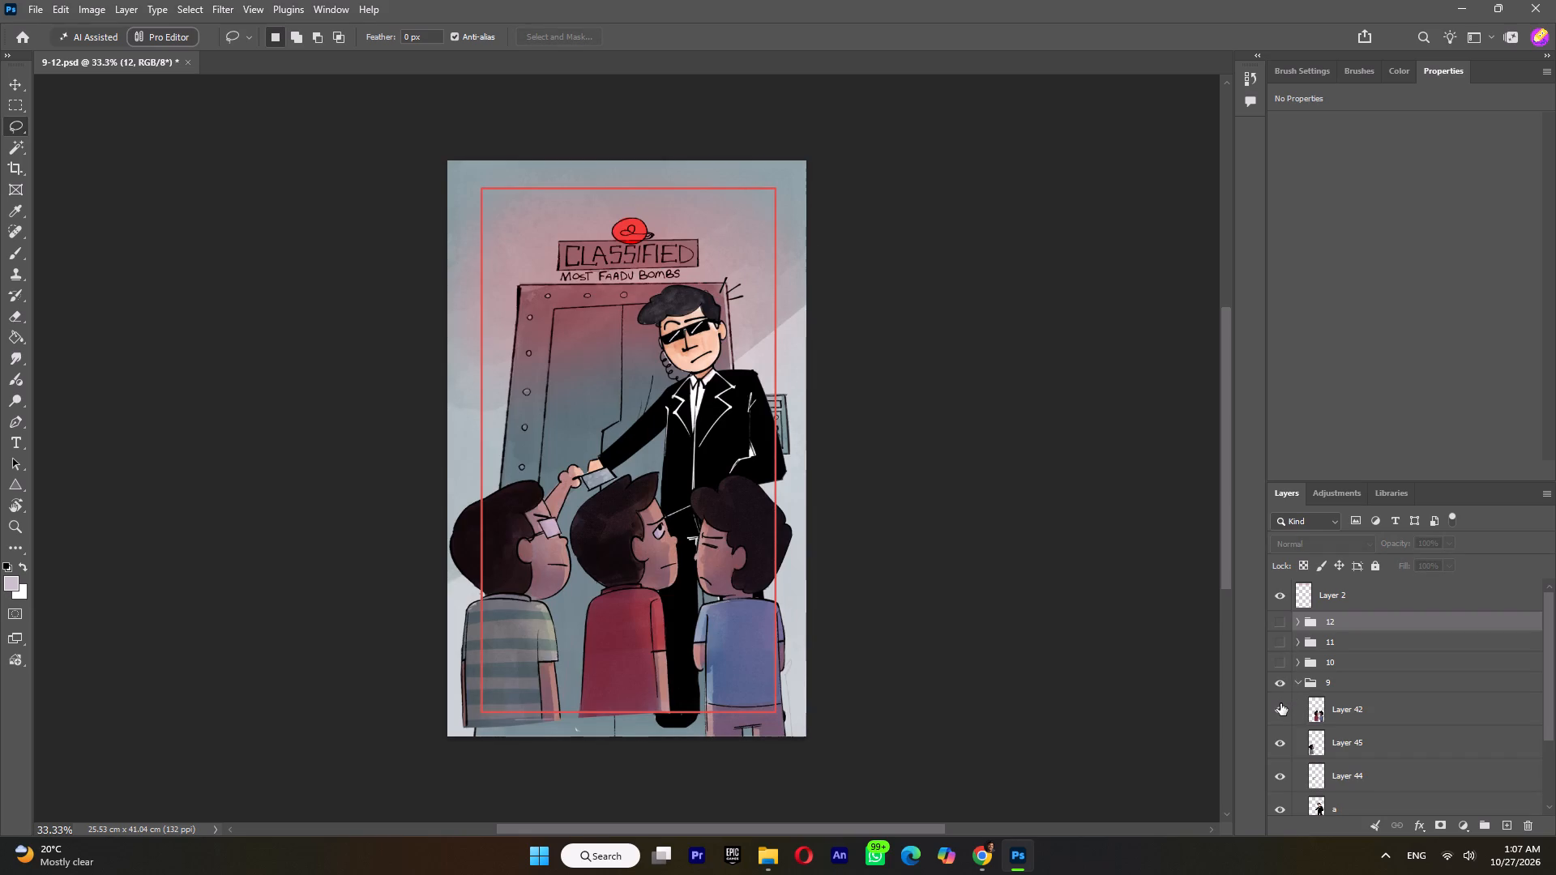
click(1281, 718)
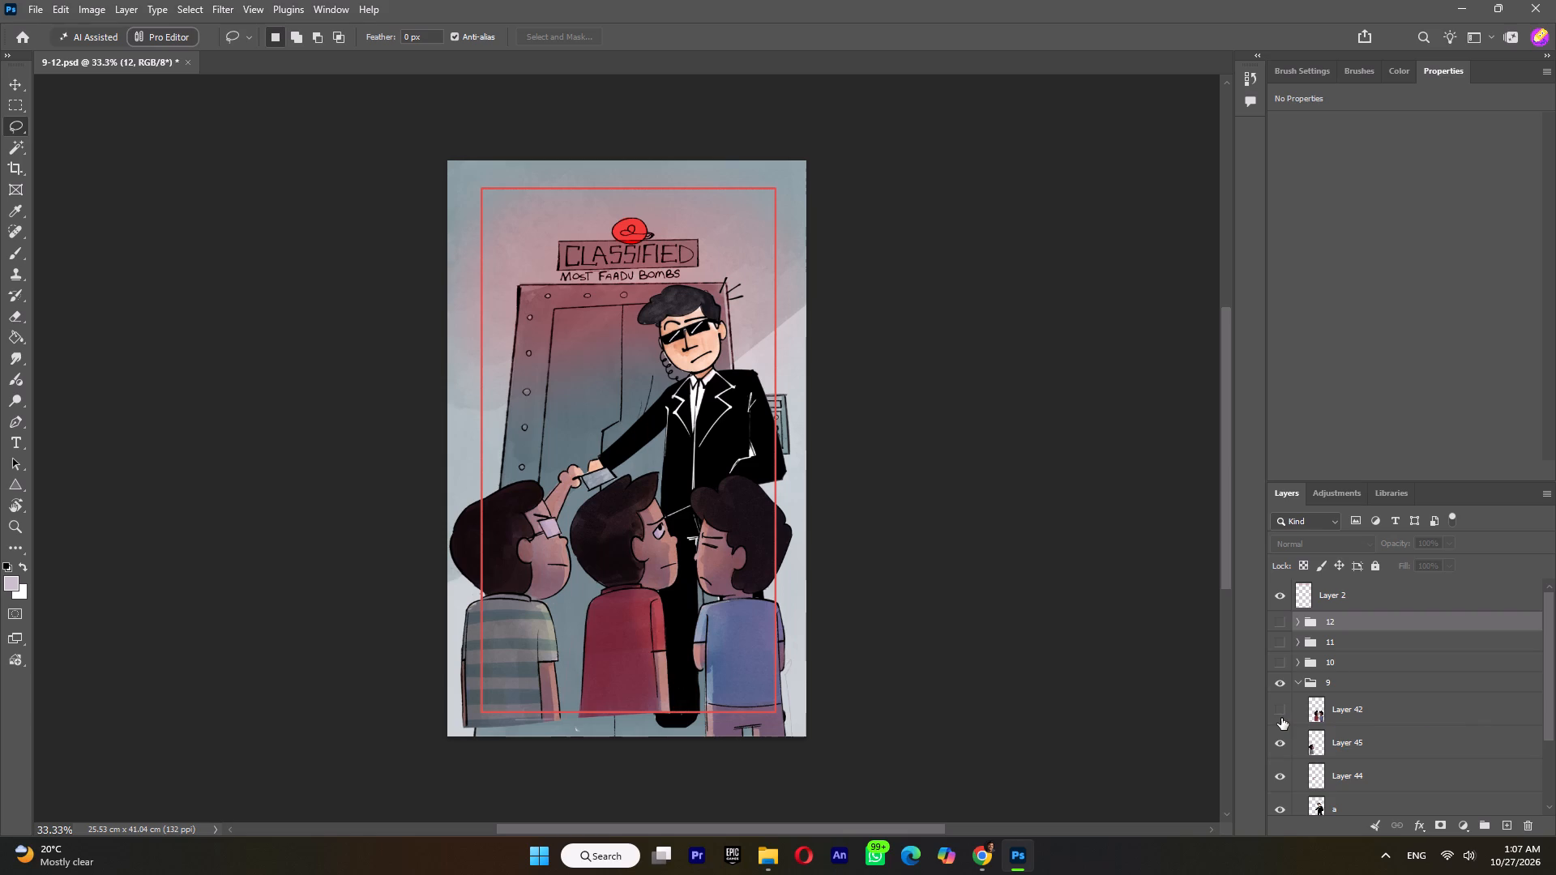
click(1281, 718)
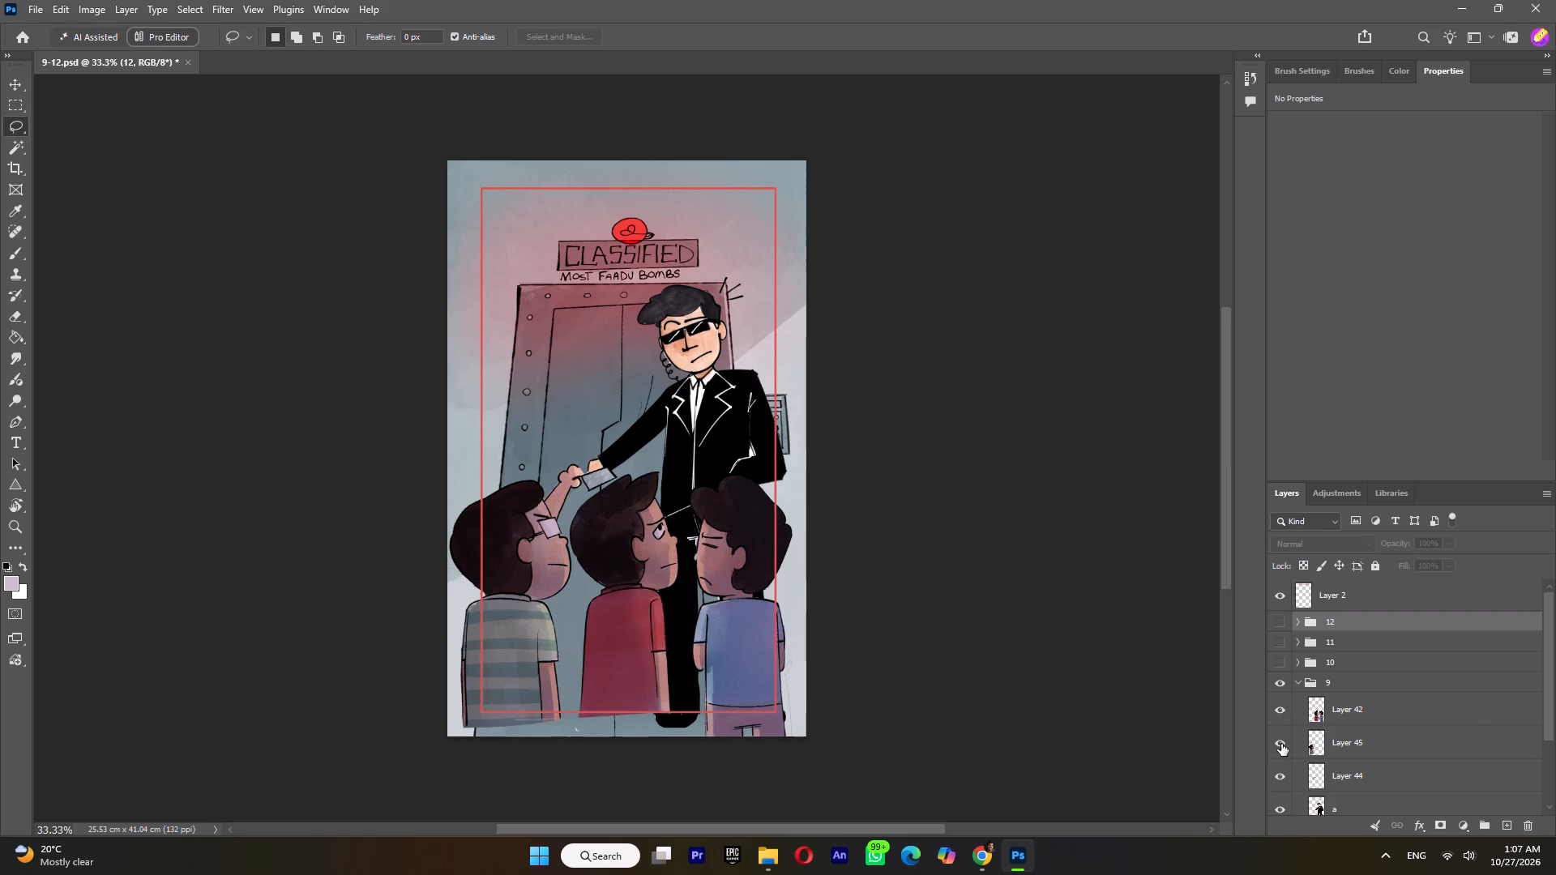
click(1281, 749)
click(1281, 745)
click(1280, 768)
click(1282, 776)
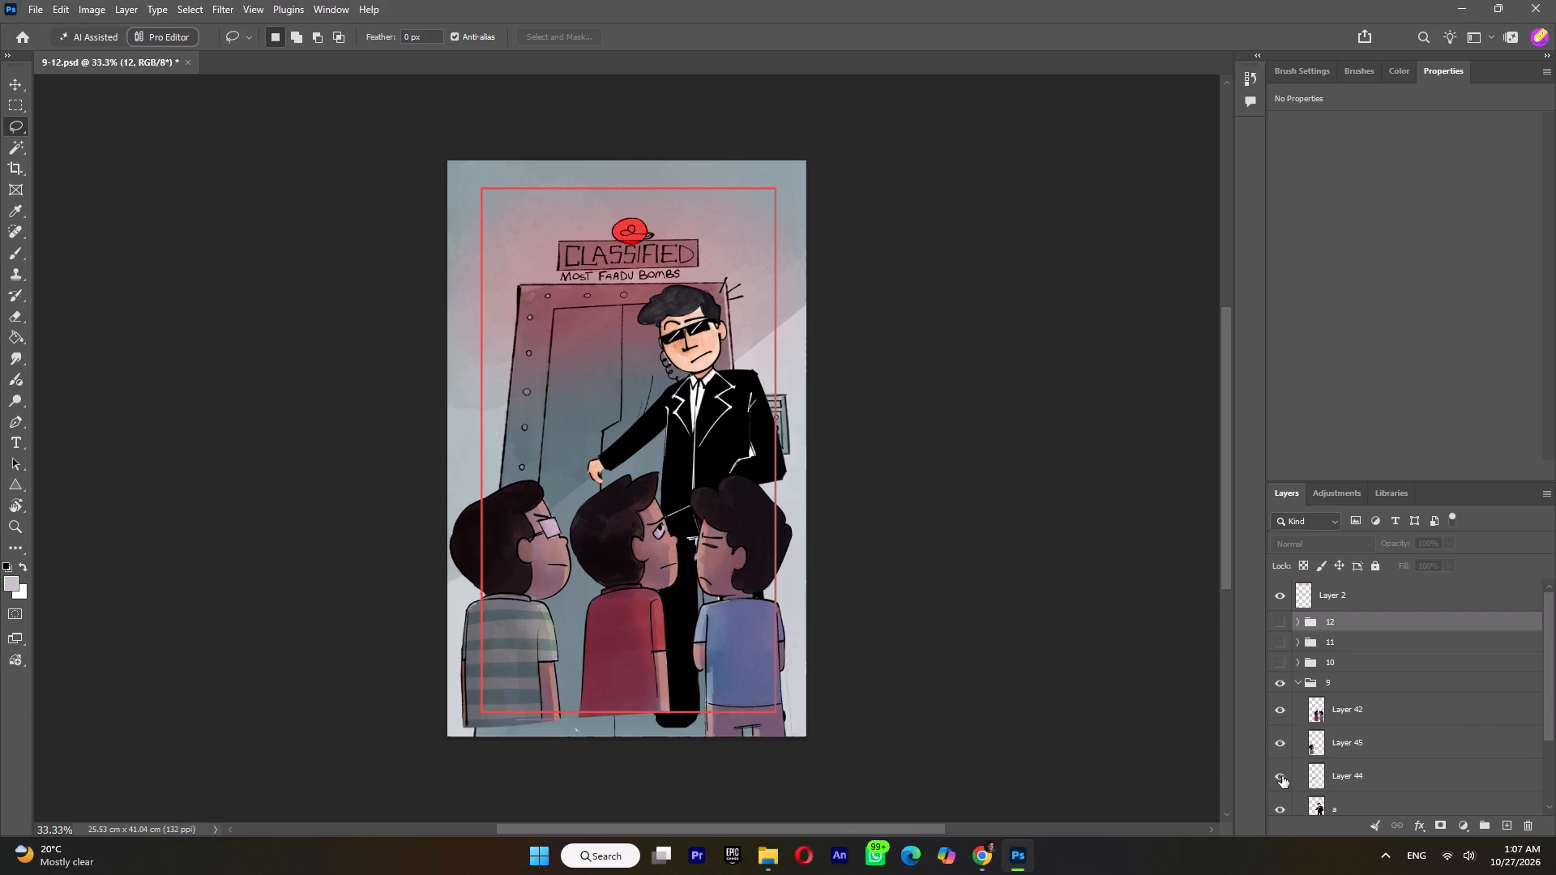
scroll(1306, 762, down, 2)
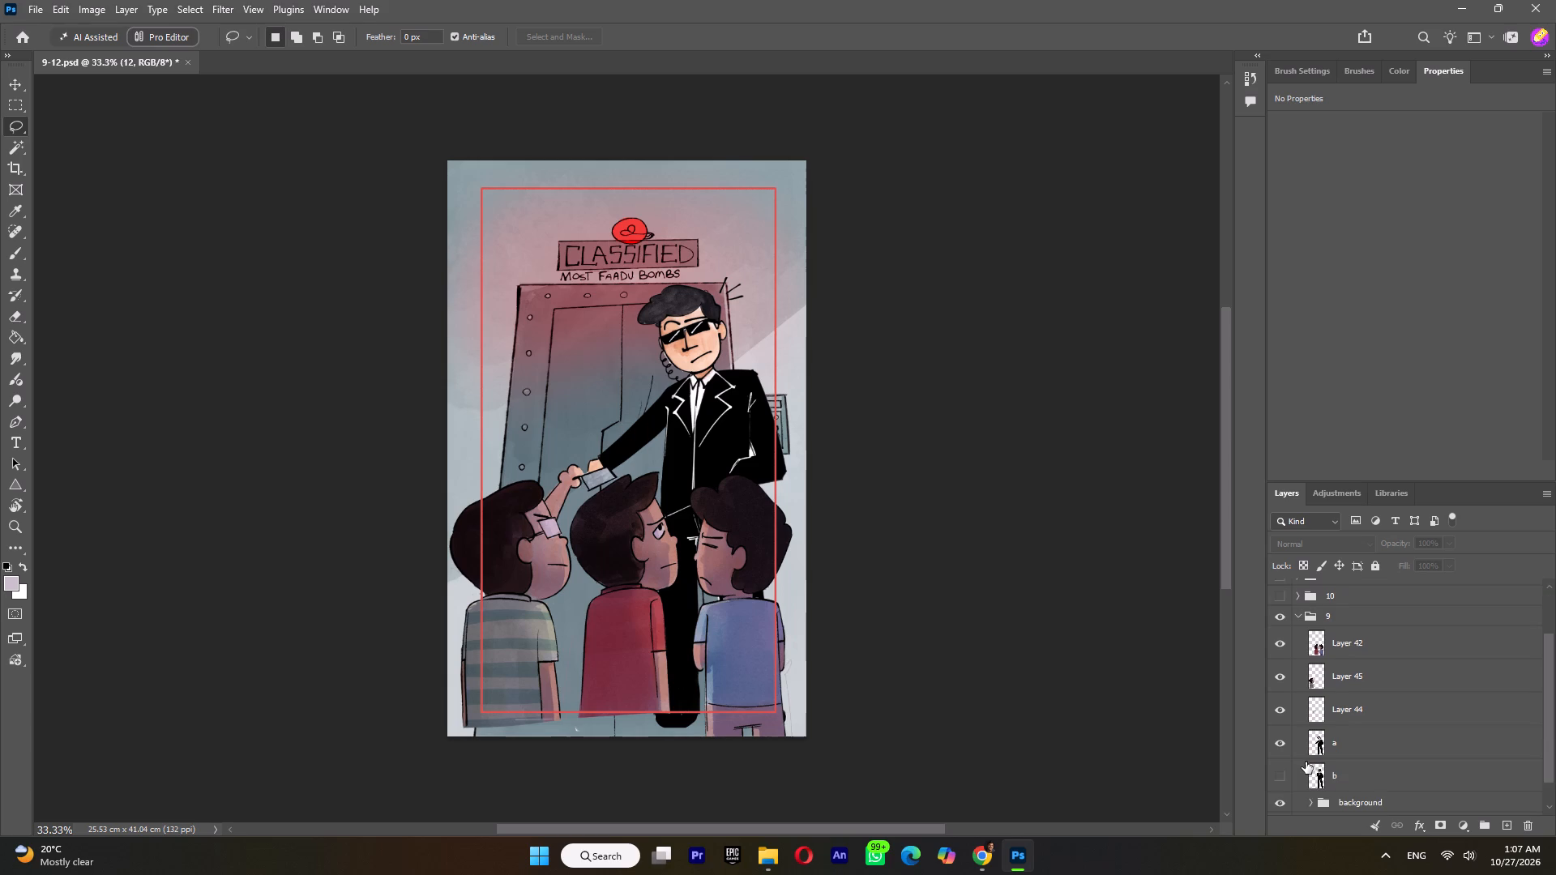
click(1286, 747)
click(1283, 749)
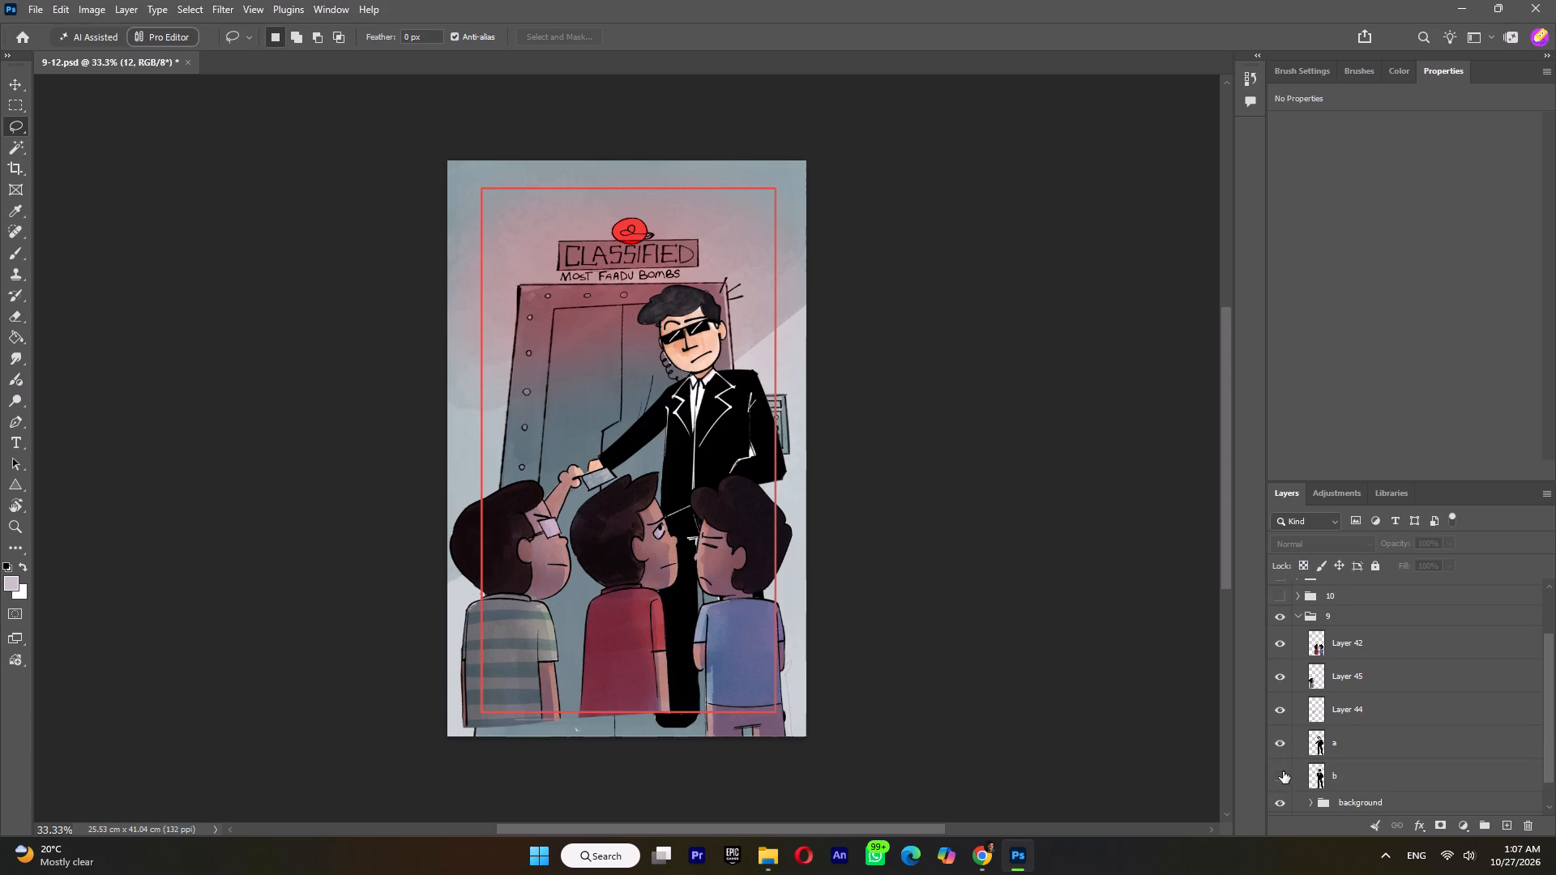
Show layer b with layer a hidden, then lasso the accent lines beside the suited man's head and cut them onto a new layer in place.
click(1283, 771)
click(1285, 751)
click(1285, 751)
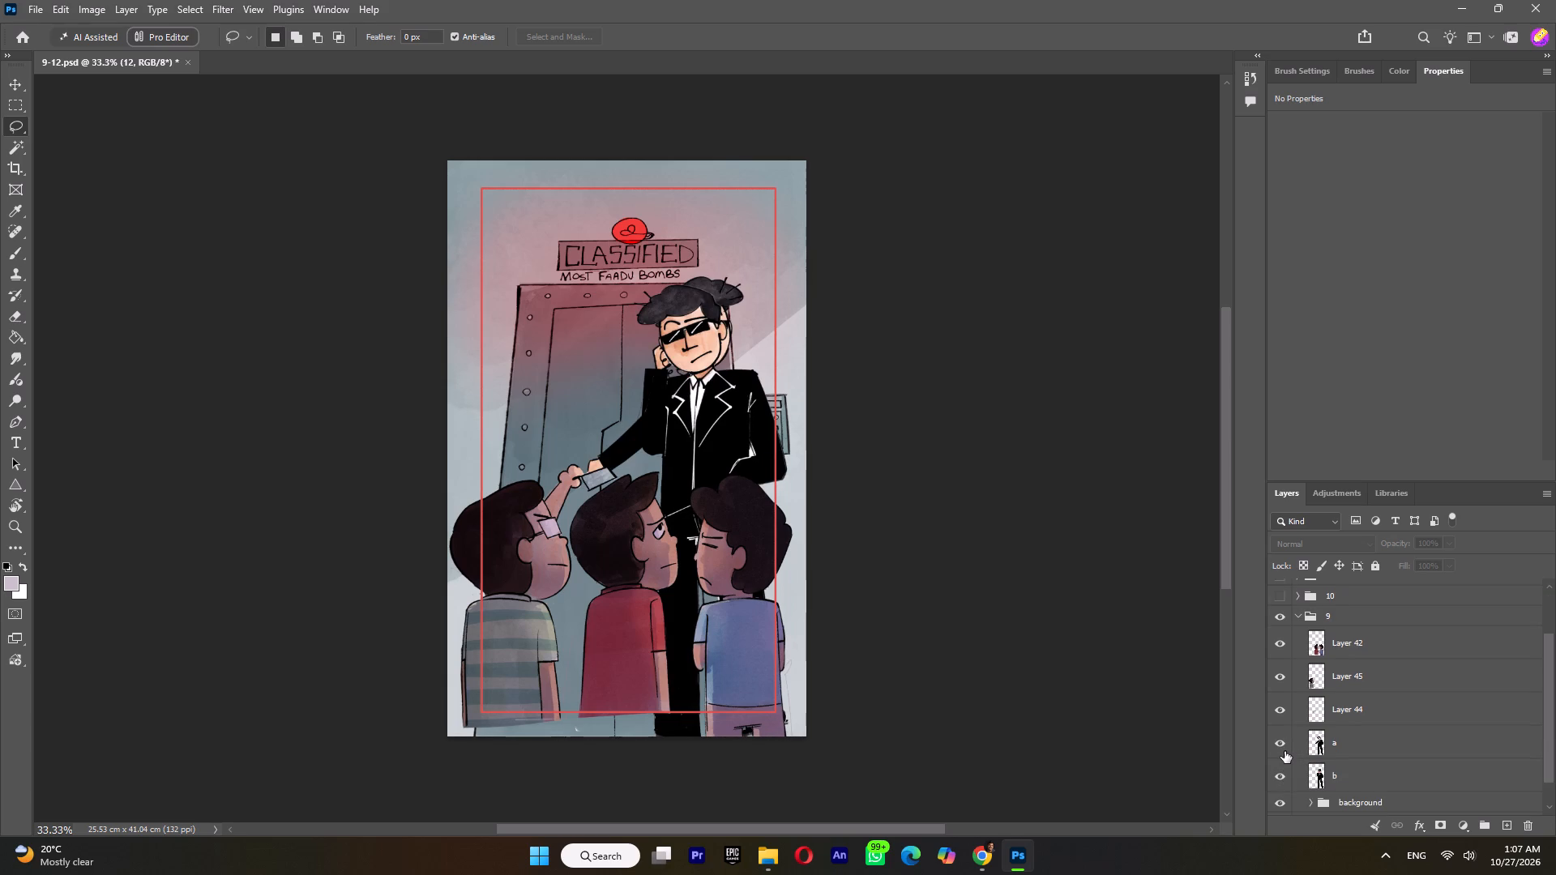
click(1285, 751)
click(1284, 775)
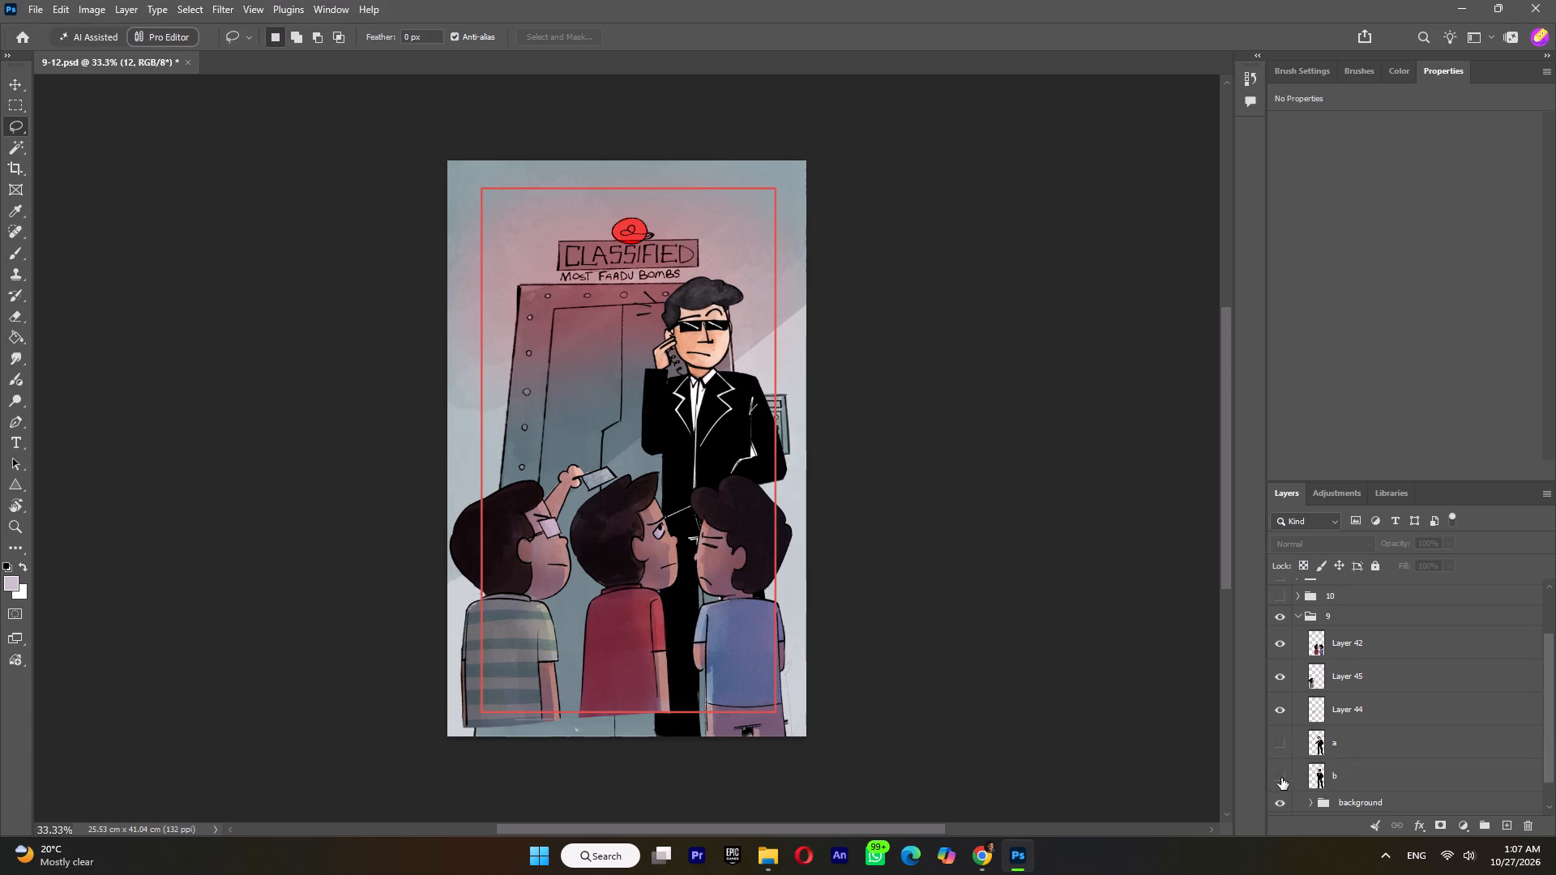
click(1281, 778)
click(1331, 777)
drag(652, 282, 626, 321)
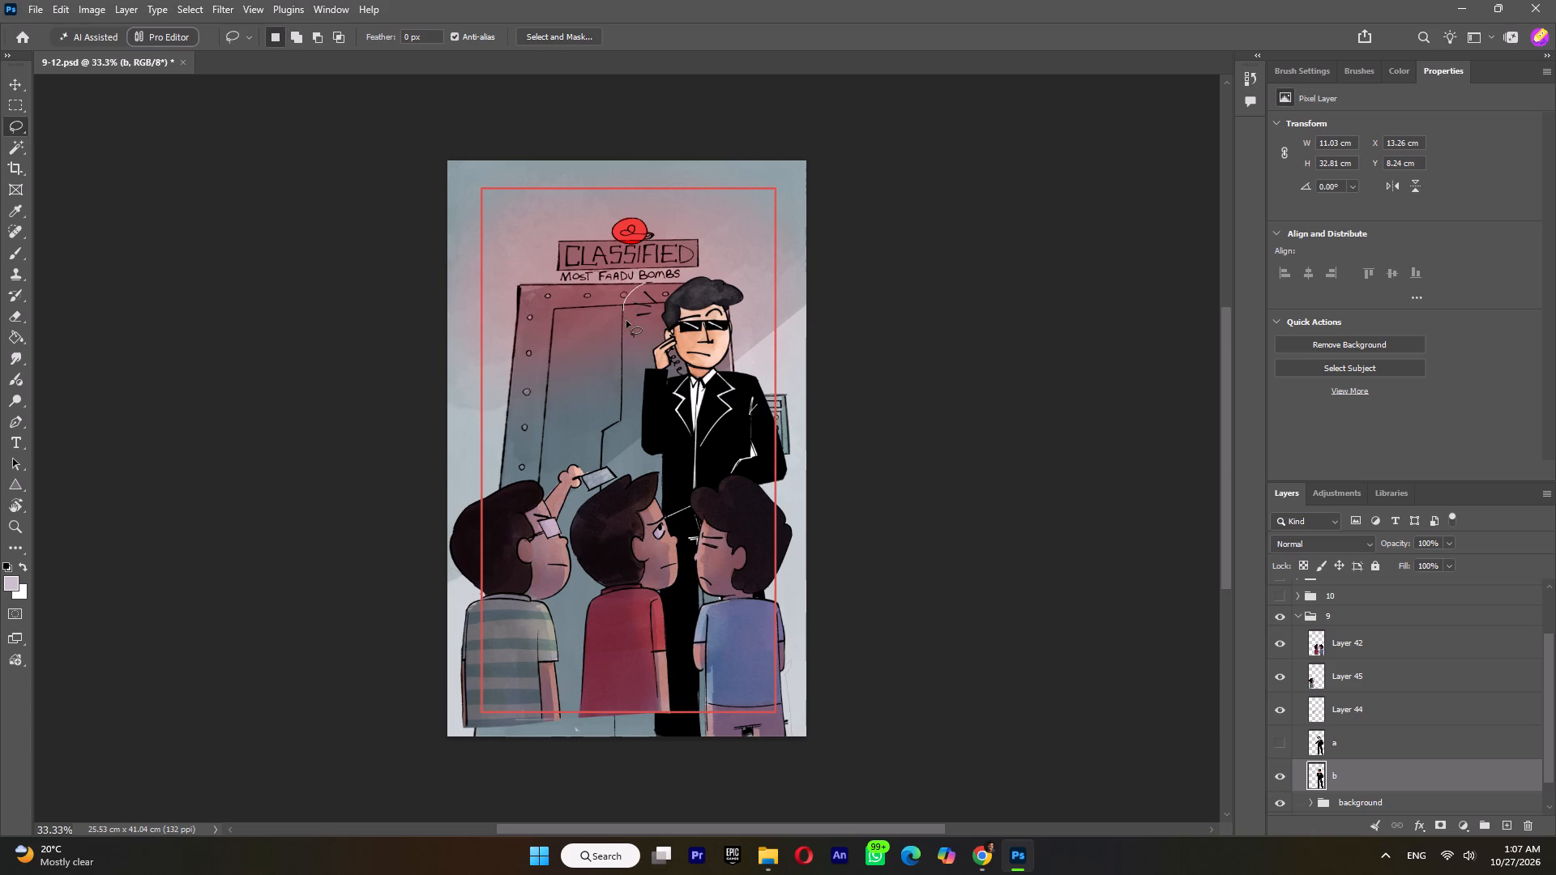
drag(626, 321, 631, 285)
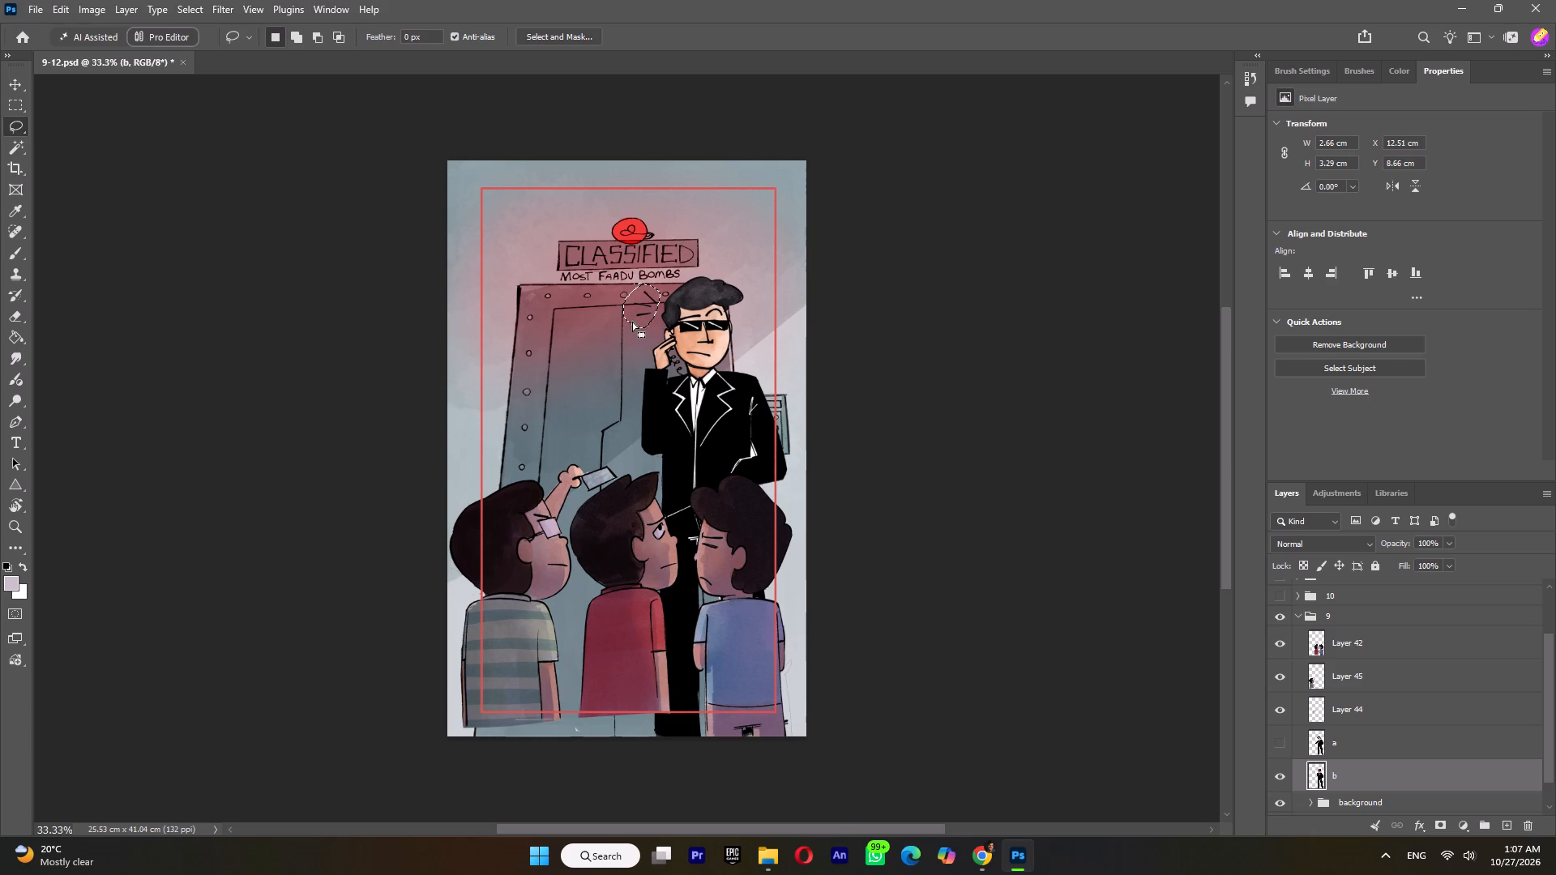
key(ctrl+x)
key(ctrl+shift+v)
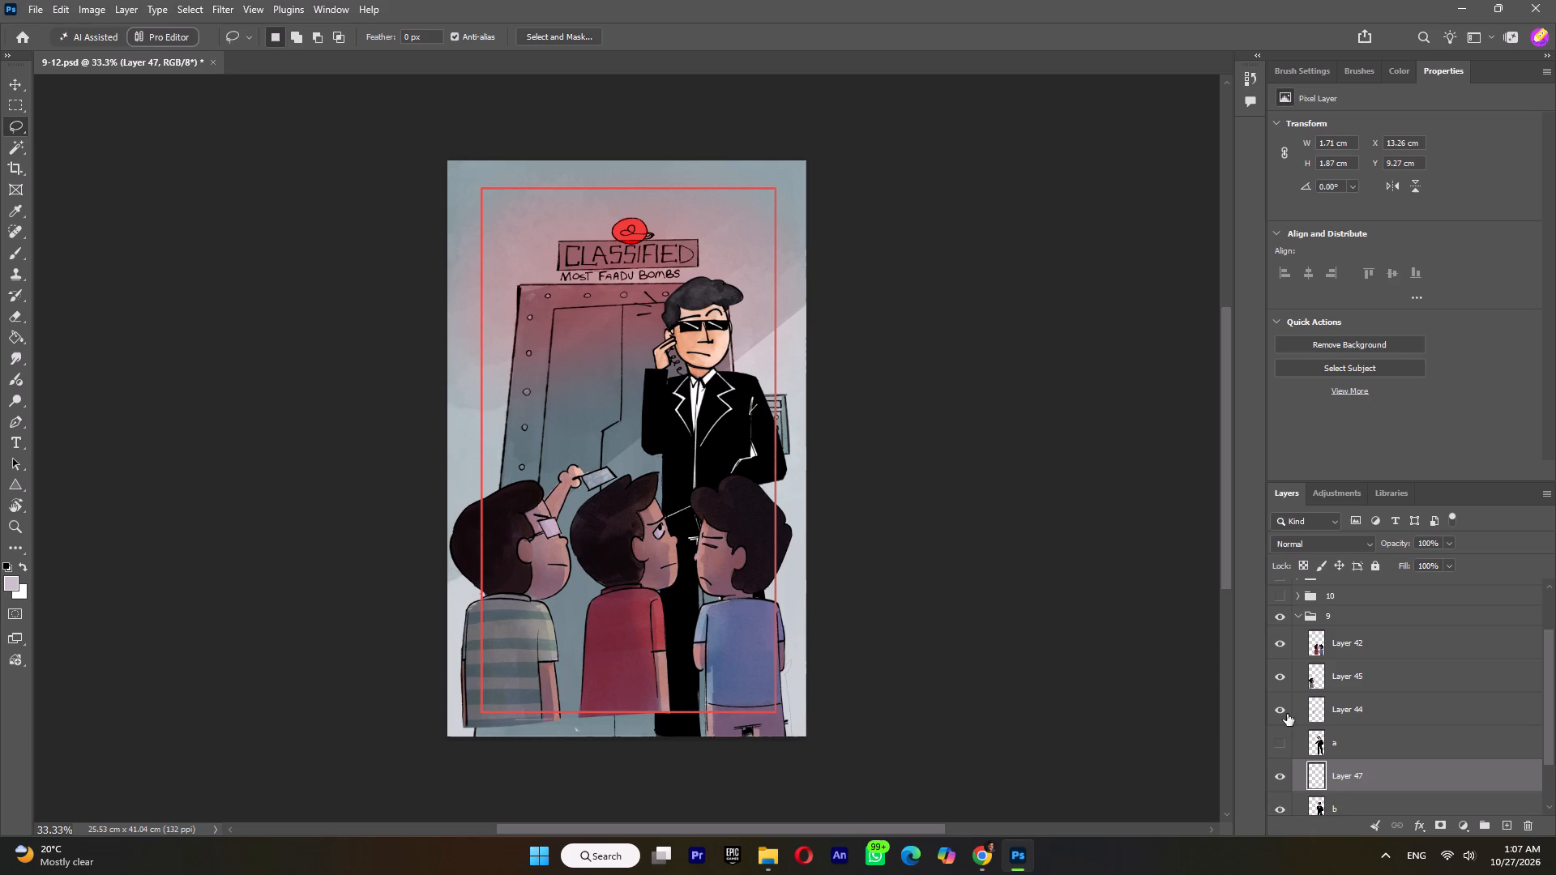
Show layer a again and cut the accent lines beside the suited man's head onto their own new layer in place.
click(1281, 744)
click(1334, 744)
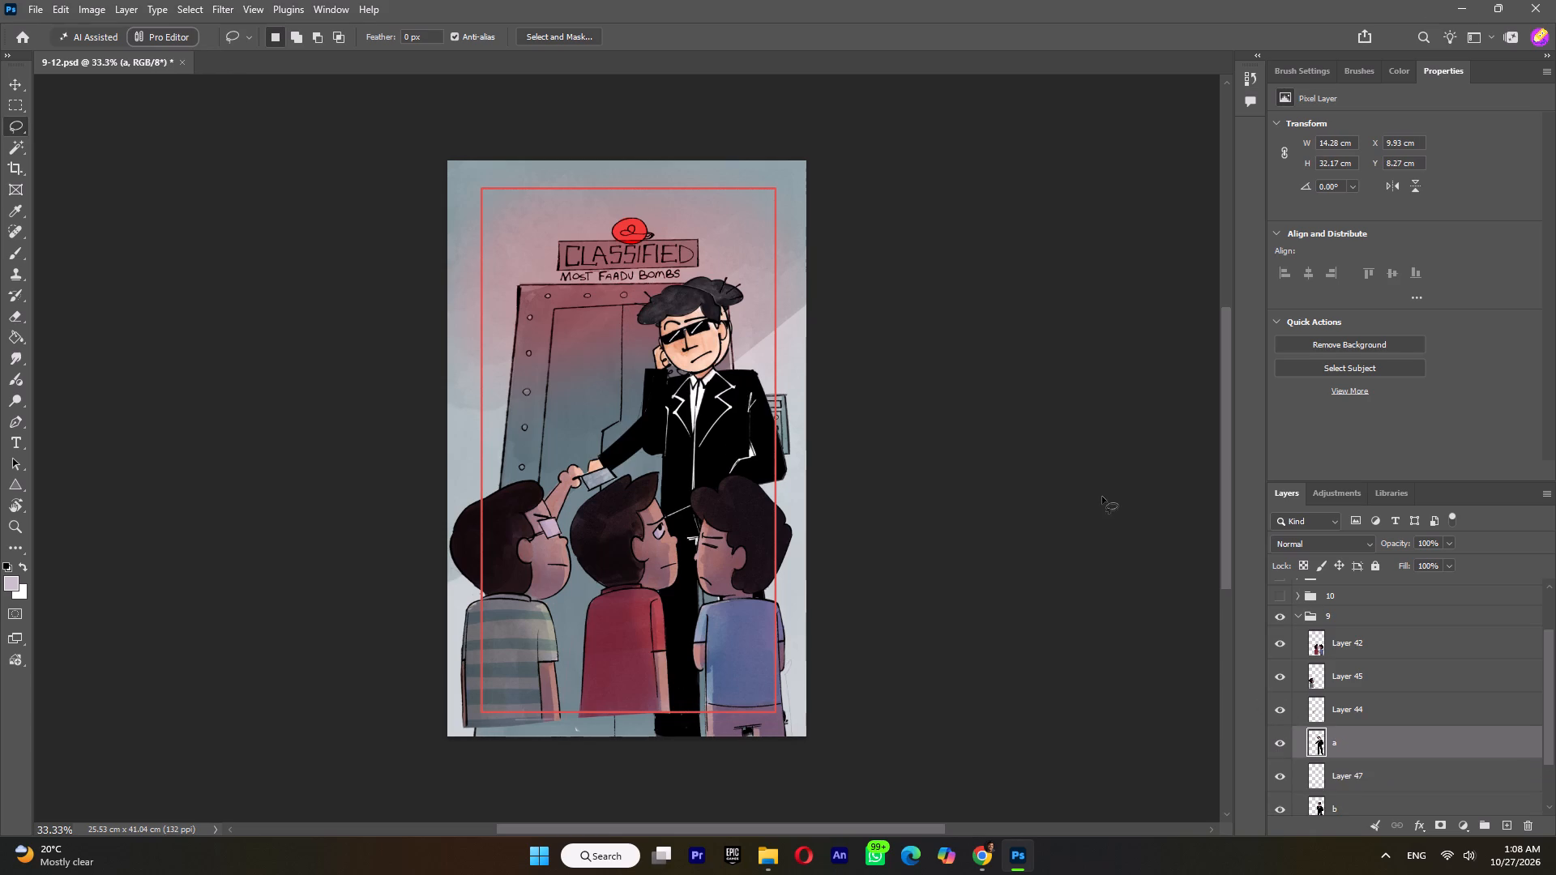
click(717, 255)
key(ctrl+x)
key(ctrl+shift+v)
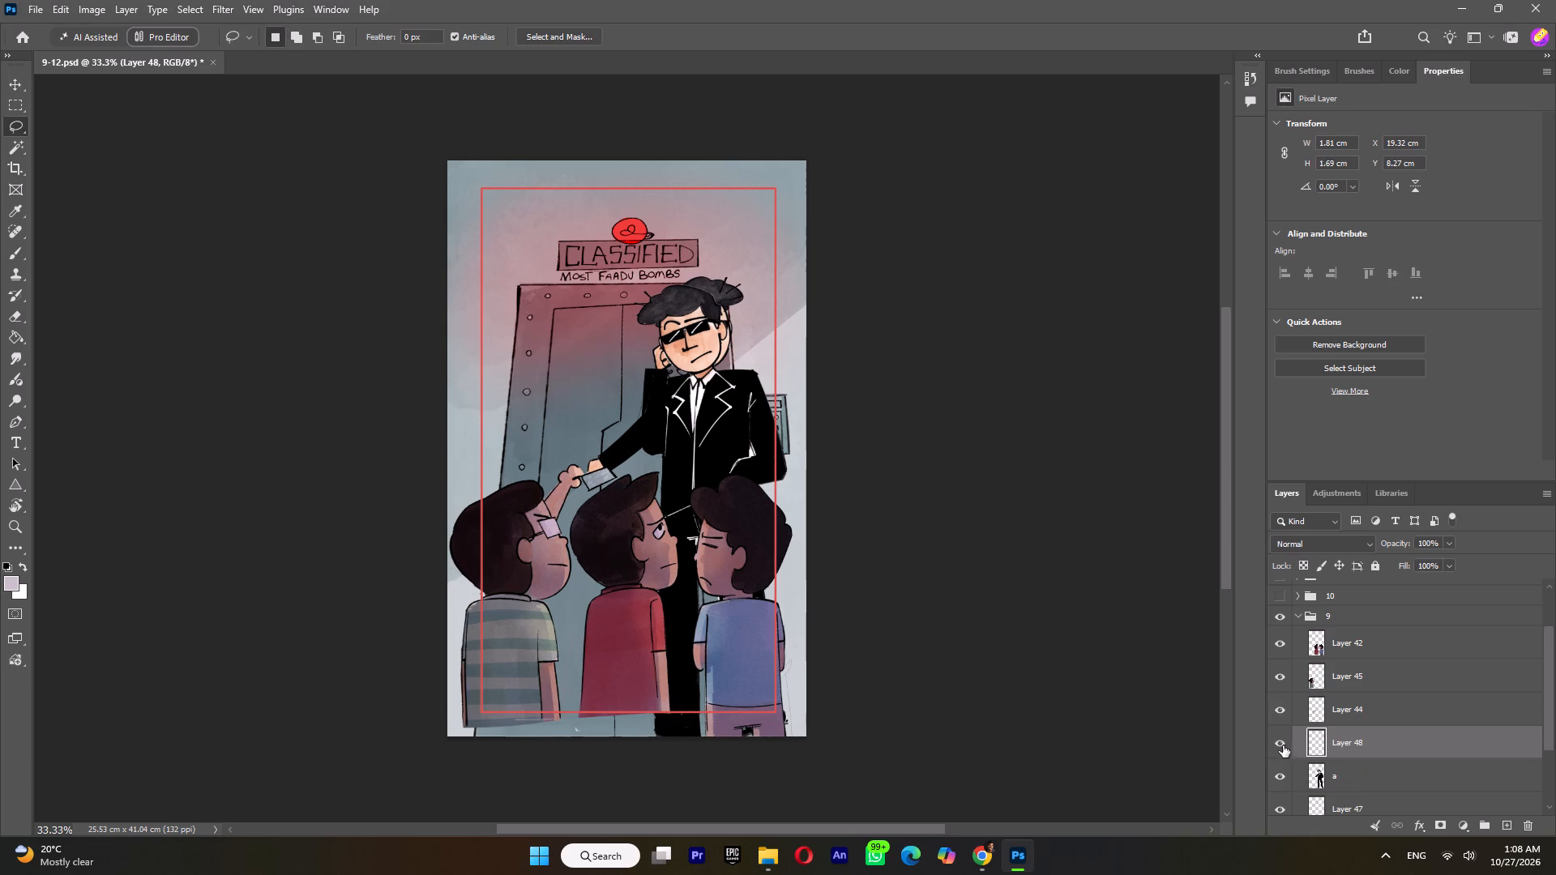
click(1282, 747)
click(1280, 747)
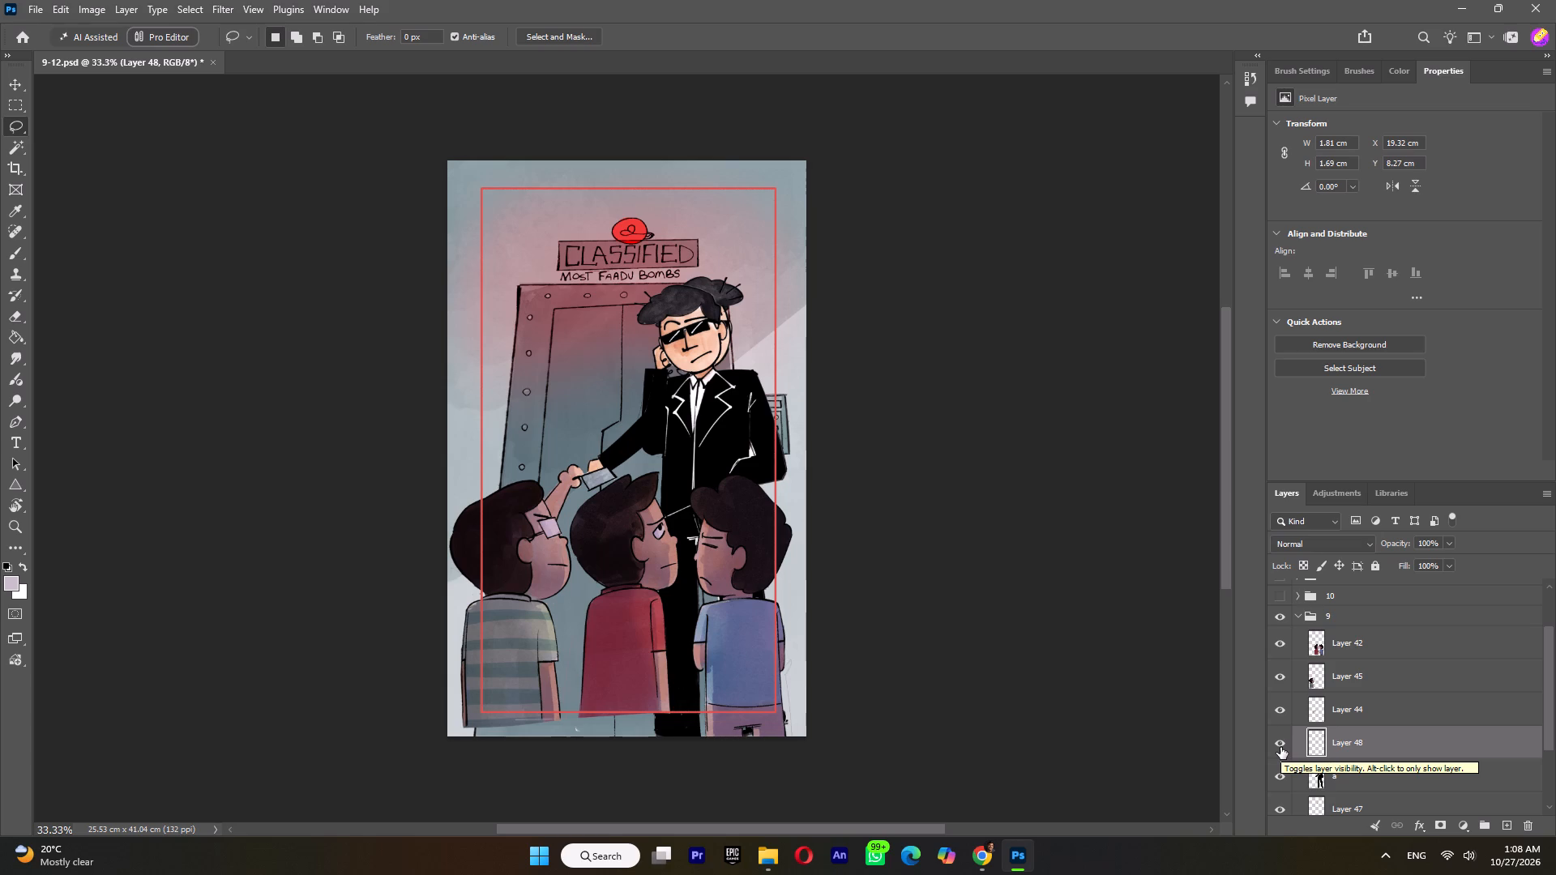
Check the contents of Layers 44, 45 and 42, and duplicate Layer 42, which holds the red-shirted and blue-shirted boys.
click(1293, 711)
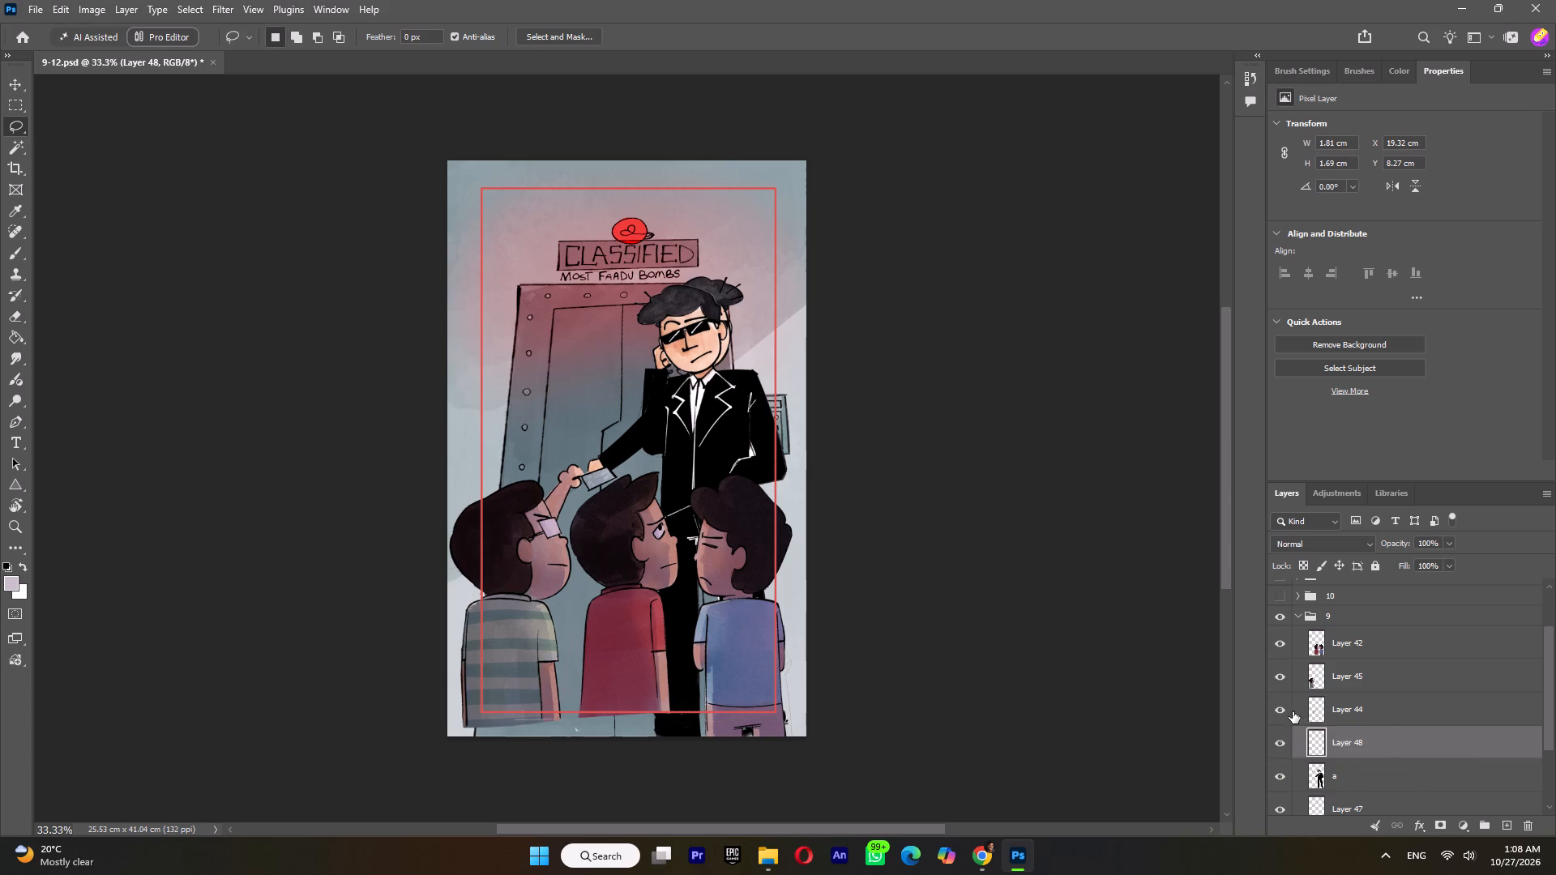
click(1286, 714)
click(1284, 715)
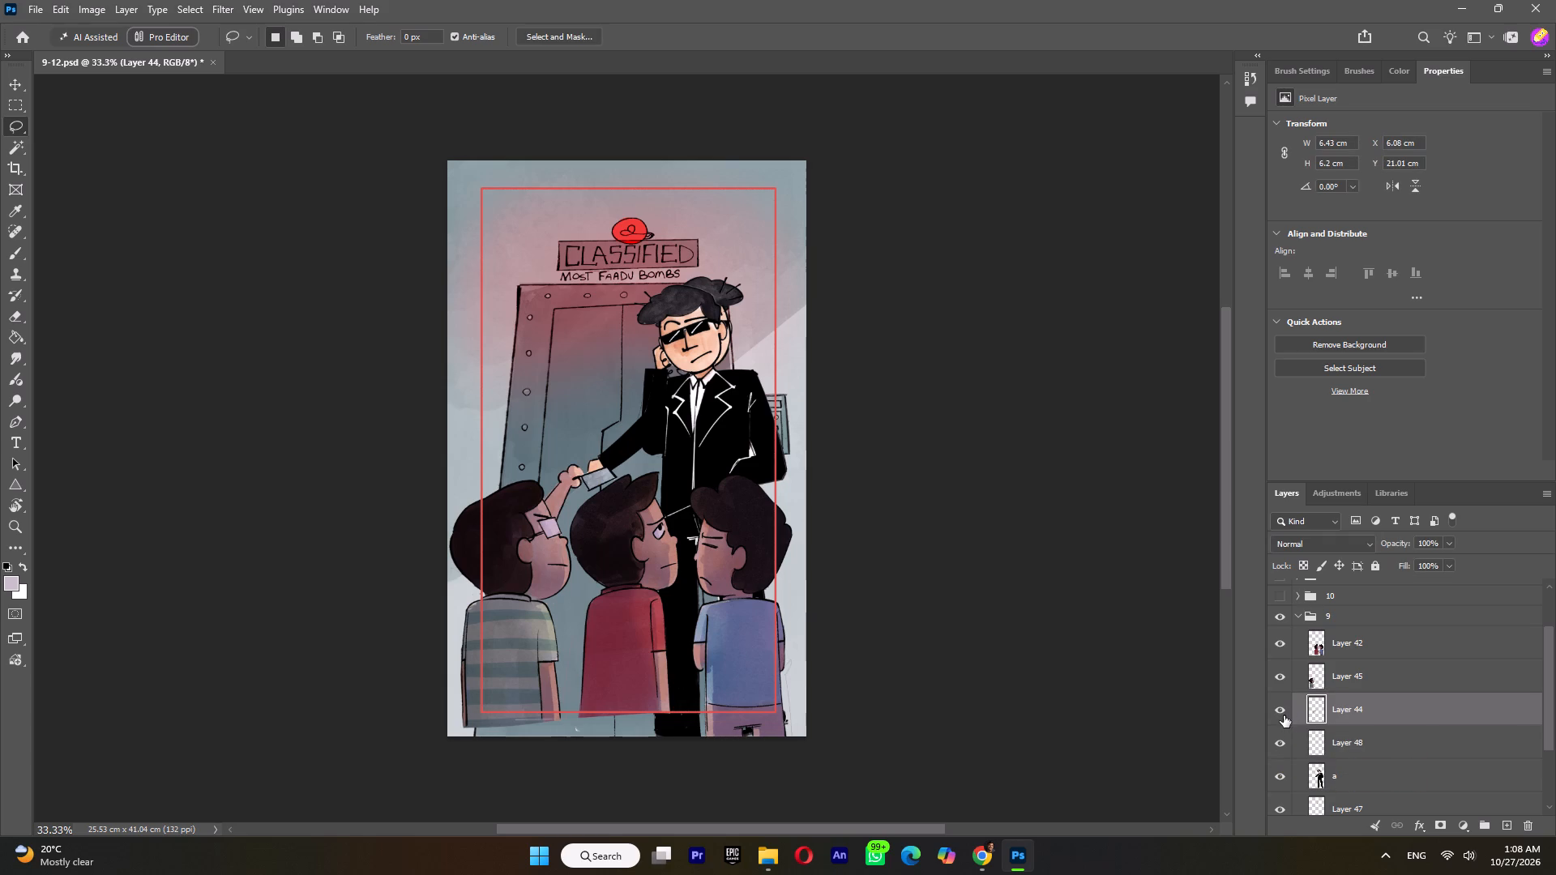
click(1281, 681)
click(1281, 677)
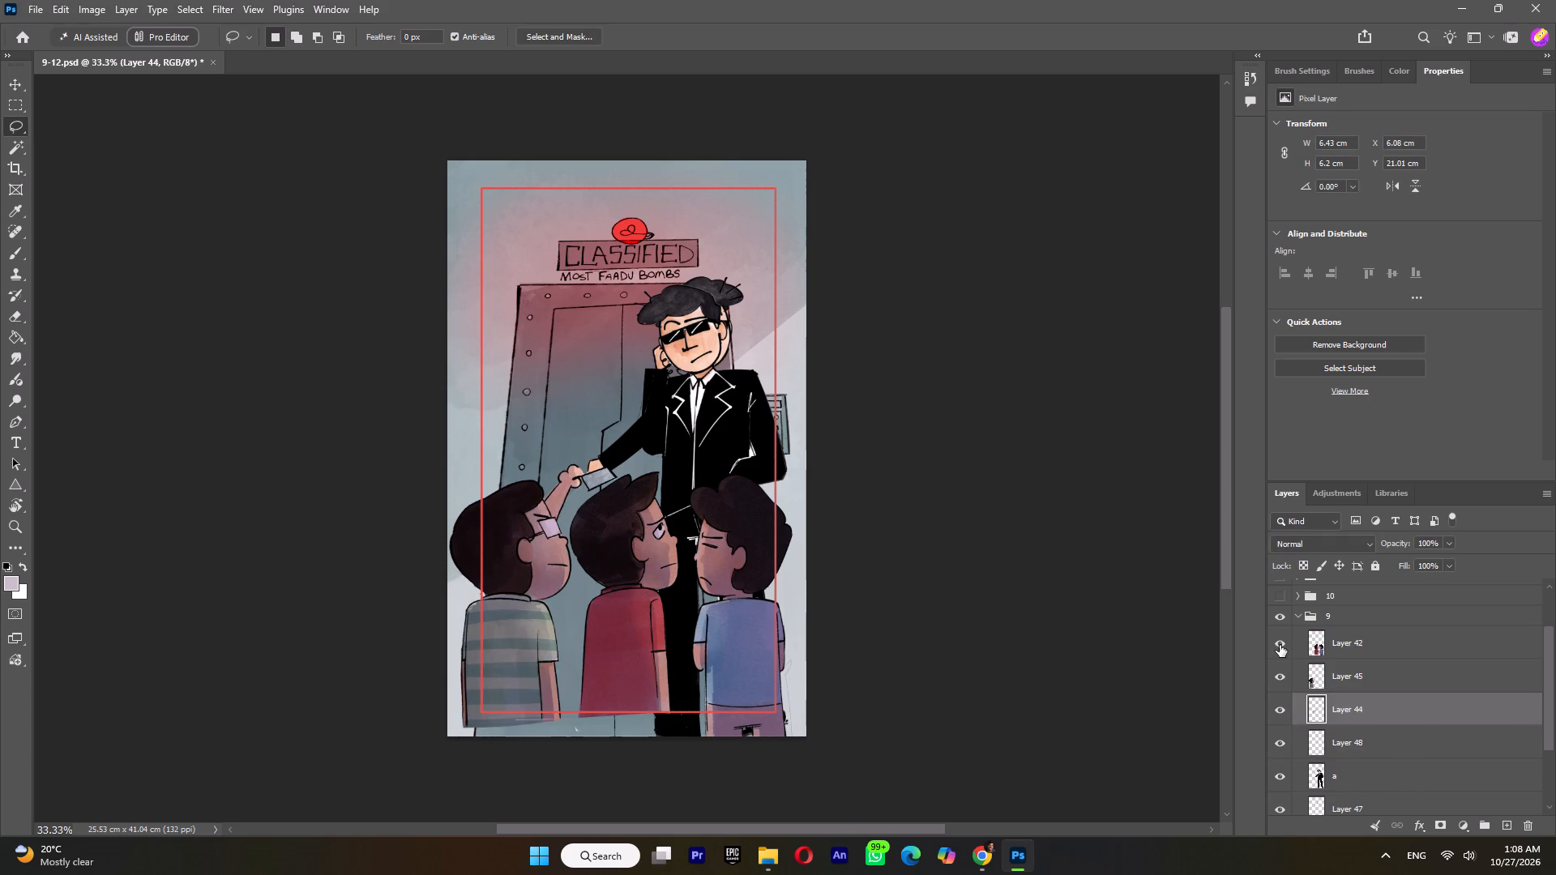
click(1280, 645)
click(1280, 645)
click(1366, 642)
right_click(1366, 642)
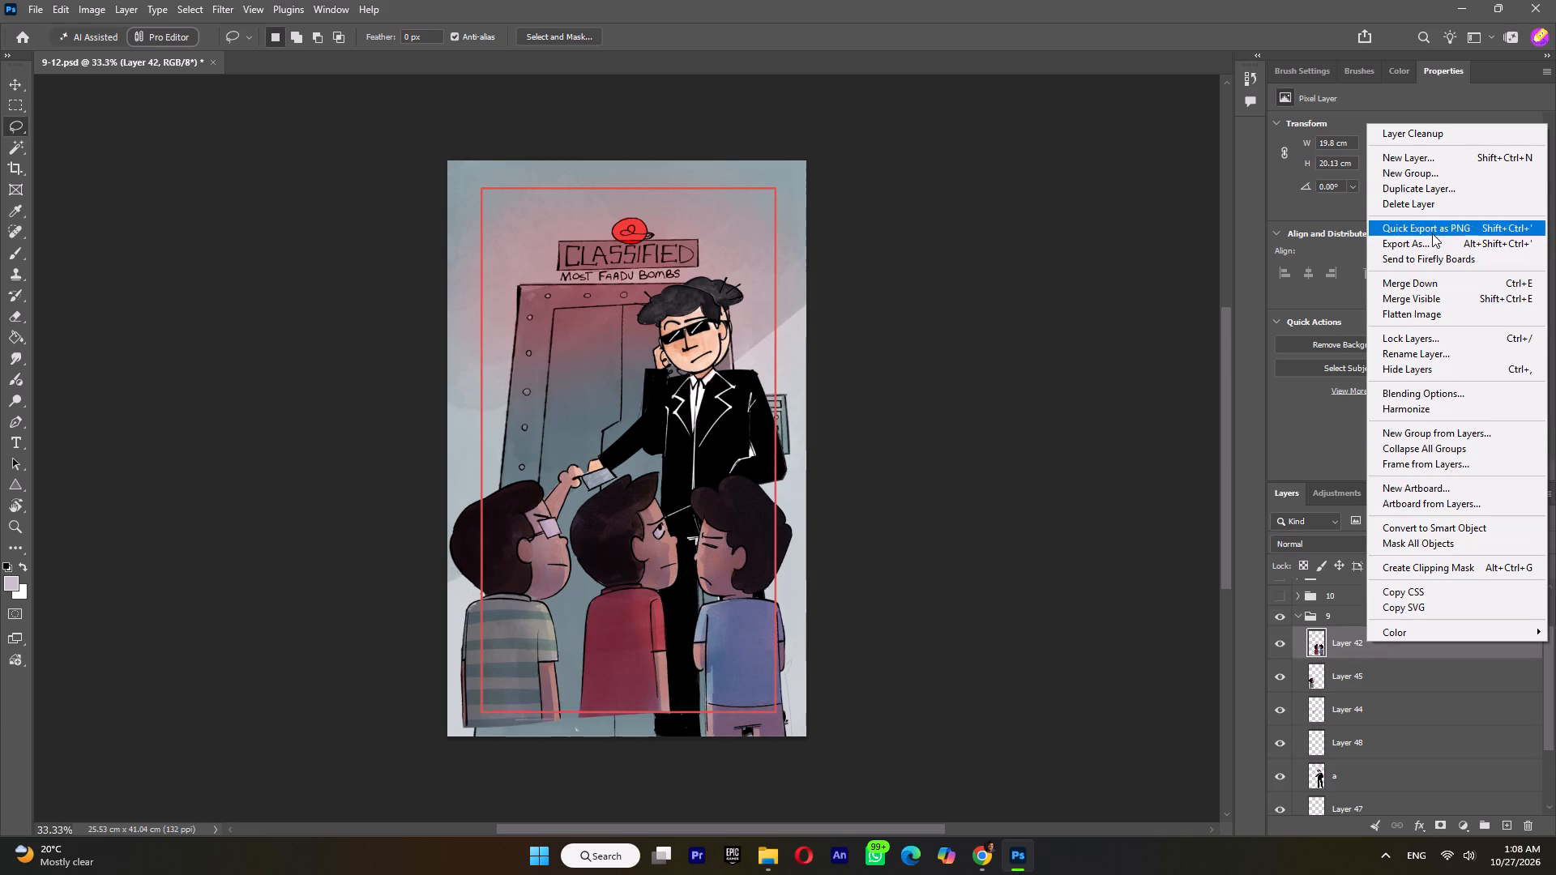
click(1437, 189)
click(913, 238)
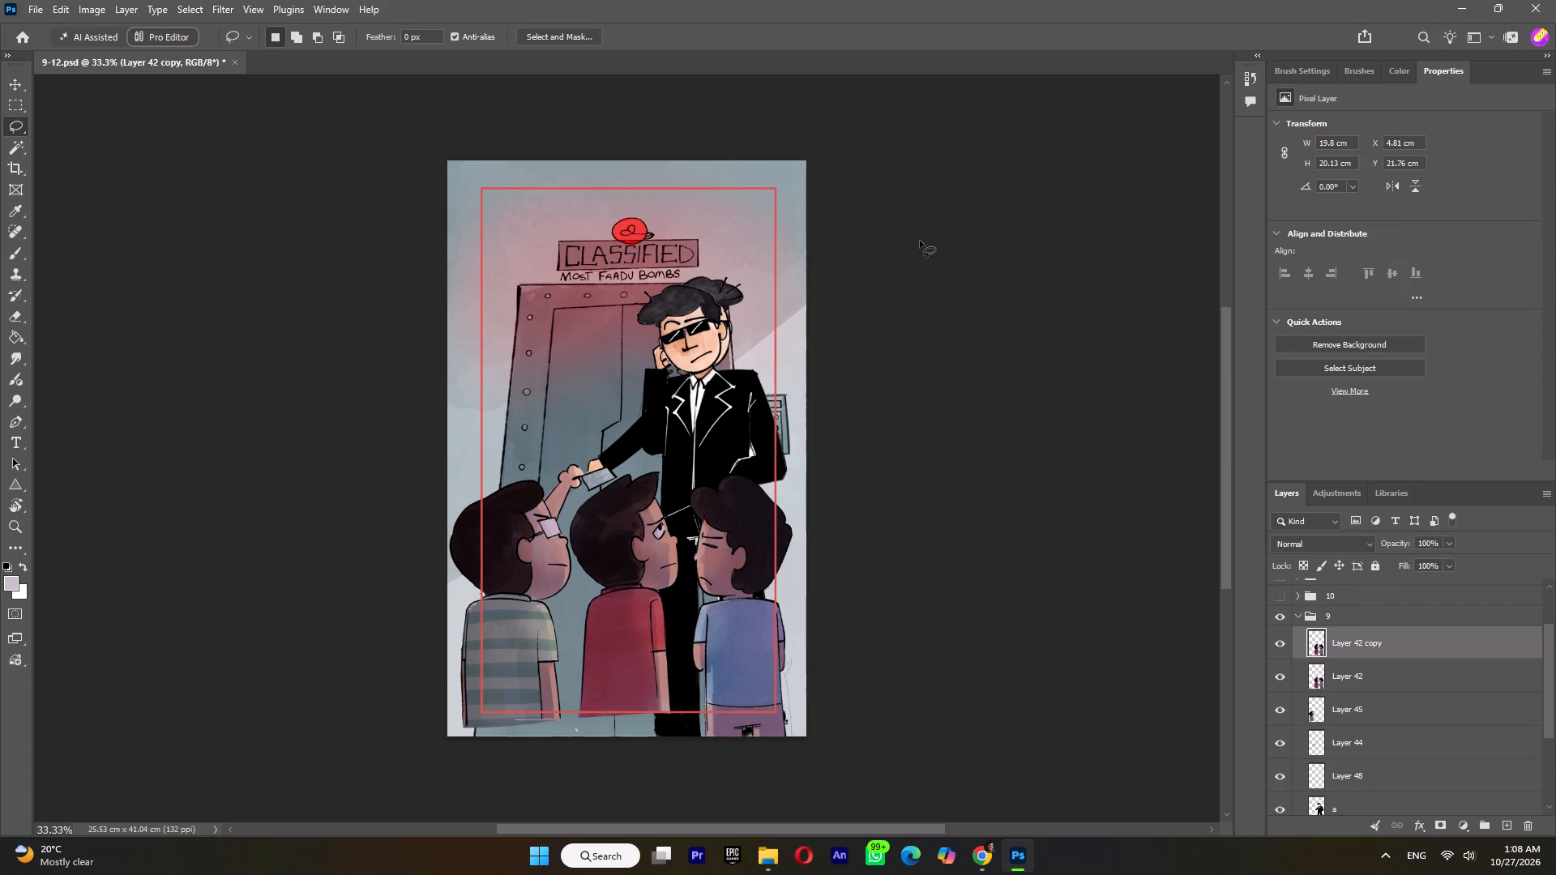
Start Puppet Warp on the copy of Layer 42 and pin both boys at their lower edges, necks and heads, plus the blue-shirted boy's torso.
click(62, 5)
click(169, 402)
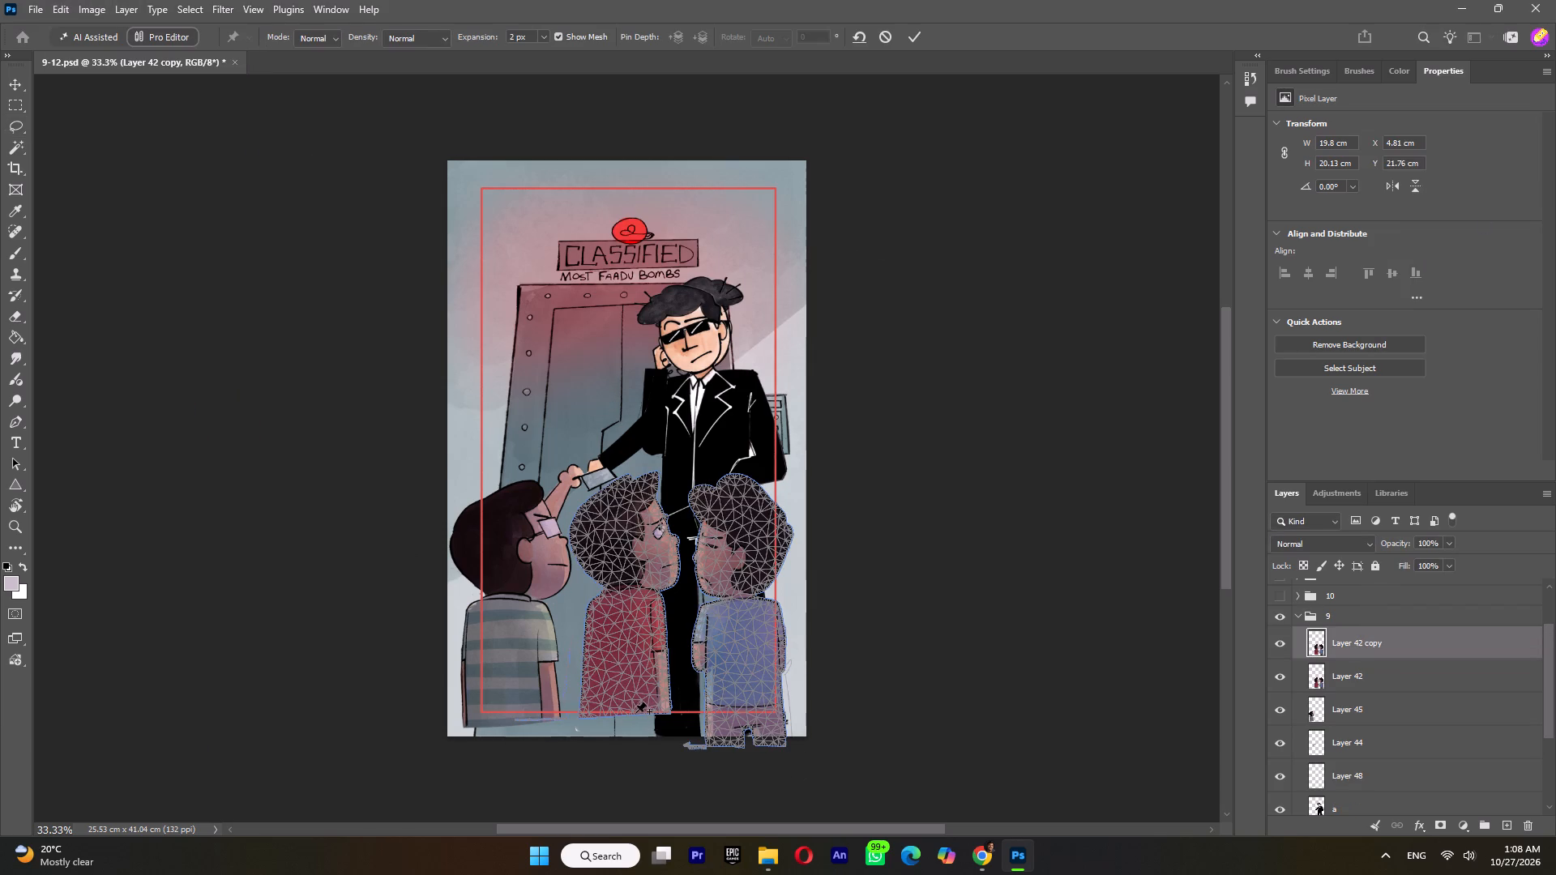
click(622, 710)
click(588, 714)
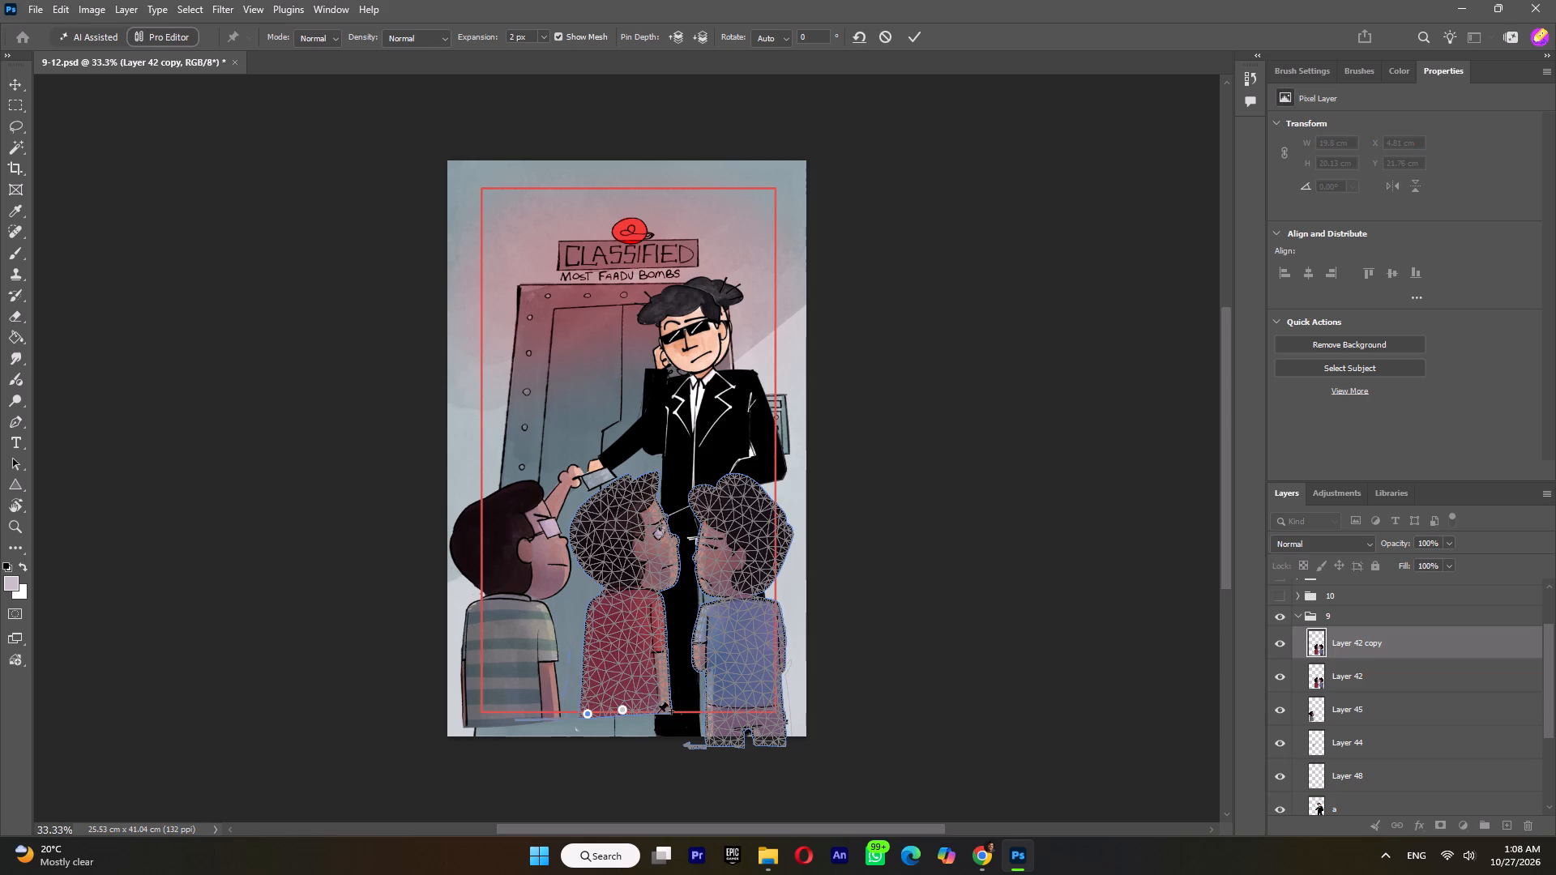
click(660, 711)
click(722, 743)
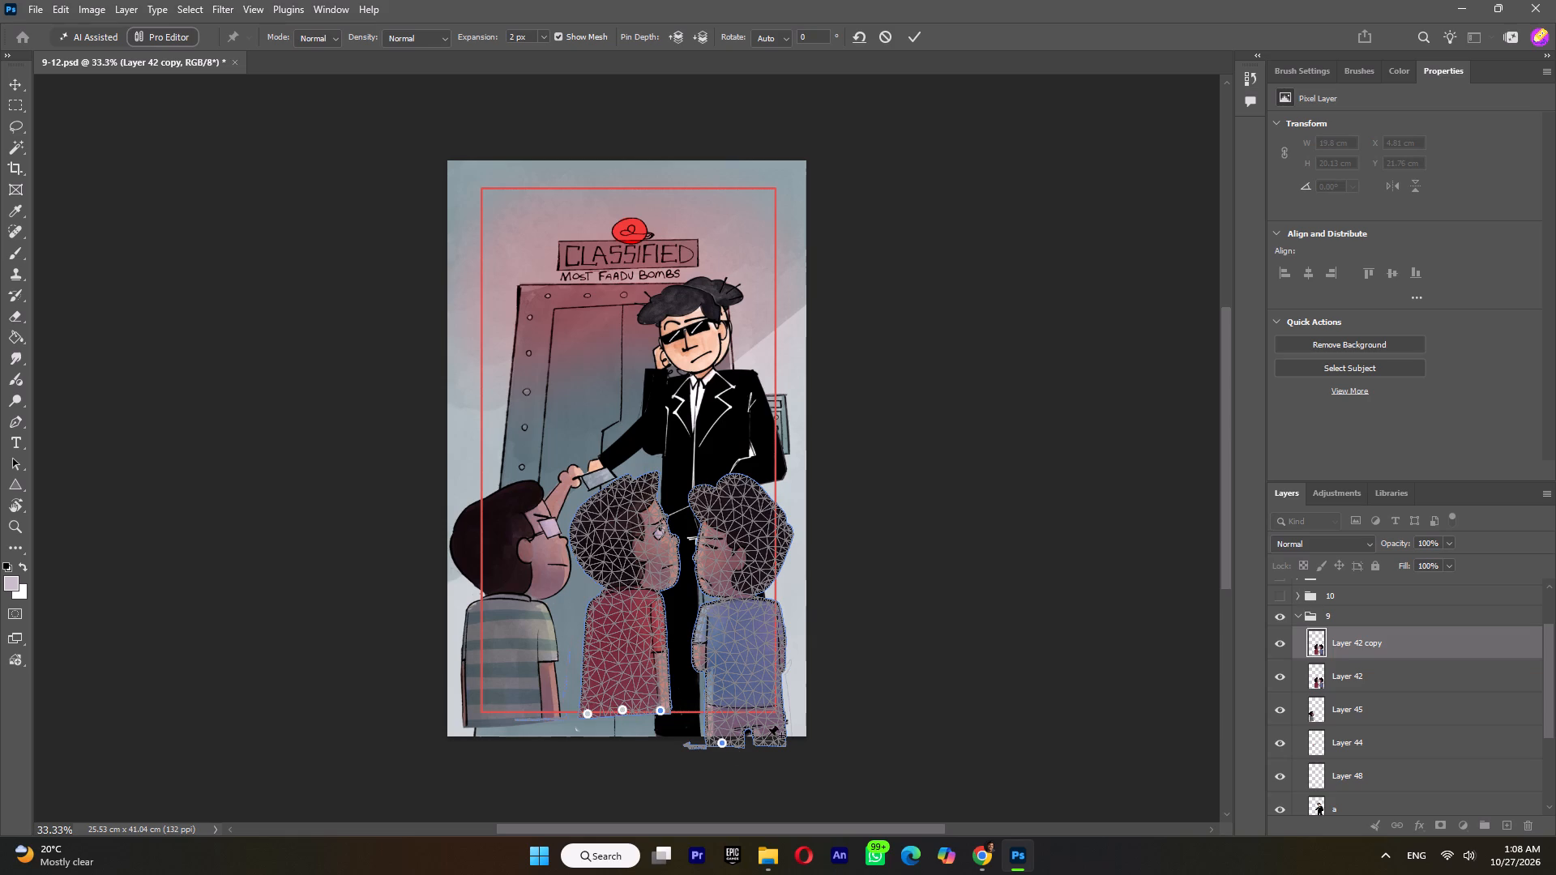
click(773, 740)
click(739, 601)
click(742, 677)
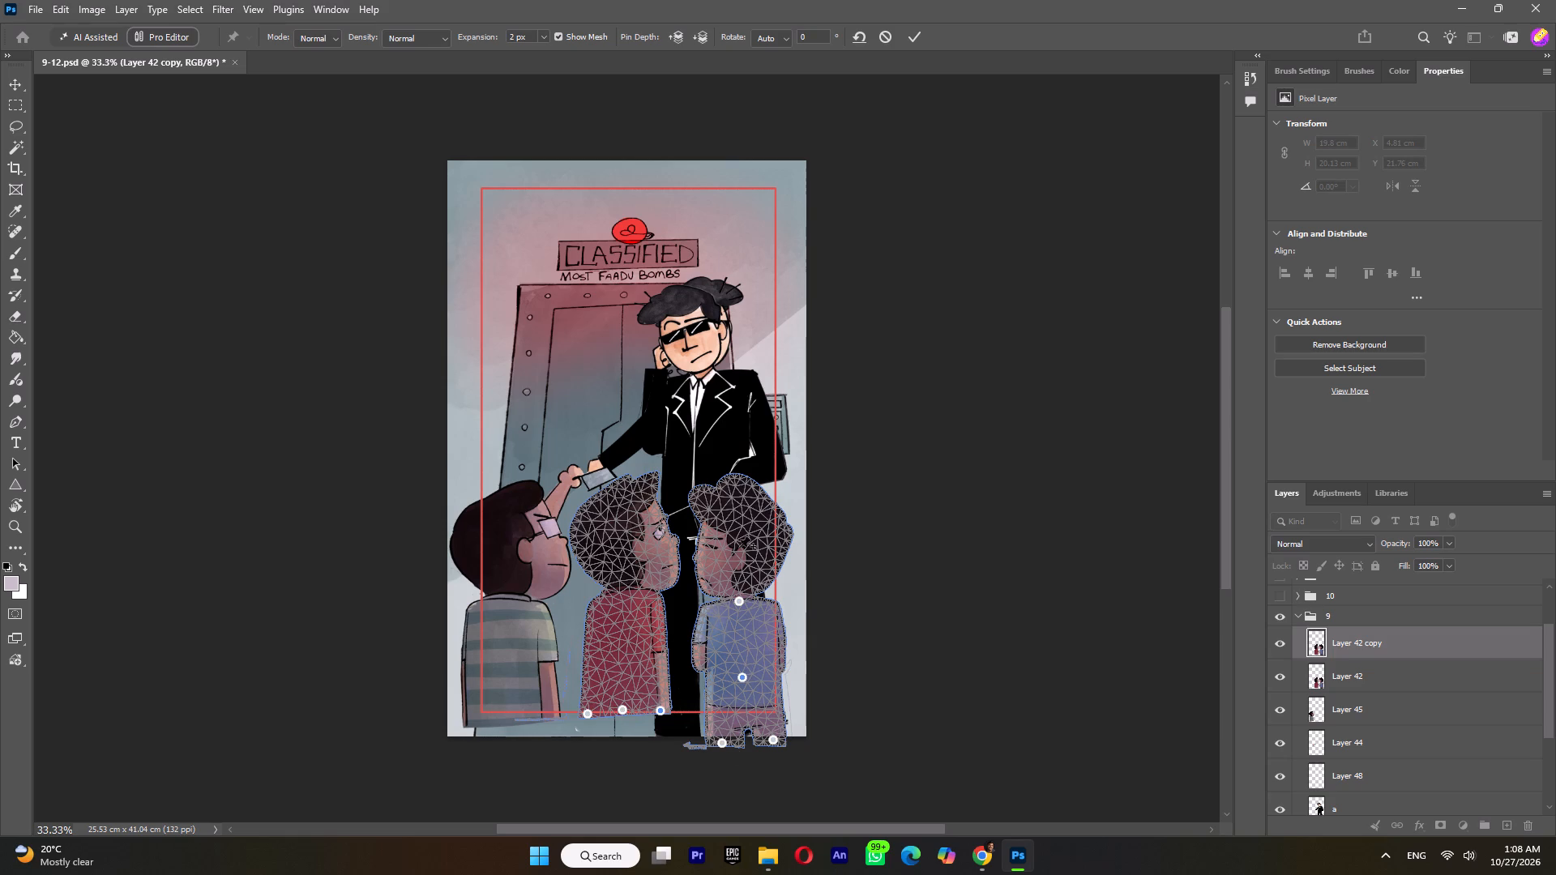
click(733, 537)
click(622, 543)
click(622, 600)
Pin the red-shirted boy's shoulders and front hair, nudging his head slightly forward toward the blue-shirted boy.
alt+scroll(625, 598, up, 8)
click(673, 617)
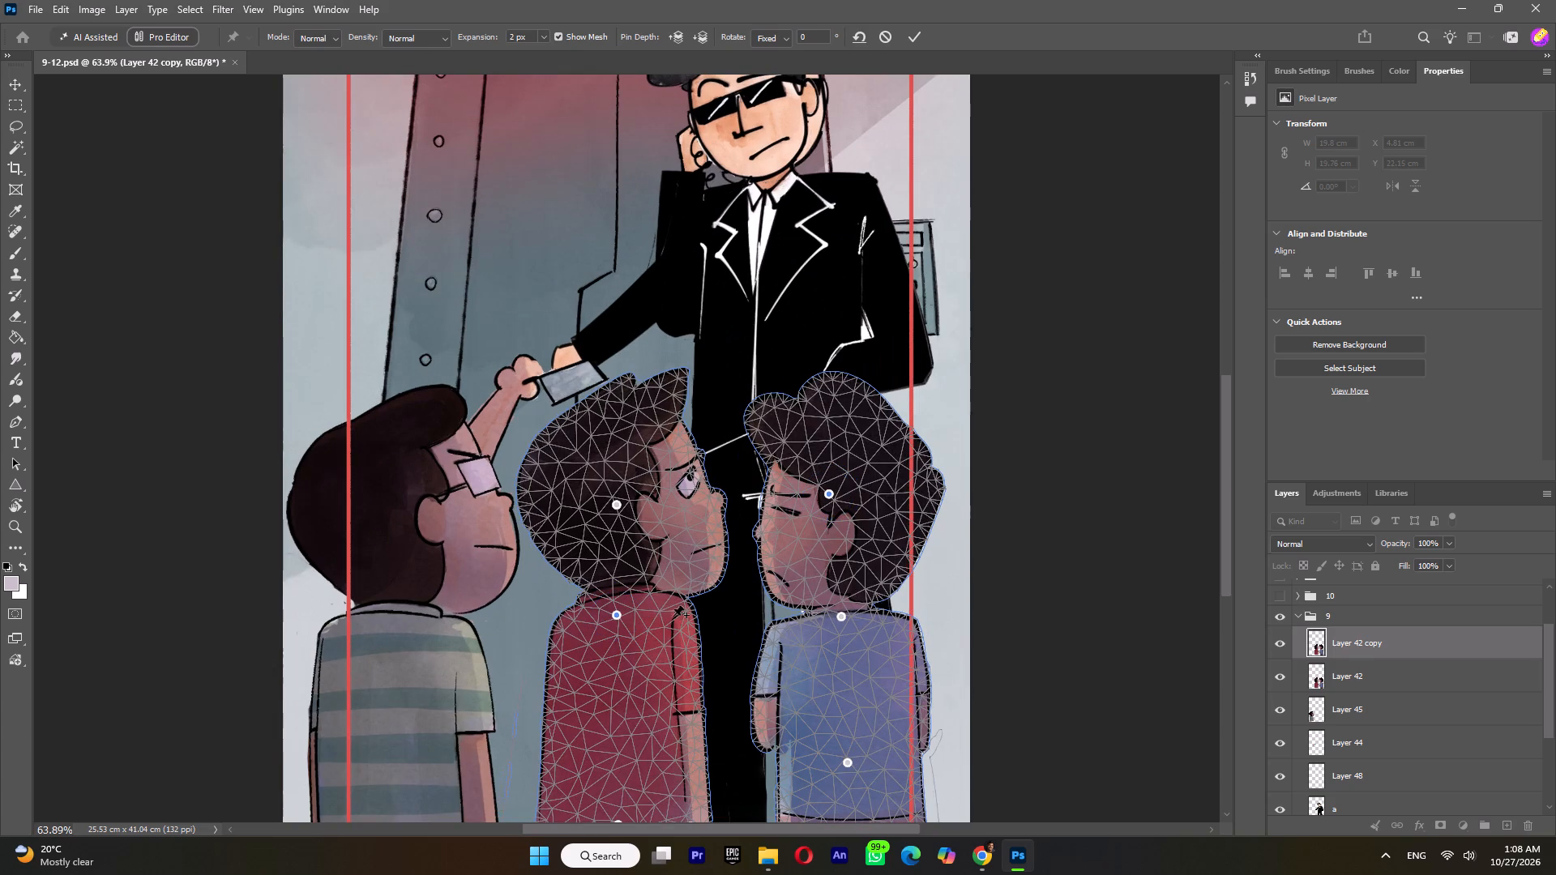
click(571, 631)
click(571, 630)
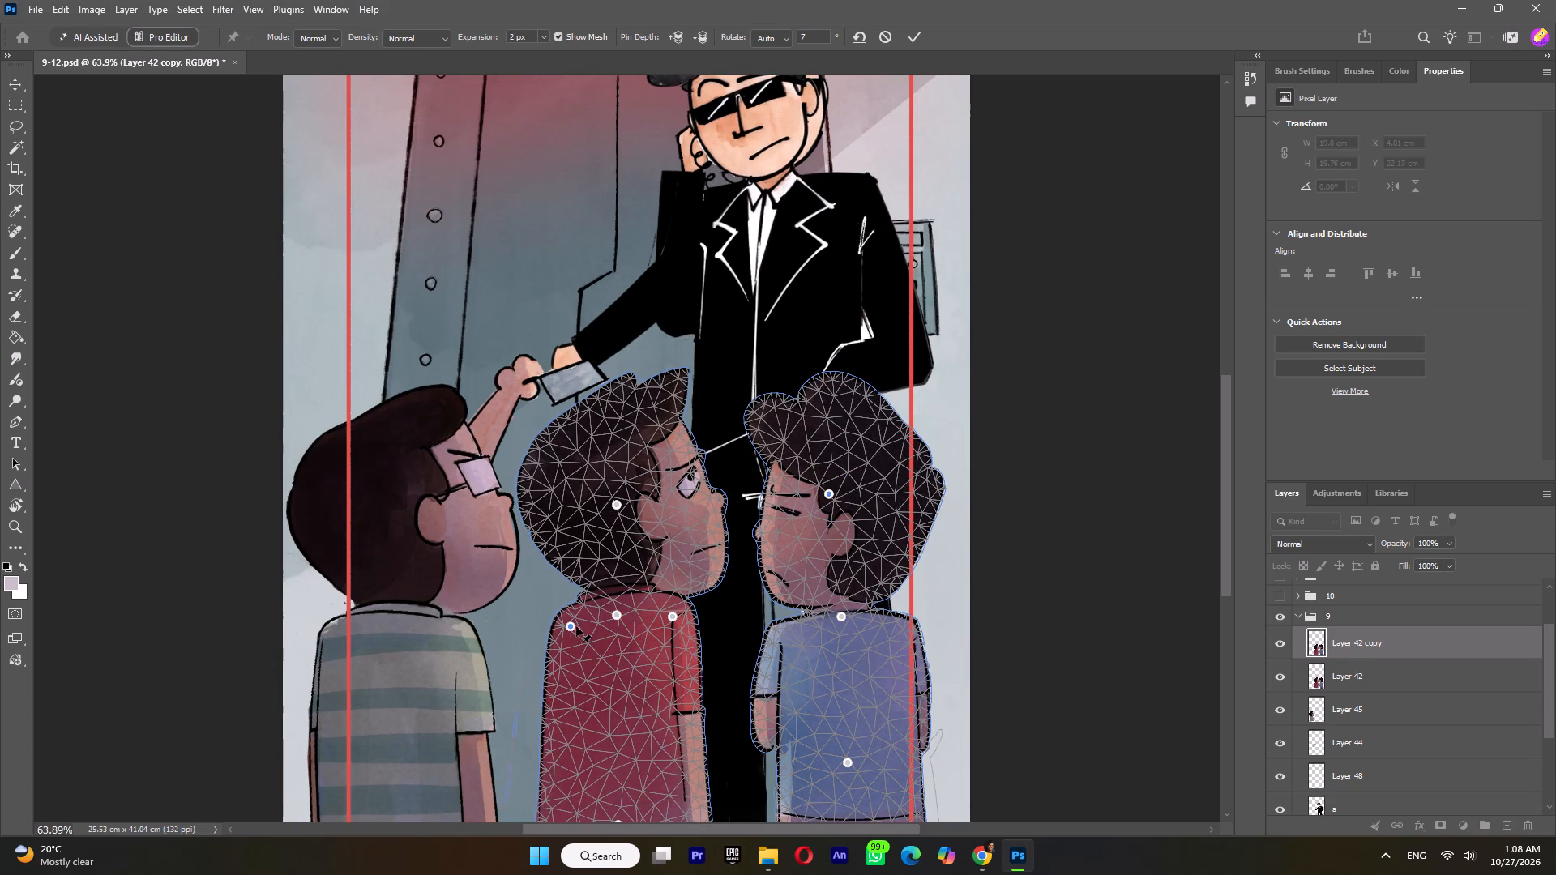
click(672, 618)
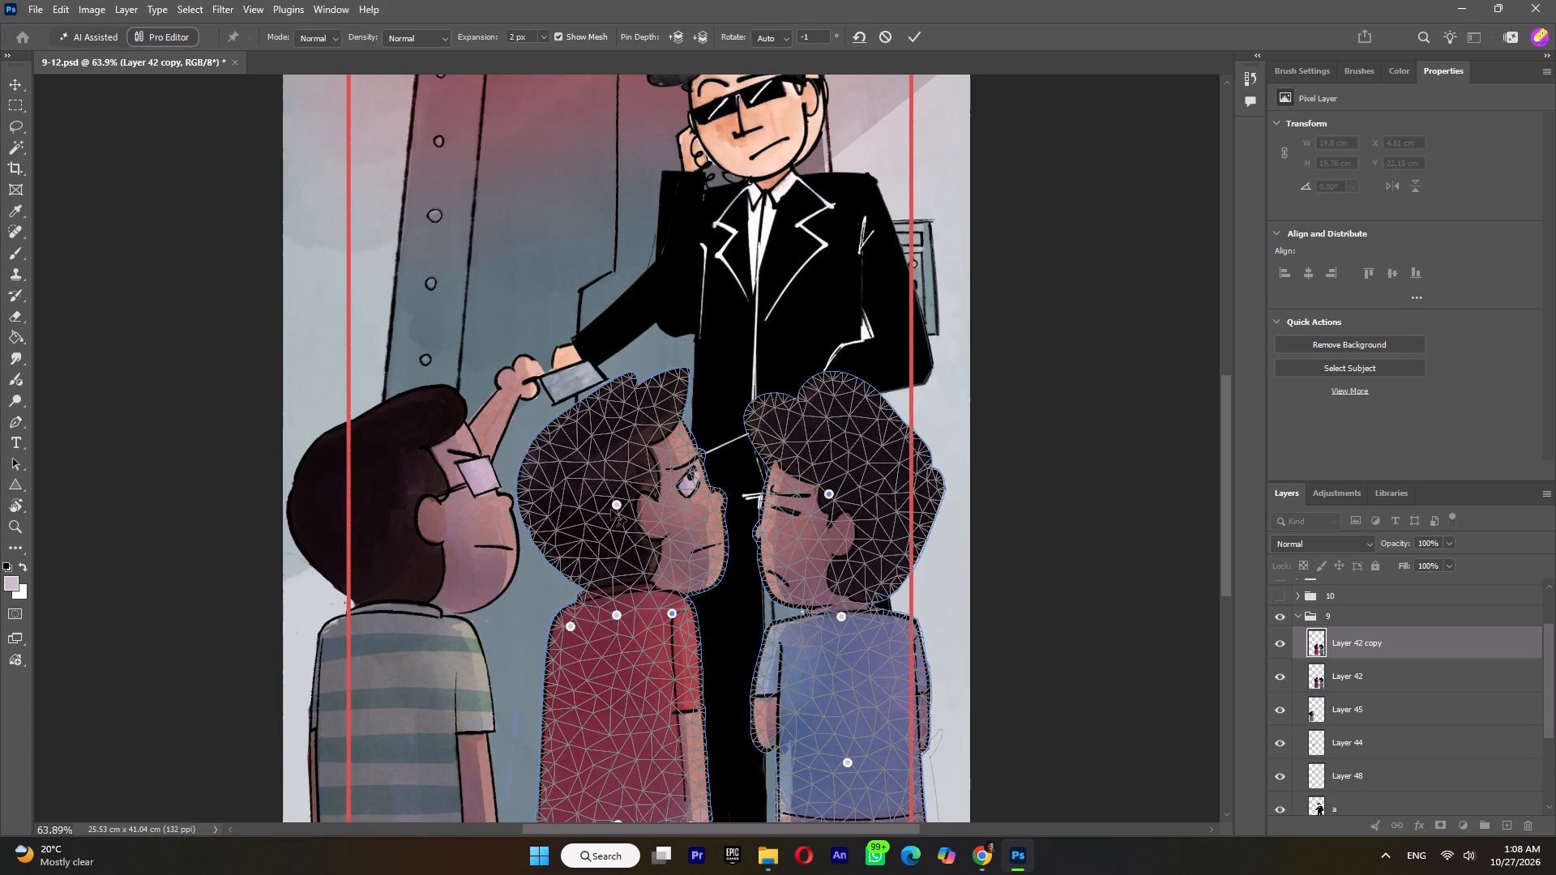
click(618, 503)
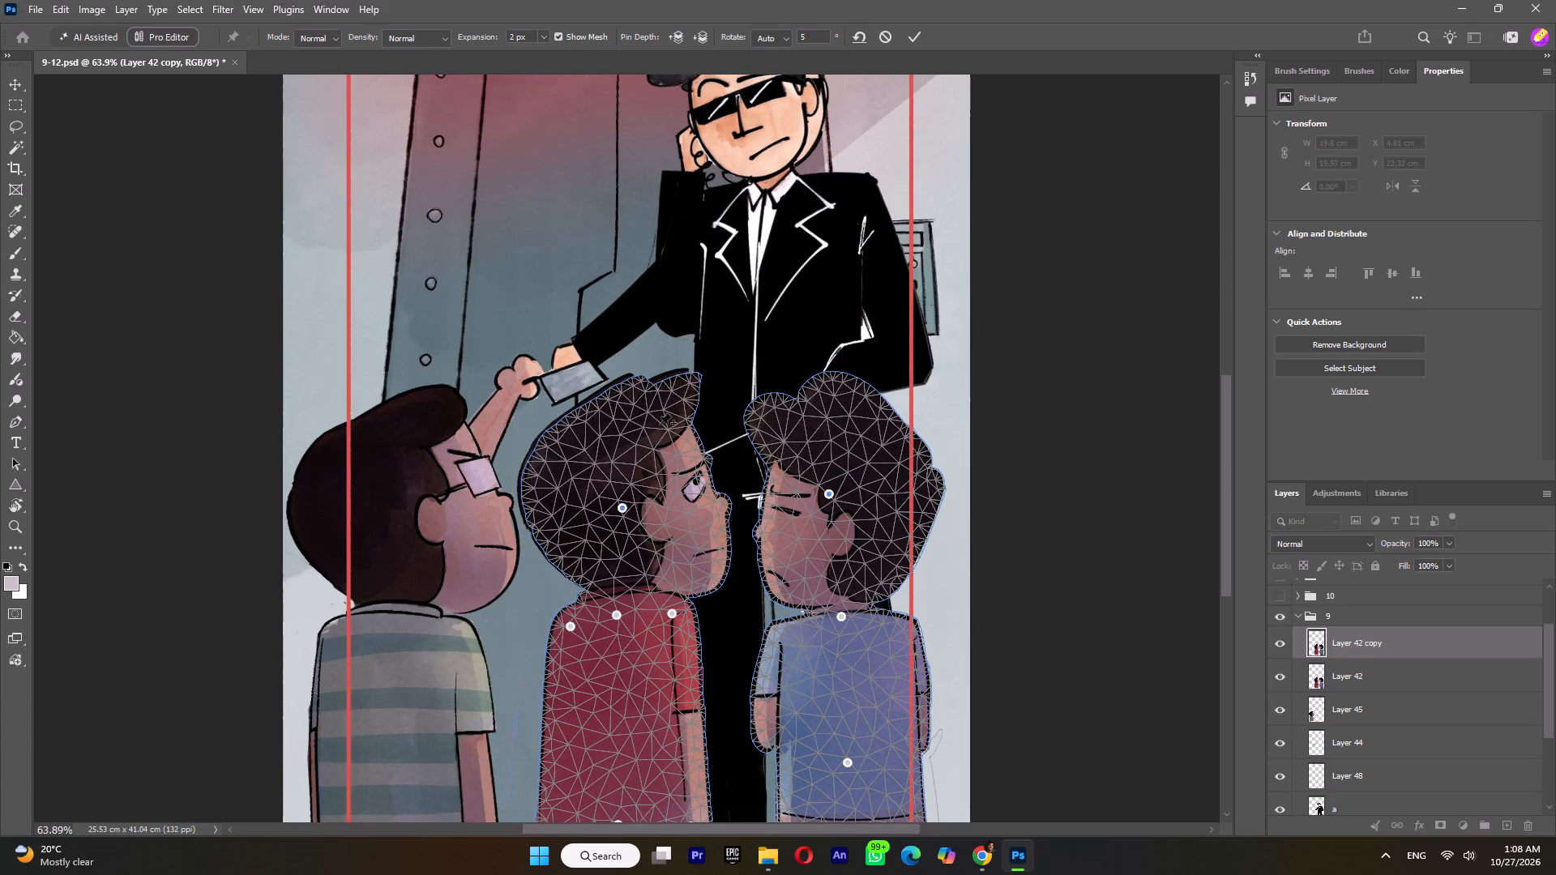
click(650, 437)
click(651, 436)
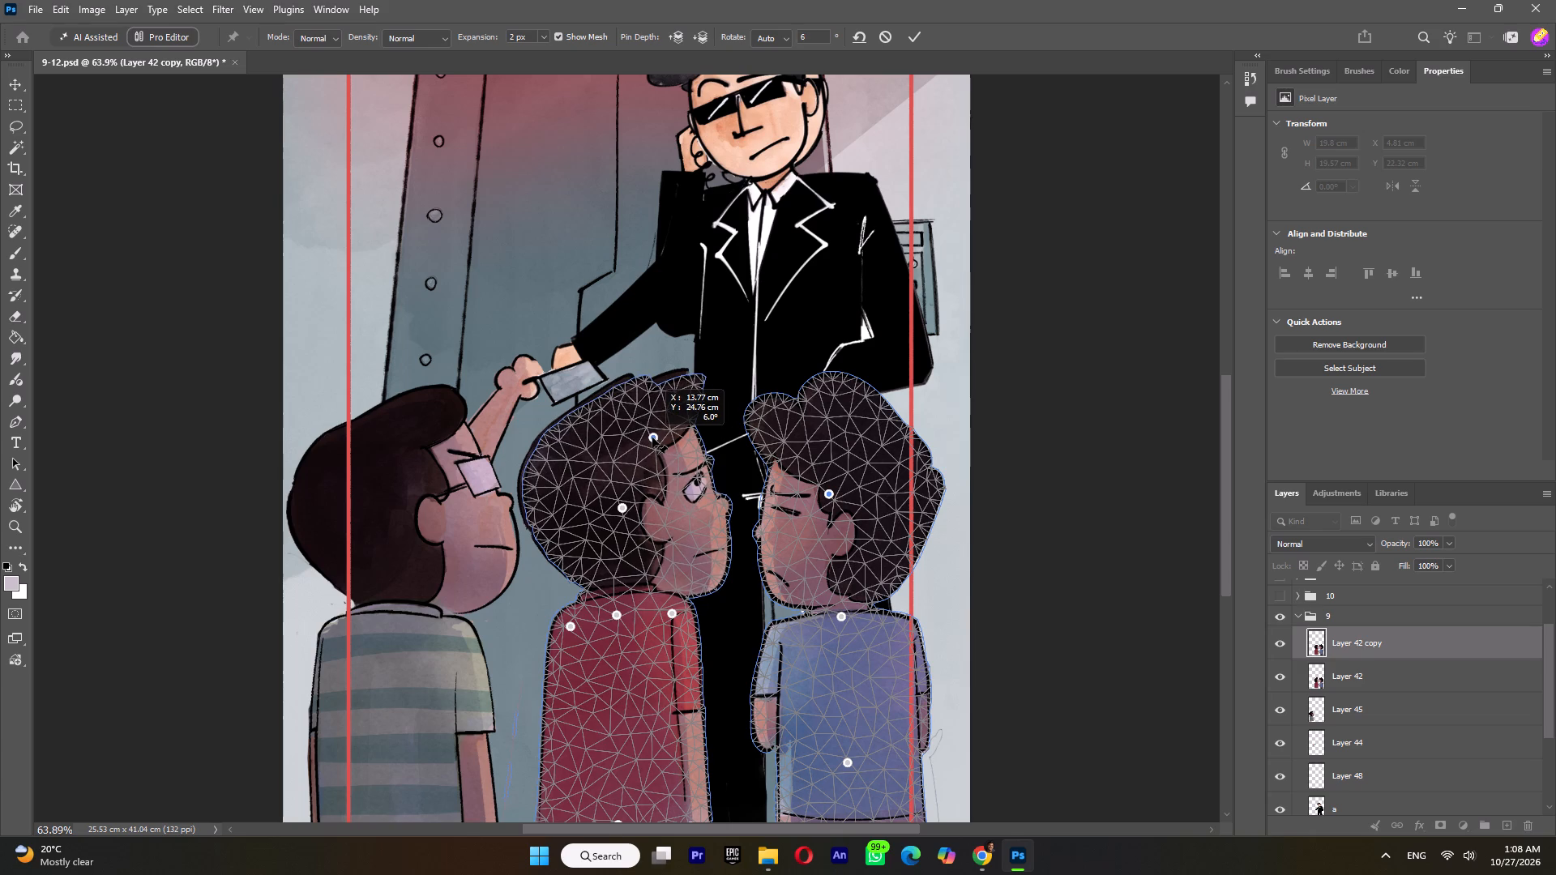
Pin and slightly raise the blue-shirted boy's shoulders, nudge his head and front hair toward the red-shirted boy, and apply the warp.
click(777, 647)
click(900, 638)
click(900, 638)
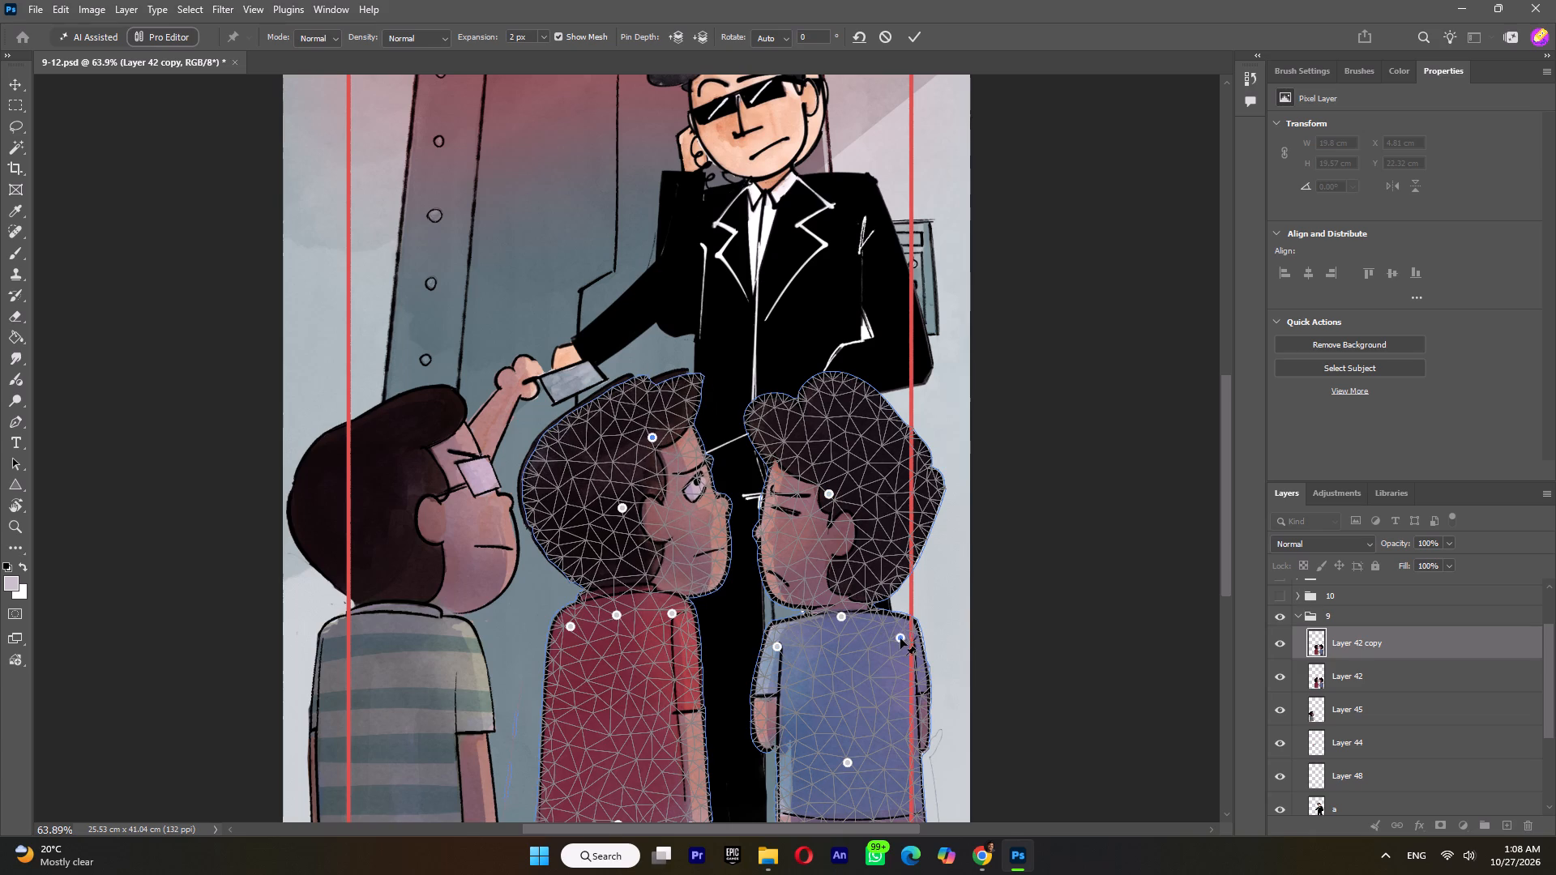
click(776, 646)
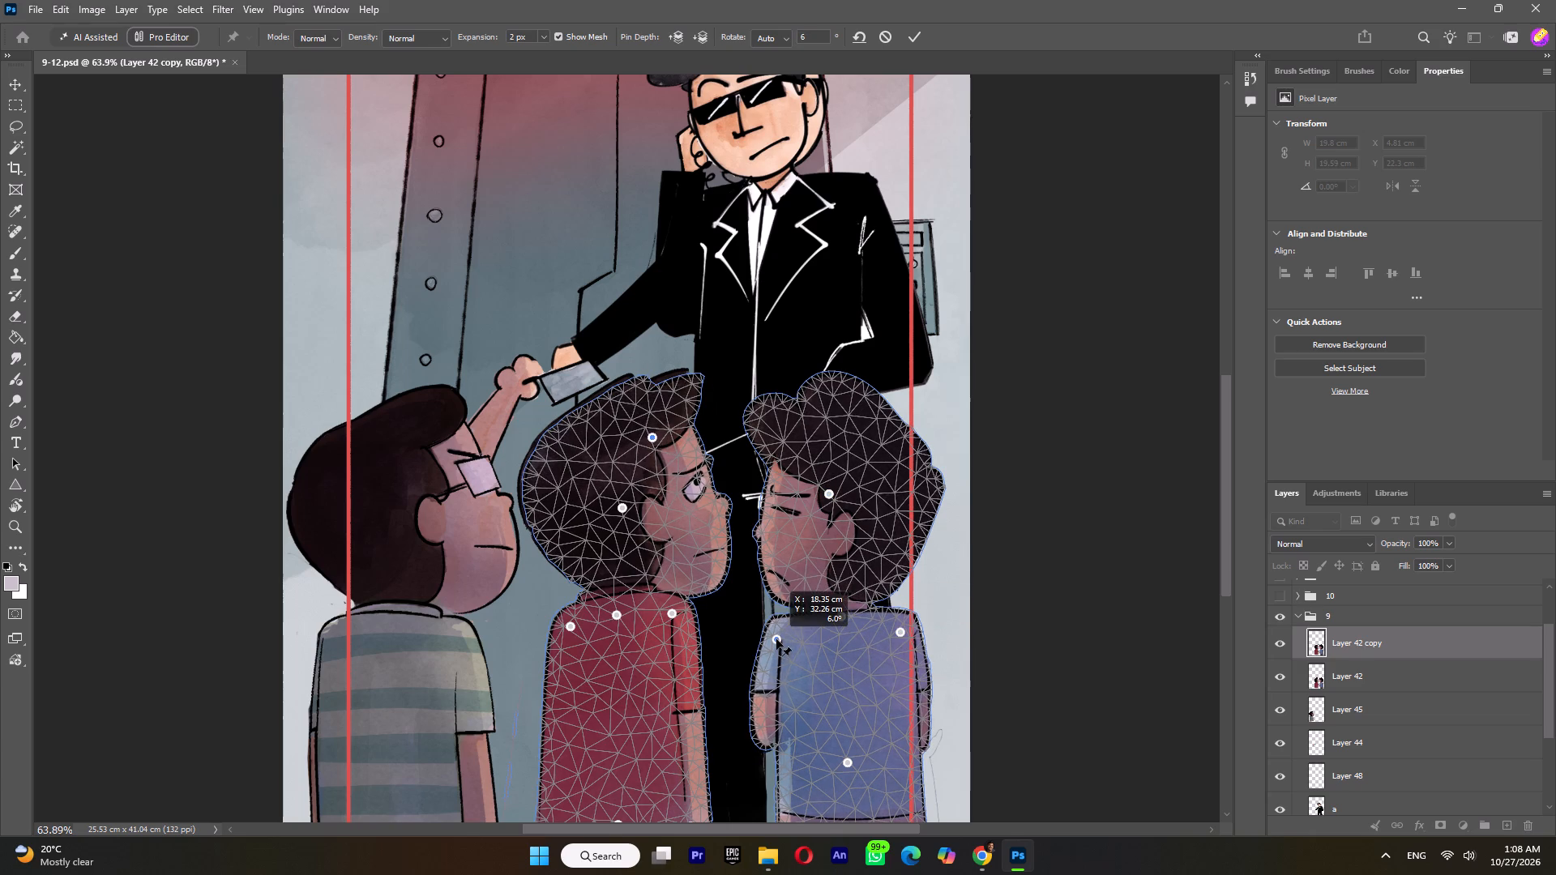
click(829, 490)
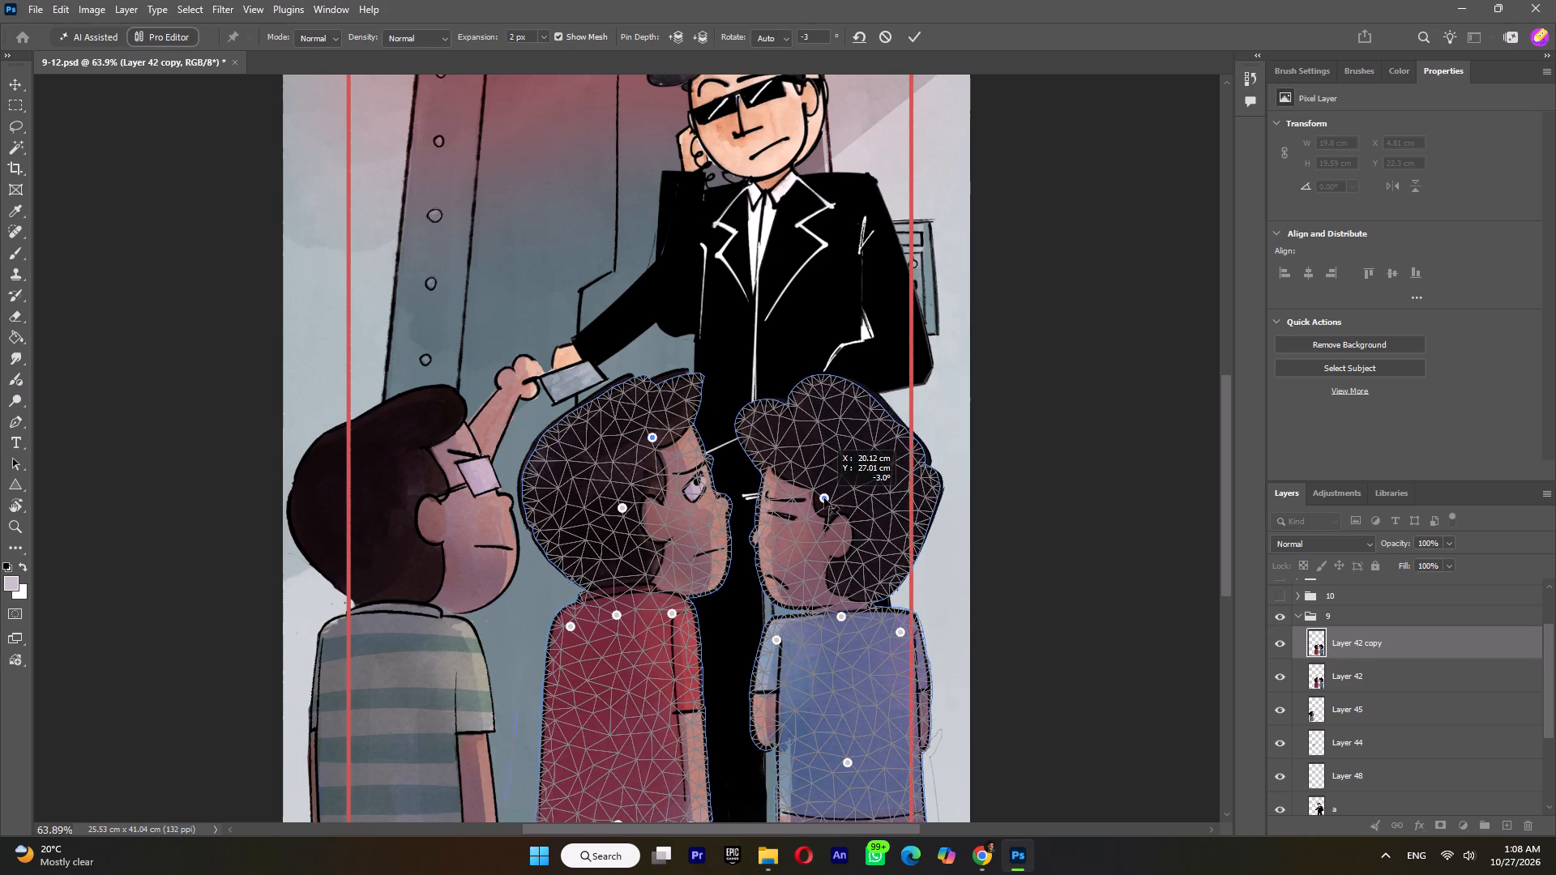
click(796, 441)
click(796, 440)
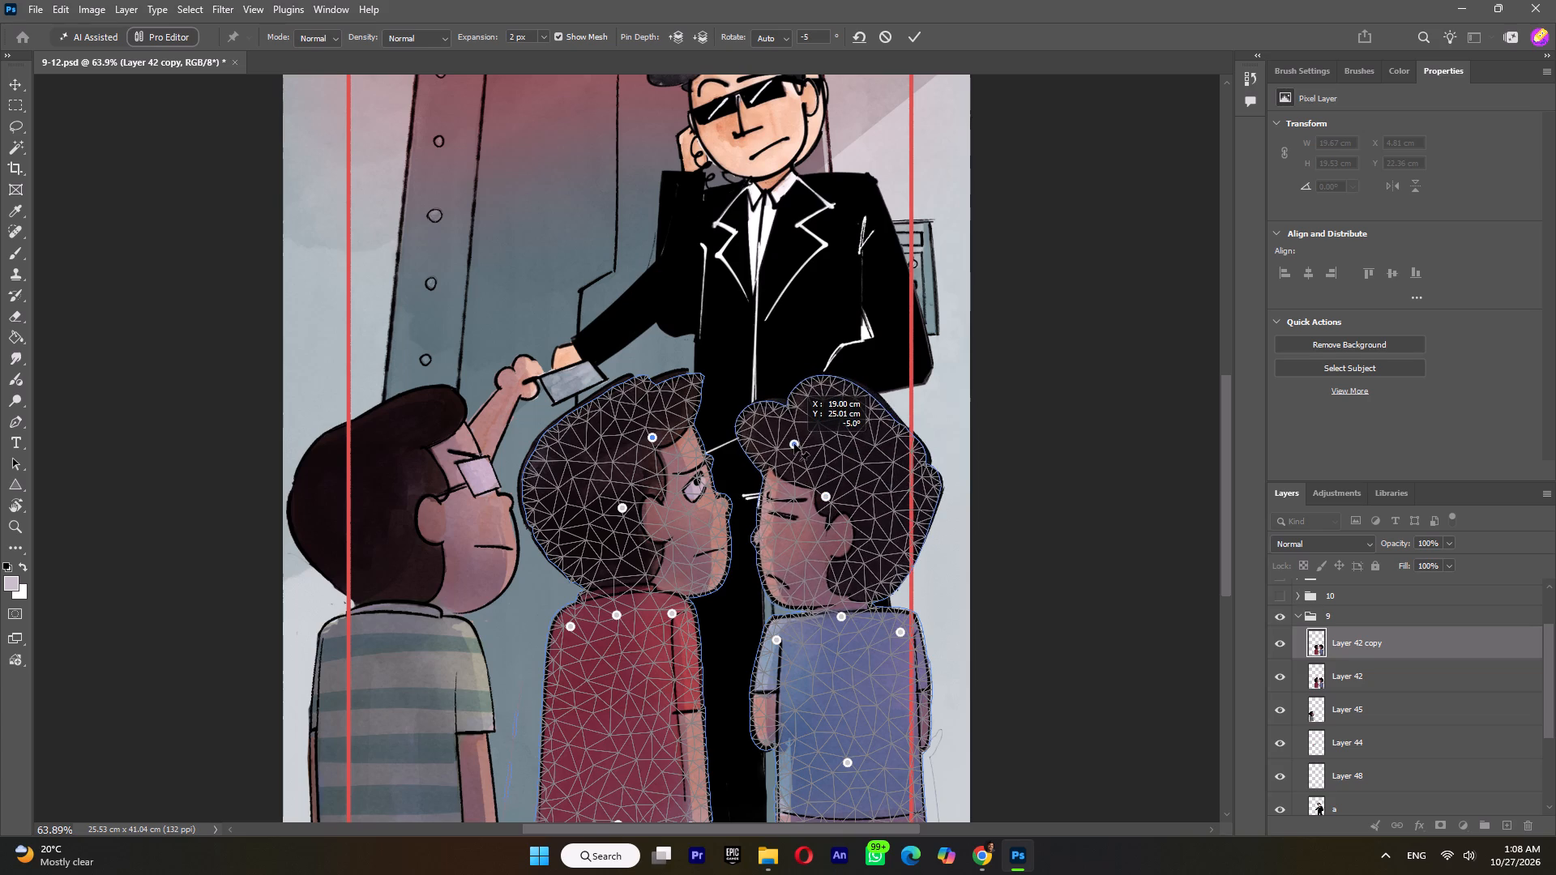
click(913, 36)
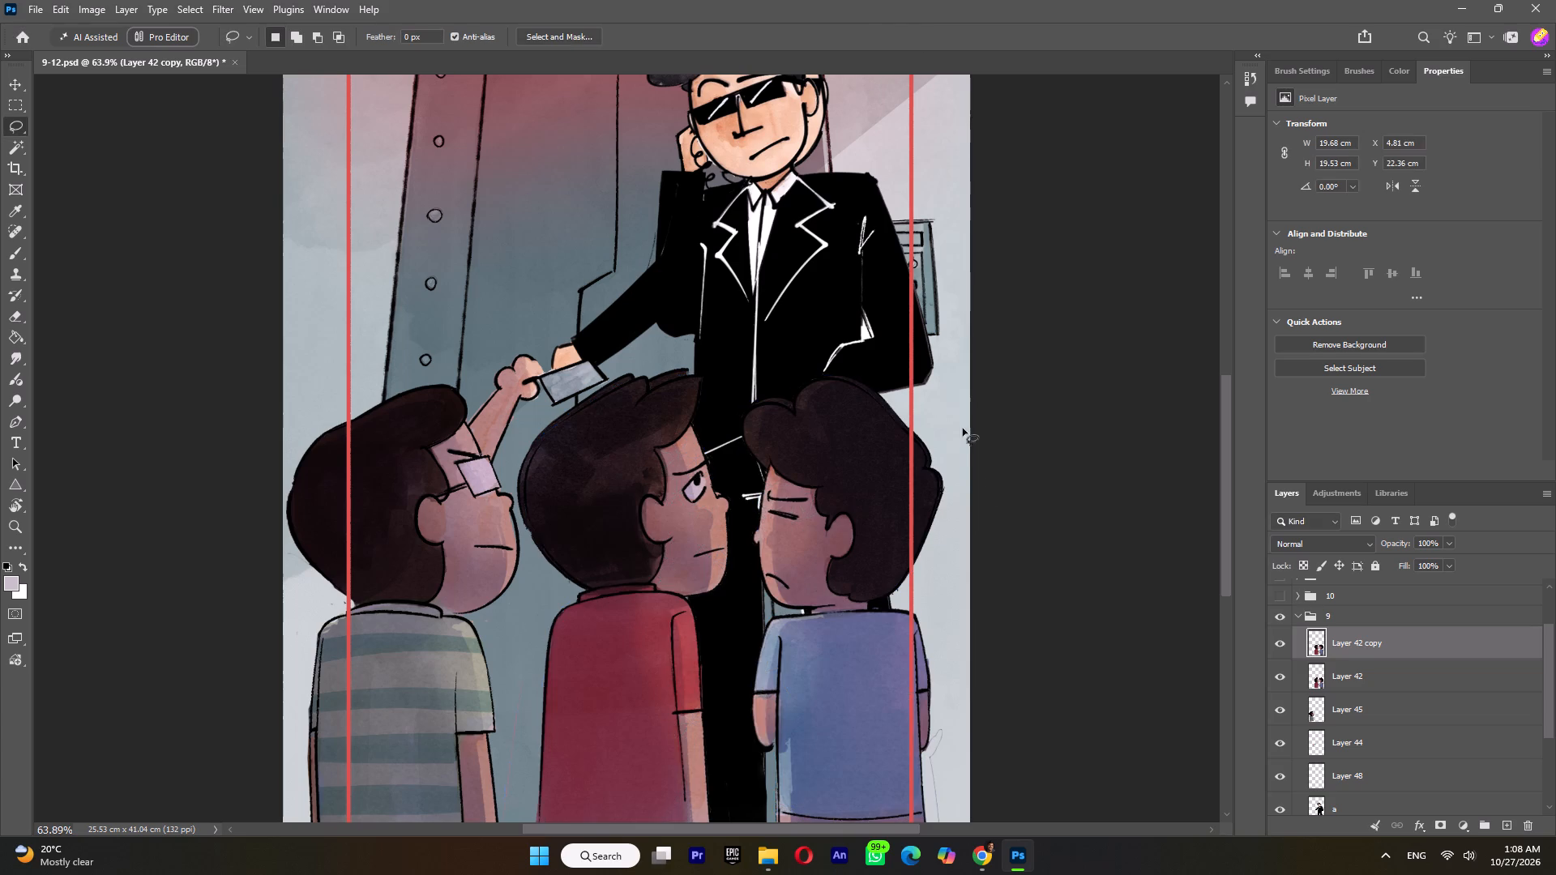
Compare the warped Layer 42 copy with the original Layer 42 pose, and leave the copy hidden.
click(1274, 644)
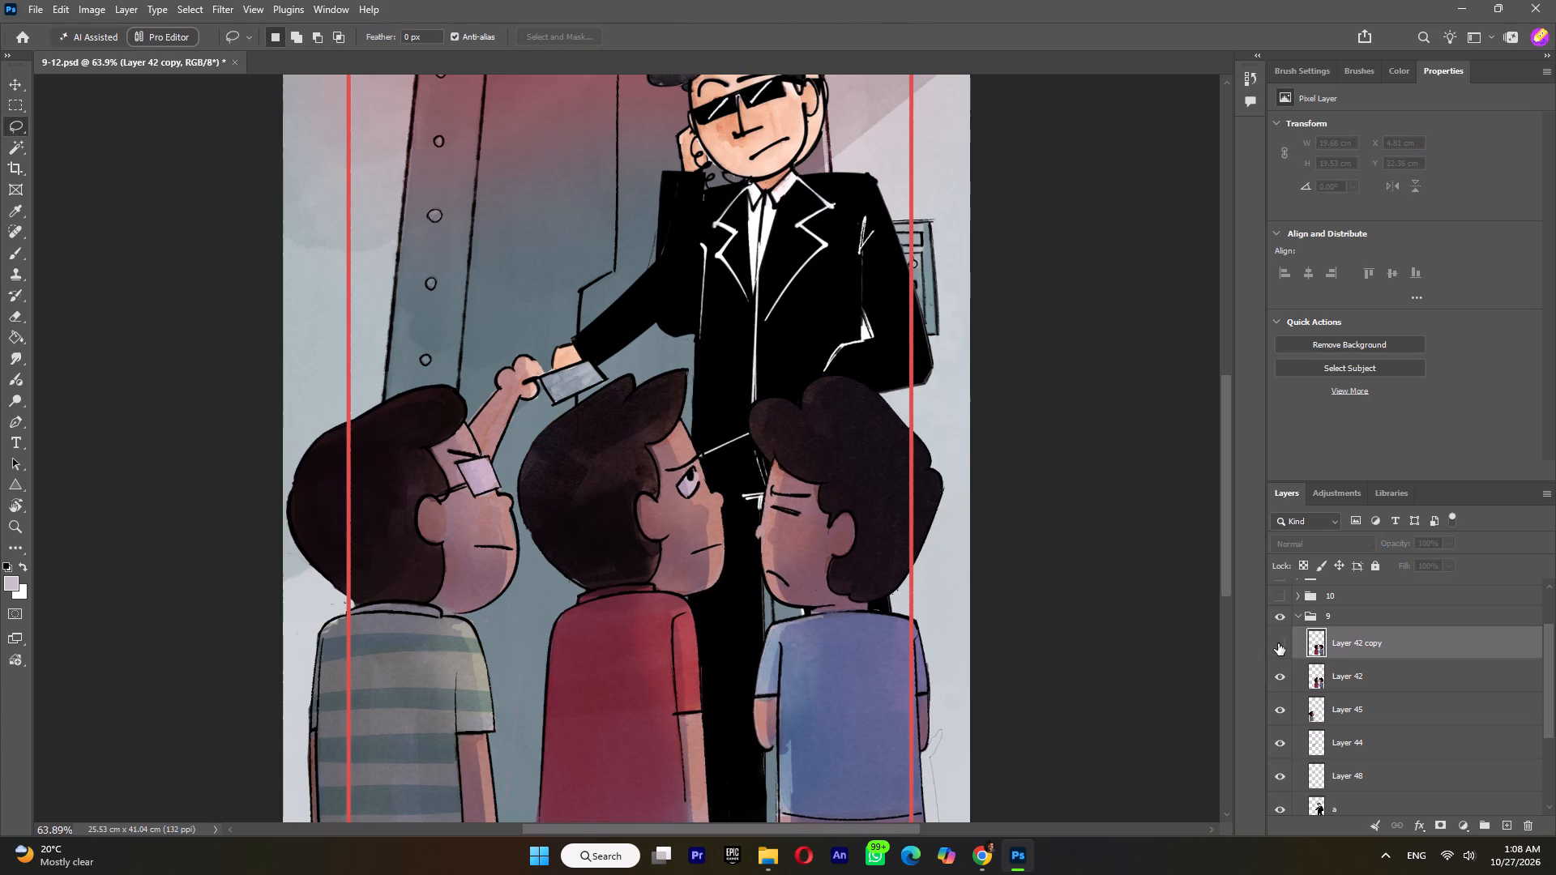
click(1278, 643)
click(1280, 643)
alt+scroll(826, 553, down, 7)
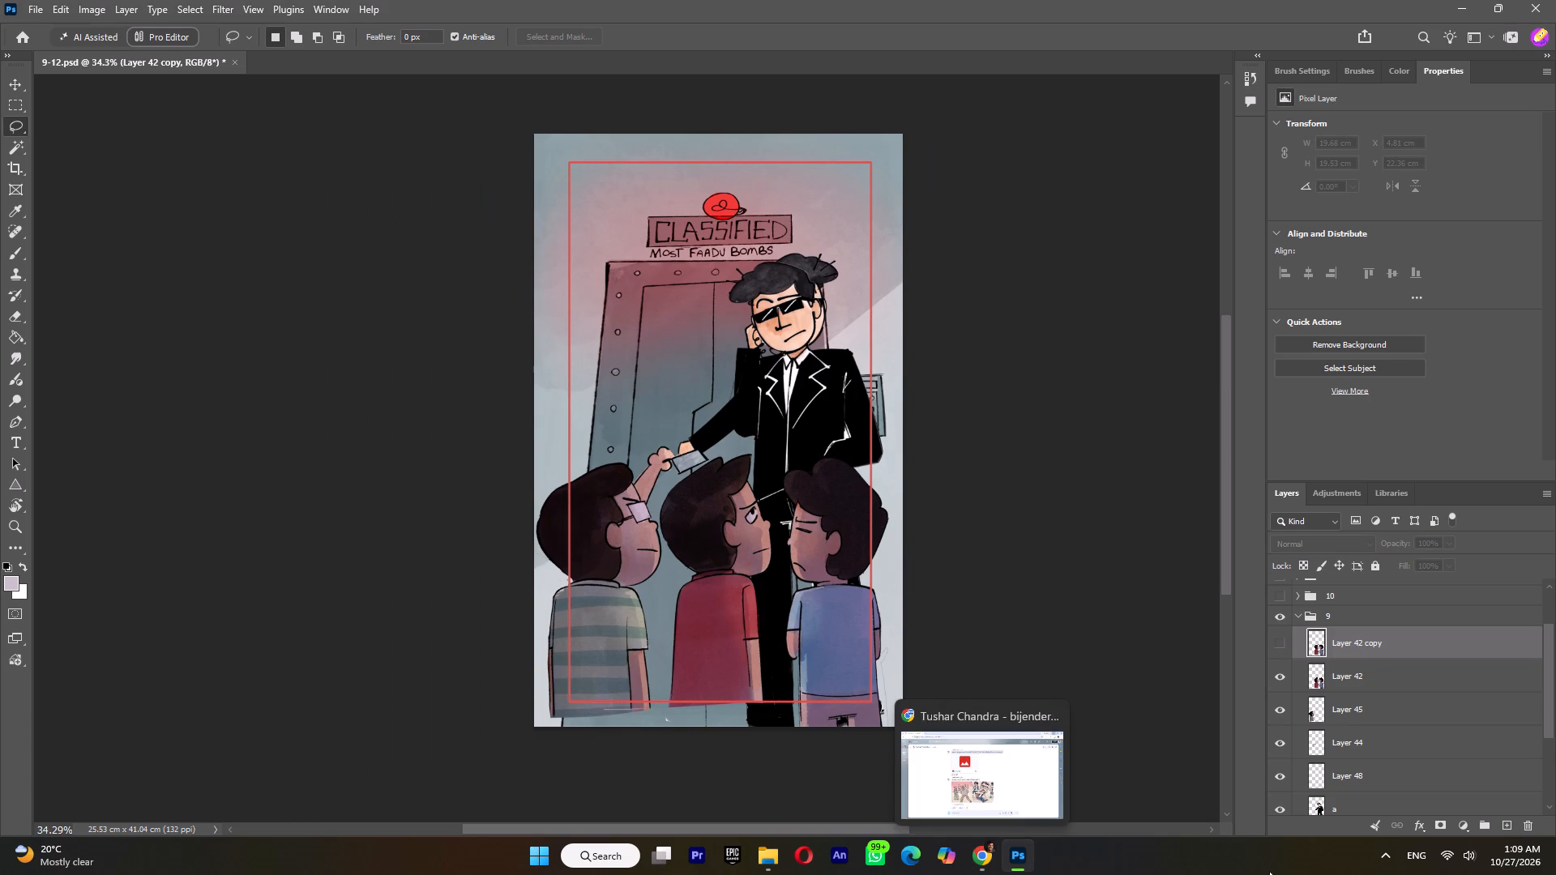
Check the contents of Layers 45 and 47, and of Layer 40, door and lock inside the background group.
click(1283, 715)
click(1283, 715)
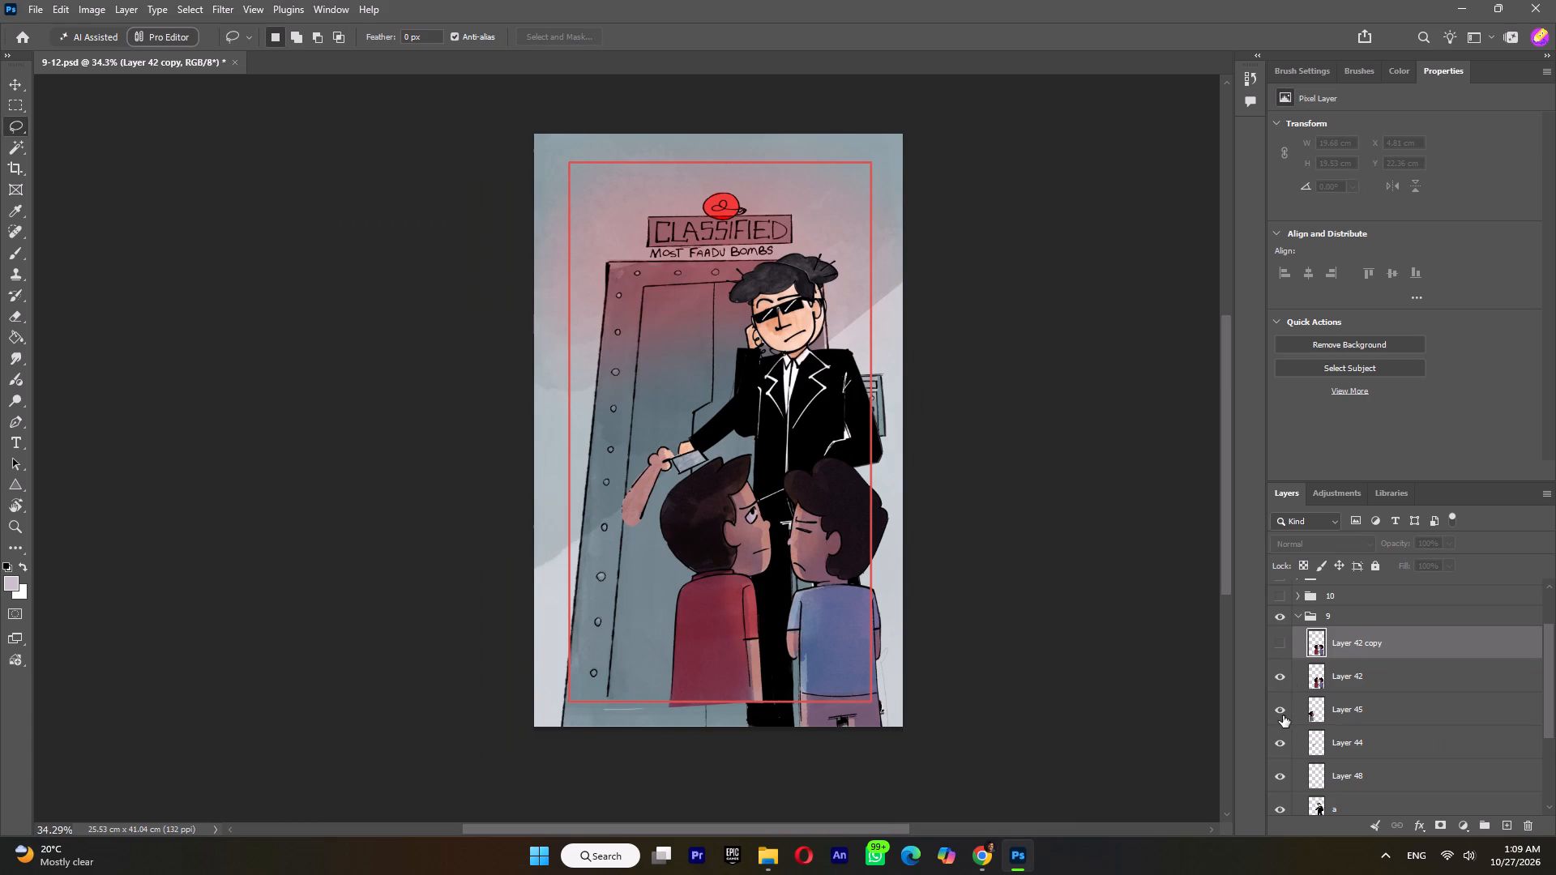
click(1285, 719)
click(1283, 719)
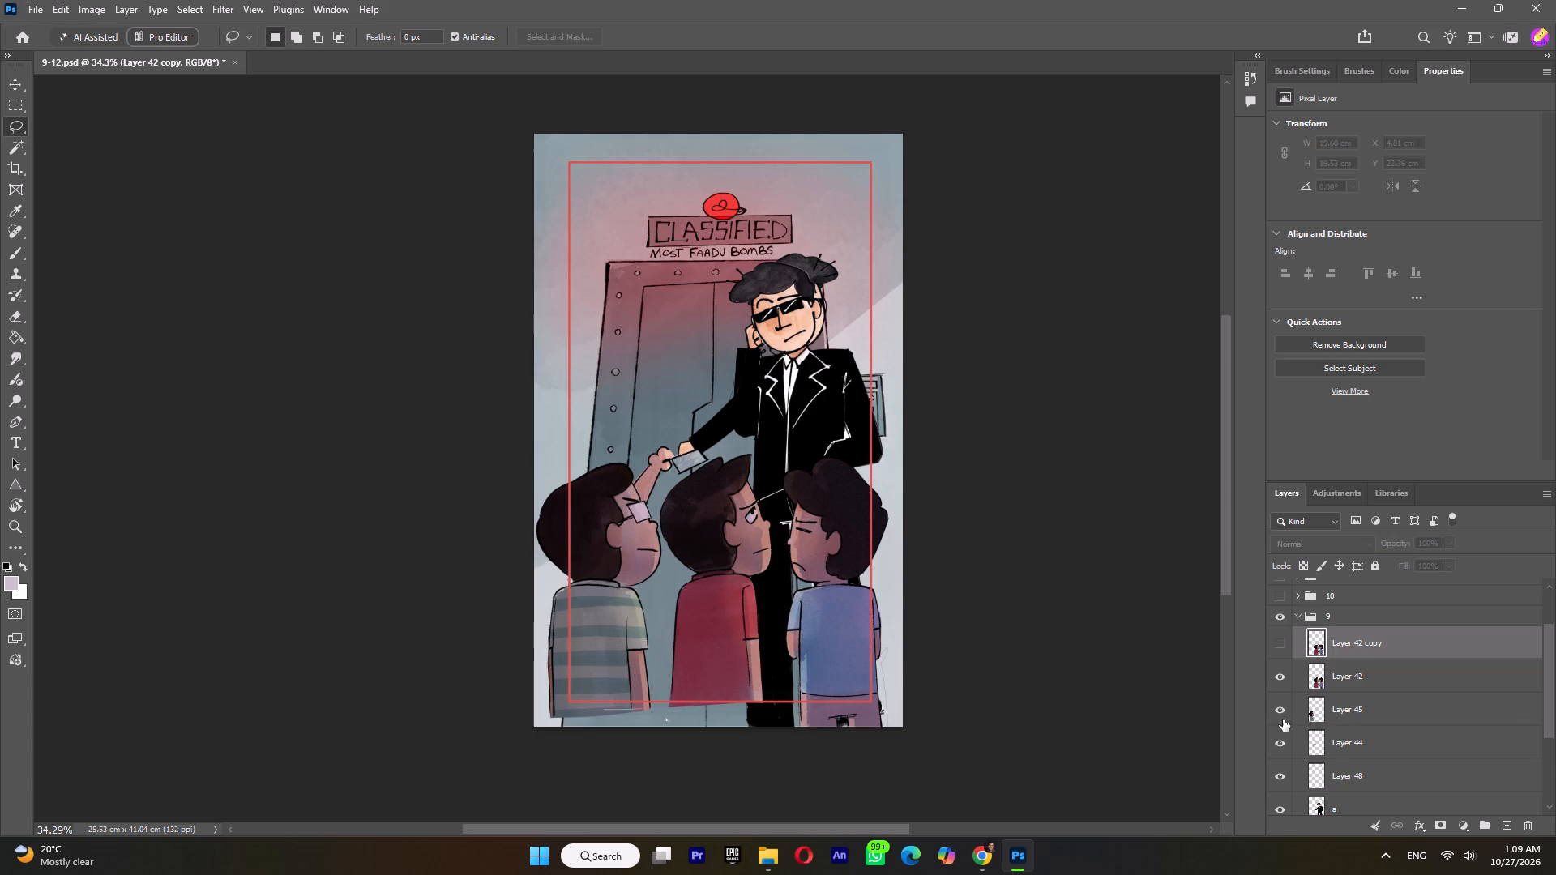
scroll(1451, 718, down, 1)
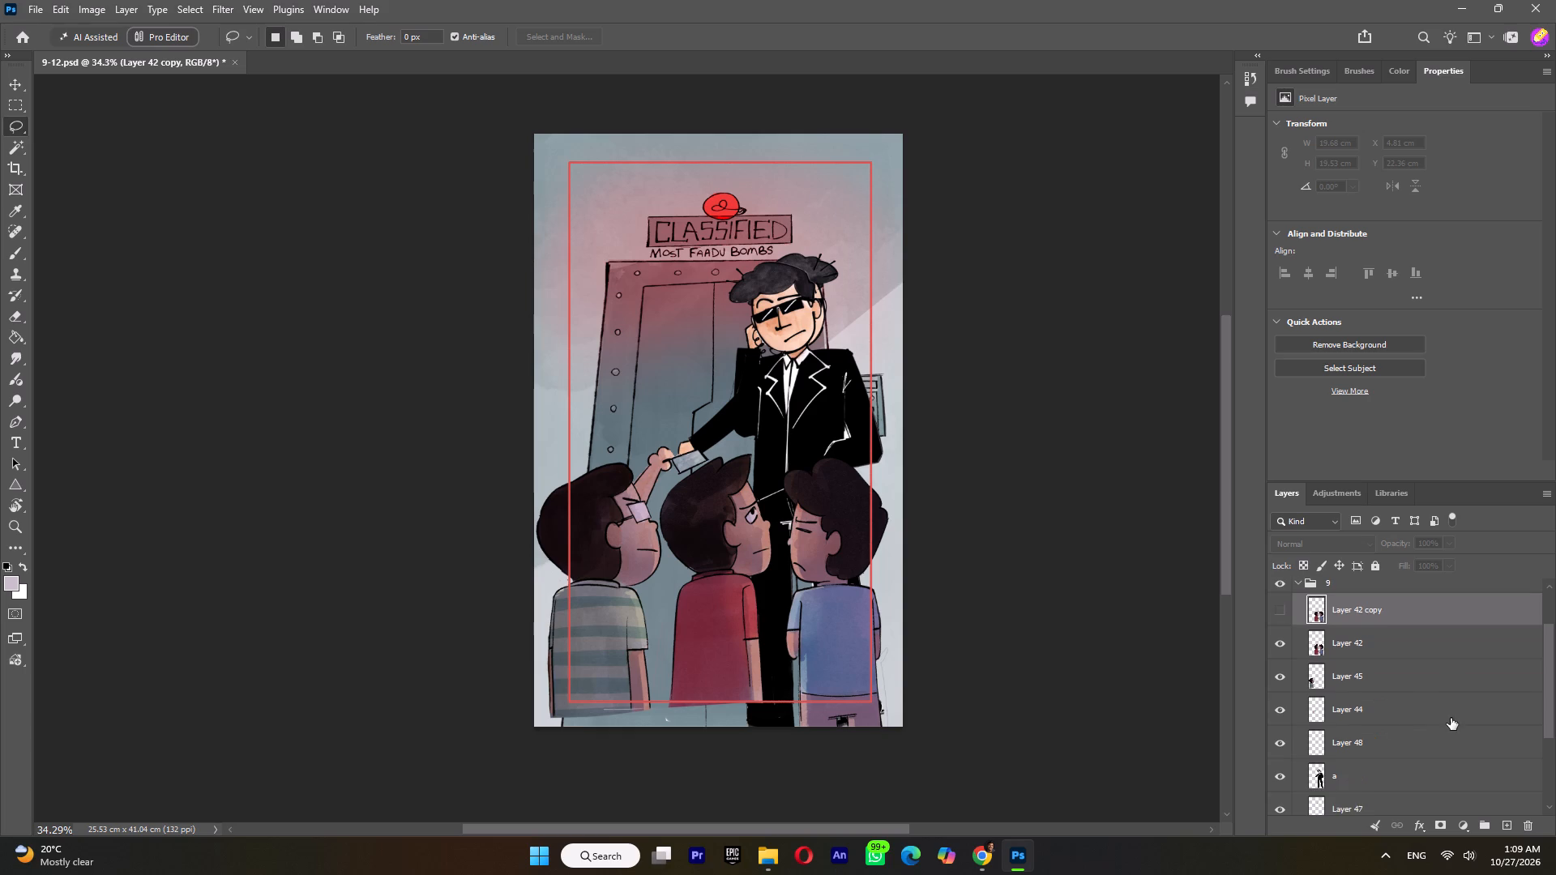
scroll(1420, 732, down, 4)
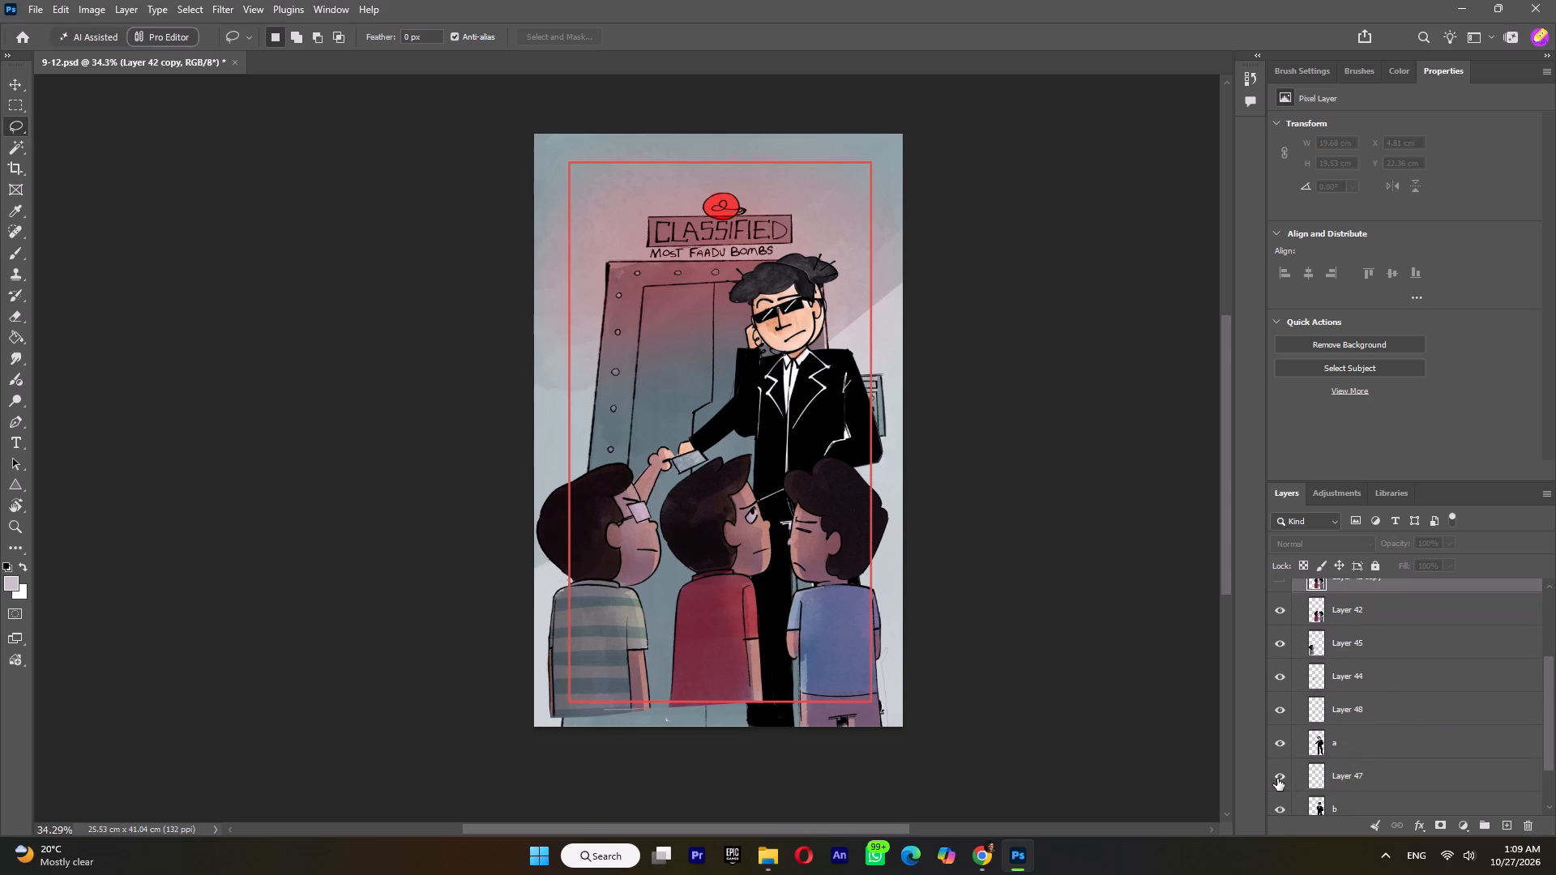
click(1277, 778)
click(1277, 778)
click(1306, 775)
click(1311, 773)
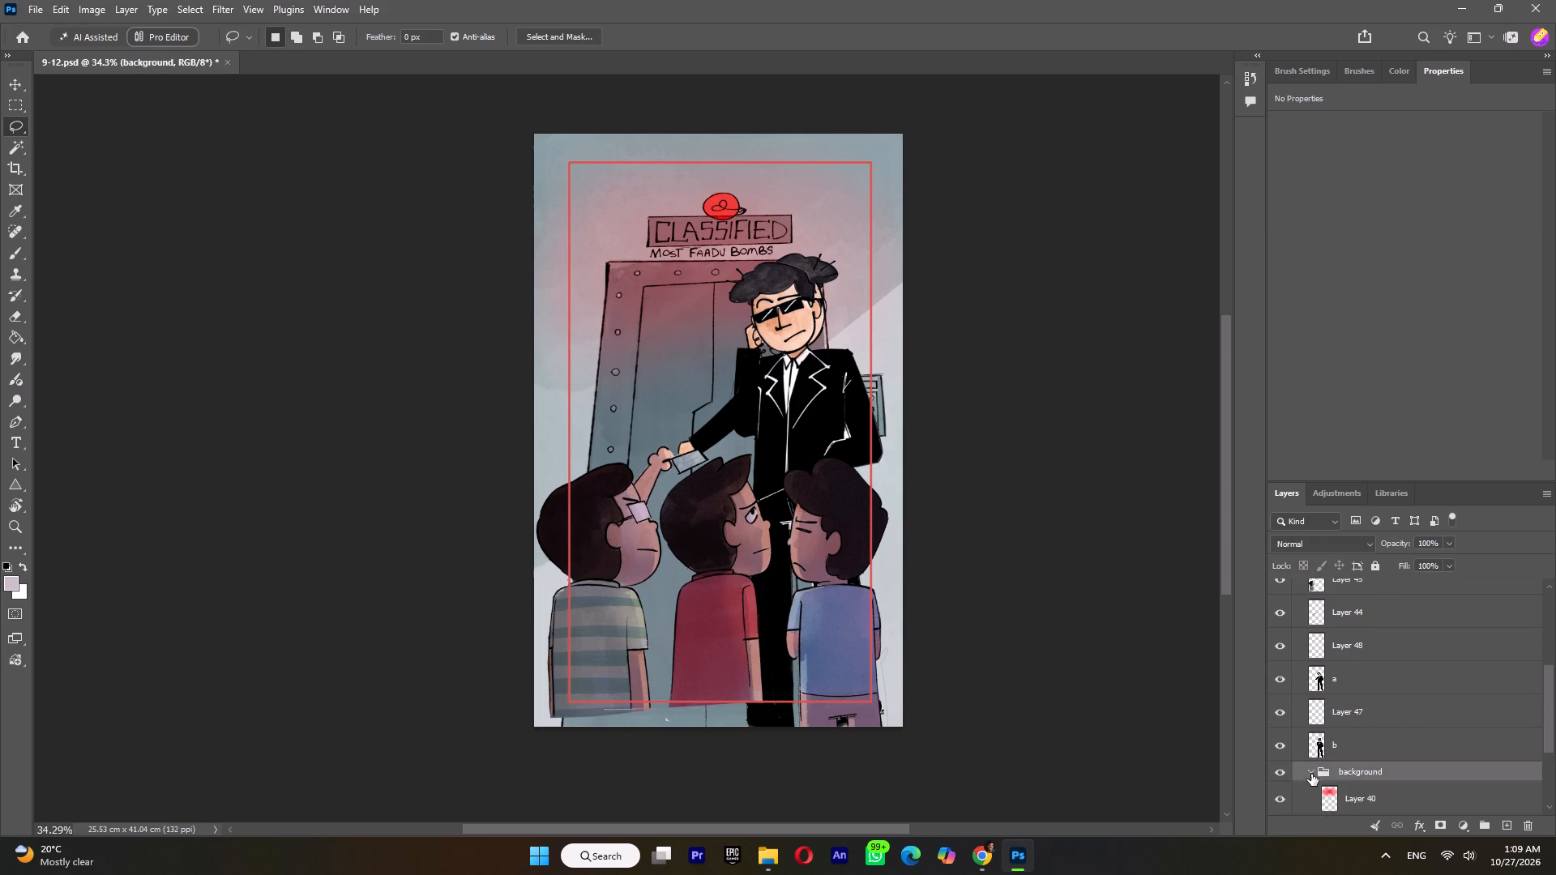
scroll(1311, 779, down, 2)
click(1287, 727)
click(1282, 733)
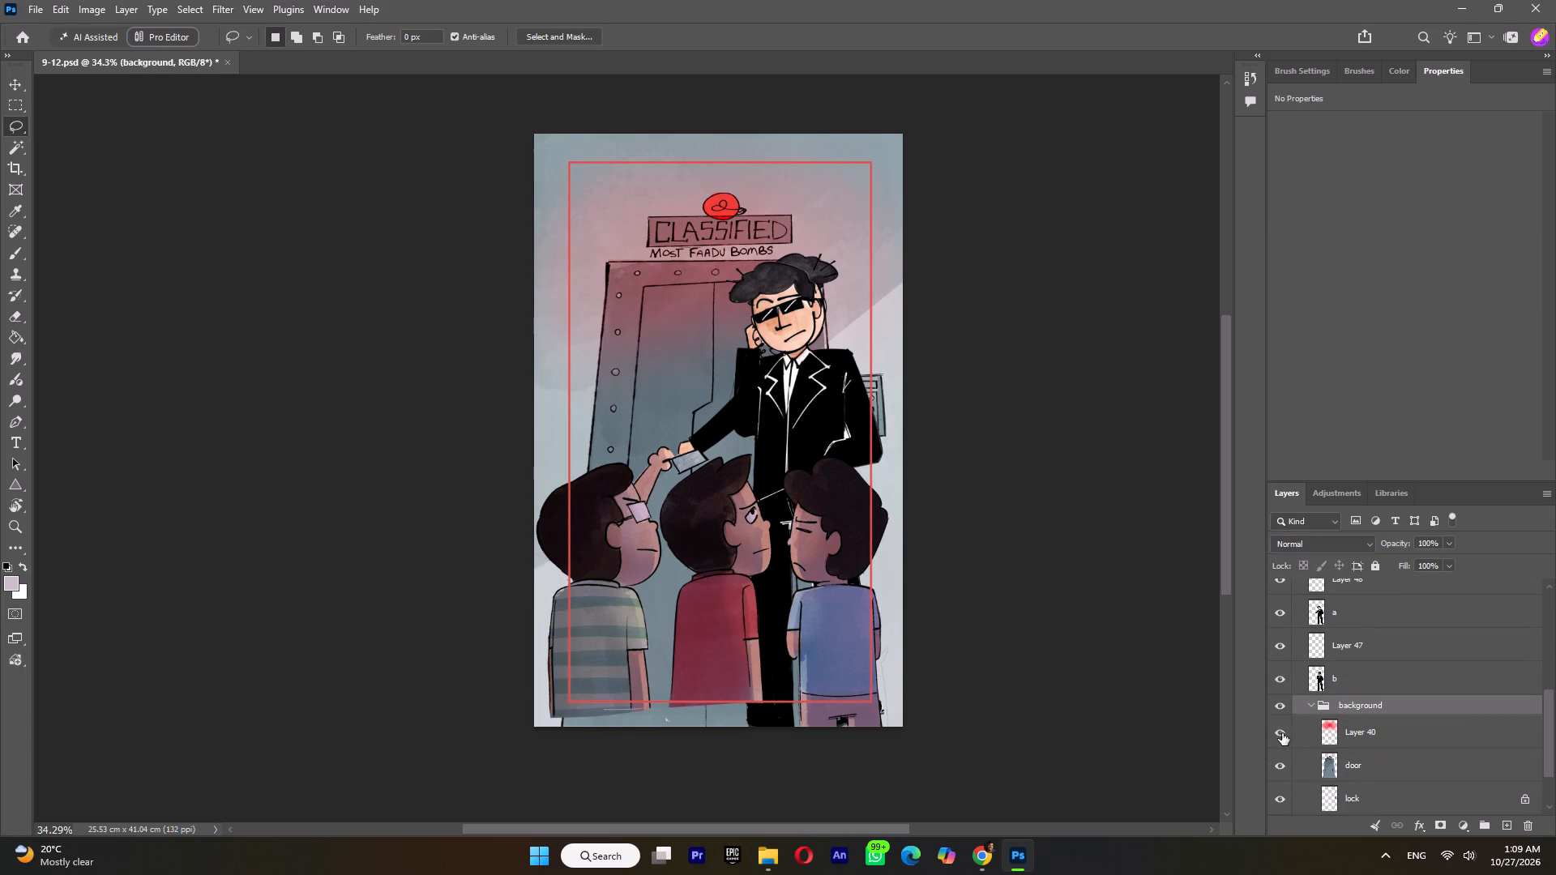
click(1276, 771)
click(1277, 766)
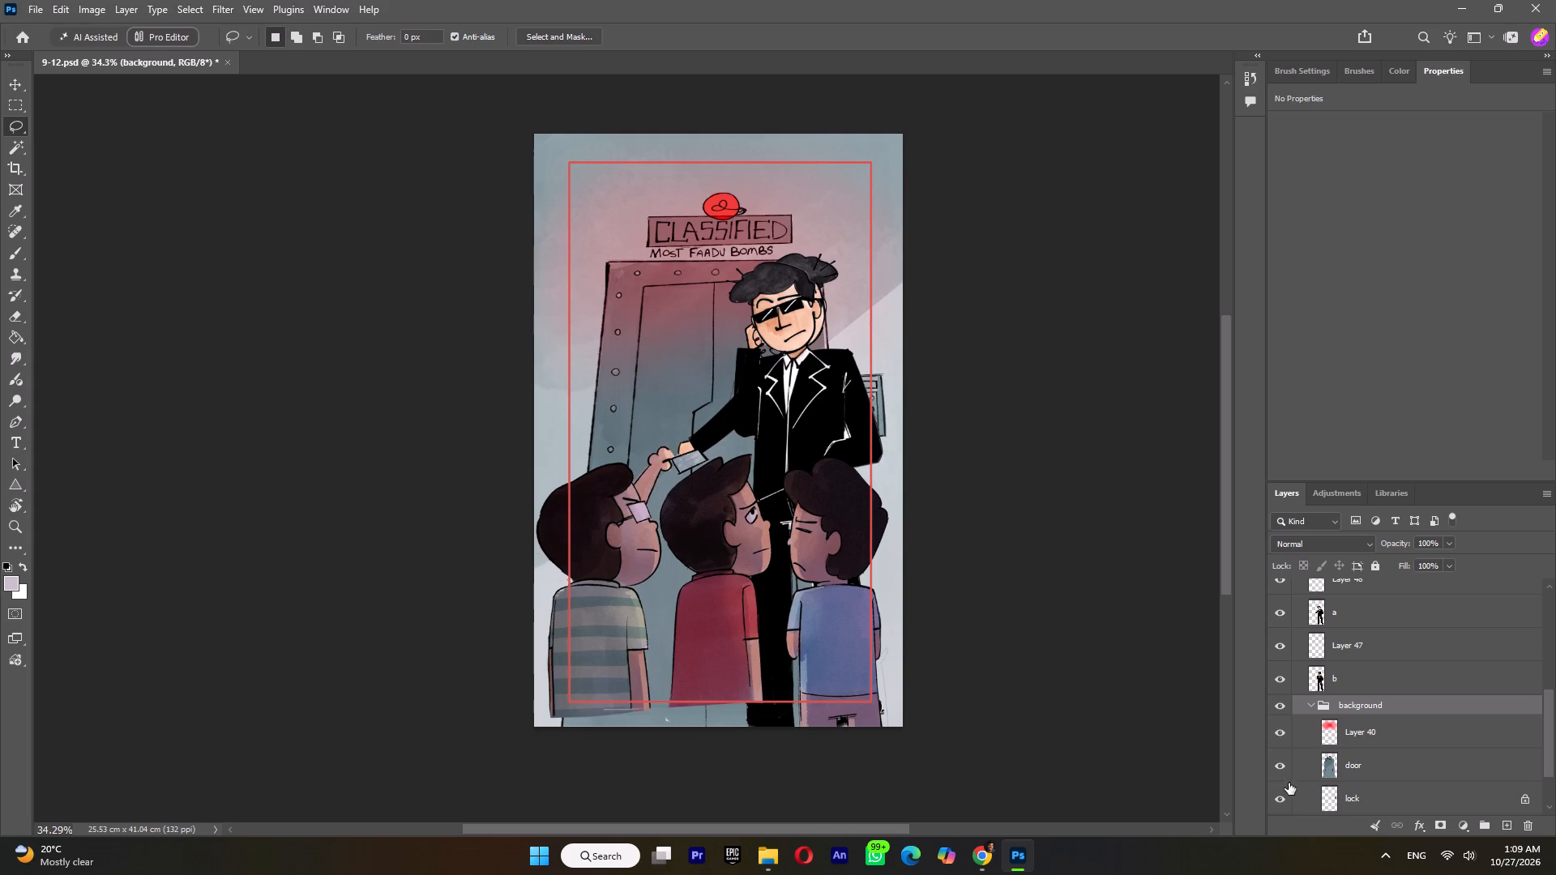
click(1279, 798)
click(1279, 798)
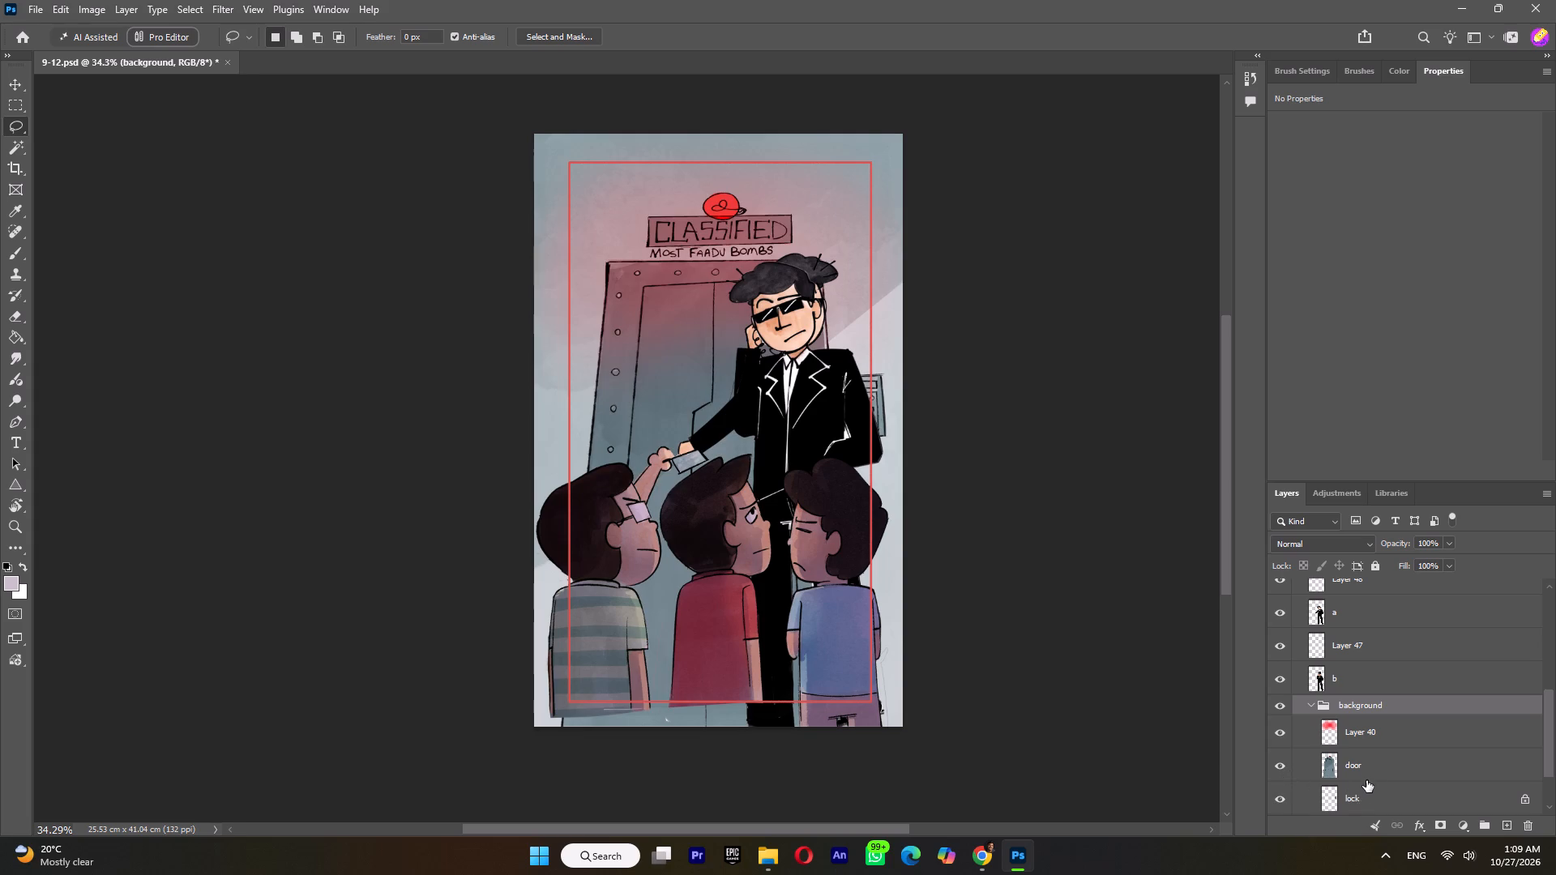
Merge the door, lock and bg layers of the background group into one layer, and collapse the group.
click(1367, 775)
scroll(1367, 777, down, 2)
shift+click(1365, 733)
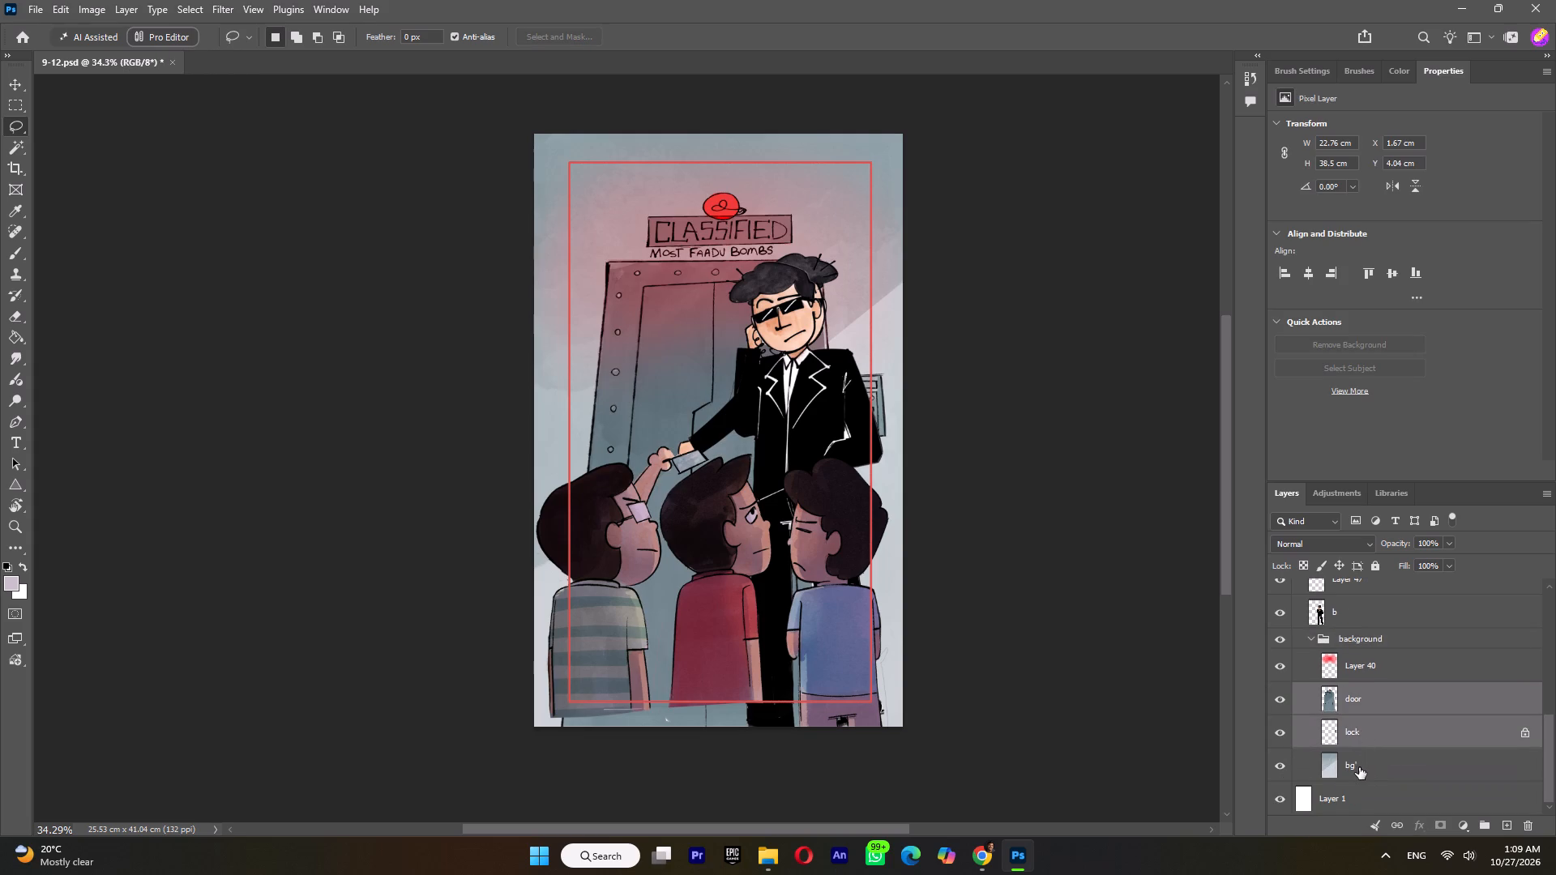
ctrl+click(1349, 770)
right_click(1355, 762)
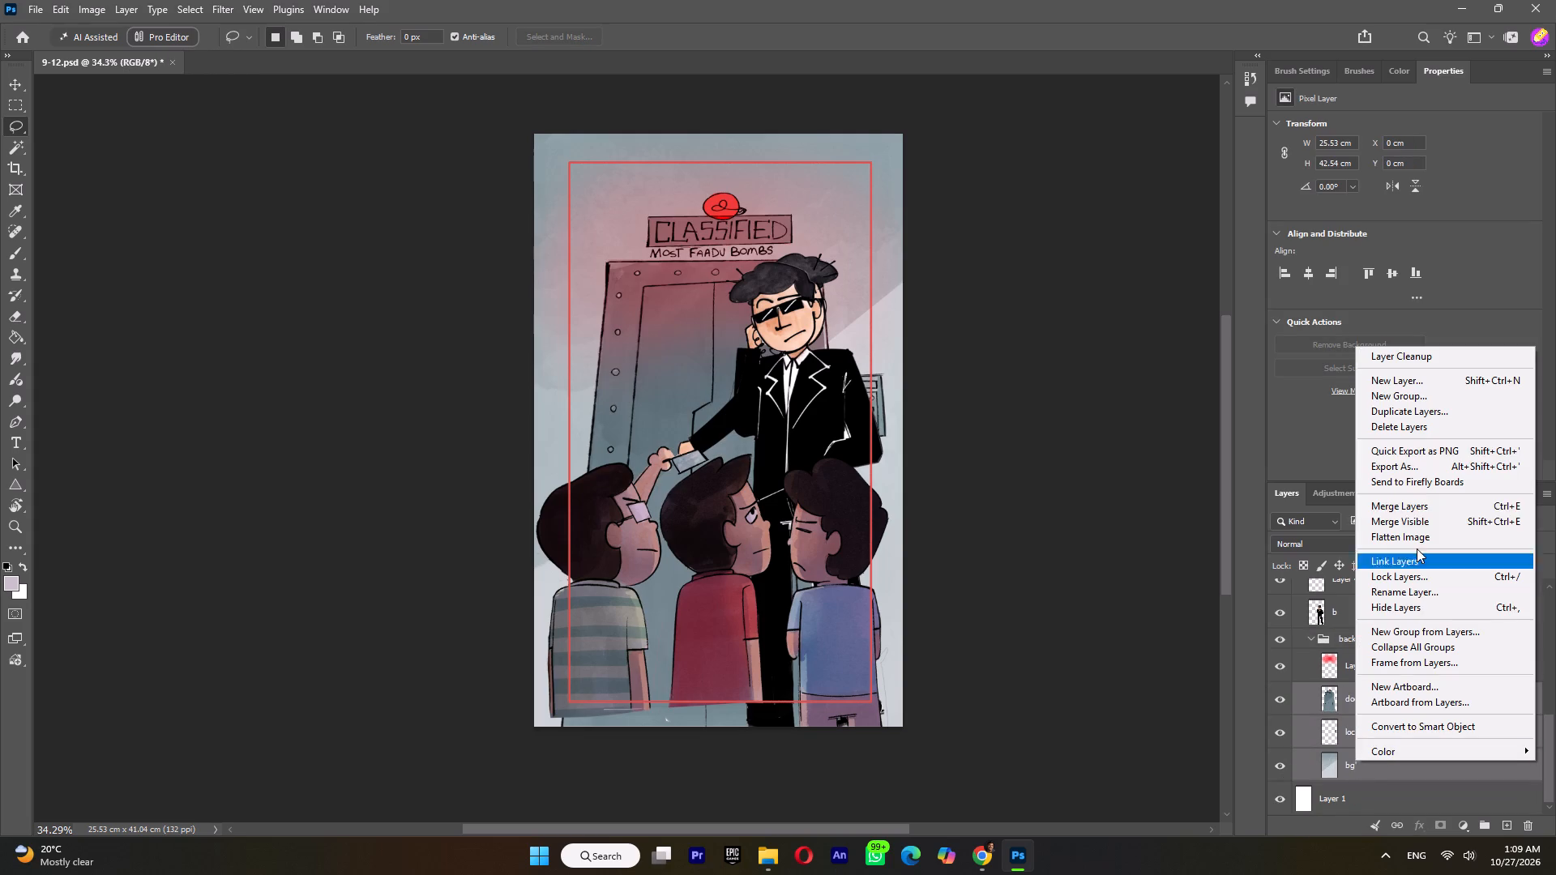
click(1418, 511)
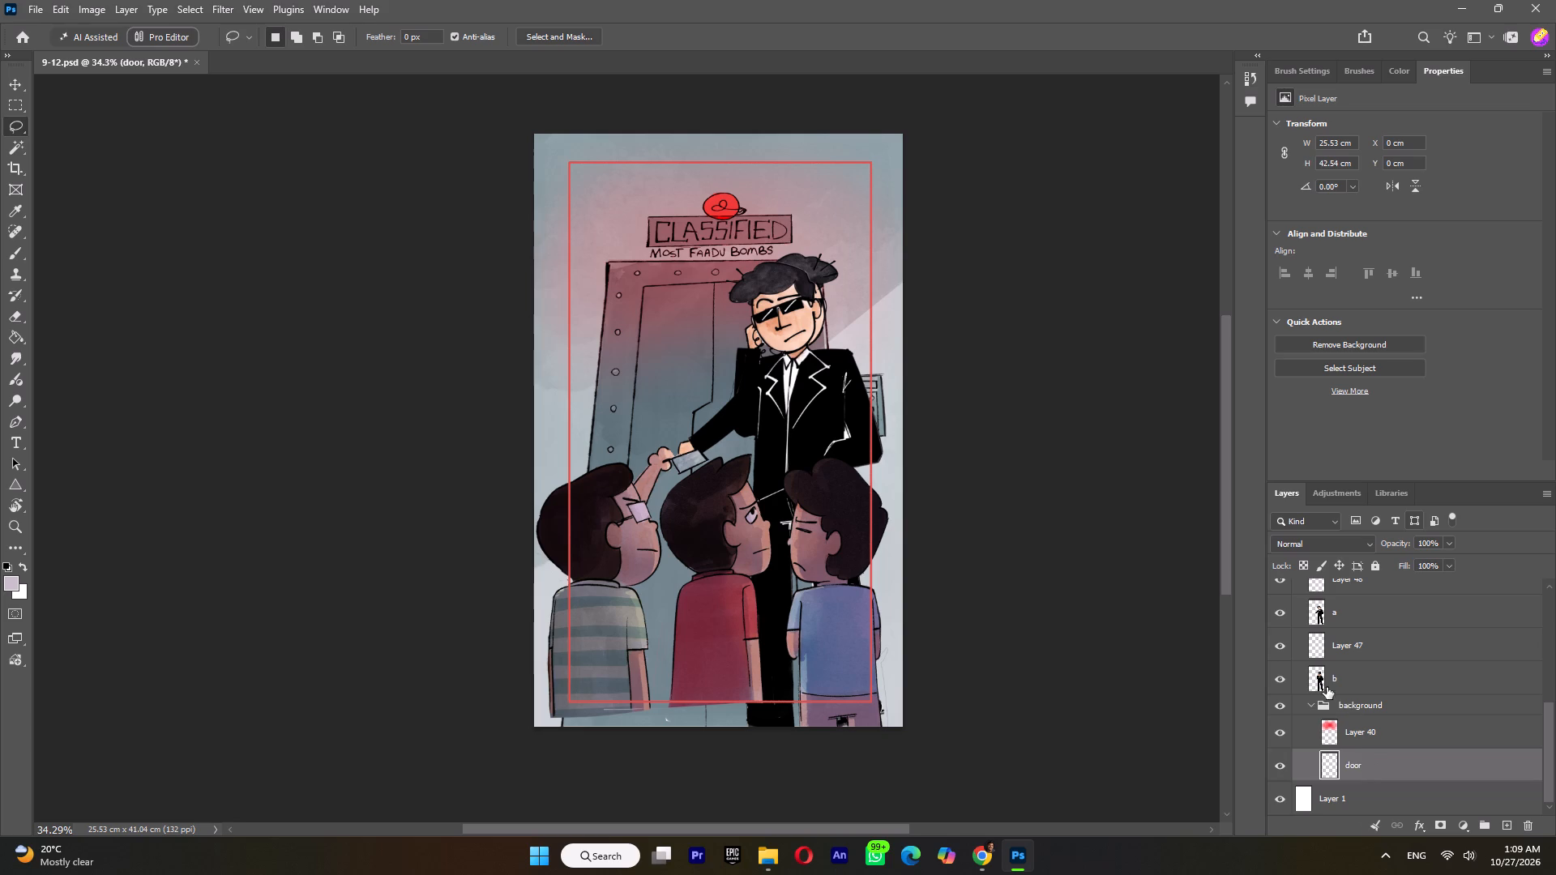
click(1313, 704)
Collapse and hide group 9, and show and expand group 10 with group 11 hidden.
scroll(1346, 730, up, 6)
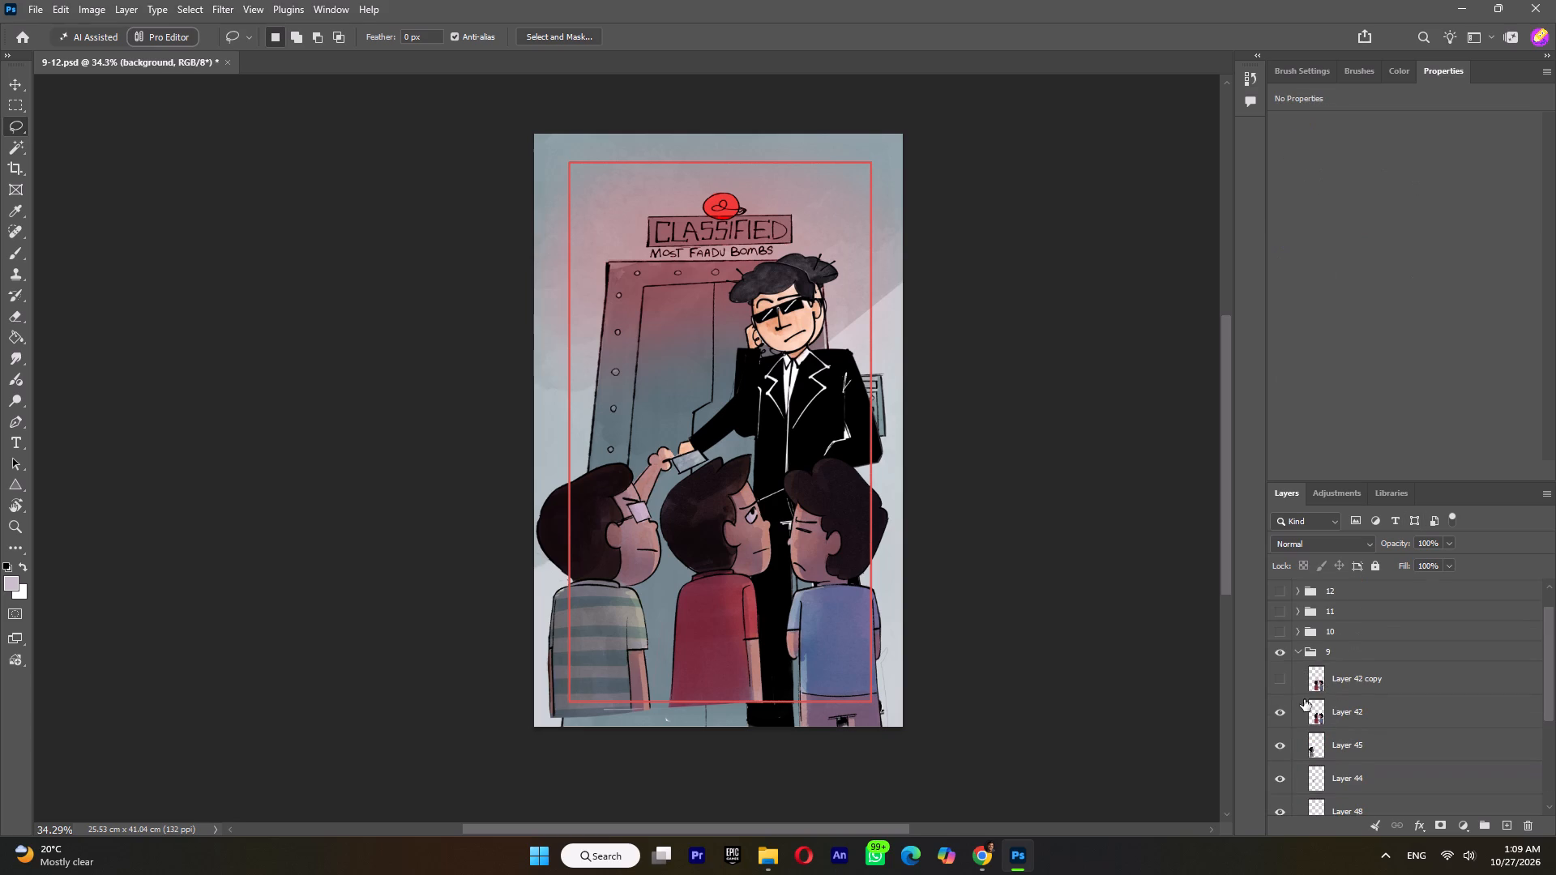
click(1296, 682)
click(1276, 686)
click(1273, 649)
click(1276, 663)
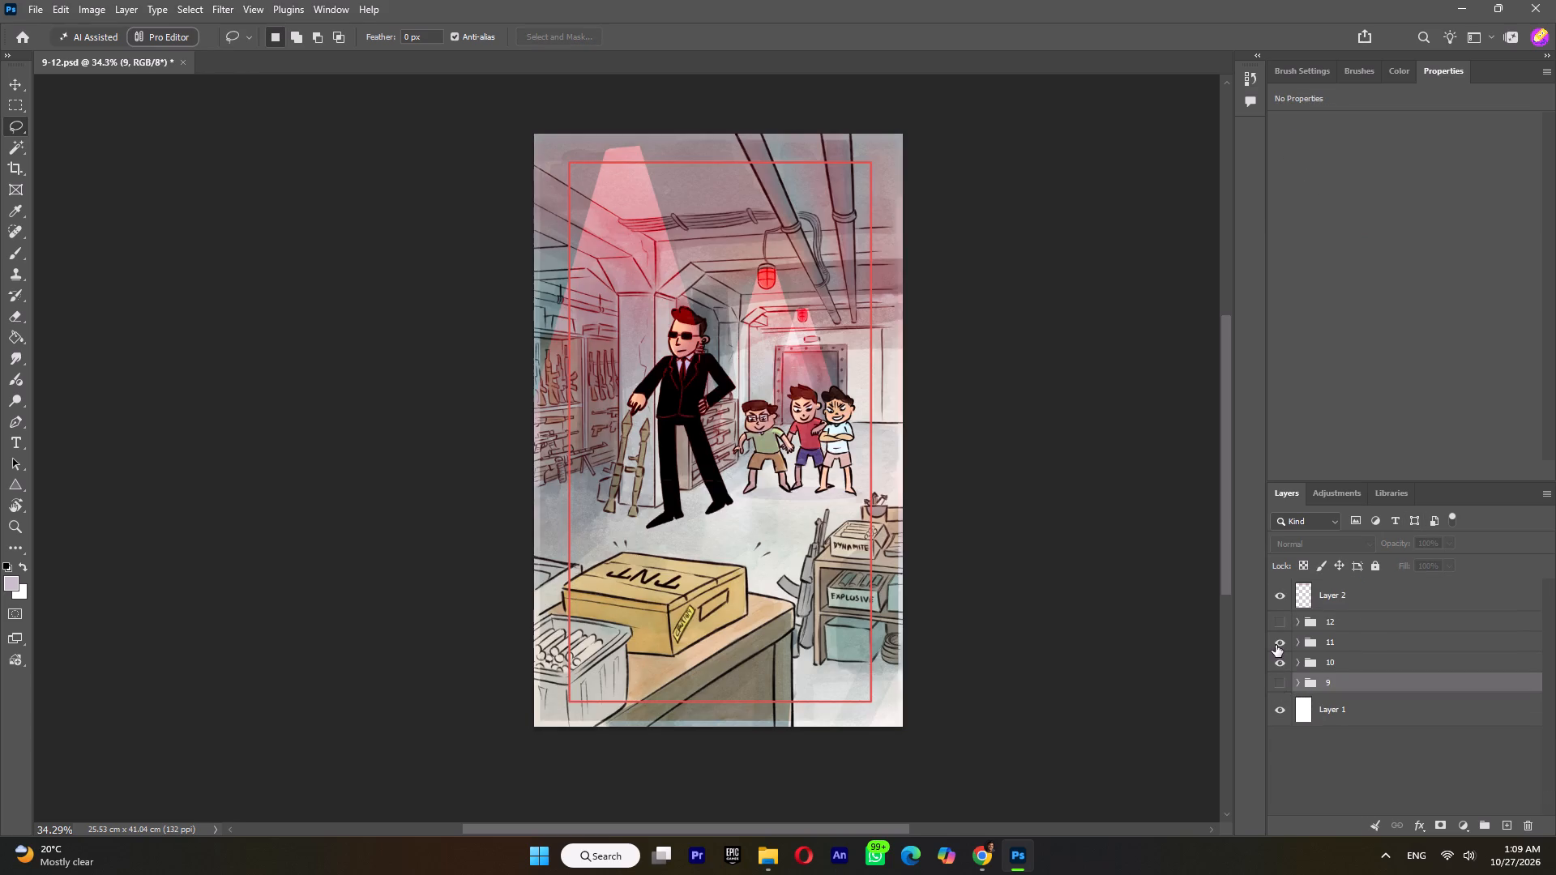
click(1277, 641)
click(1297, 664)
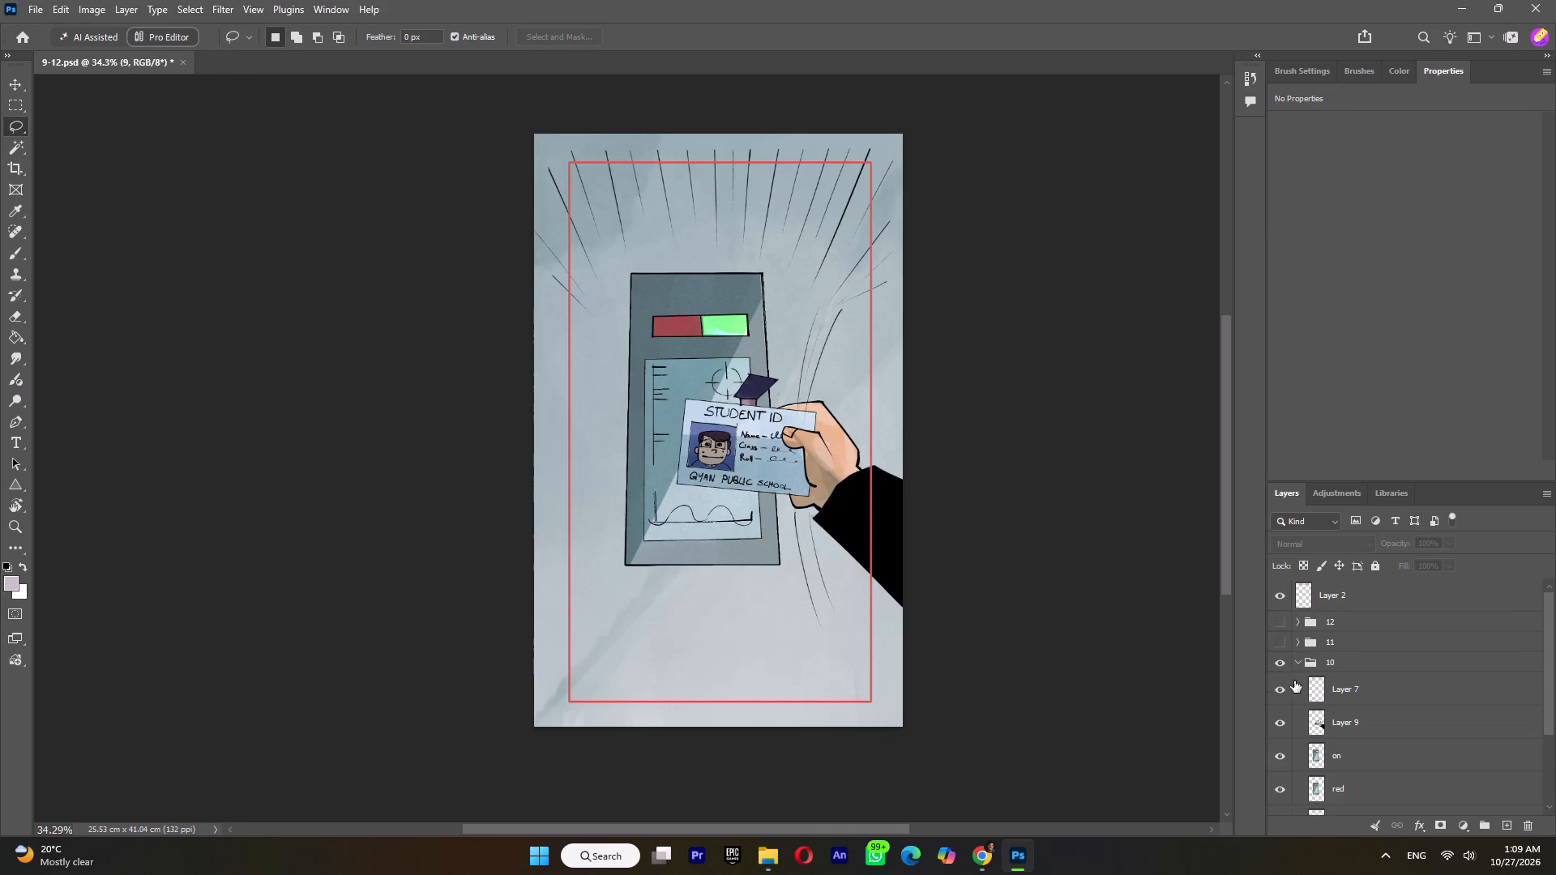
Hide Layer 7 in group 10, check what Layer 9 contains, and make Layer 9 the active layer.
click(1285, 691)
click(1281, 693)
click(1281, 693)
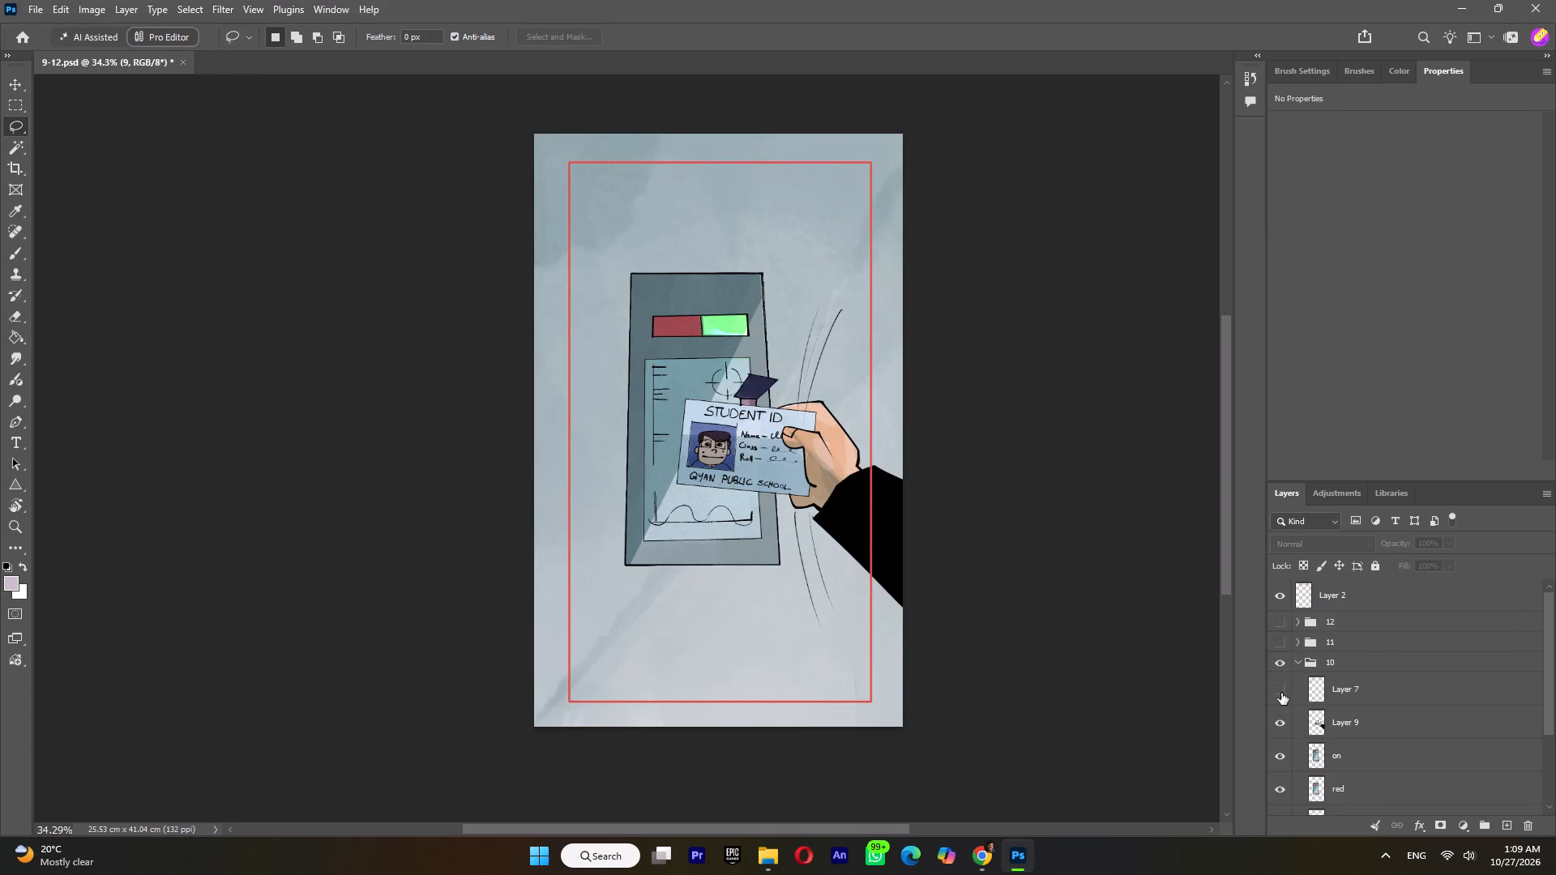
click(1280, 727)
click(1280, 727)
click(1340, 728)
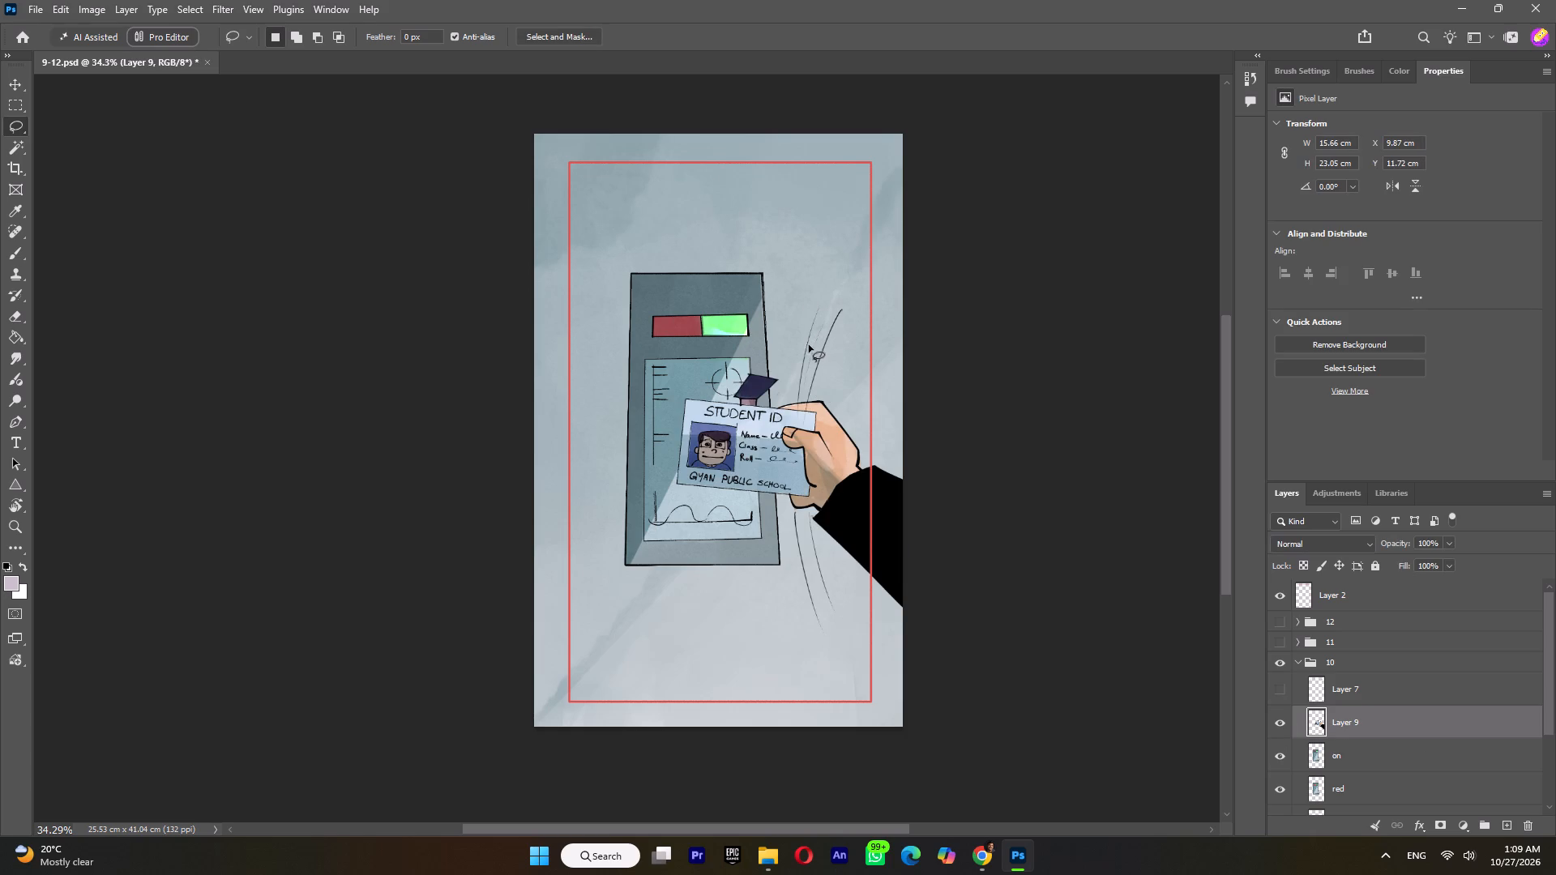
alt+scroll(805, 358, up, 9)
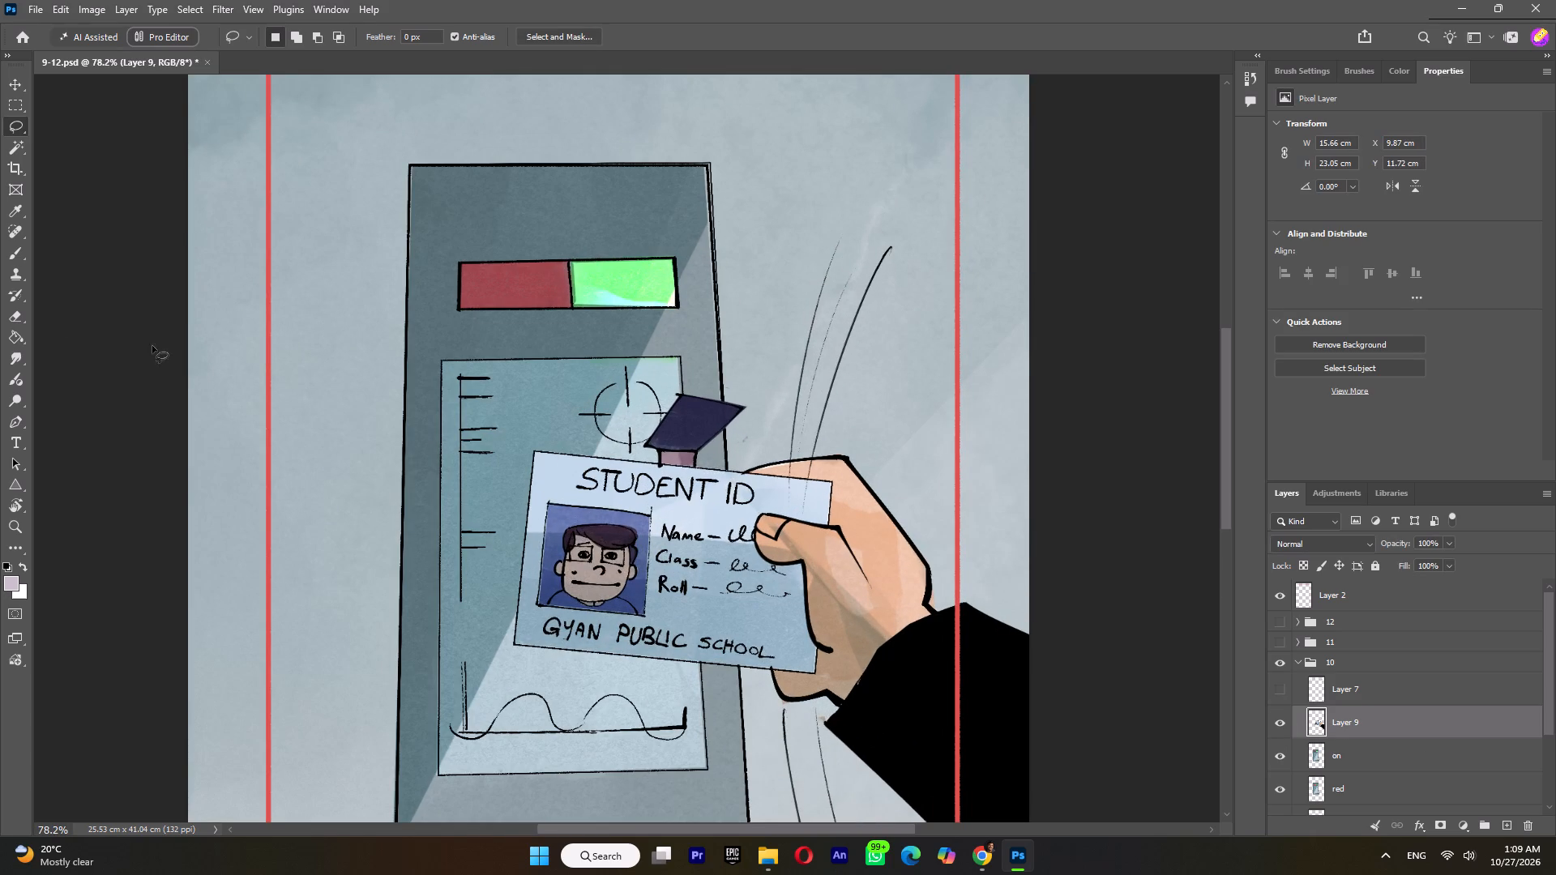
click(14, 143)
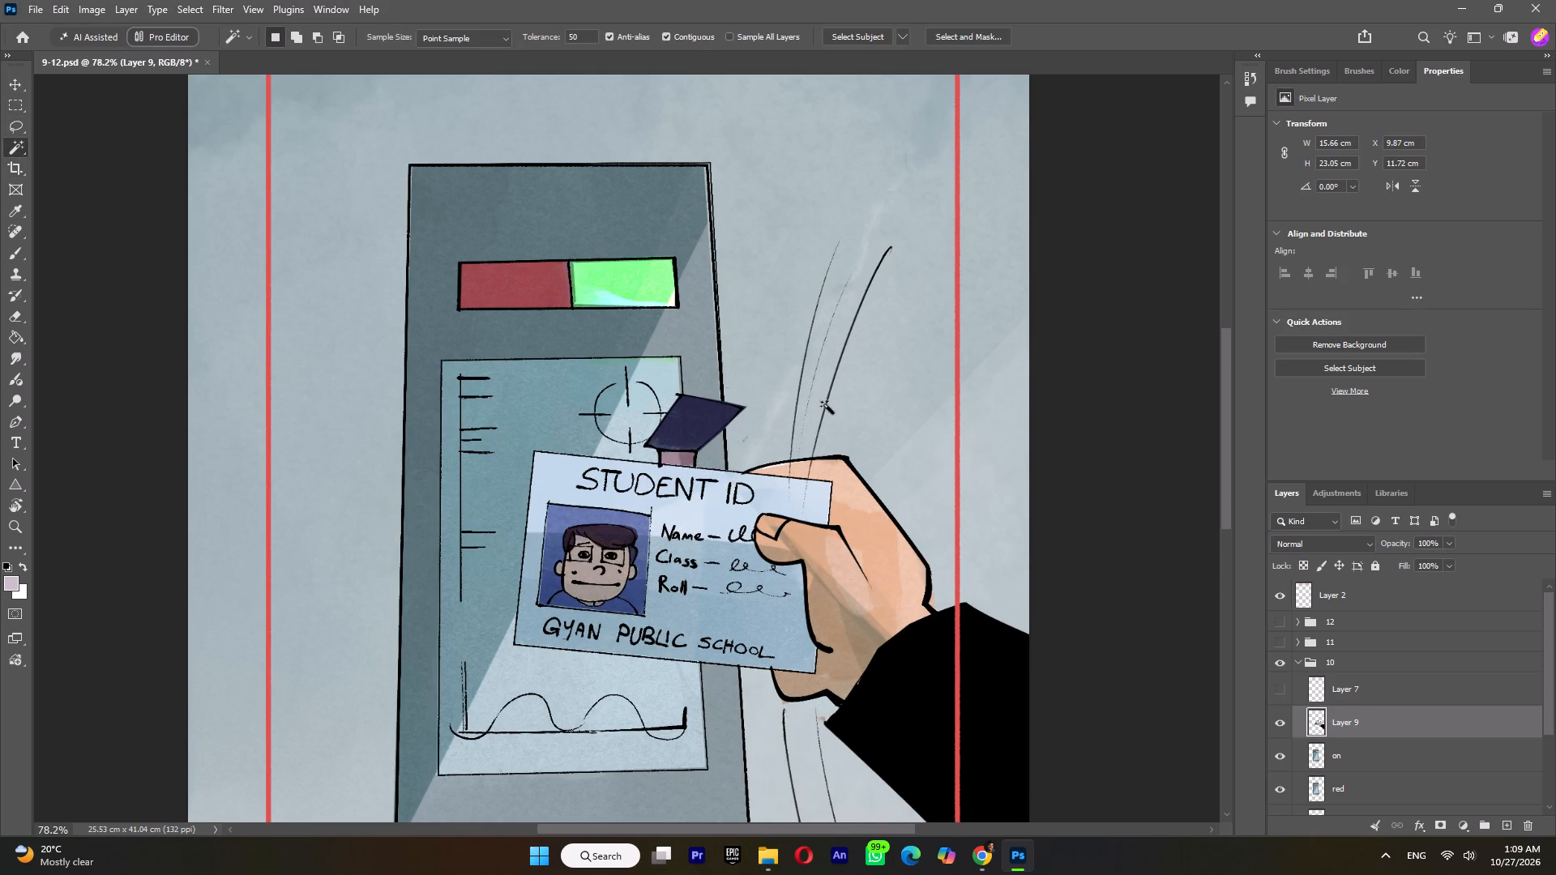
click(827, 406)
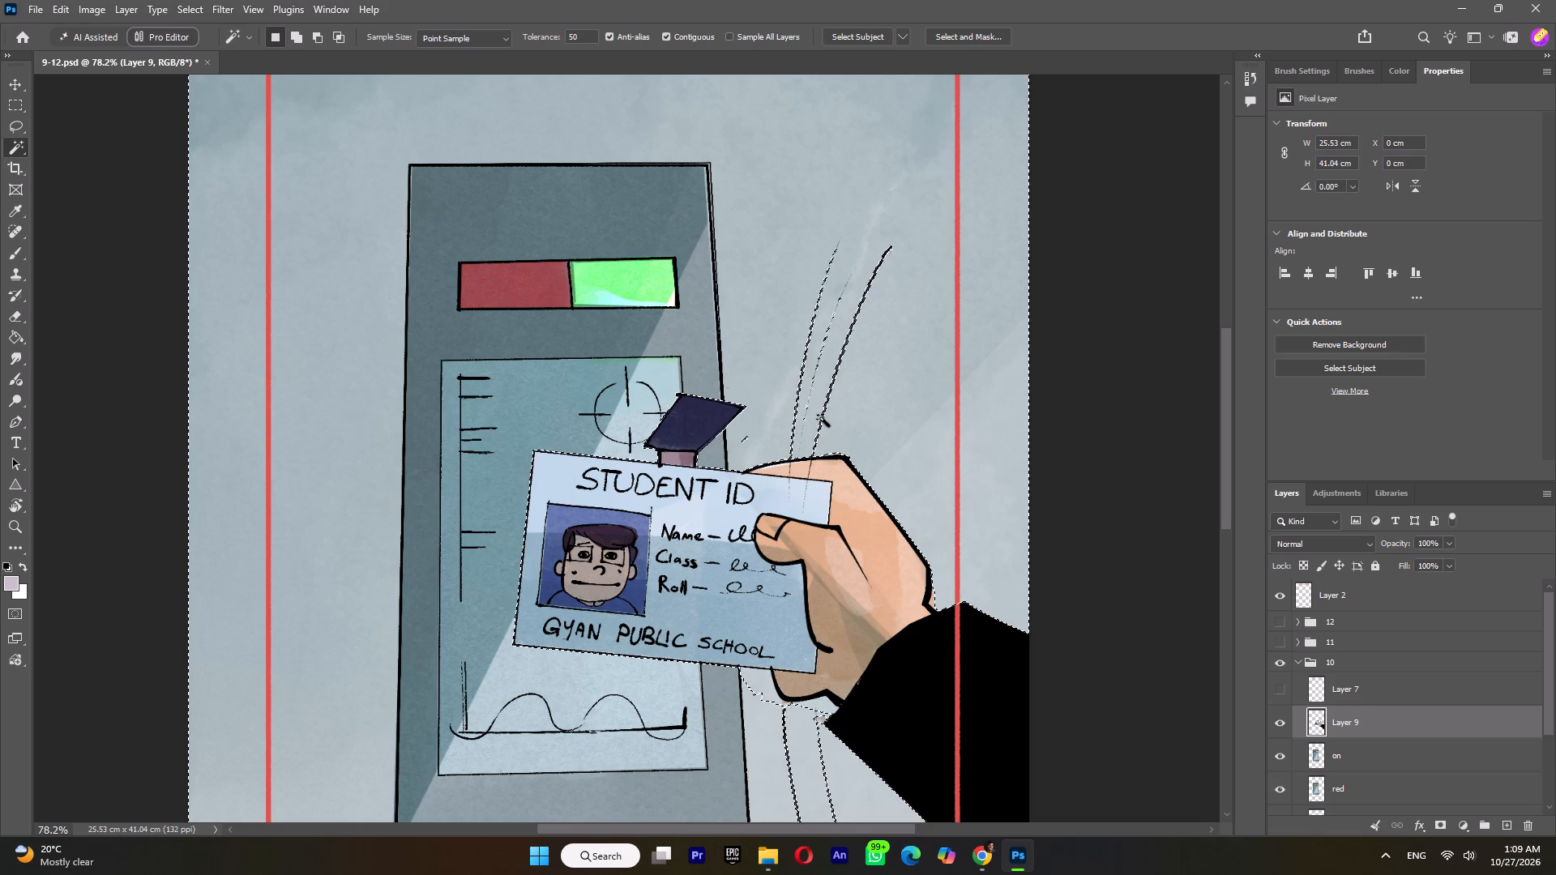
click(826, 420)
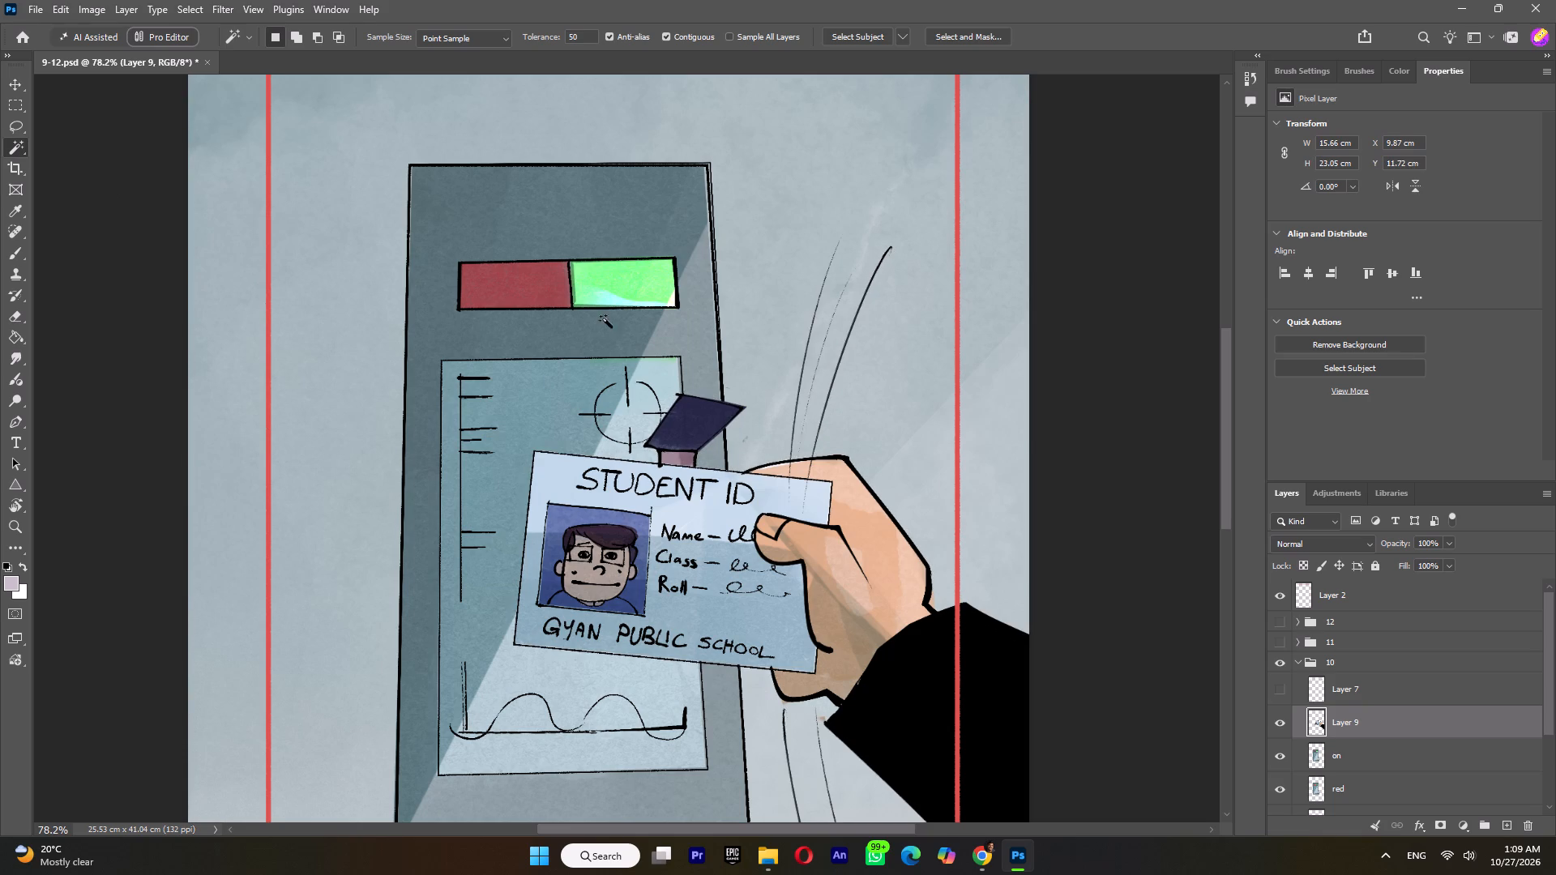
Lasso the motion lines above and below the hand on Layer 9, move them in place onto a new layer, and hide it.
click(16, 126)
drag(789, 387, 785, 451)
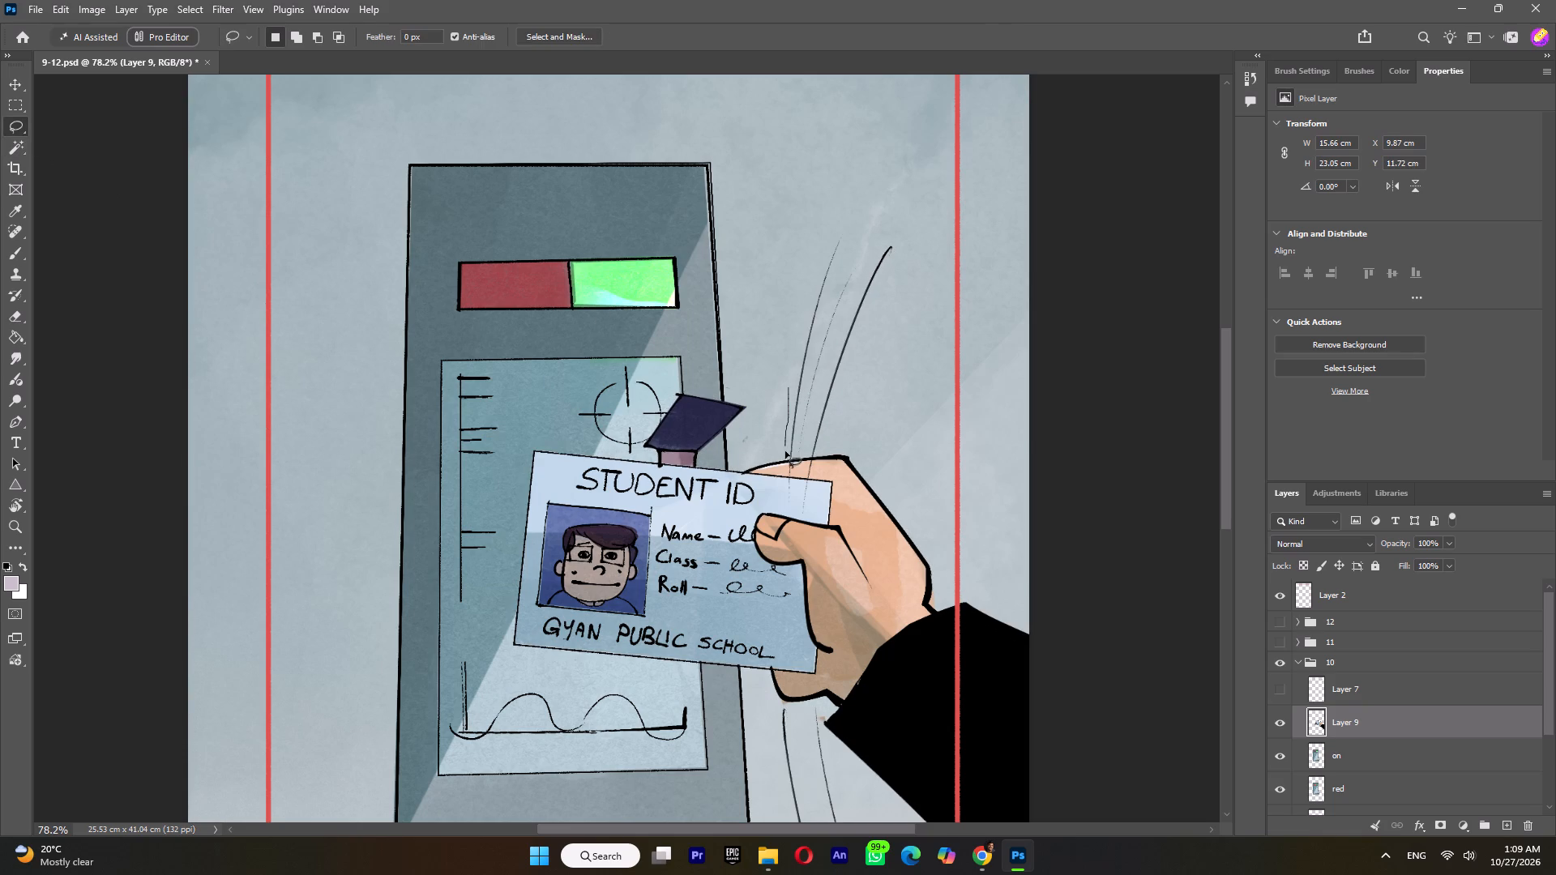
drag(785, 451, 953, 273)
drag(953, 273, 789, 401)
scroll(806, 378, down, 15)
shift+click(761, 531)
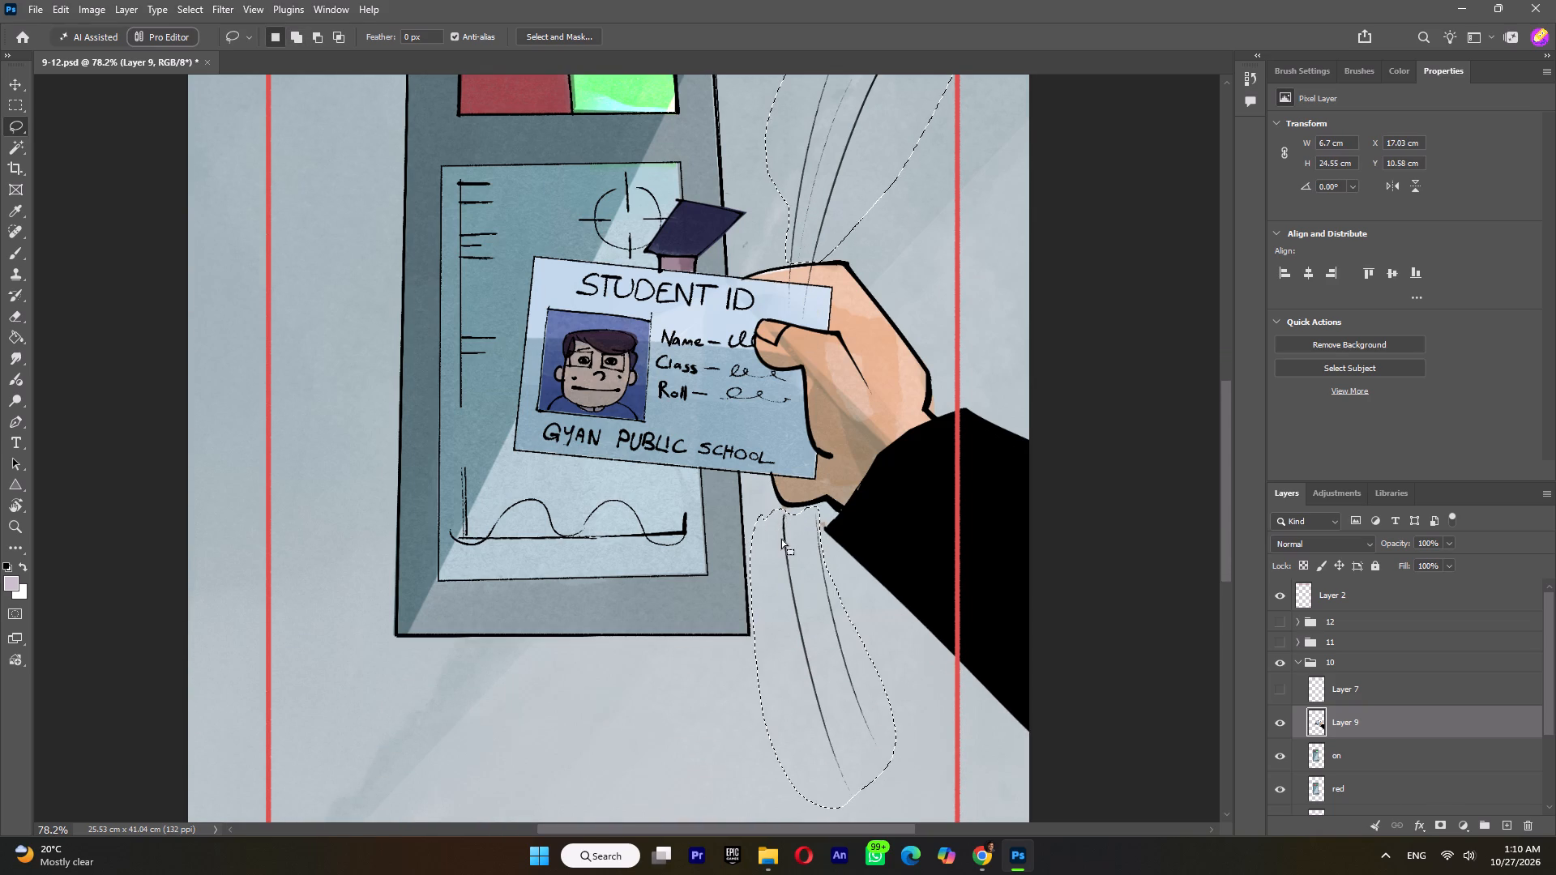
key(ctrl+x)
key(ctrl+shift+v)
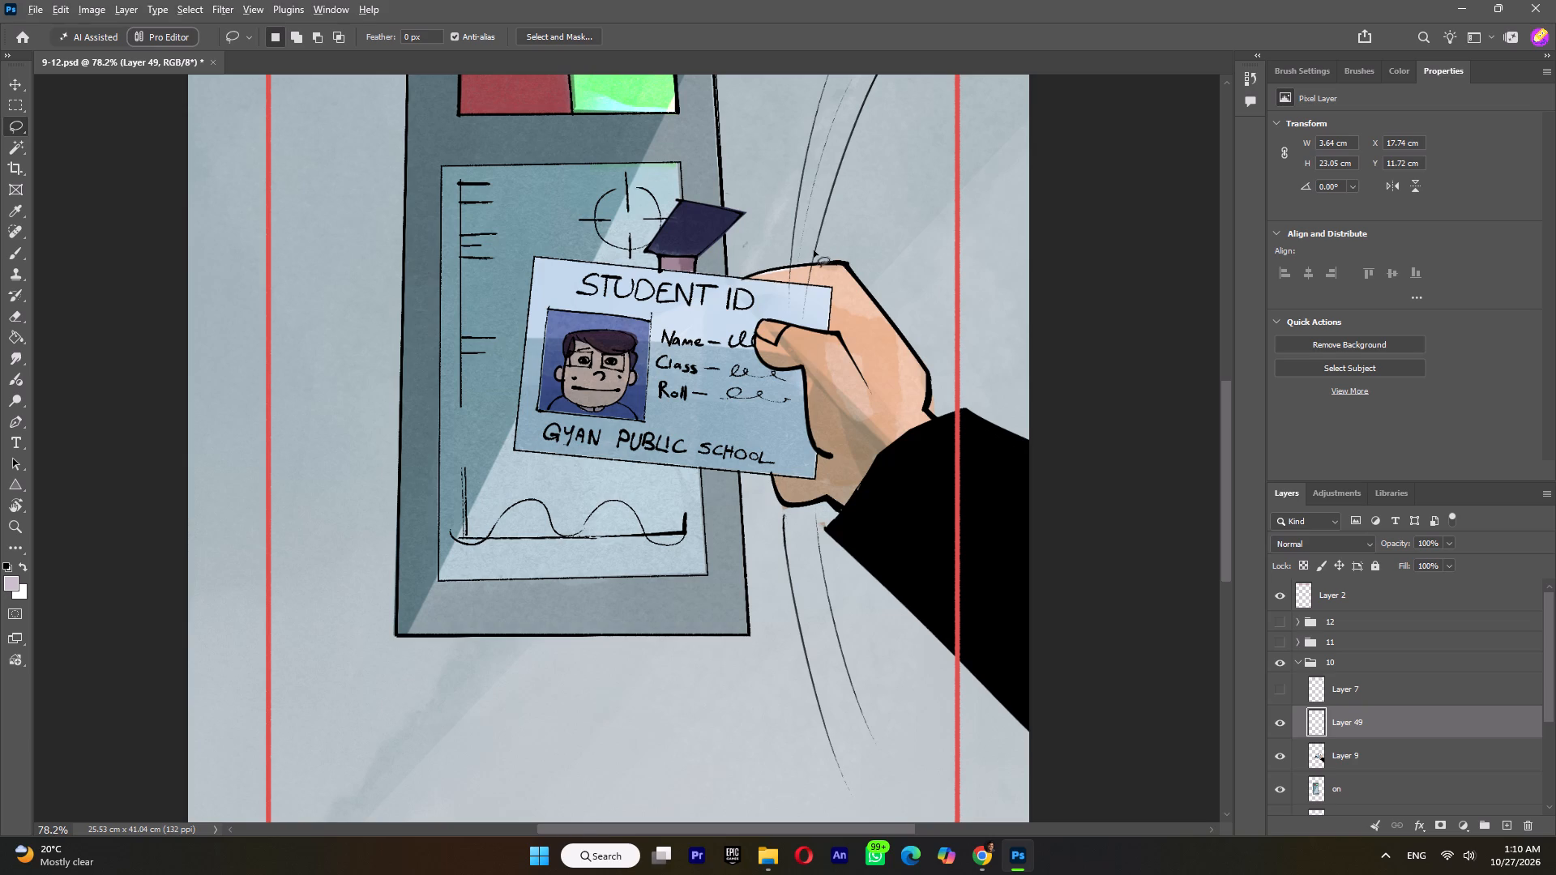
alt+scroll(814, 250, up, 4)
click(1277, 731)
Paint over the leftover line marks on the back of the hand on Layer 9 with sampled skin colour and Kyle's Drawing Box brush.
click(1314, 756)
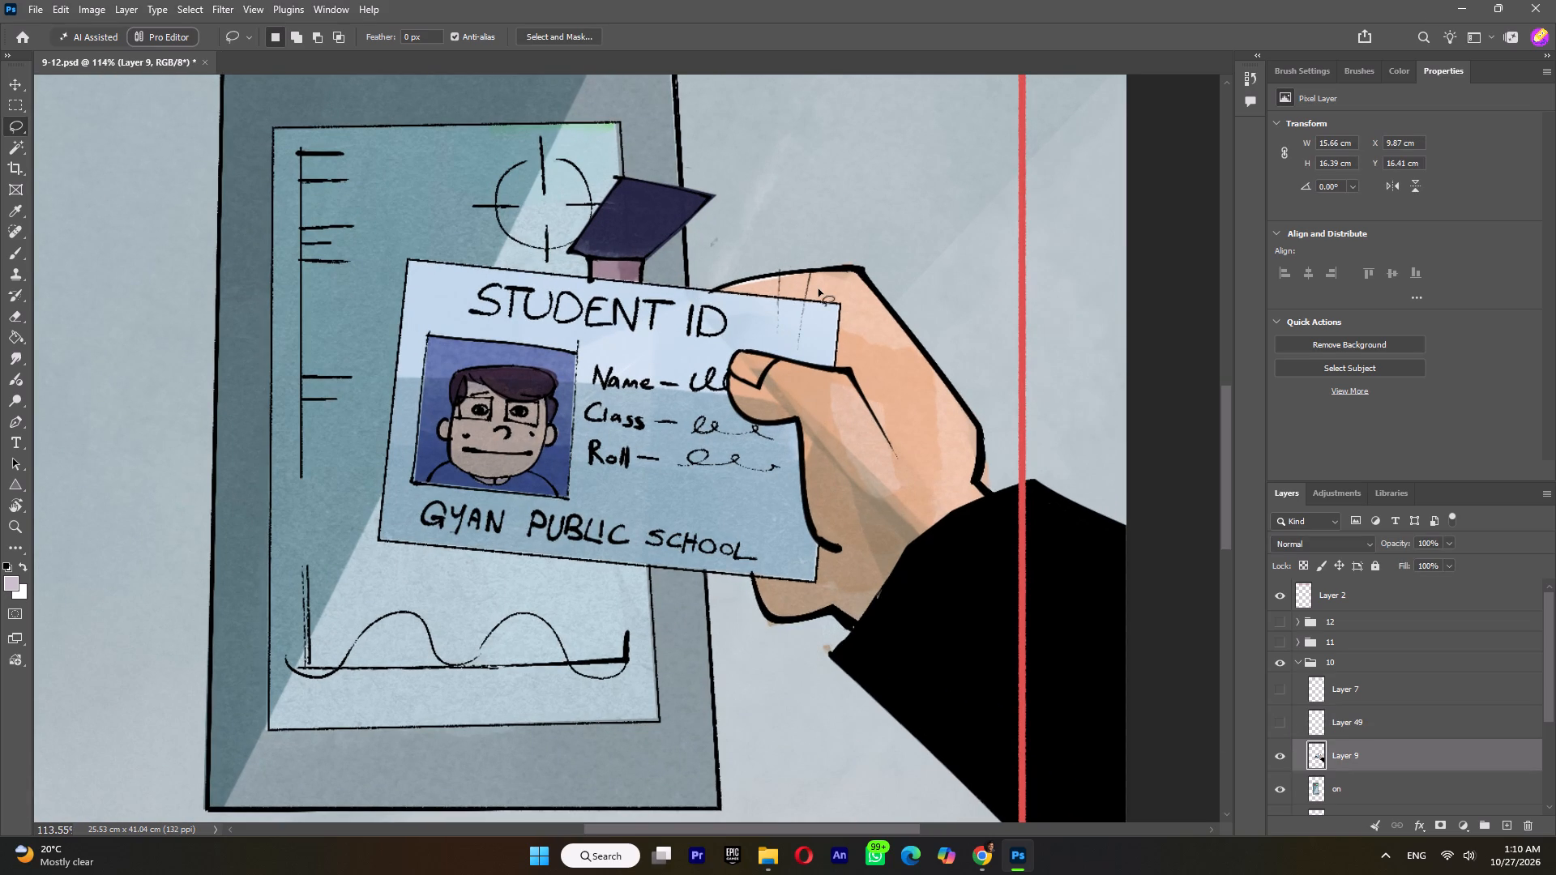
key(i)
click(824, 288)
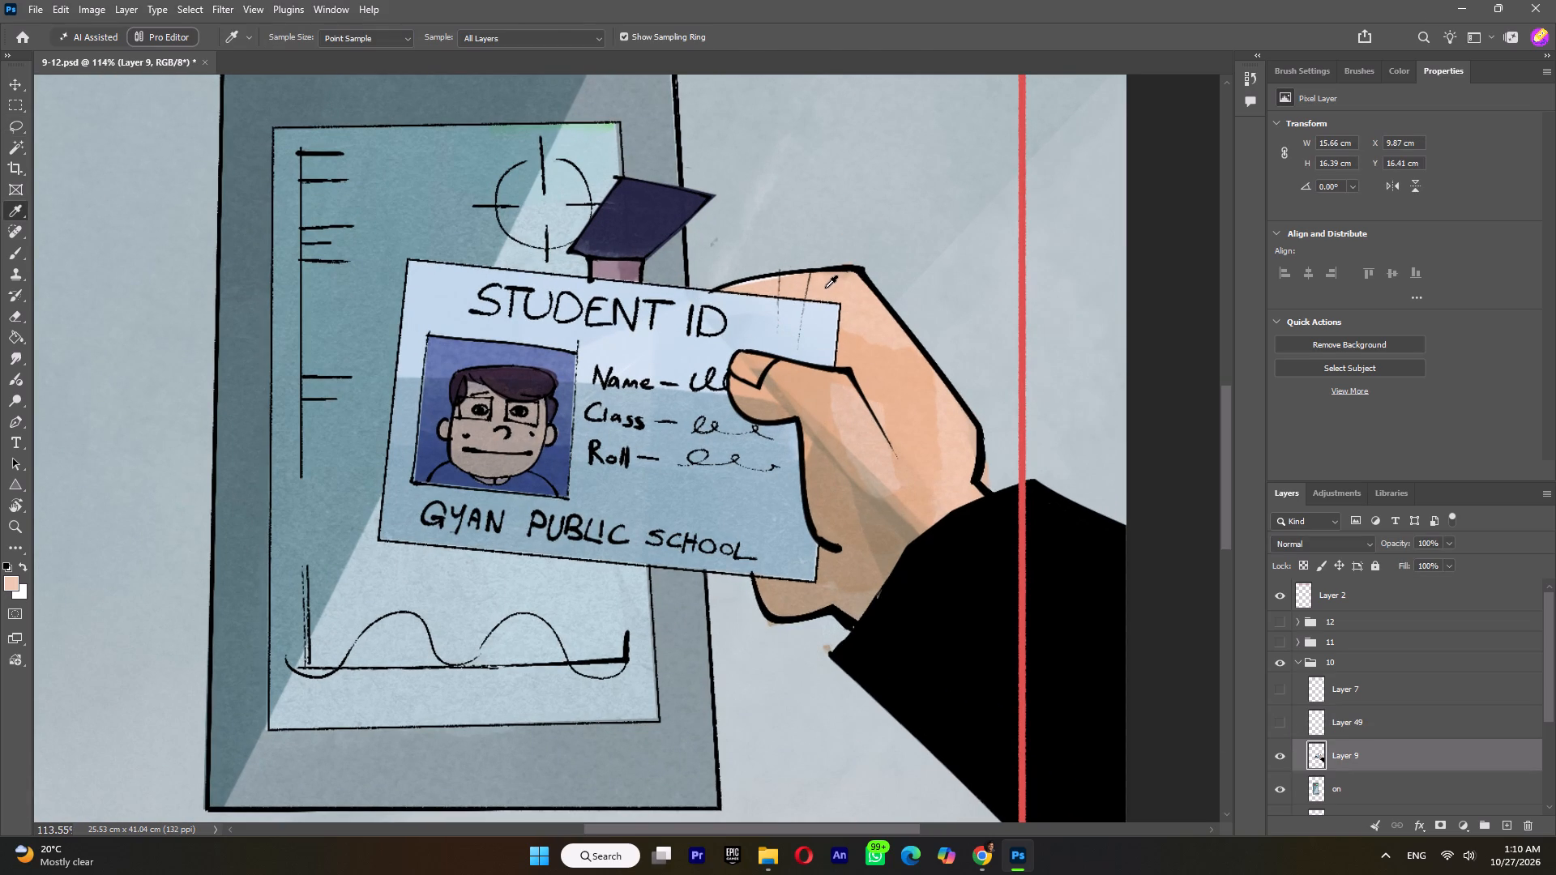
key(b)
click(1357, 76)
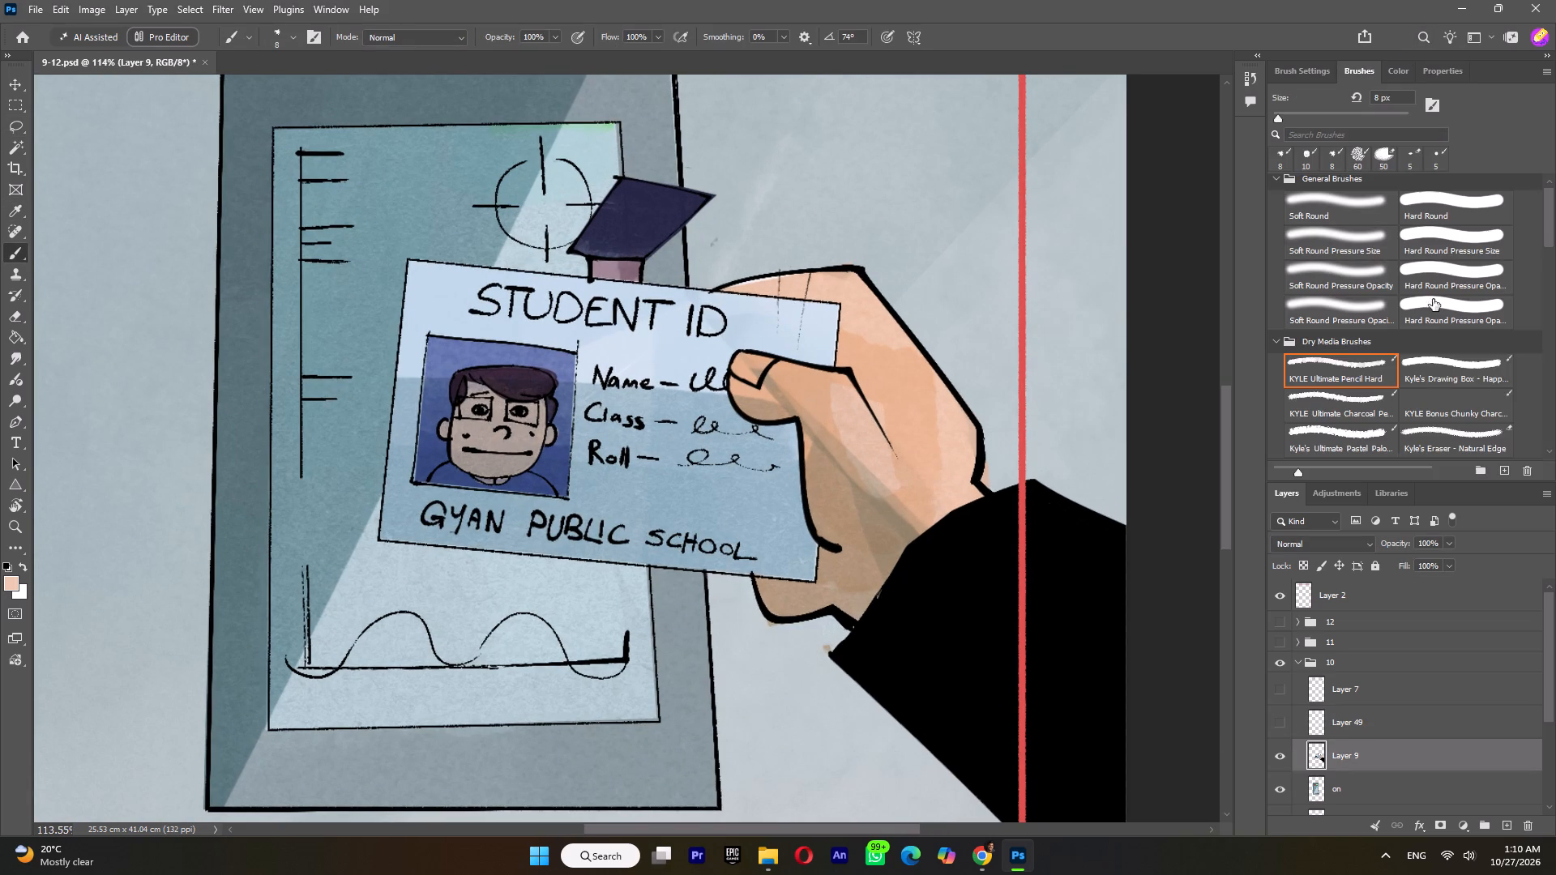
click(1443, 371)
drag(806, 285, 802, 278)
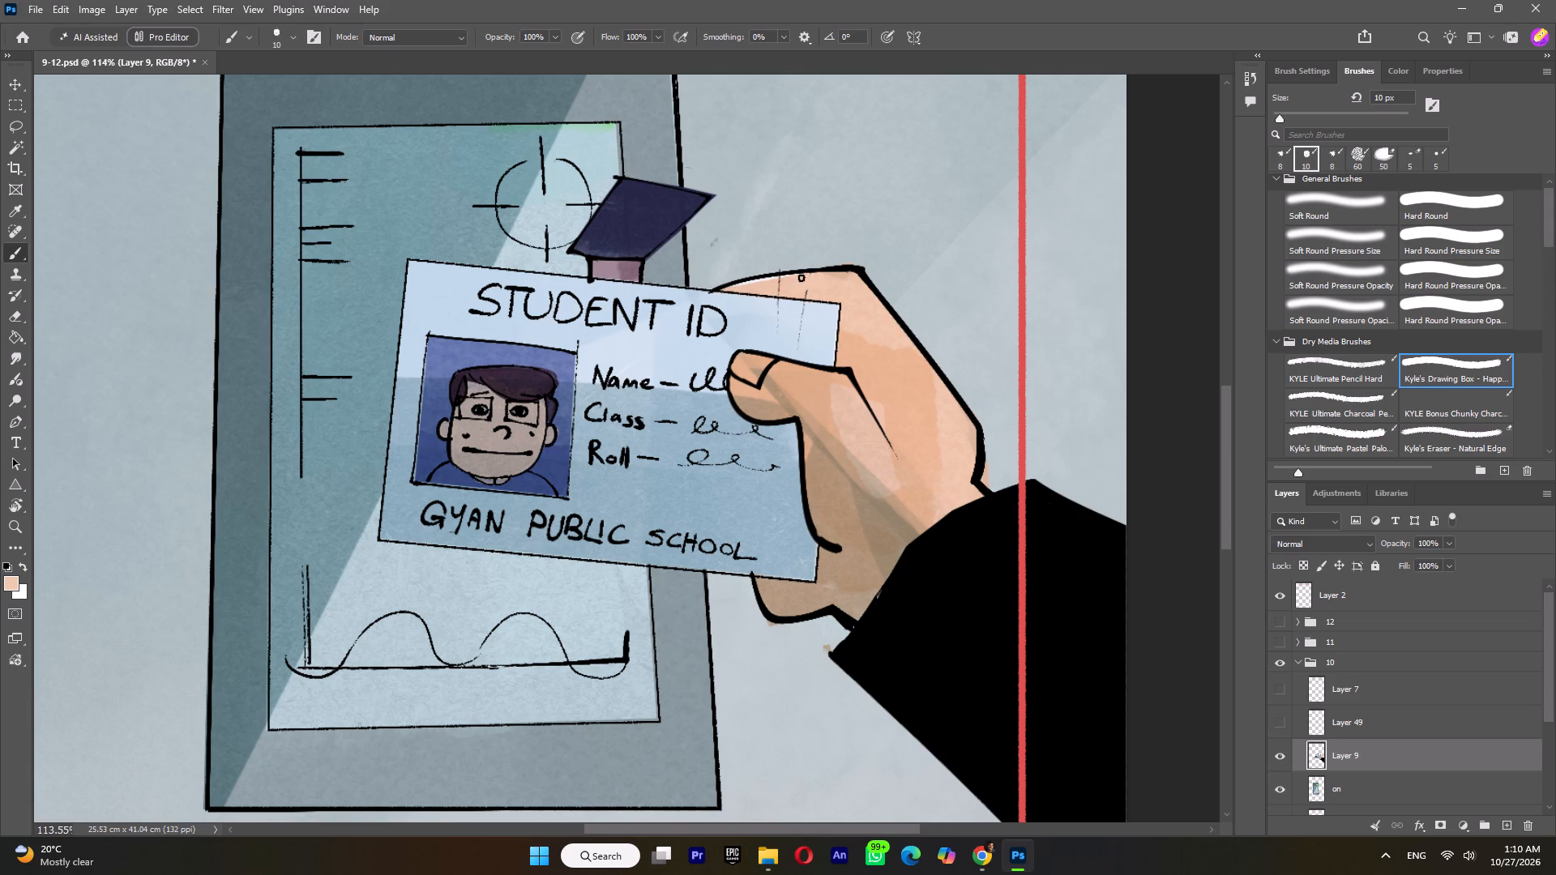
drag(802, 278, 778, 290)
drag(778, 290, 808, 298)
Inspect the cleaned-up hand, comparing the scene with Layer 9 and the separated motion lines shown and hidden.
alt+scroll(887, 278, down, 9)
alt+scroll(887, 278, up, 3)
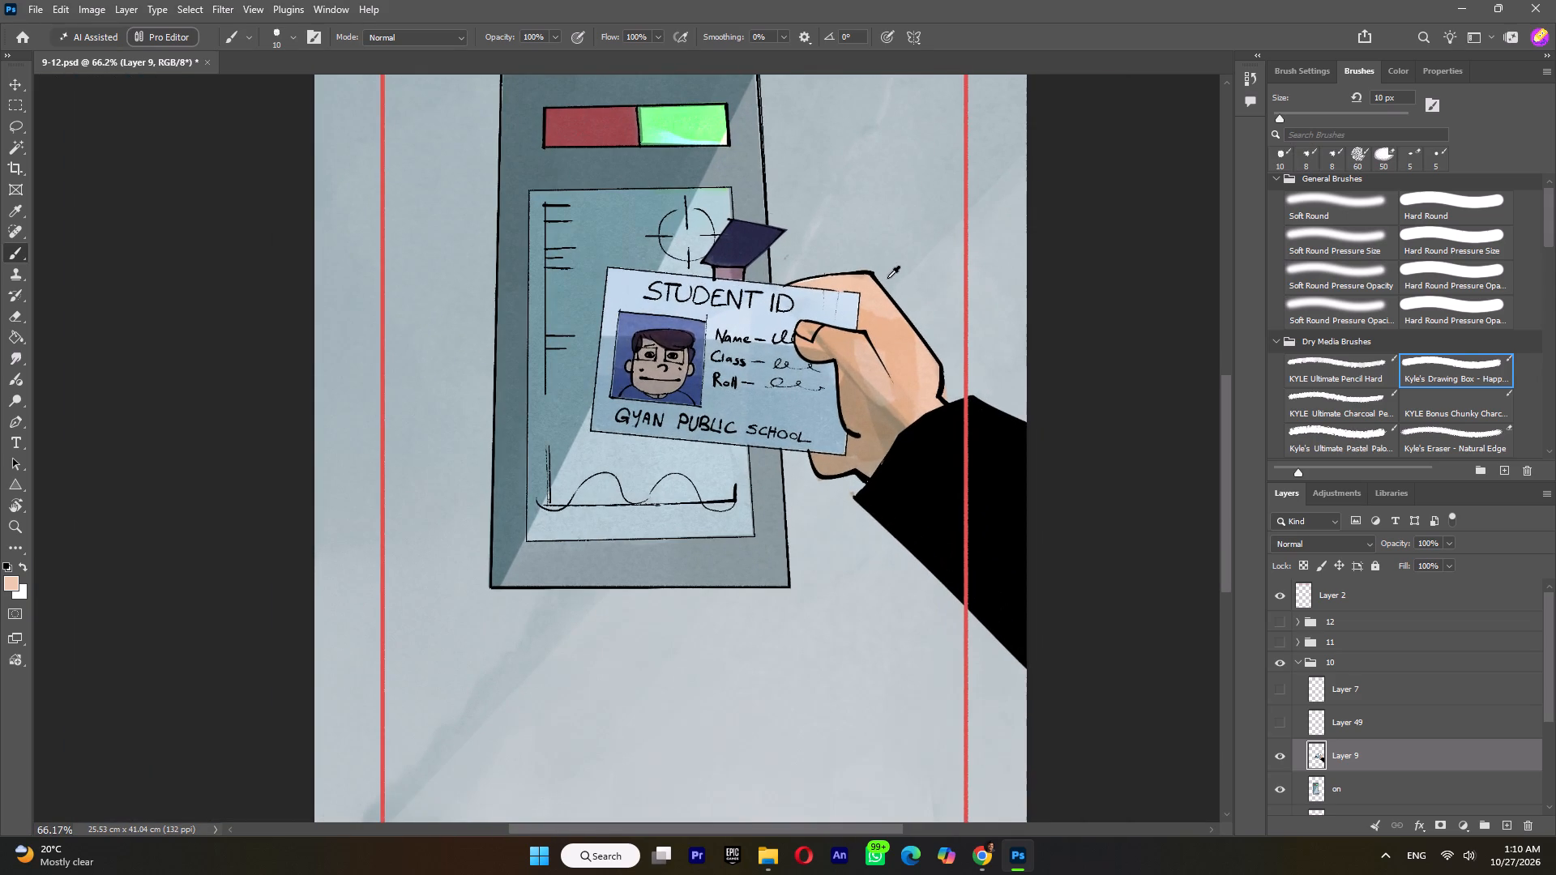
click(1273, 754)
click(1273, 754)
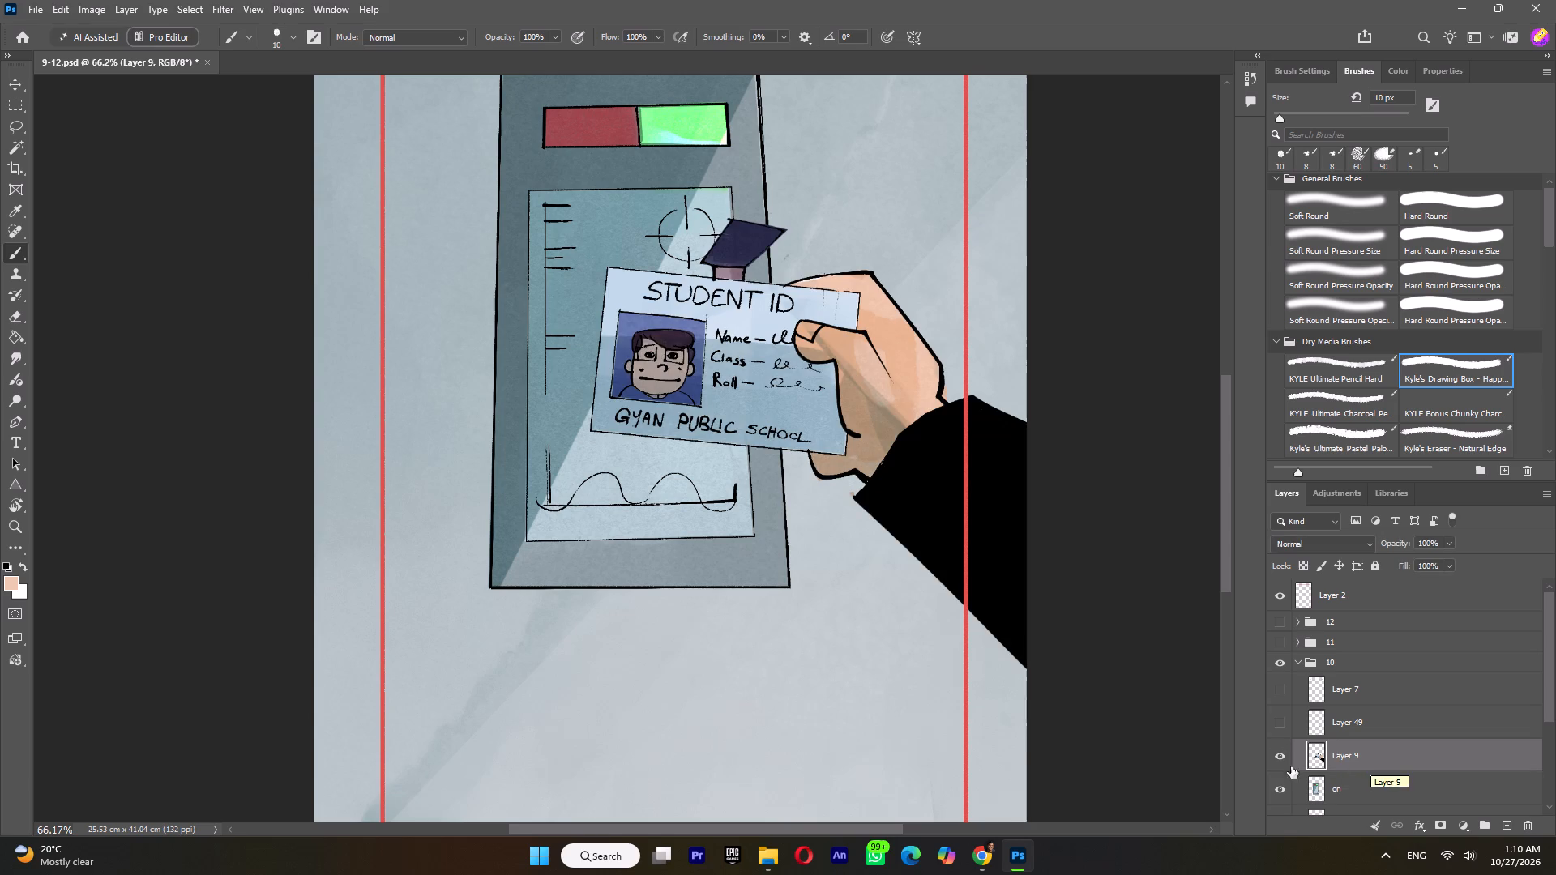
click(1279, 758)
click(1279, 758)
click(1367, 756)
click(1282, 723)
click(1282, 723)
Duplicate Layer 9 within the same document.
right_click(1366, 756)
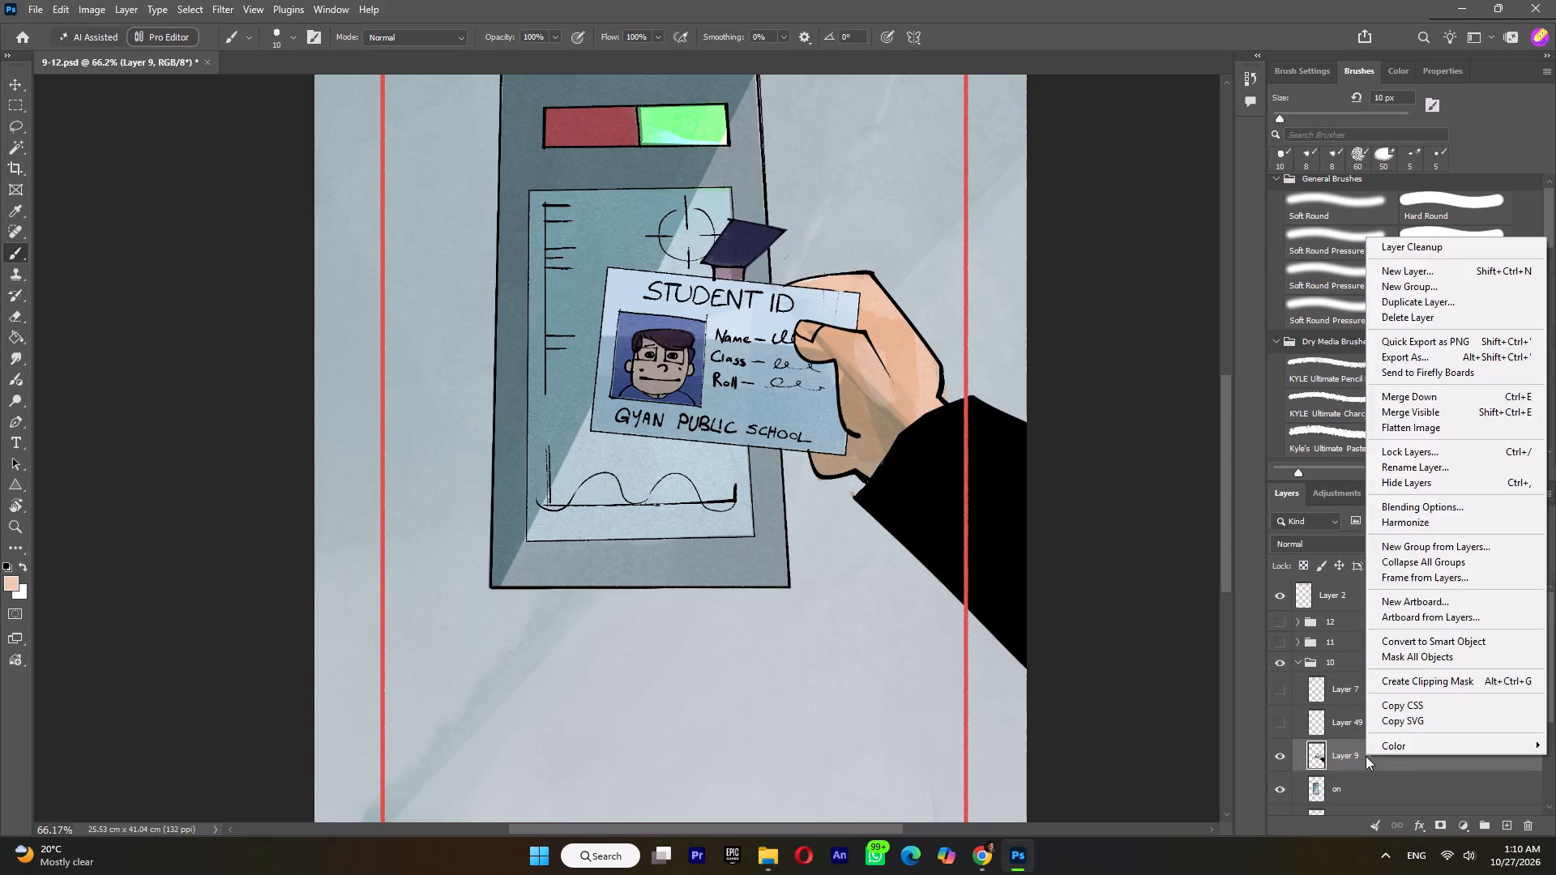
click(1432, 308)
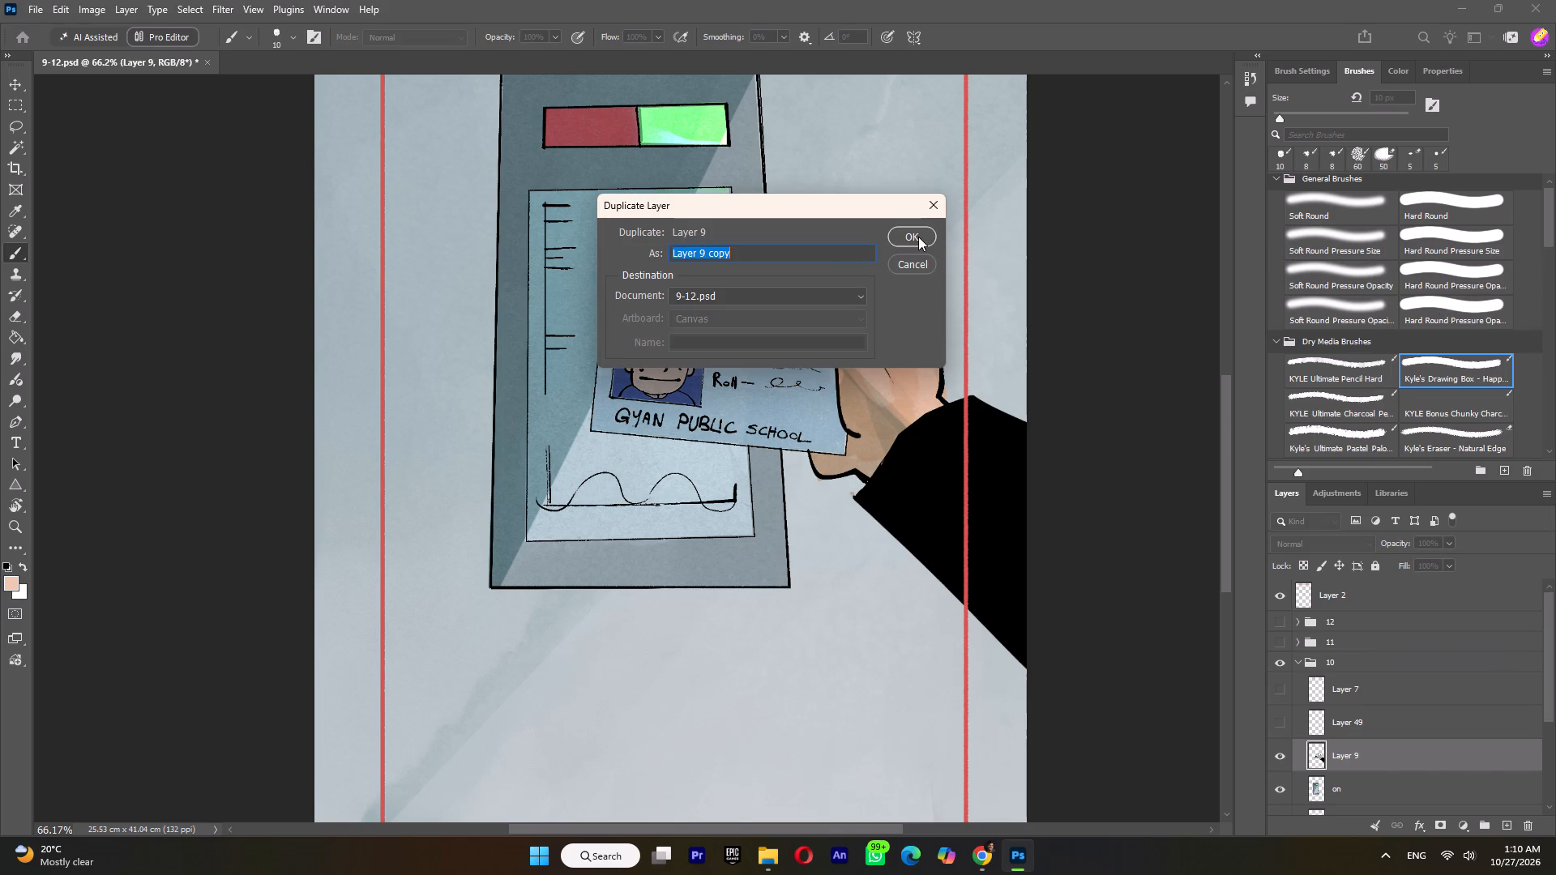
click(918, 237)
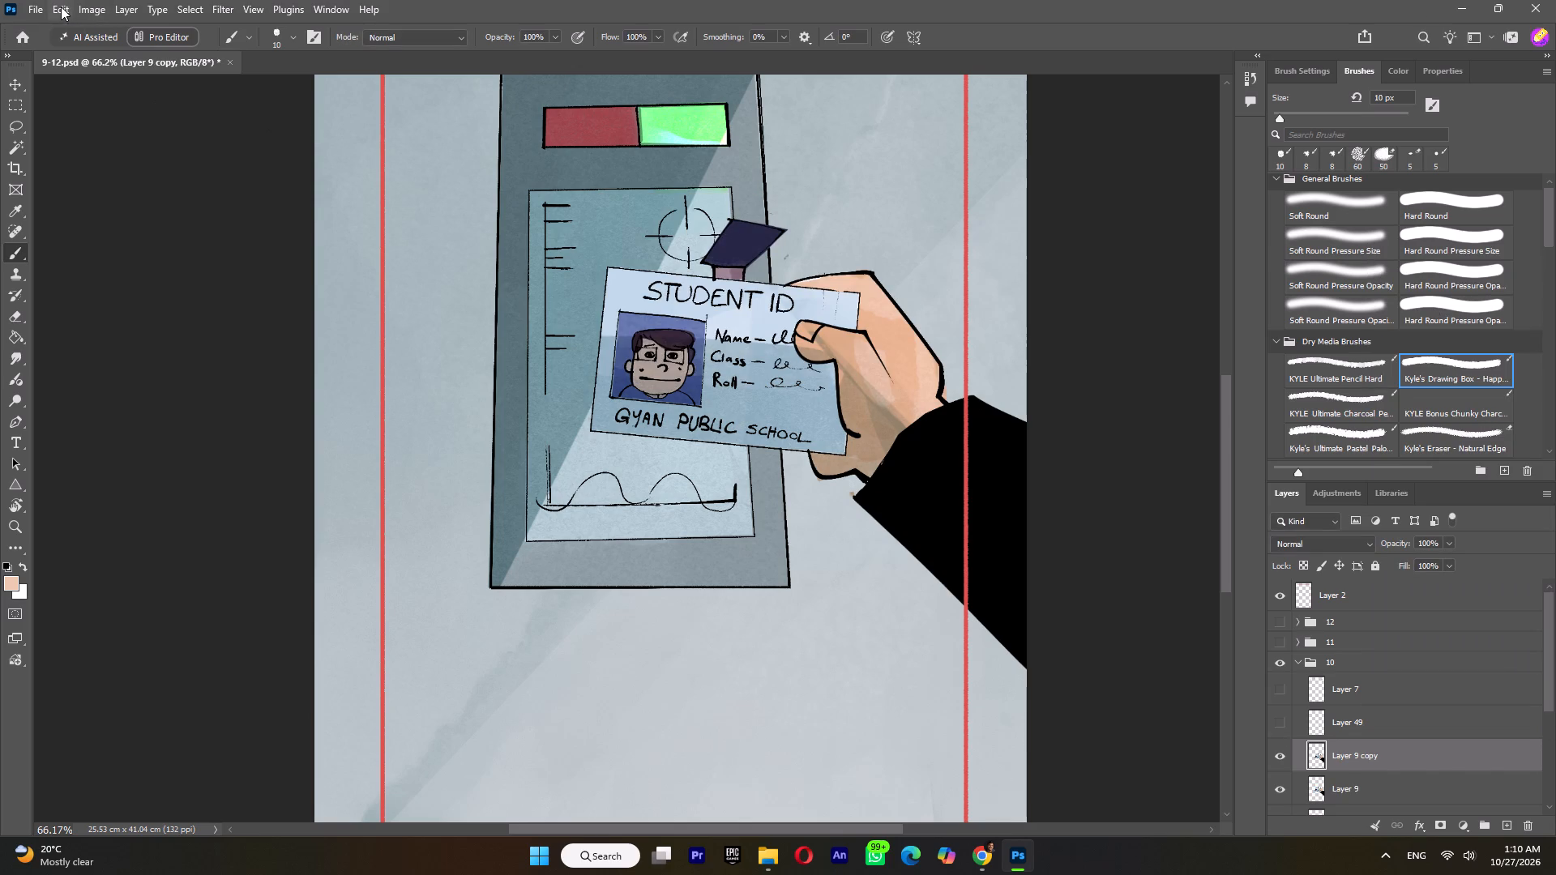
Puppet Warp Layer 9 copy into a slightly lowered hand and ID card pose with the sleeve pinned, and hide the copy.
click(61, 6)
click(118, 393)
click(1020, 651)
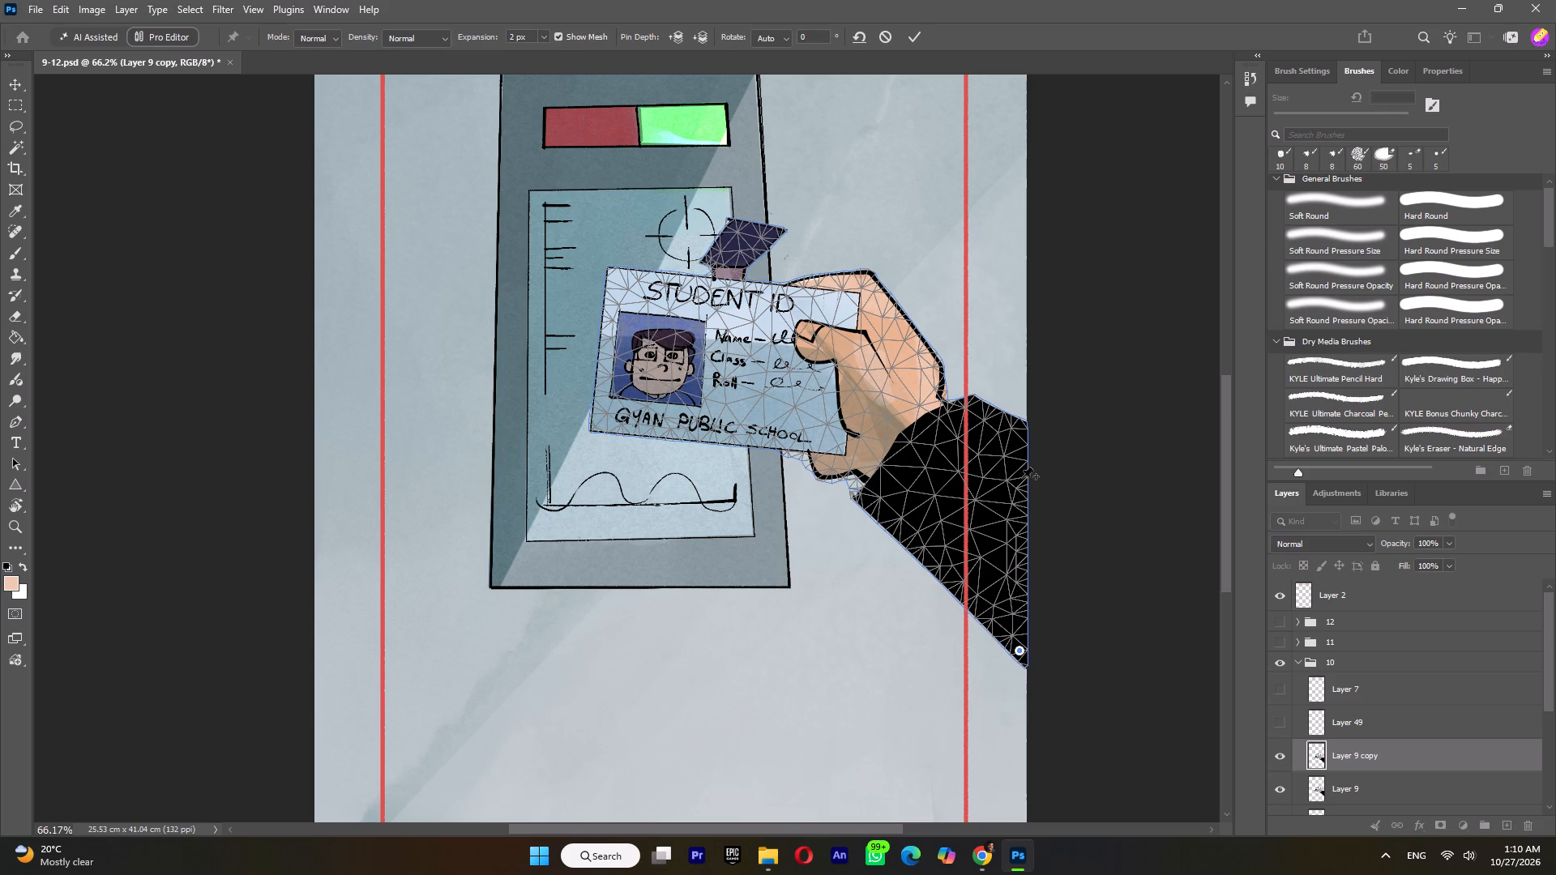
click(1023, 465)
click(906, 442)
click(799, 334)
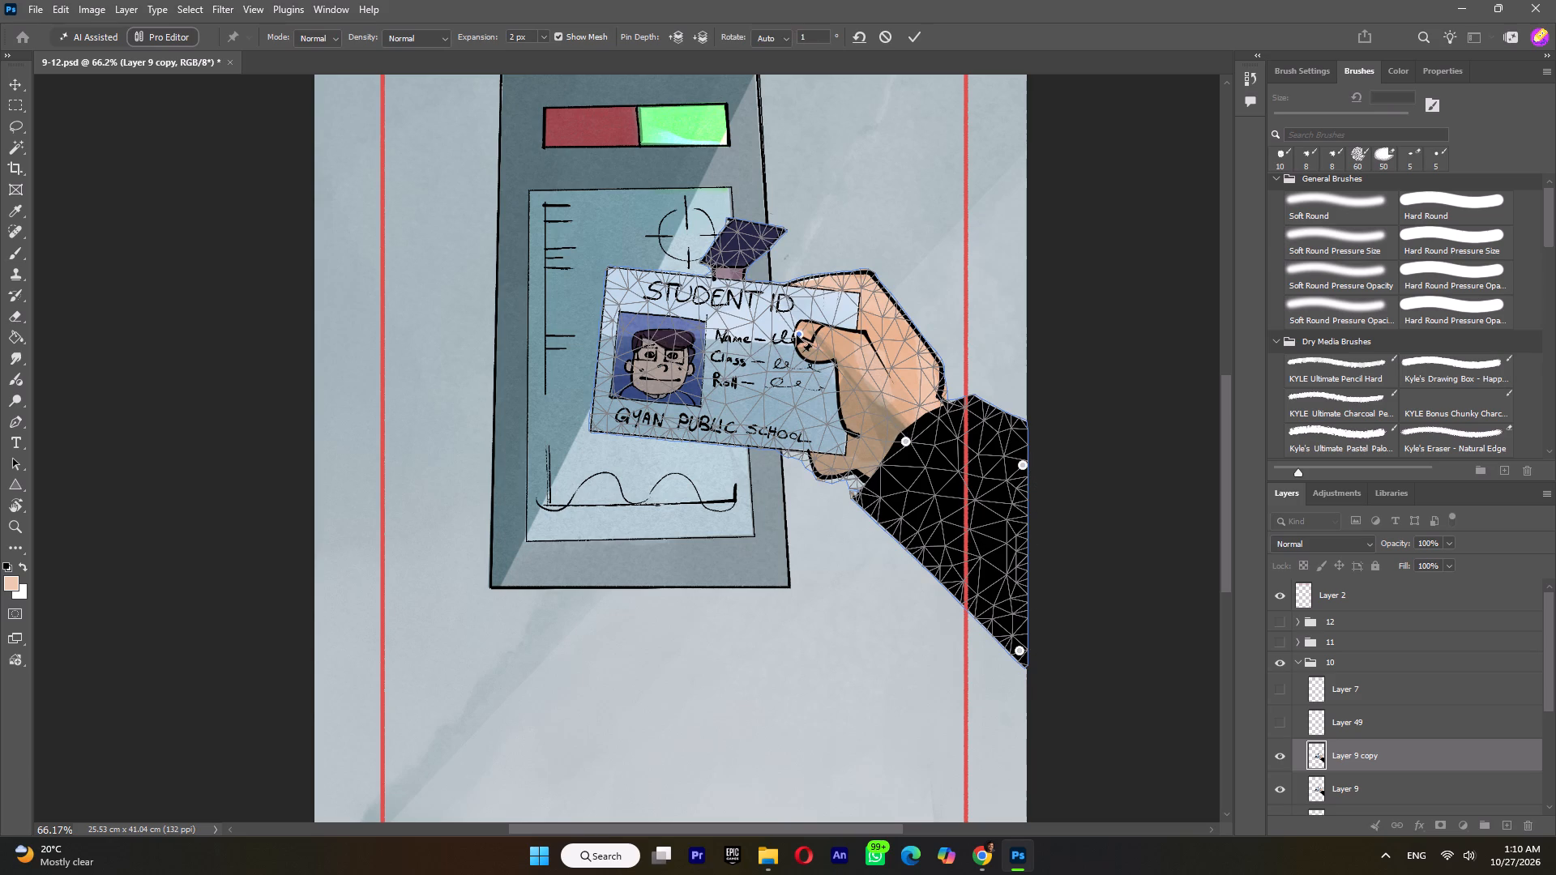
click(797, 335)
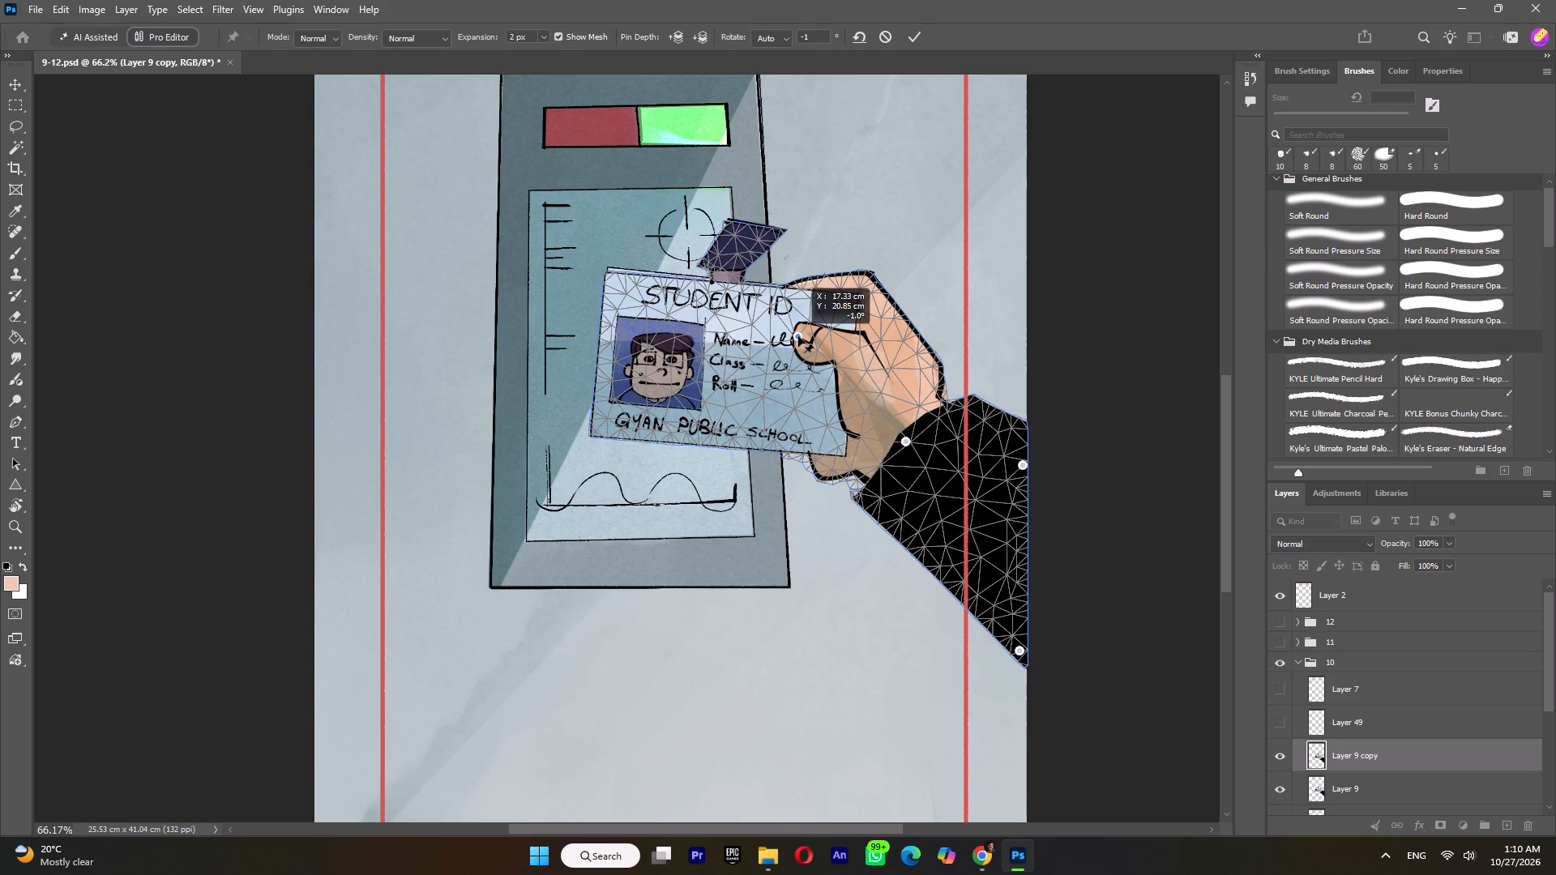
click(649, 345)
click(649, 344)
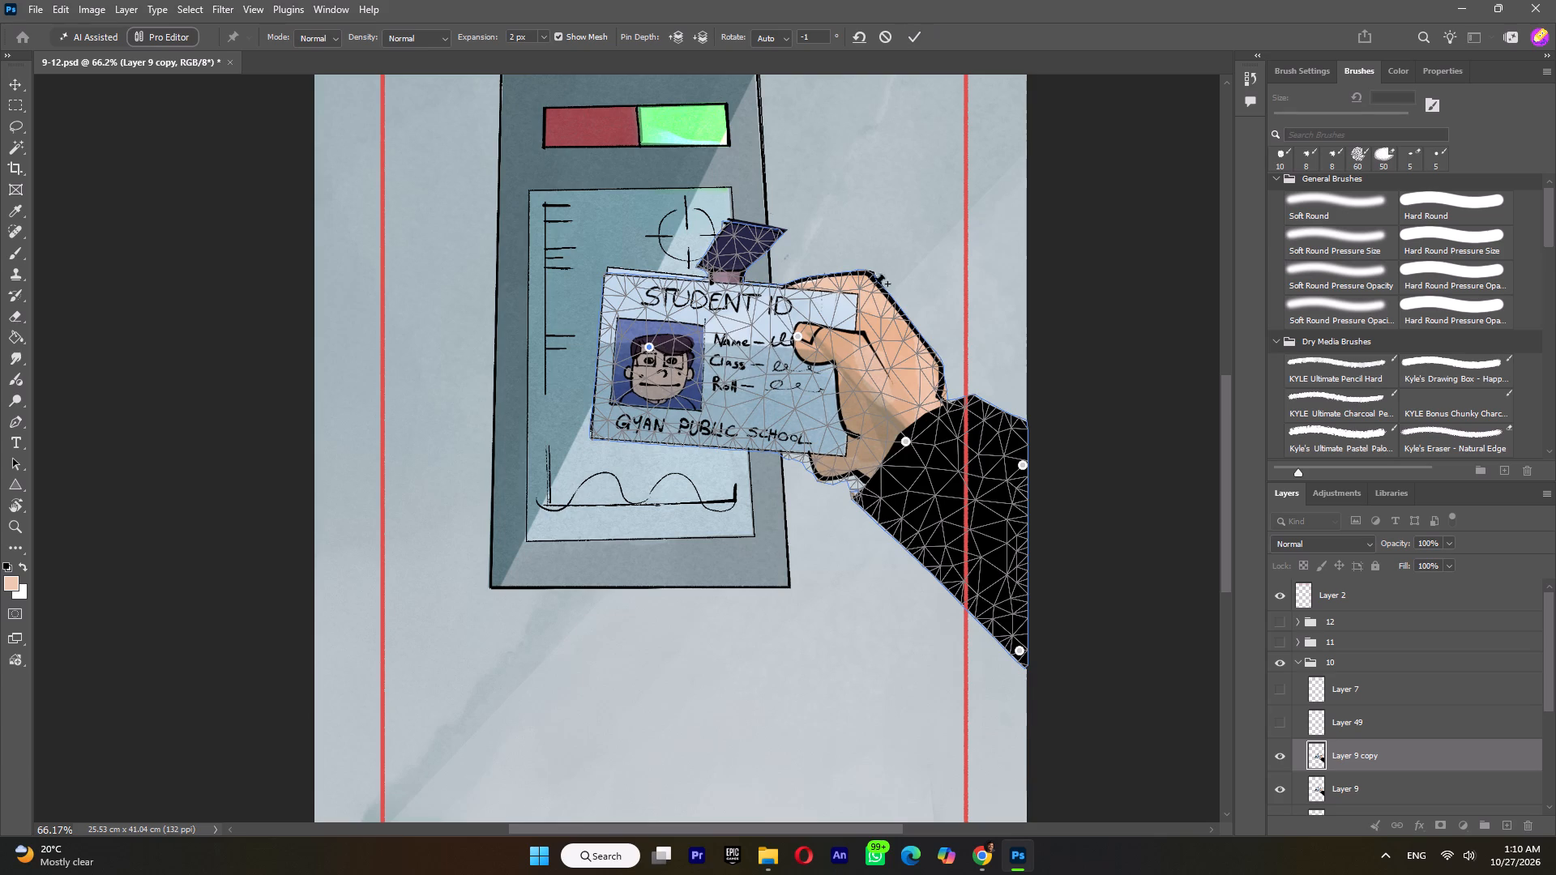
click(798, 338)
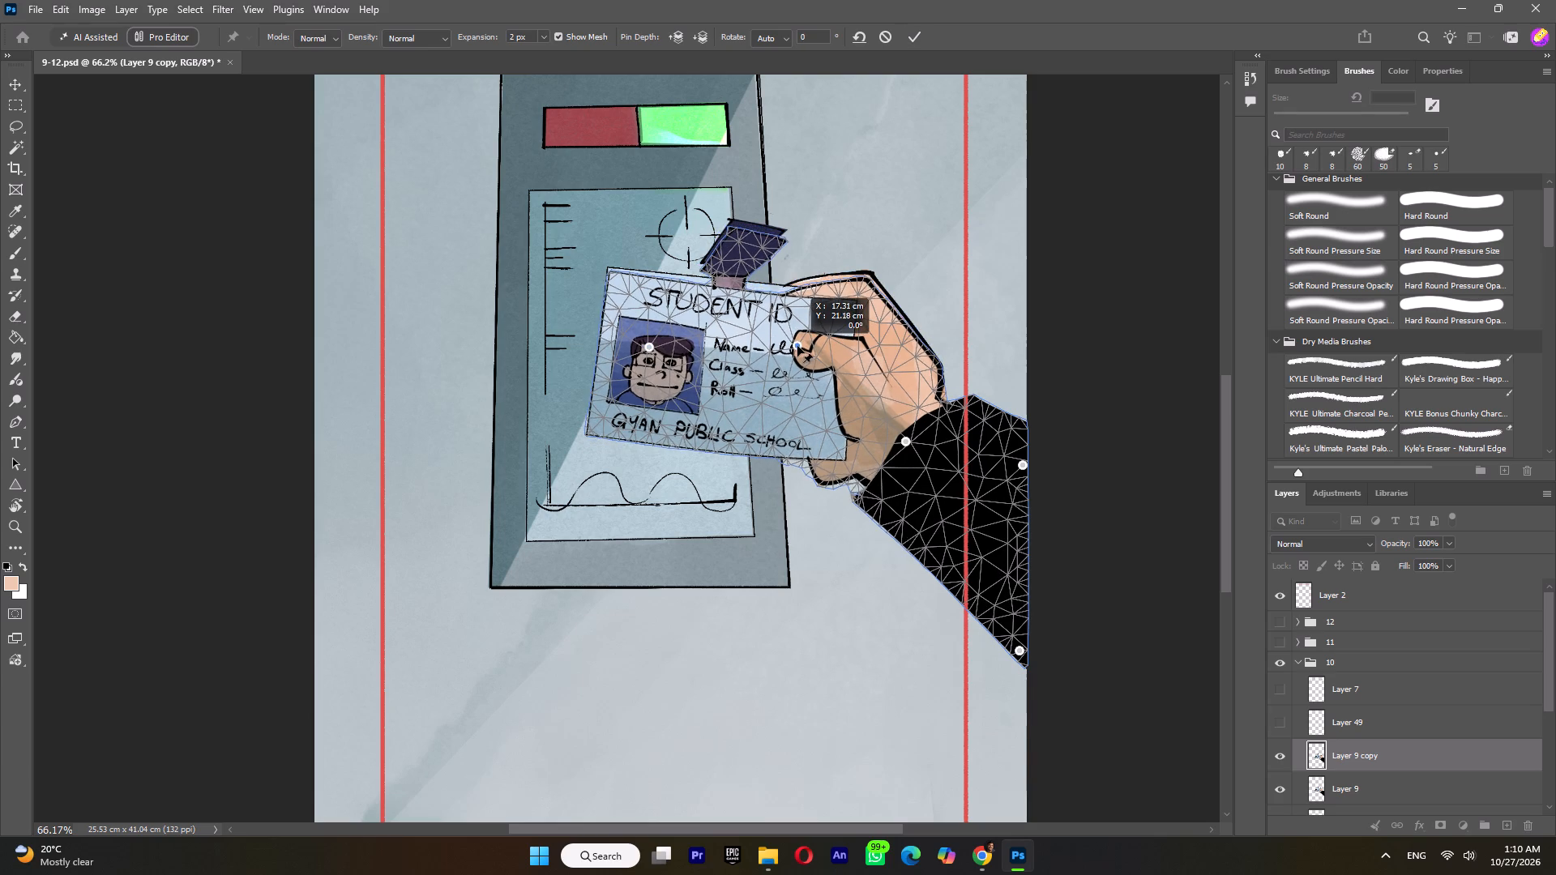
click(649, 346)
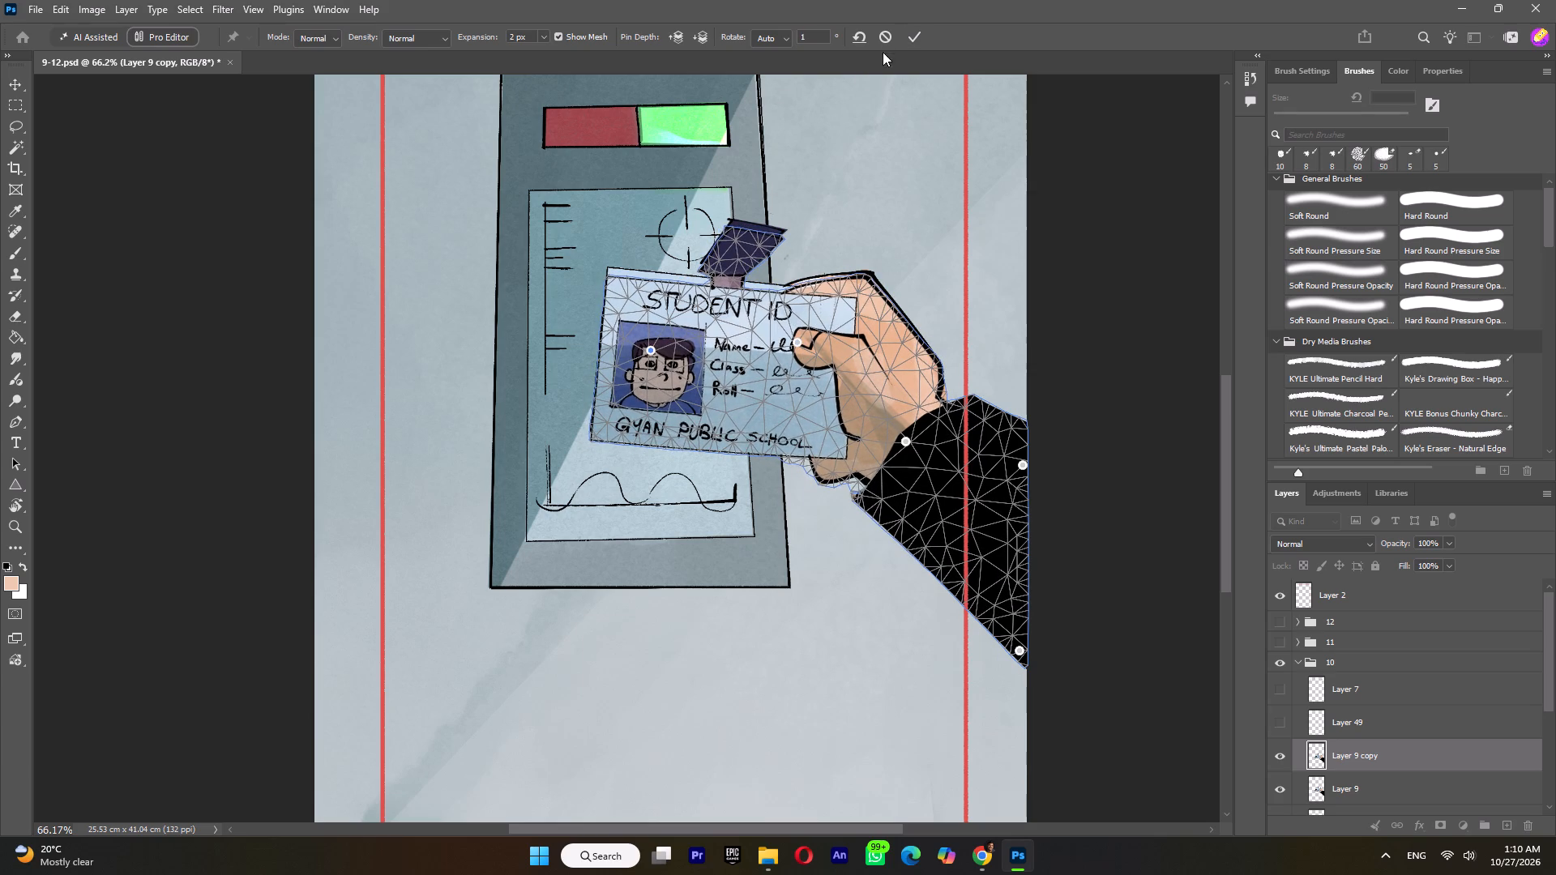
click(913, 34)
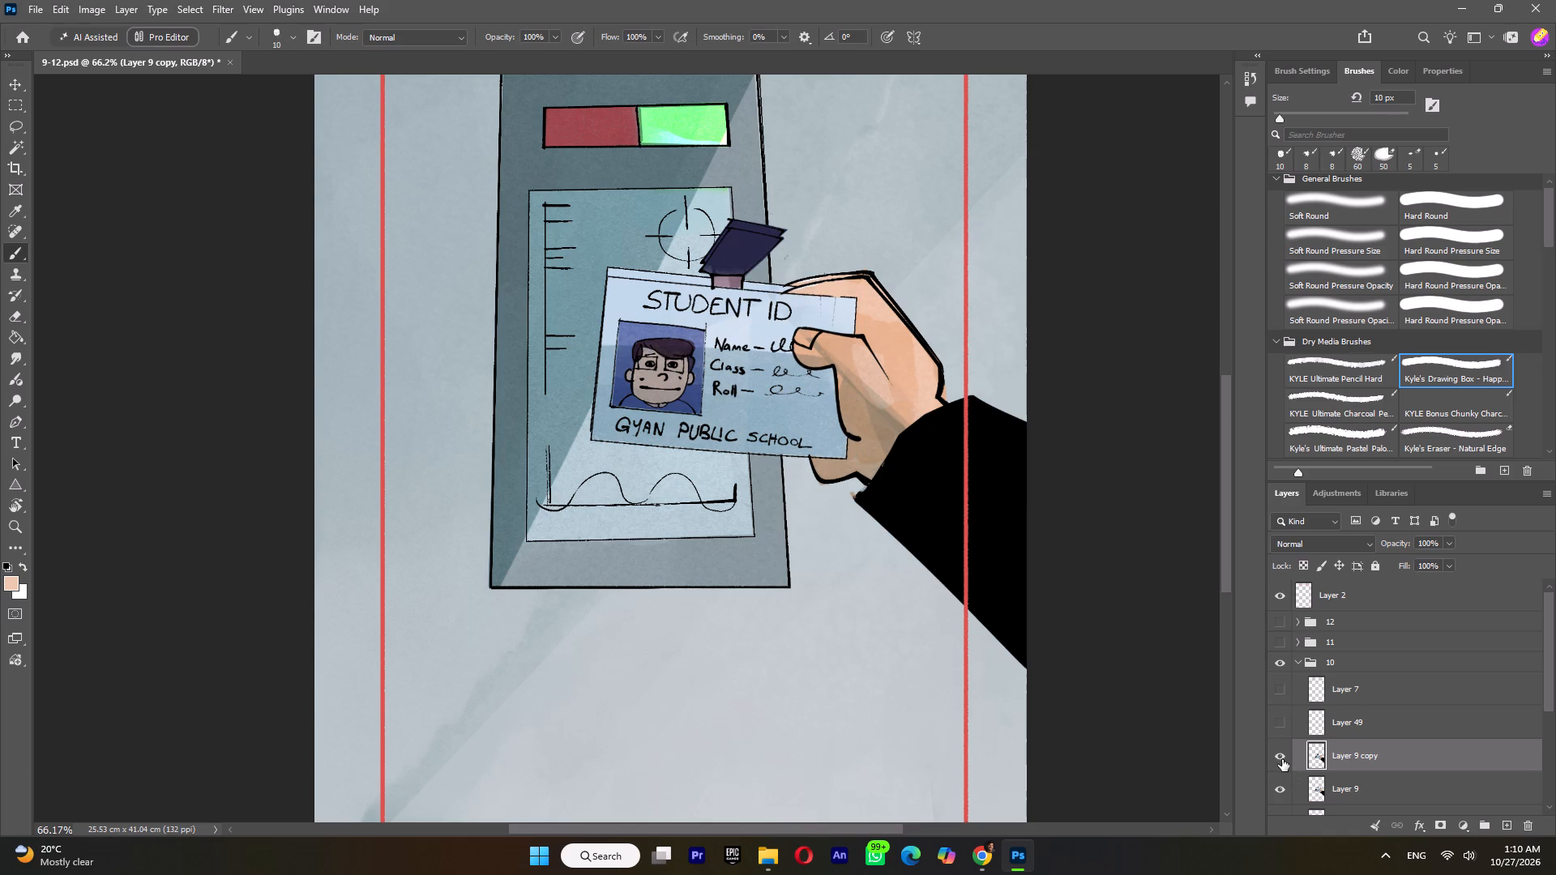
click(1282, 758)
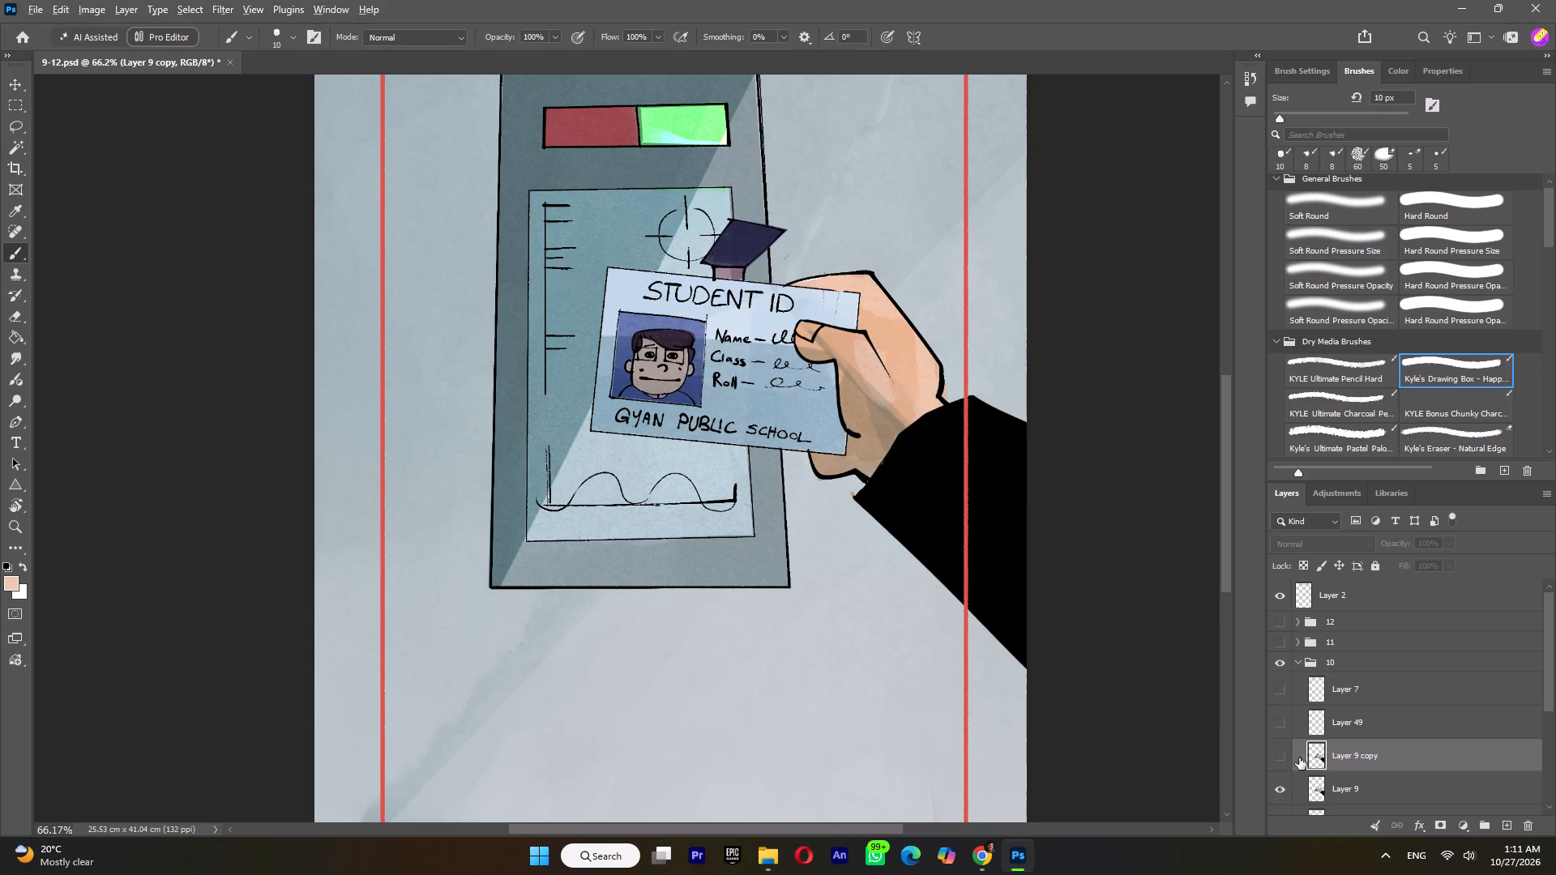
Check what the on, red, Layer 8 and Layer 9 layers of group 10 contain, leaving red hidden.
scroll(1322, 740, down, 3)
click(1284, 723)
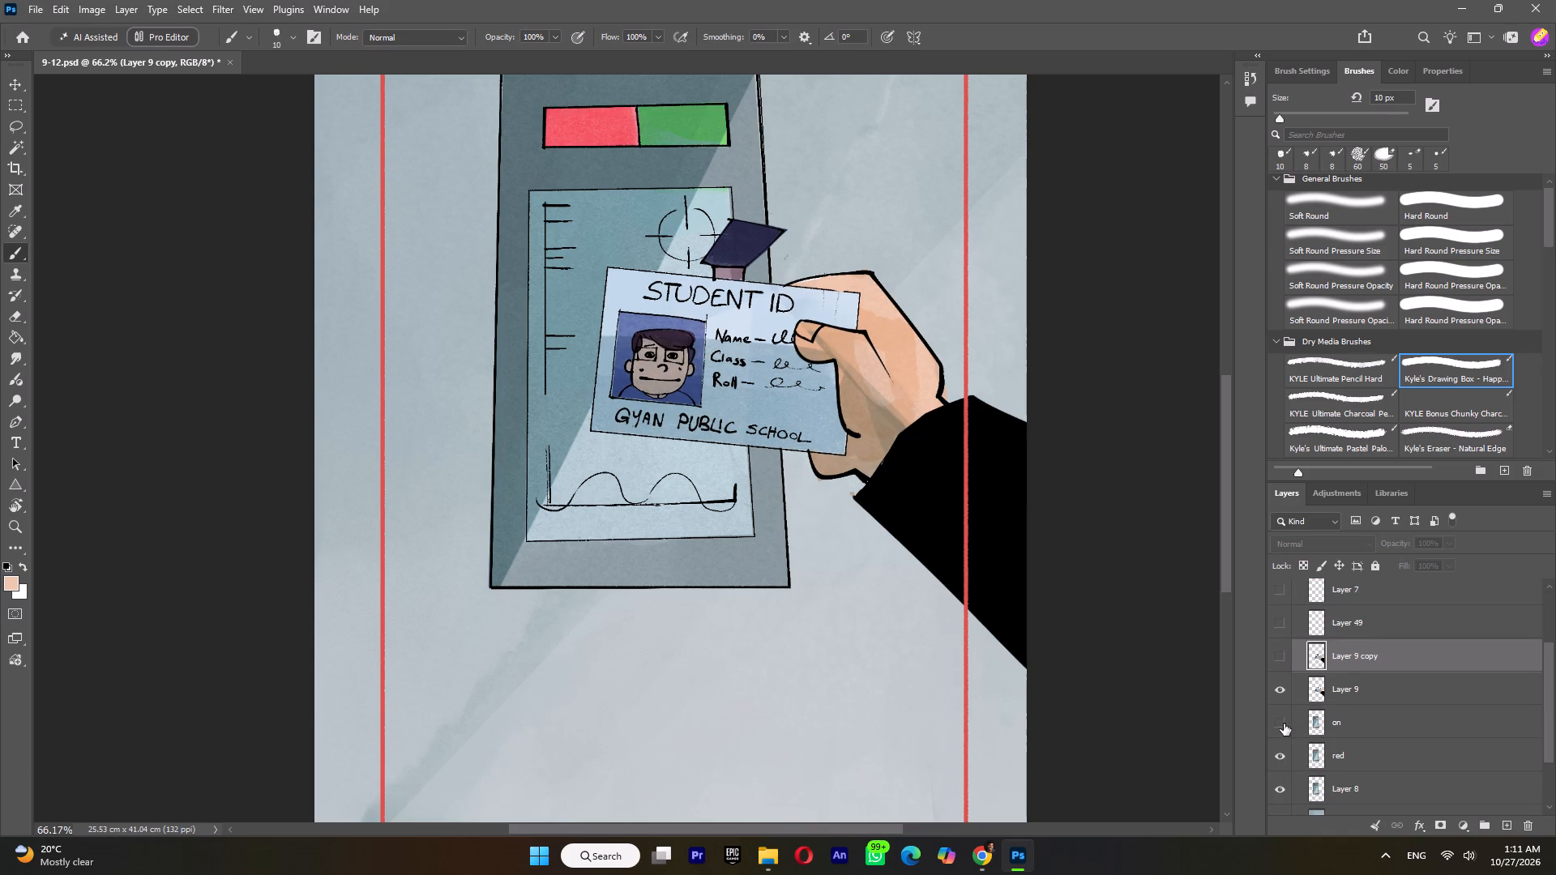
click(1281, 758)
click(1278, 781)
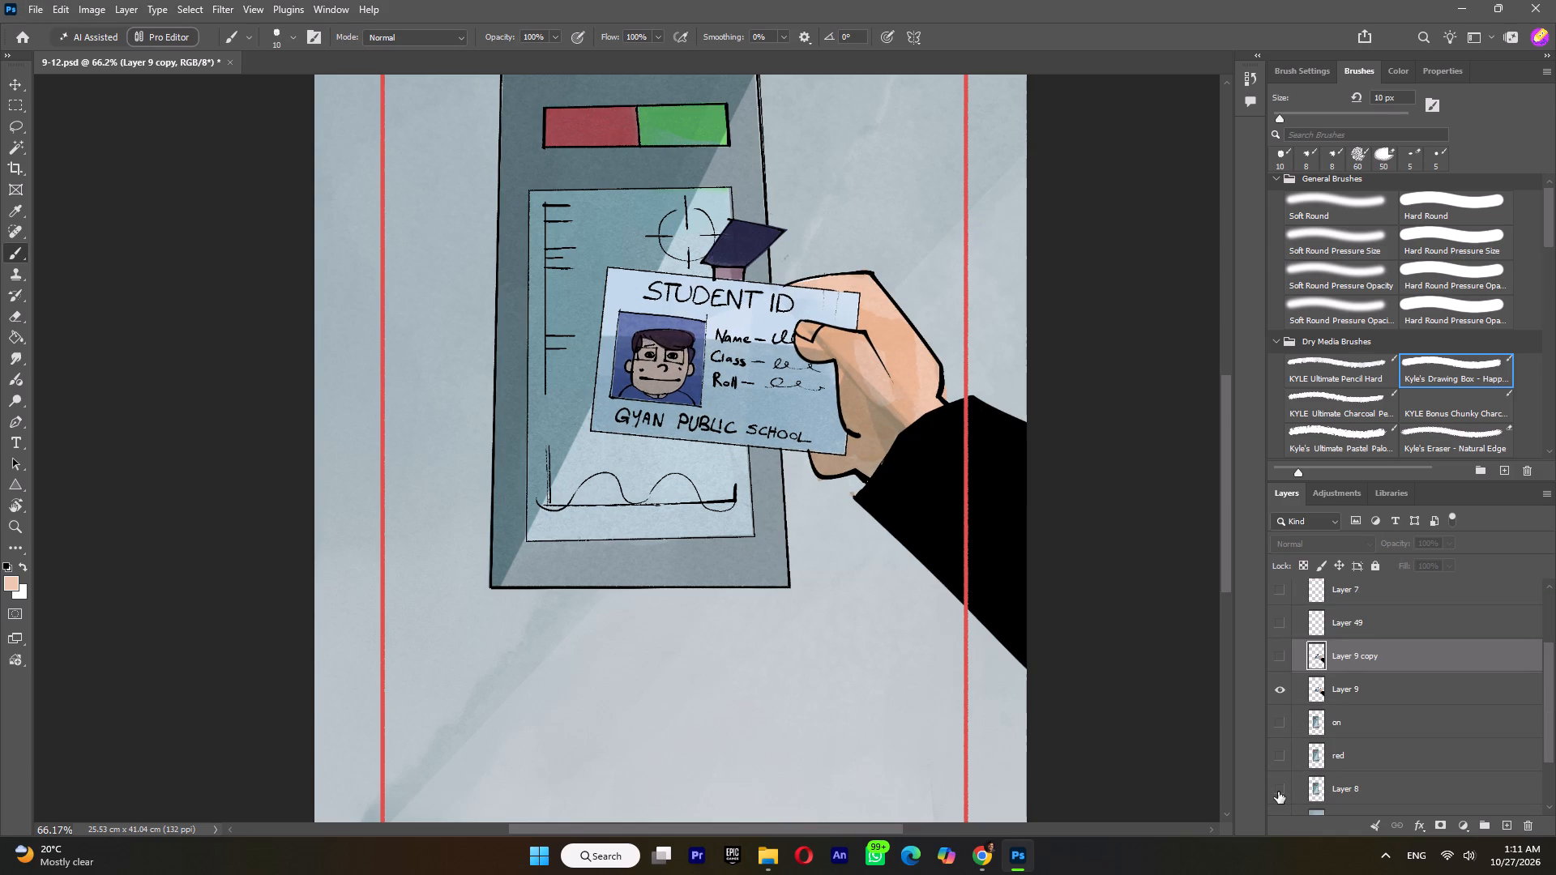
click(1278, 792)
click(1284, 762)
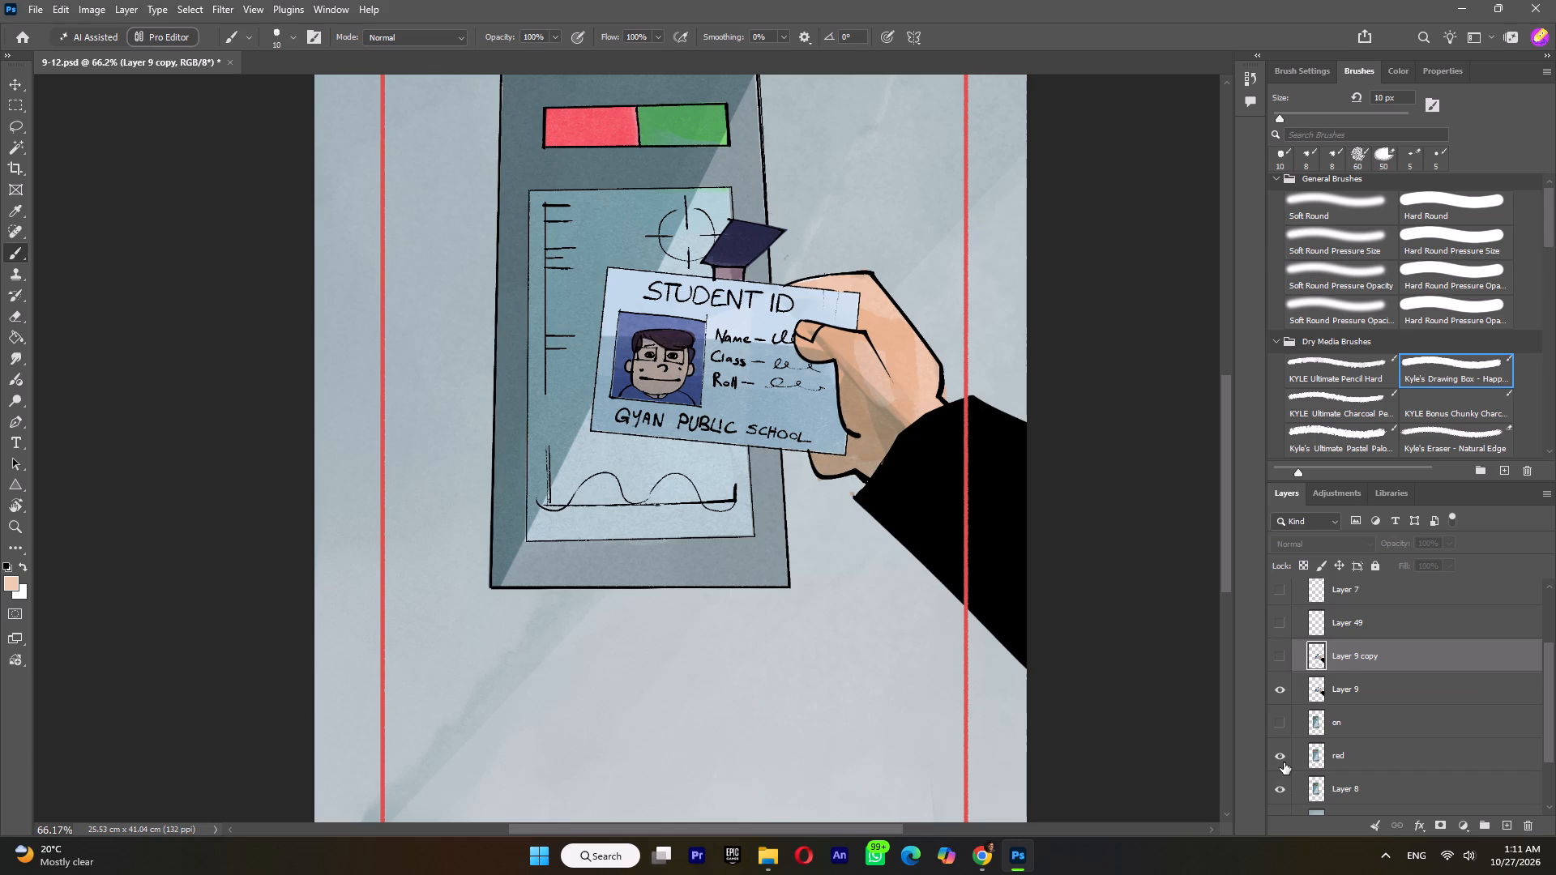
click(1282, 758)
click(1278, 696)
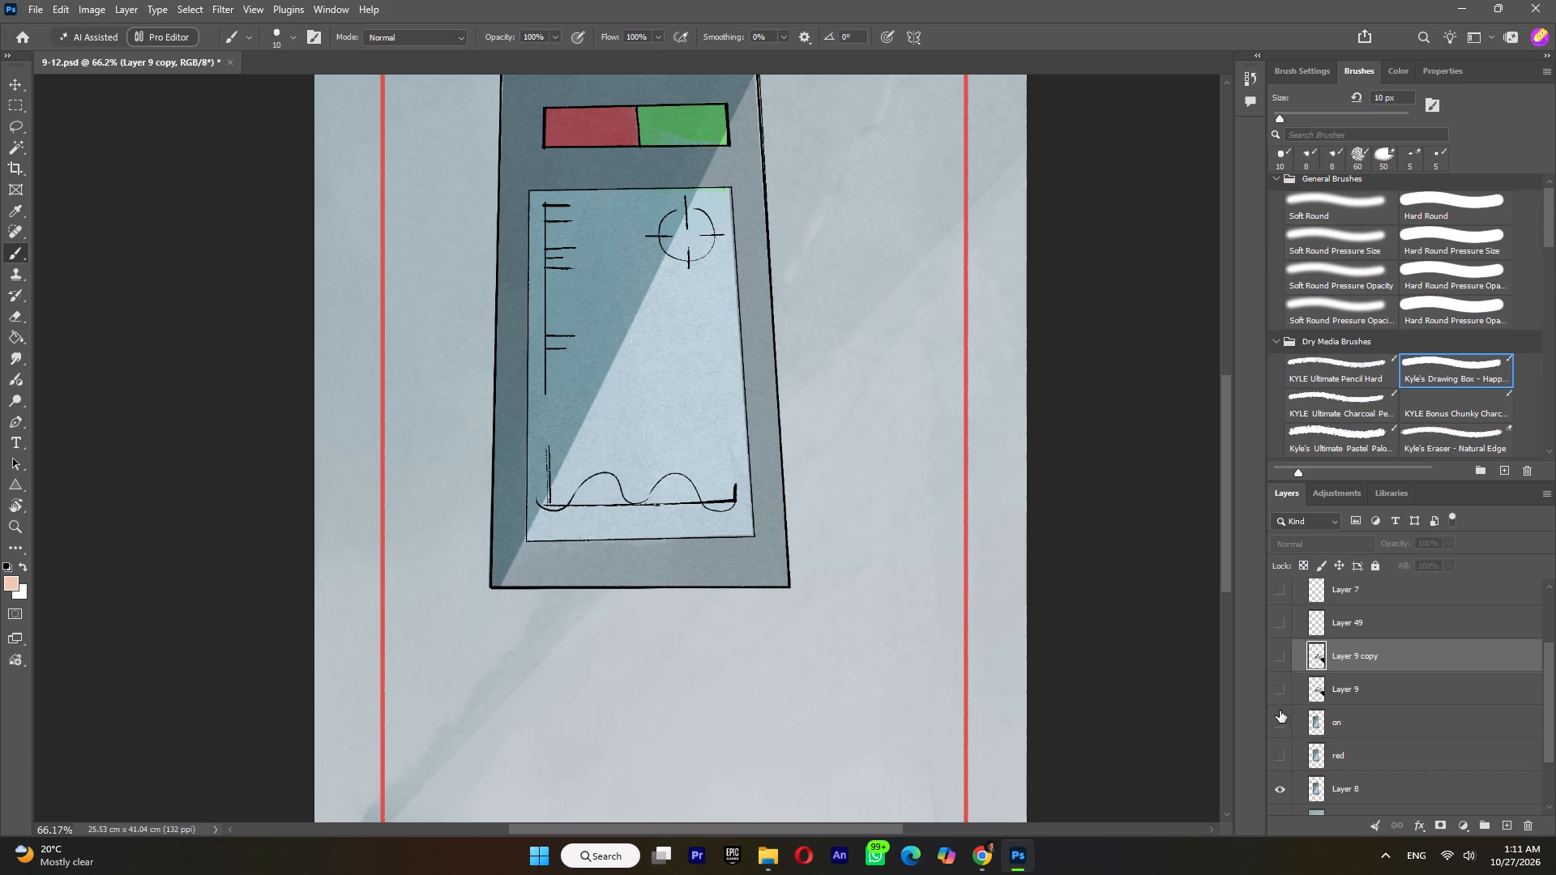
click(1281, 683)
click(1282, 722)
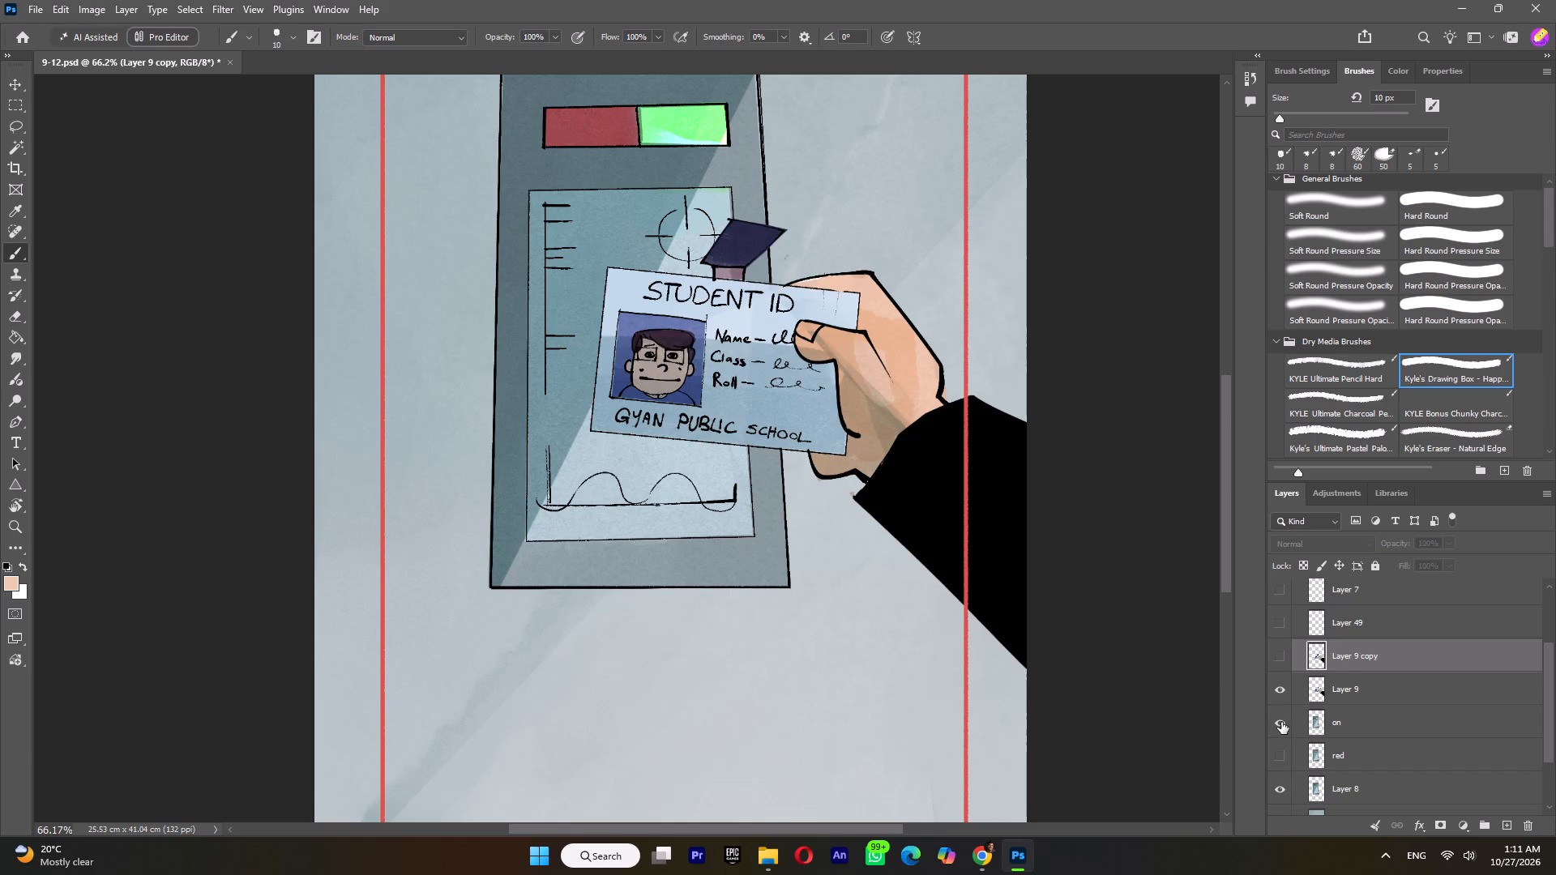
scroll(1361, 741, down, 4)
scroll(1361, 735, up, 8)
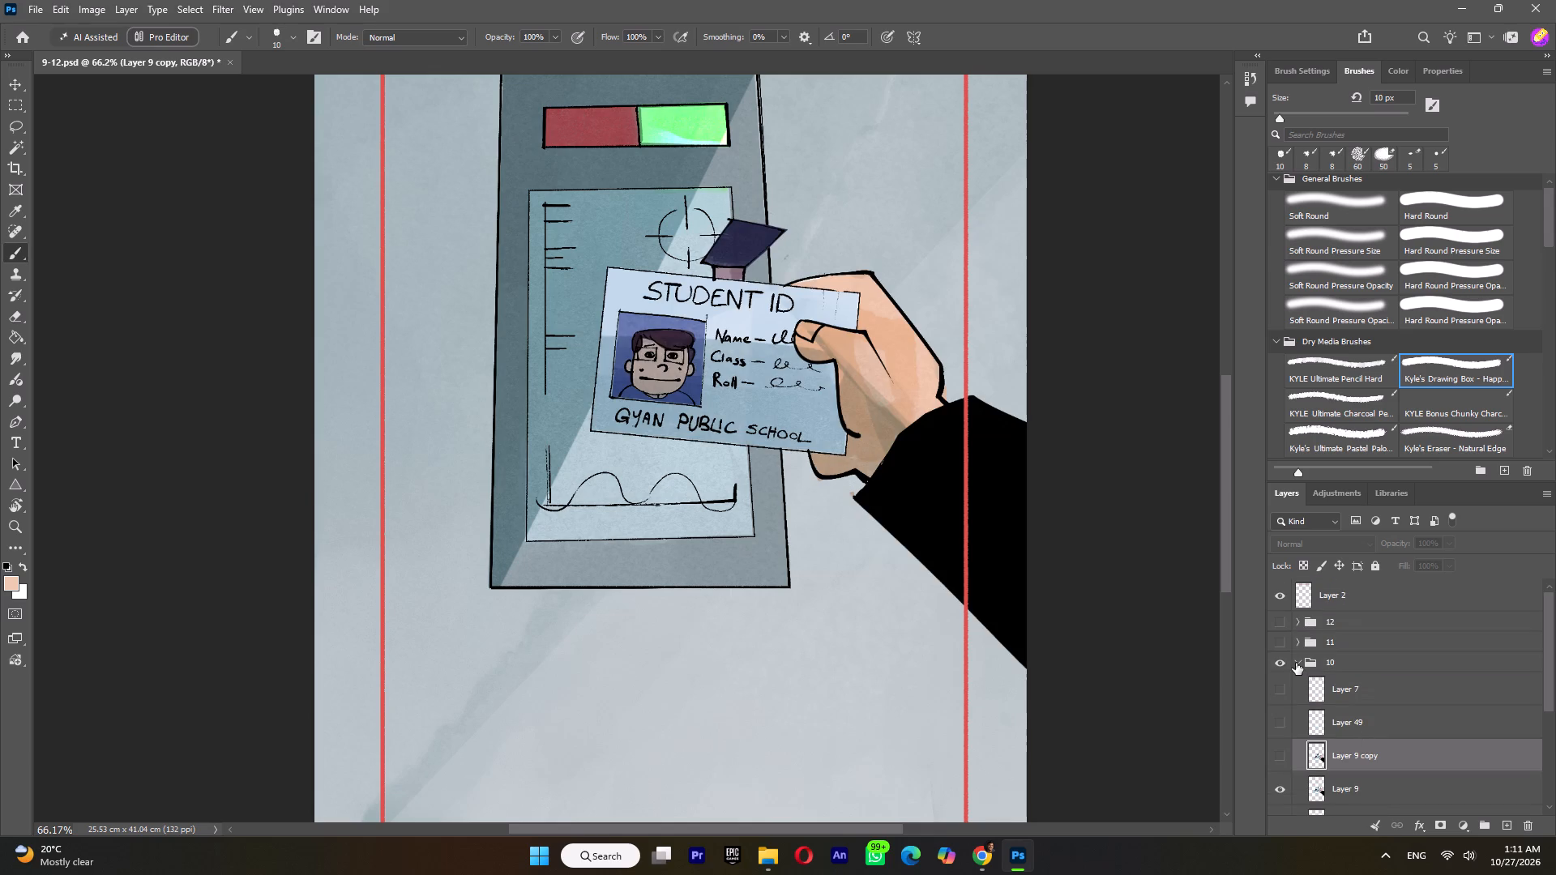
Collapse and hide group 10, and show and expand group 11.
click(1296, 663)
click(1278, 664)
click(1280, 637)
click(1297, 640)
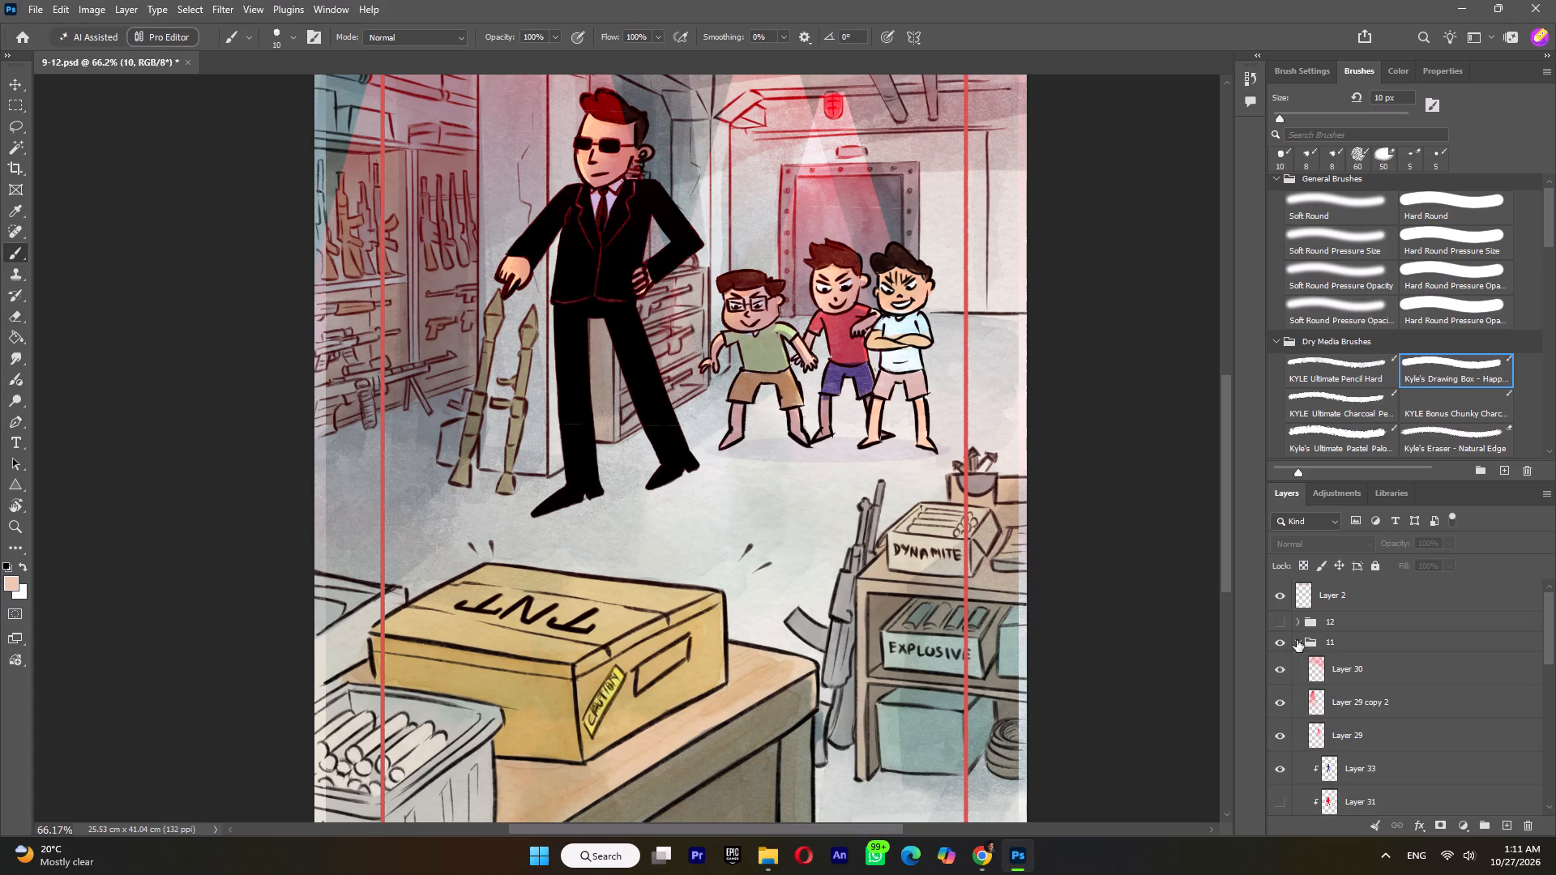
Hide the red light layers Layer 30, Layer 29 copy 2 and Layer 29 in group 11.
click(1280, 668)
click(1281, 668)
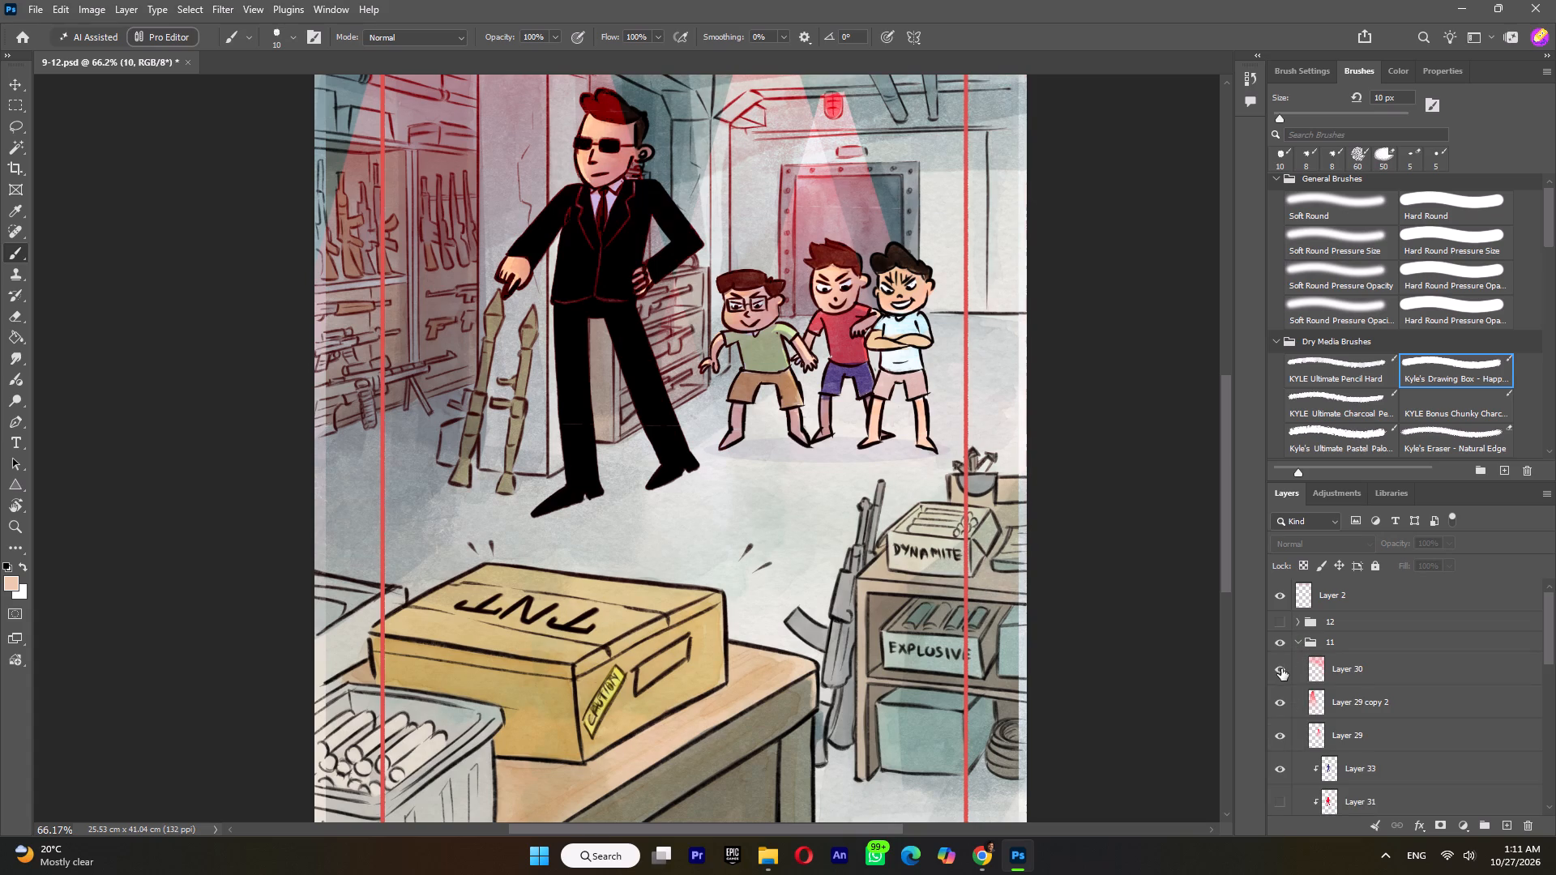
click(1285, 702)
click(1285, 671)
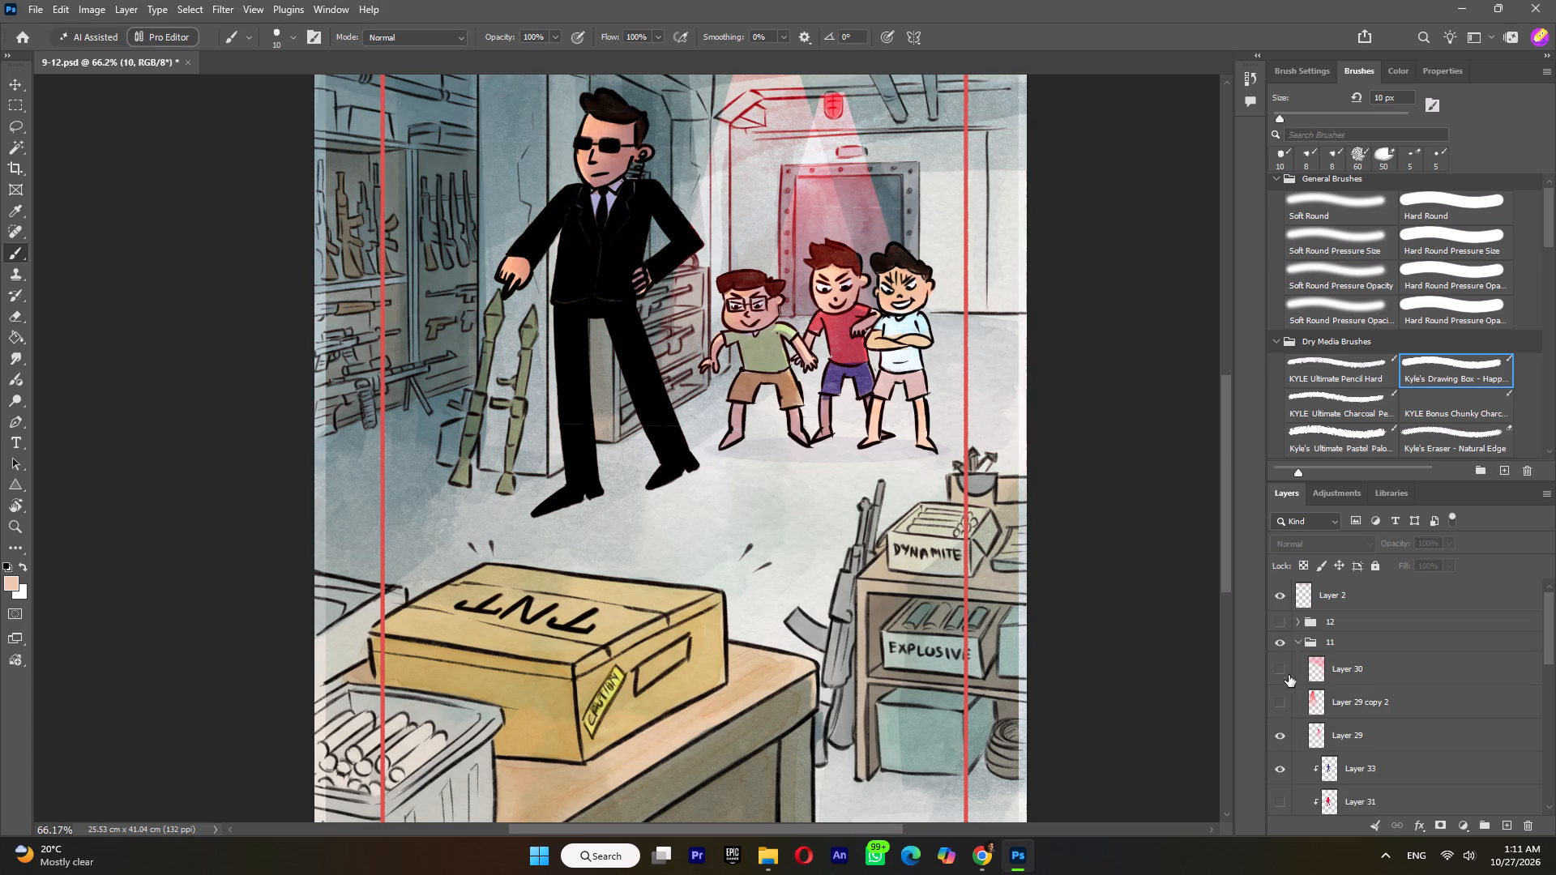
click(1281, 736)
click(1281, 736)
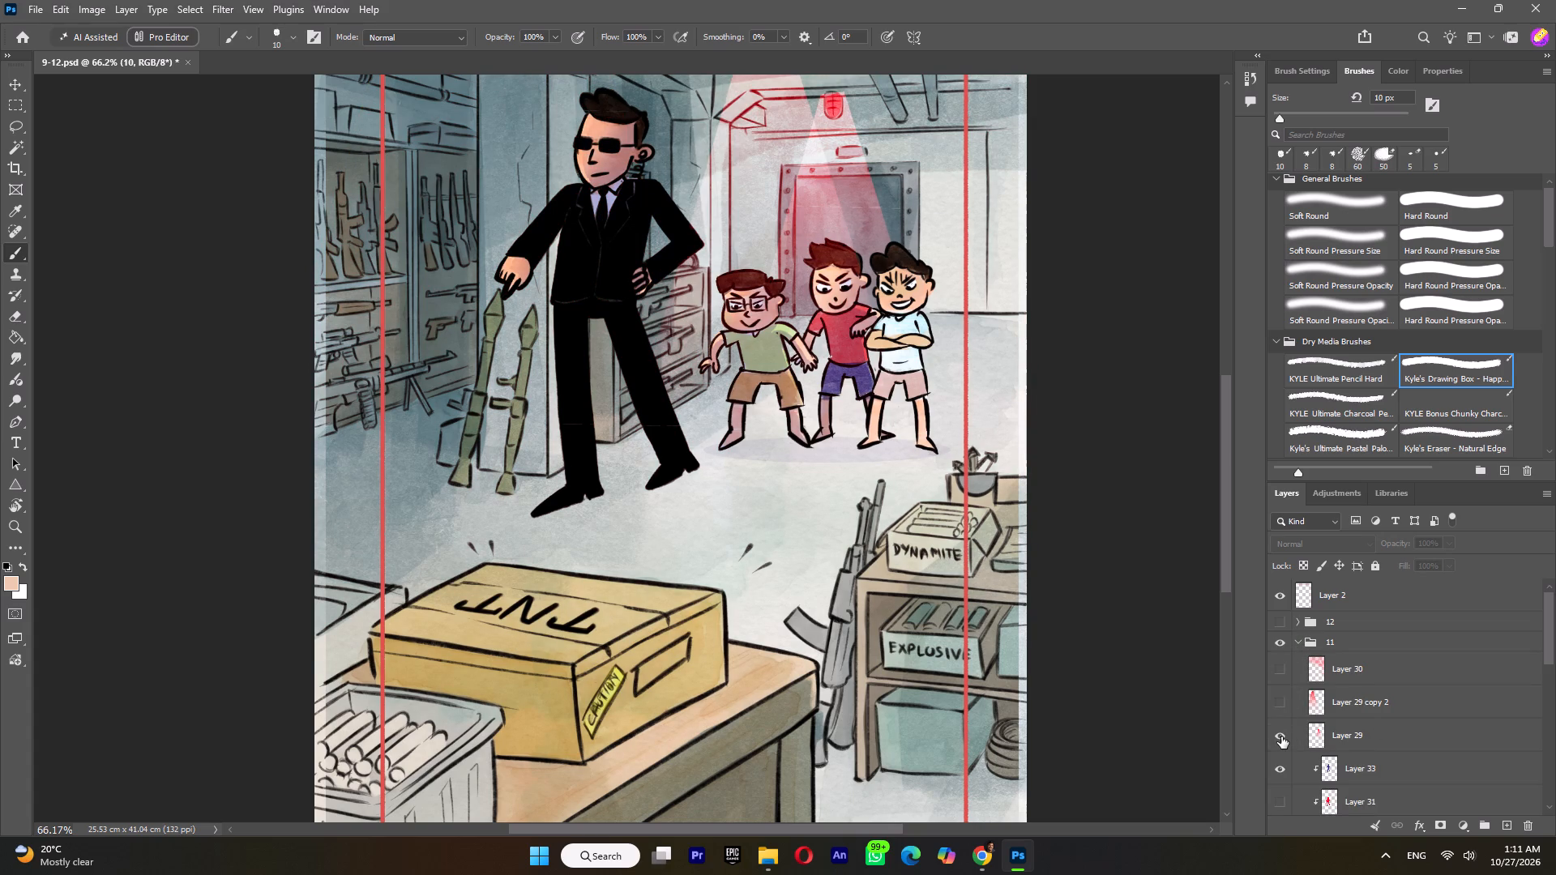
click(1281, 737)
Check what the clipped Layer 33 and Layer 31 contribute to the suited man, leaving Layer 31 hidden.
scroll(1325, 737, down, 2)
click(1371, 700)
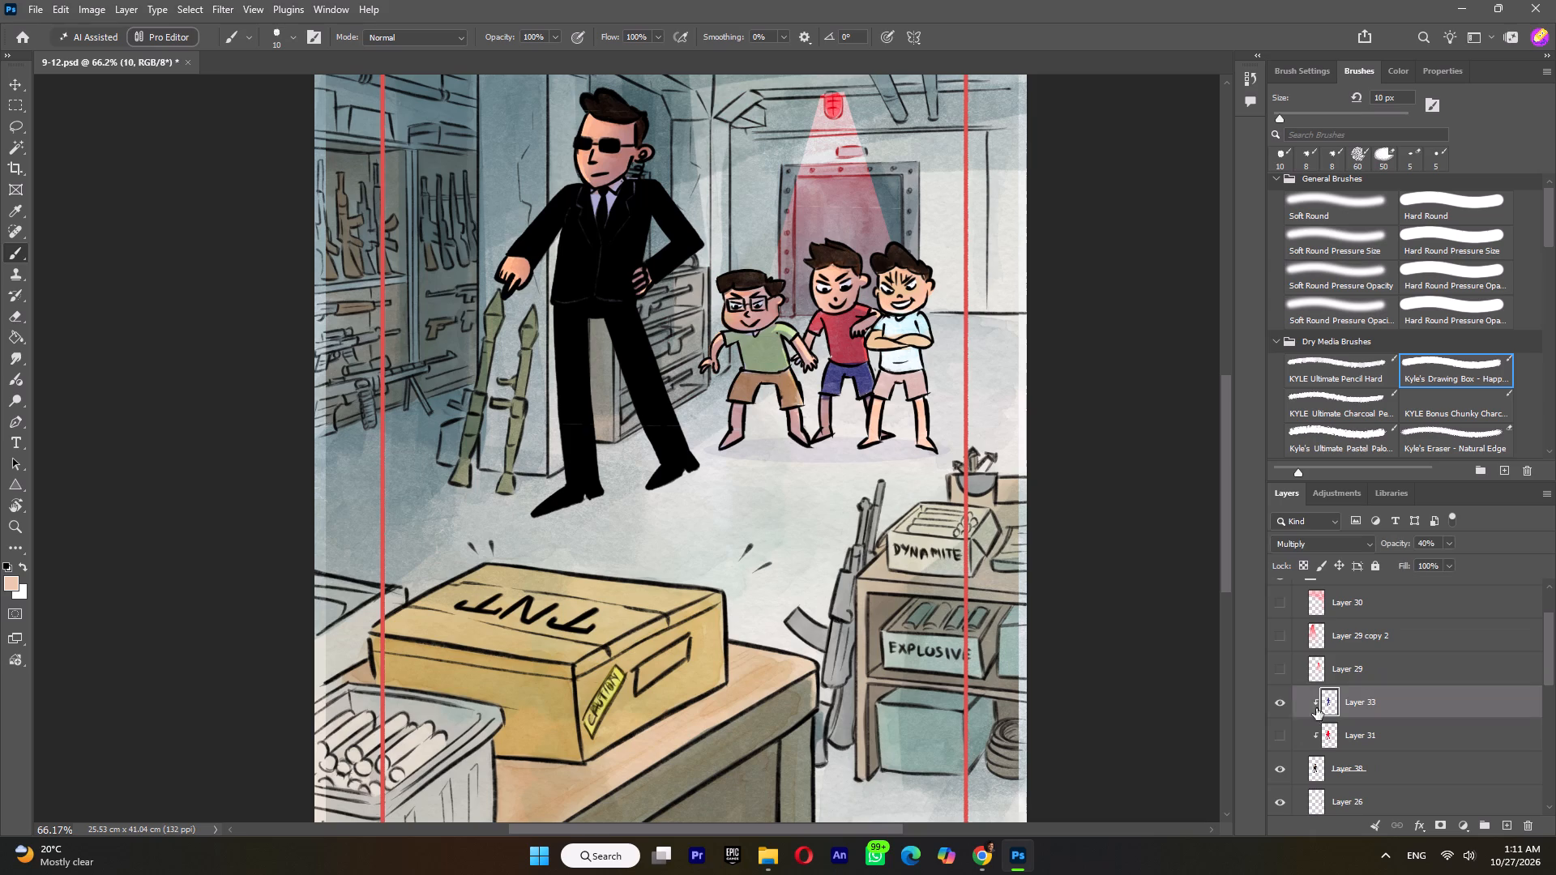
click(1281, 705)
click(1280, 705)
click(1280, 737)
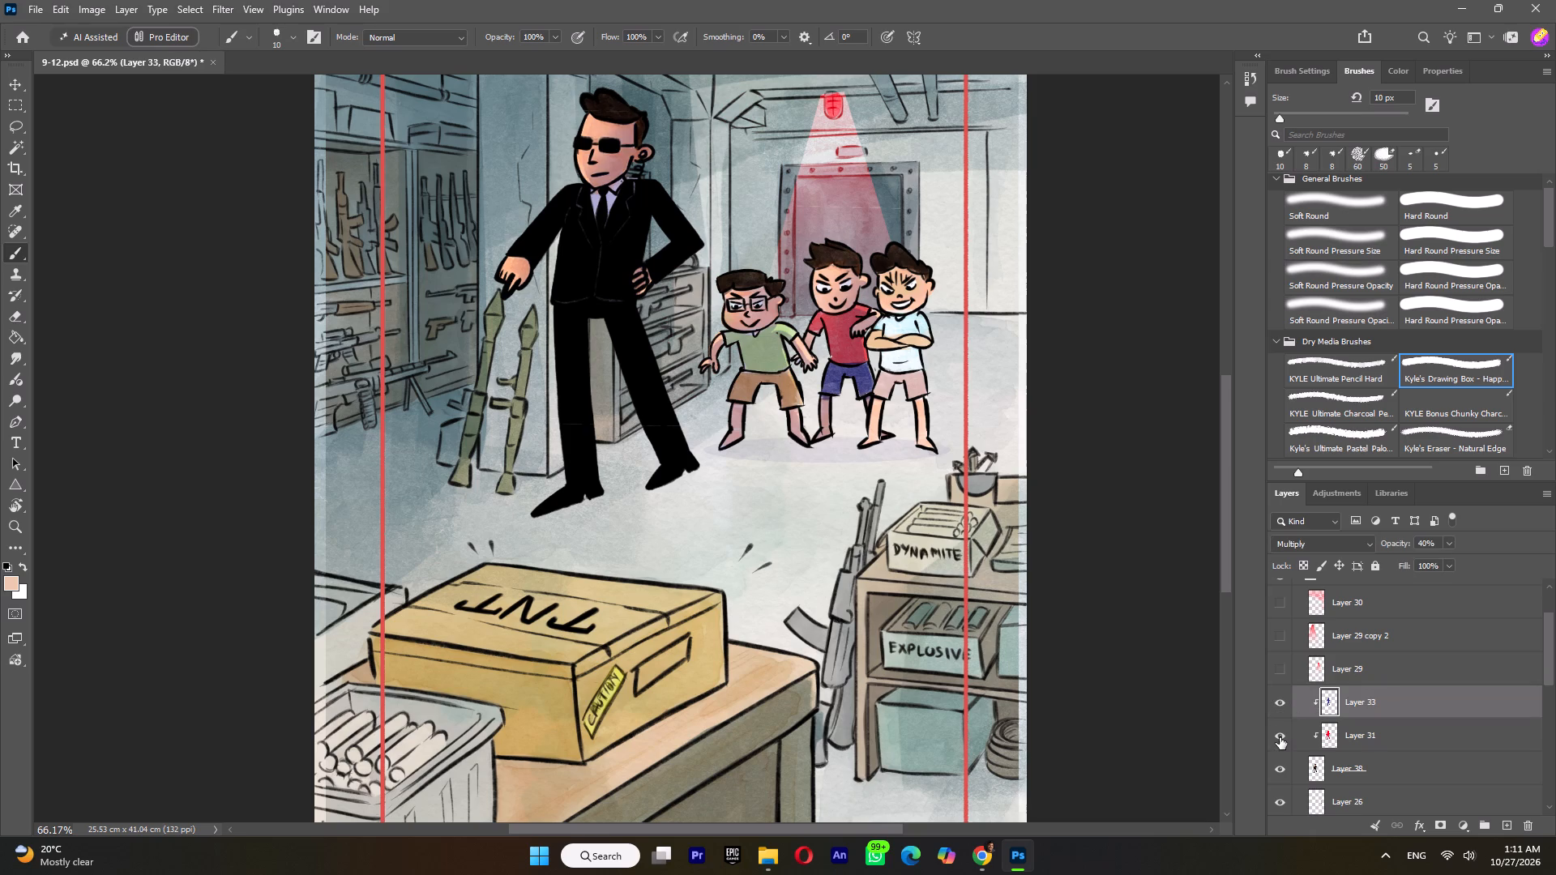
click(1280, 737)
click(1367, 698)
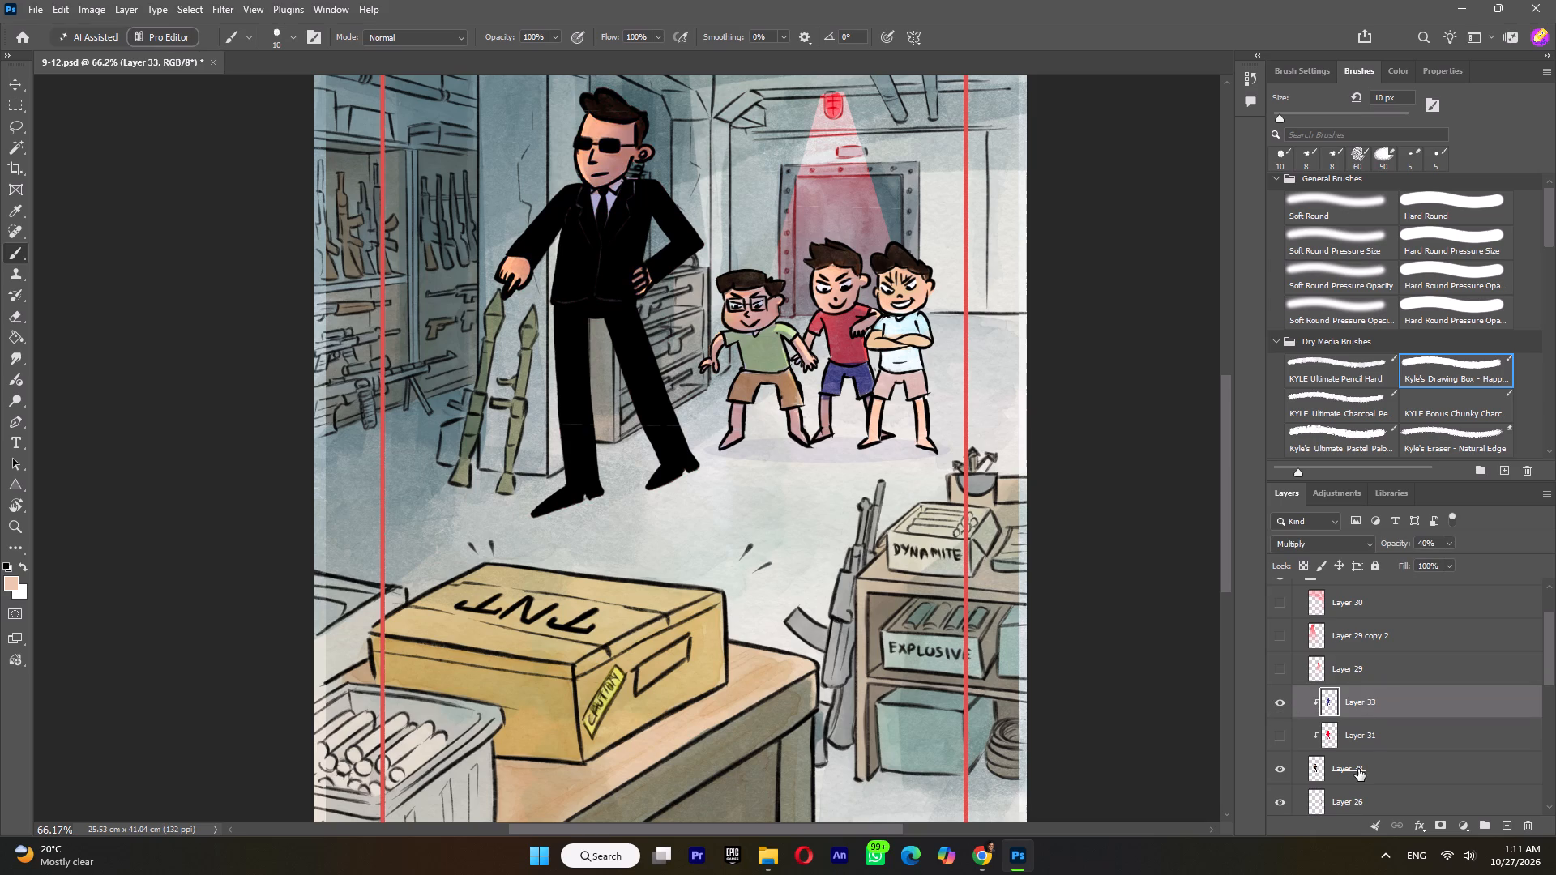
shift+click(1357, 769)
click(1358, 732)
click(1270, 736)
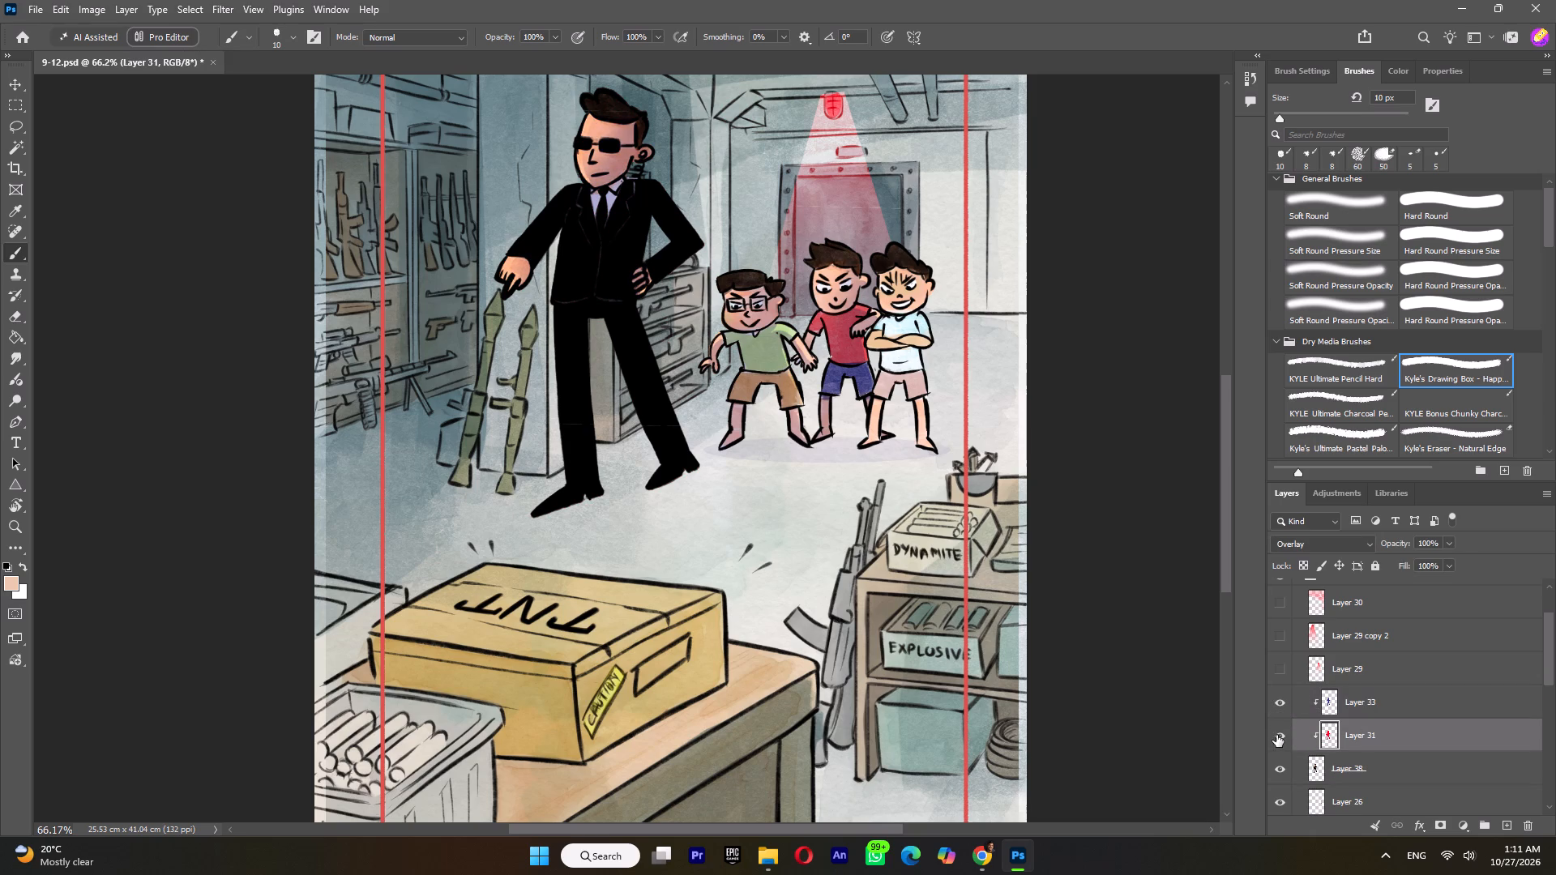
click(1276, 735)
alt+scroll(926, 476, down, 4)
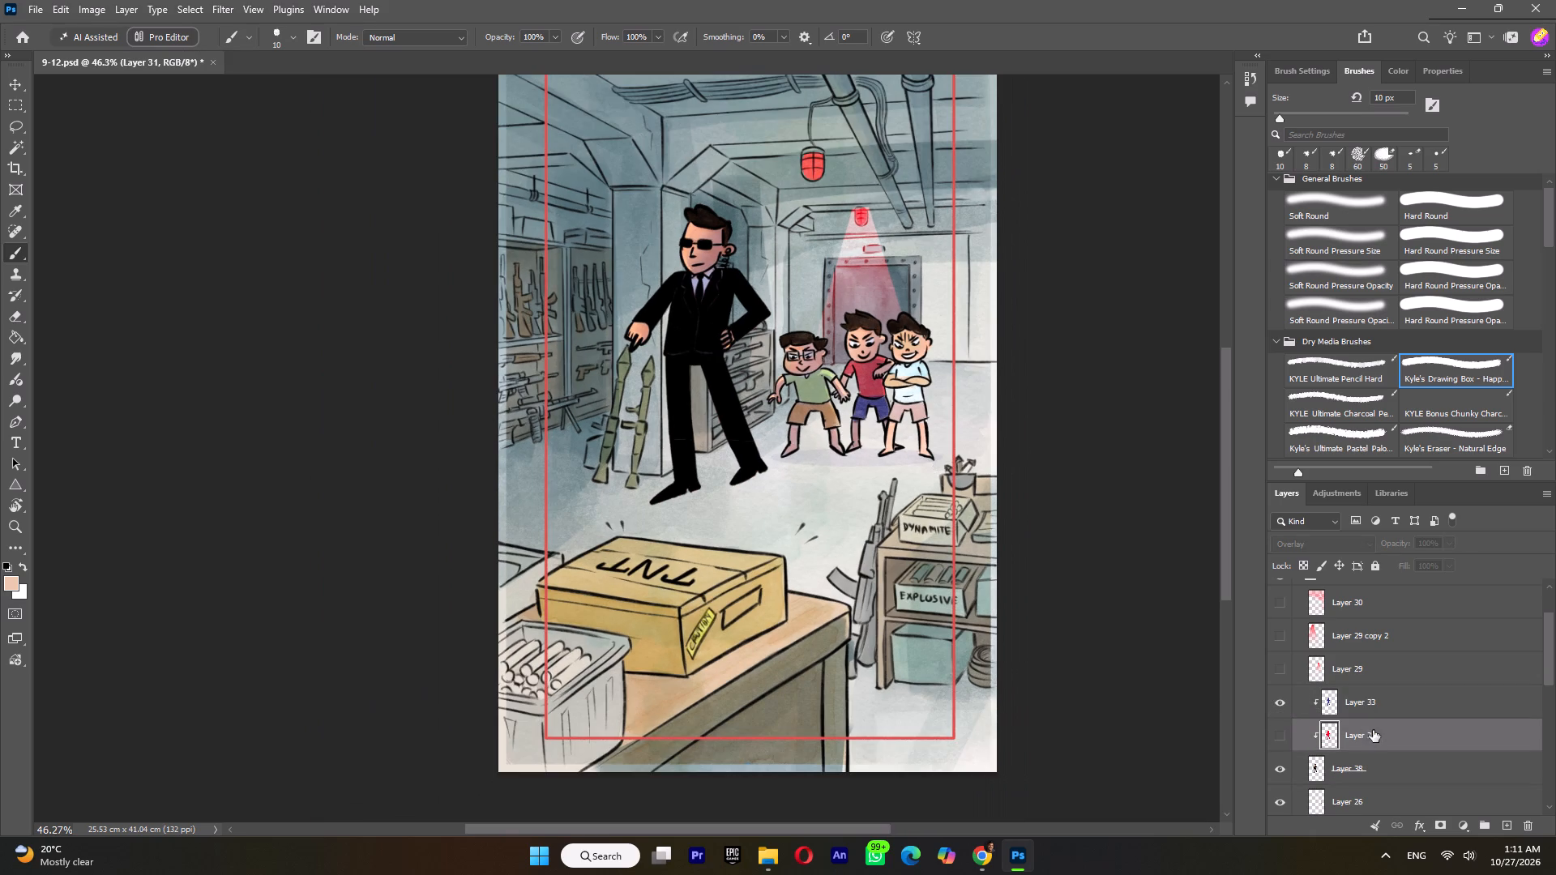
click(1385, 739)
click(1278, 704)
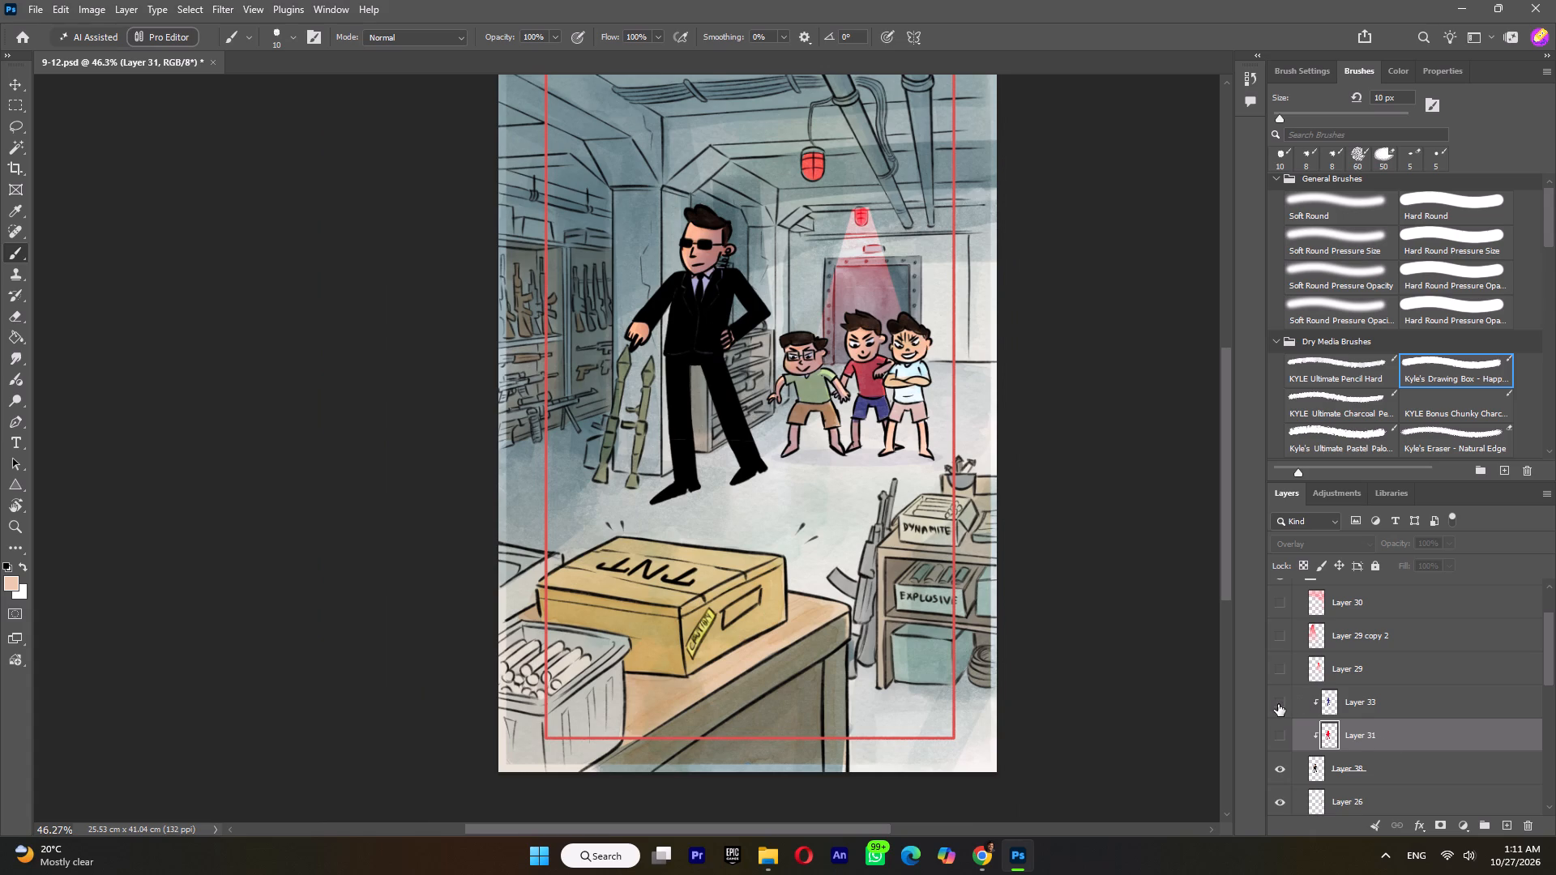
click(1278, 704)
Examine the lighting effects of Layer 29, Layer 29 copy 2 and Layer 30 again, leaving all three hidden.
click(1284, 666)
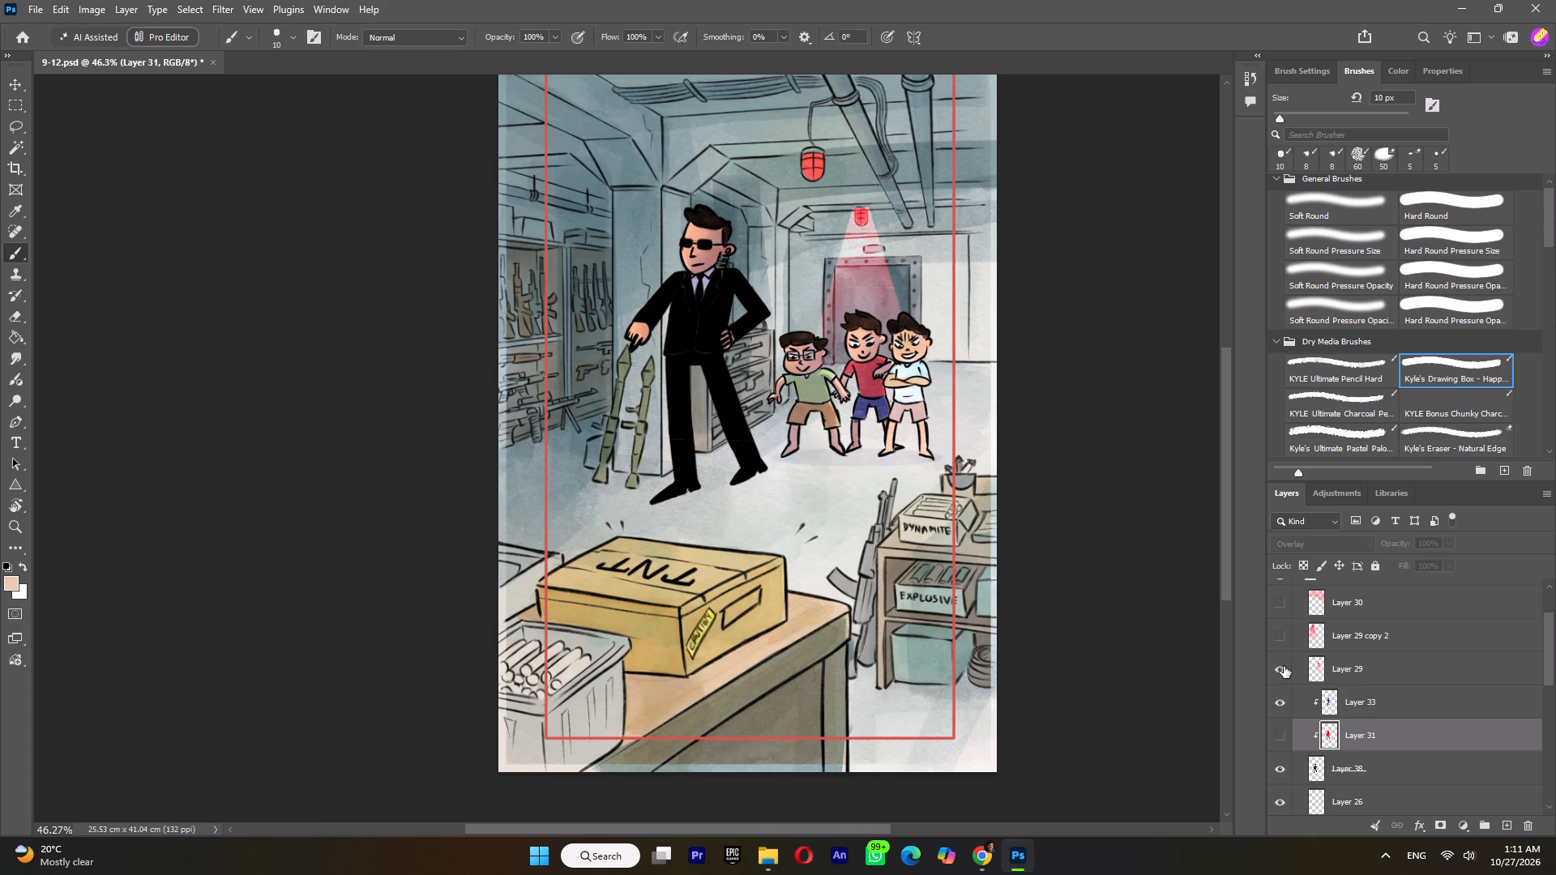
click(1284, 666)
click(1284, 642)
click(1283, 637)
click(1281, 602)
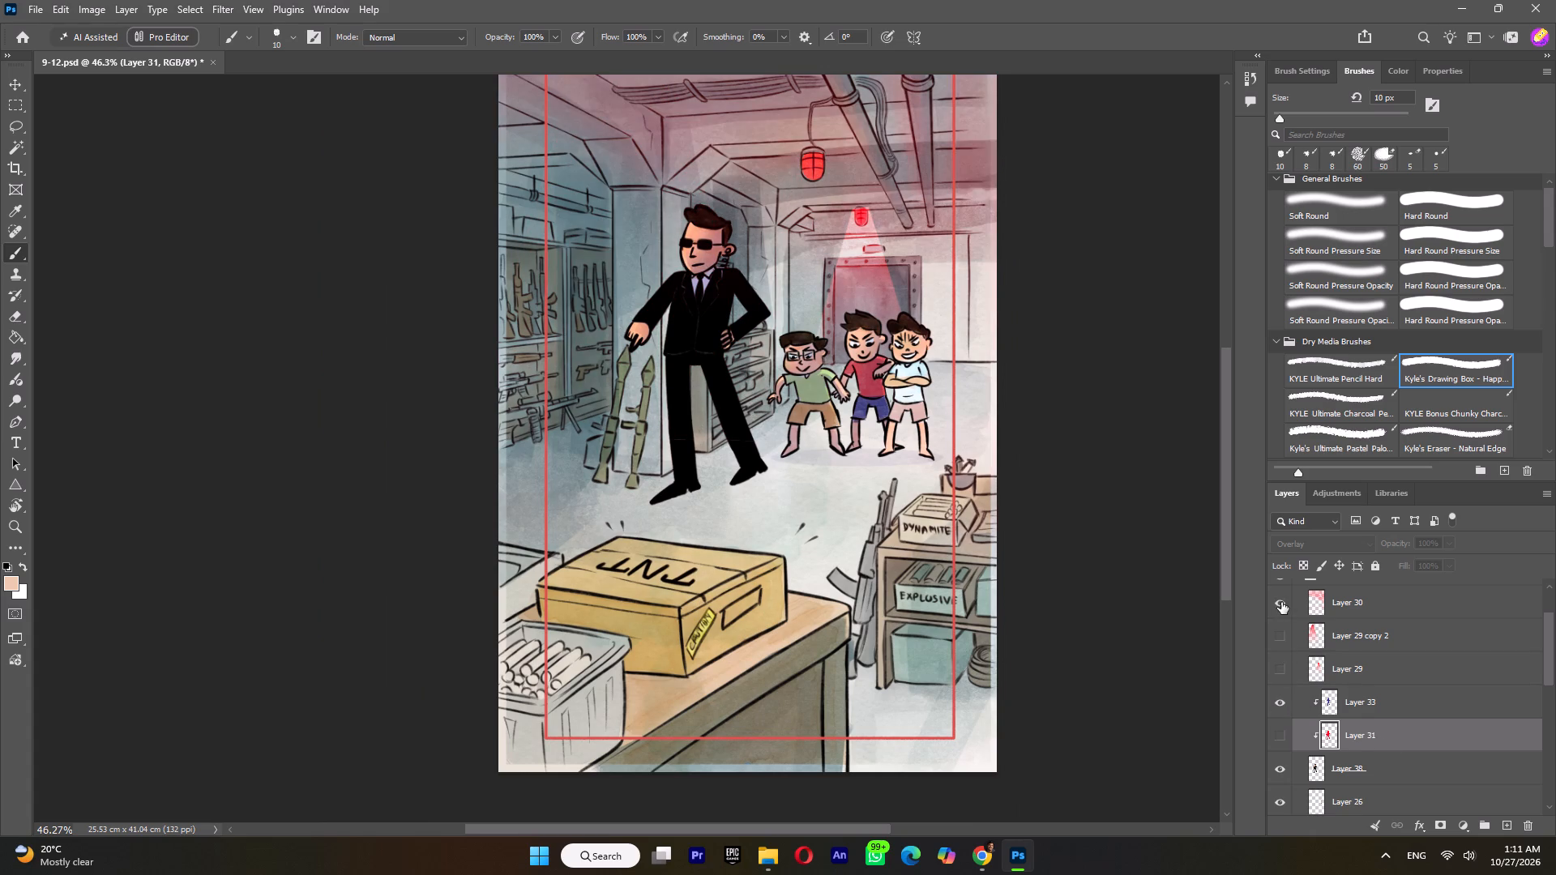
click(1281, 602)
click(1366, 604)
click(1281, 605)
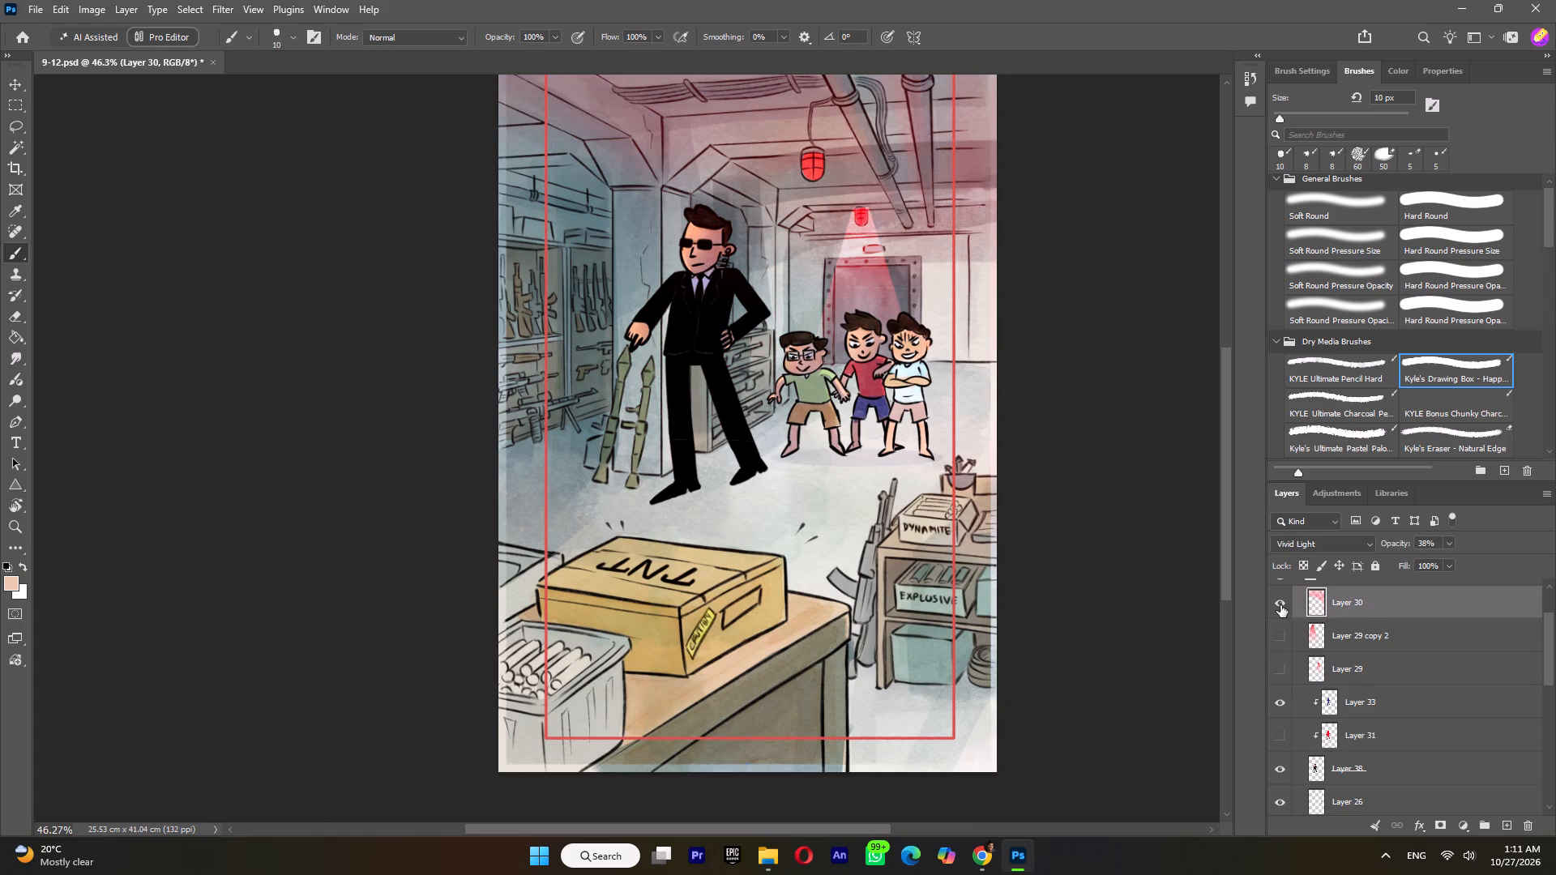
click(1279, 605)
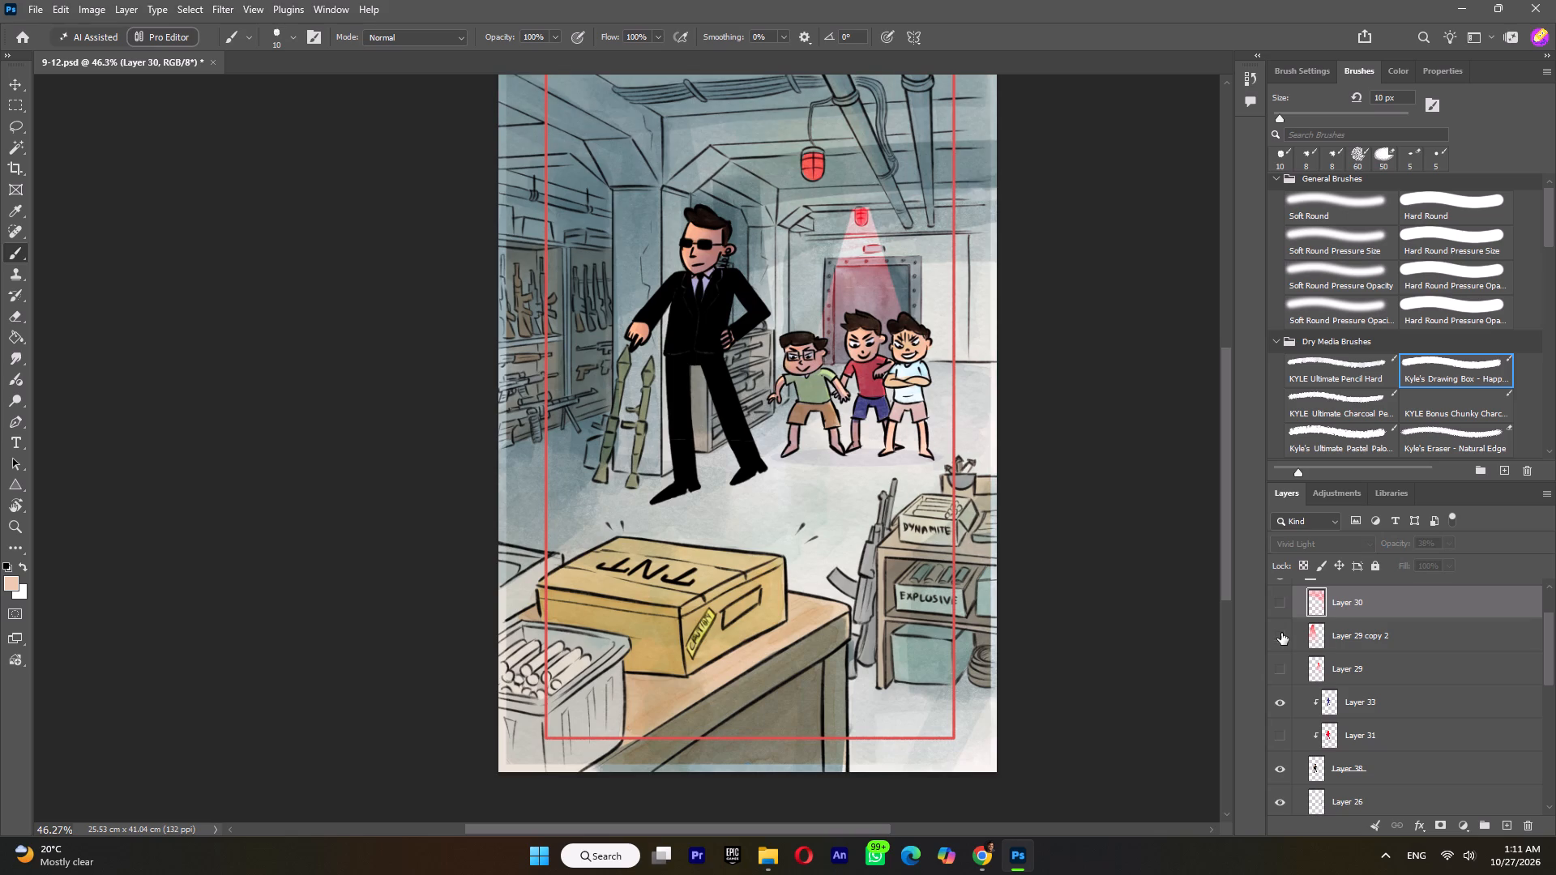
click(1281, 641)
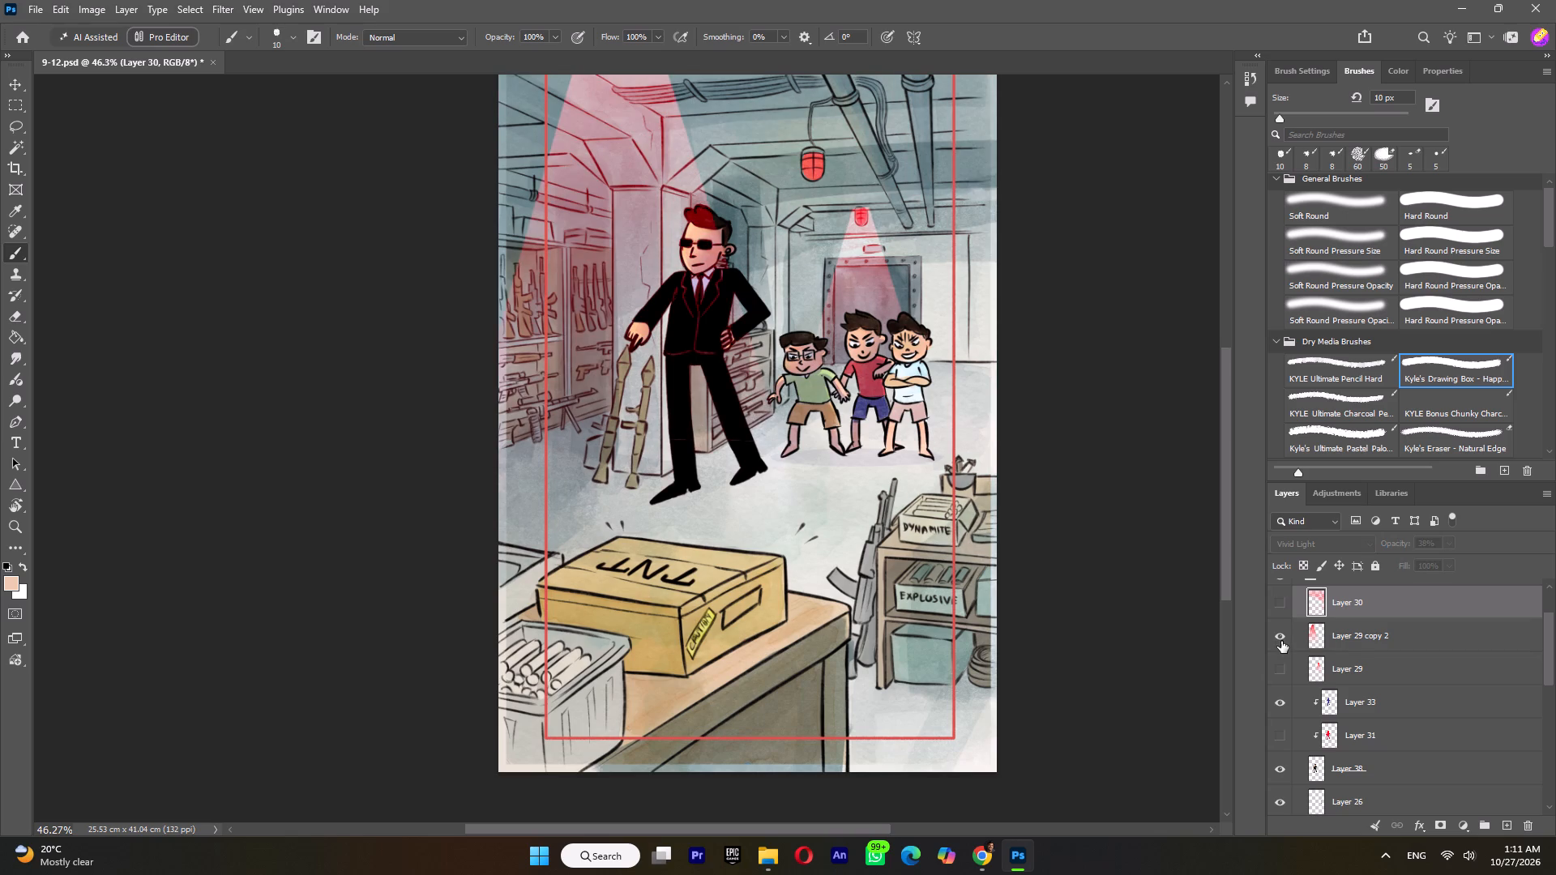
click(1281, 641)
click(1281, 641)
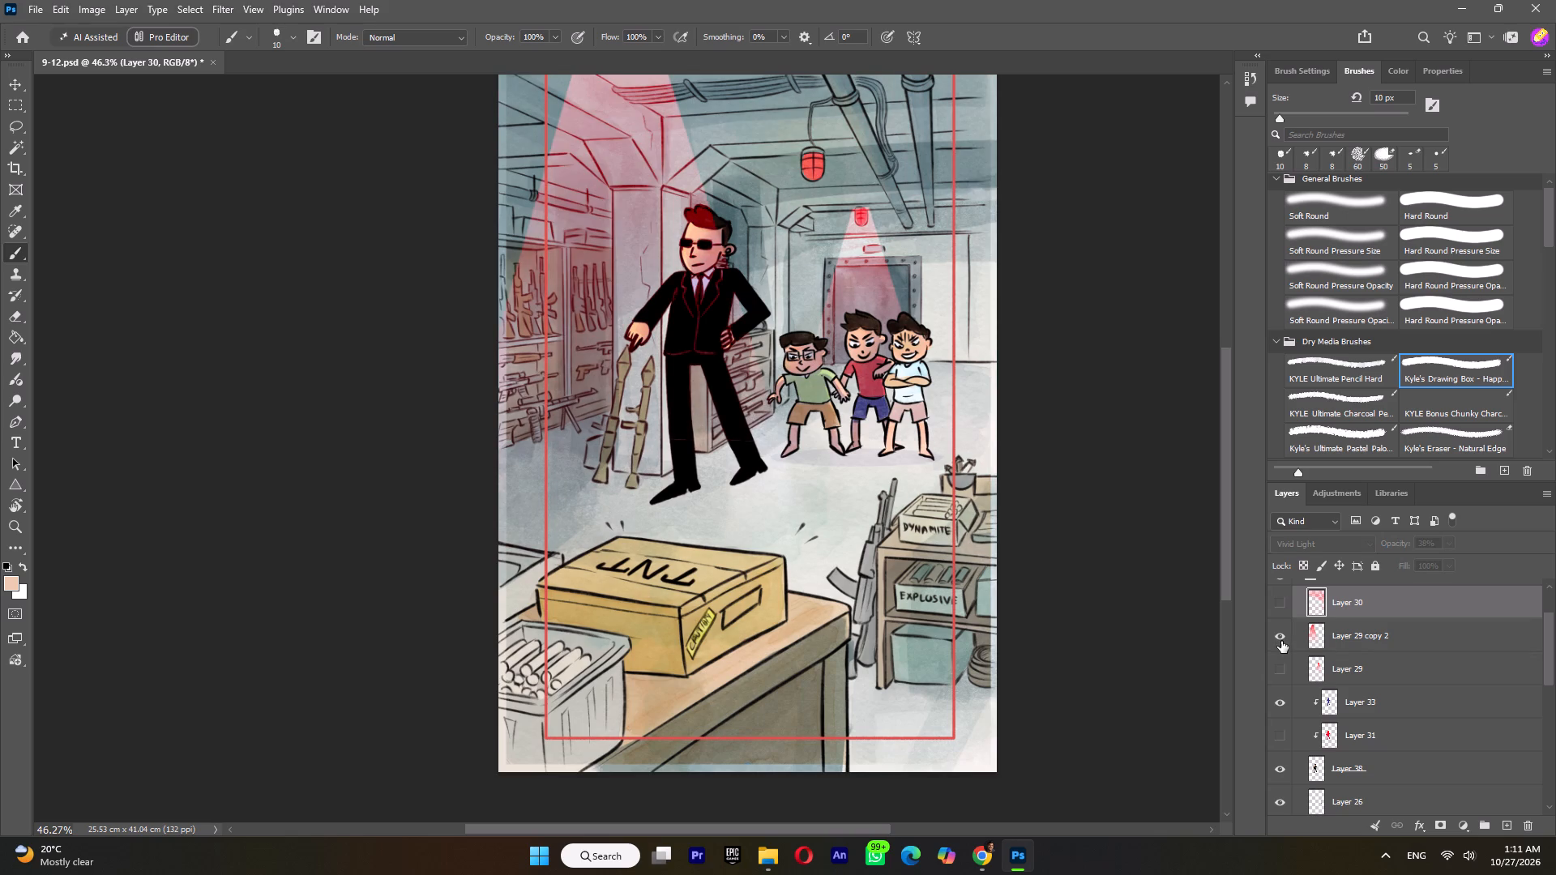
click(1281, 641)
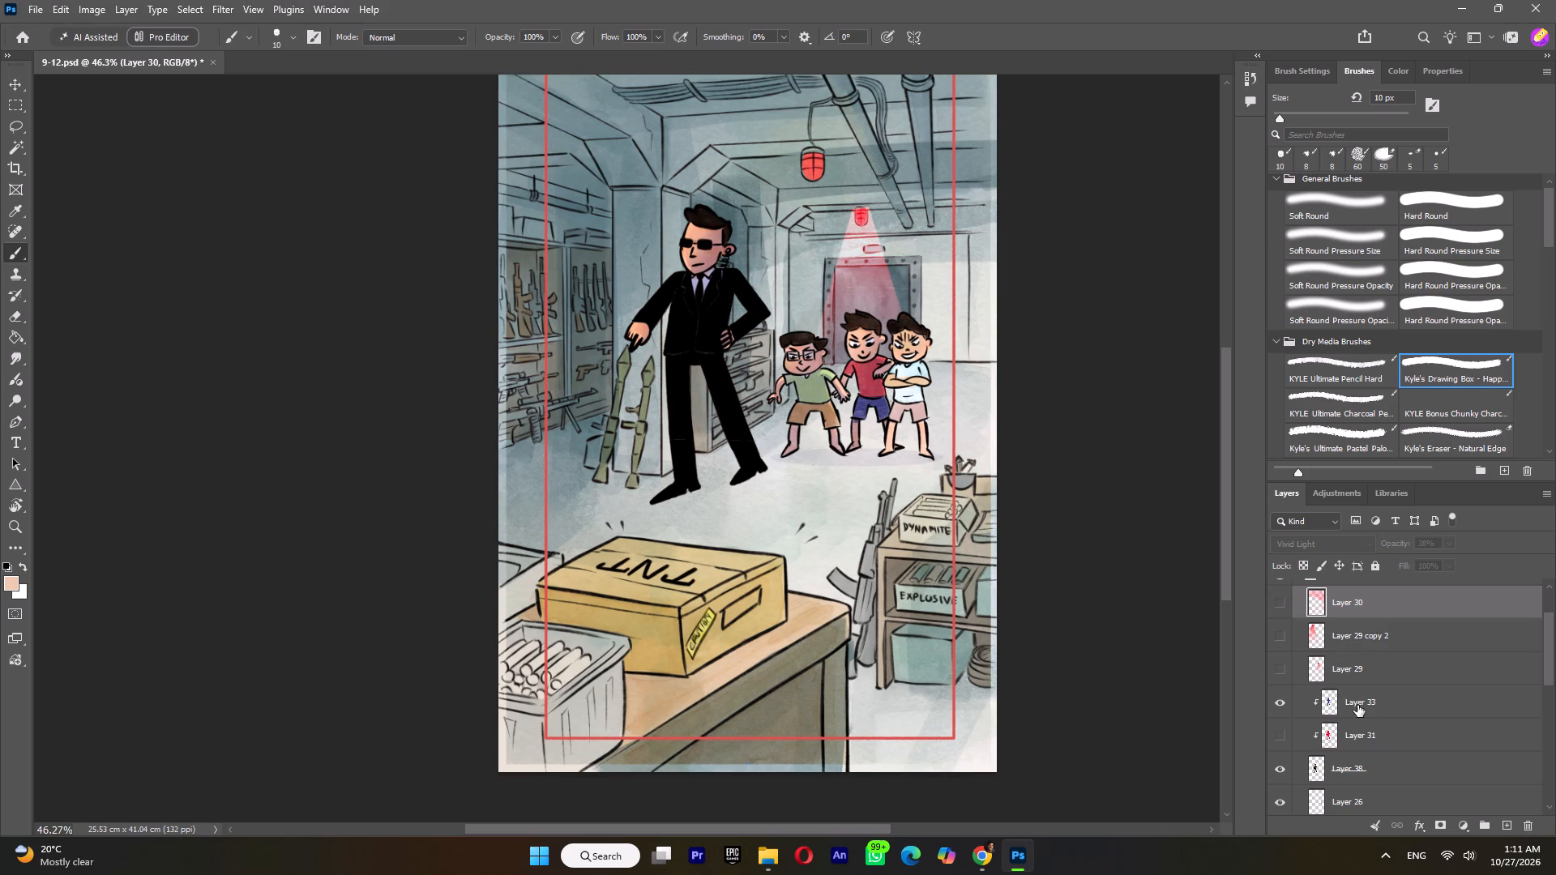
Delete the hidden Overlay layer, Layer 31, clipped to the suited man.
click(1359, 710)
click(1357, 736)
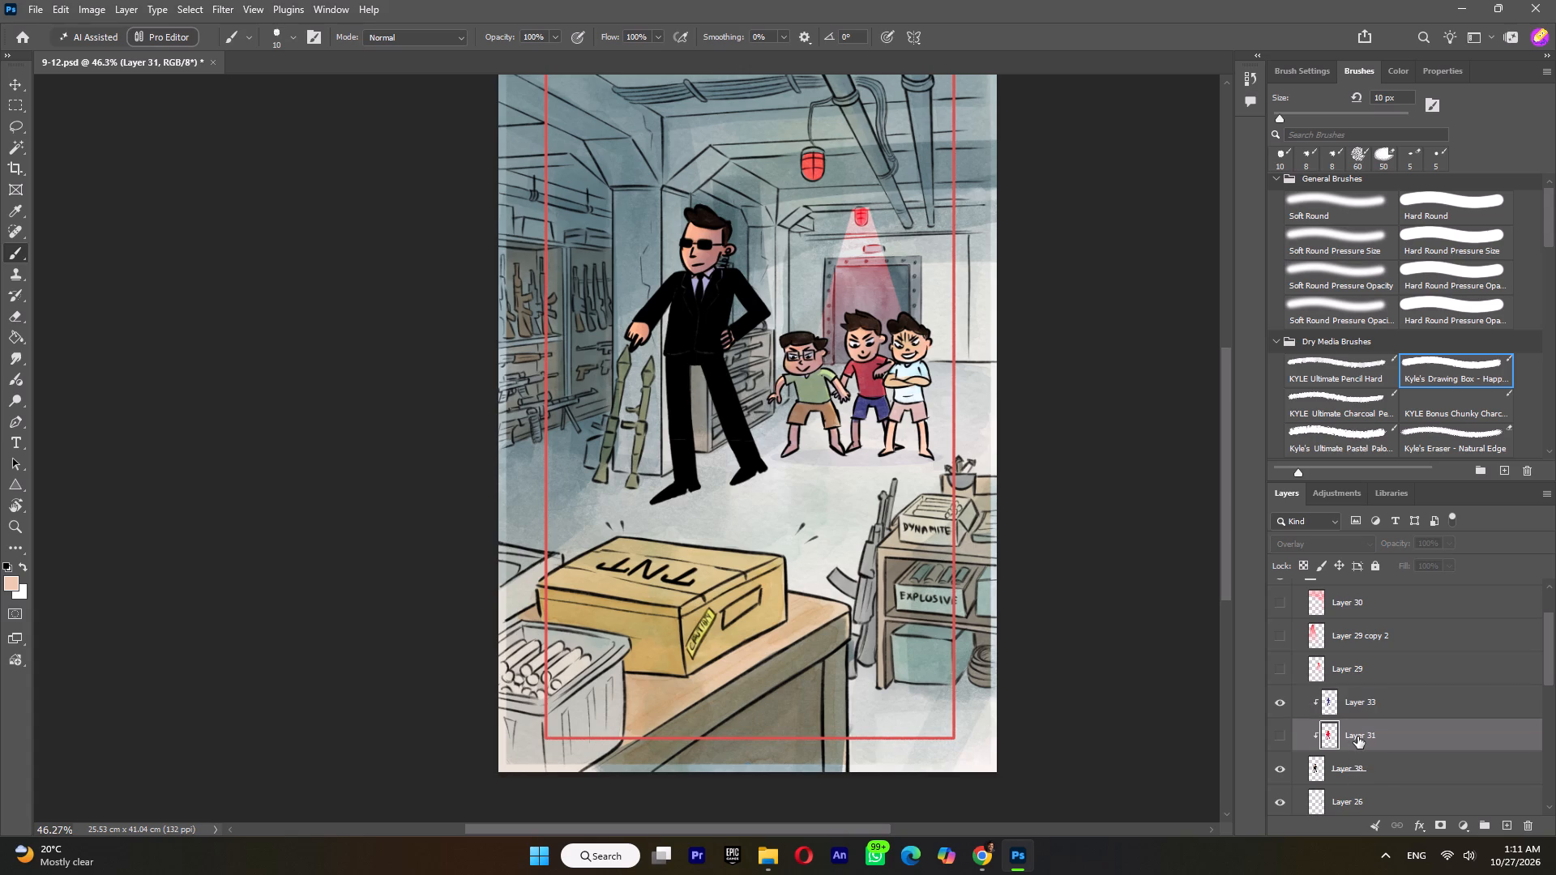
key(Delete)
Merge the clipped shading of Layer 33 with the suited man's base layer directly below it.
click(1369, 698)
shift+click(1362, 726)
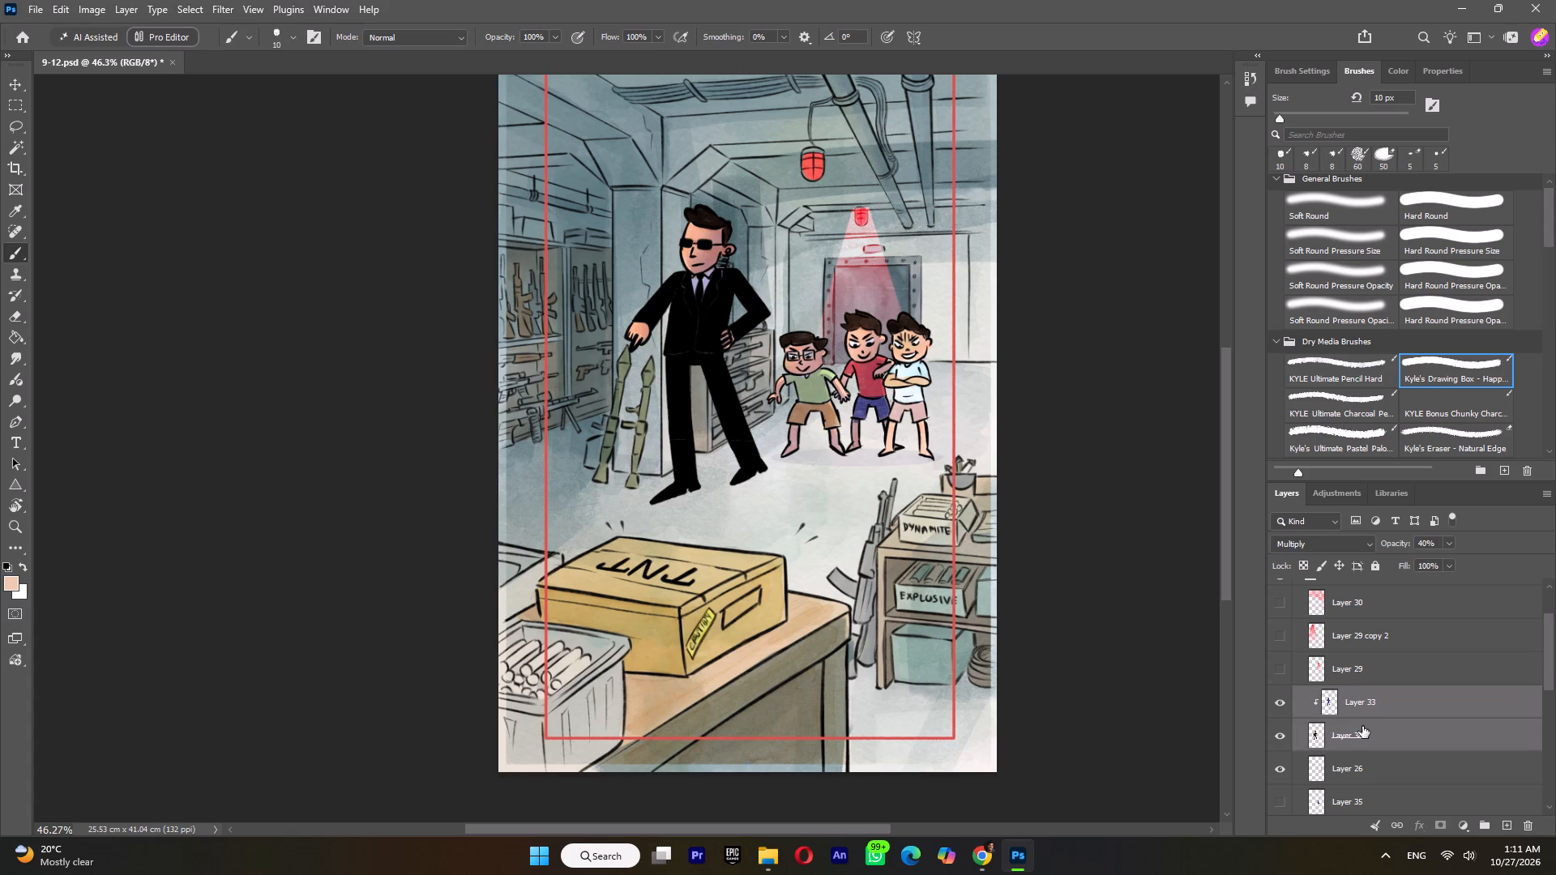
right_click(1362, 726)
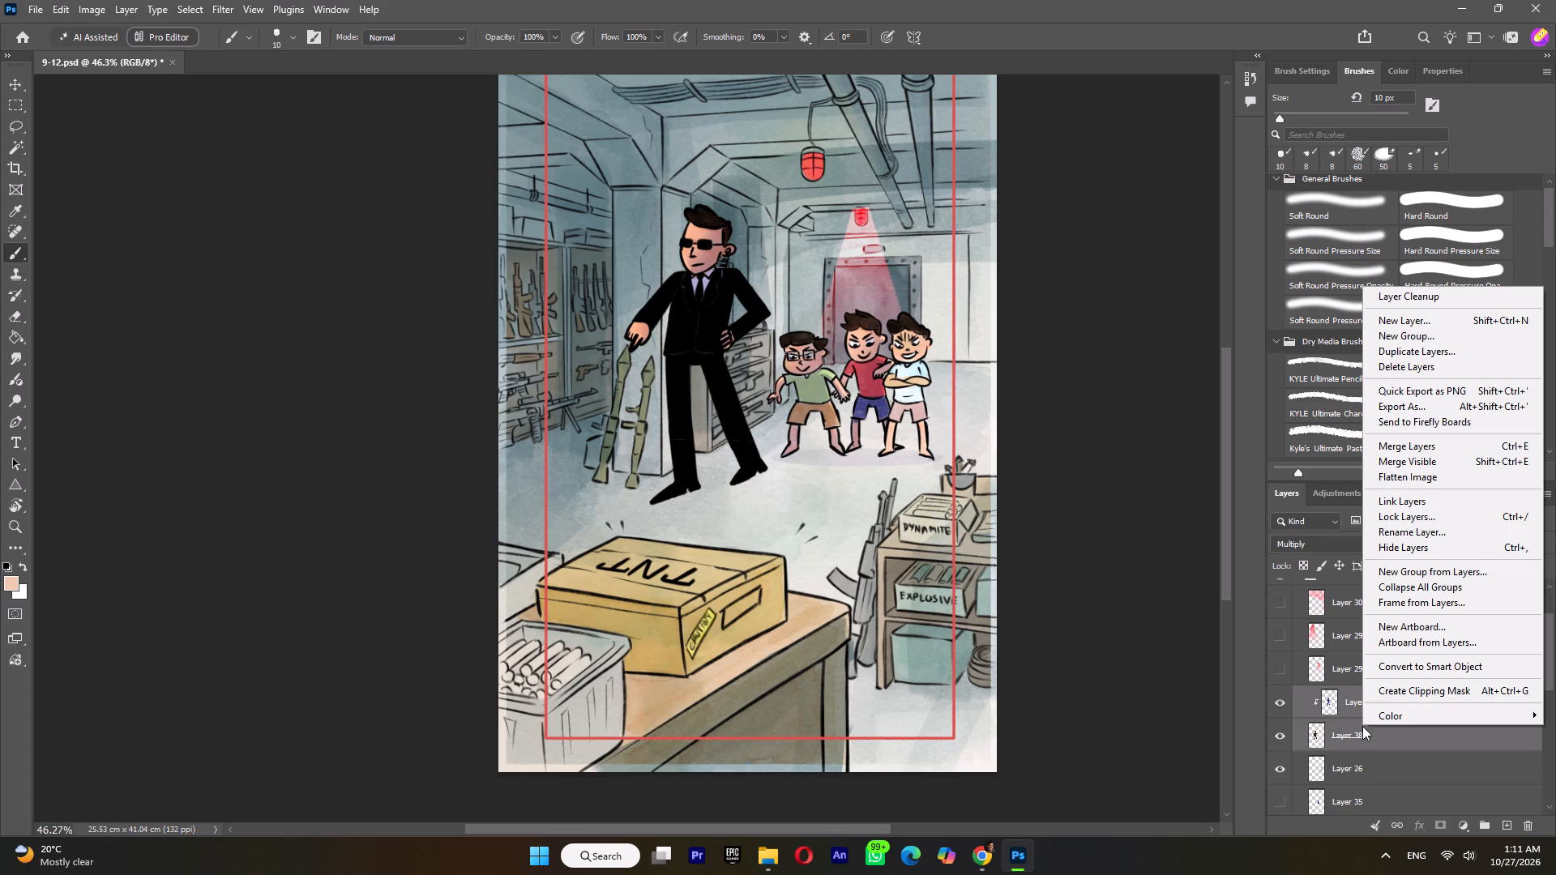
click(1472, 443)
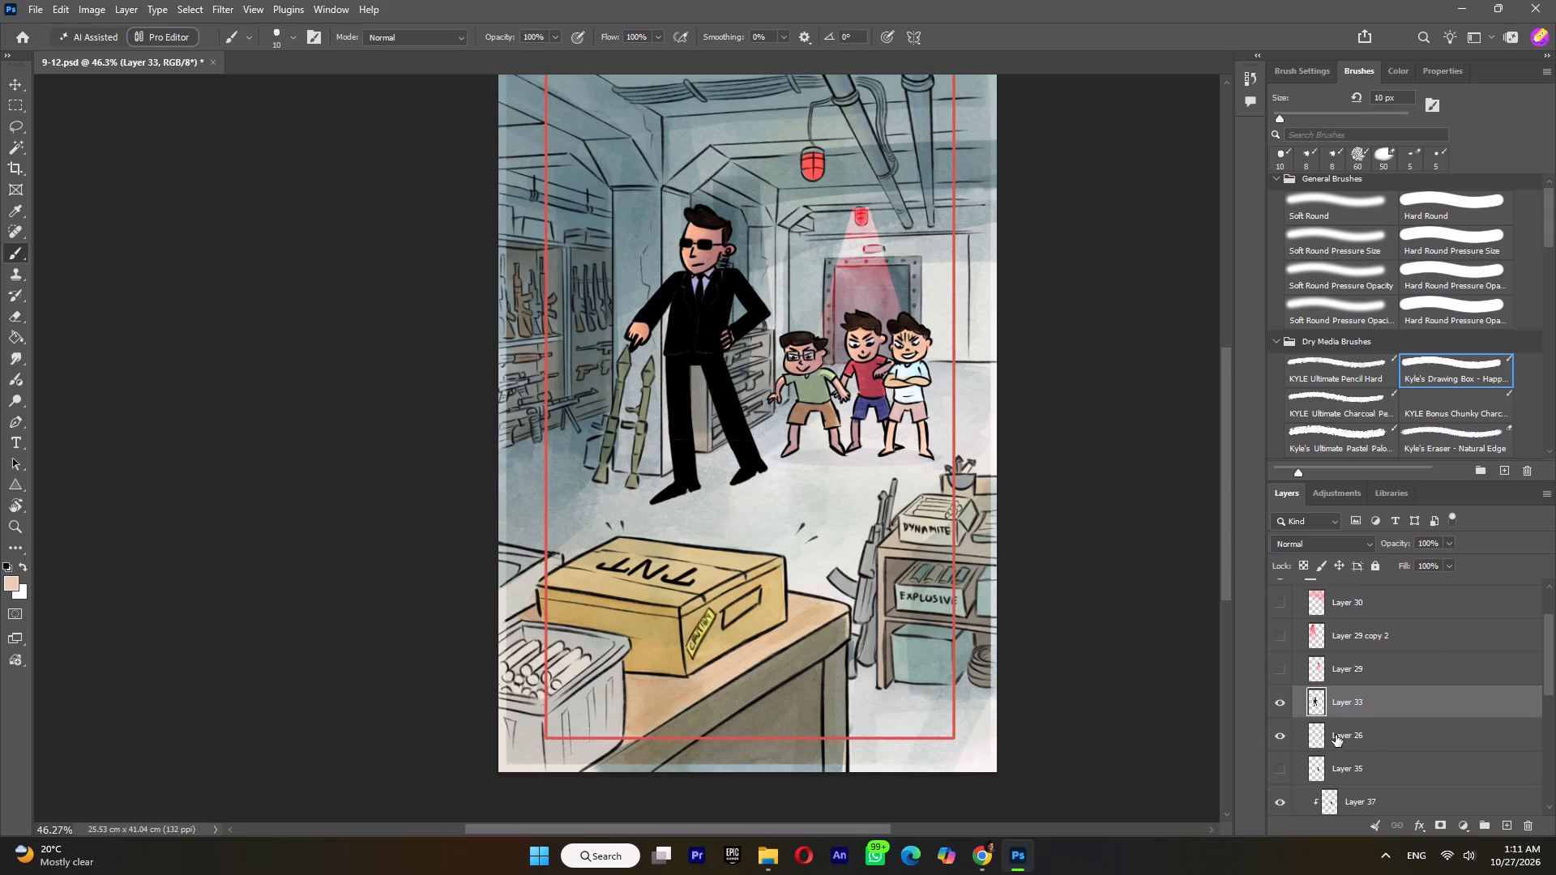
Check what Layer 33, Layer 26 and Layer 35 contain, leaving Layer 35 hidden.
click(1279, 698)
click(1279, 698)
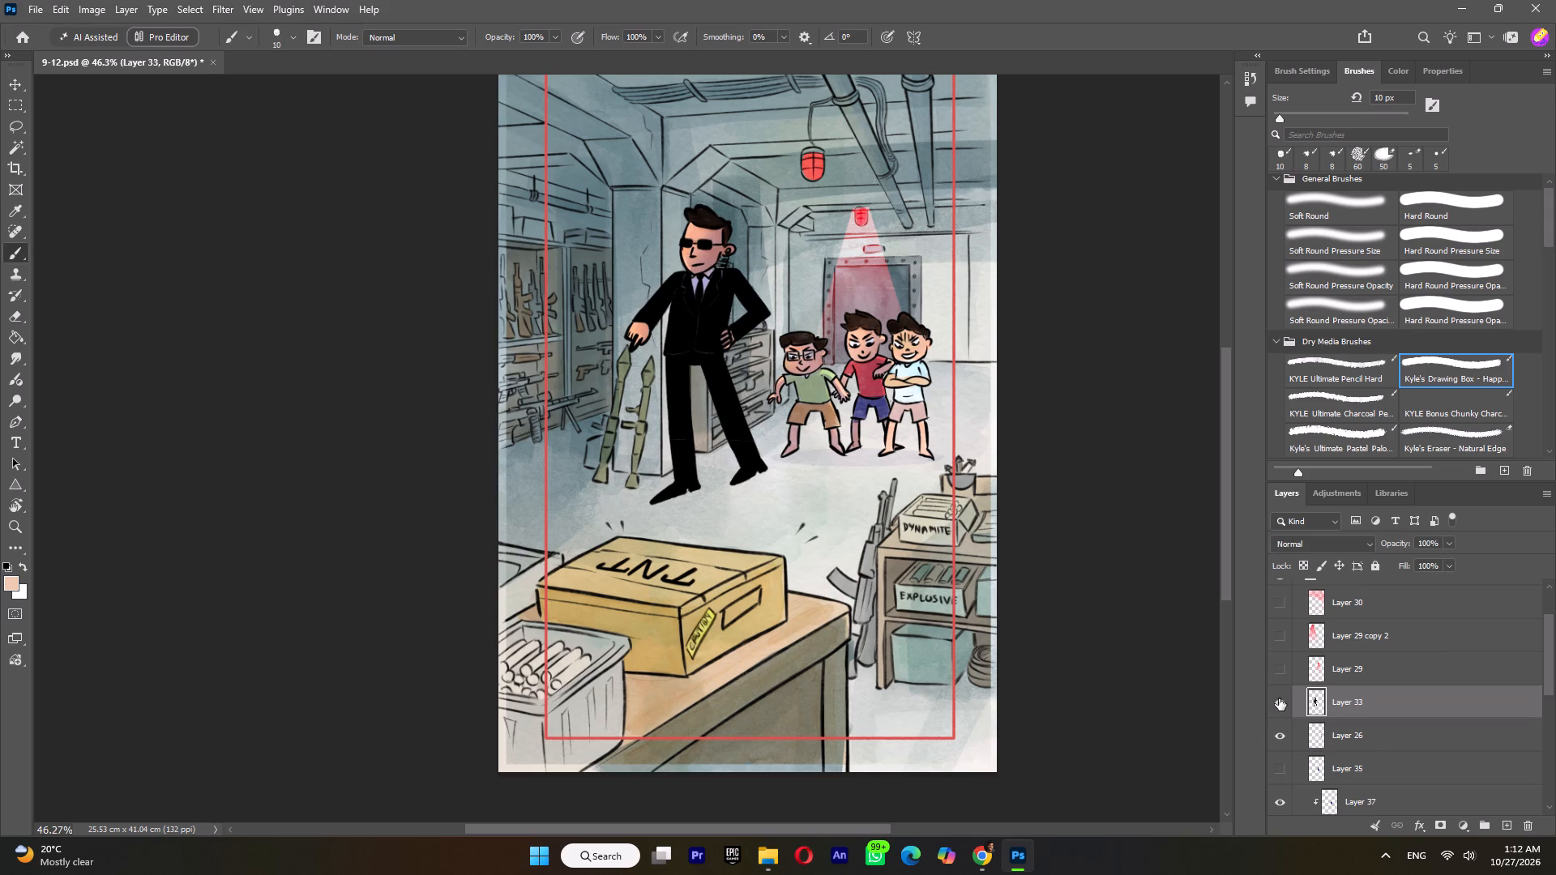
click(1279, 698)
click(1279, 699)
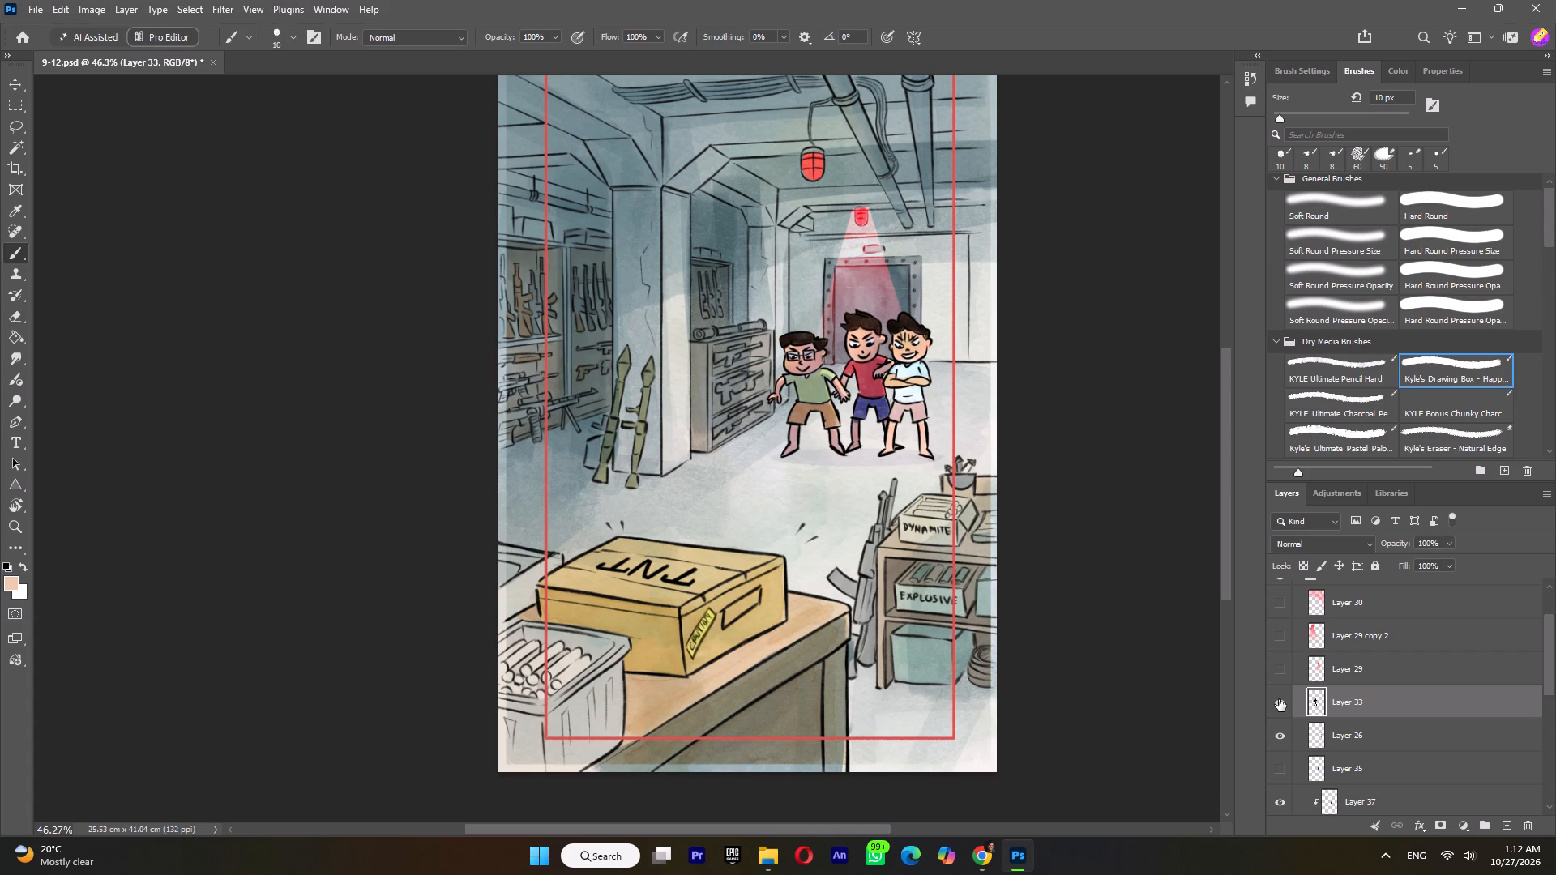
click(1279, 699)
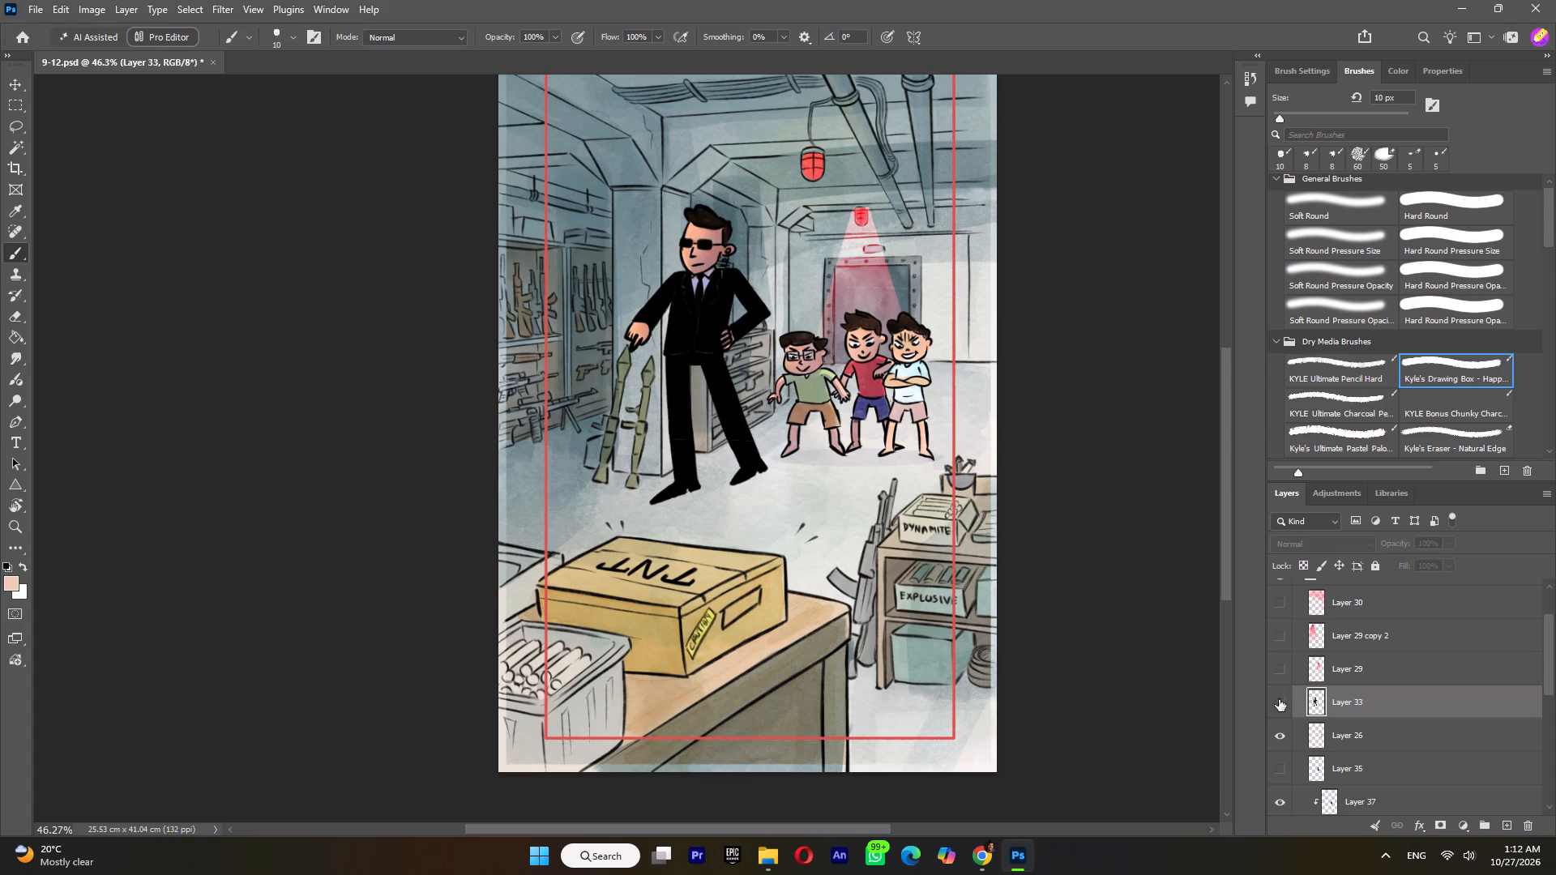
click(1279, 702)
click(1285, 738)
click(1285, 738)
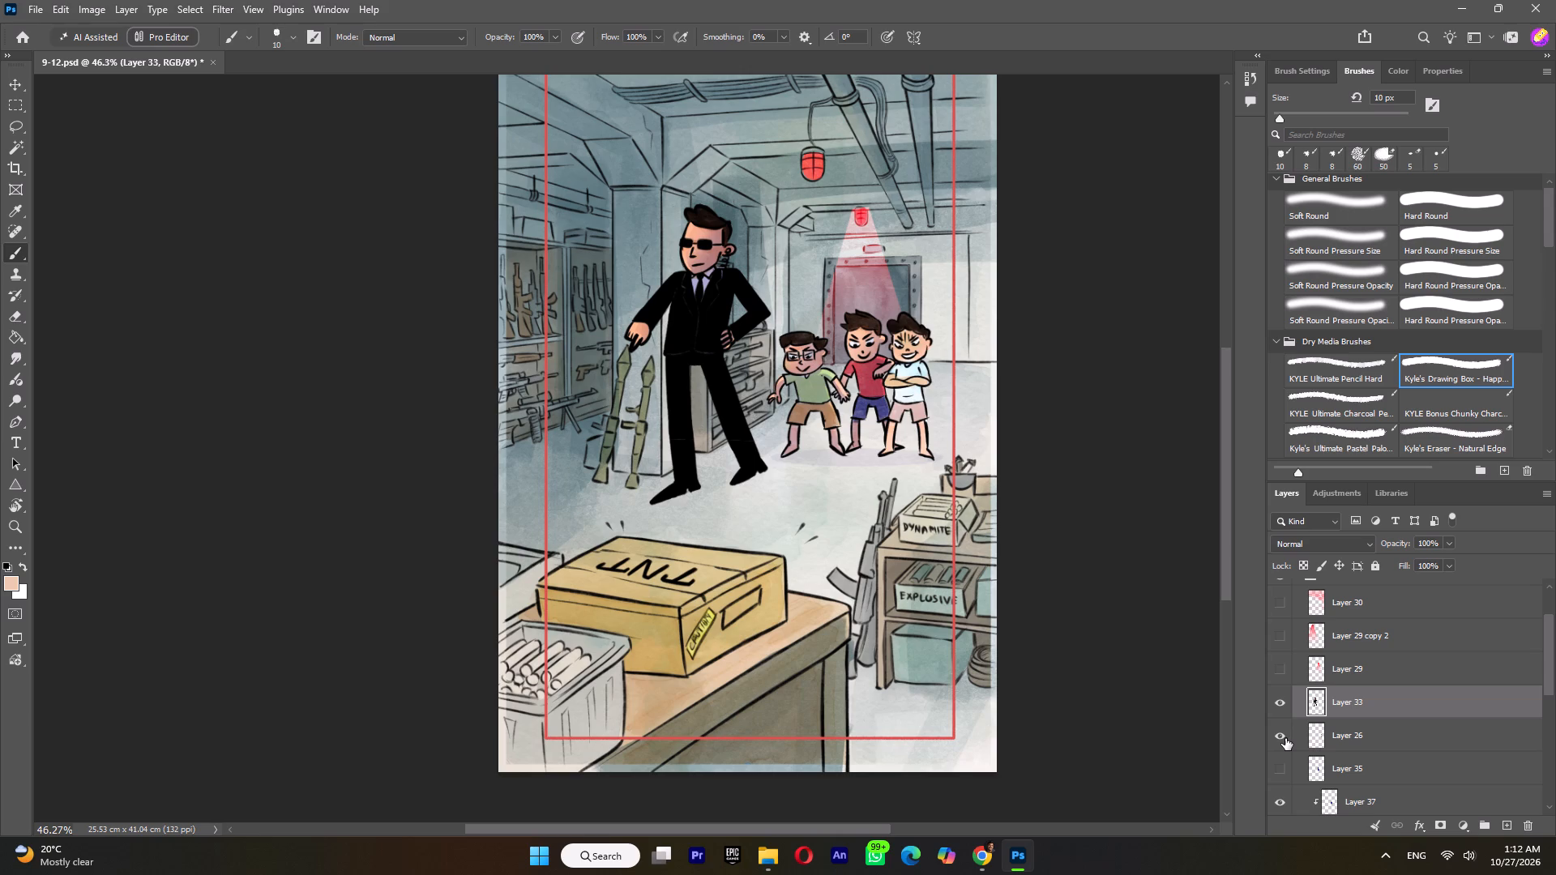
click(1285, 738)
click(1285, 741)
click(1285, 767)
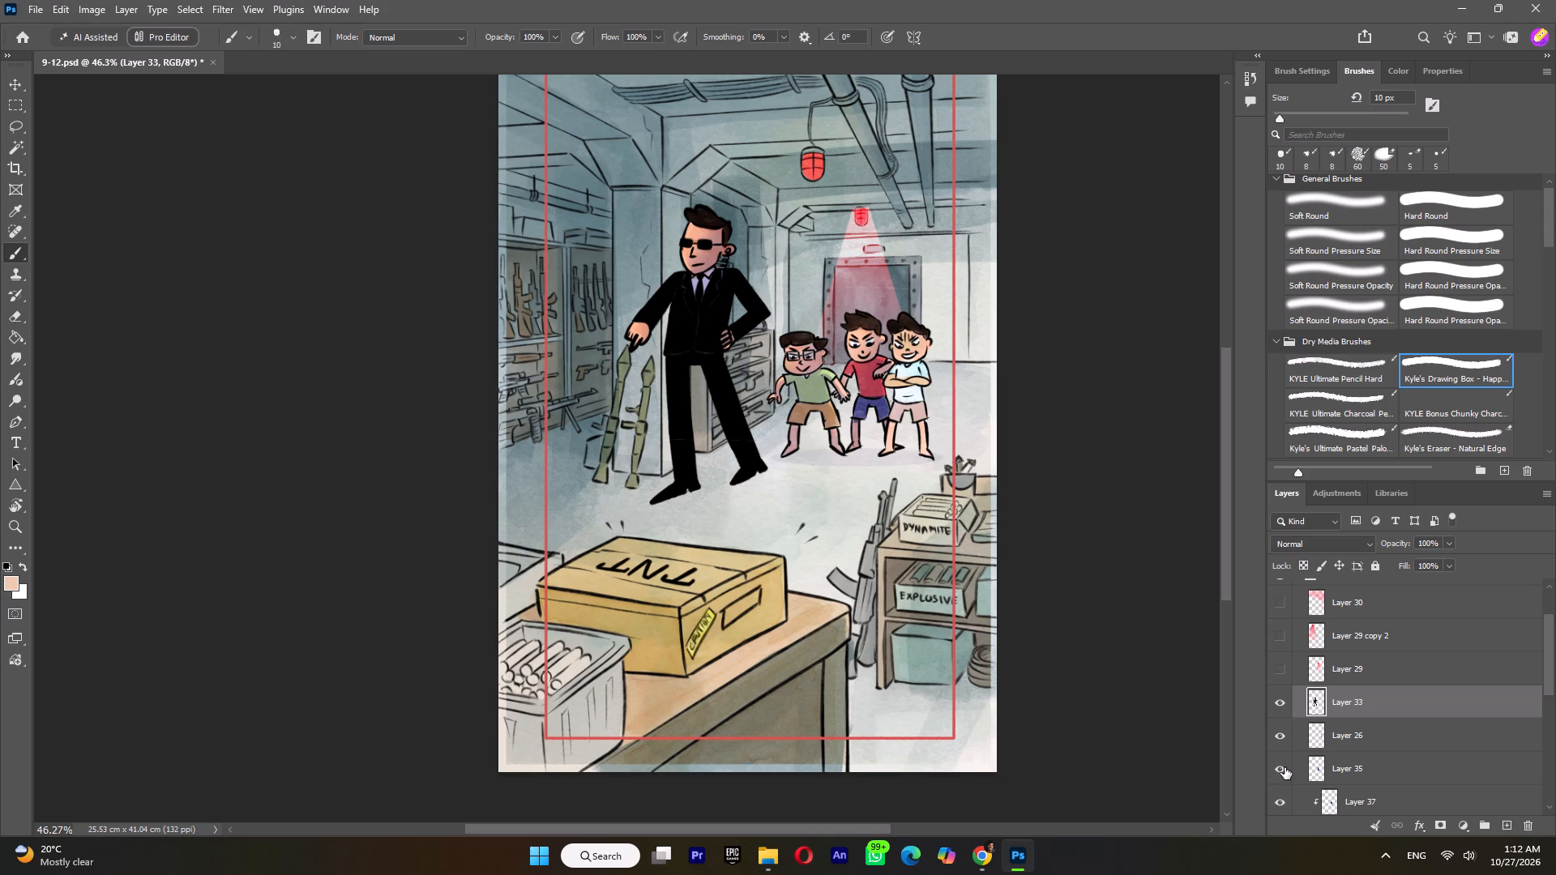
click(1285, 771)
scroll(1321, 773, down, 3)
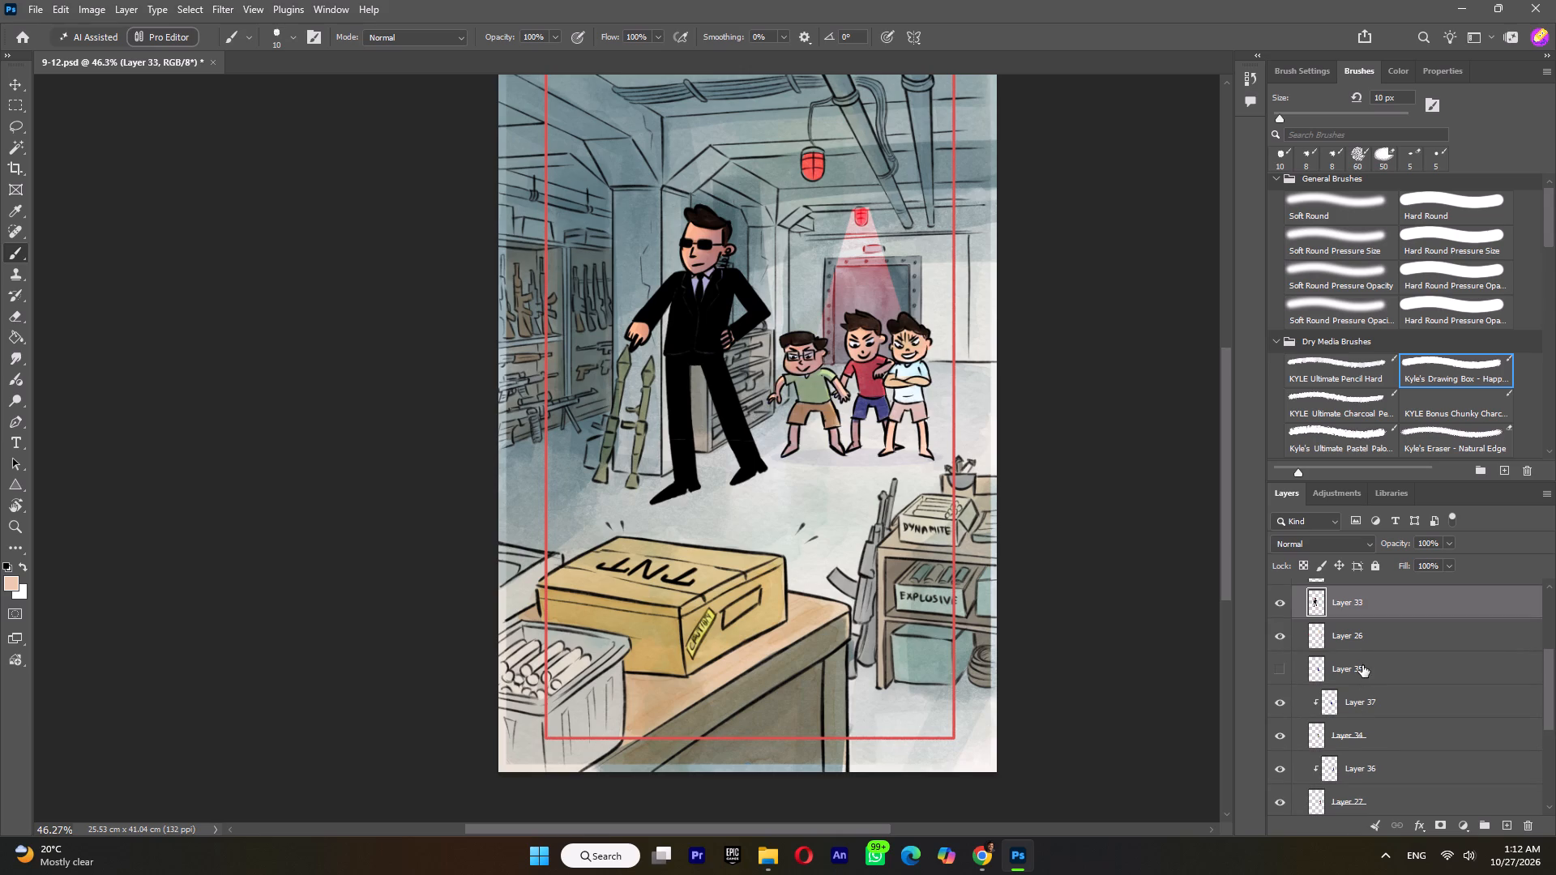
click(1272, 671)
click(1272, 671)
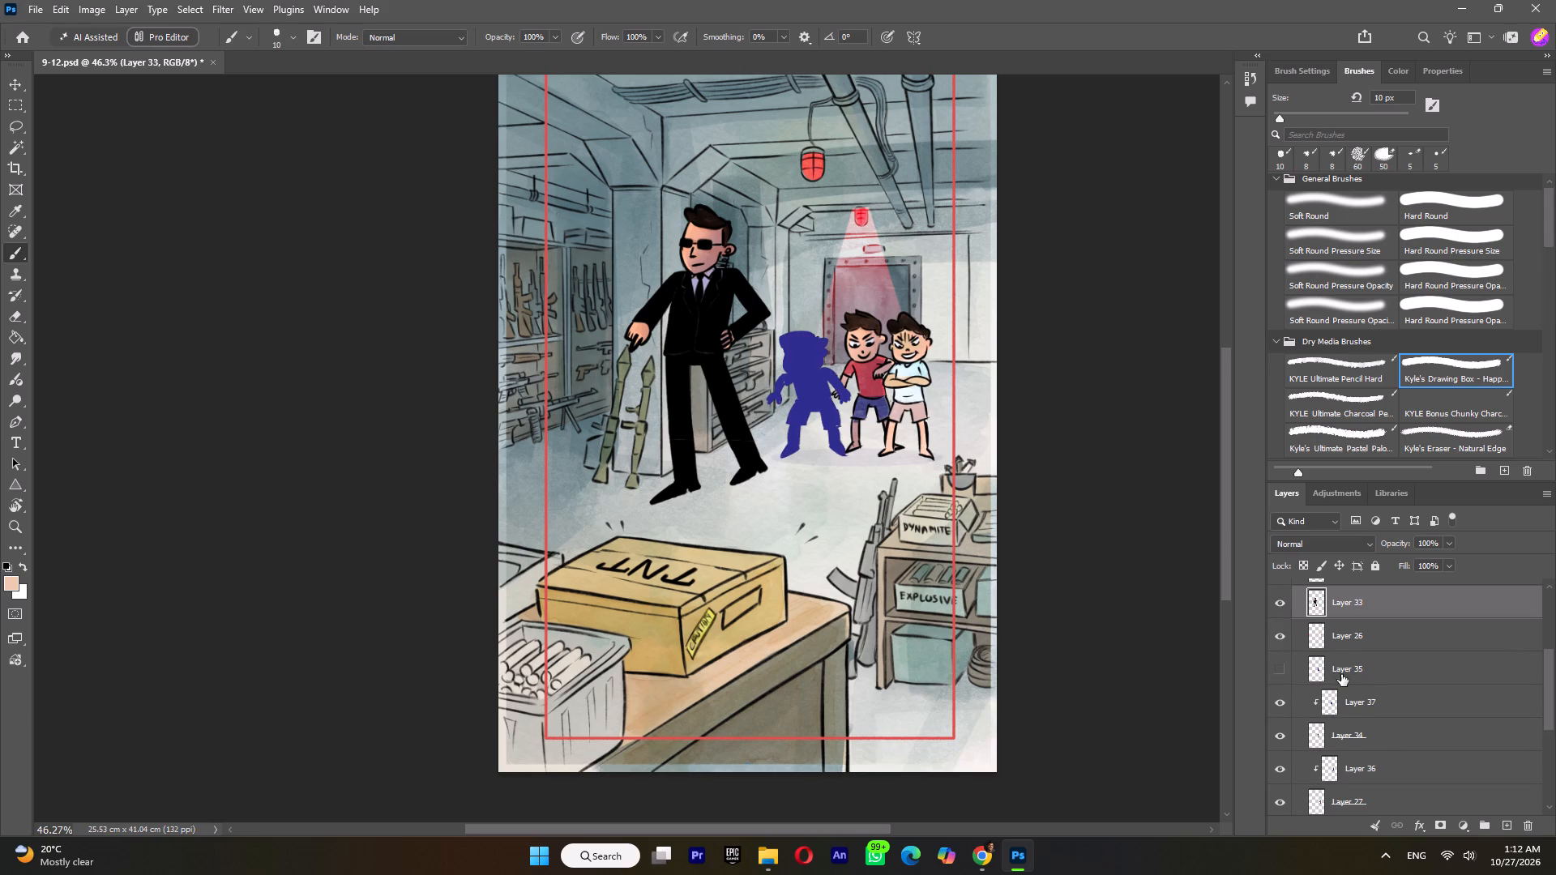
Merge the clipped Layer 37 with the base layer directly below it.
click(1341, 674)
click(1348, 709)
shift+click(1353, 736)
right_click(1353, 736)
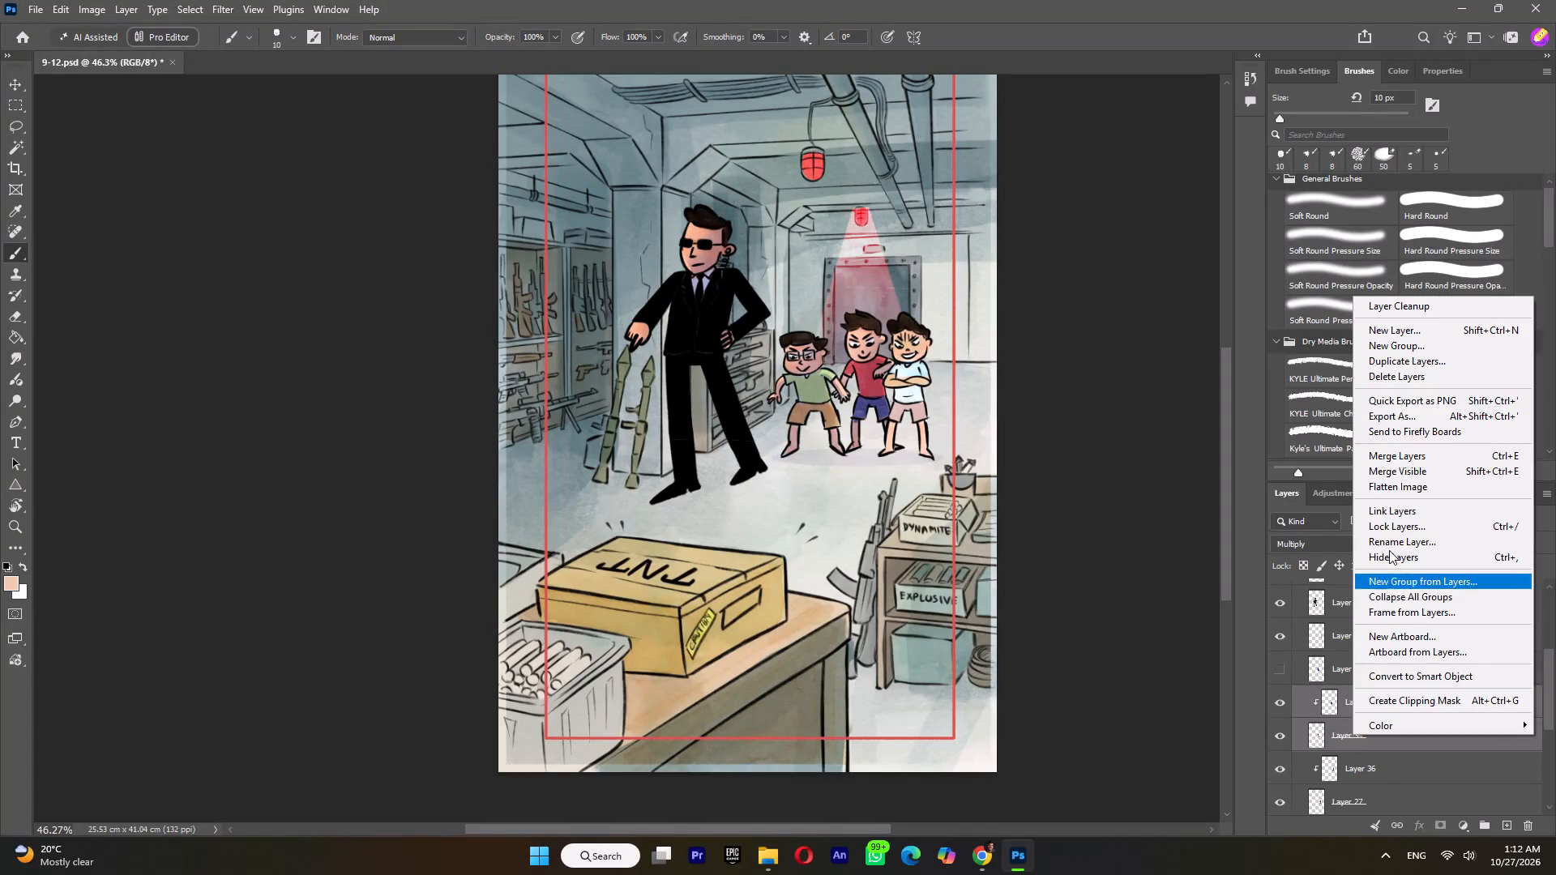
click(1406, 455)
Show and delete Layer 35, the flat blue silhouette.
click(1279, 668)
click(1331, 669)
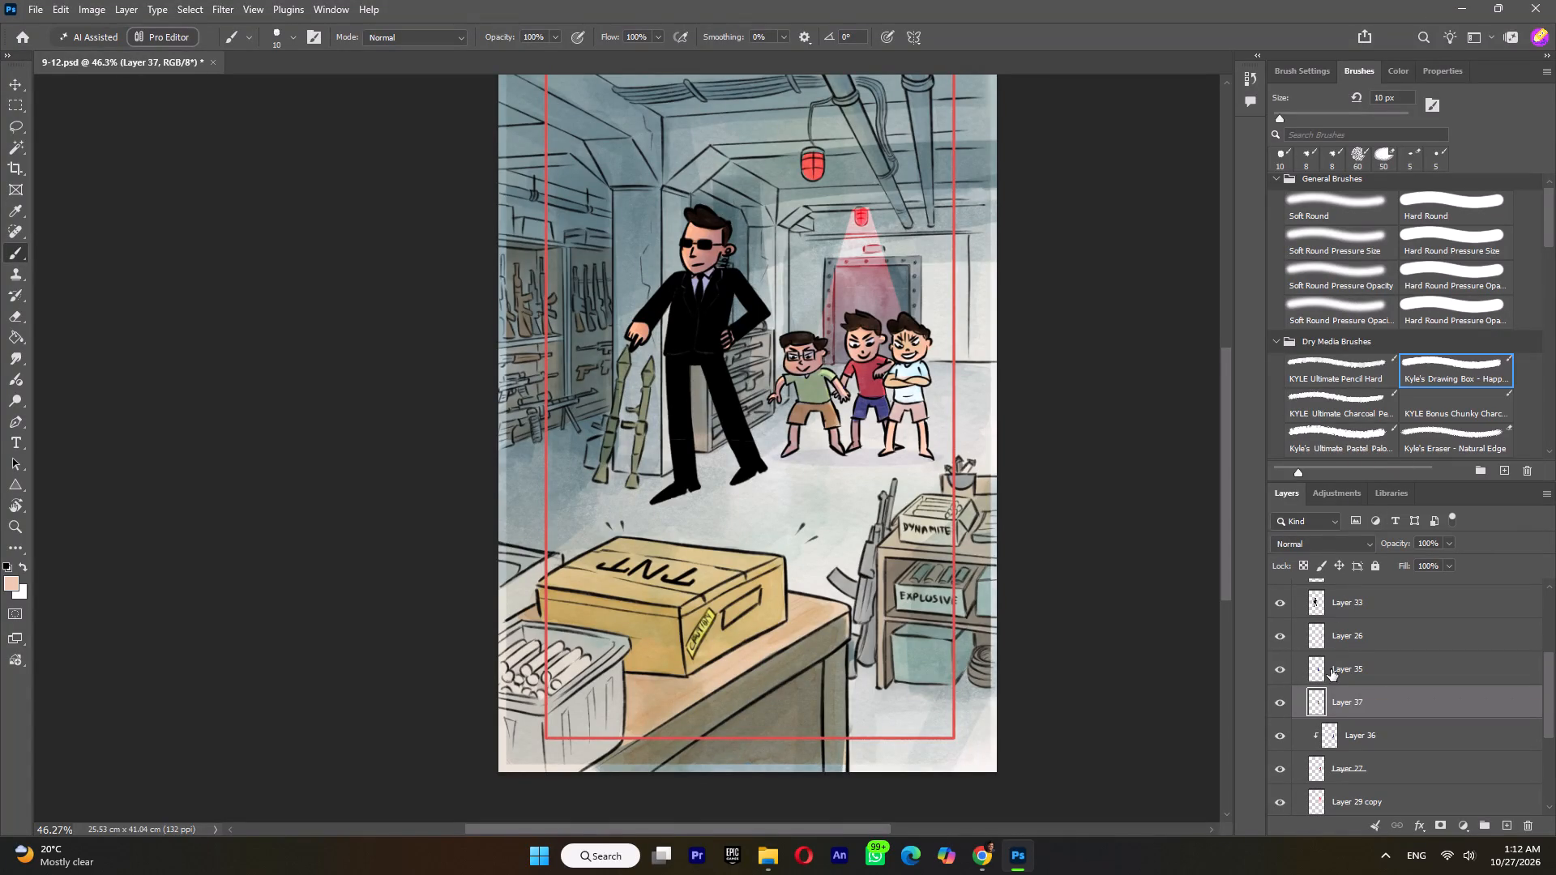
key(Delete)
Merge the clipped Layer 36 with Layer 27 directly below it.
click(1345, 702)
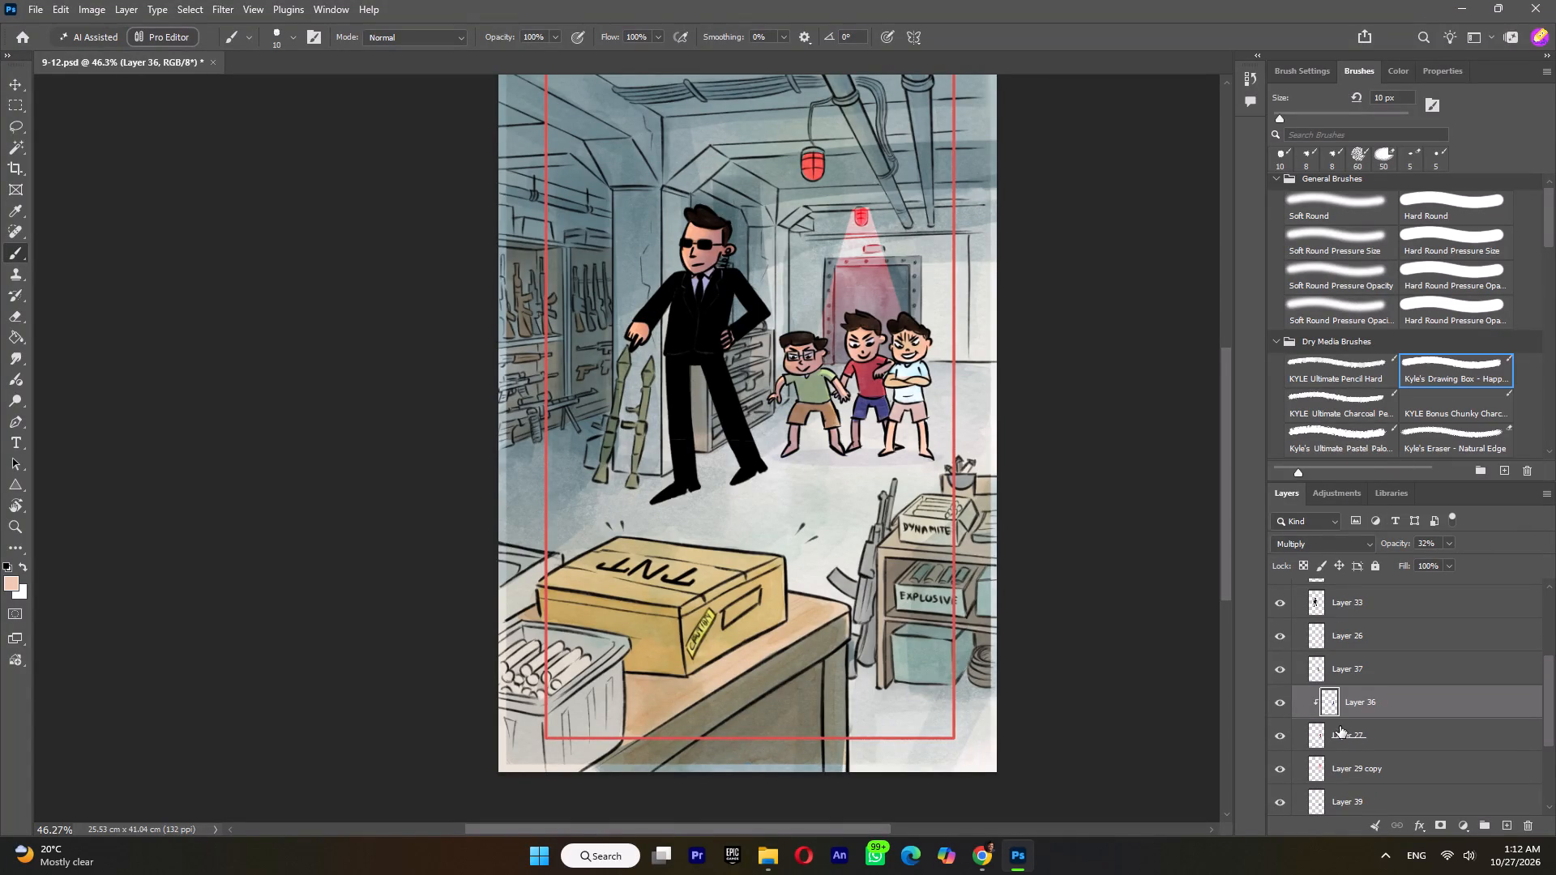
shift+click(1348, 734)
shift+right_click(1348, 734)
click(1410, 459)
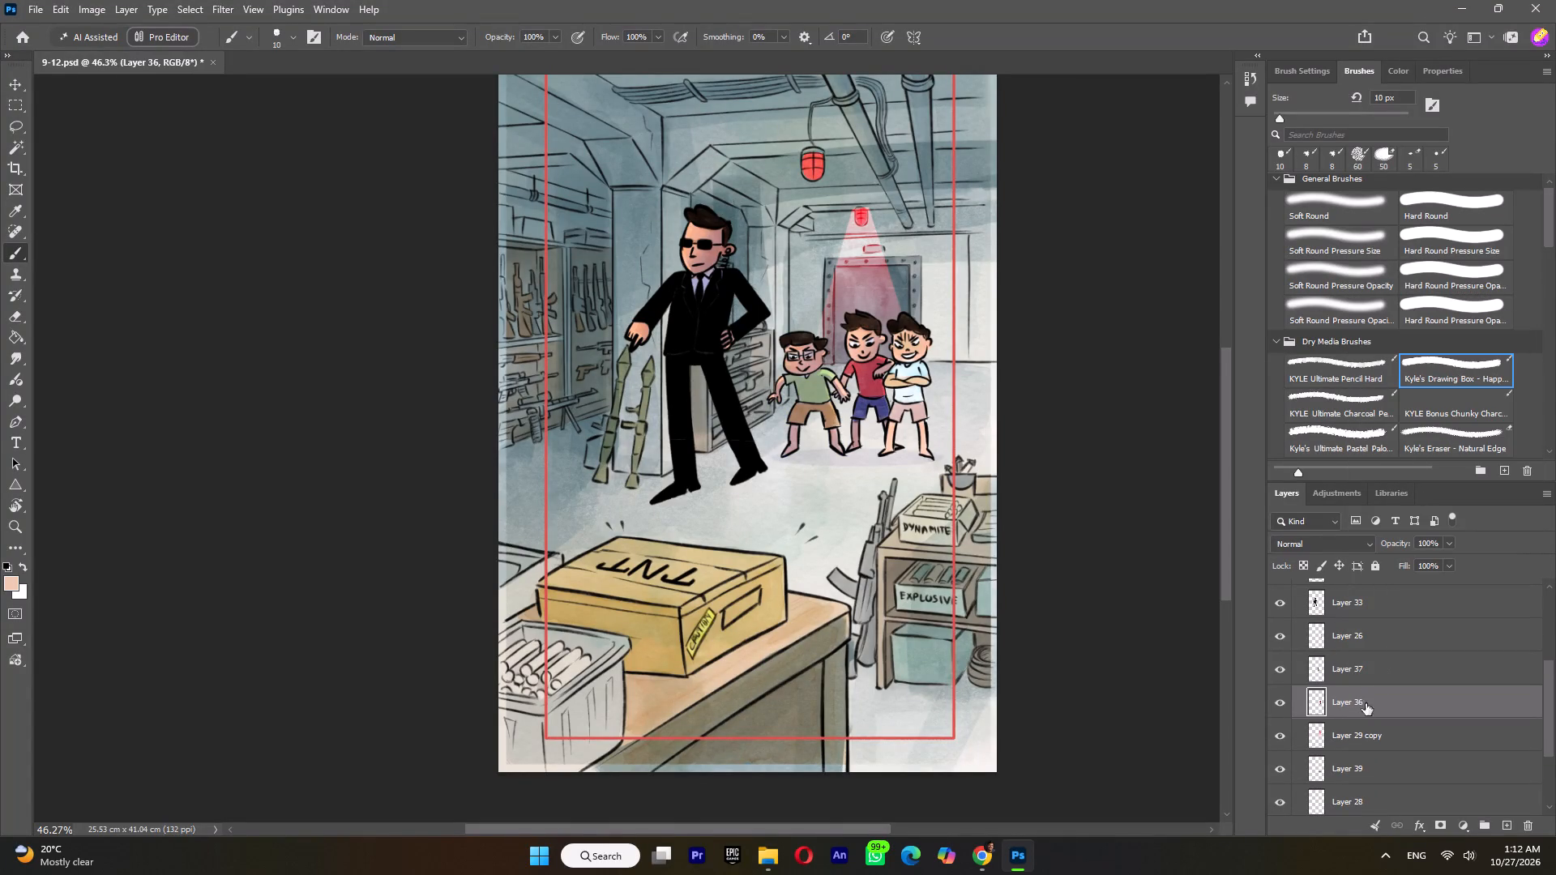
Check what Layer 36, Layer 29 copy, Layer 39, Layer 28 and bg contain, leaving them all visible.
click(1289, 704)
click(1287, 704)
click(1288, 741)
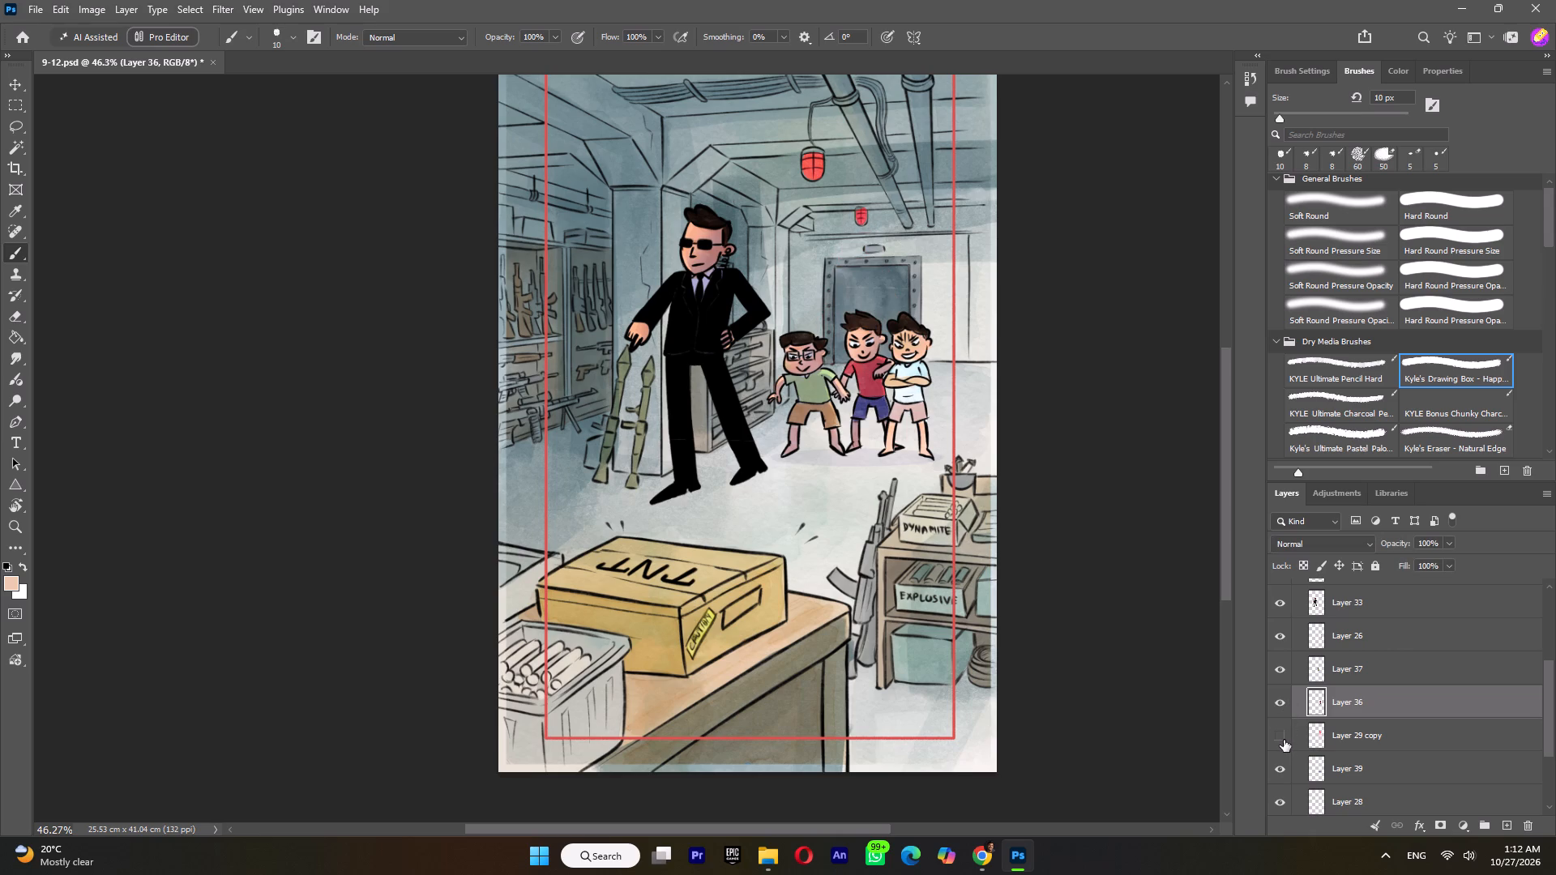
click(1284, 740)
click(1278, 767)
click(1283, 770)
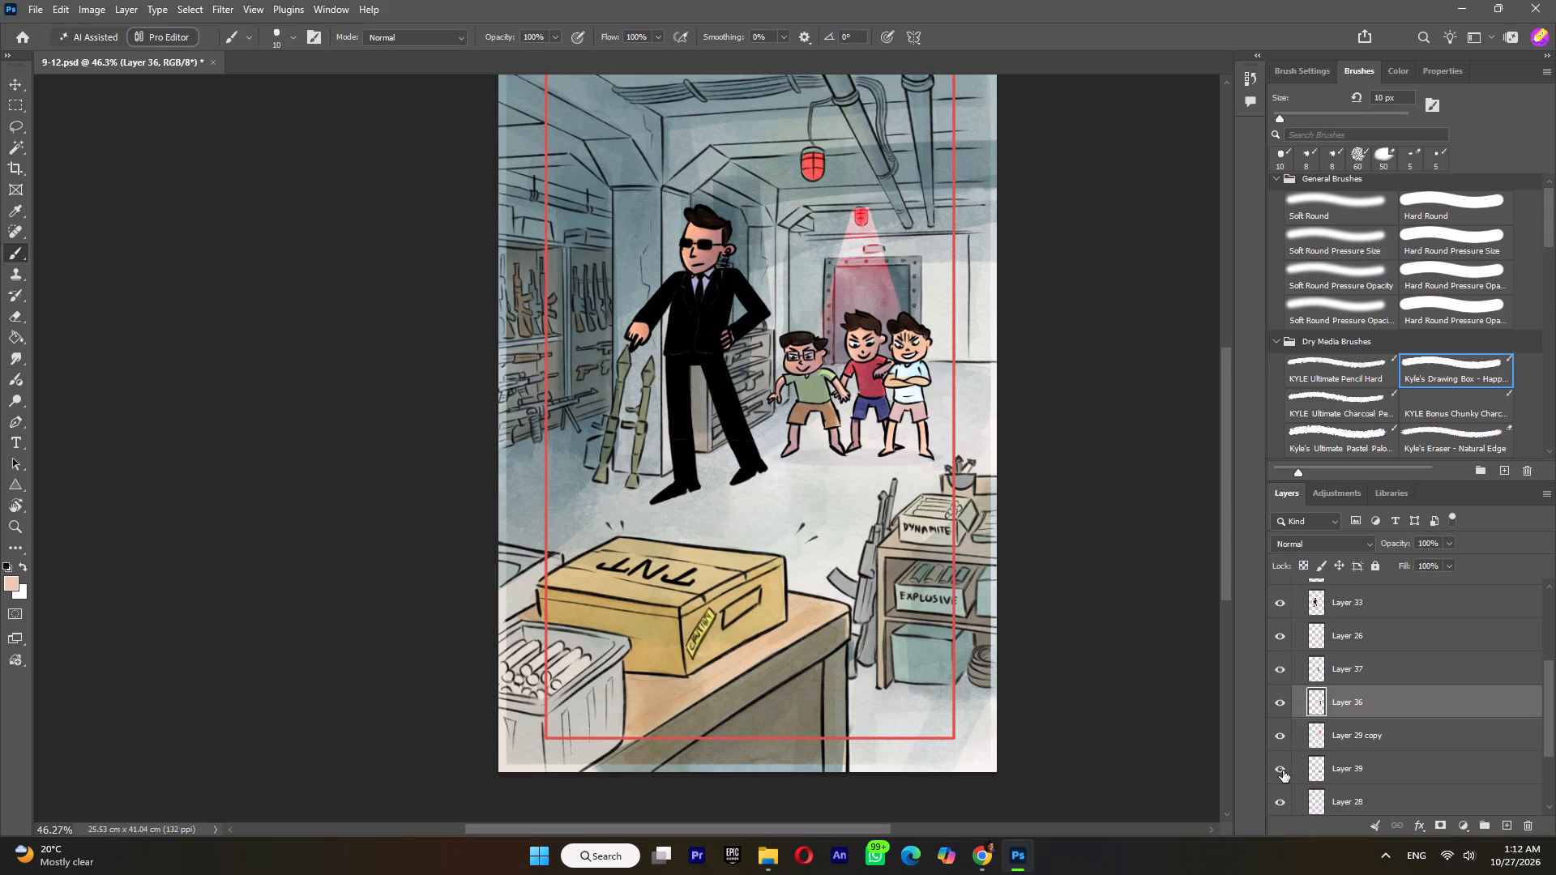
scroll(1297, 766, down, 2)
click(1289, 738)
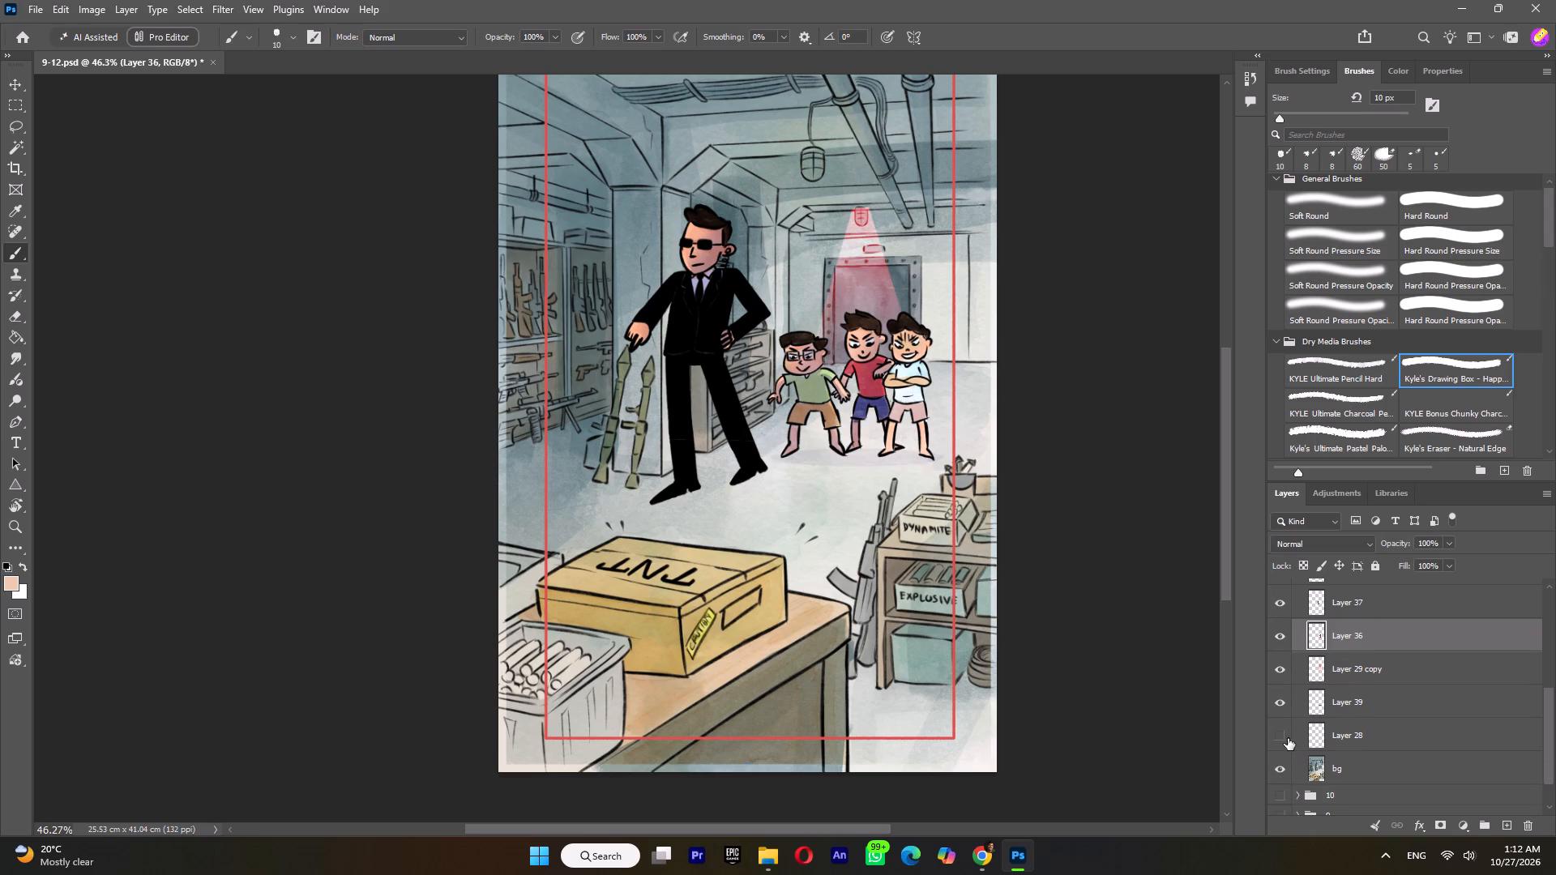
click(1284, 739)
click(1279, 776)
click(1281, 772)
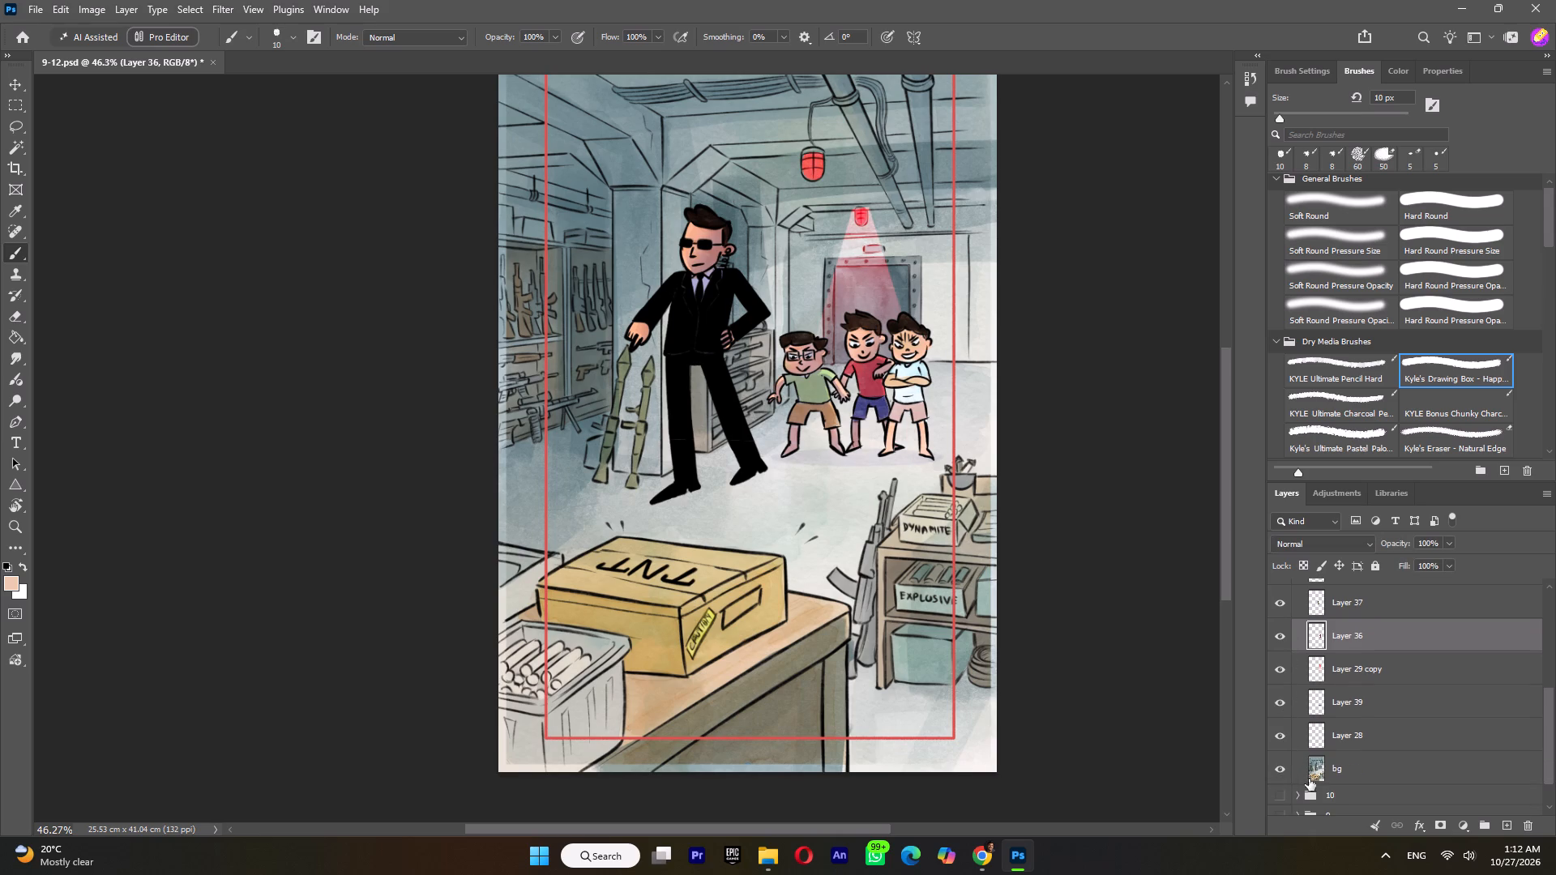
Select the four black accent strokes above the TNT box on the bg layer with the Magic Wand.
click(1323, 779)
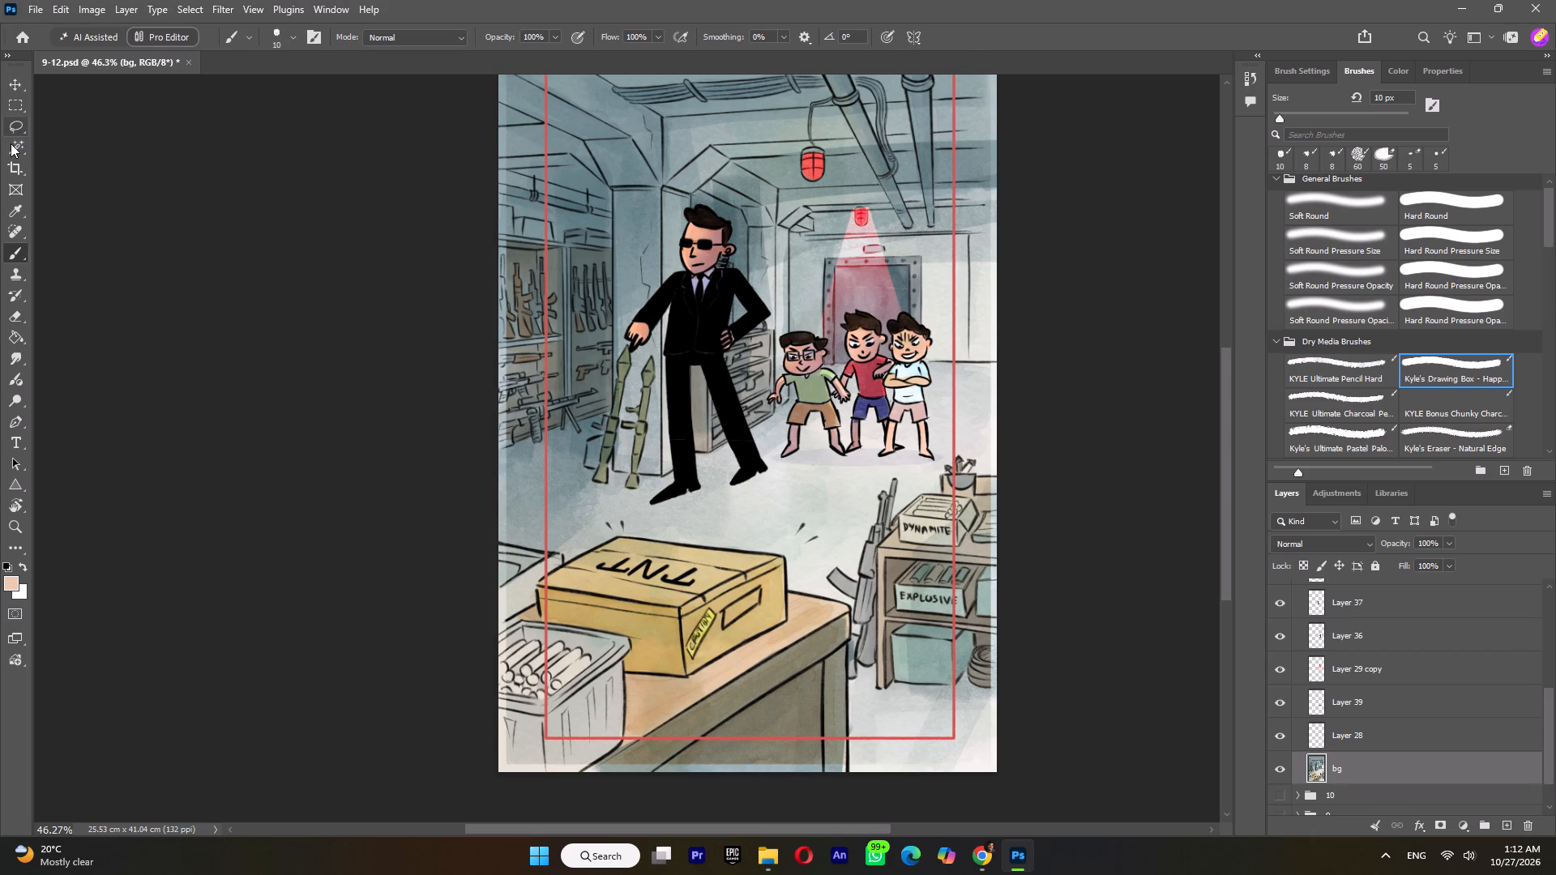
click(11, 147)
alt+scroll(797, 516, up, 8)
click(807, 531)
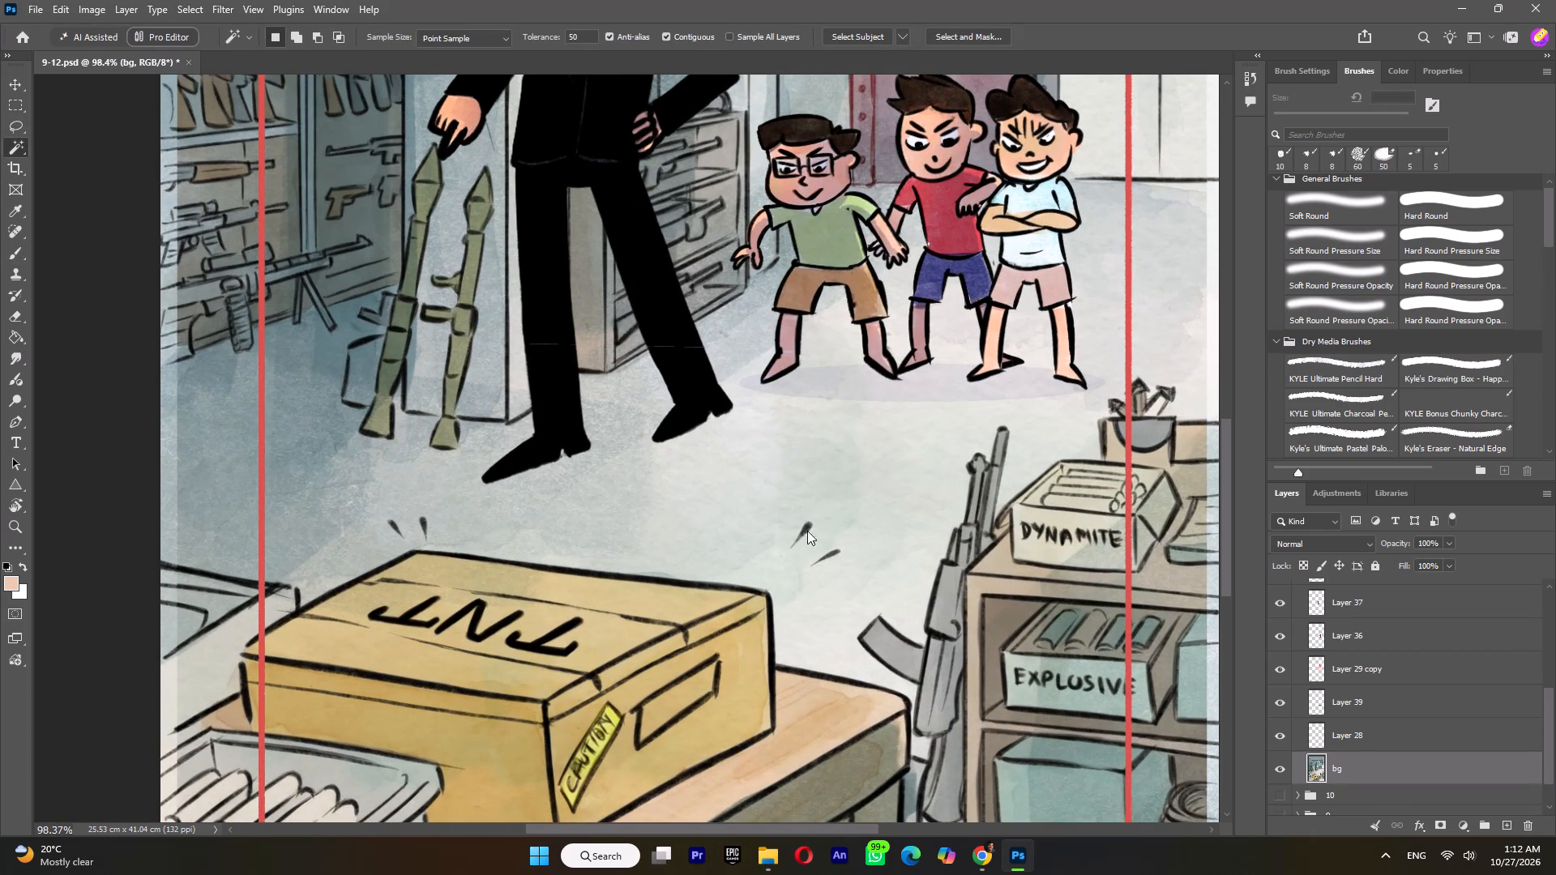
shift+click(833, 556)
click(833, 555)
shift+click(806, 526)
shift+click(393, 524)
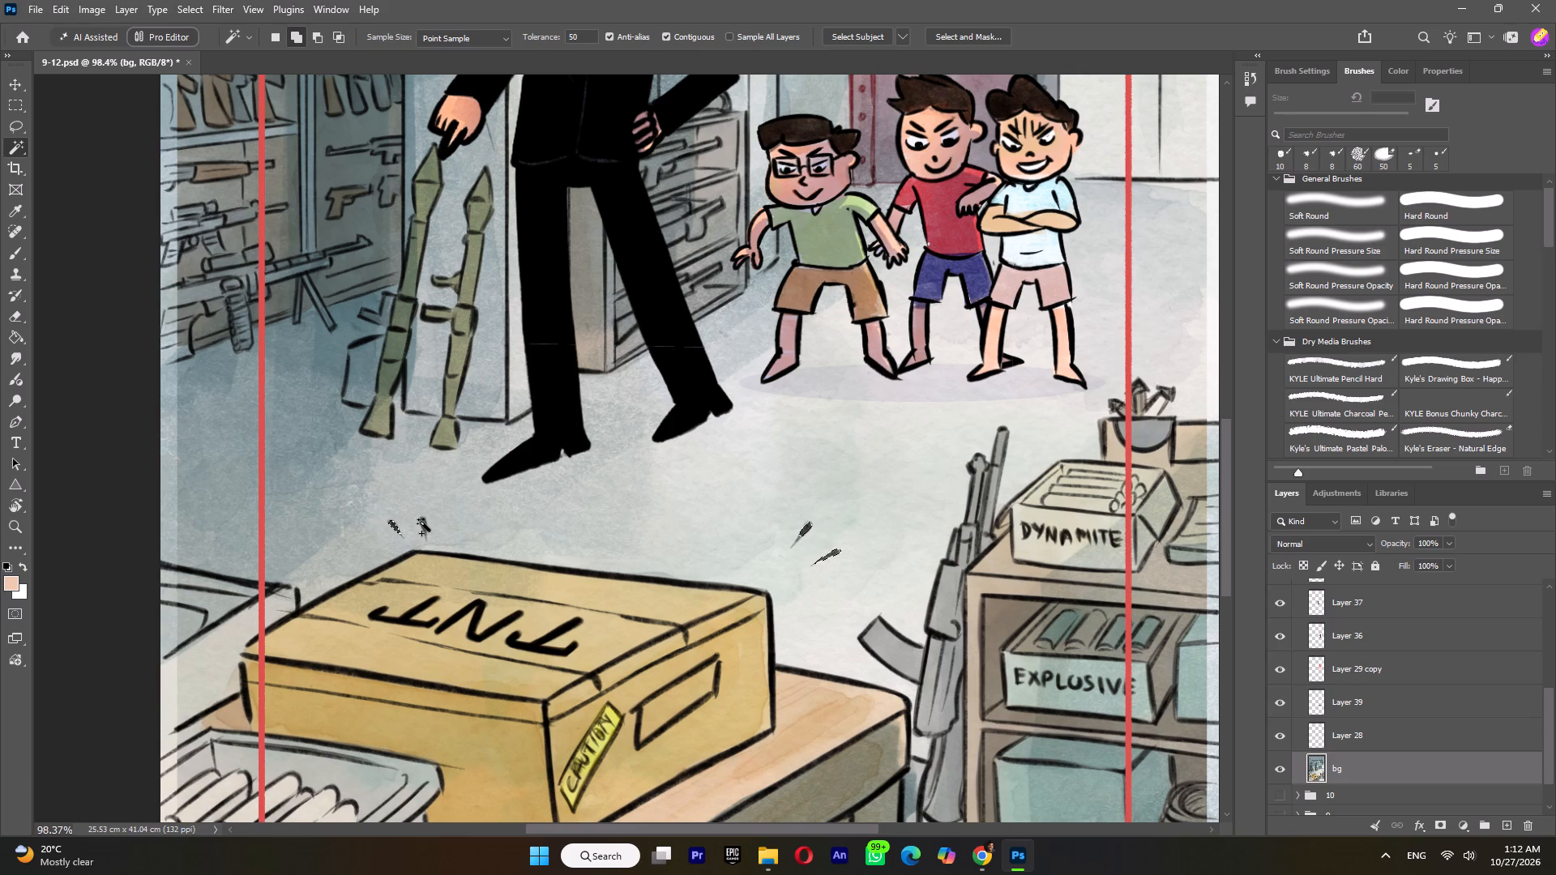
shift+click(425, 525)
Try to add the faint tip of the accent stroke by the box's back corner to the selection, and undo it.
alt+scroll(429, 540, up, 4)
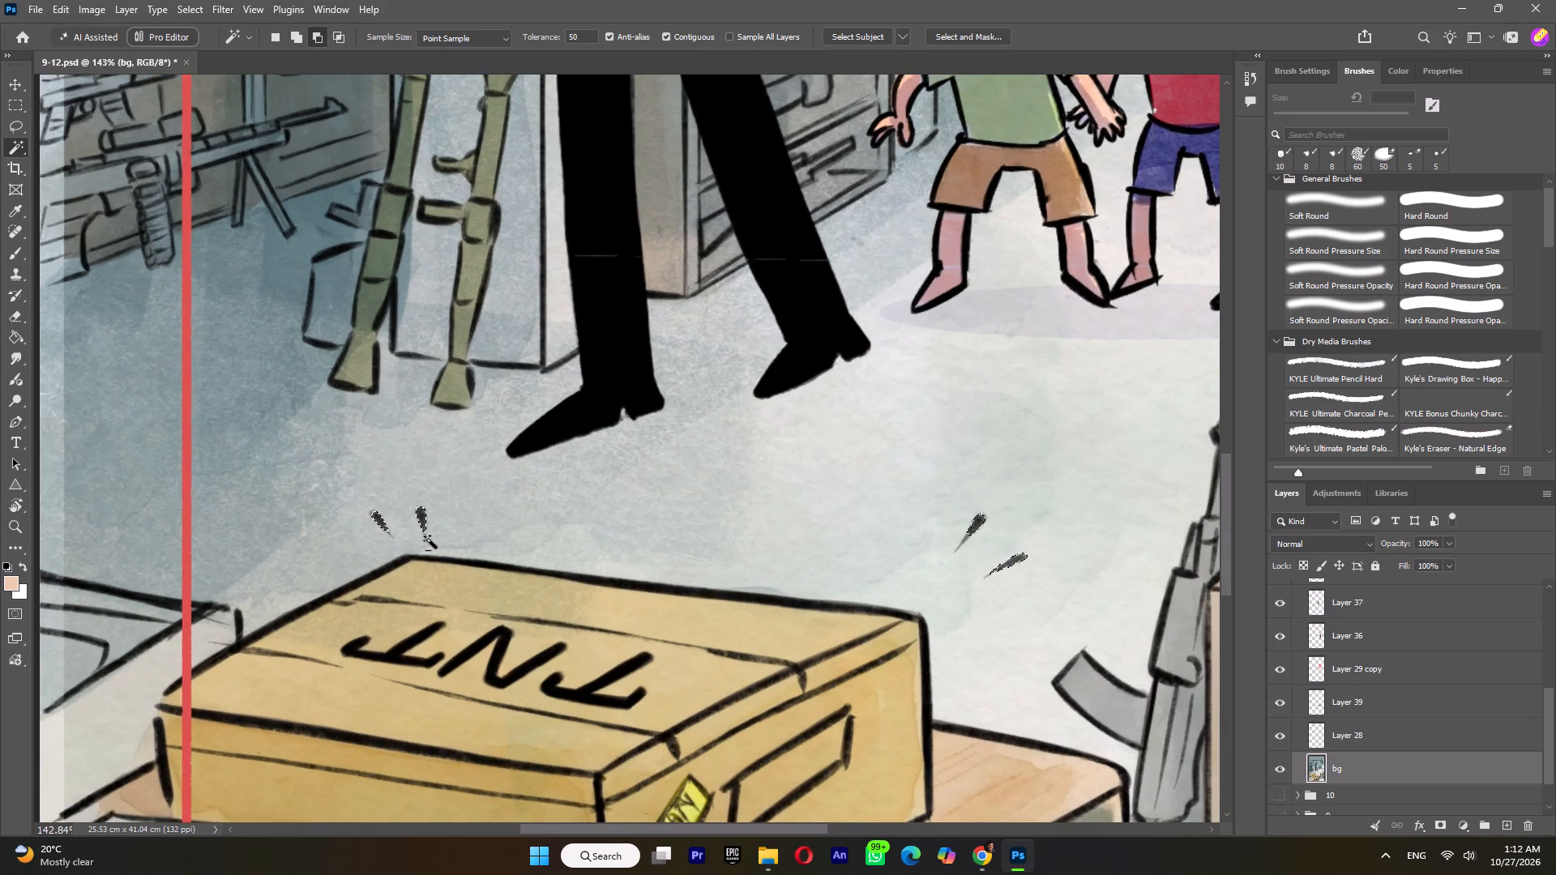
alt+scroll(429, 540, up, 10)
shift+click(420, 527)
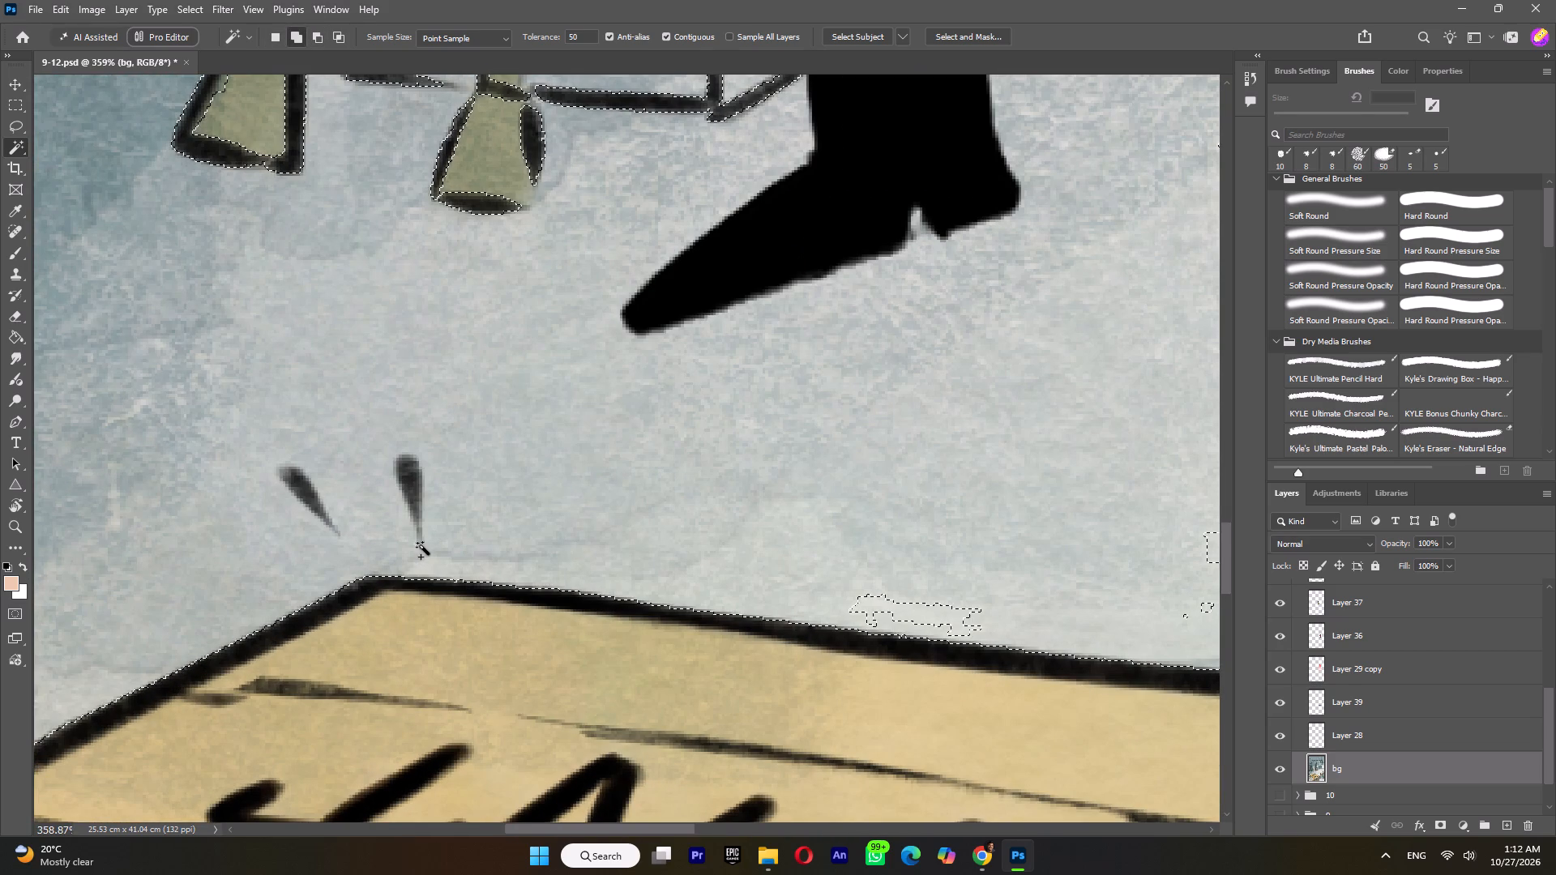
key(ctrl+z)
Extend the selection with the Lasso to cover the thin tips and edges of the accent strokes.
alt+scroll(489, 467, down, 14)
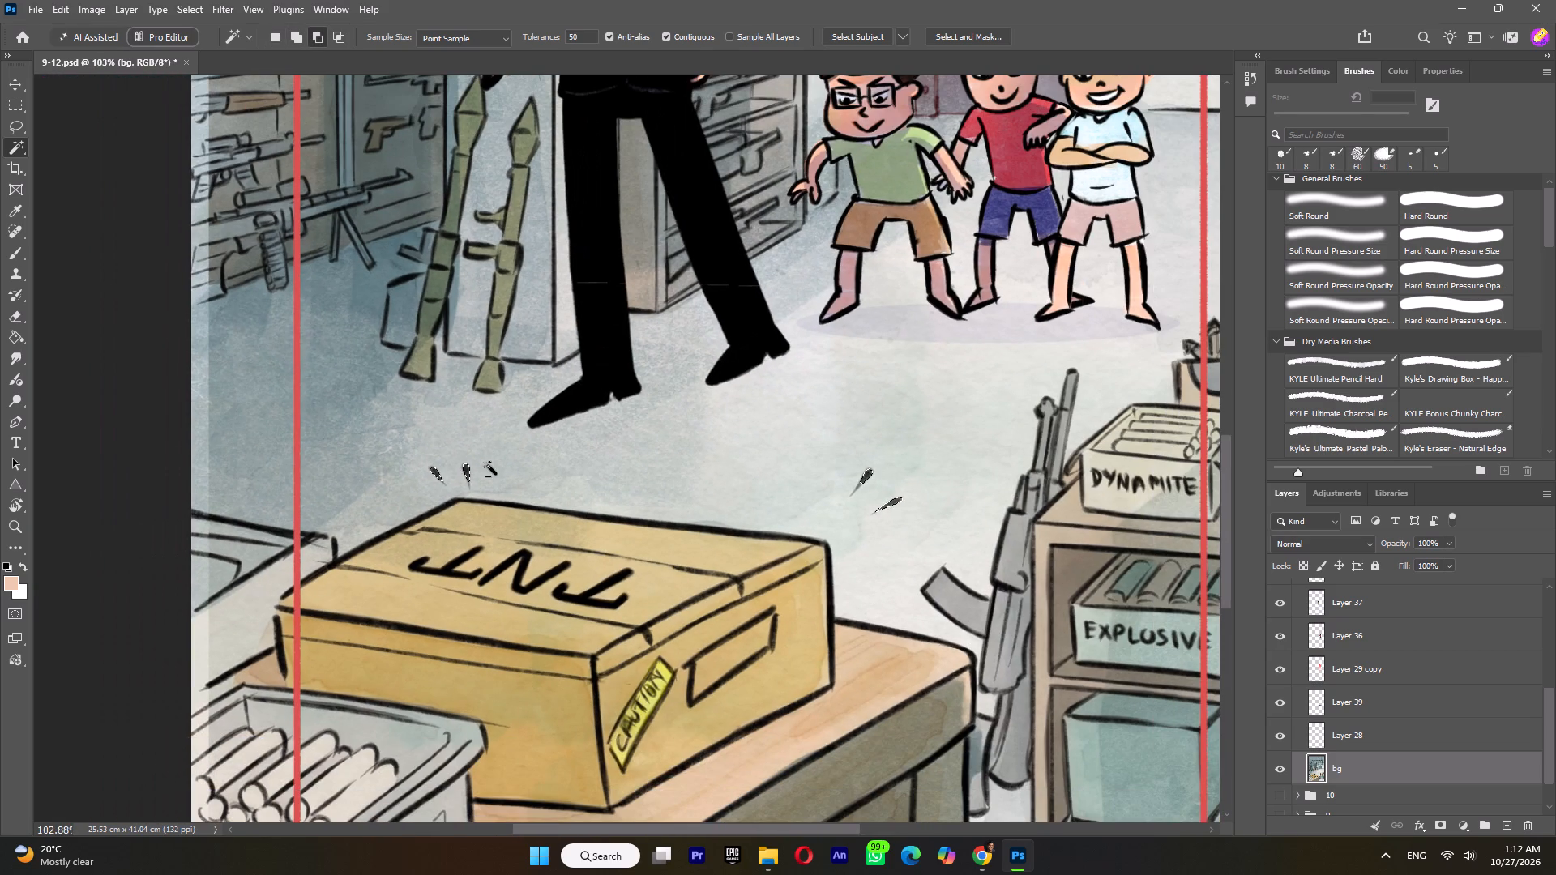
alt+scroll(866, 493, up, 10)
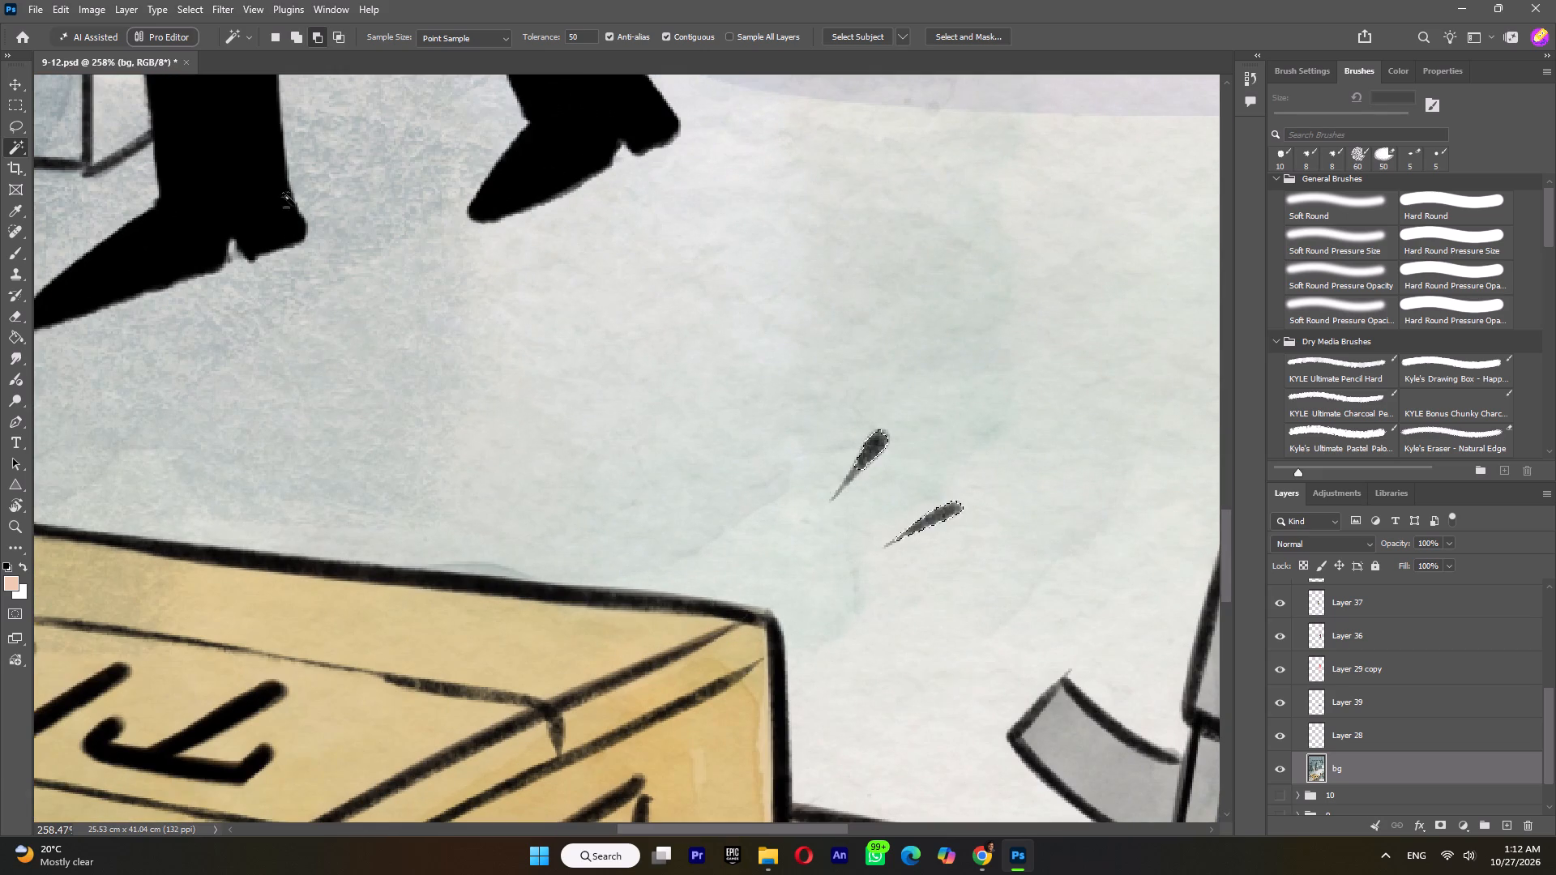
click(19, 131)
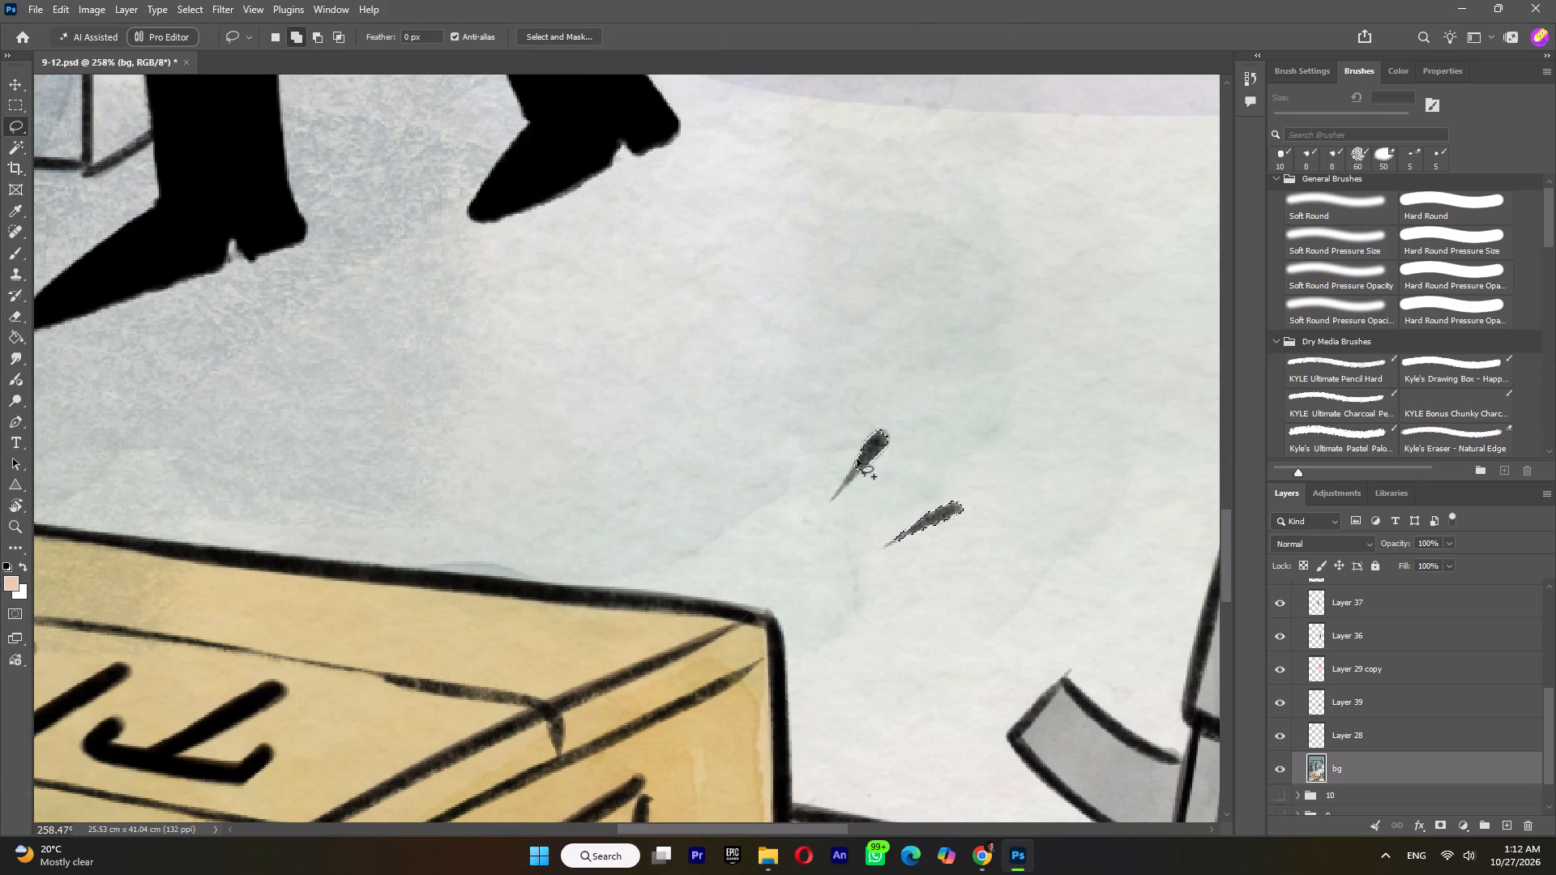
shift+click(858, 459)
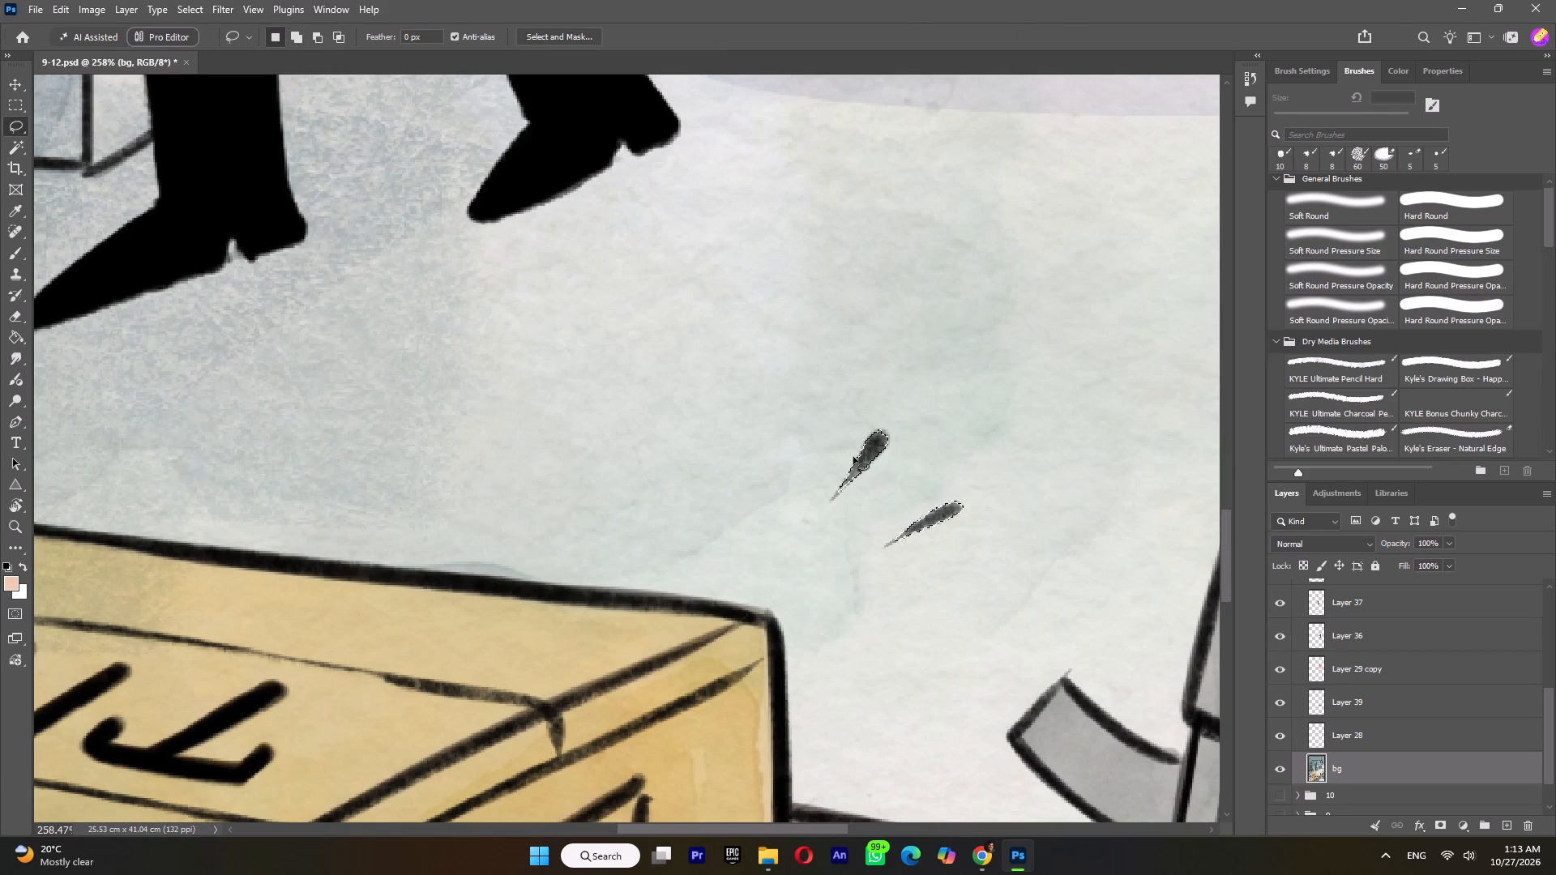
alt+scroll(904, 513, down, 9)
alt+scroll(404, 474, up, 10)
alt+scroll(466, 429, up, 4)
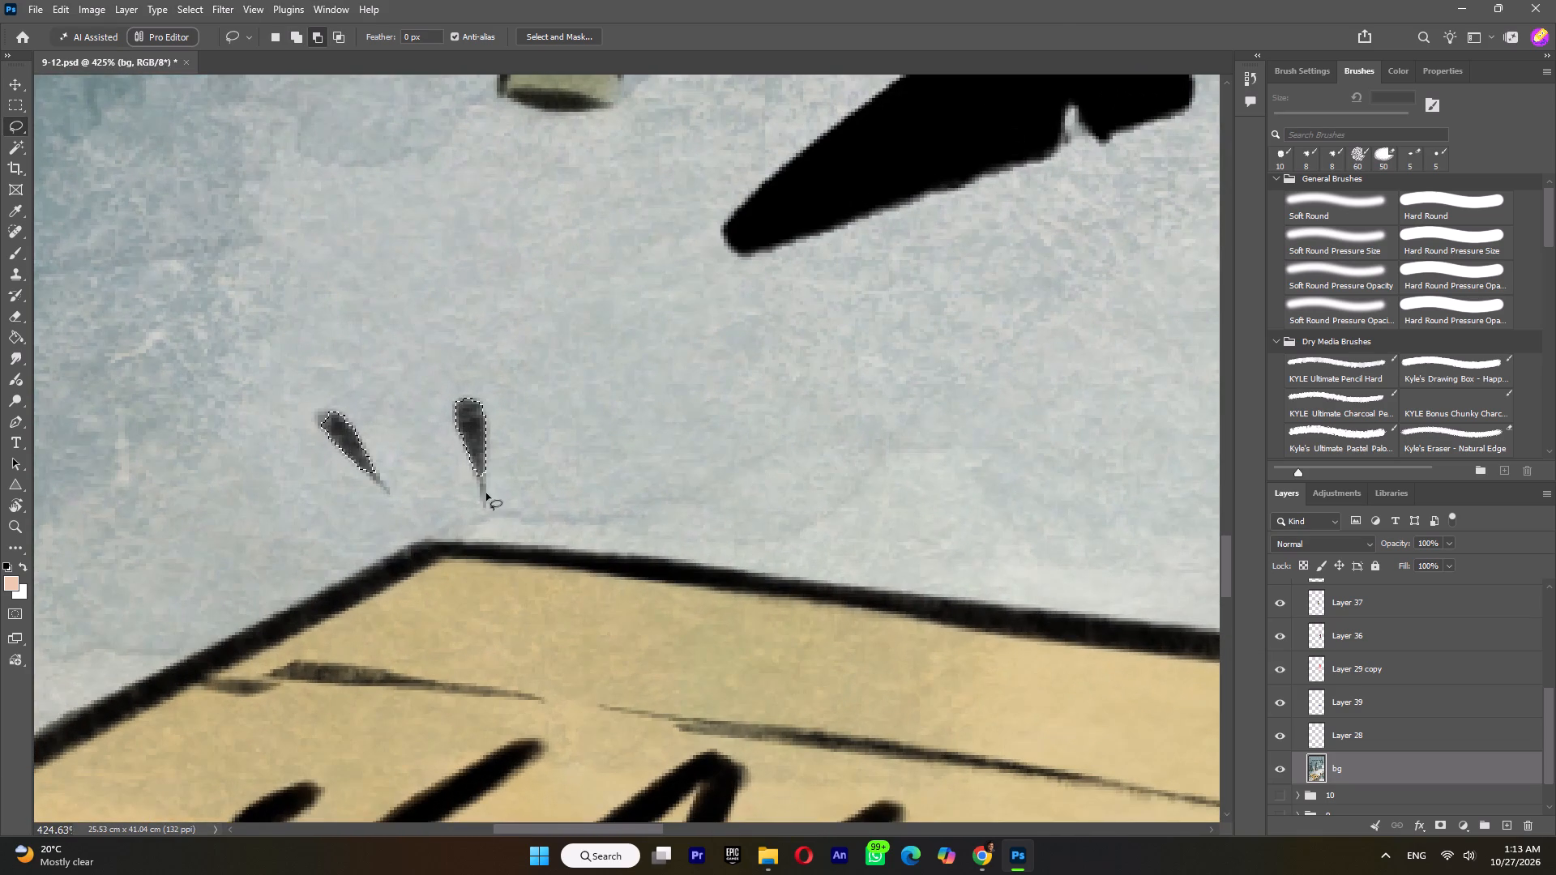
shift+double_click(467, 468)
shift+drag(473, 459, 485, 505)
shift+drag(485, 505, 477, 467)
alt+scroll(567, 480, down, 7)
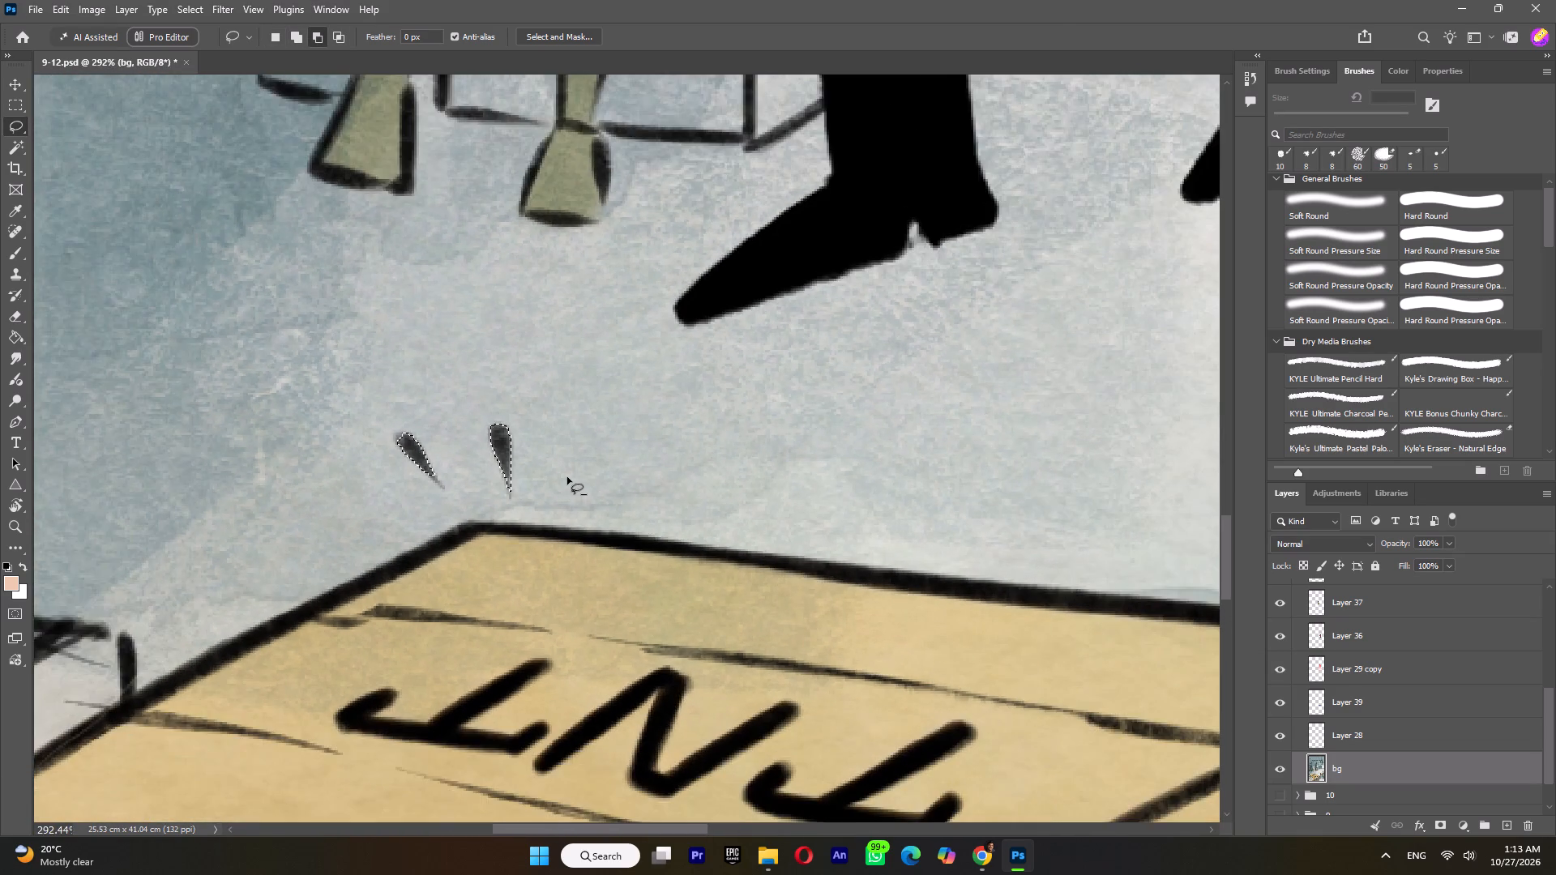
alt+scroll(567, 477, down, 7)
Cut the selected accent strokes from bg and paste them in place on a new layer.
key(ctrl+x)
key(ctrl+shift+v)
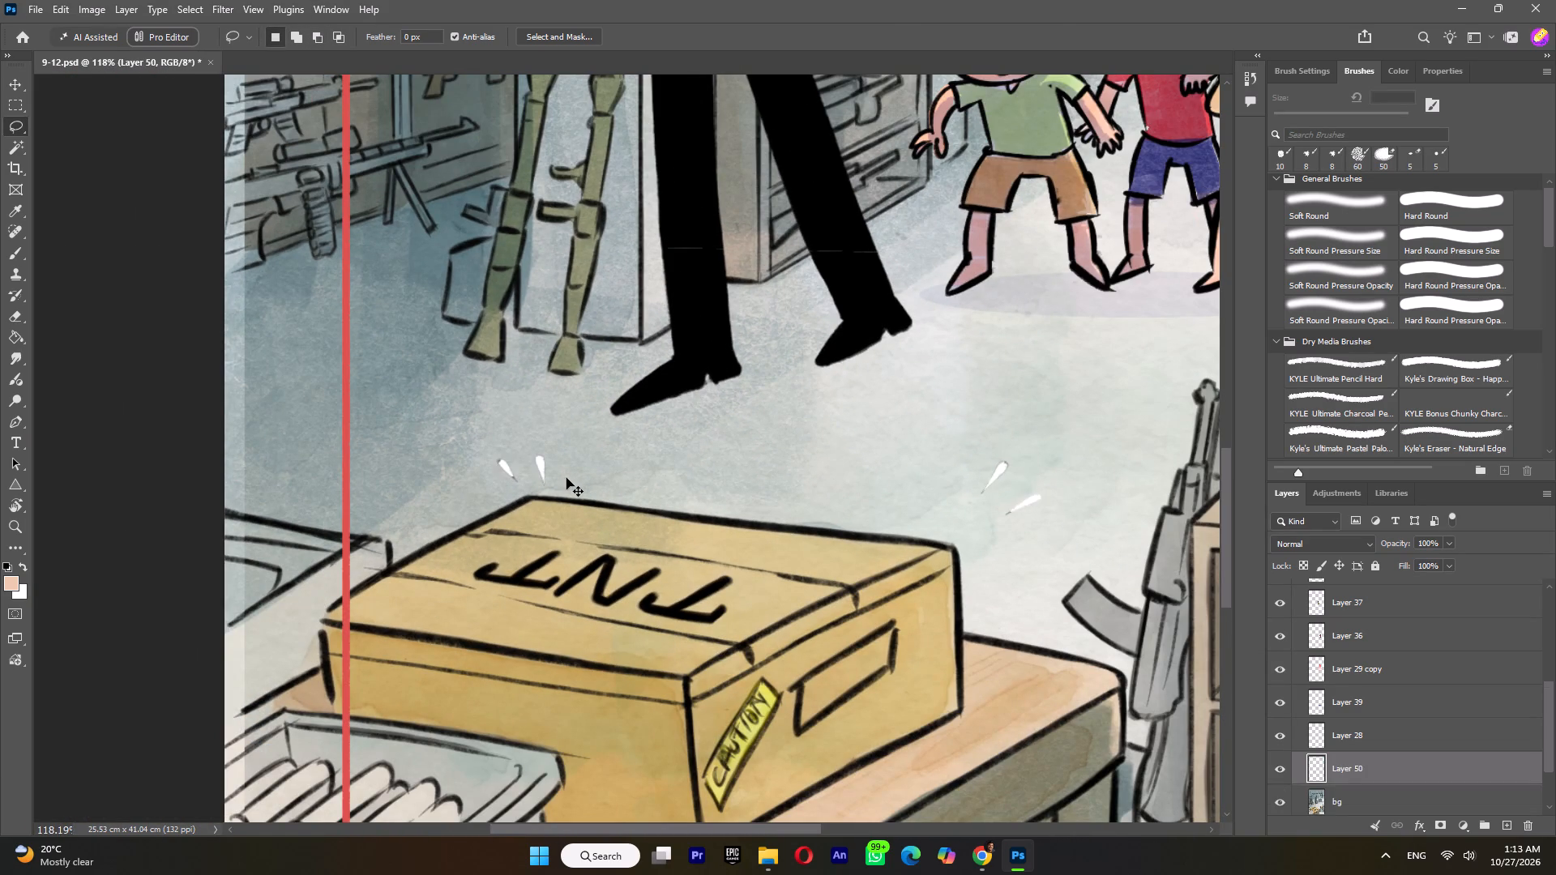
With the strokes layer temporarily hidden, repair the white gaps on bg using the content-aware Spot Healing Brush.
click(1275, 766)
click(1319, 799)
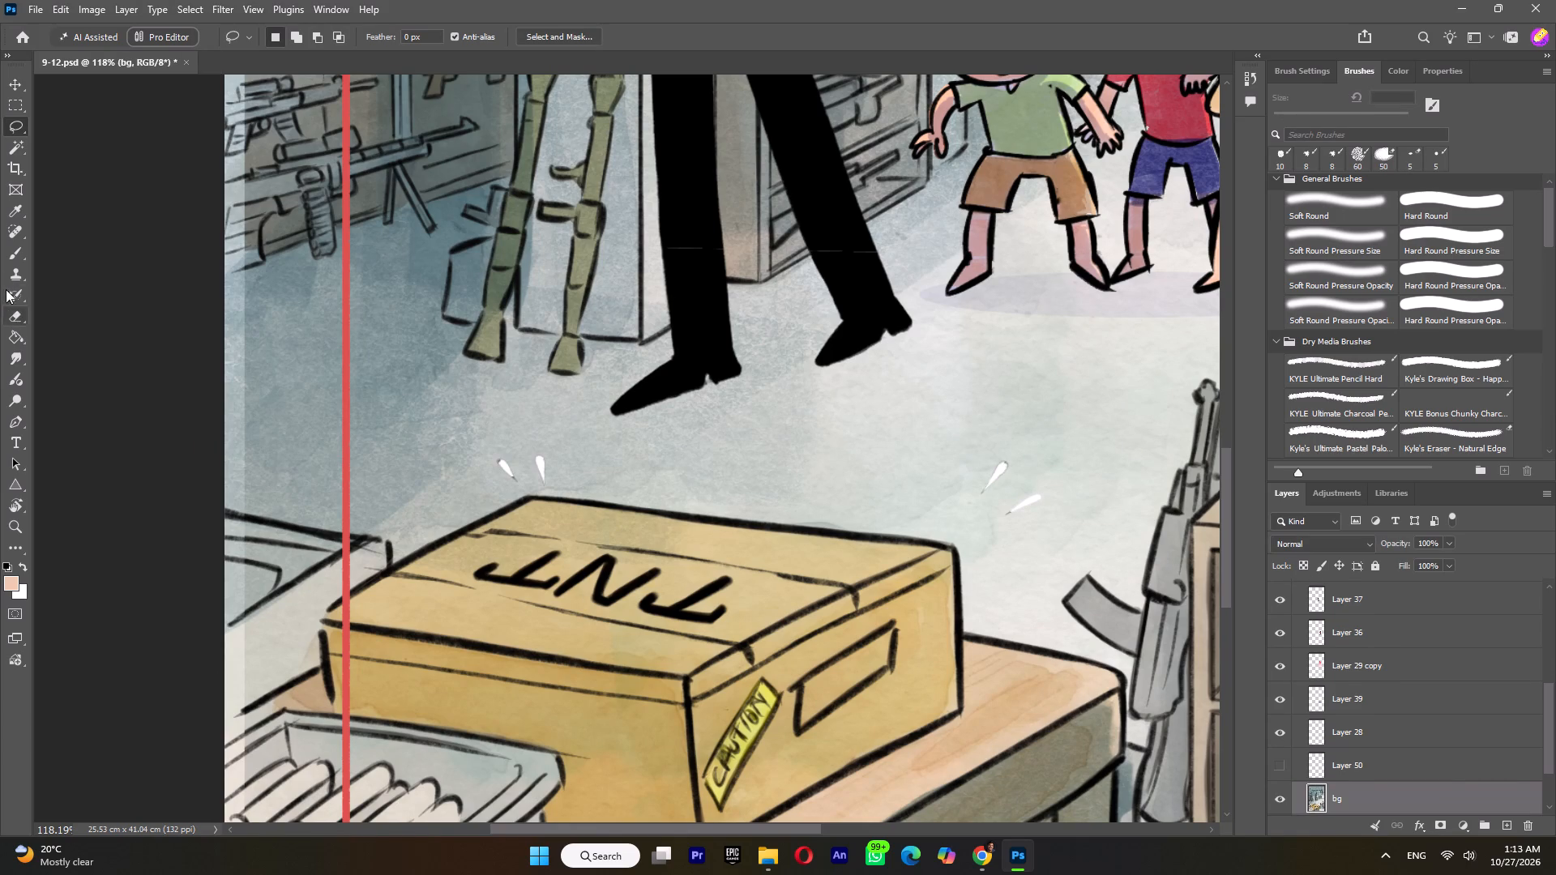
click(11, 230)
drag(1001, 462, 1028, 506)
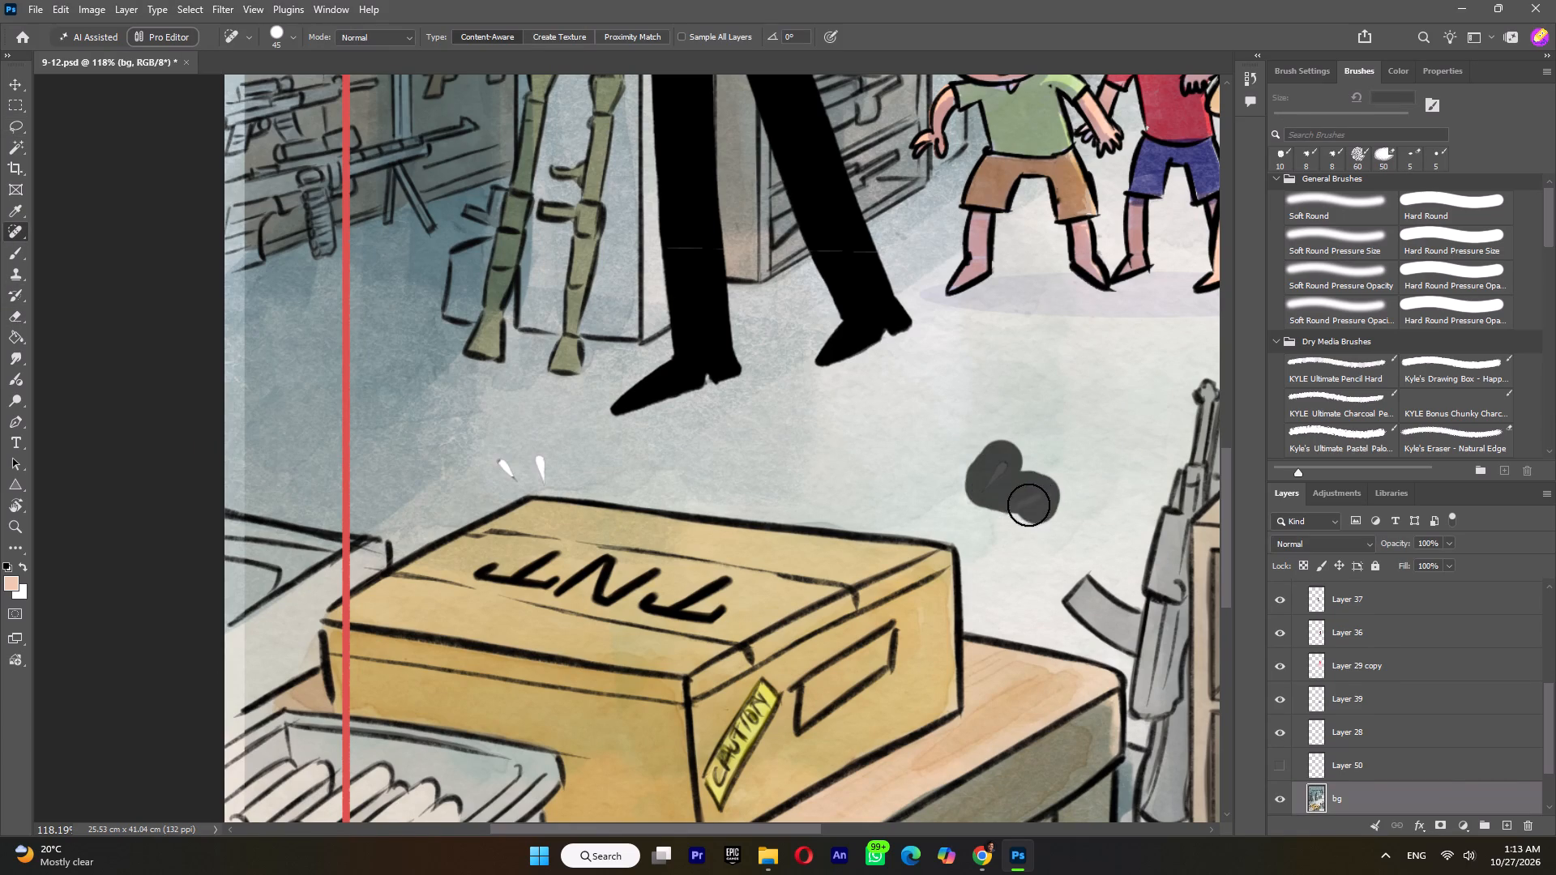
drag(481, 458, 566, 460)
drag(566, 470, 558, 471)
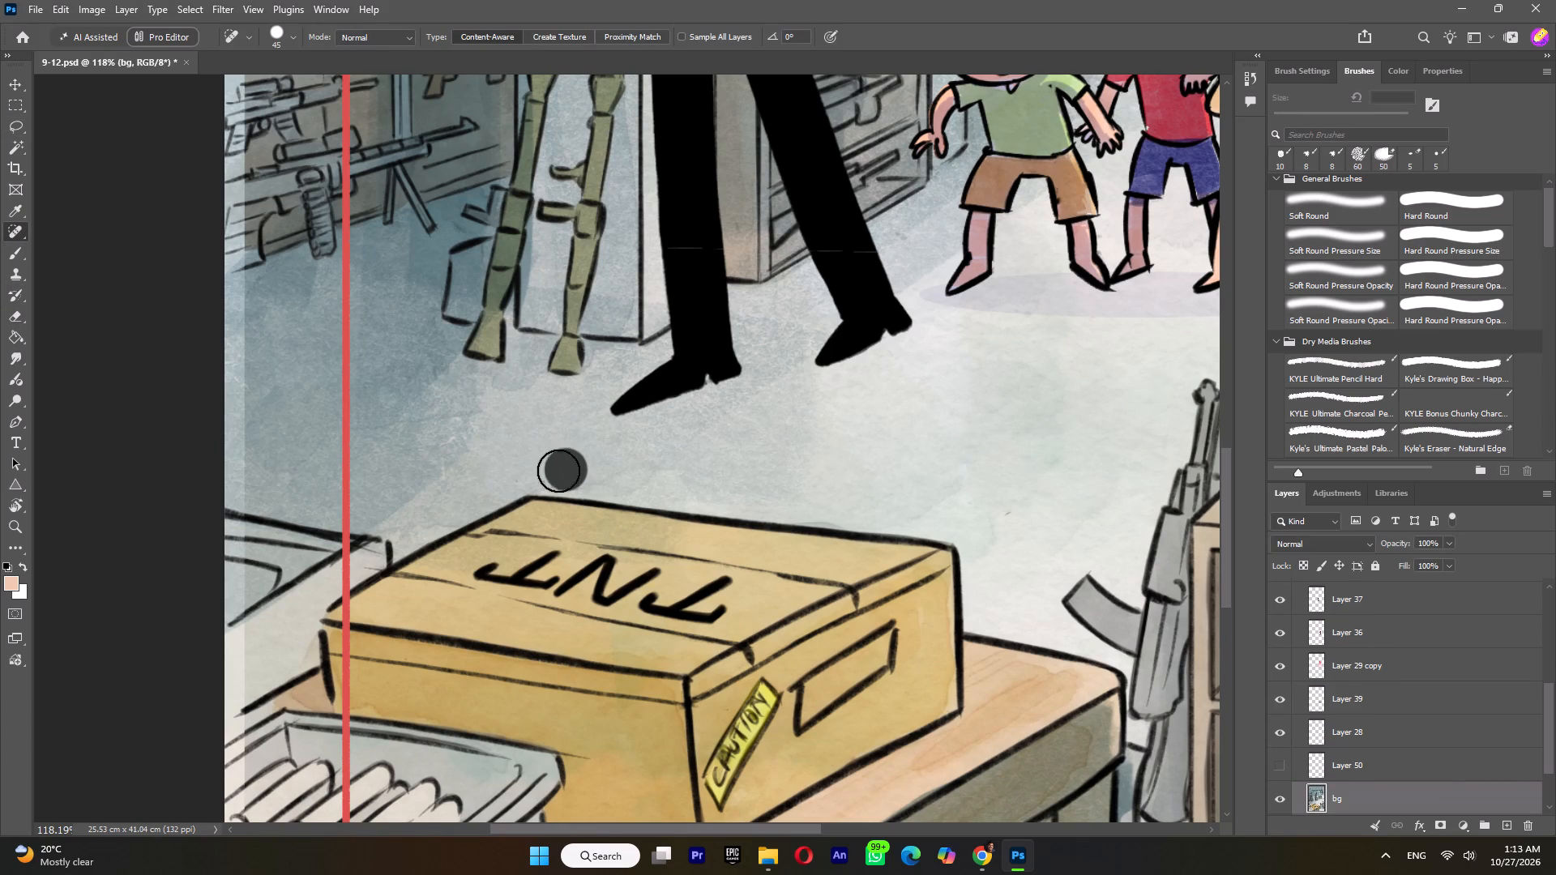
drag(558, 471, 496, 474)
drag(967, 506, 1019, 519)
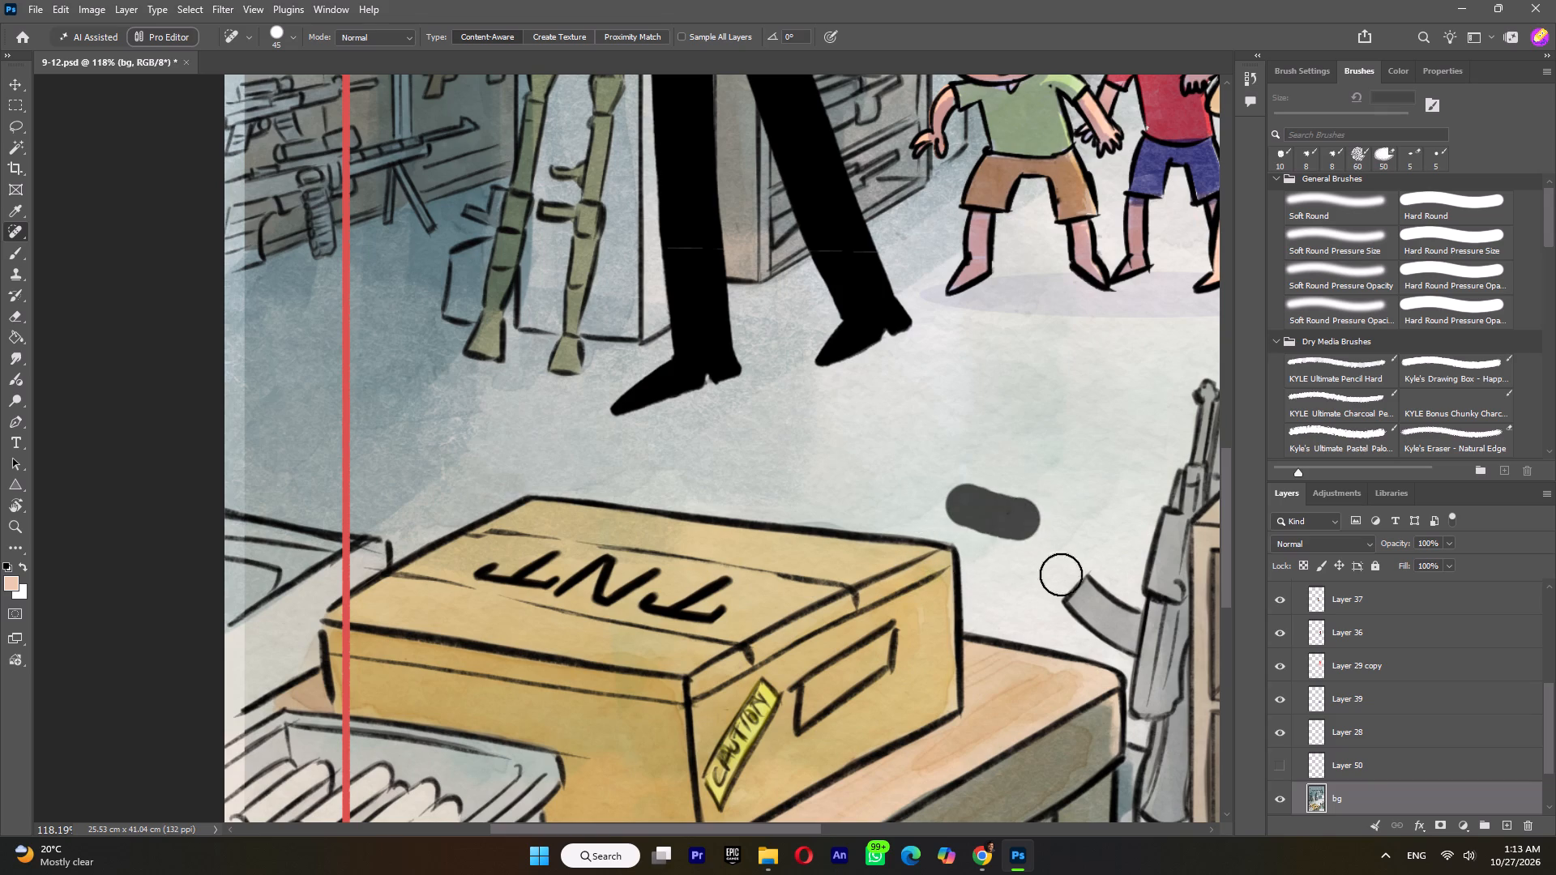
click(1284, 761)
Check the scene and briefly show group 12 to view its content, leaving that group hidden.
alt+scroll(896, 543, down, 6)
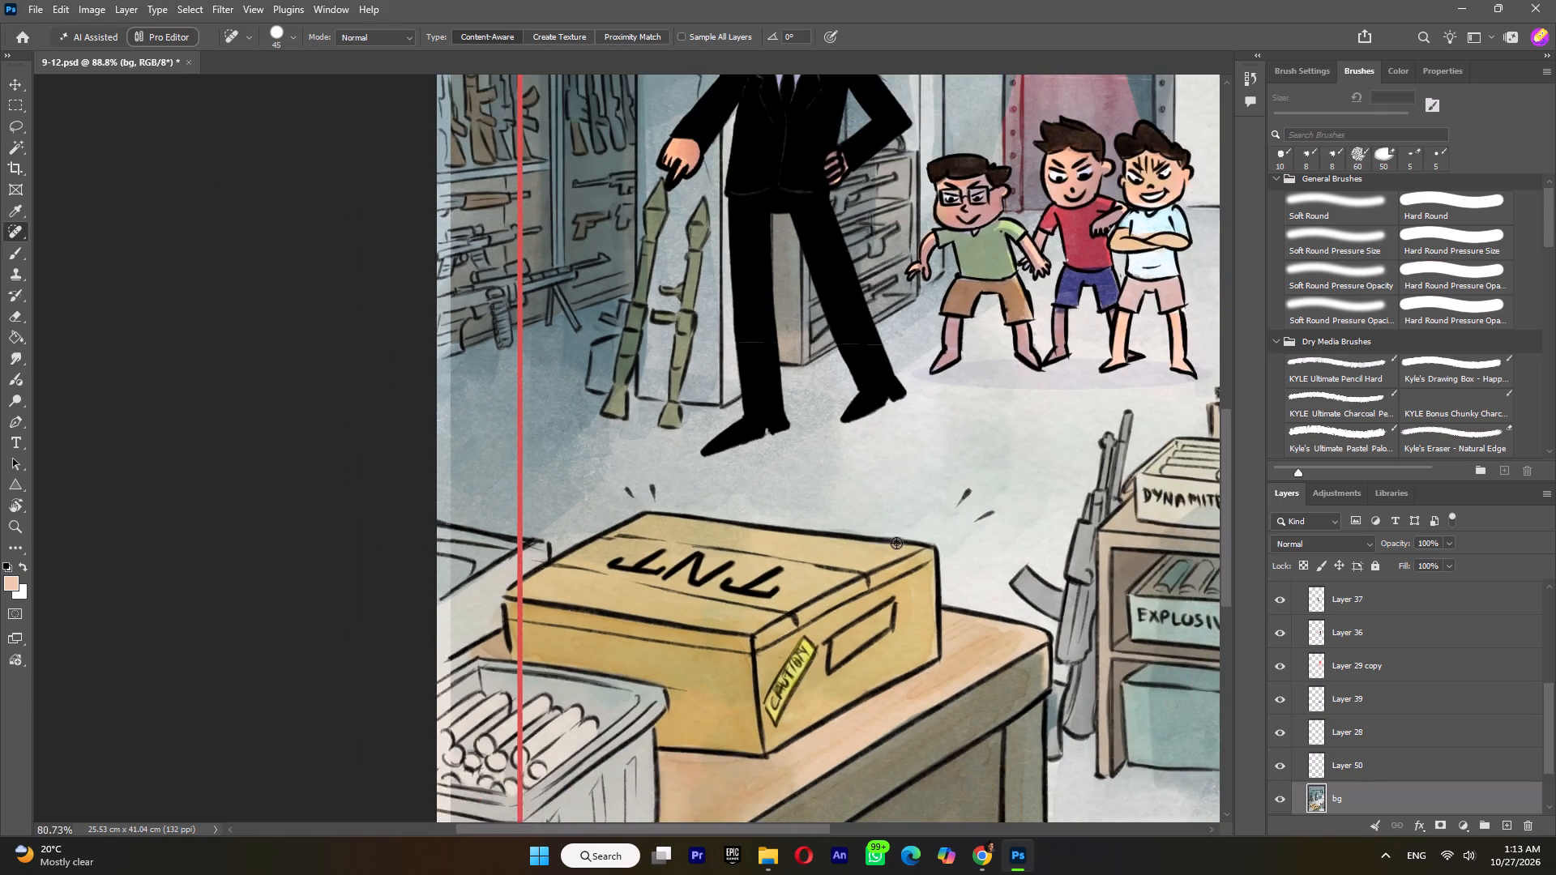
alt+scroll(896, 543, down, 6)
alt+scroll(904, 358, up, 5)
scroll(1392, 671, up, 5)
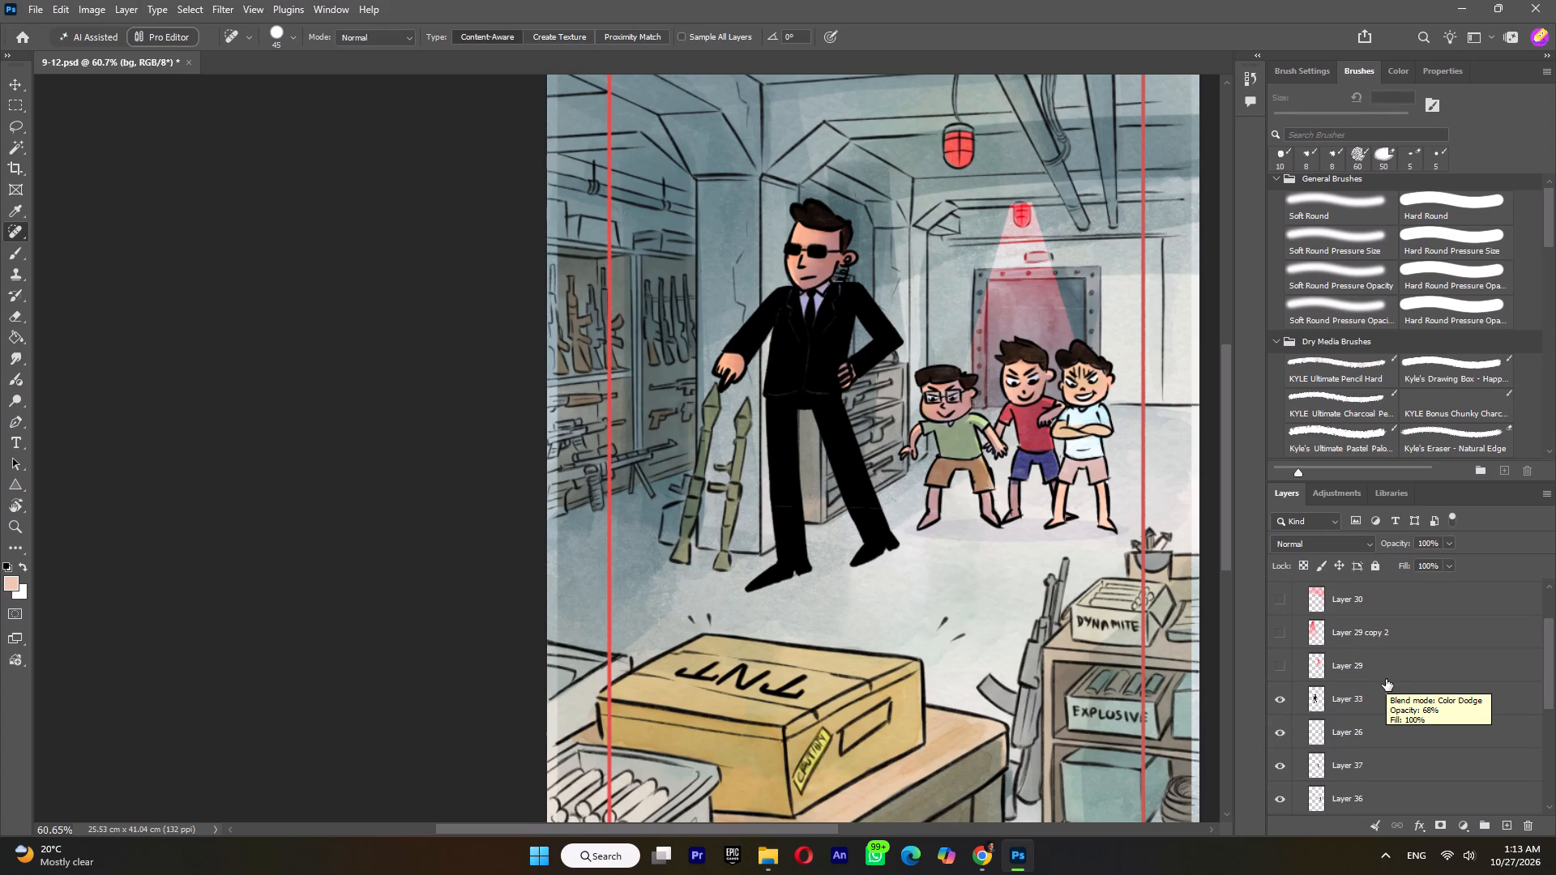
scroll(1385, 679, up, 5)
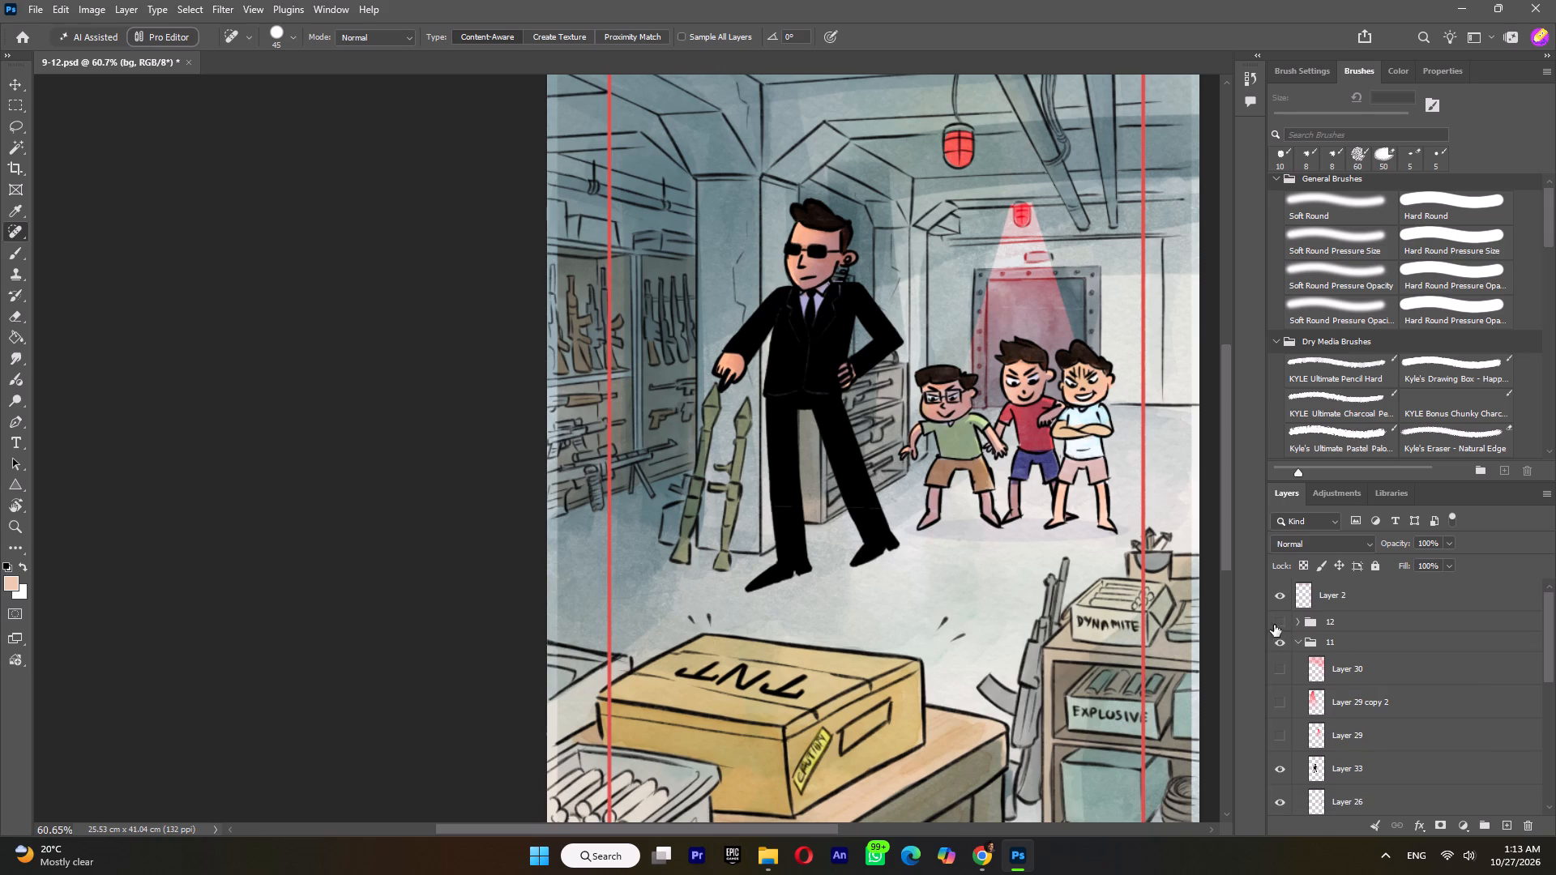
click(1284, 624)
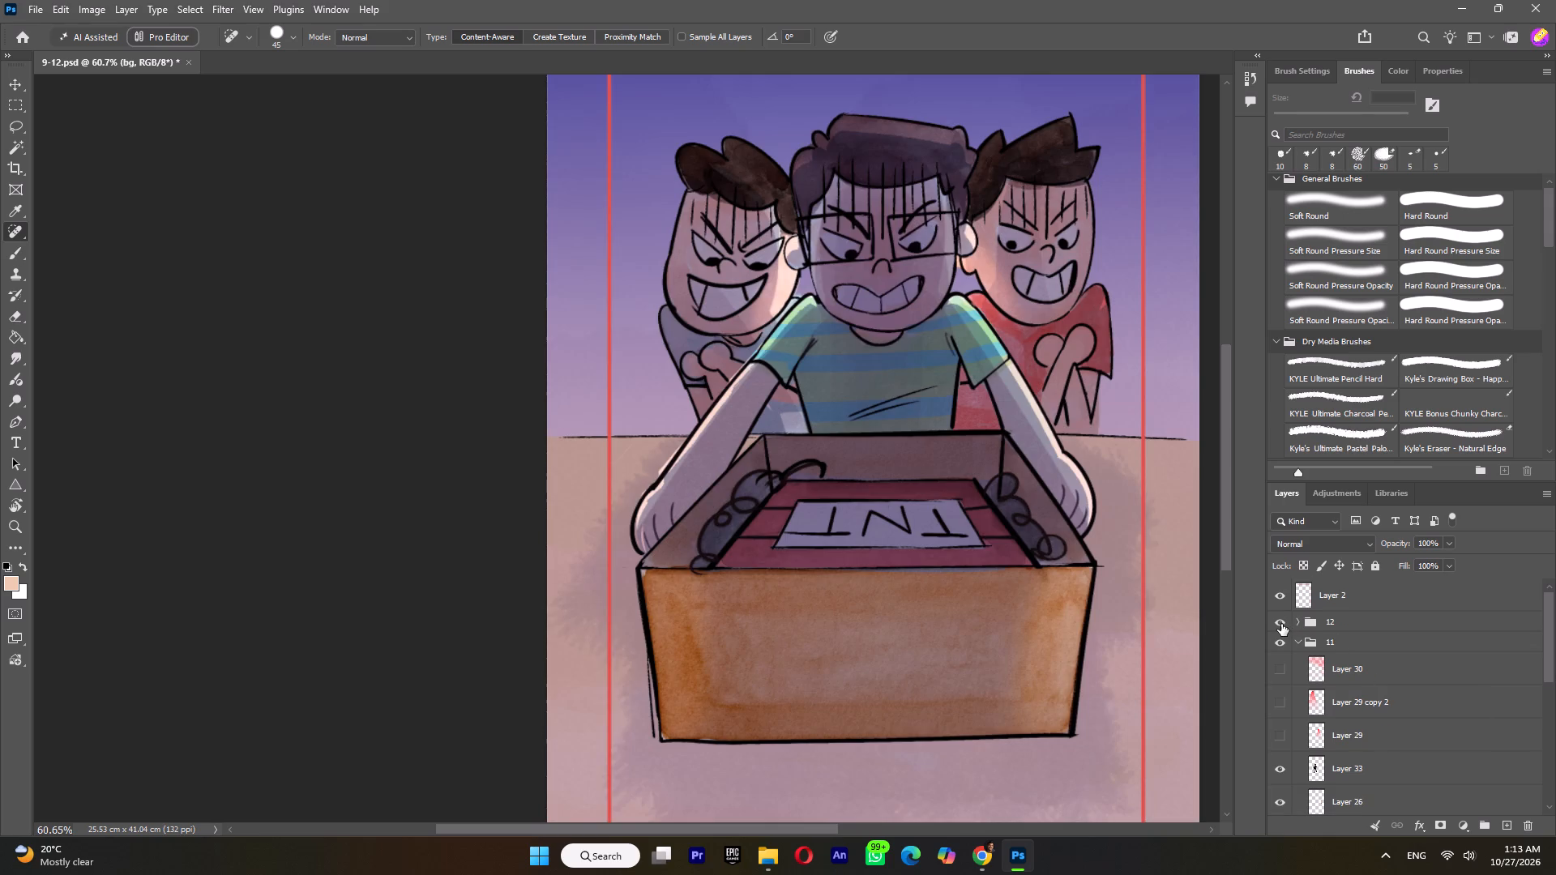
click(1281, 624)
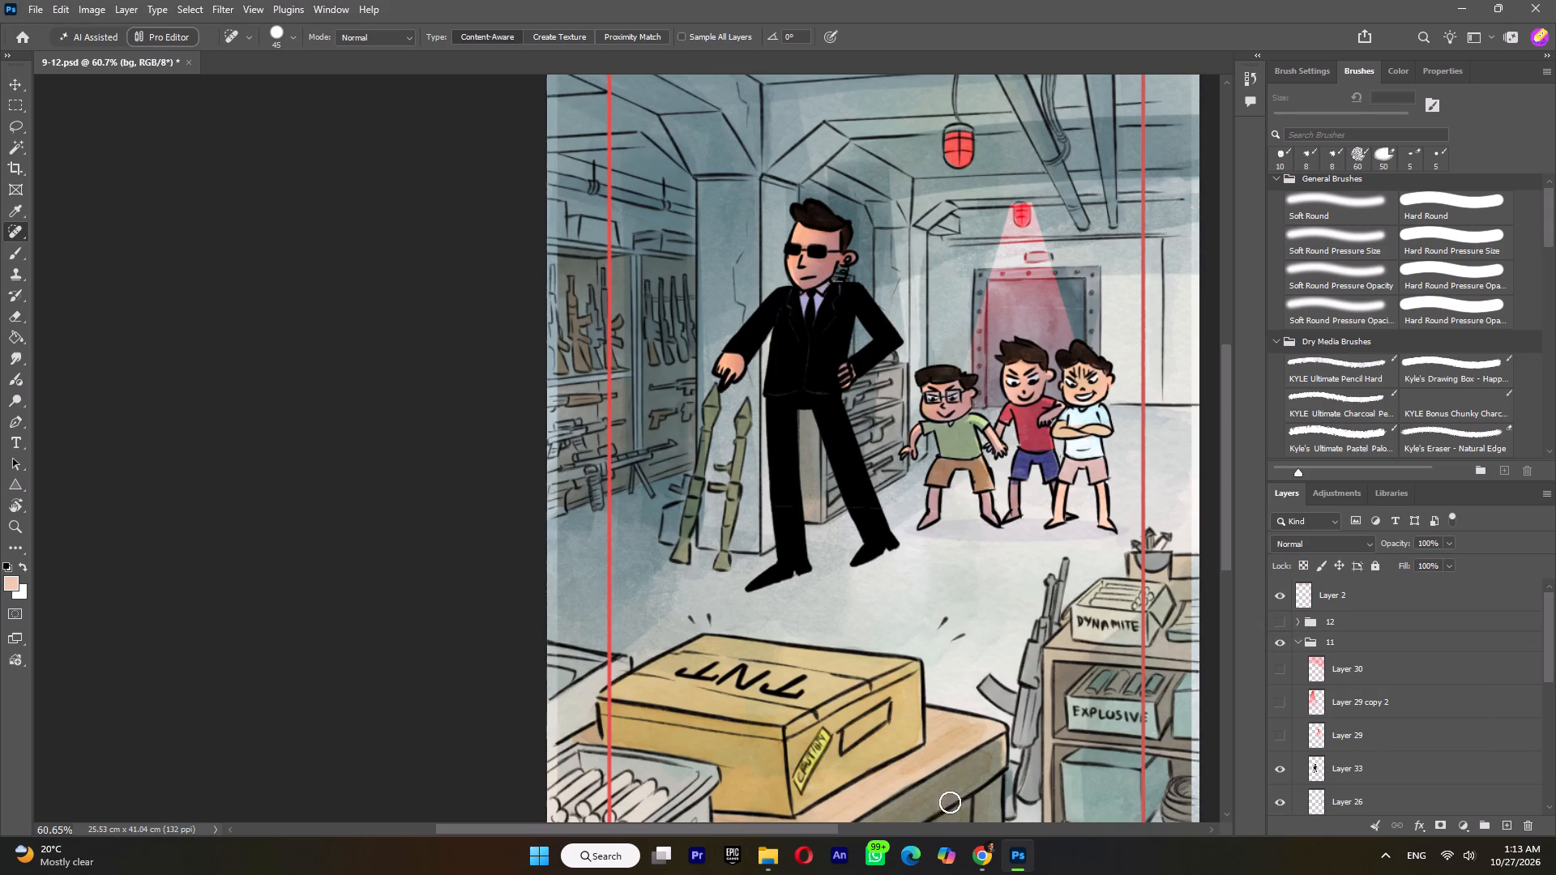
Open DIWALI-KM-FINALCUT.mp4 and examine the armory shot around 0:22 to 0:25 as animation reference.
click(760, 864)
double_click(1237, 187)
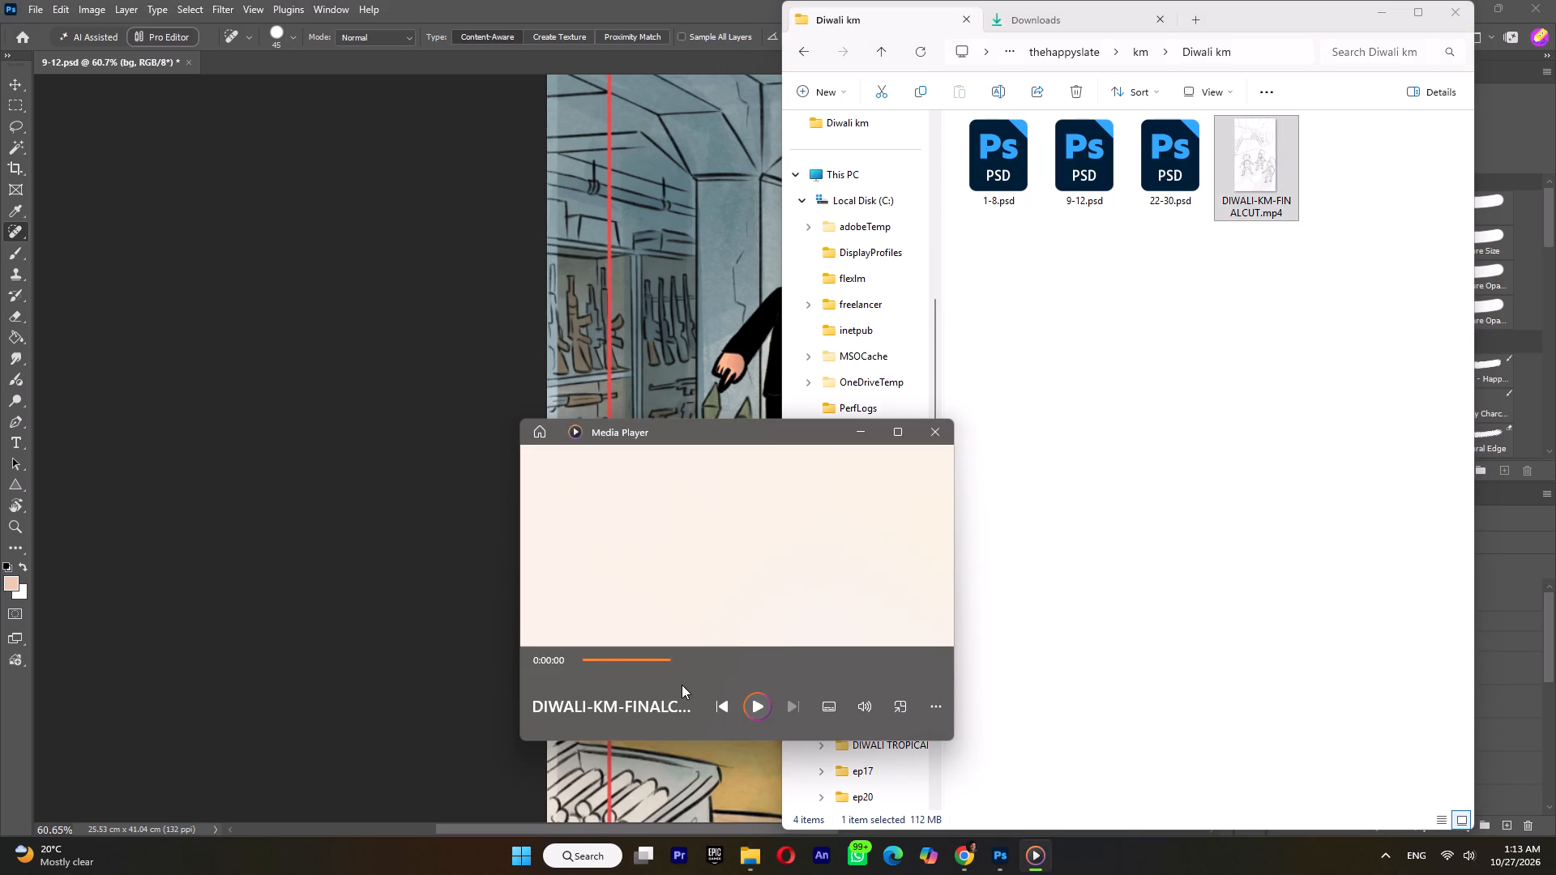
click(639, 664)
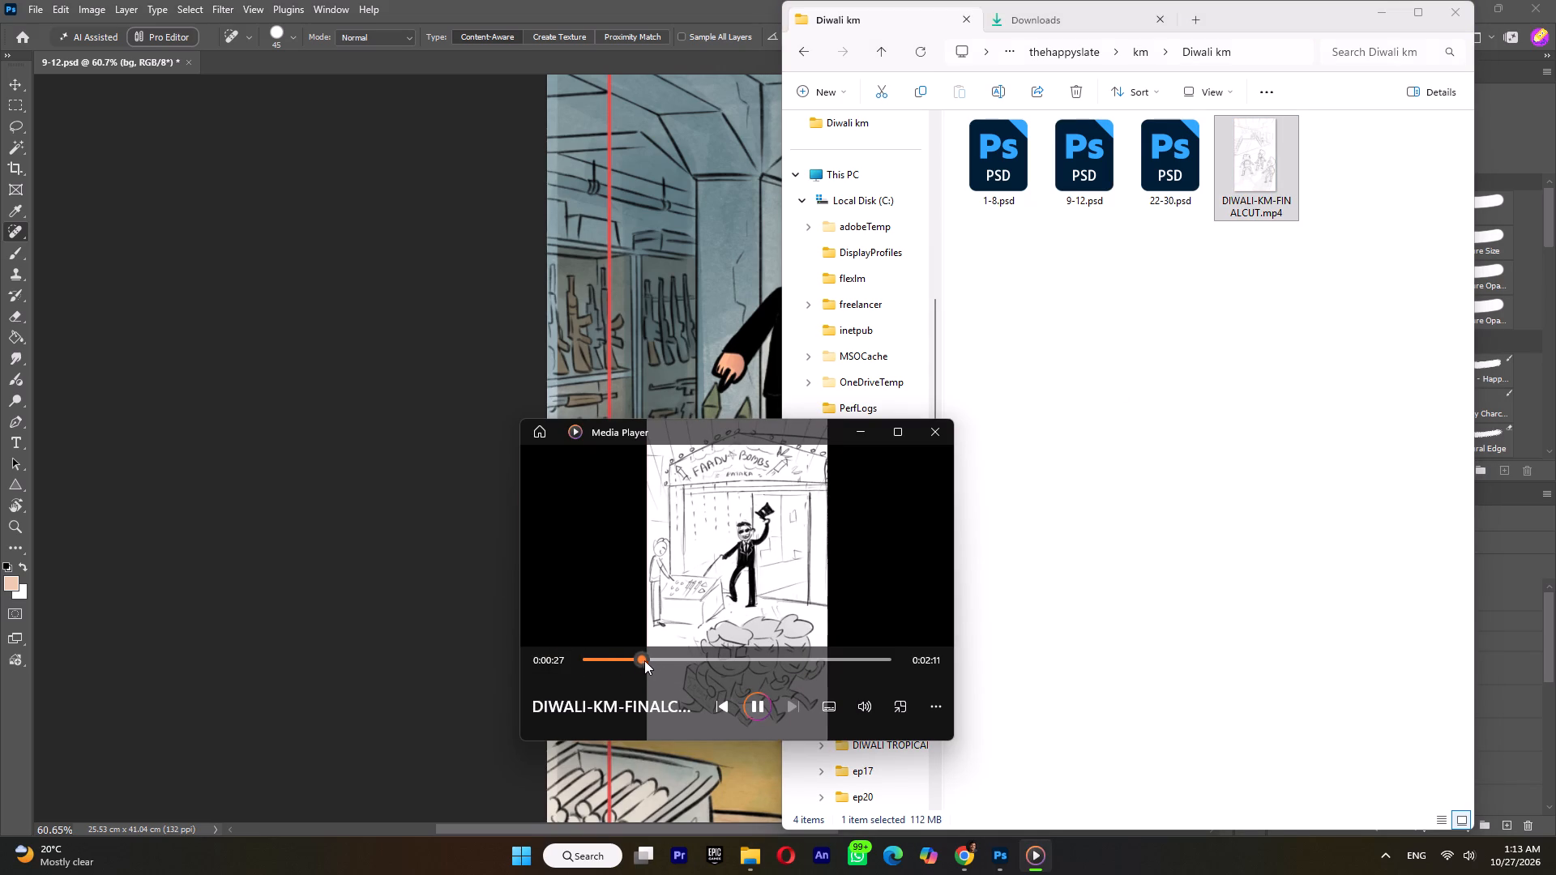
drag(640, 656, 626, 665)
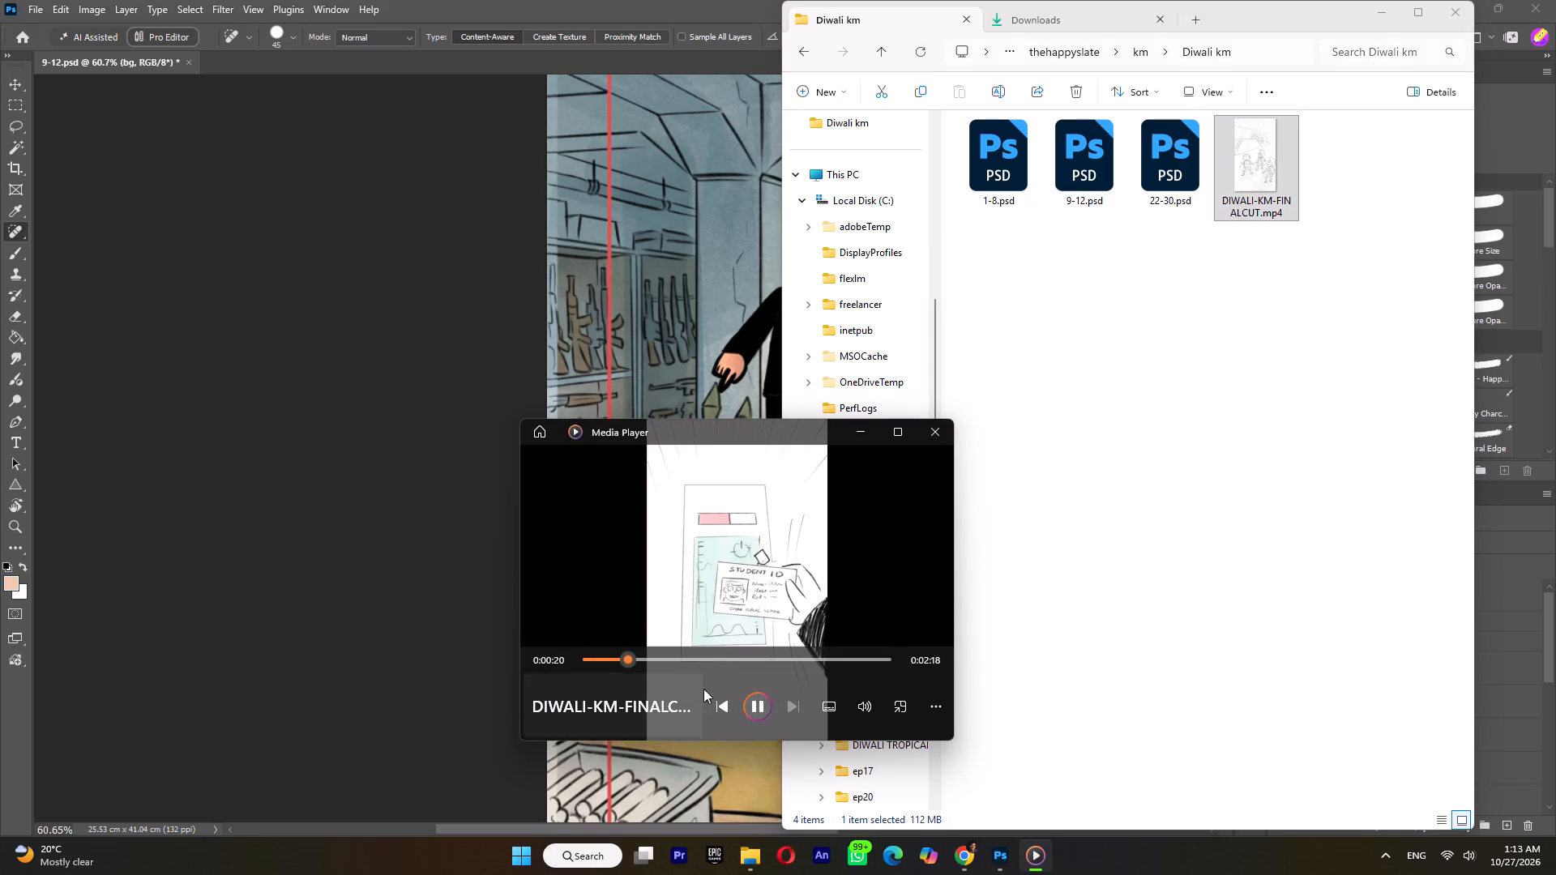
click(762, 709)
drag(639, 657, 636, 658)
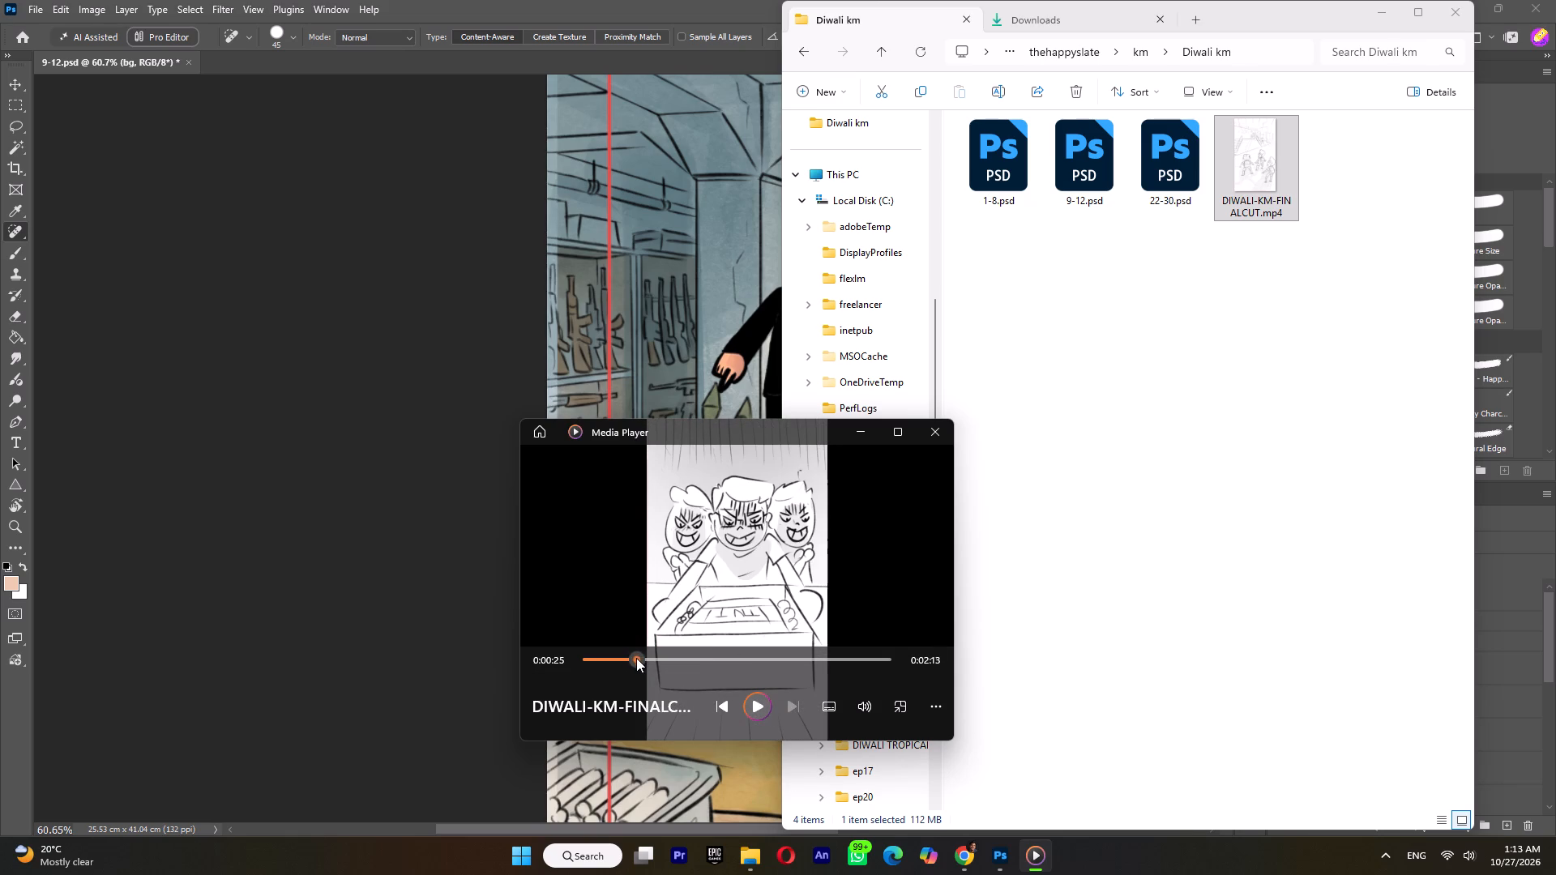
drag(636, 658, 631, 662)
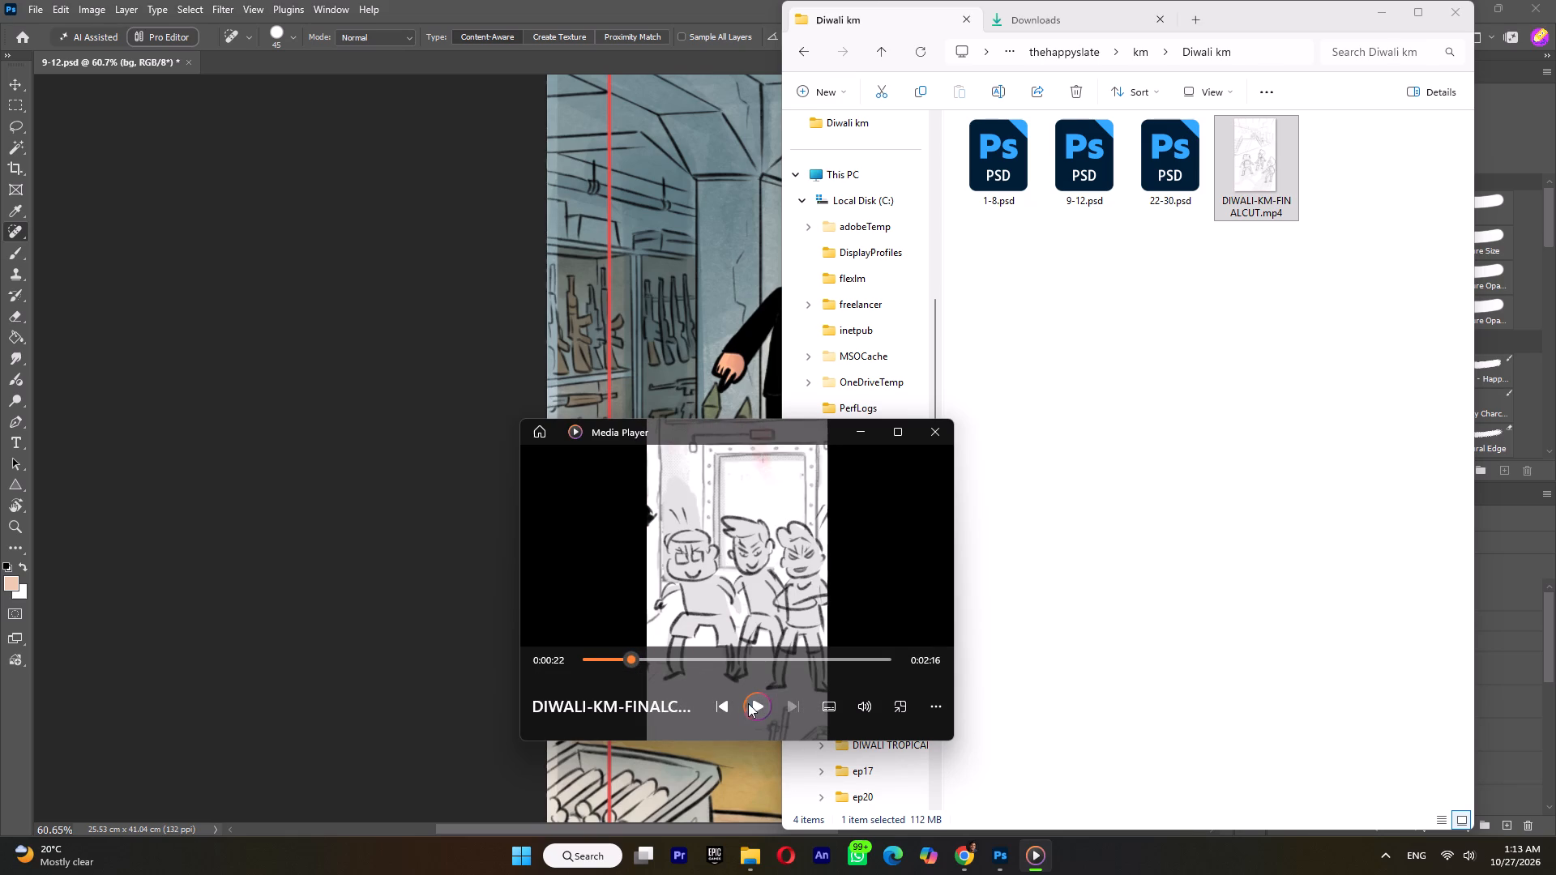
click(750, 703)
click(750, 703)
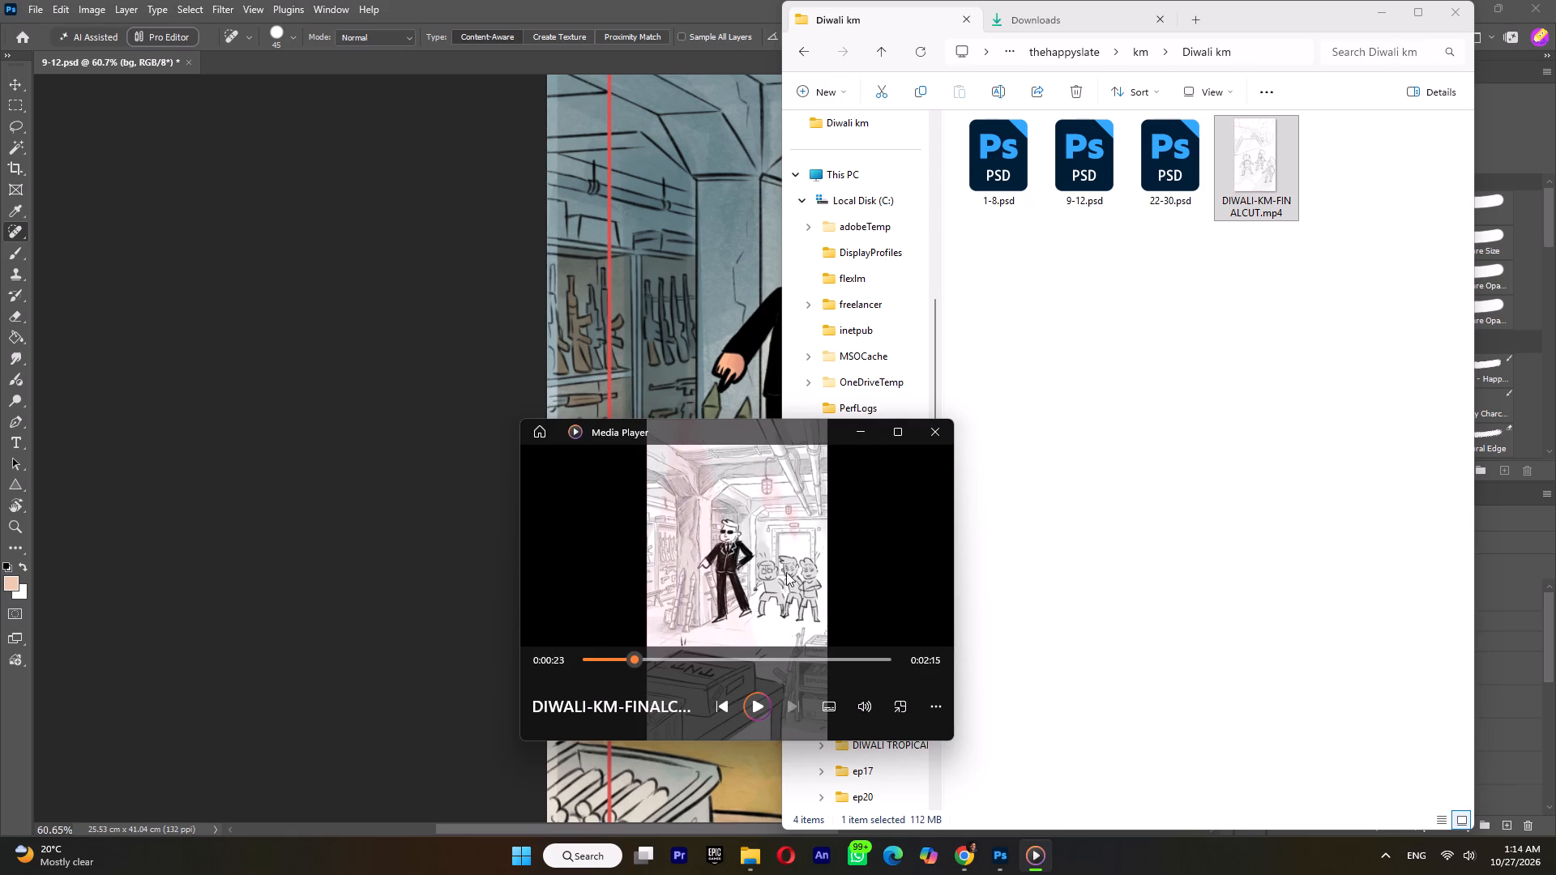
Back in Photoshop, identify the characters' layers in group 11 and duplicate Layer 26, the boy in the white shirt.
click(7, 80)
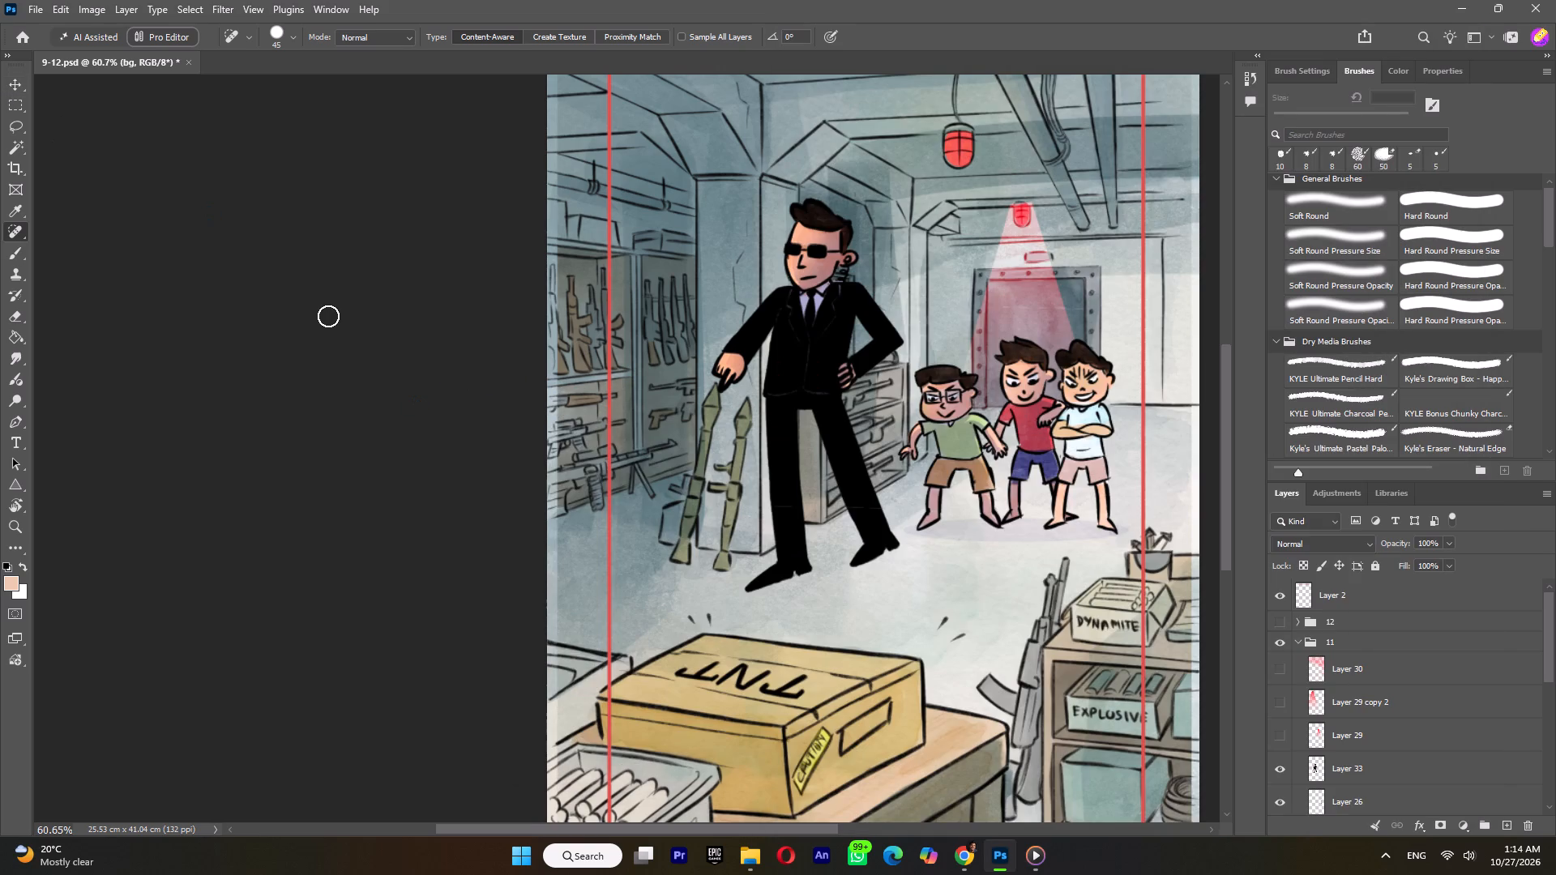
click(328, 316)
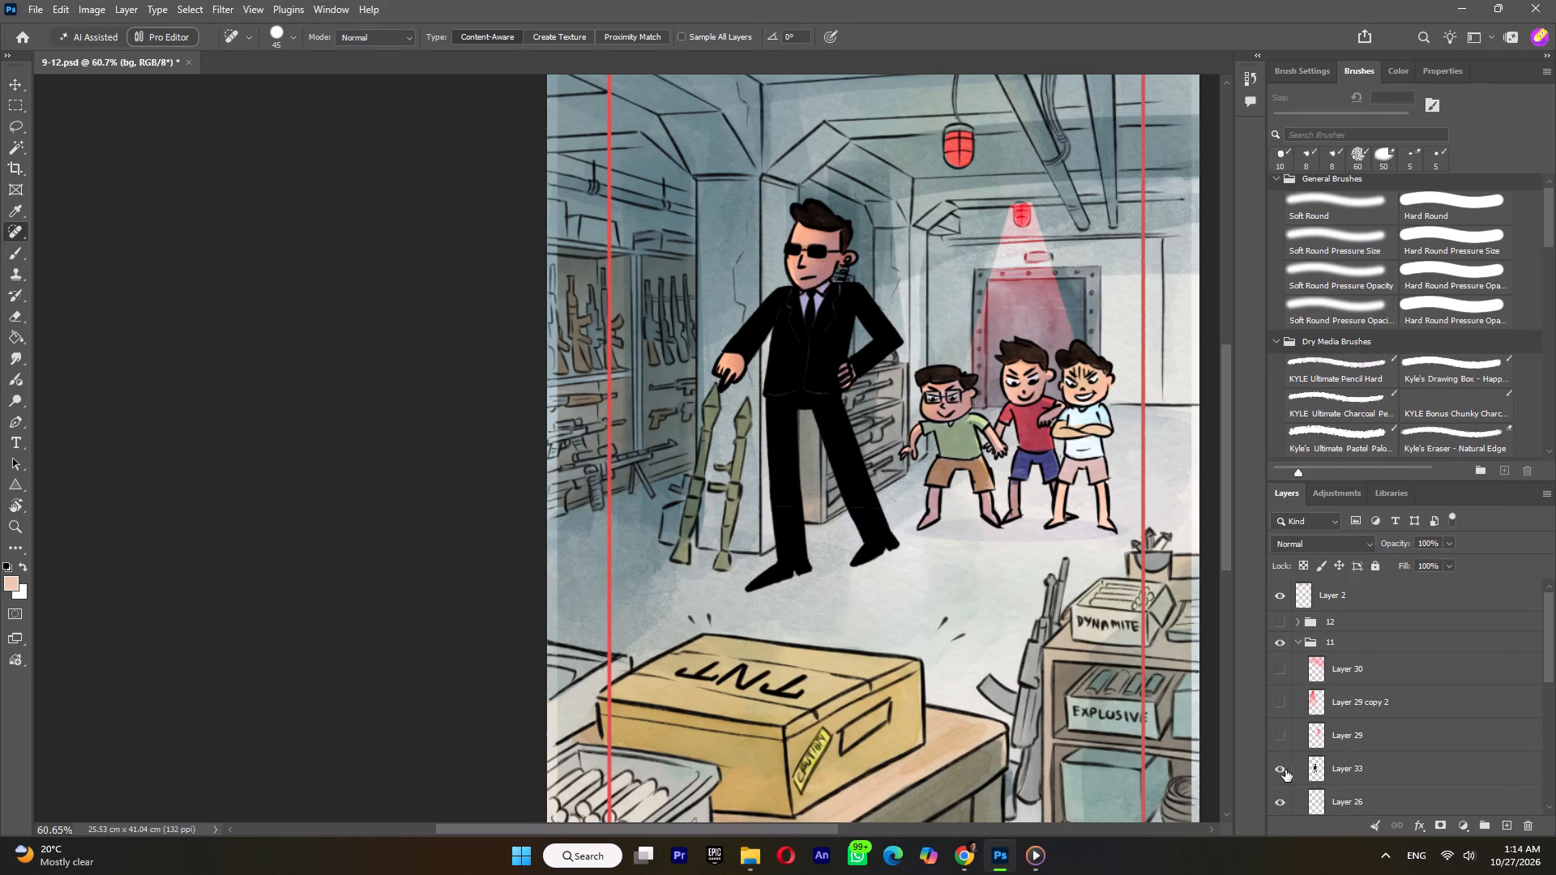
click(1280, 770)
click(1280, 770)
click(1343, 770)
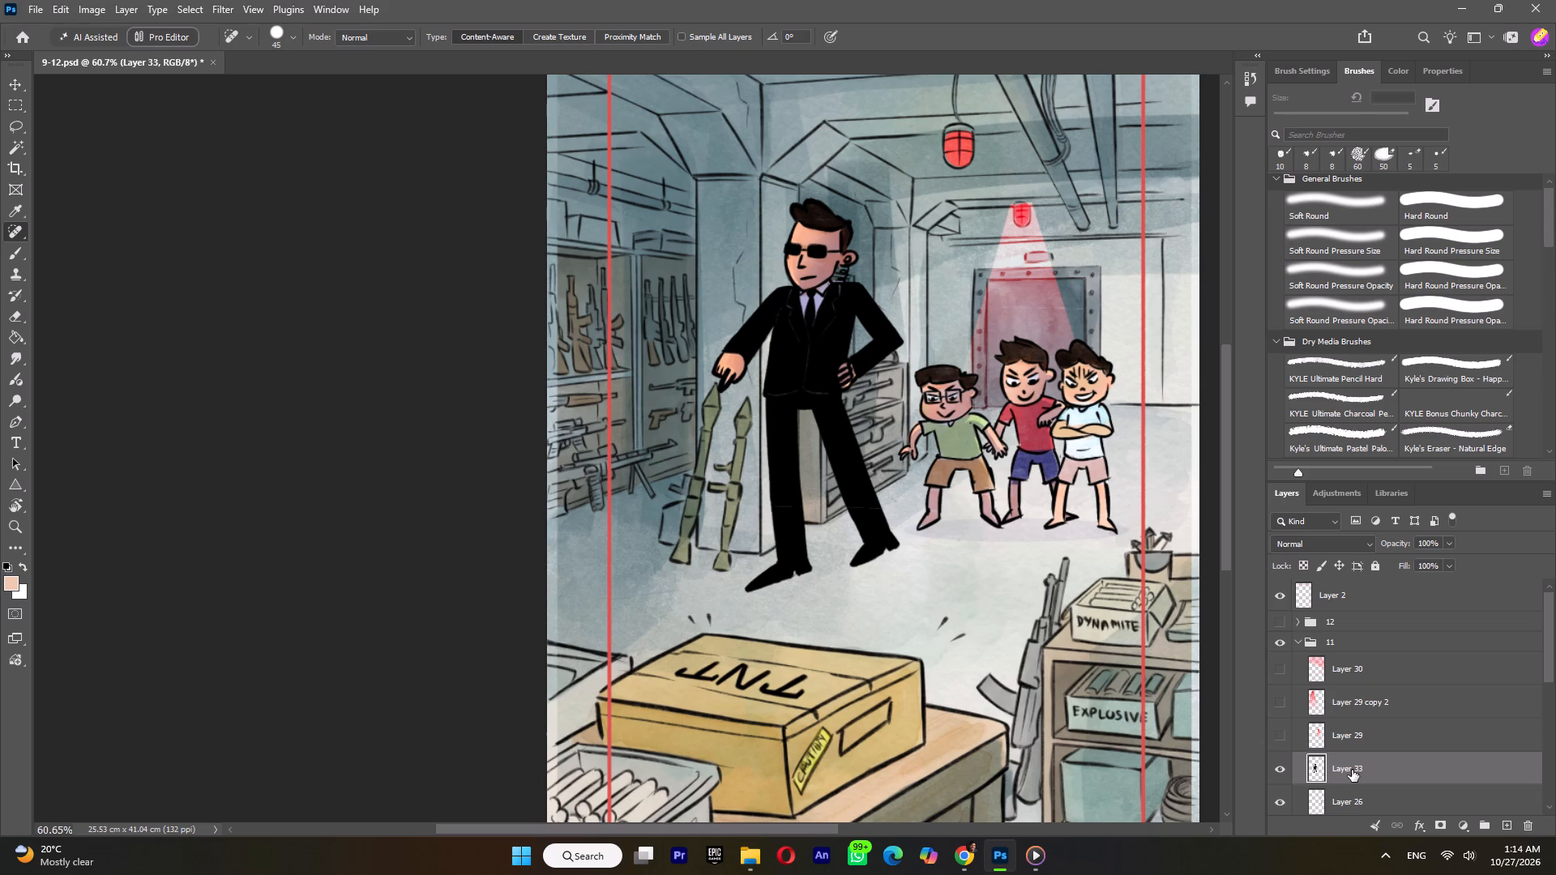
right_click(1352, 770)
click(1344, 771)
scroll(1335, 743, down, 3)
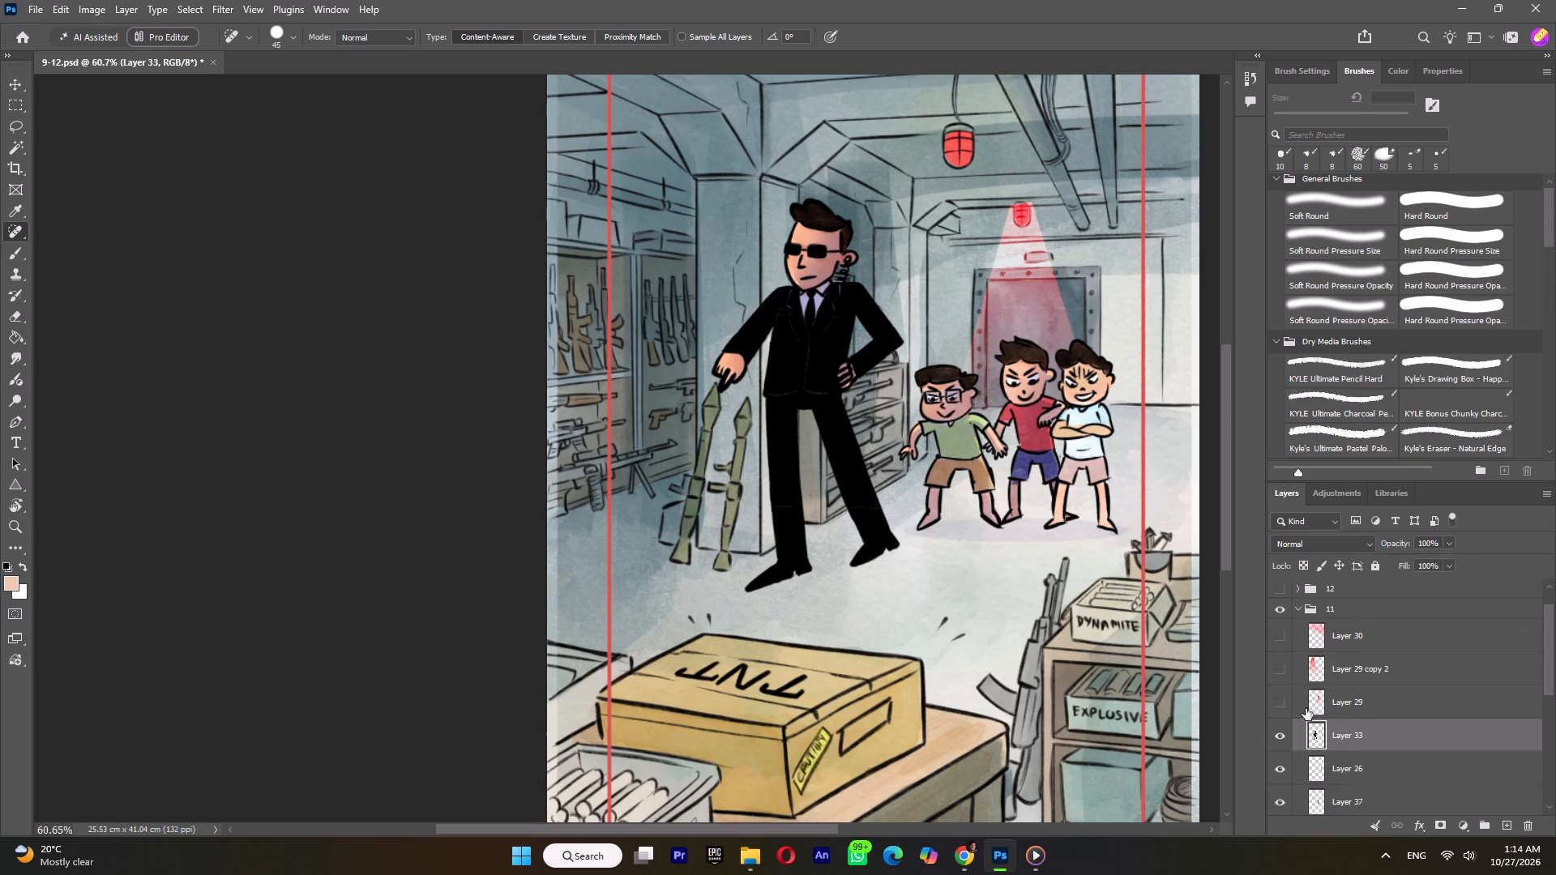
click(1272, 704)
click(1278, 703)
click(1374, 713)
right_click(1374, 713)
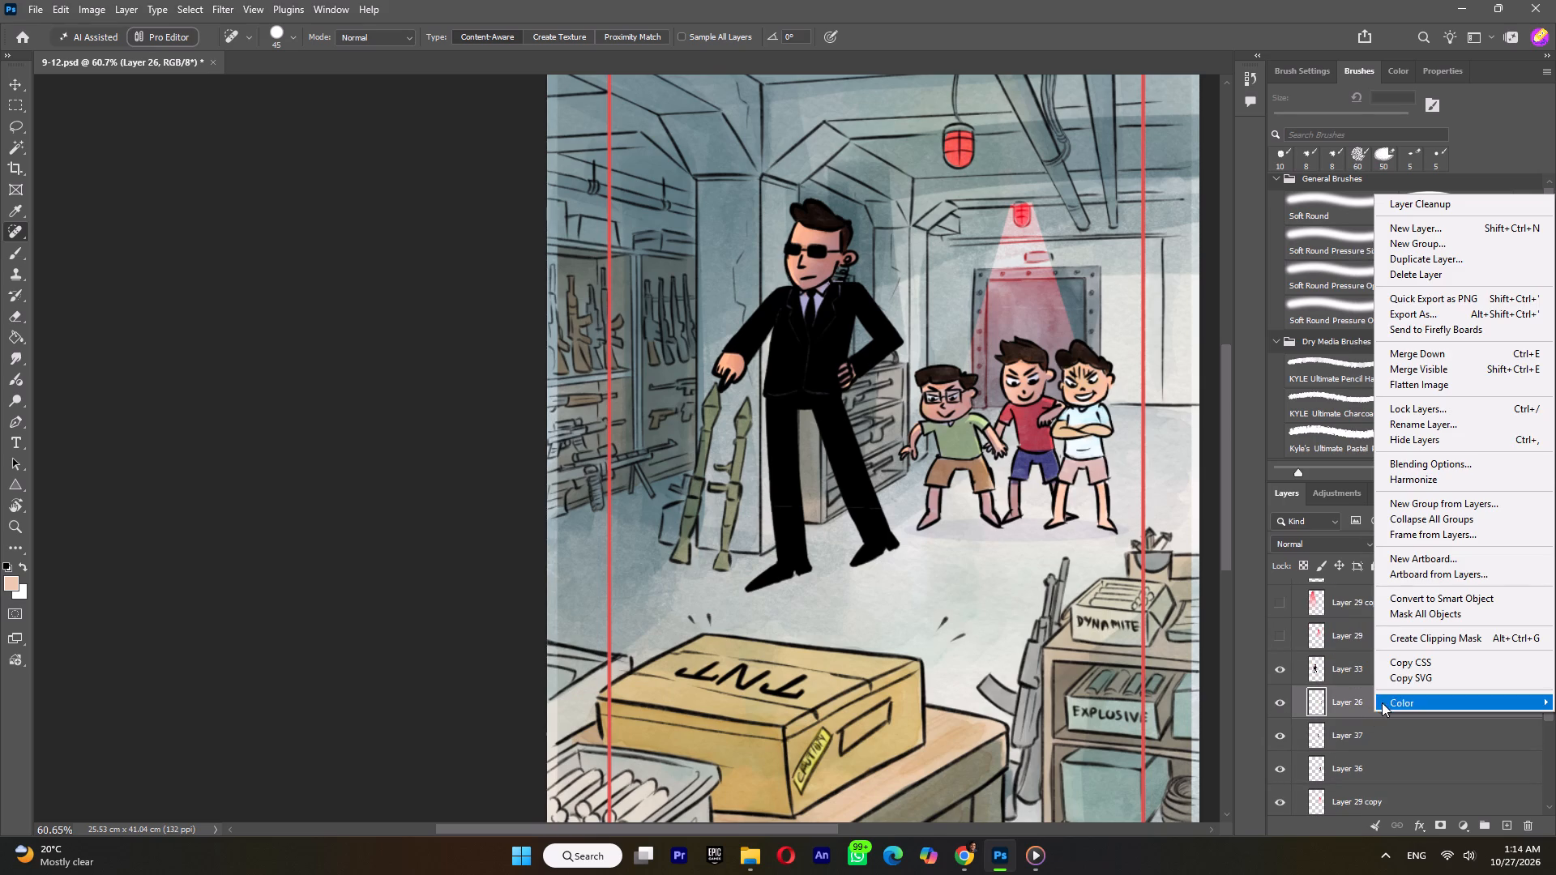
click(1427, 256)
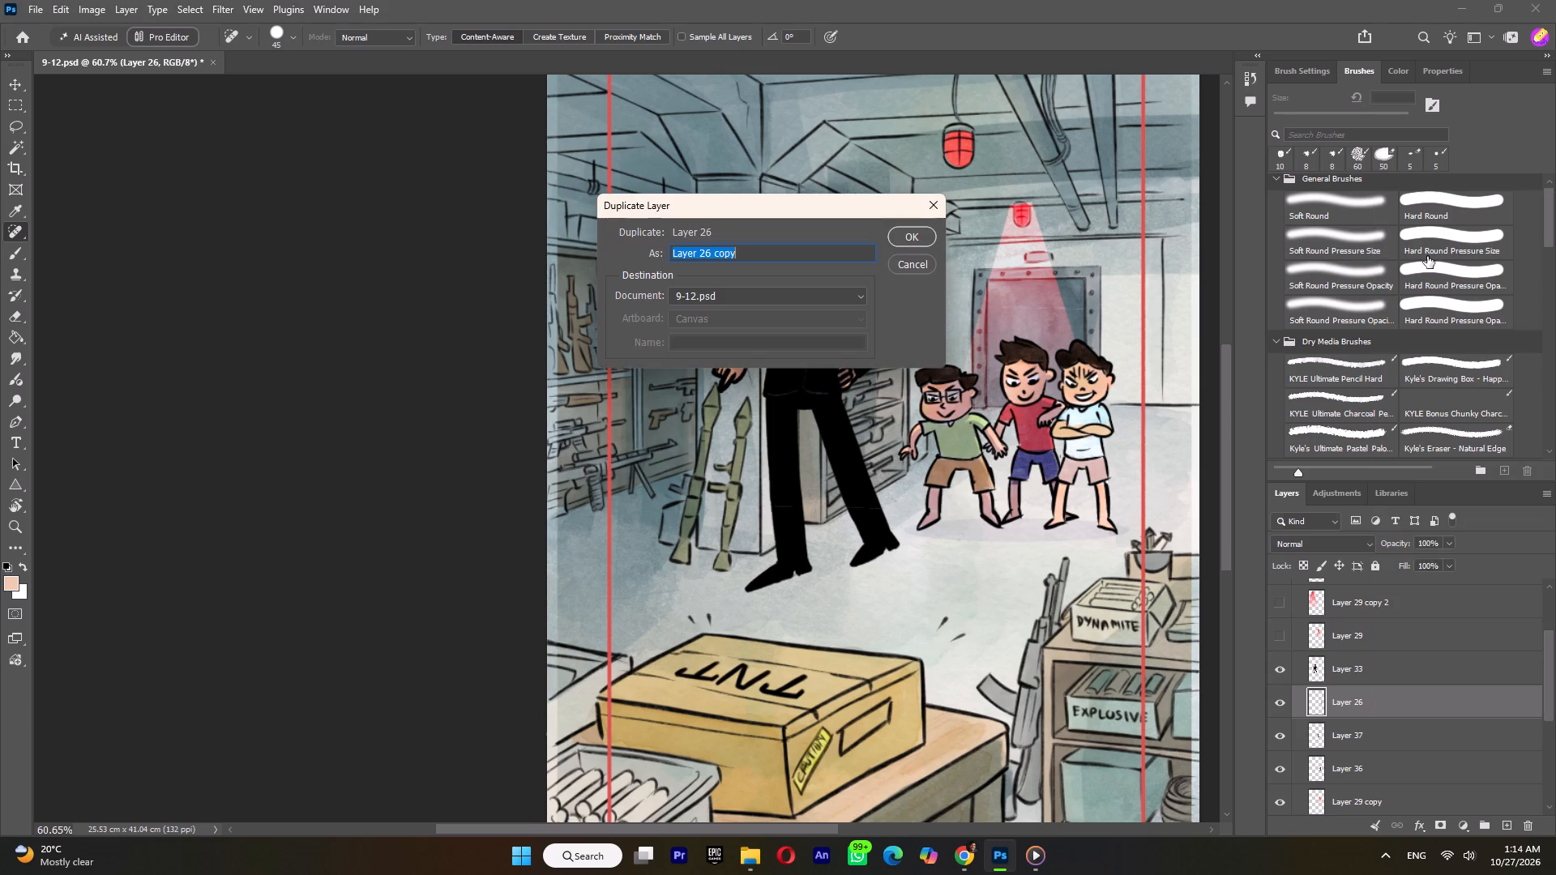
click(904, 234)
Start Puppet Warp on Layer 26 copy and place pins on the white-shirted boy's feet, waist and collar.
click(59, 8)
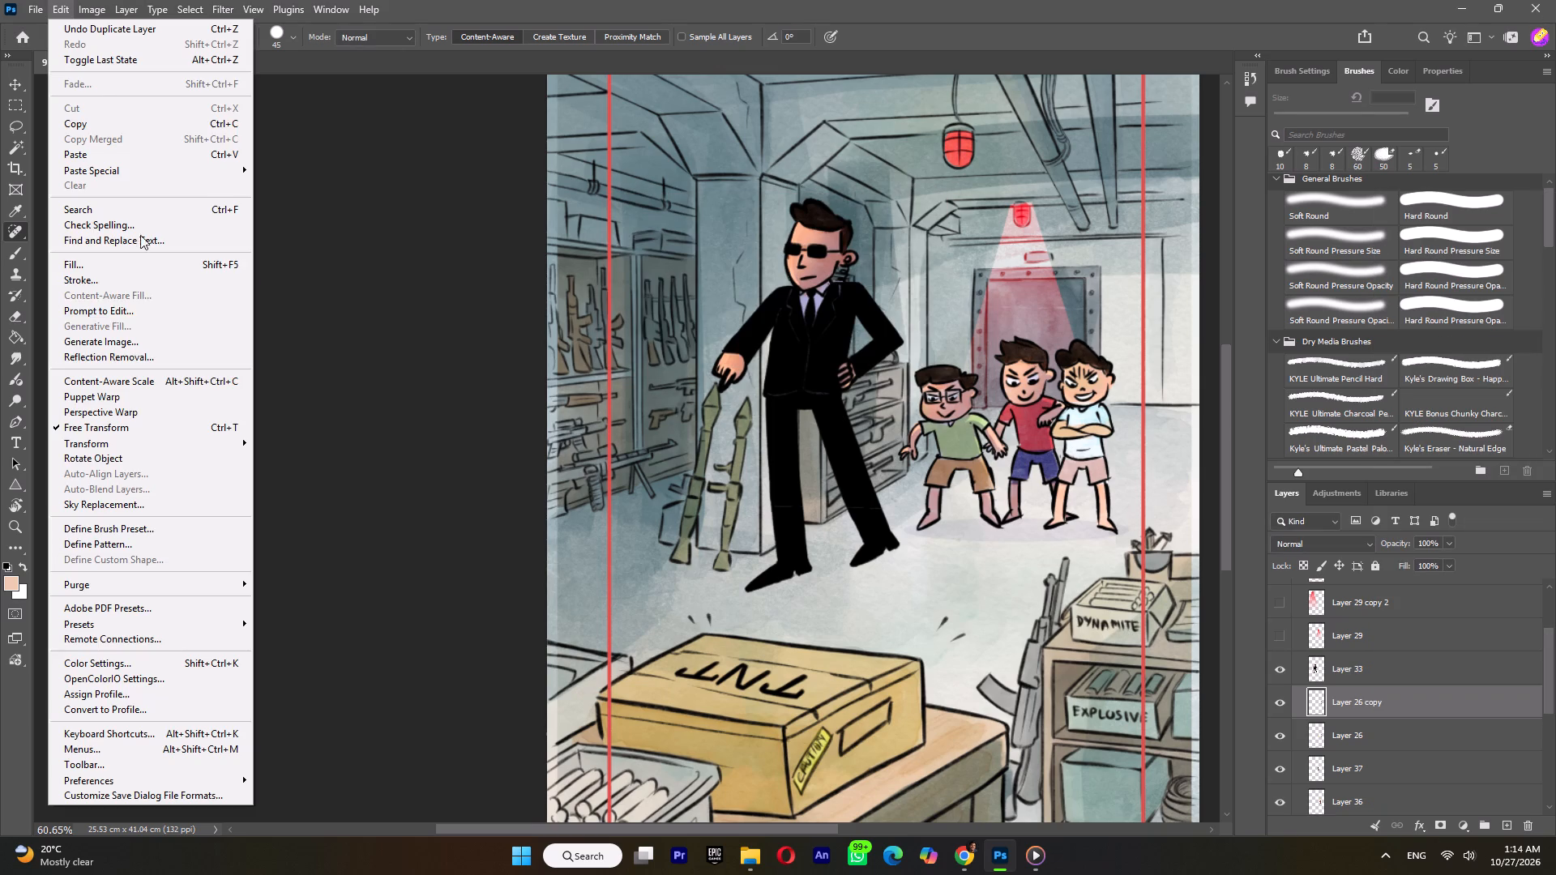
click(105, 394)
alt+scroll(1101, 488, up, 2)
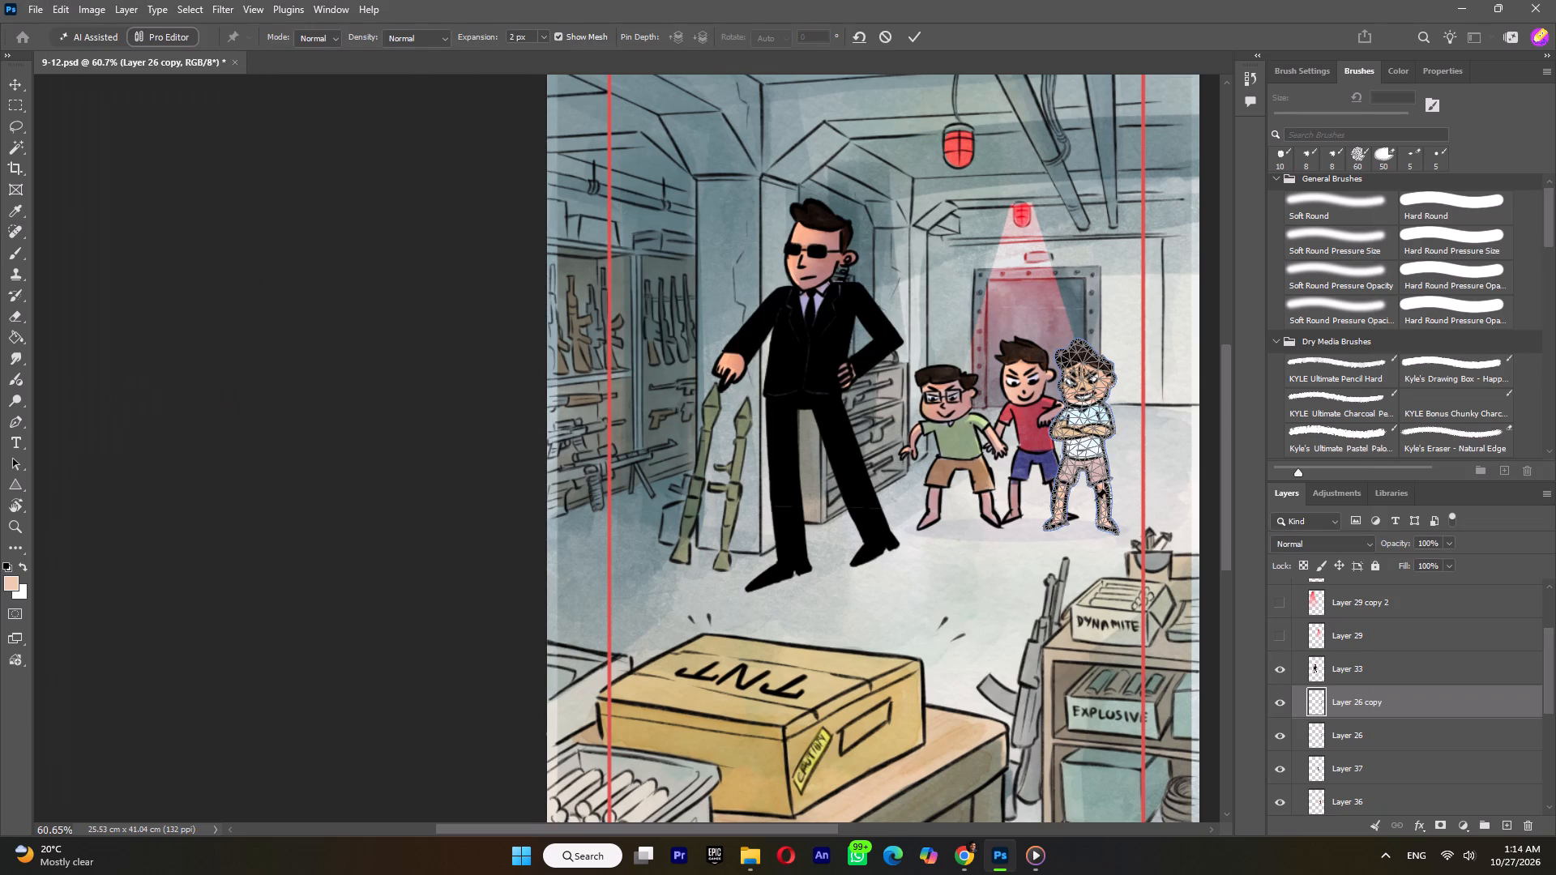
alt+scroll(1095, 500, up, 8)
click(1002, 556)
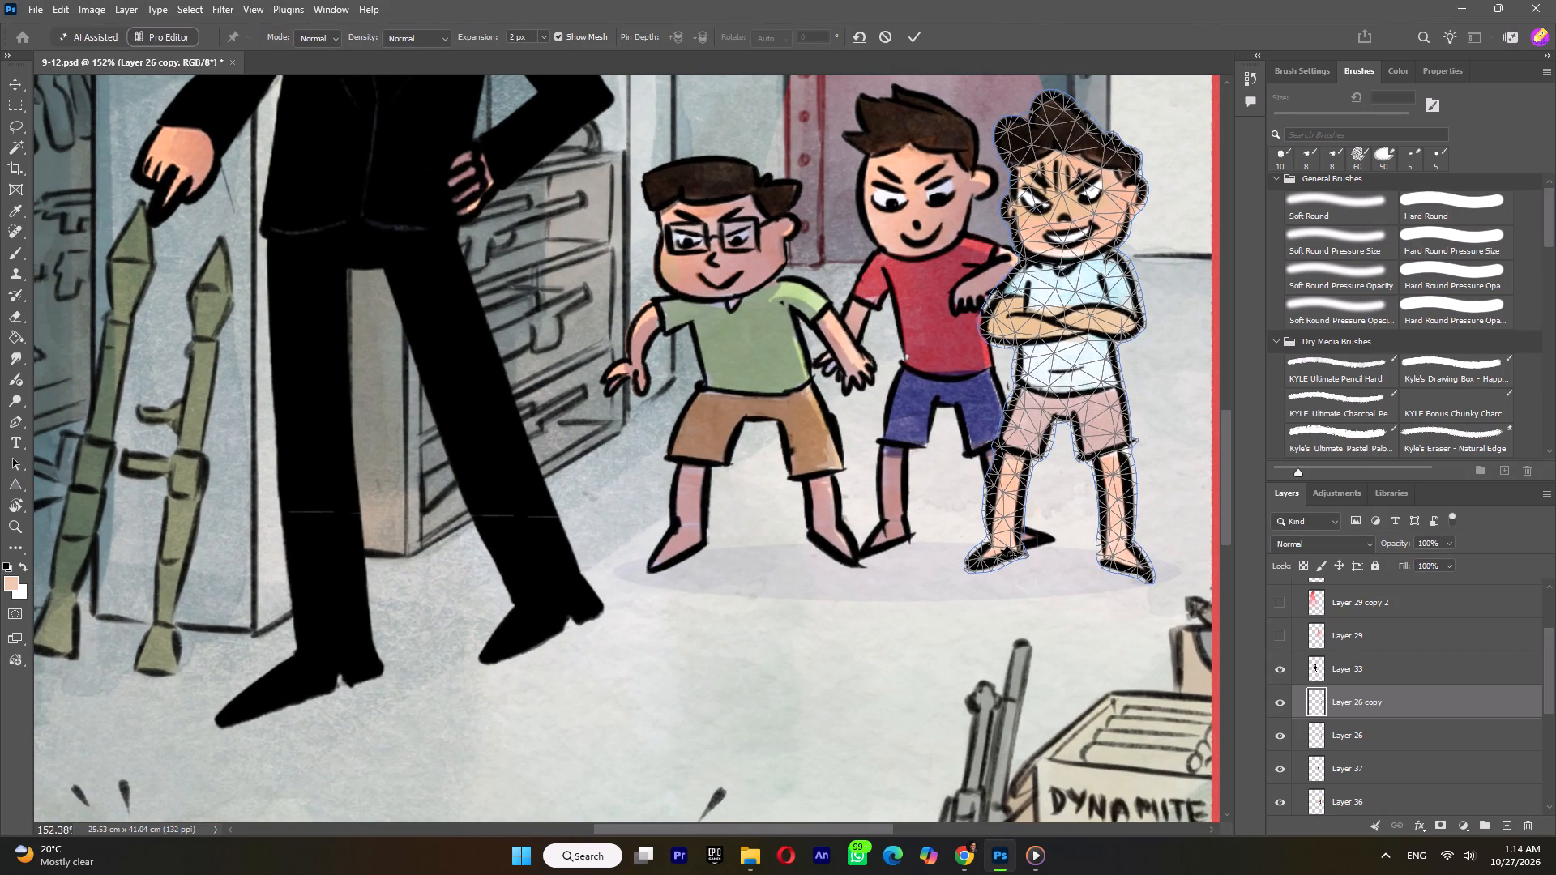
click(999, 557)
click(1118, 567)
click(1059, 391)
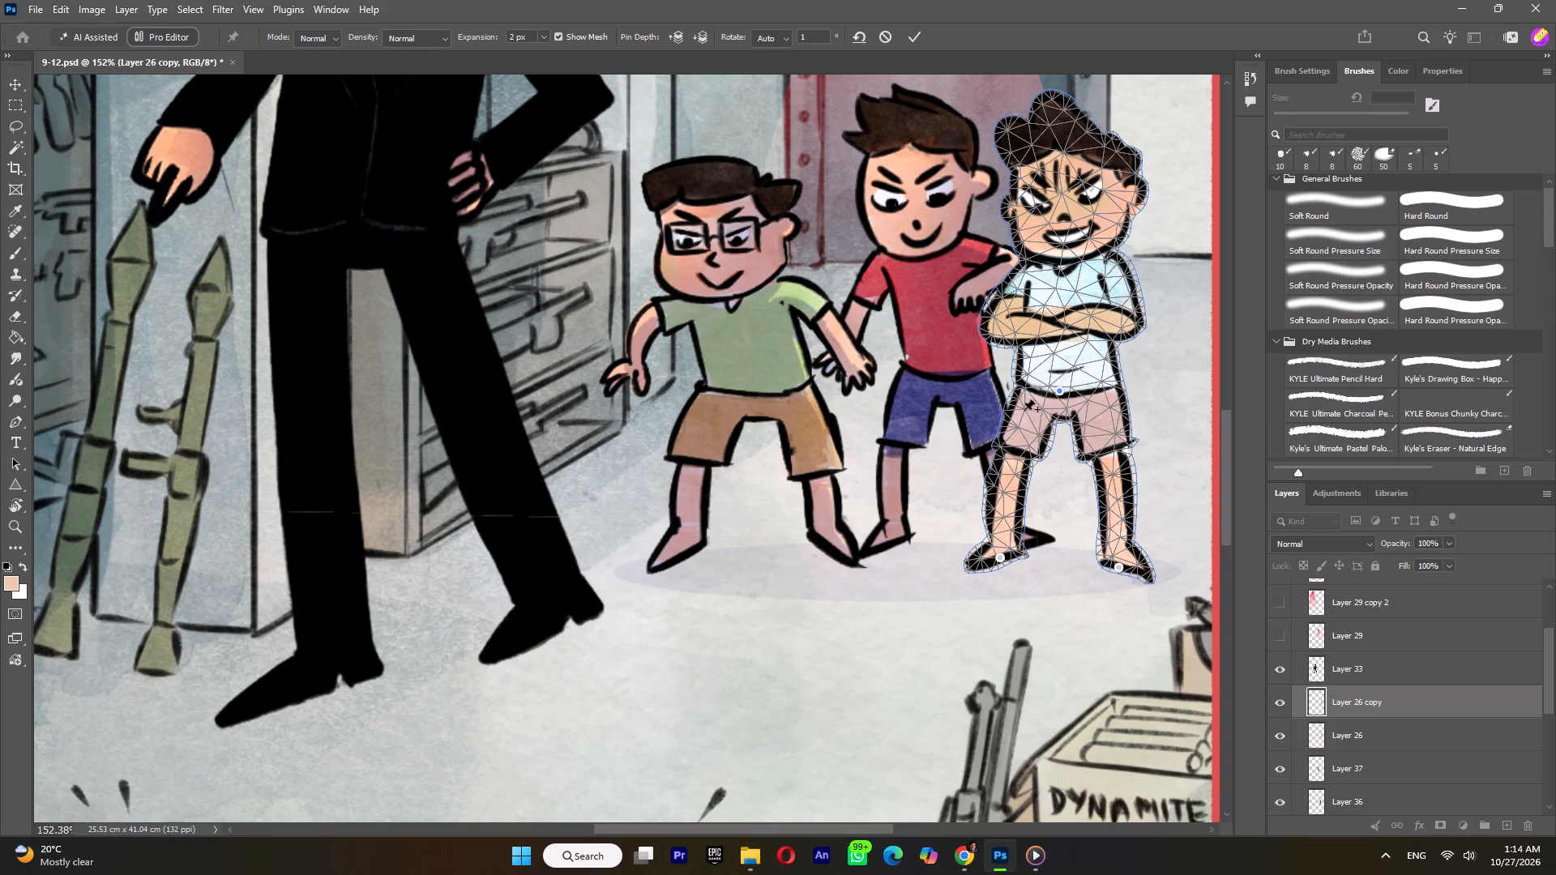
click(1024, 399)
click(1090, 398)
click(1062, 269)
Nudge the white-shirted boy's collar pin down and pin both ends of his crossed arms, shifting them slightly upward.
alt+scroll(1070, 254, up, 4)
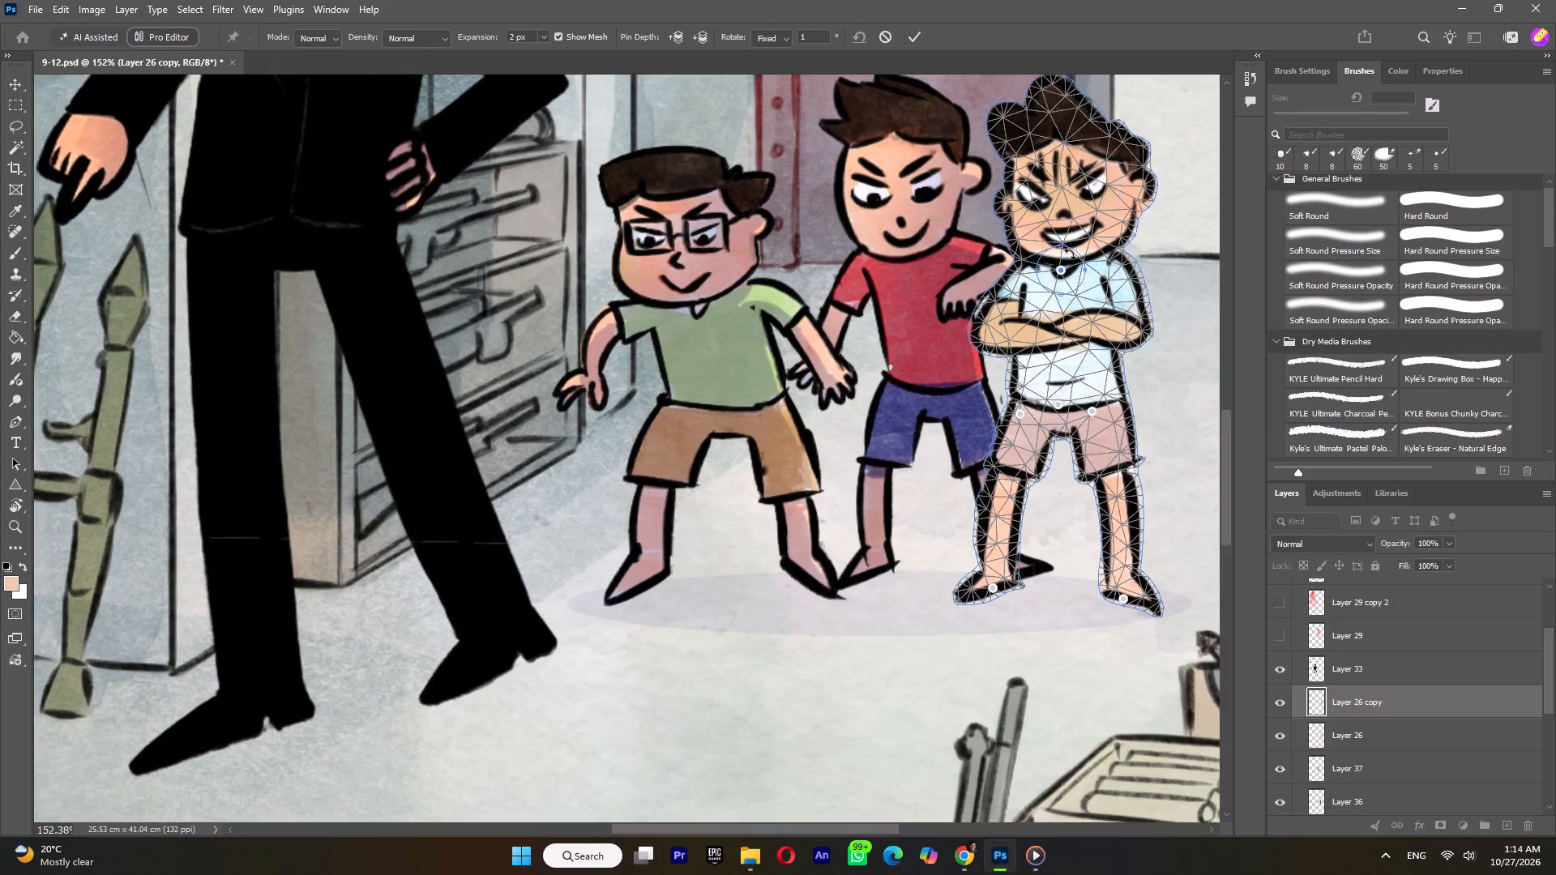
alt+scroll(1067, 256, up, 4)
click(1054, 284)
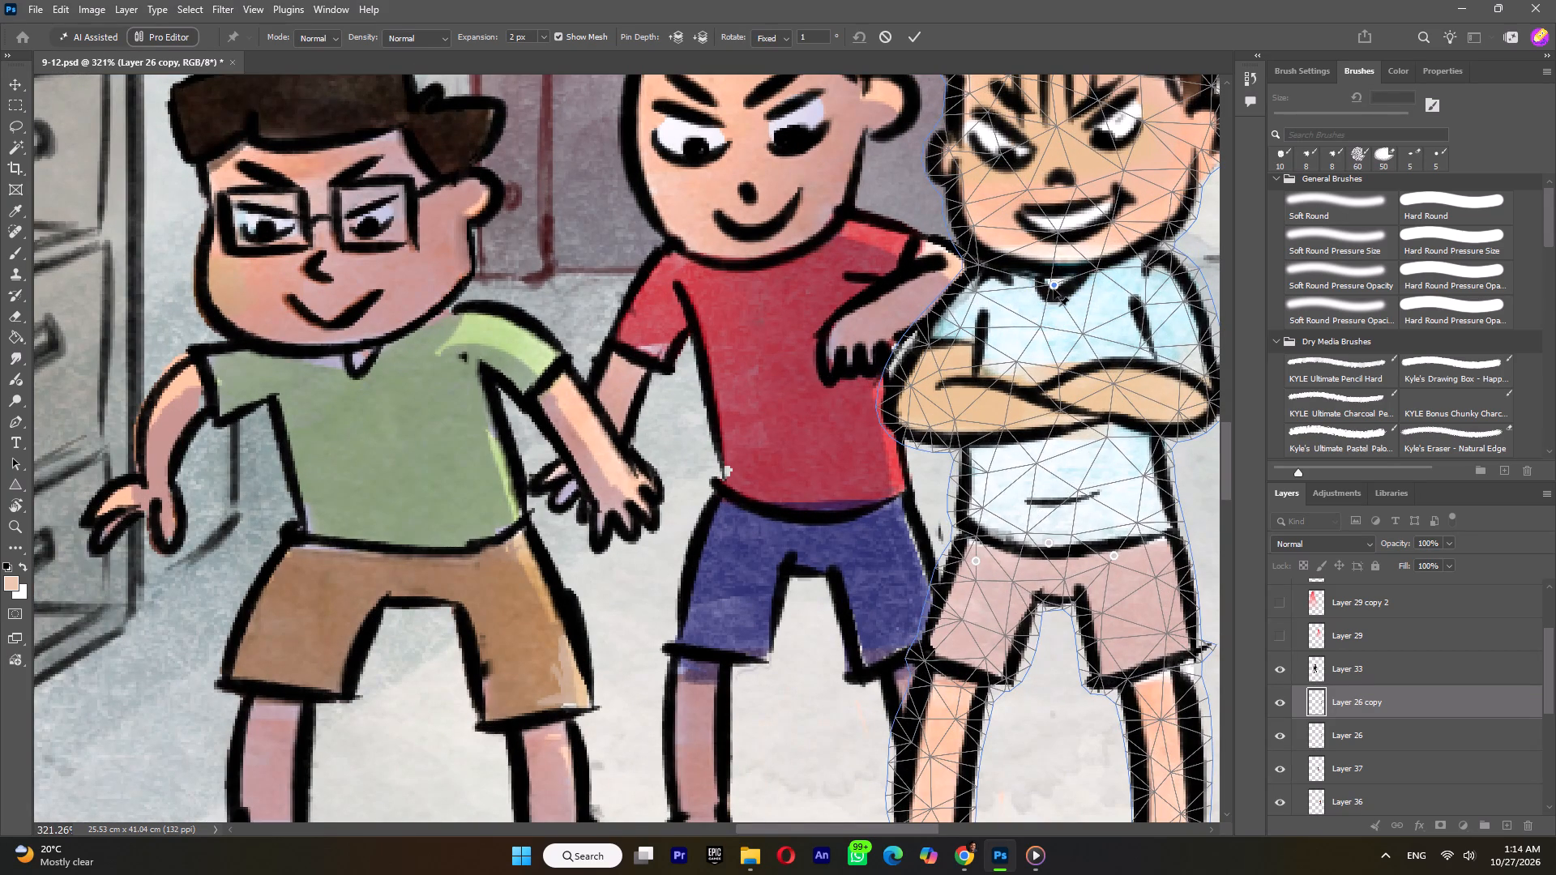
click(1055, 285)
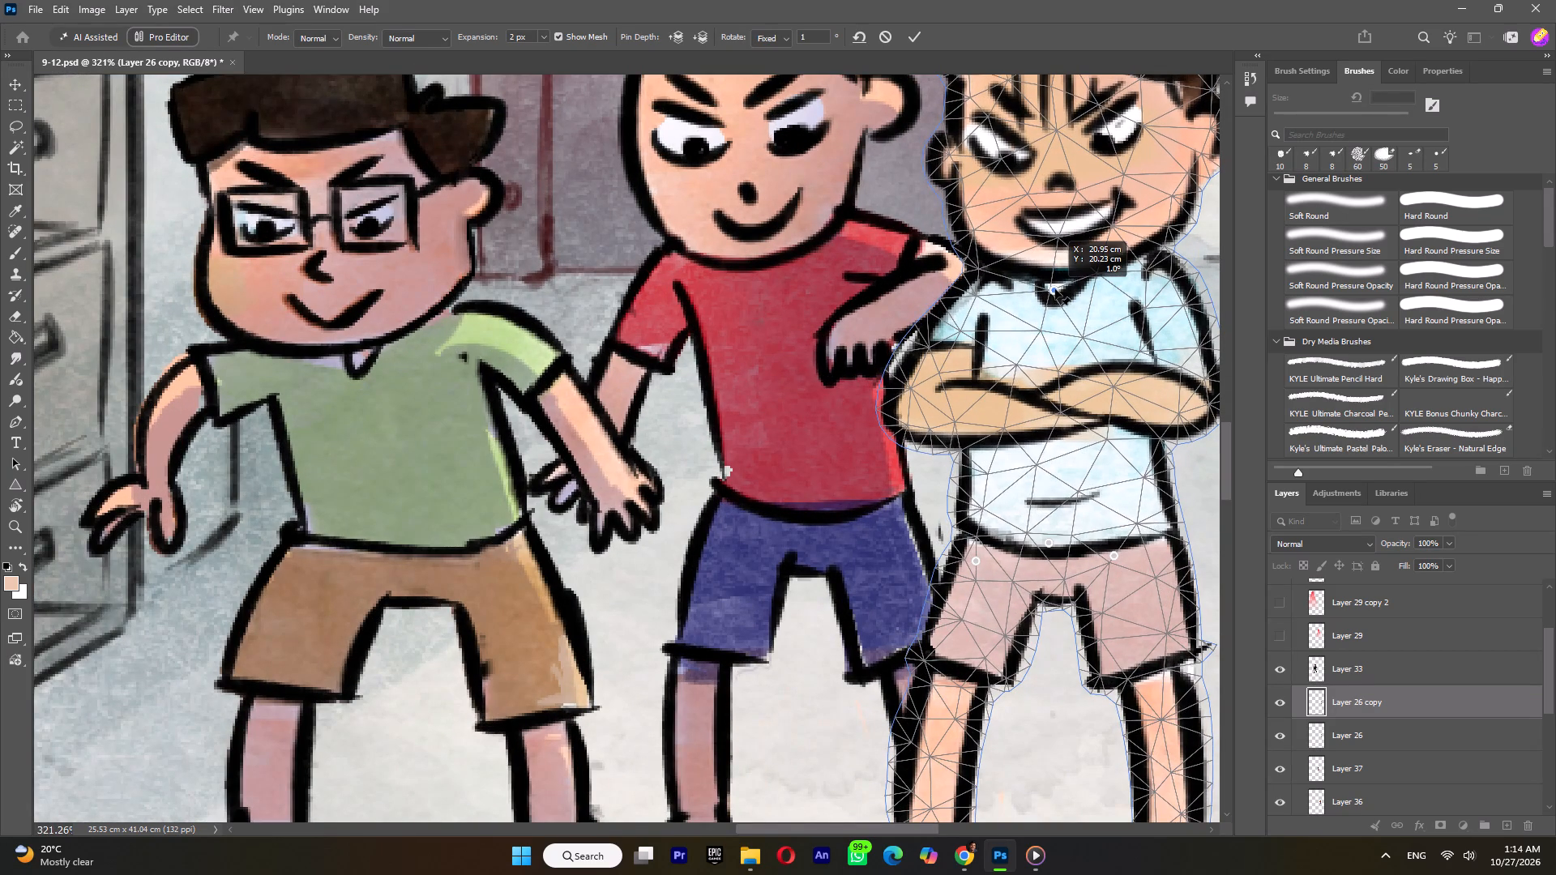
double_click(1061, 459)
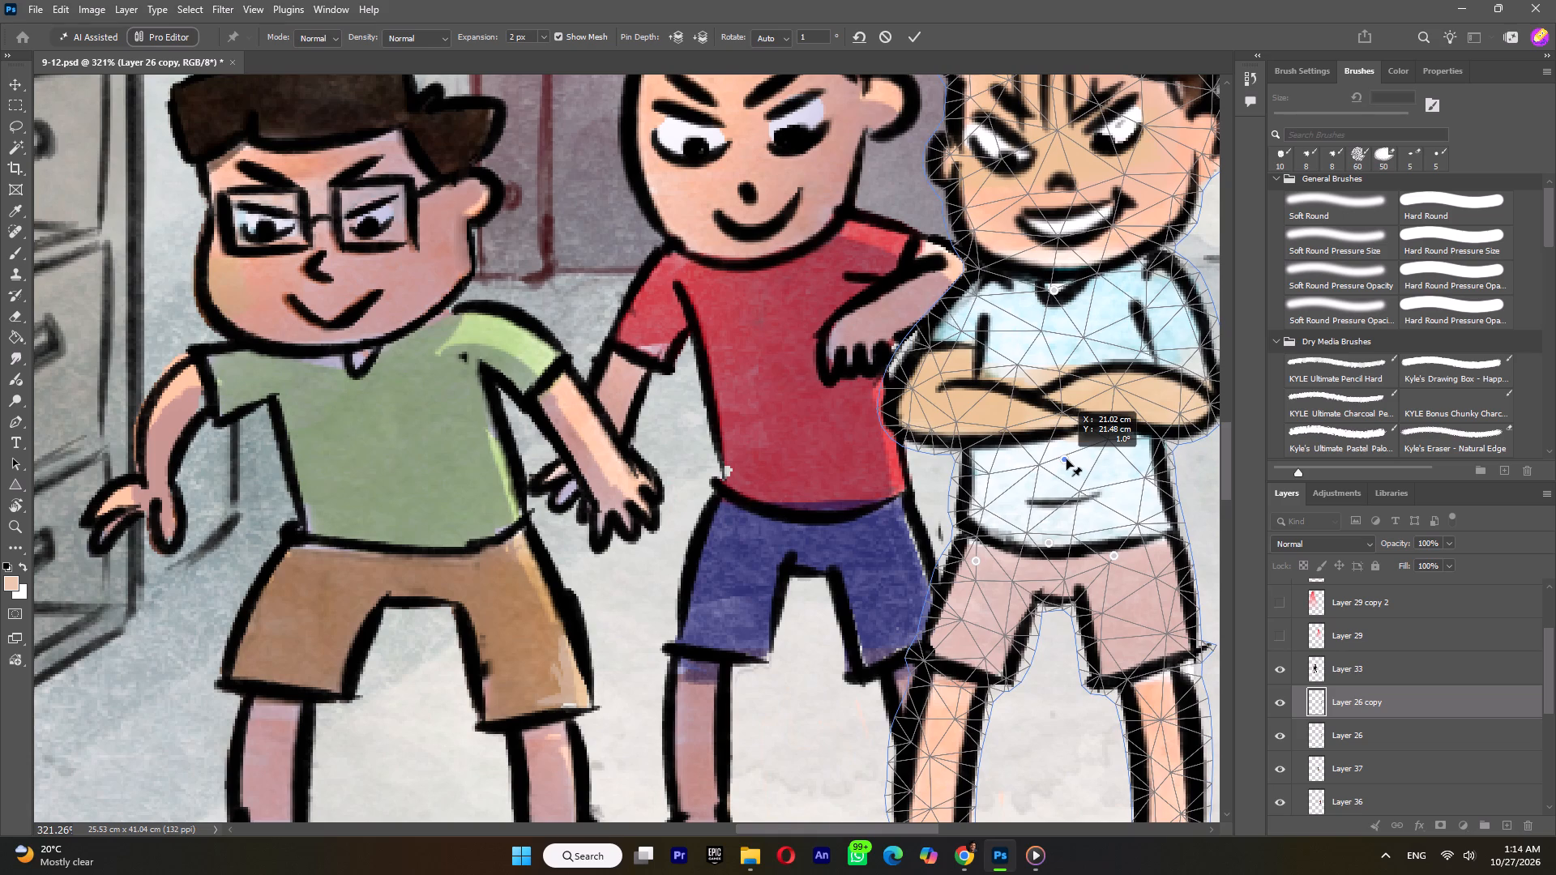
click(925, 407)
drag(925, 406, 923, 395)
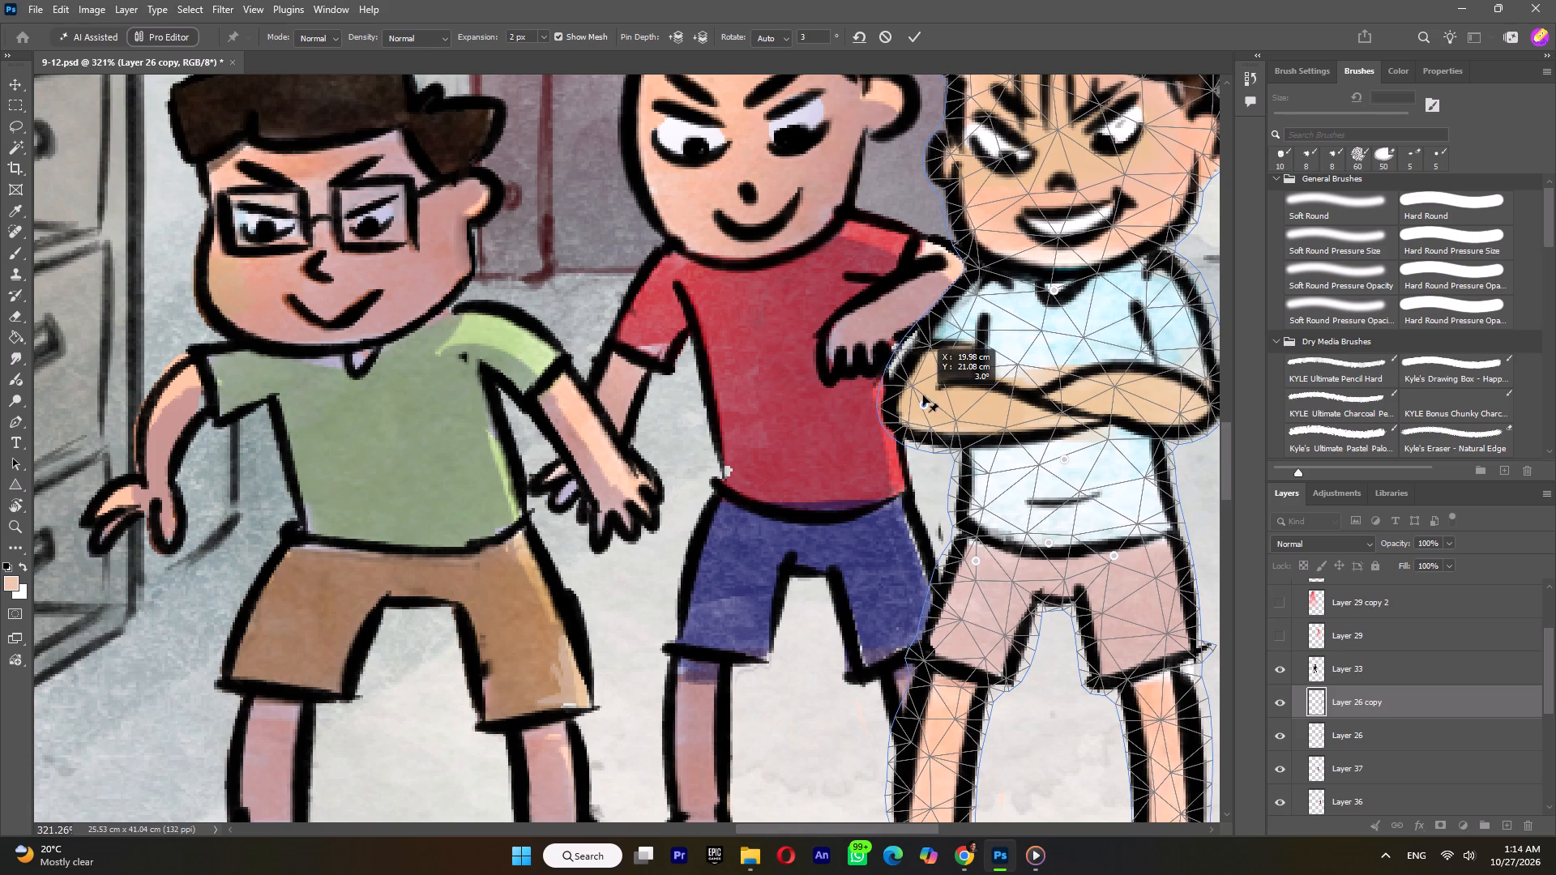
drag(923, 395, 923, 395)
double_click(1191, 408)
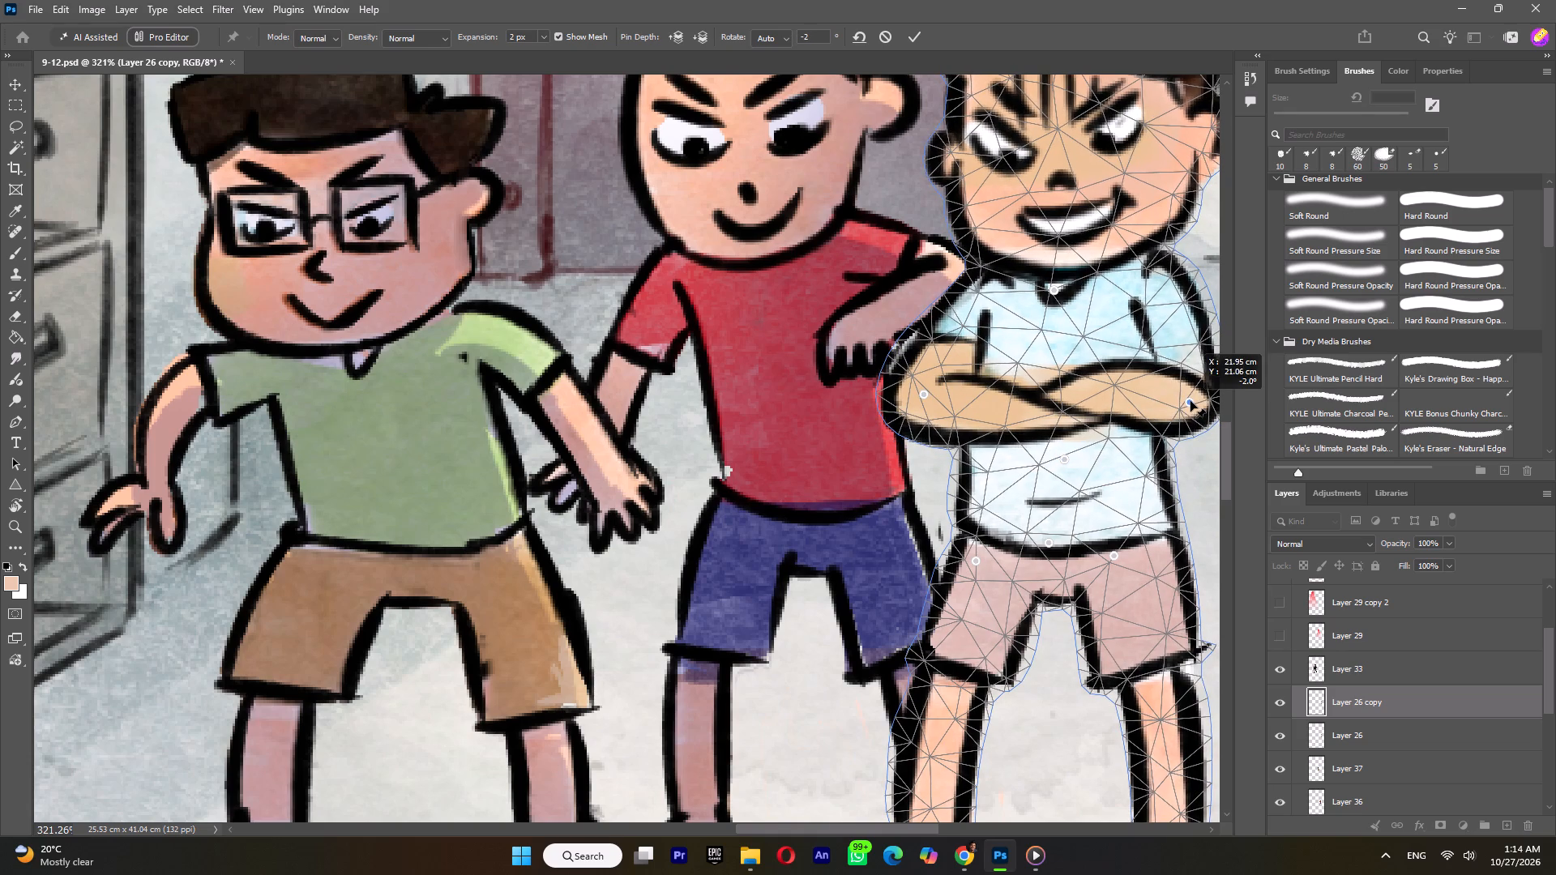
Pin the white-shirted boy's forehead, shift it slightly downward and apply the puppet warp.
scroll(1148, 458, up, 20)
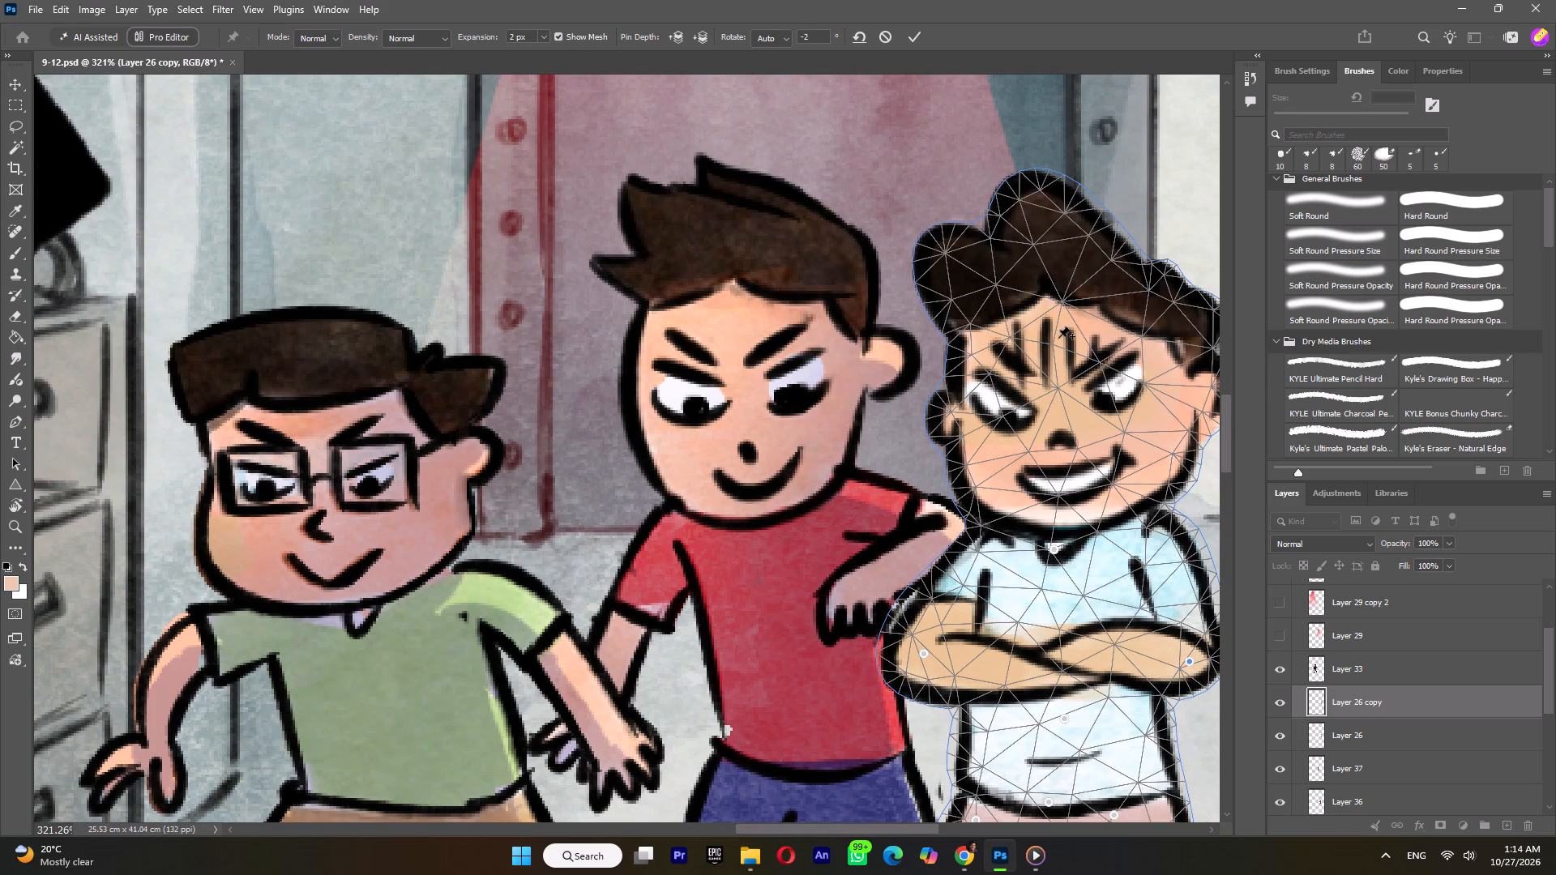
click(1058, 338)
drag(1058, 334, 1057, 344)
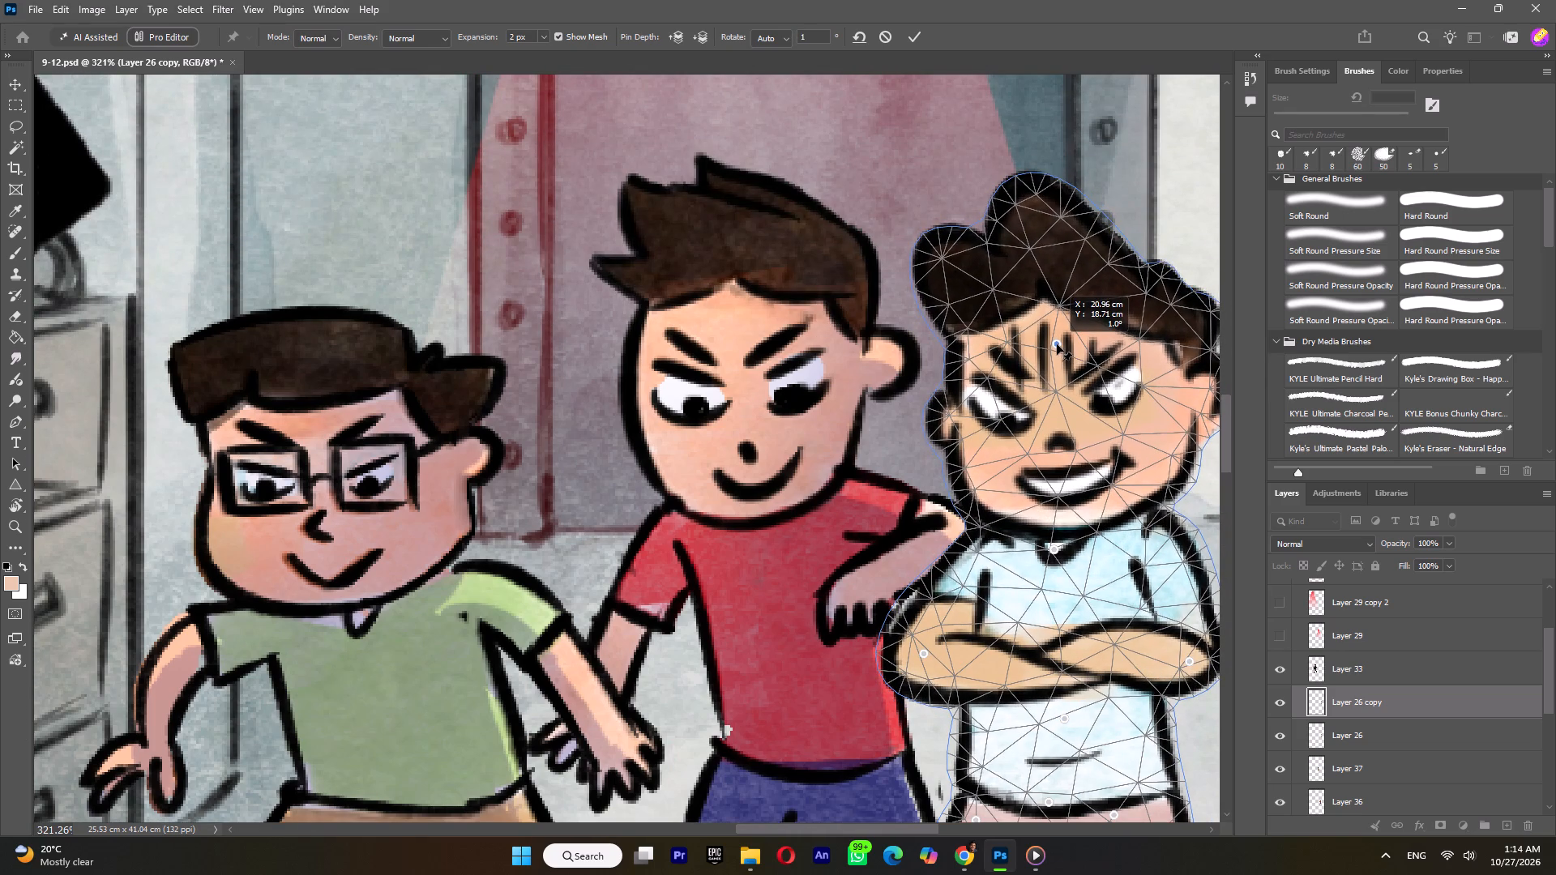
drag(1057, 344, 1053, 349)
alt+scroll(1135, 484, down, 12)
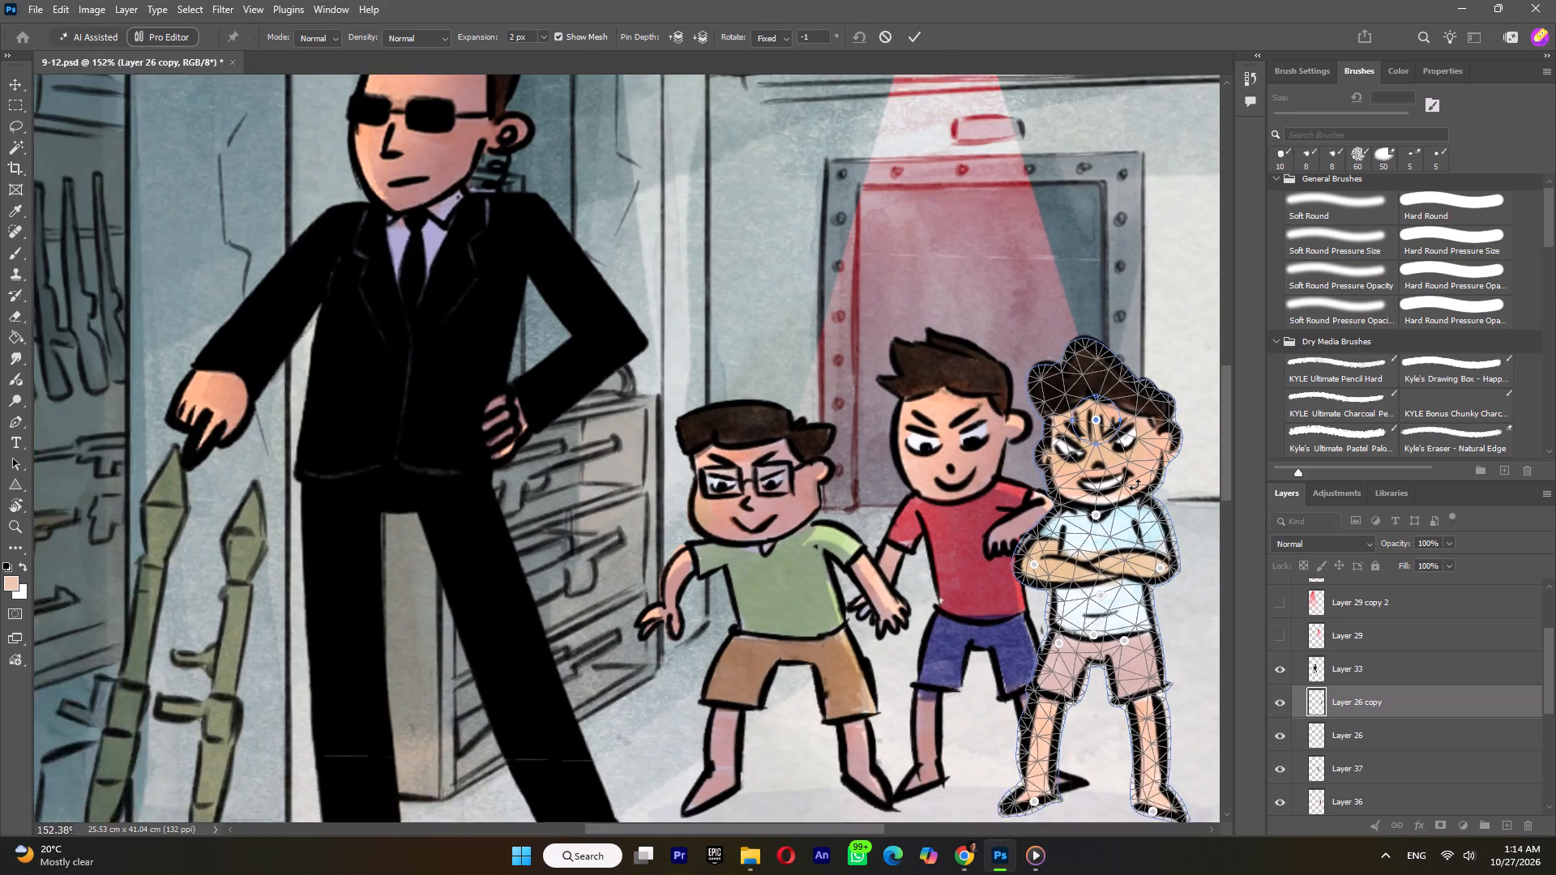
alt+scroll(1135, 495, up, 5)
click(1282, 706)
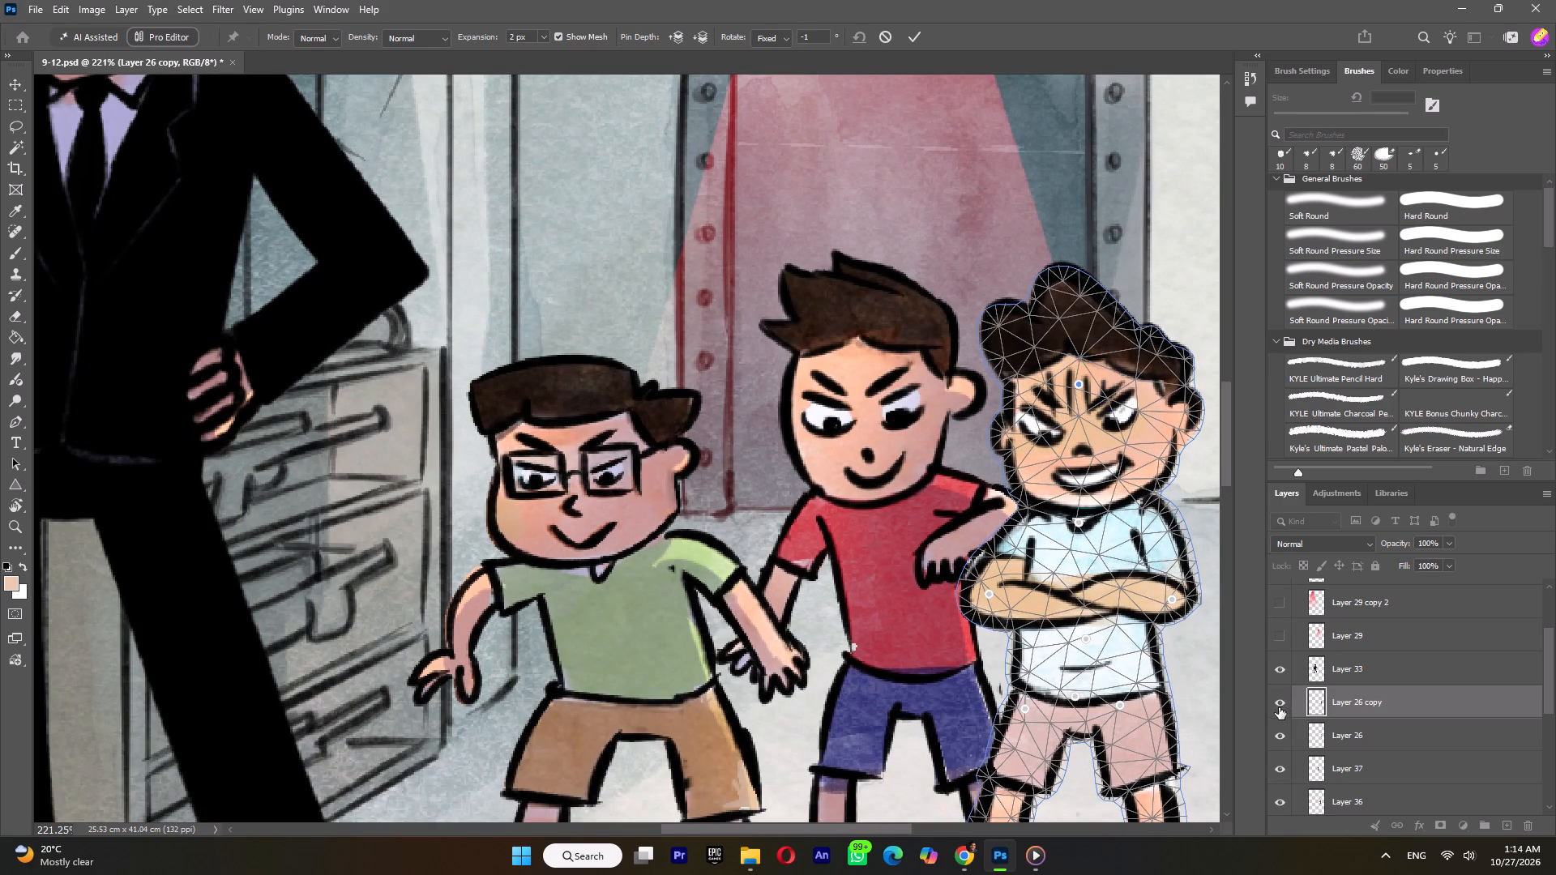
click(913, 38)
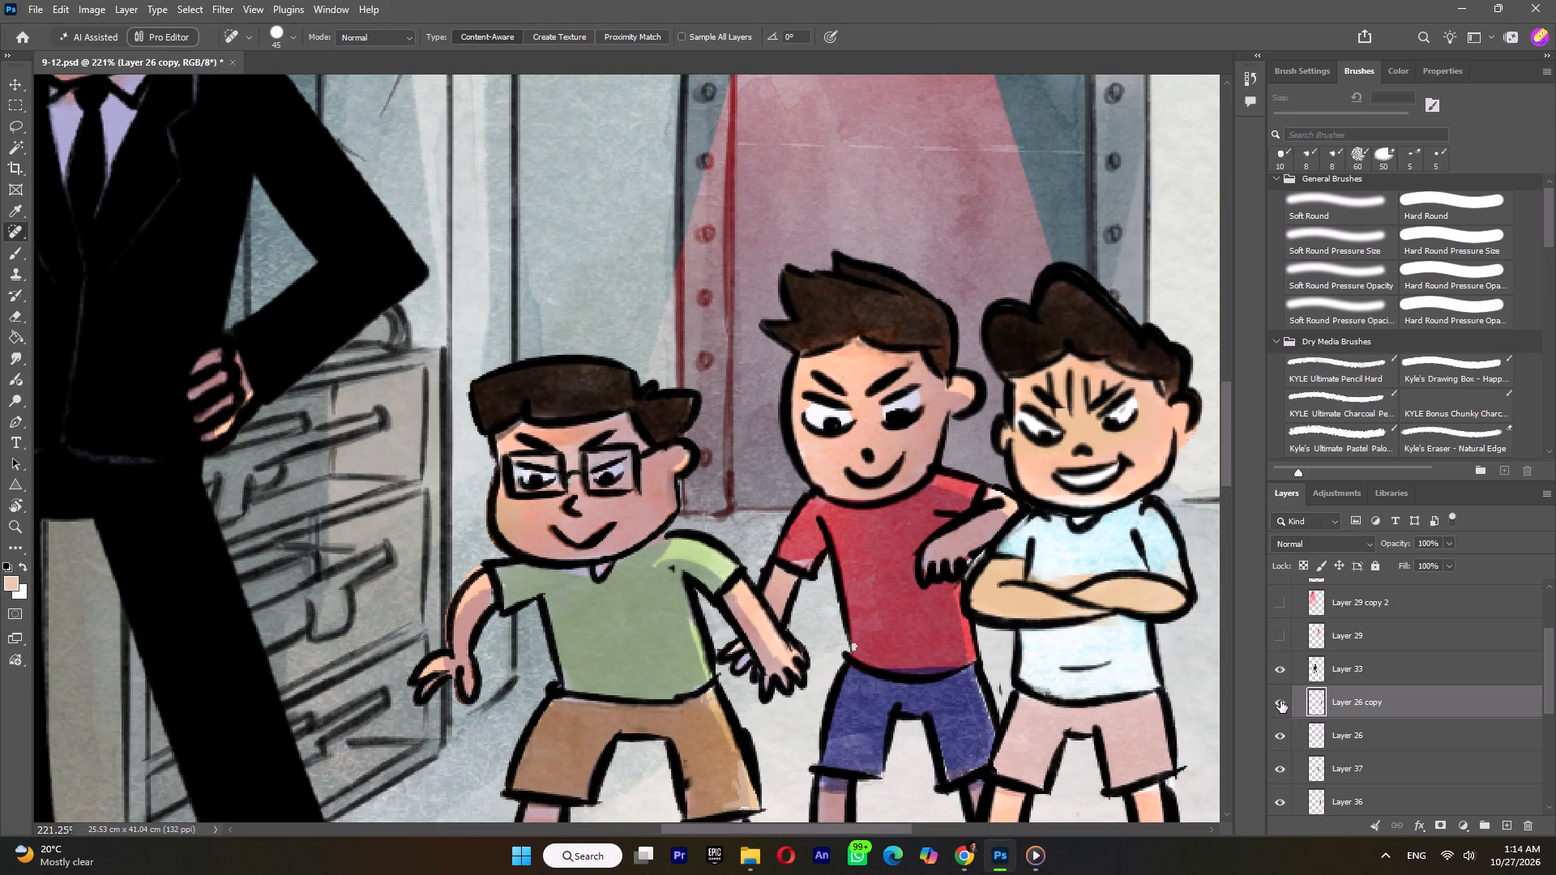
Toggle Layer 26 copy to compare the warped pose with the original, leaving the copy hidden.
click(1280, 701)
click(1280, 702)
click(1280, 702)
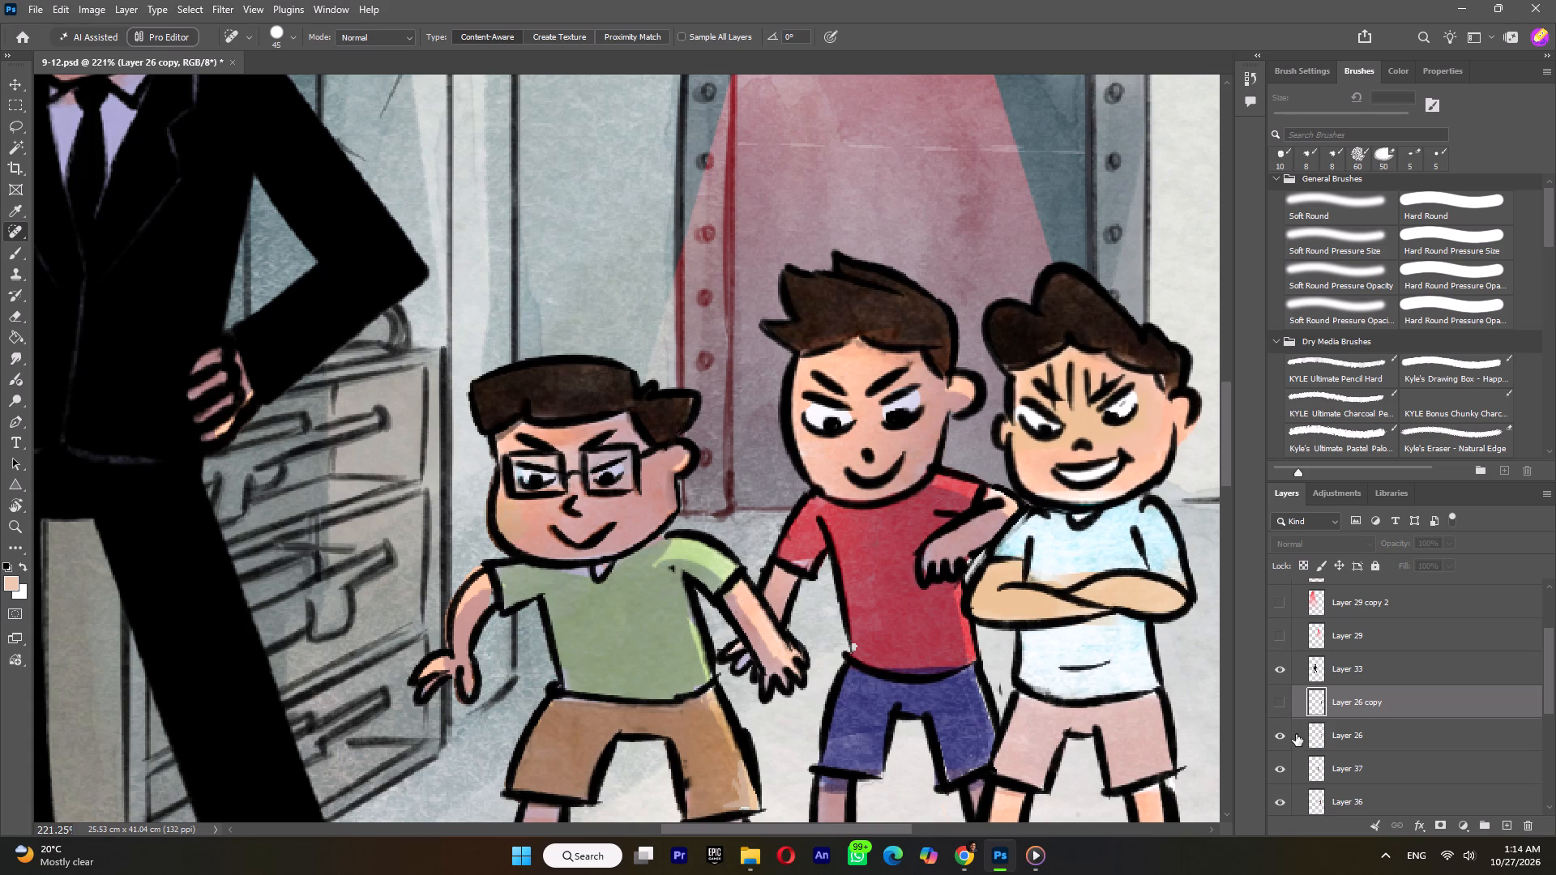
Toggle Layer 37 to identify it, then duplicate this layer of the boy with glasses.
click(1280, 770)
click(1280, 773)
click(1350, 772)
right_click(1350, 772)
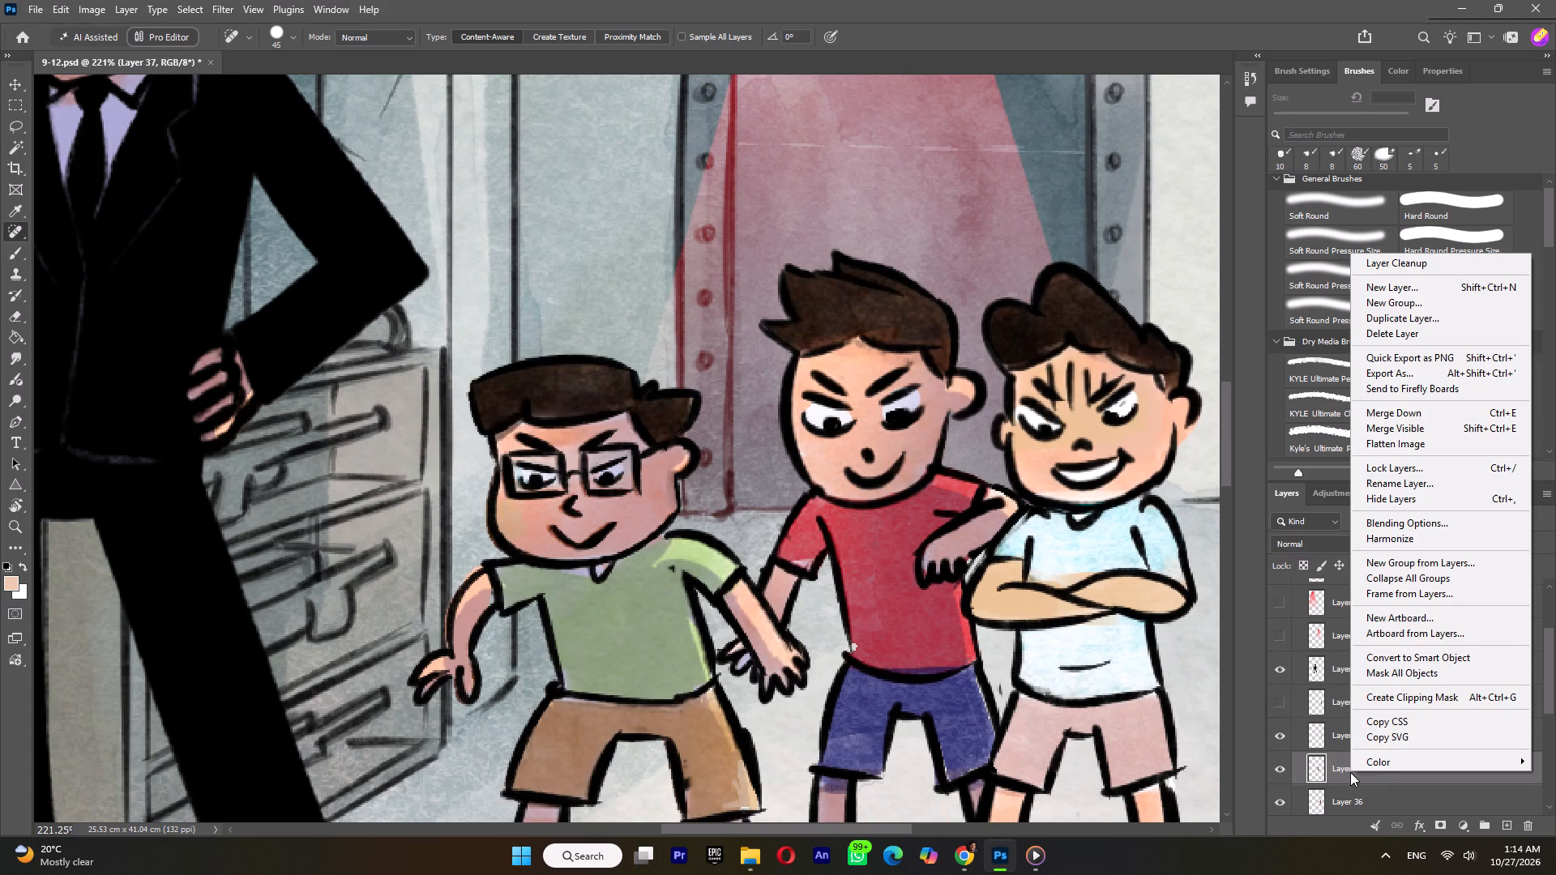
click(1387, 320)
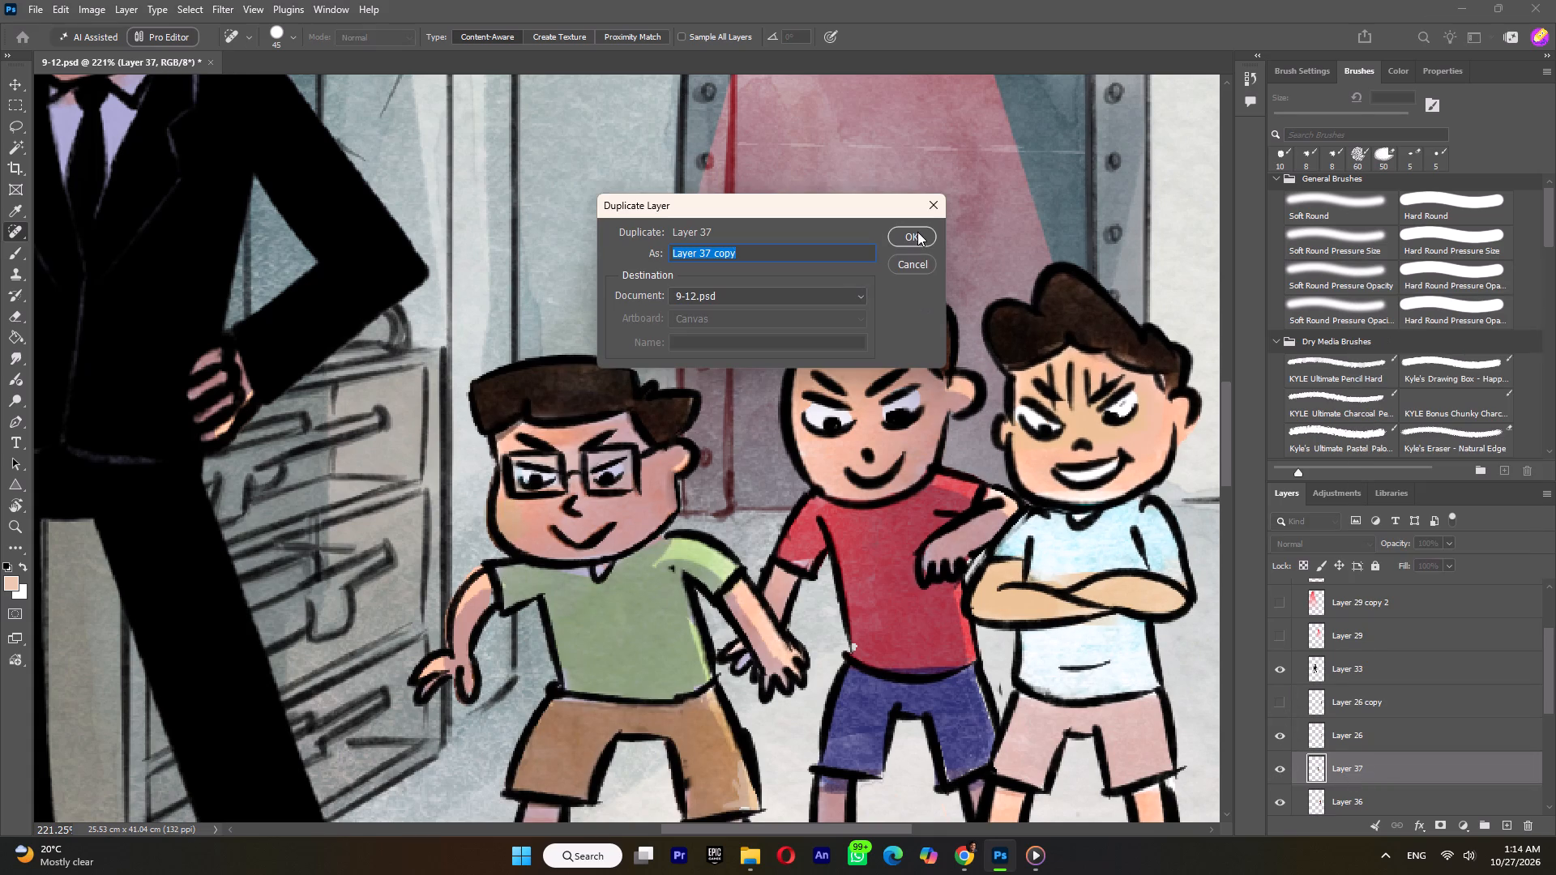
click(917, 232)
Start Puppet Warp on Layer 37 copy and pin the feet of the boy with glasses and the waist of his shorts.
click(57, 14)
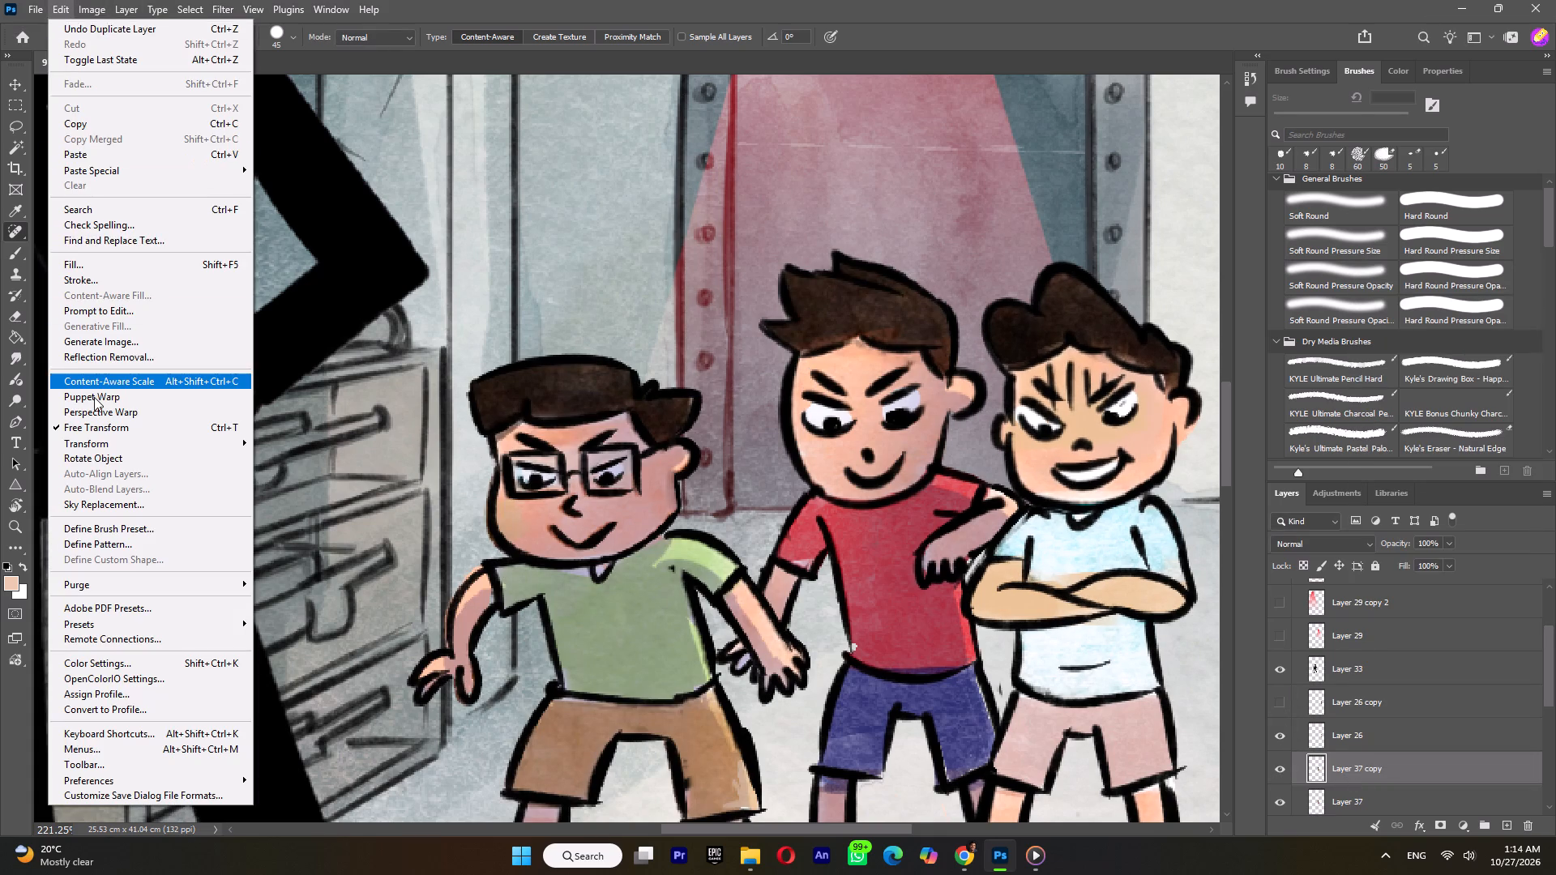
click(94, 397)
scroll(498, 484, down, 18)
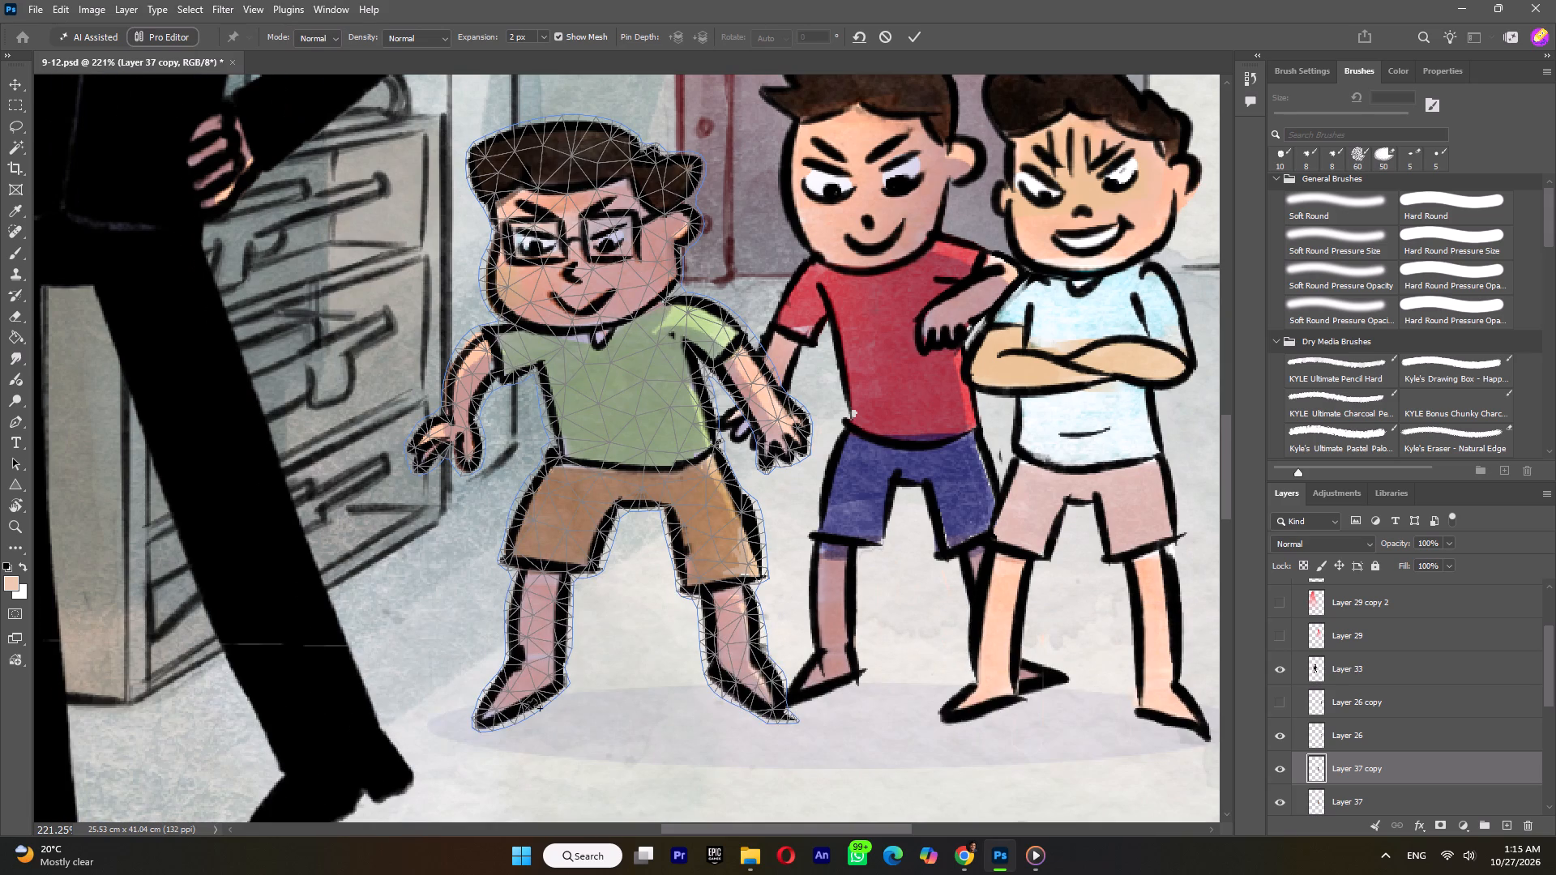
click(532, 695)
click(484, 716)
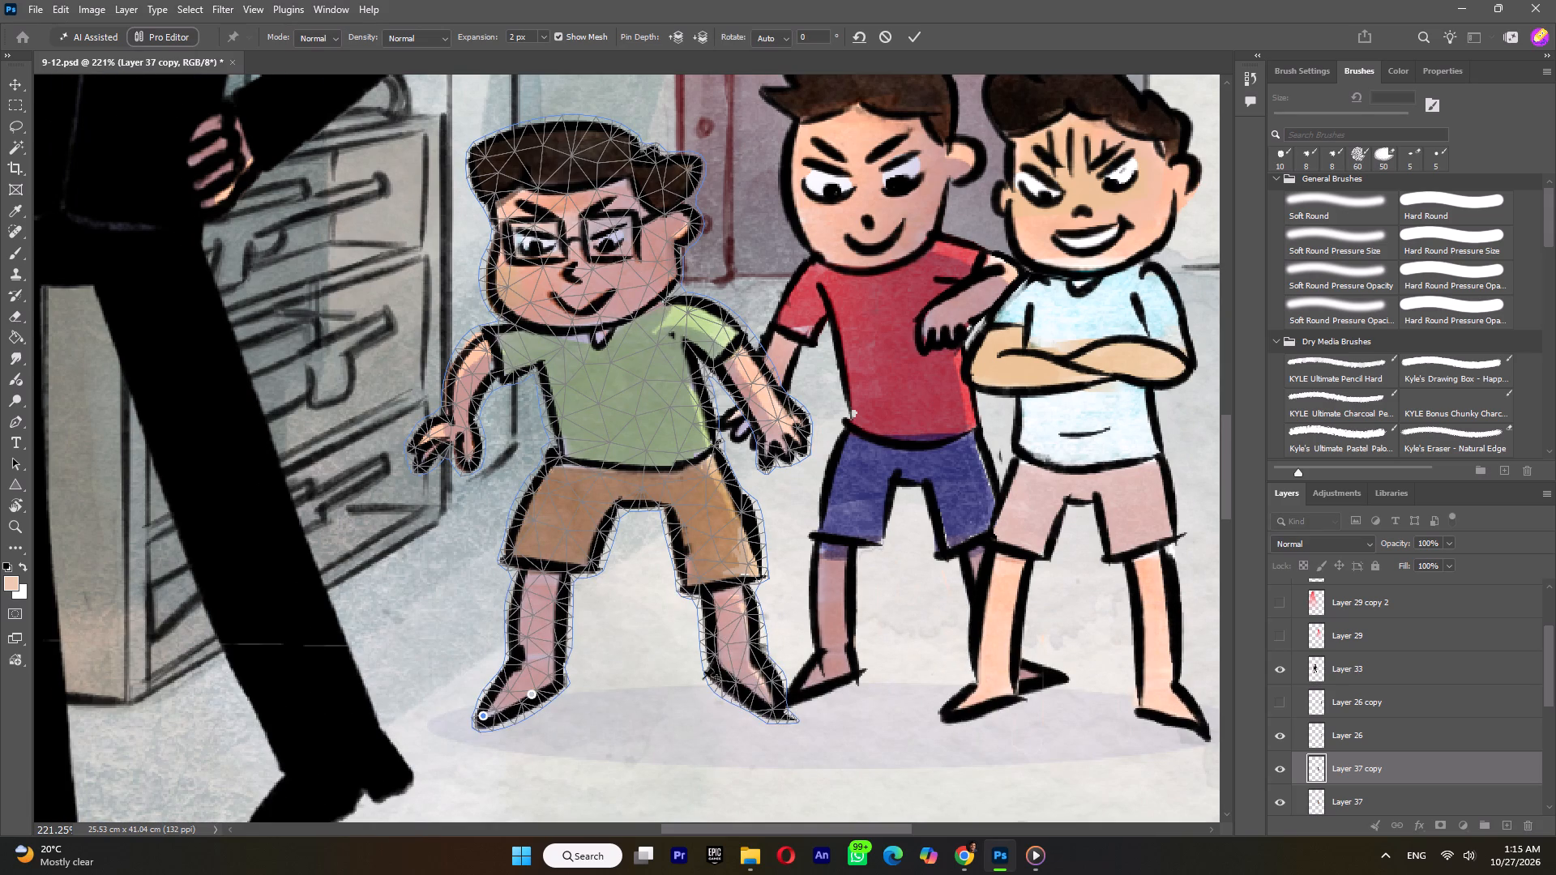
click(717, 678)
click(763, 708)
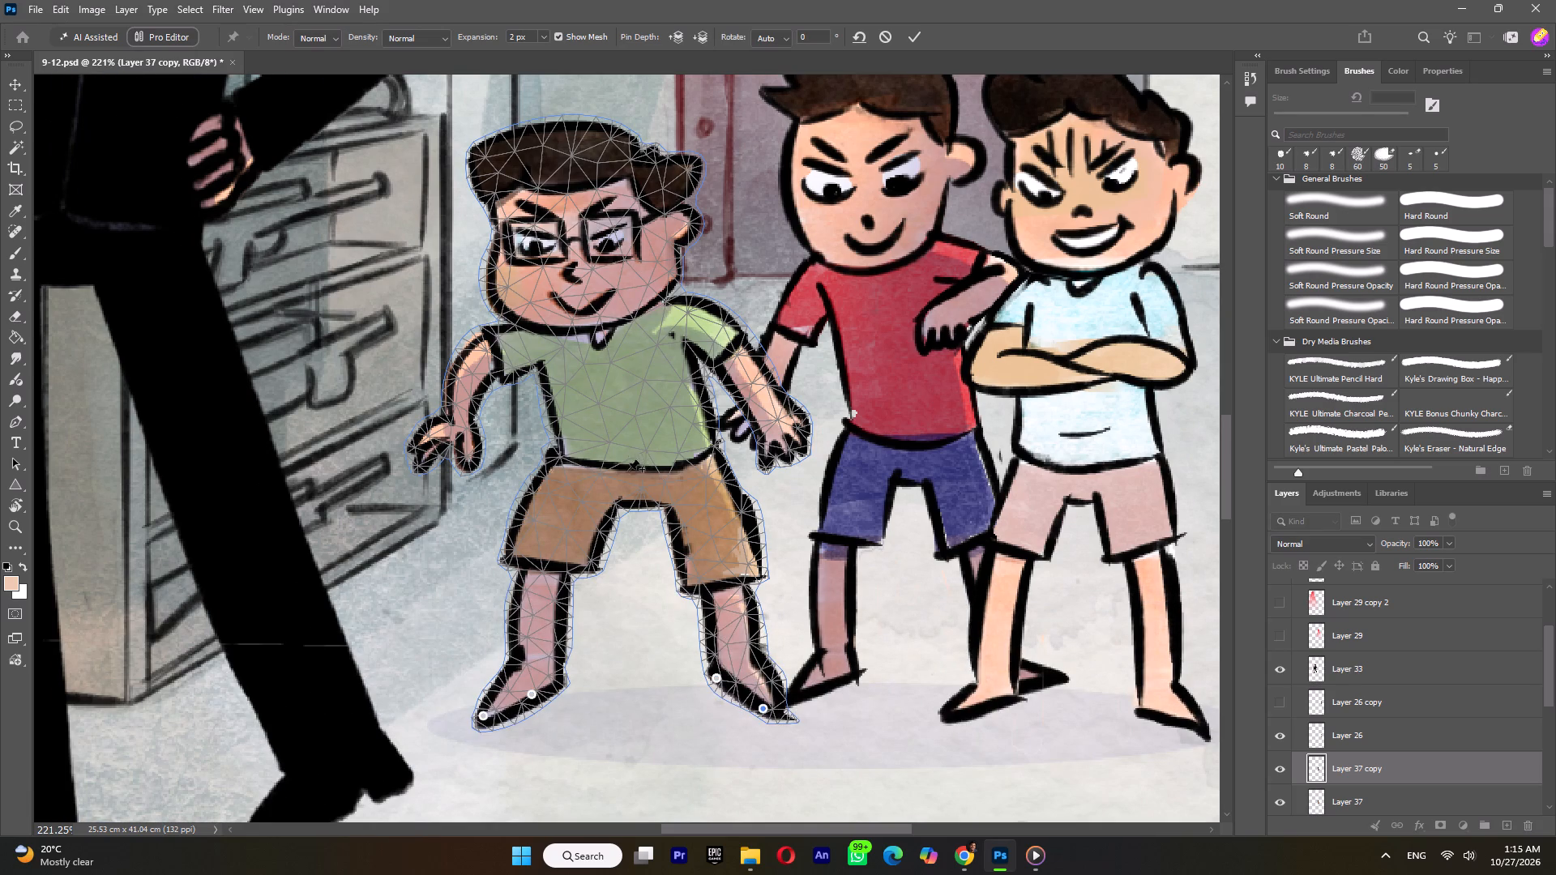
click(628, 474)
click(575, 485)
click(695, 481)
Pin the glasses boy's collar, hands and forehead, lower the collar and forehead slightly, move the hands outward, and apply the warp.
click(603, 325)
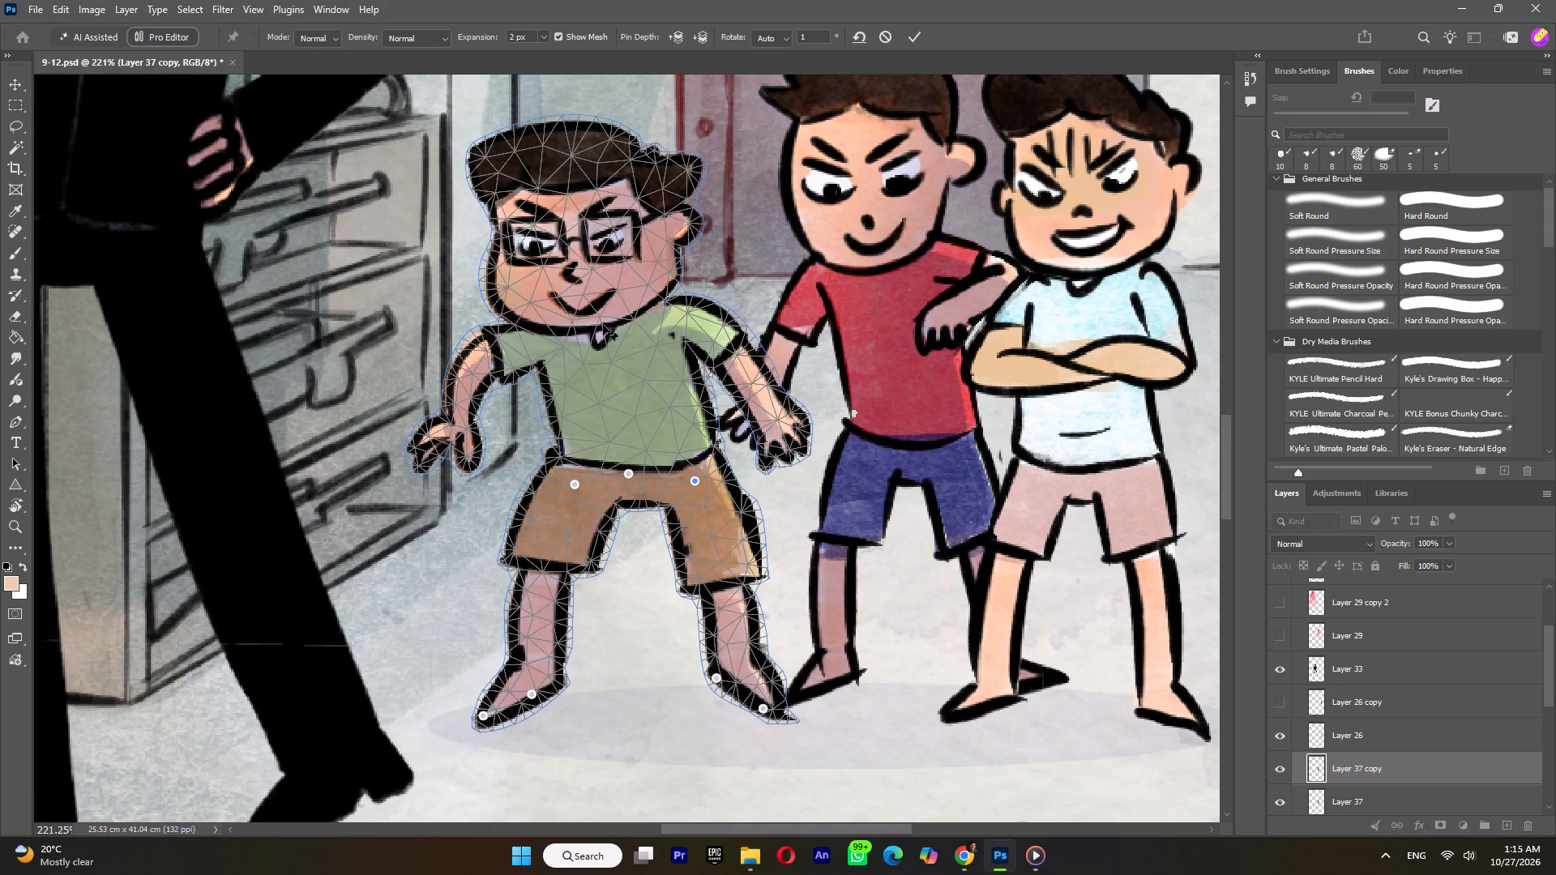
click(603, 326)
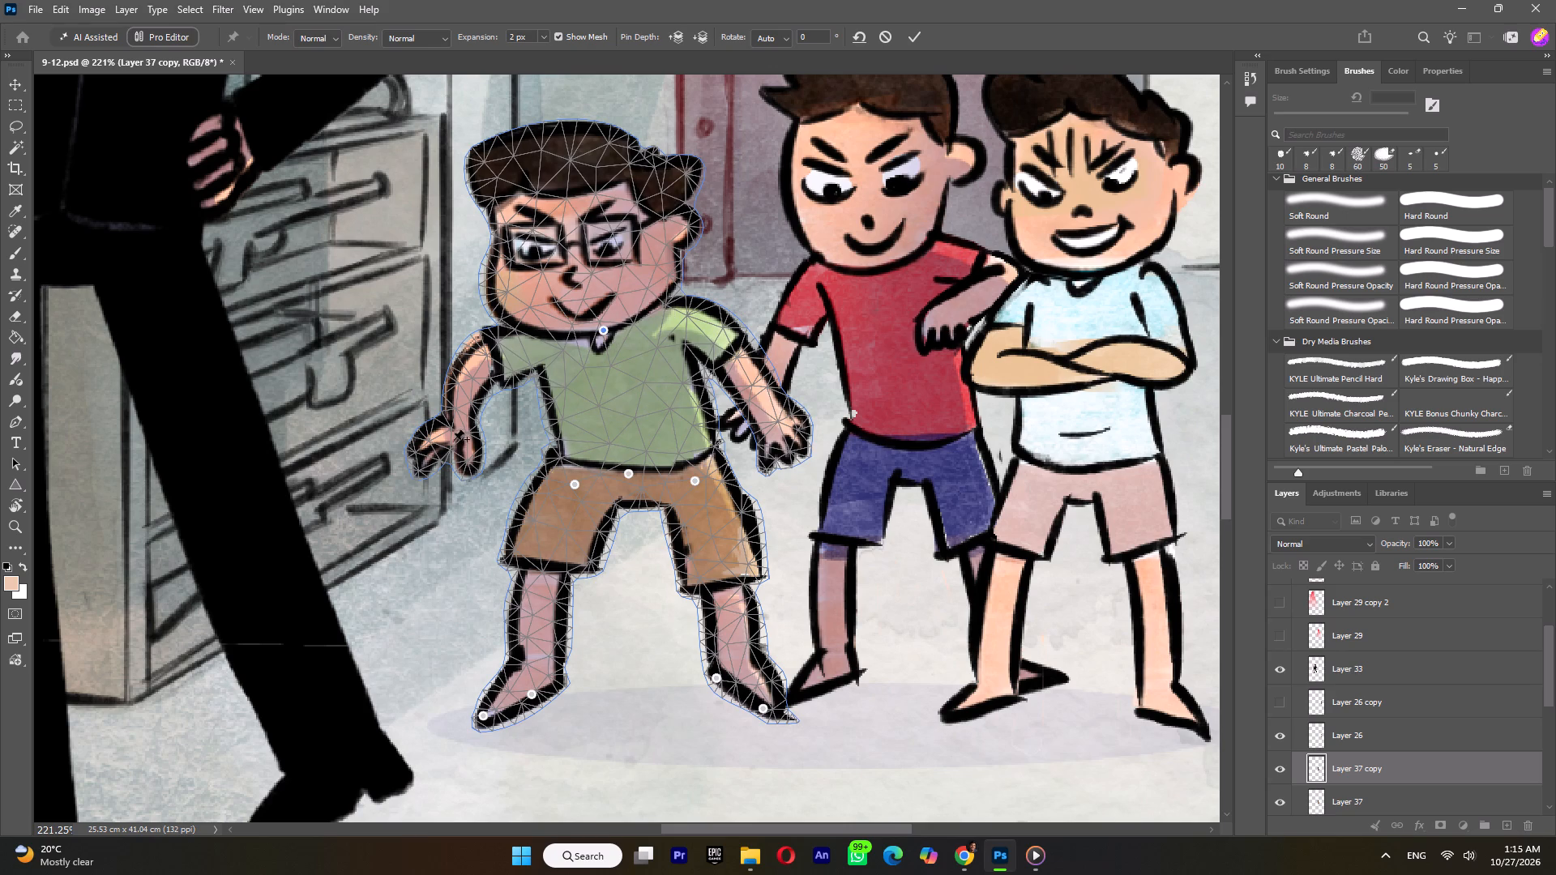
click(454, 441)
click(453, 442)
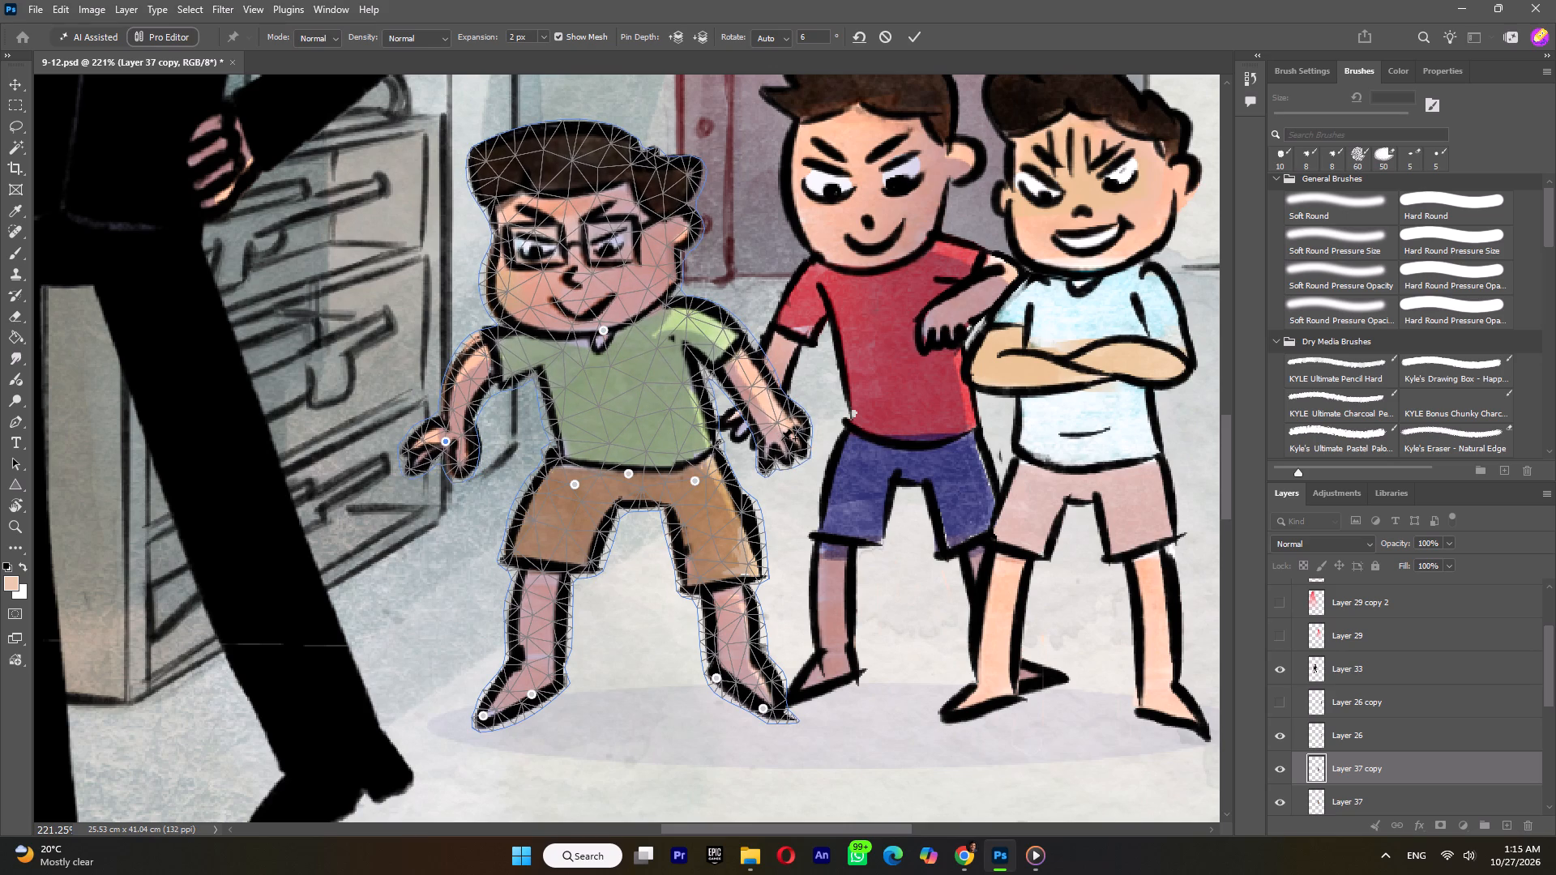
click(781, 440)
drag(780, 442, 788, 439)
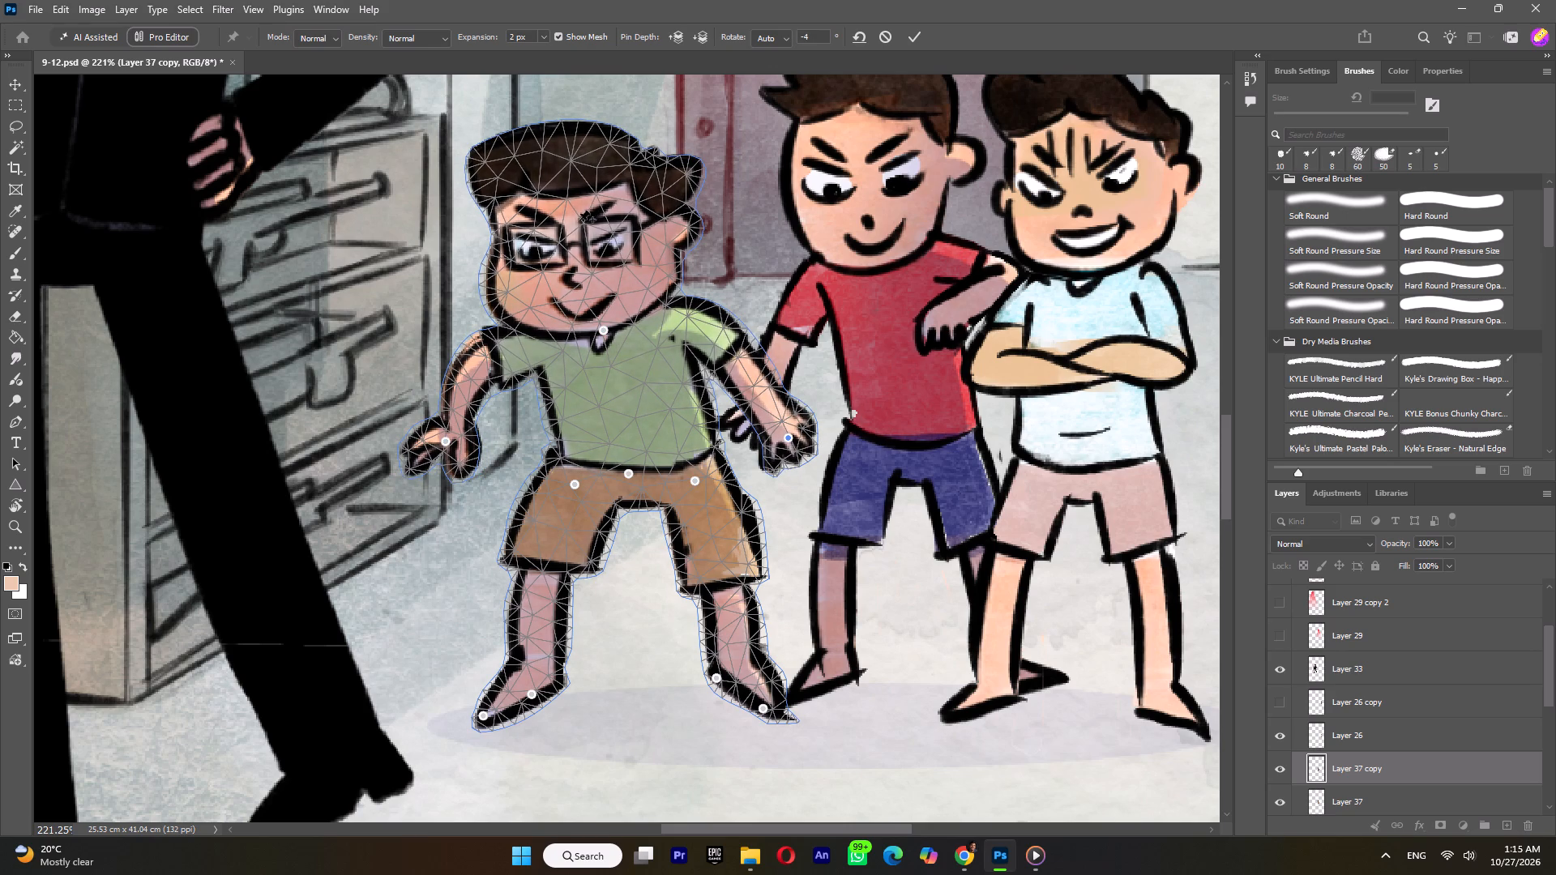
click(579, 221)
click(578, 221)
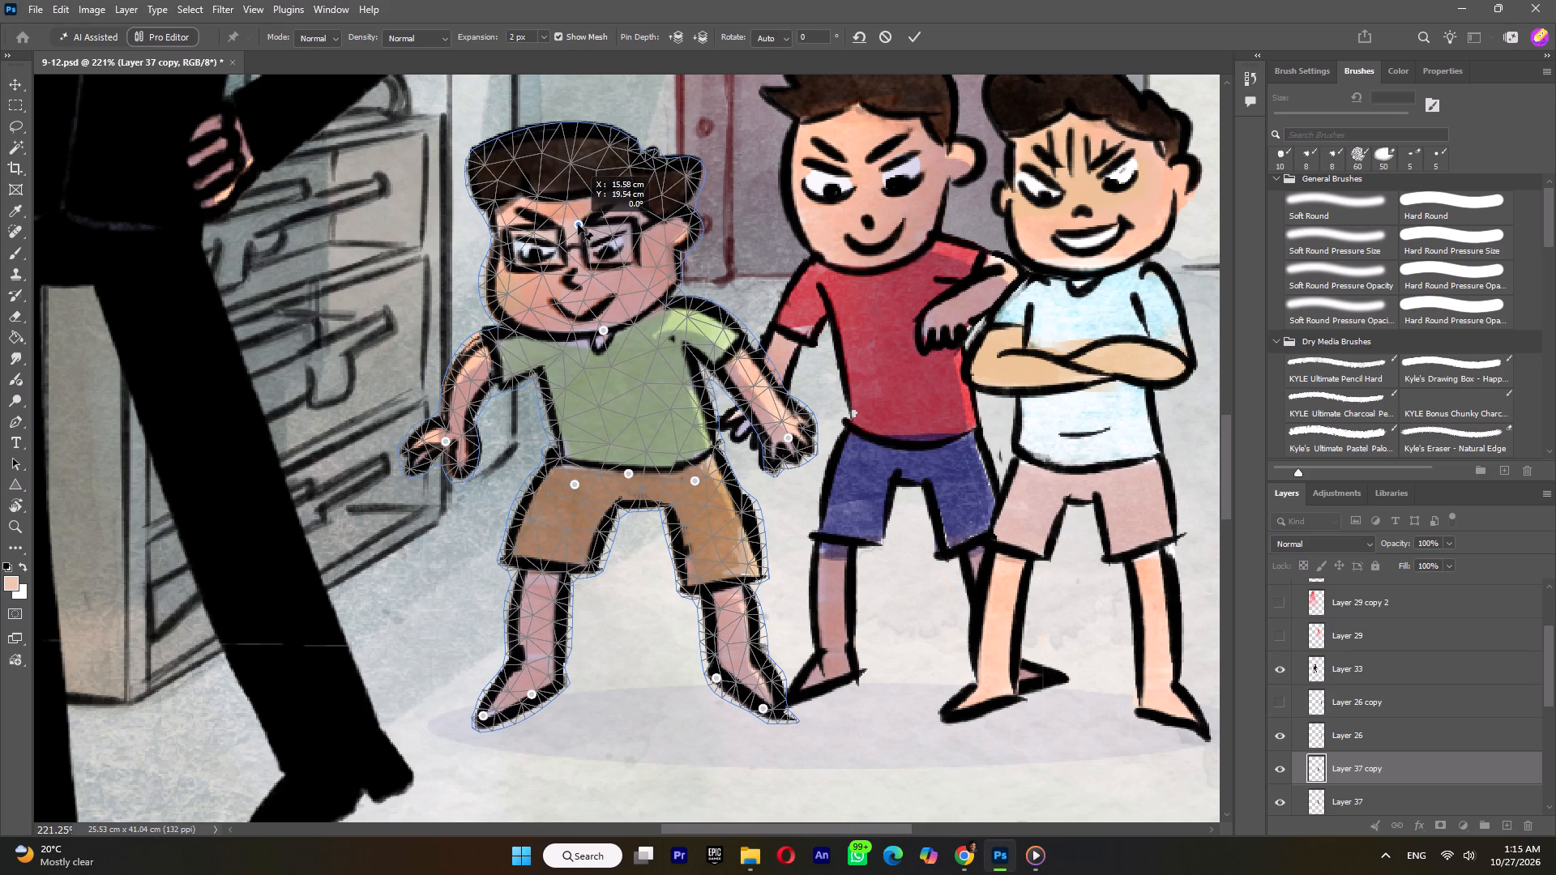
click(911, 31)
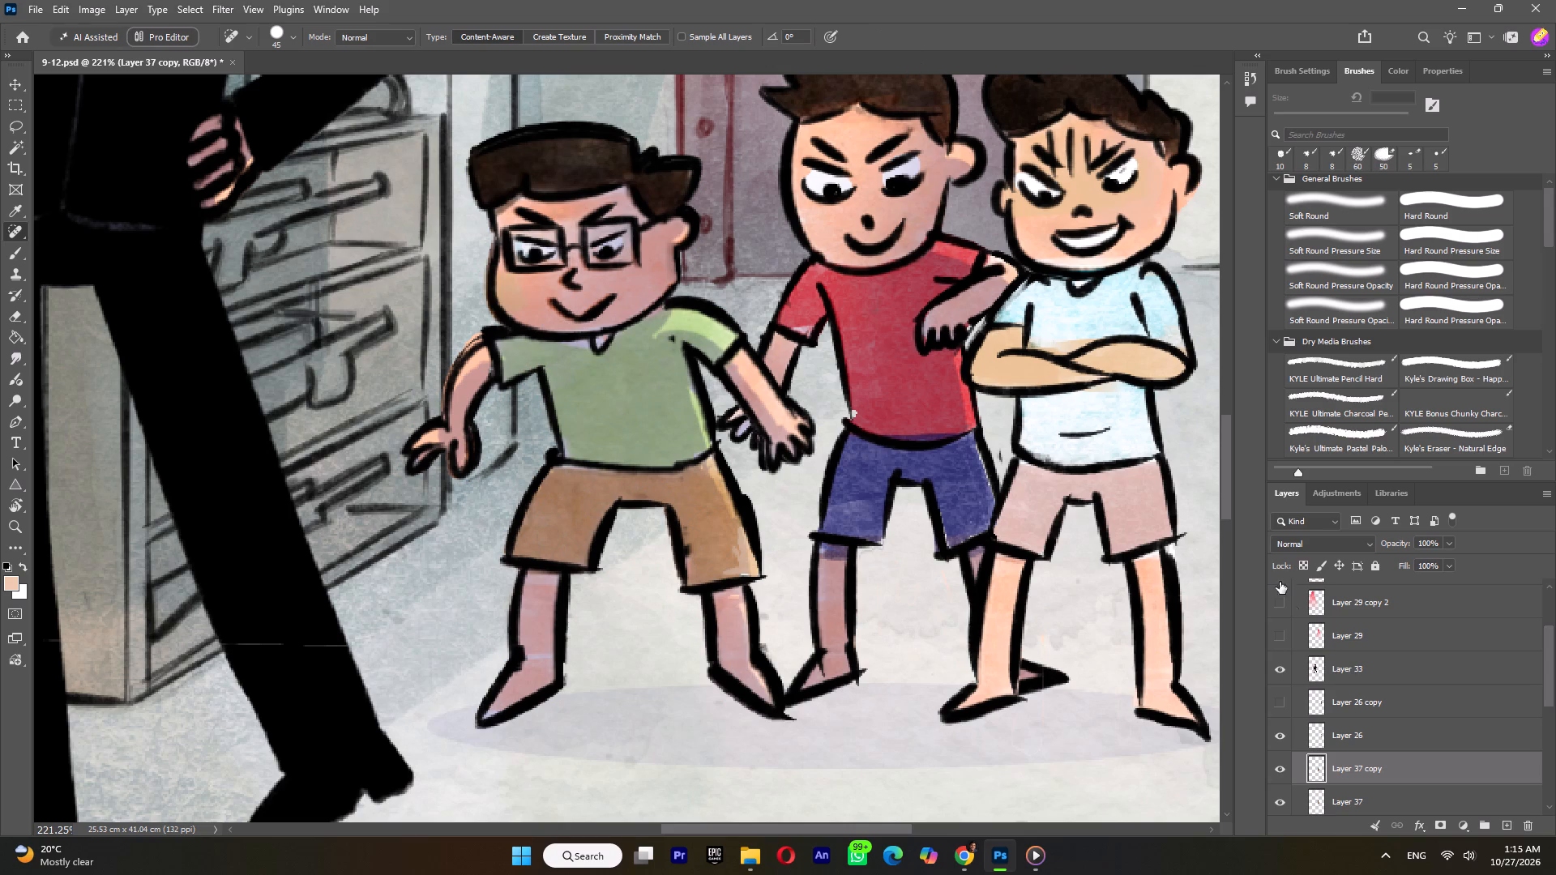
Toggle the visibility of Layer 37 copy to compare the warped pose with the original.
click(1282, 764)
click(1282, 769)
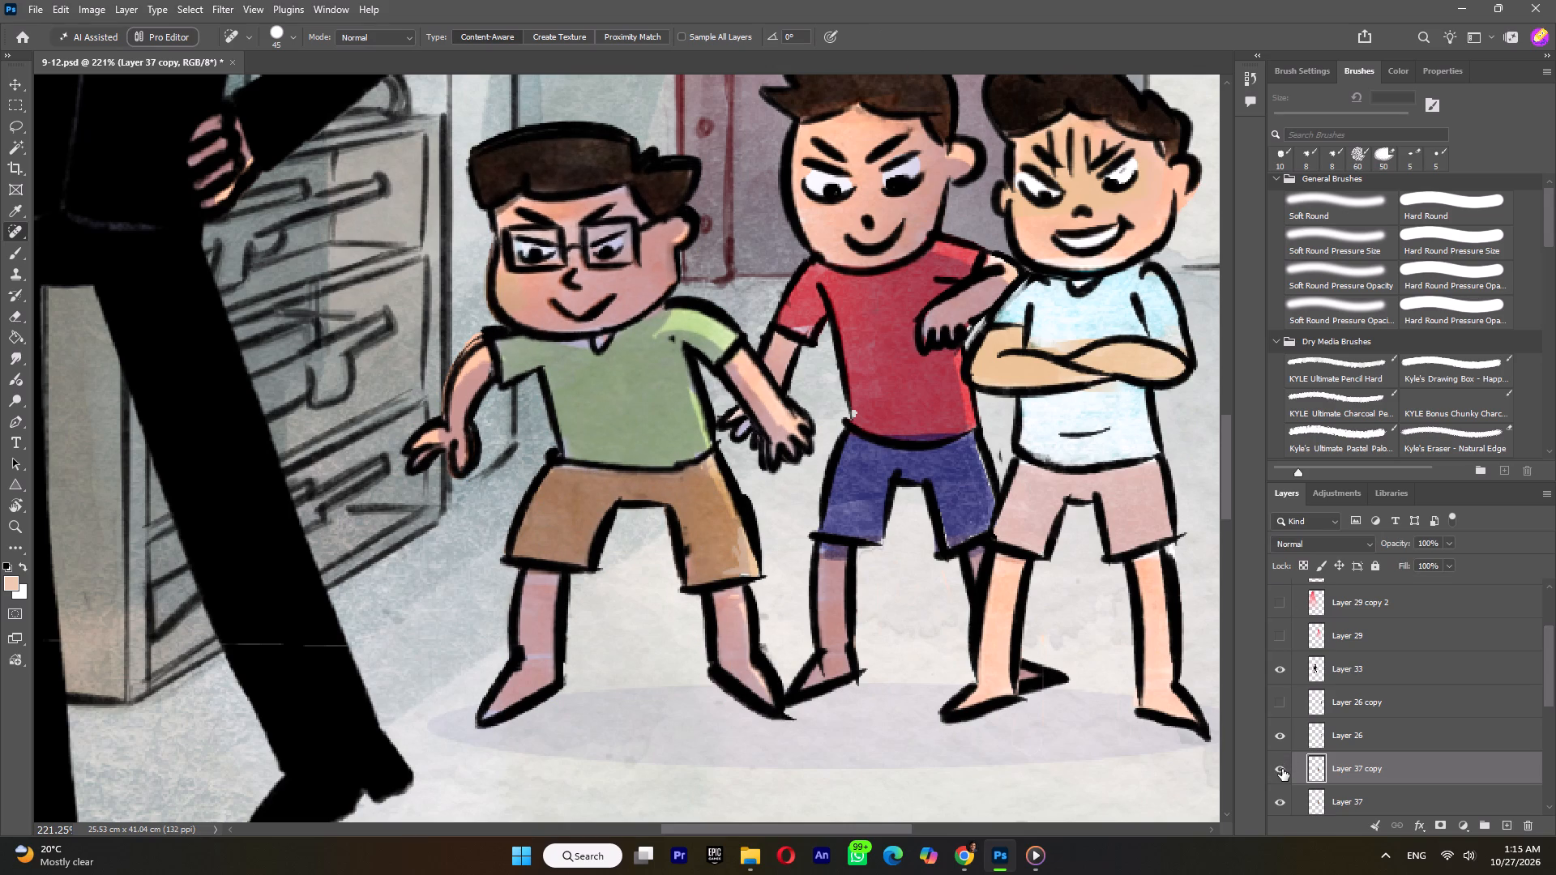
click(1282, 769)
click(1282, 769)
Delete the warped Layer 37 copy and make a fresh duplicate of Layer 37.
click(1389, 769)
key(Delete)
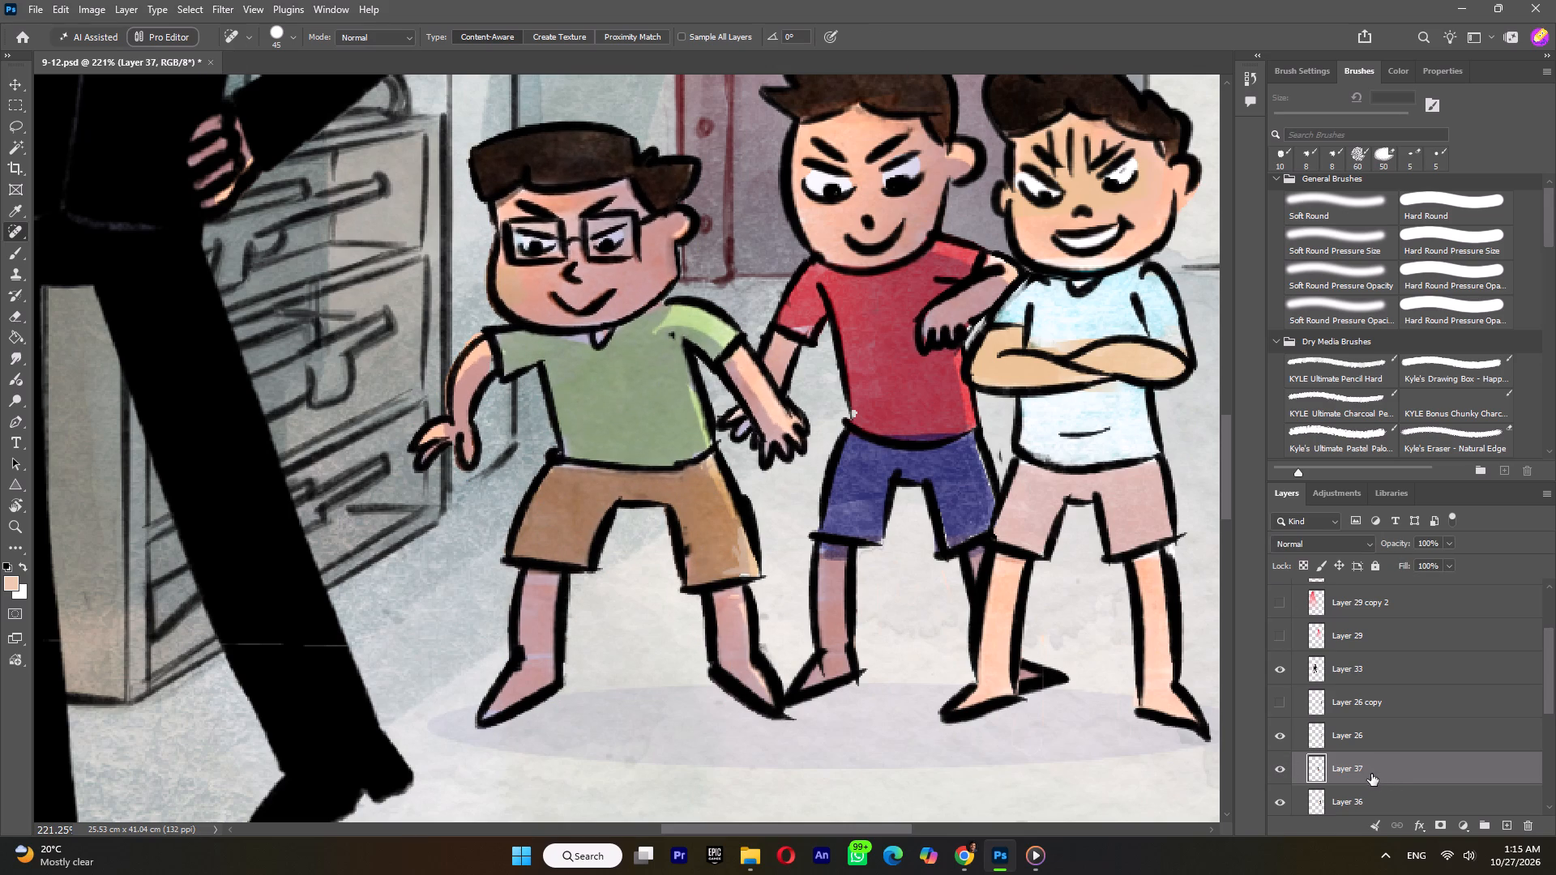
right_click(1371, 774)
click(1434, 318)
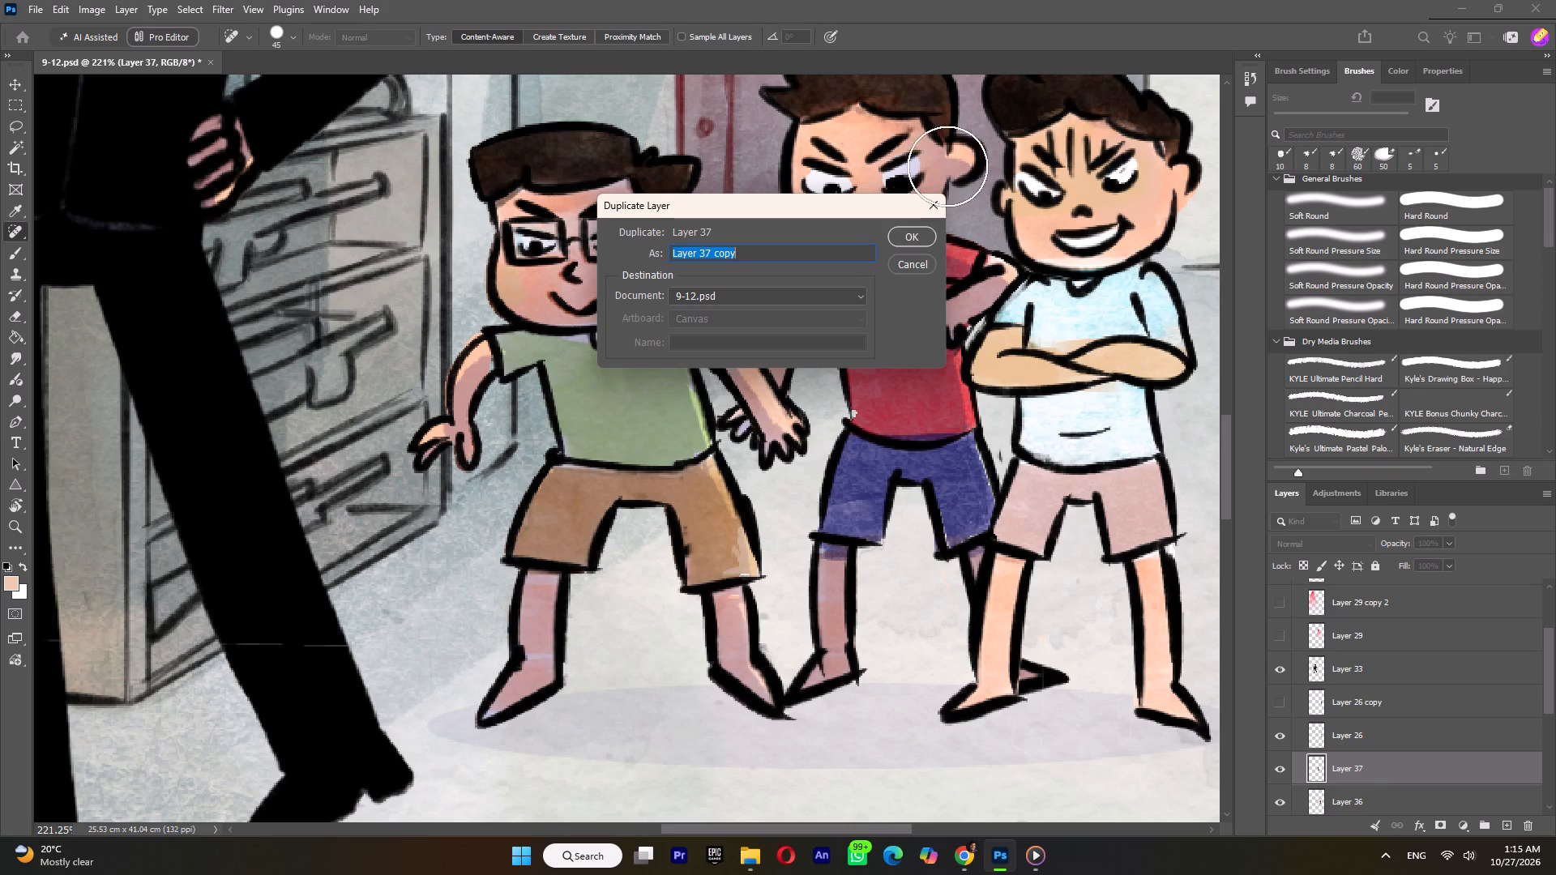
click(910, 241)
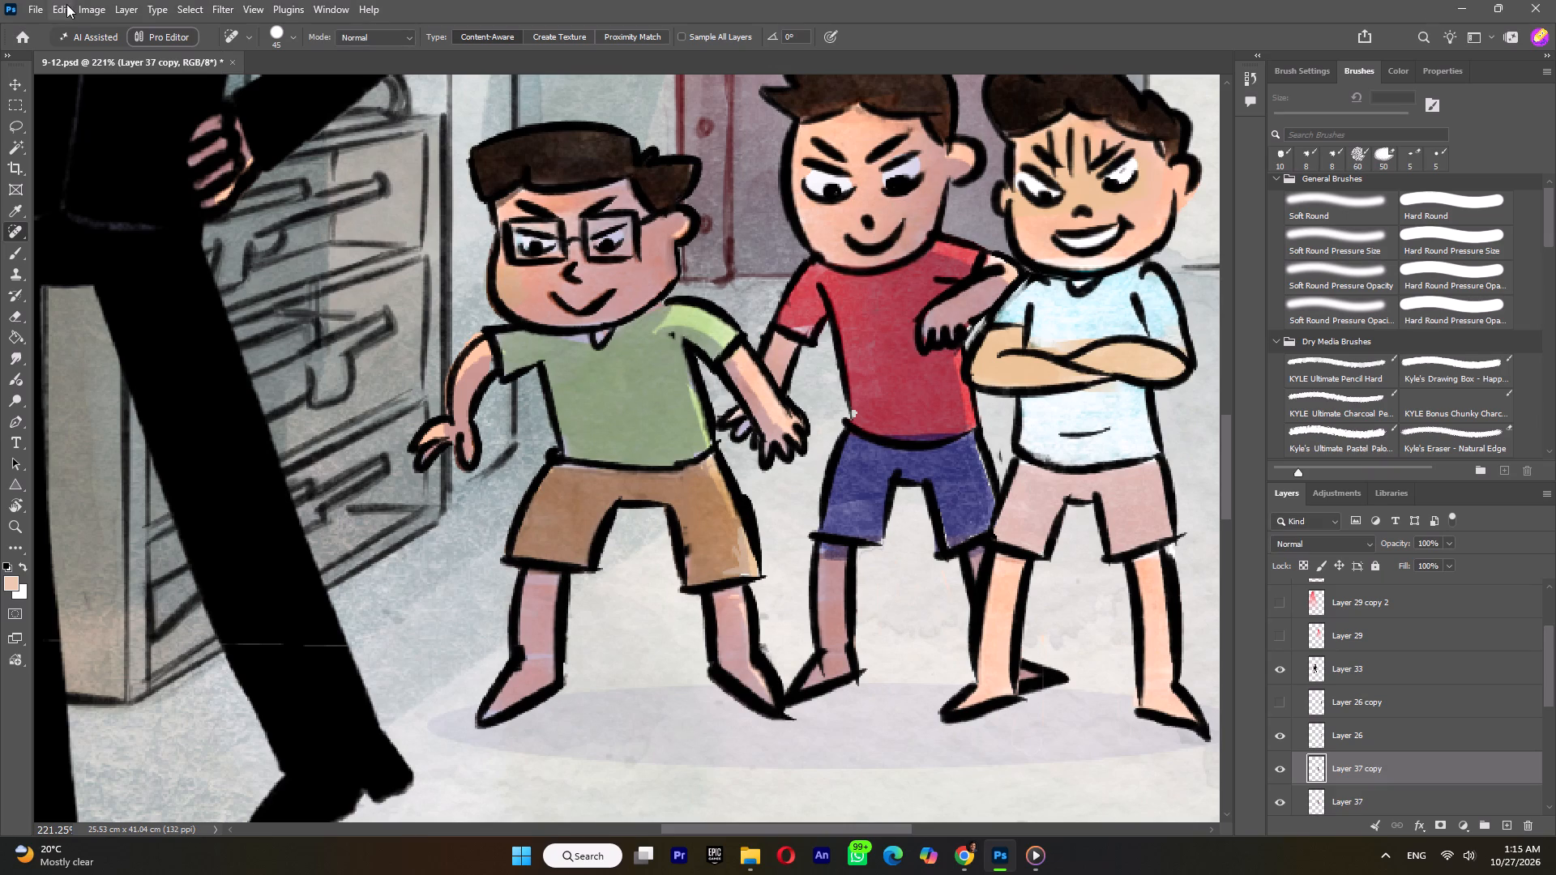
Start Puppet Warp on the new Layer 37 copy and pin the glasses boy's feet, the waist of his shorts and his shirt hem.
click(65, 5)
click(106, 402)
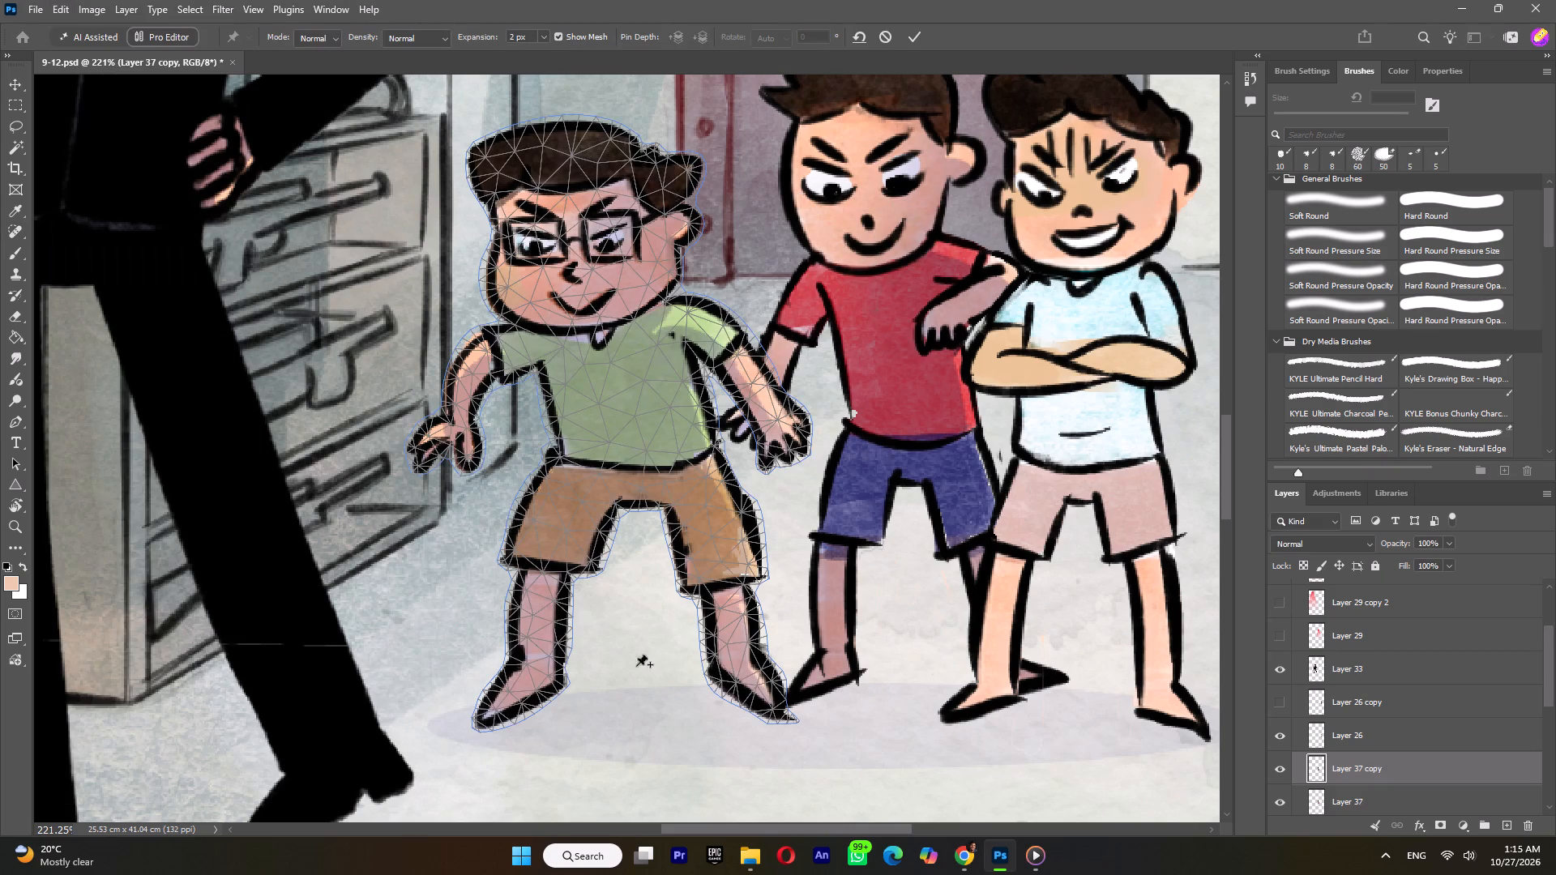
click(536, 698)
click(733, 686)
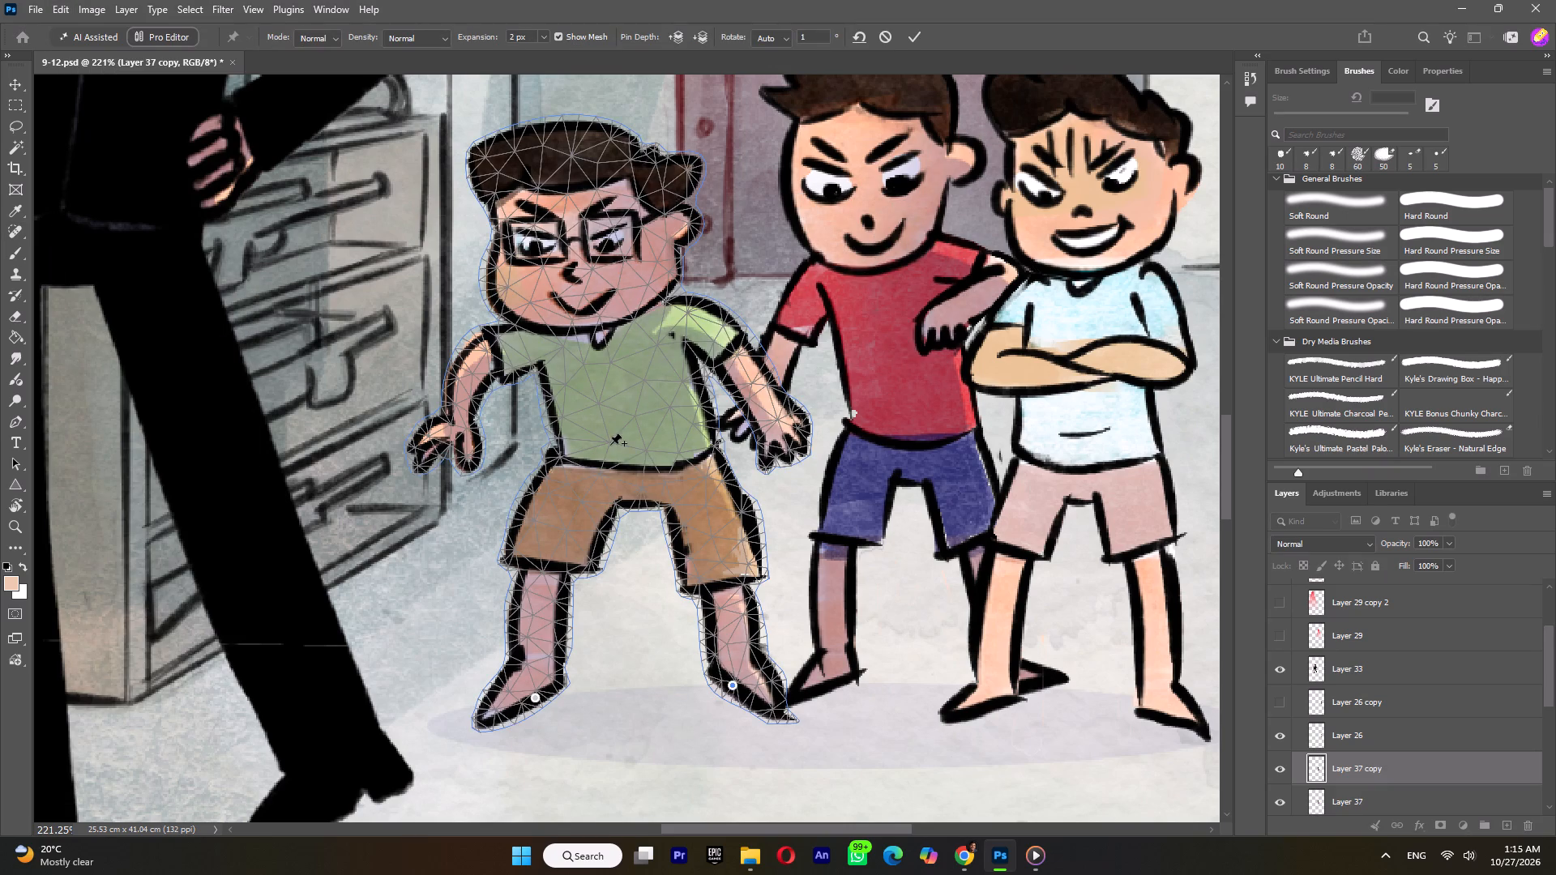
click(621, 462)
click(563, 472)
click(693, 476)
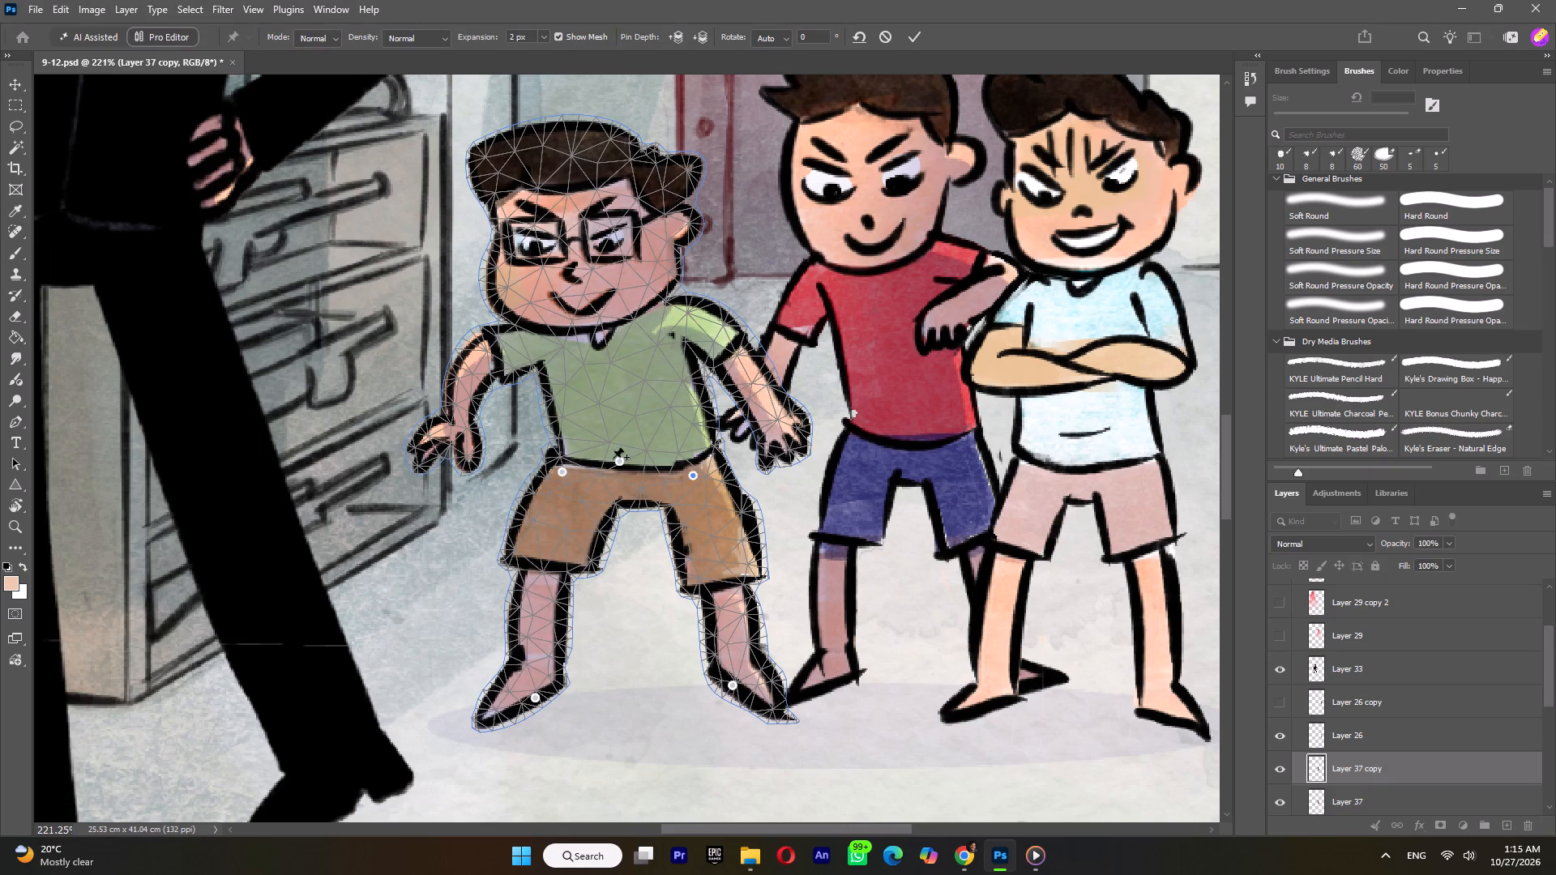
click(617, 460)
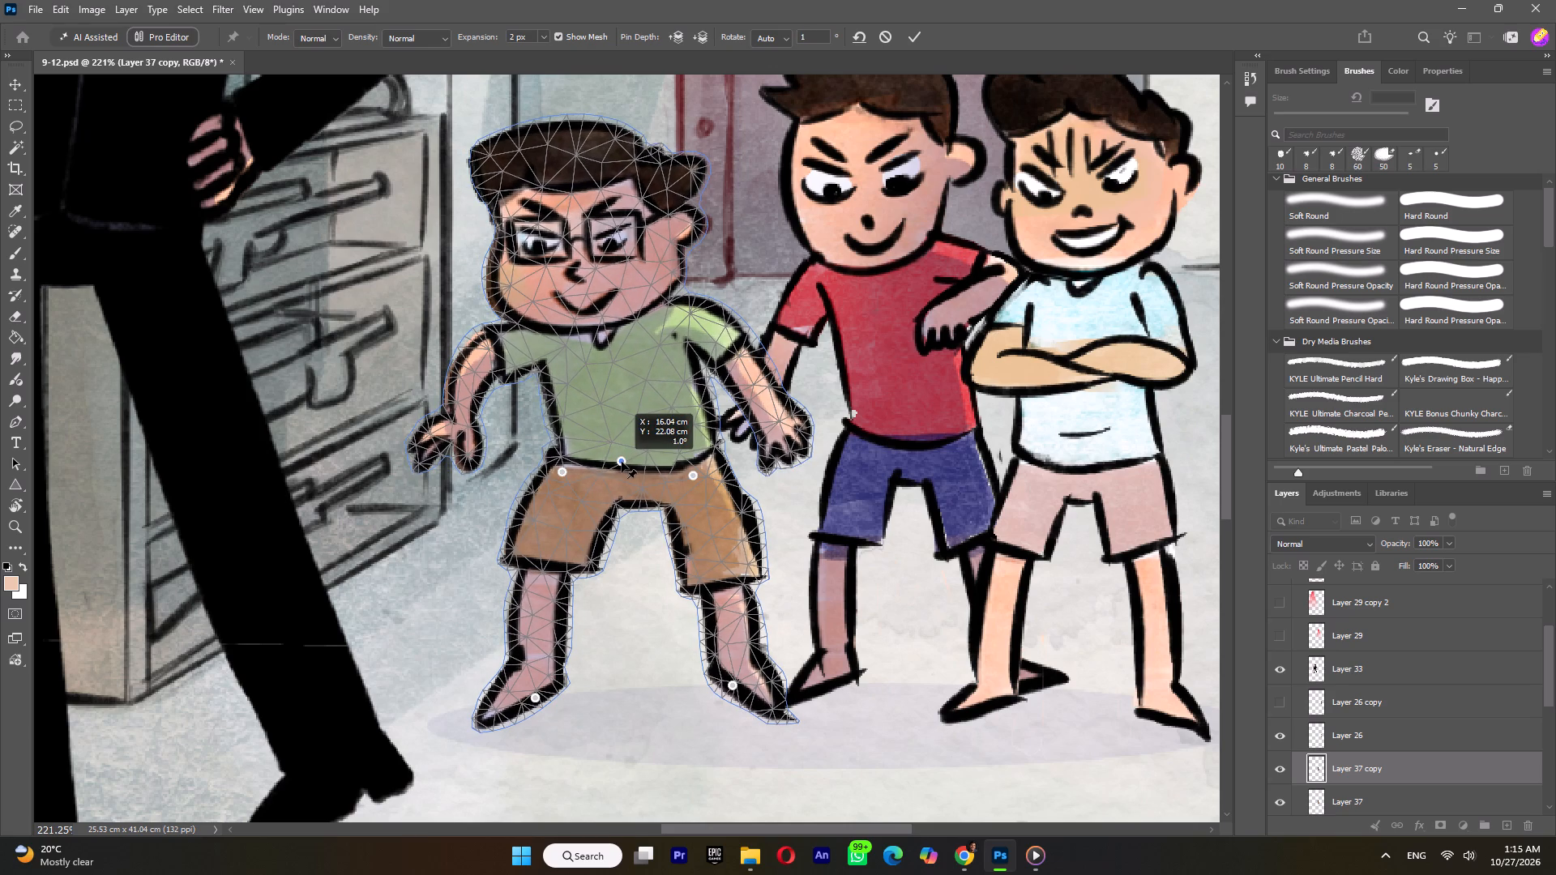
key(ctrl+z)
Pin the glasses boy's collar and the middle of his shirt, nudging the shirt pin slightly toward the boy in red.
click(605, 327)
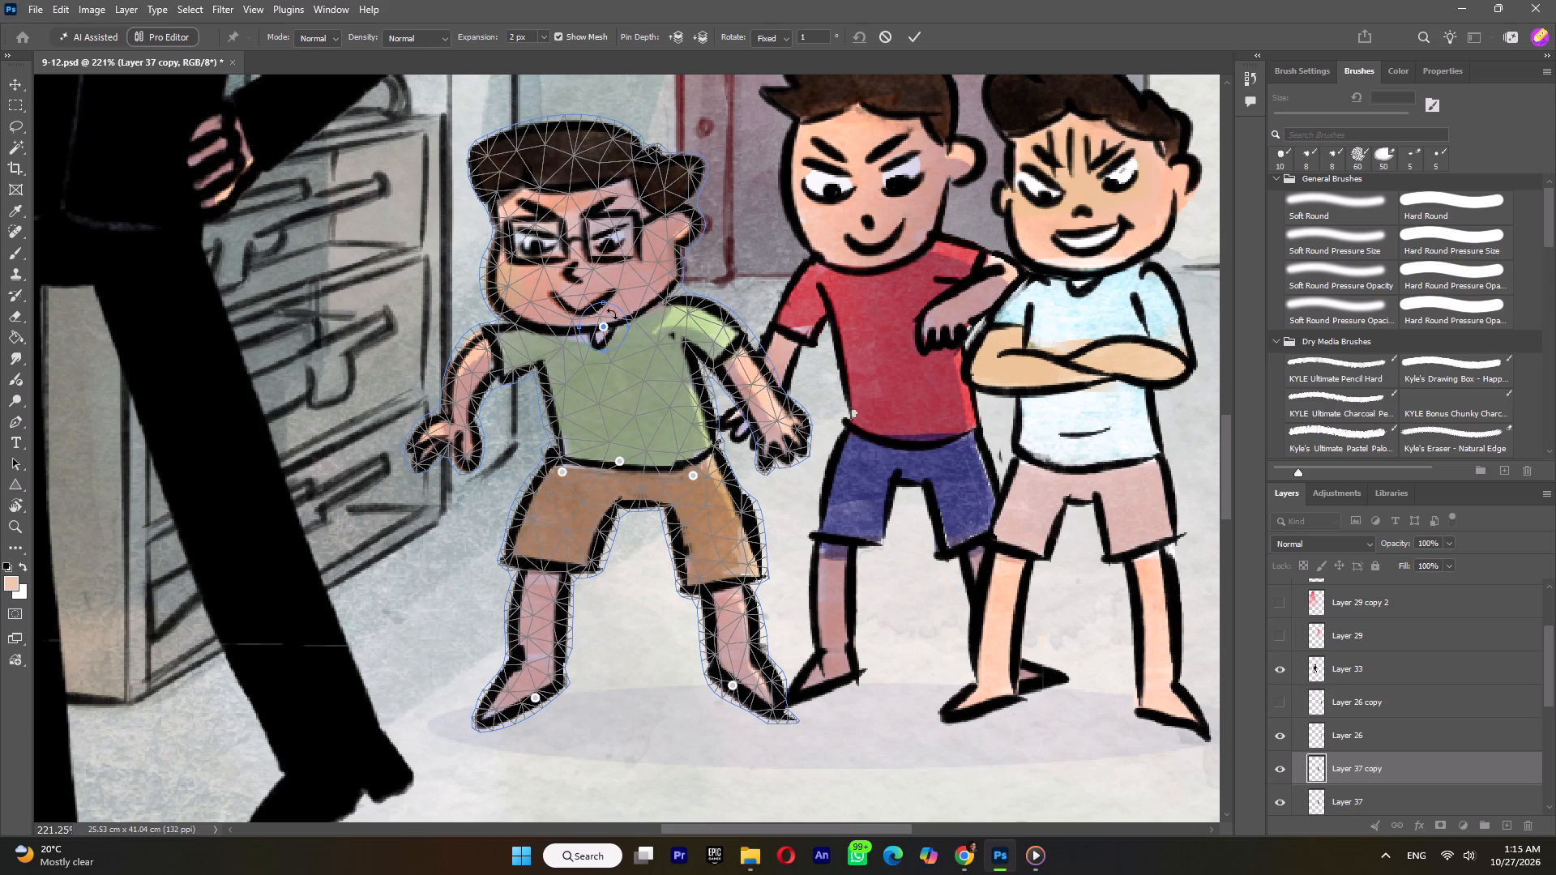
ctrl+scroll(621, 292, up, 9)
alt+scroll(617, 322, up, 10)
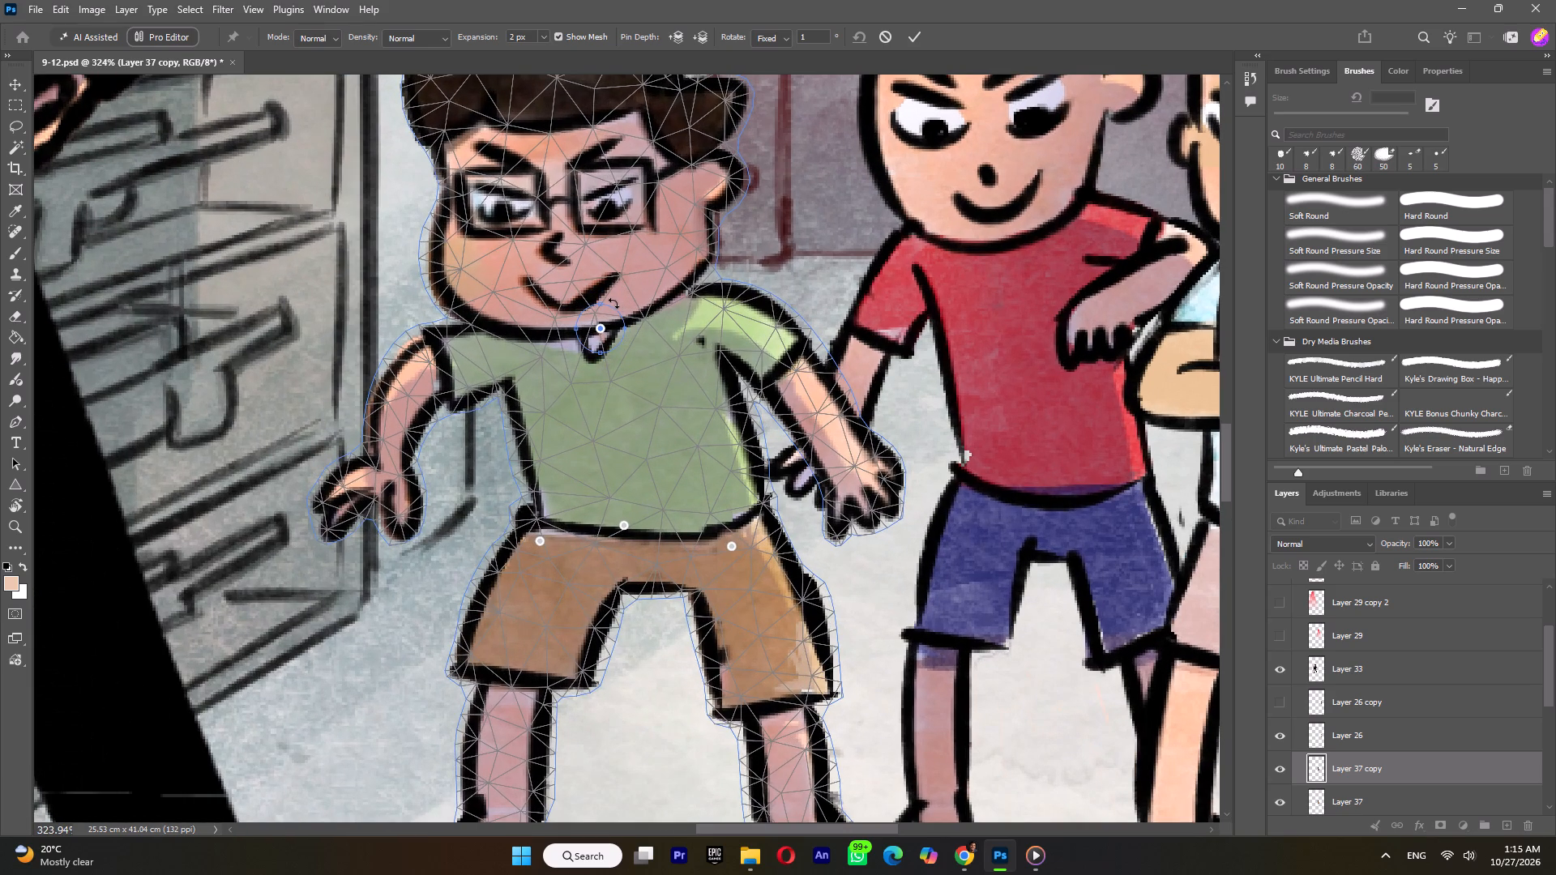
alt+click(613, 303)
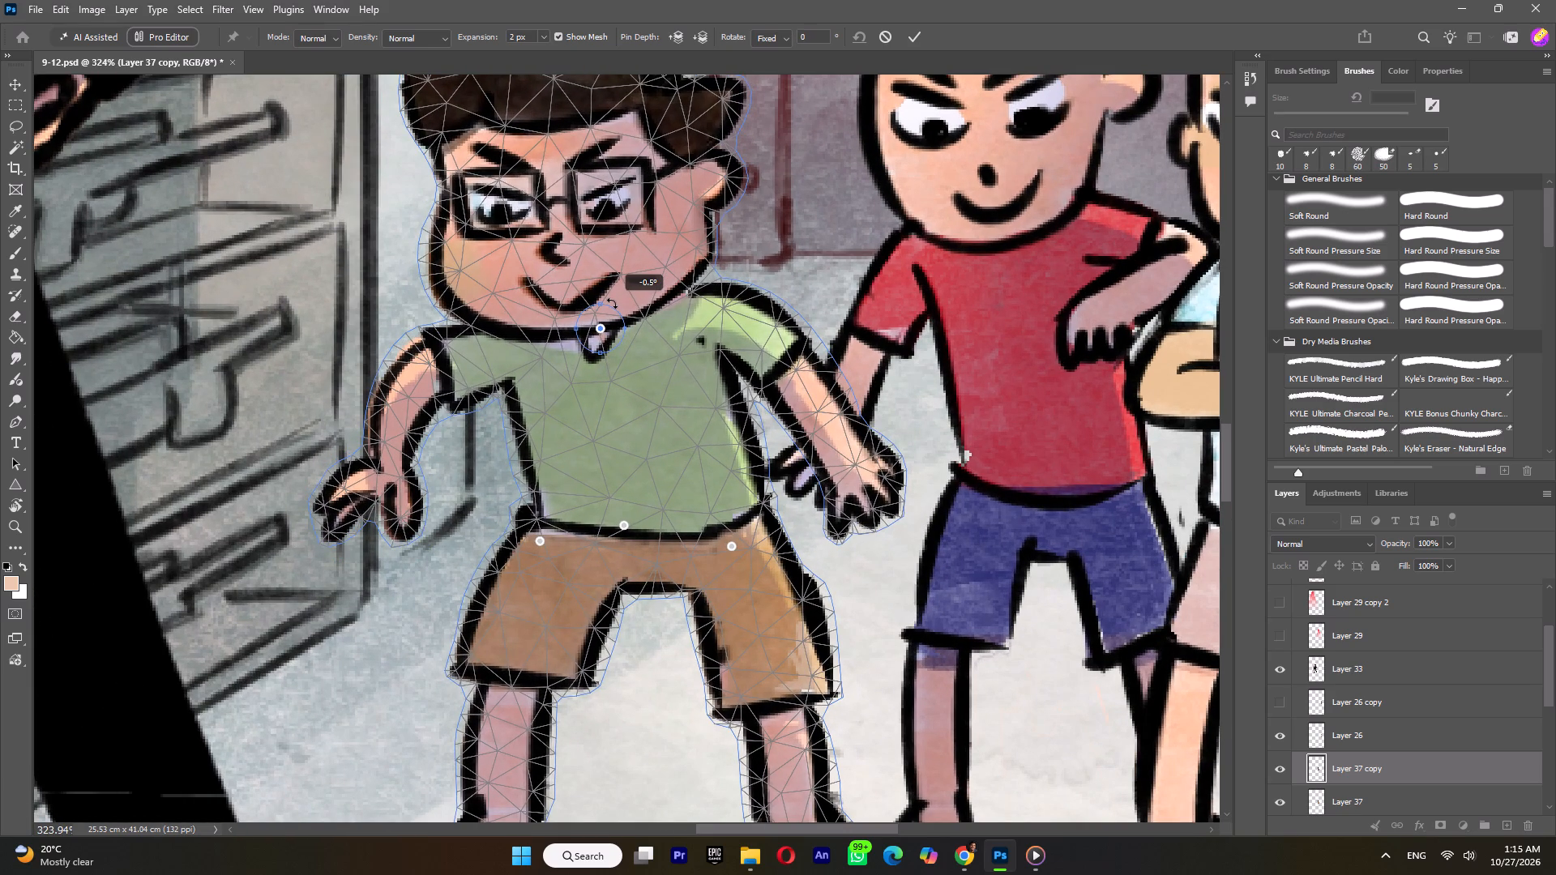
click(624, 440)
drag(624, 437, 631, 437)
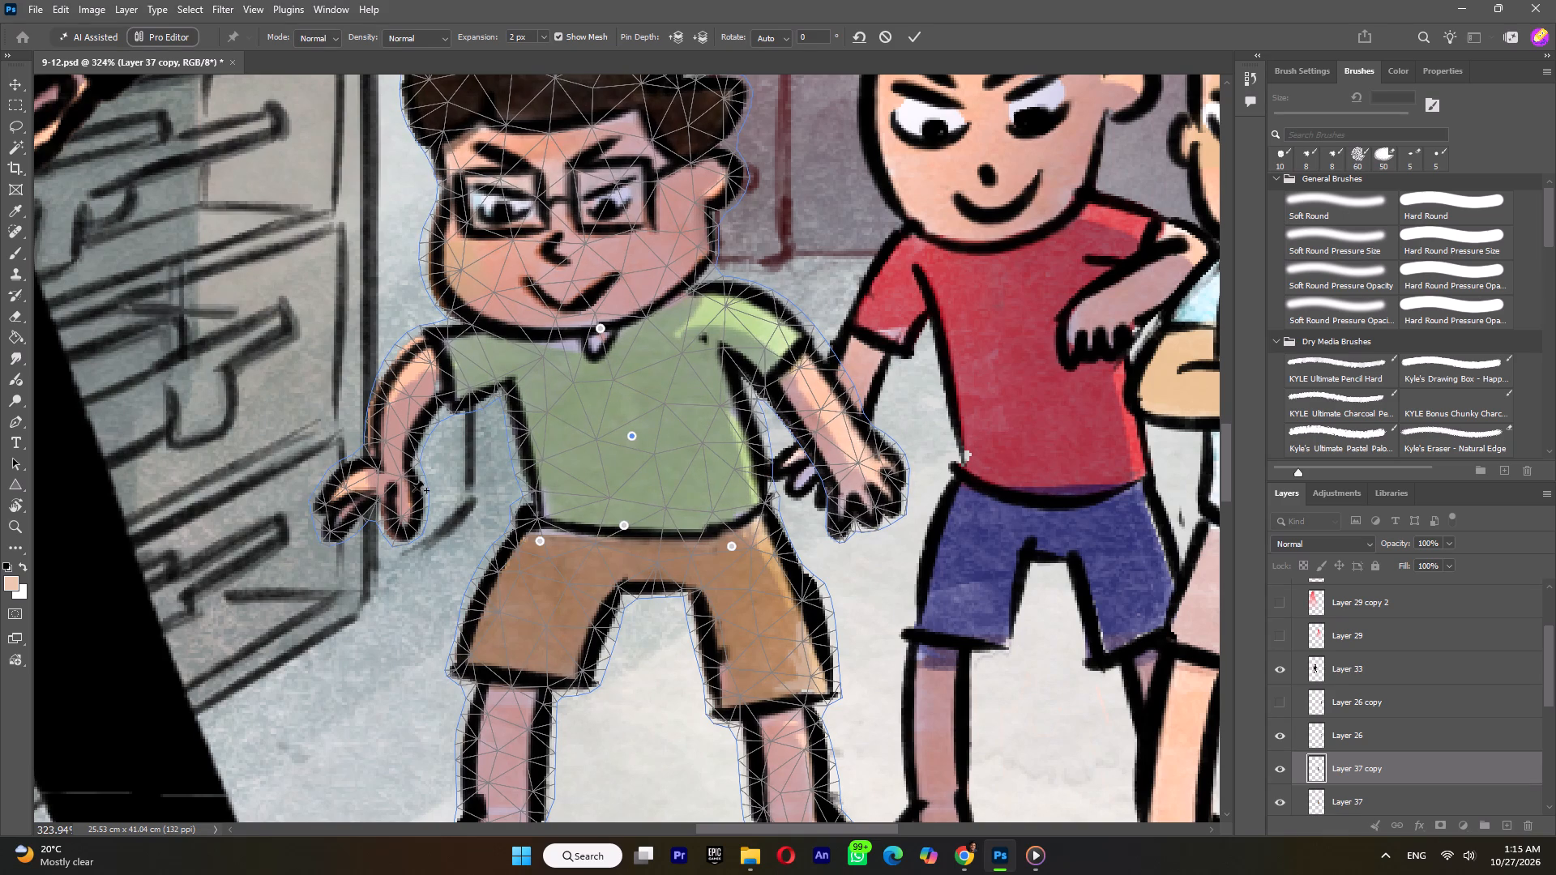
Pin the glasses boy's hands and forehead, move both hands slightly outward, nudge the forehead toward the man in black, and apply the warp.
click(380, 490)
click(859, 489)
drag(859, 490, 868, 484)
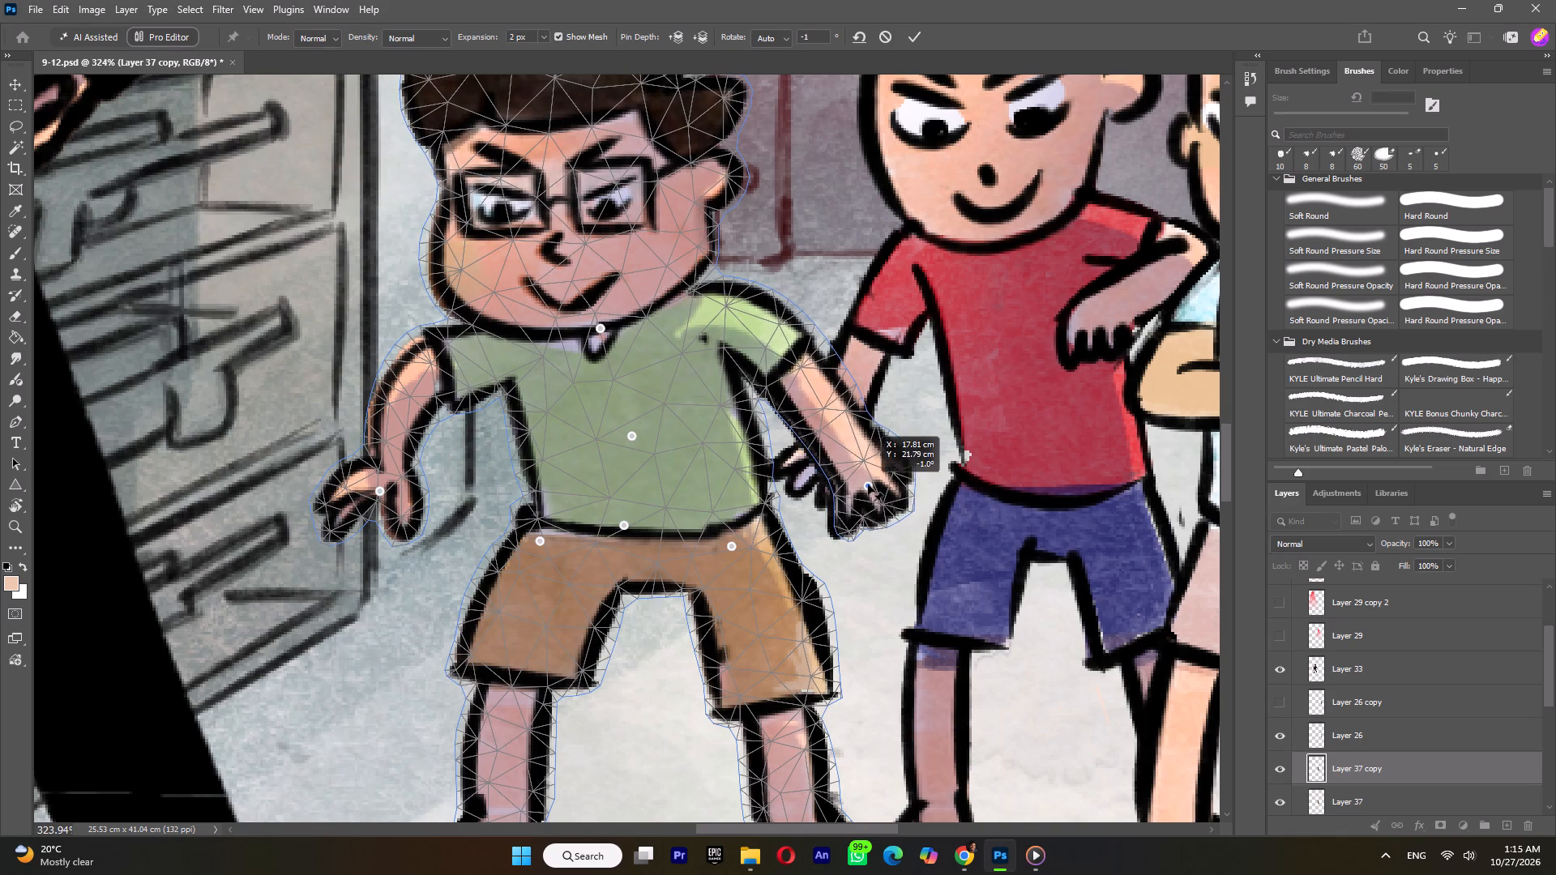
drag(868, 484, 870, 483)
drag(381, 490, 374, 489)
click(560, 156)
click(560, 158)
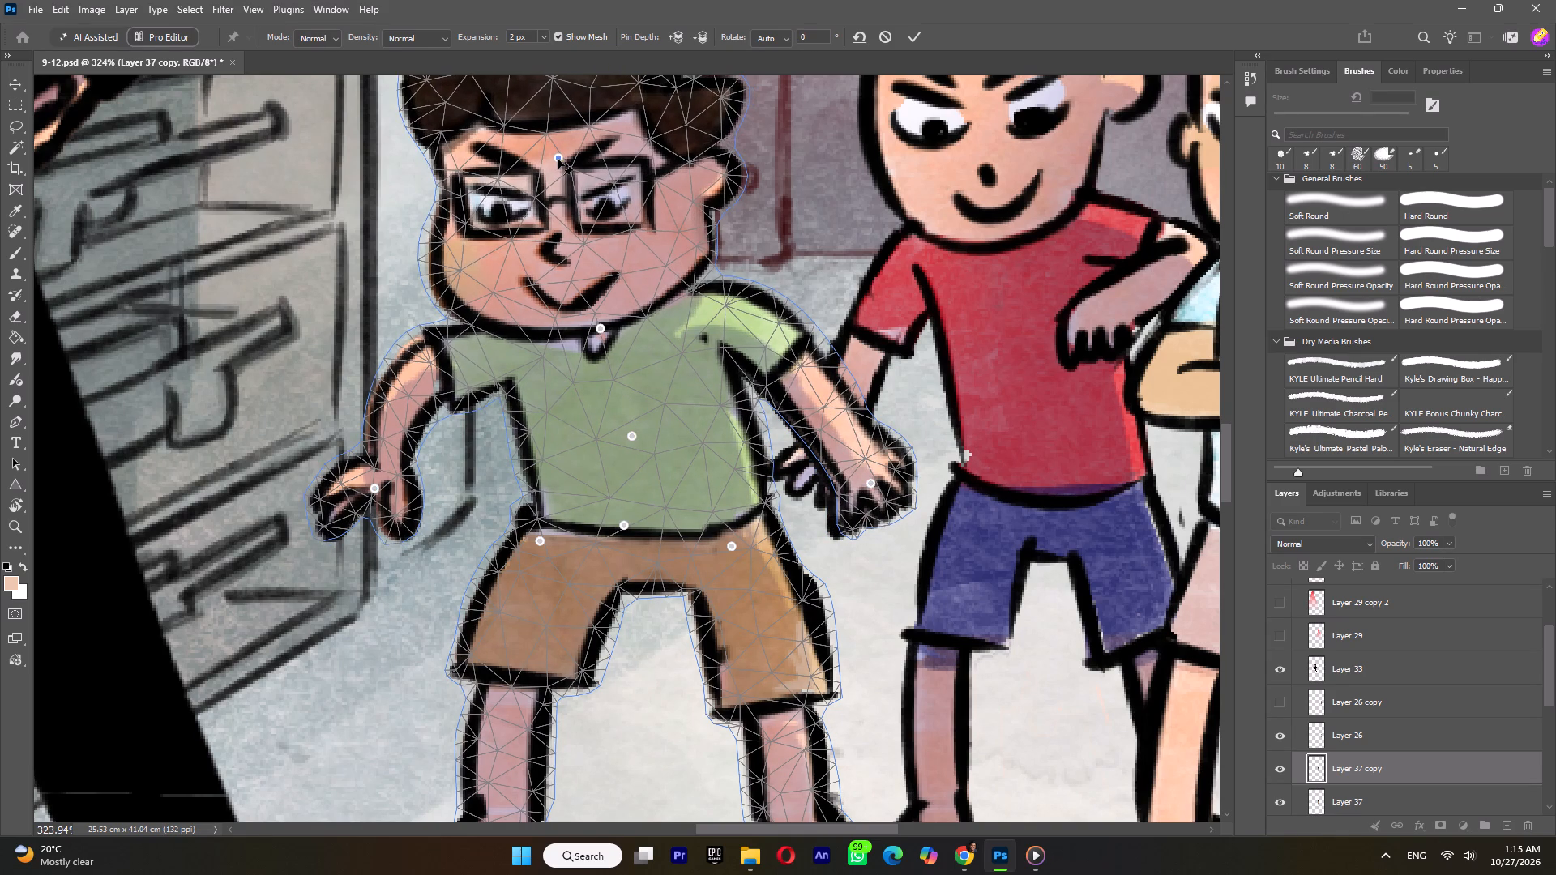
click(915, 39)
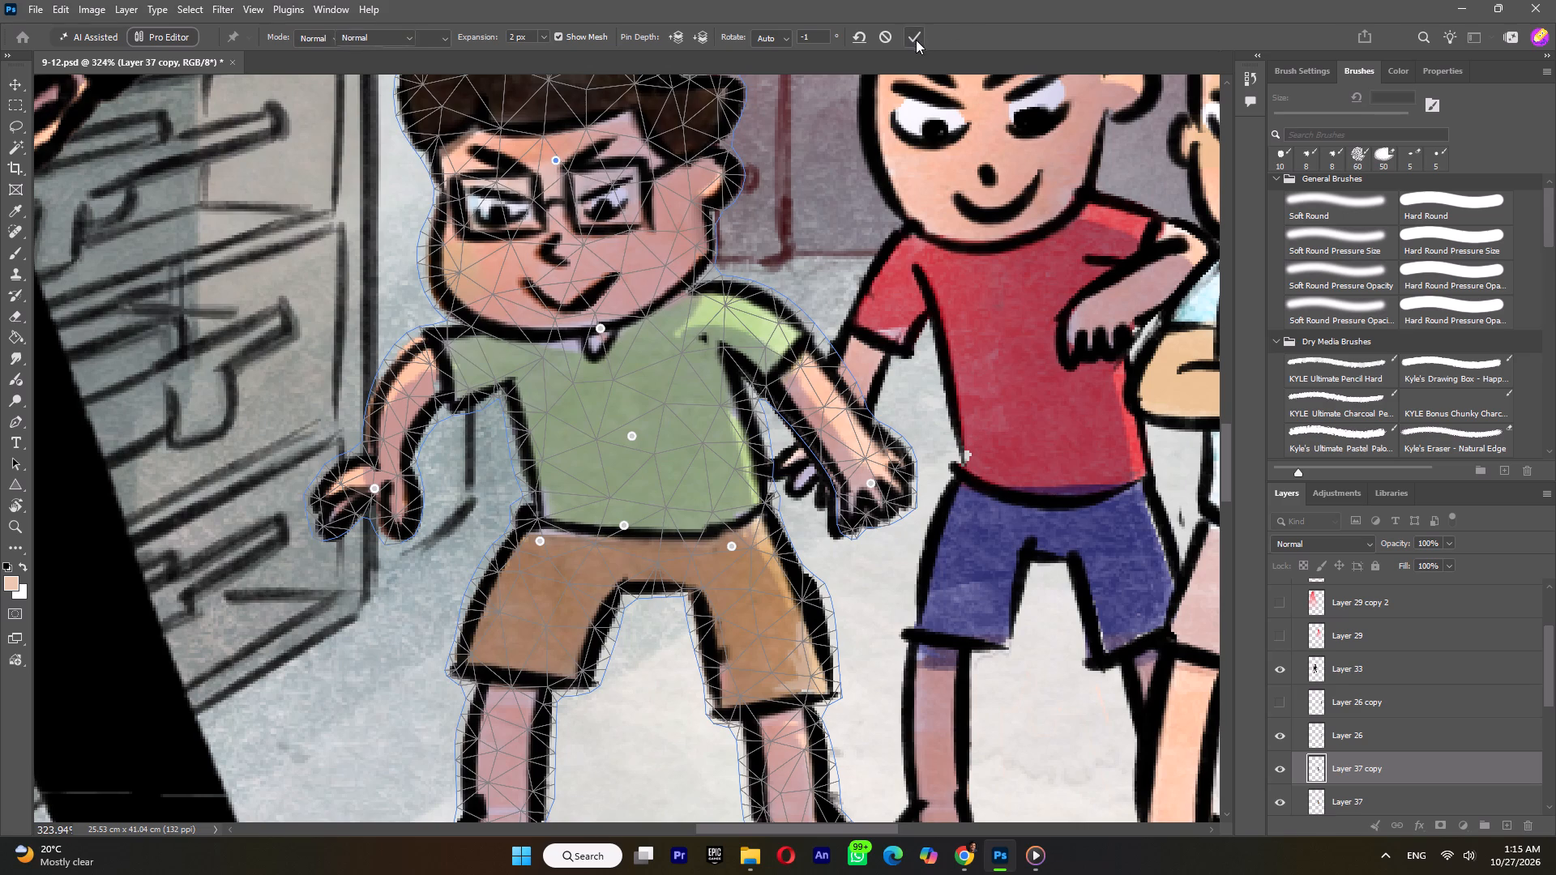
Toggle Layer 37 copy to compare the new warped pose with the original, leaving the copy hidden.
click(1278, 765)
click(1279, 766)
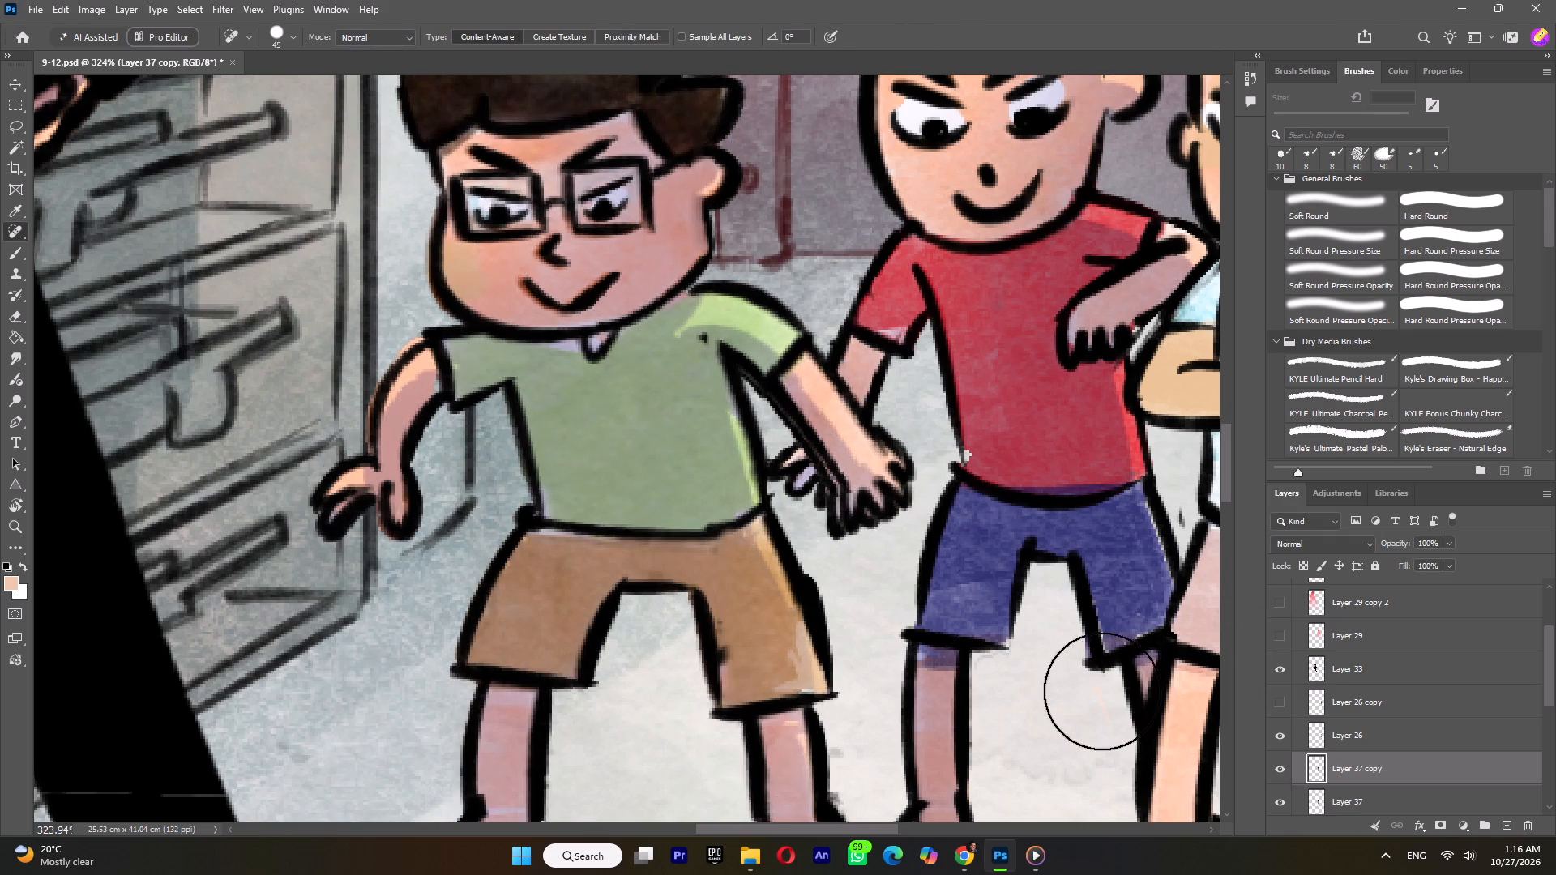
alt+scroll(606, 476, down, 11)
scroll(1344, 766, down, 3)
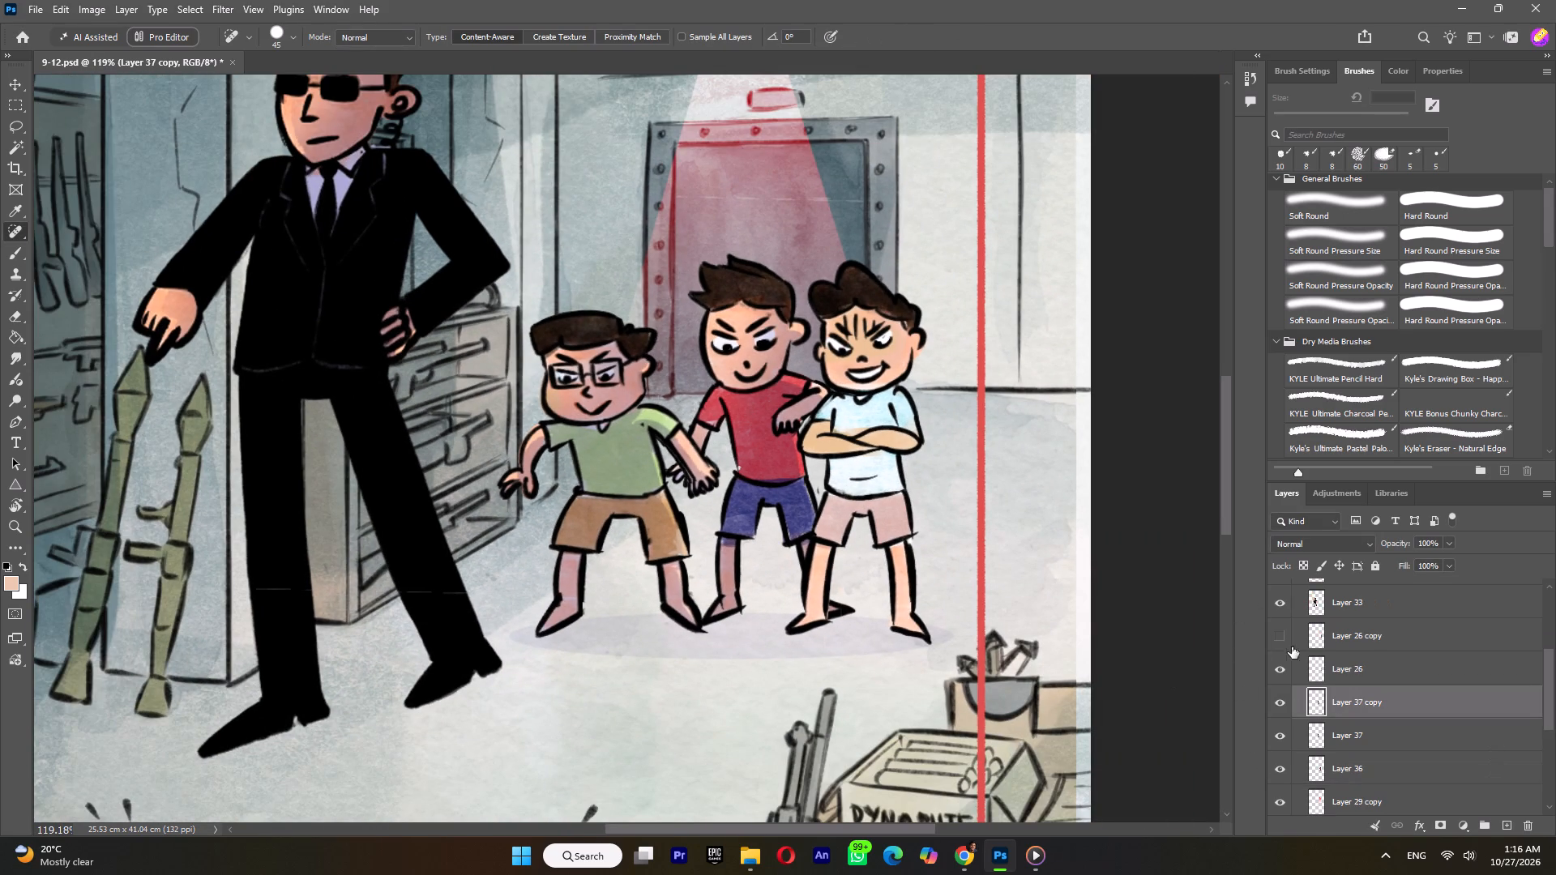
click(1285, 672)
Toggle Layer 36 to identify it, then duplicate this layer of the boy in the red shirt.
click(1271, 736)
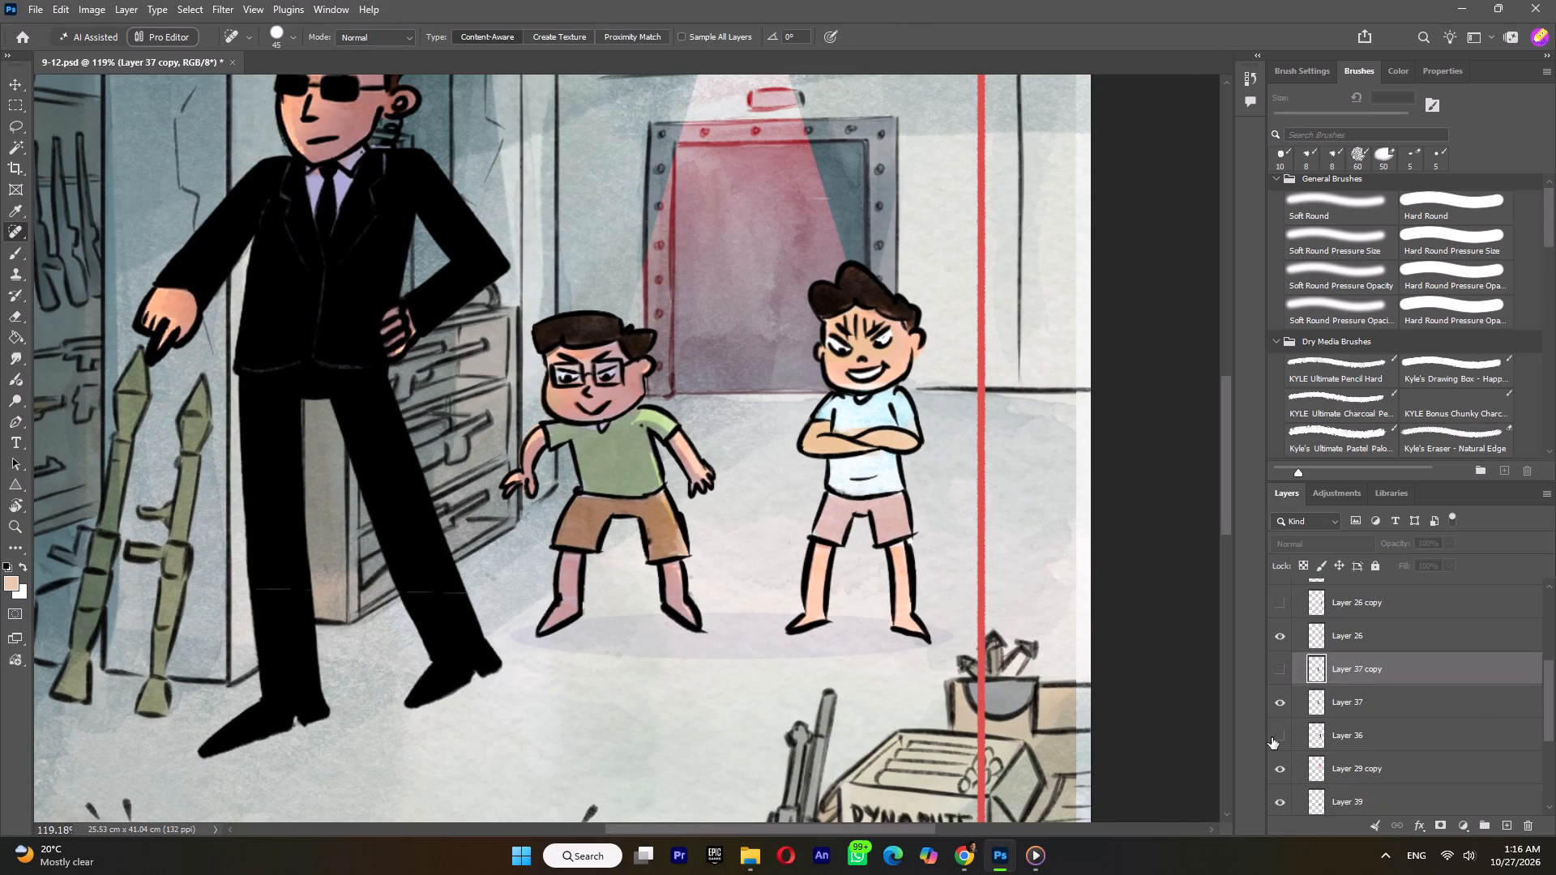
click(1272, 737)
click(1343, 740)
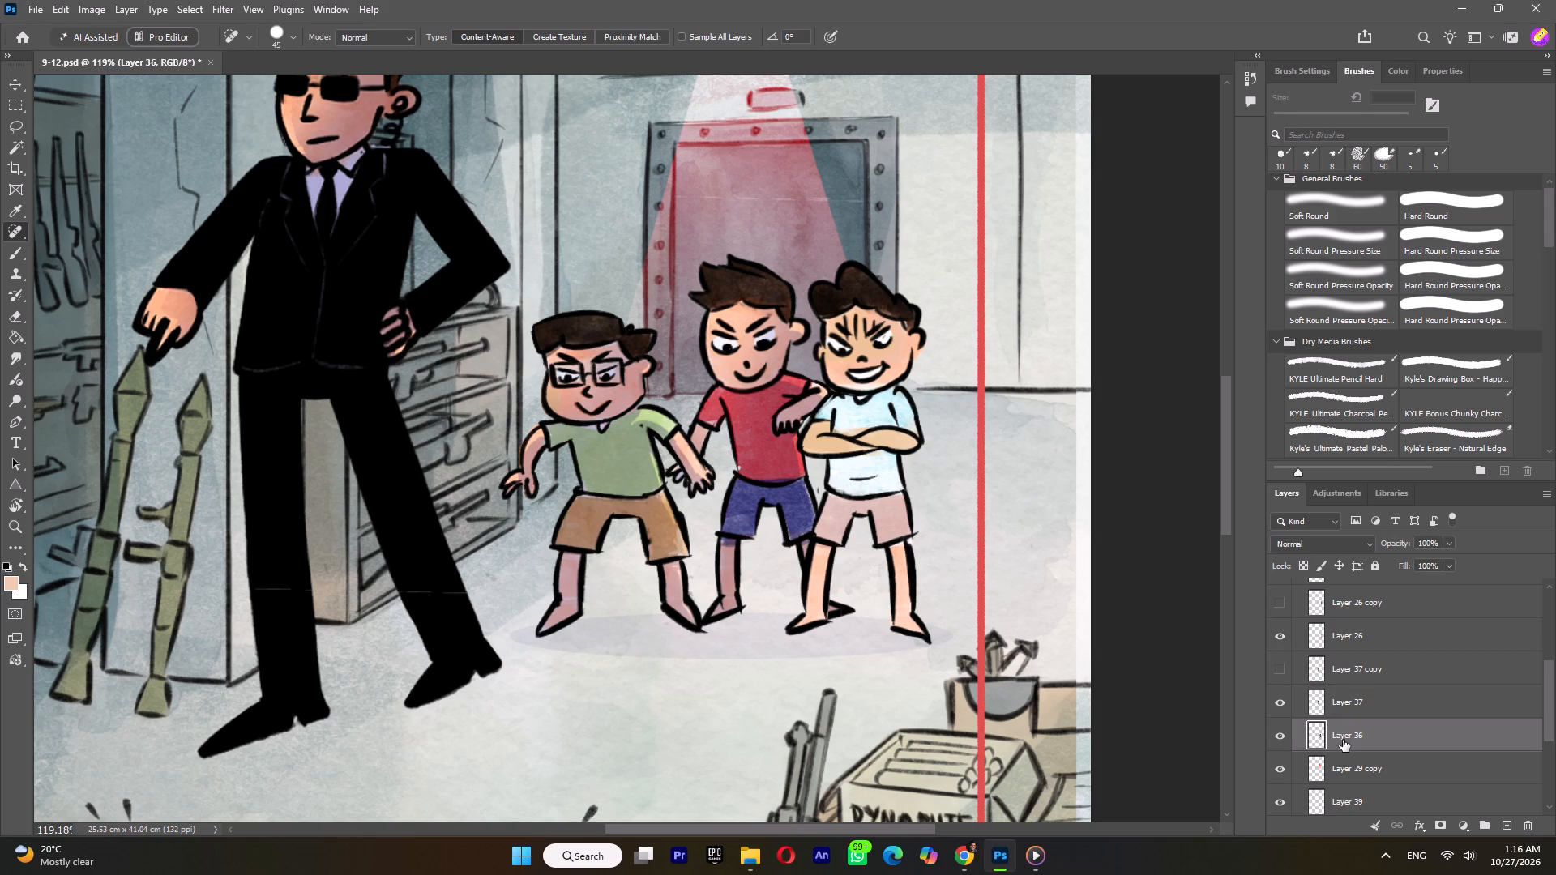
right_click(1343, 740)
click(1392, 287)
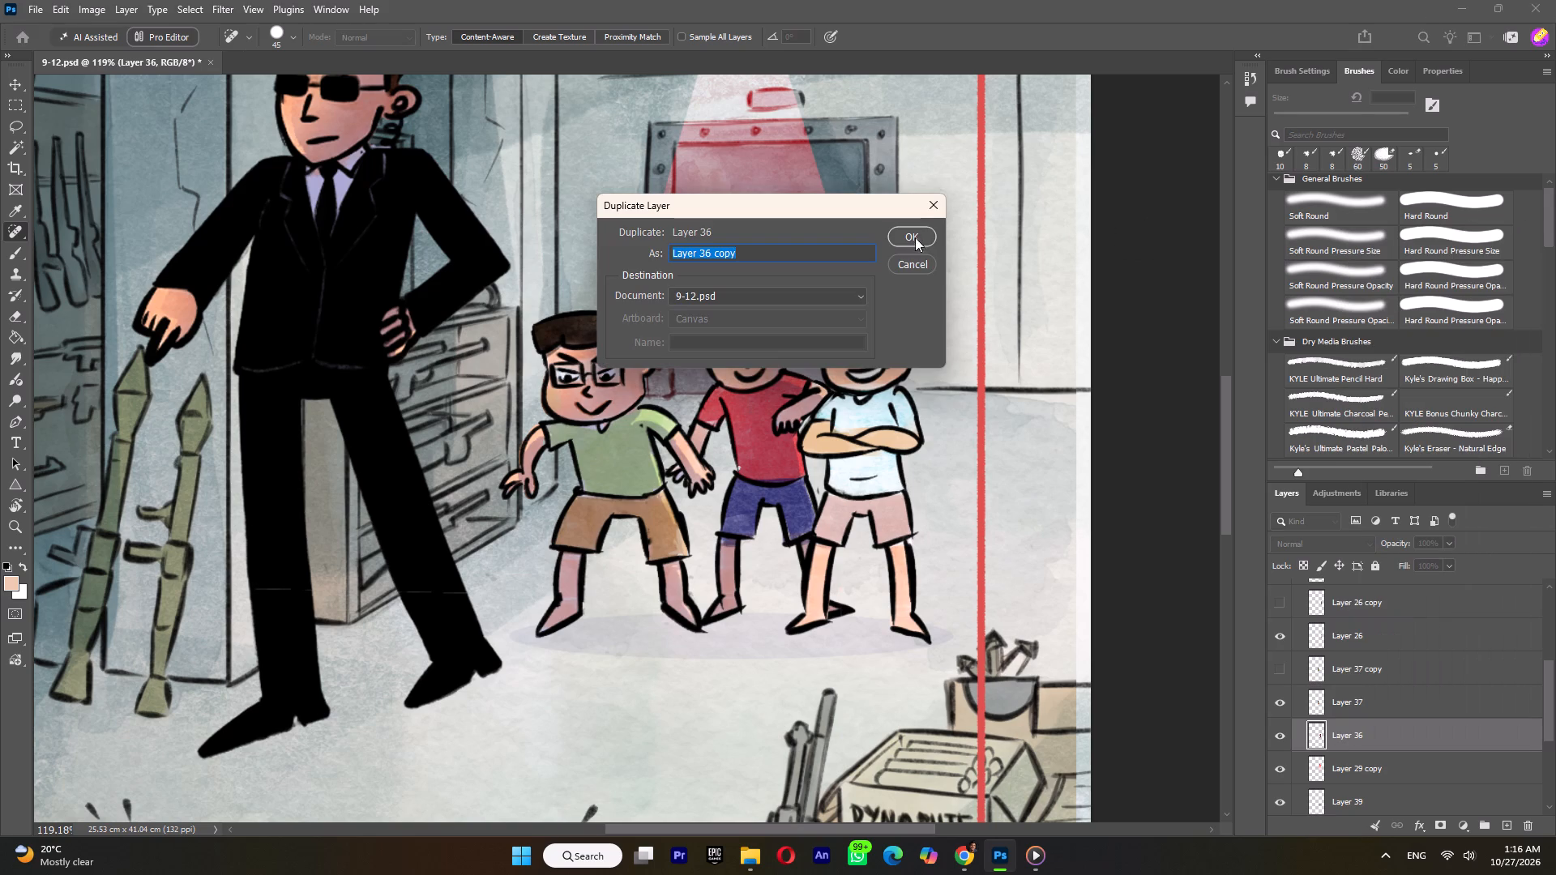
click(915, 233)
Start Puppet Warp on Layer 36 copy and pin the red-shirted boy's feet, waist, shirt hem, neck and chest.
scroll(686, 470, up, 2)
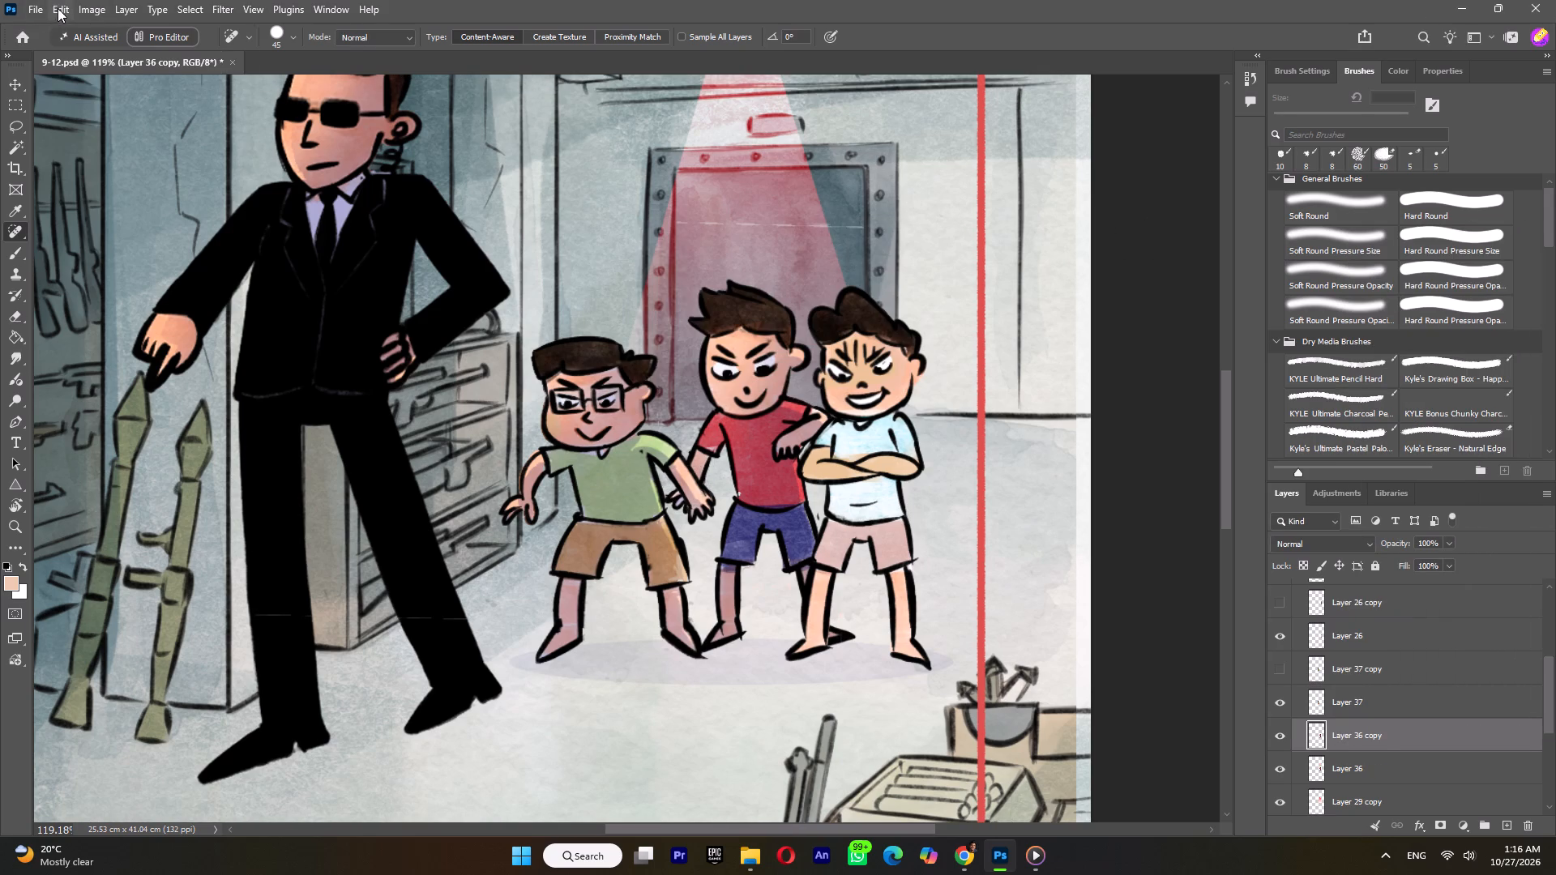
click(58, 8)
click(83, 399)
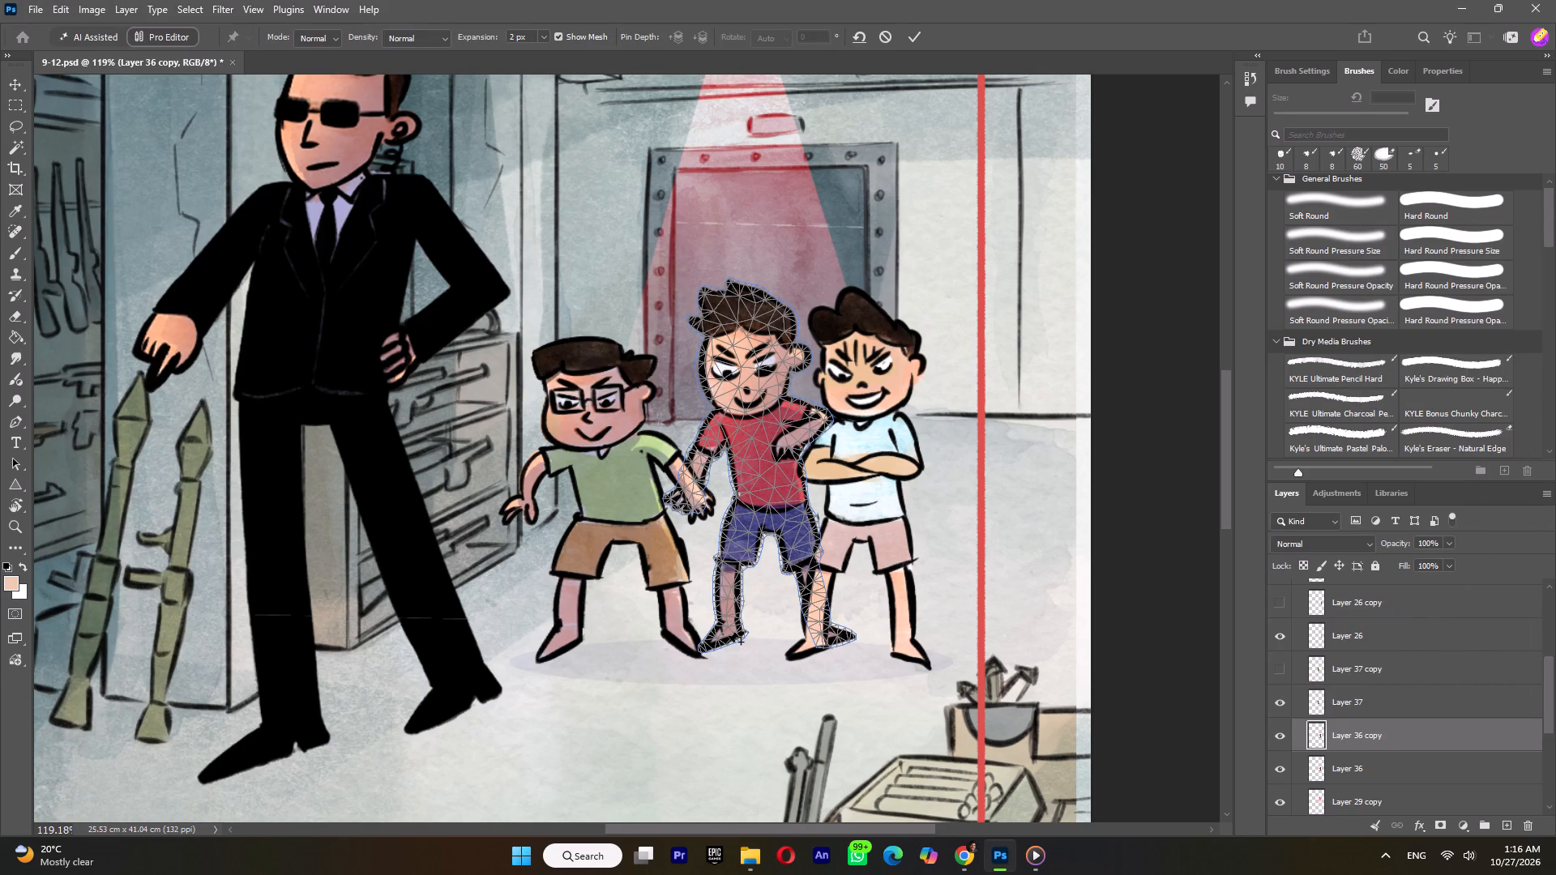
click(727, 643)
click(827, 639)
click(772, 506)
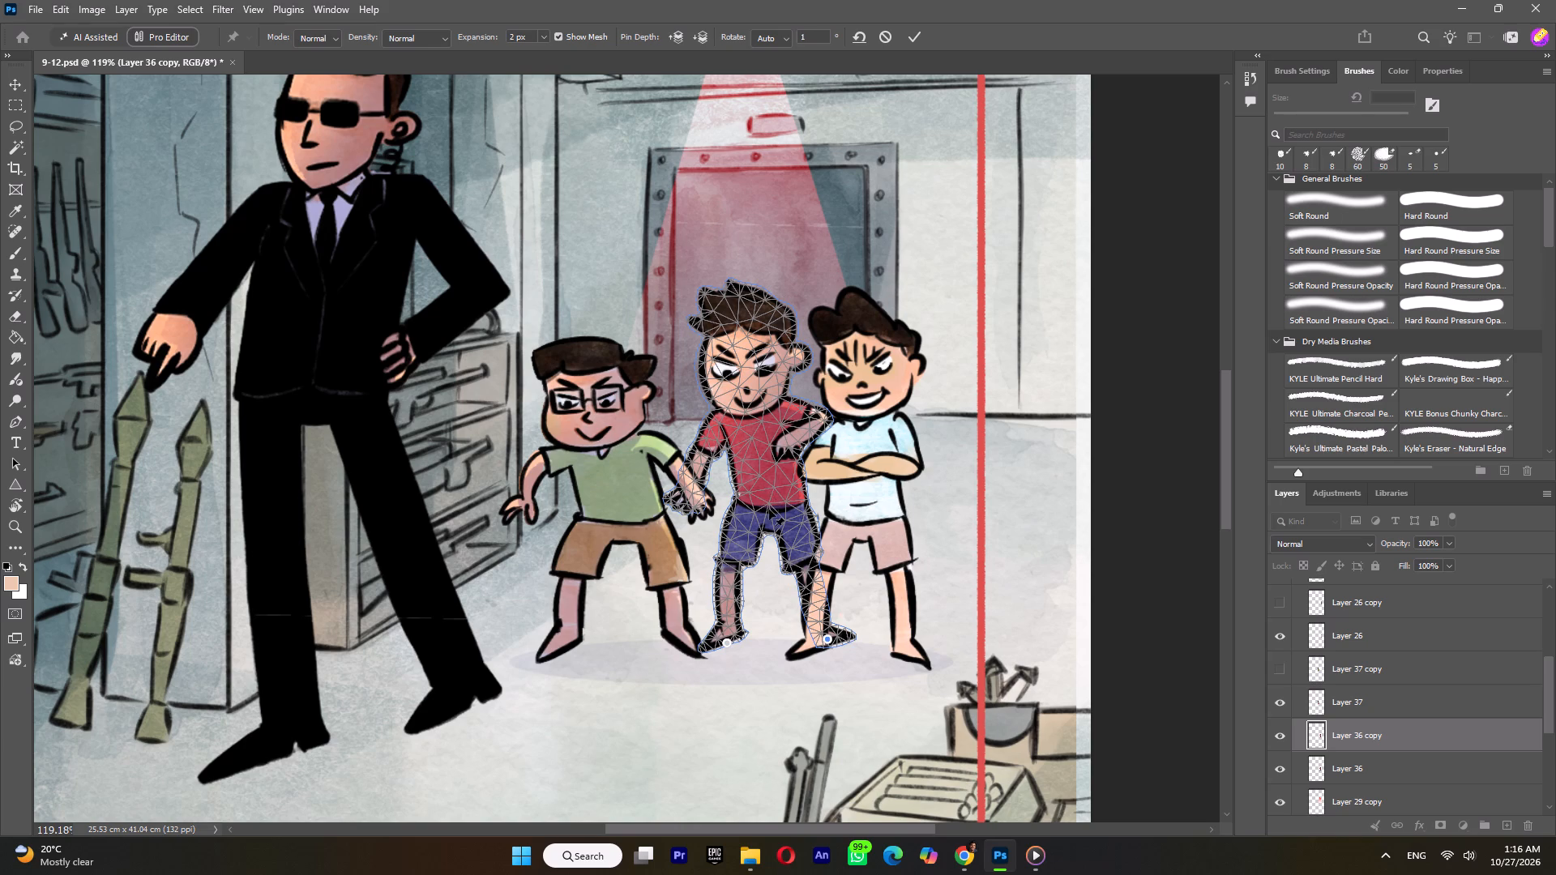
click(742, 515)
click(789, 511)
click(754, 410)
click(759, 459)
Pin the red-shirted boy's forehead, bent elbow and lowered hand, nudging the forehead and hand toward the glasses boy and lowering the elbow slightly.
alt+scroll(754, 364, up, 10)
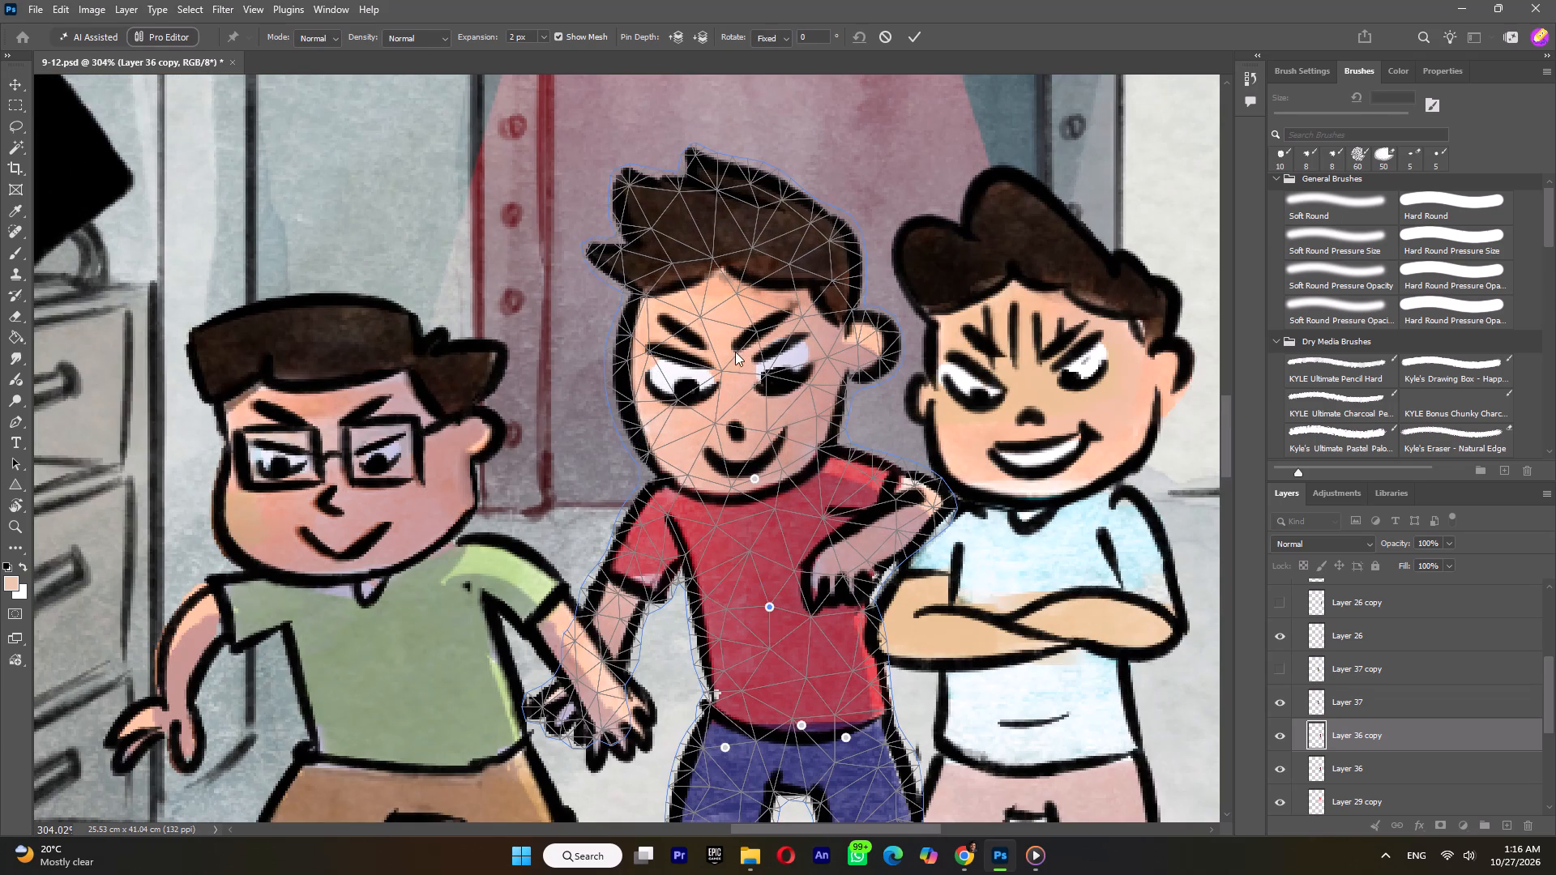
click(735, 352)
click(734, 353)
click(734, 350)
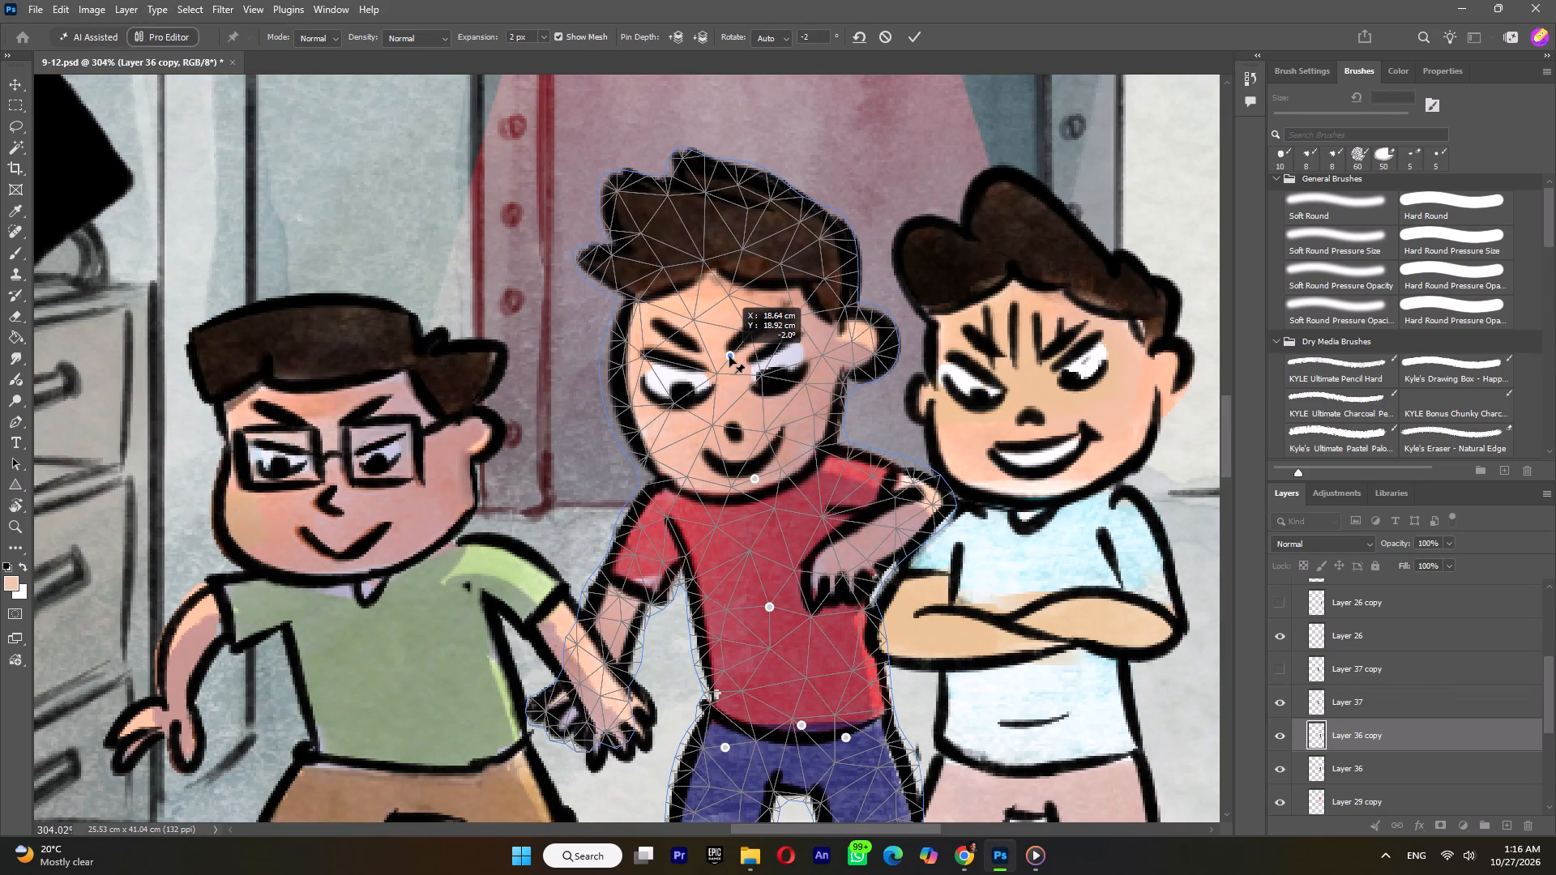
click(923, 503)
click(924, 504)
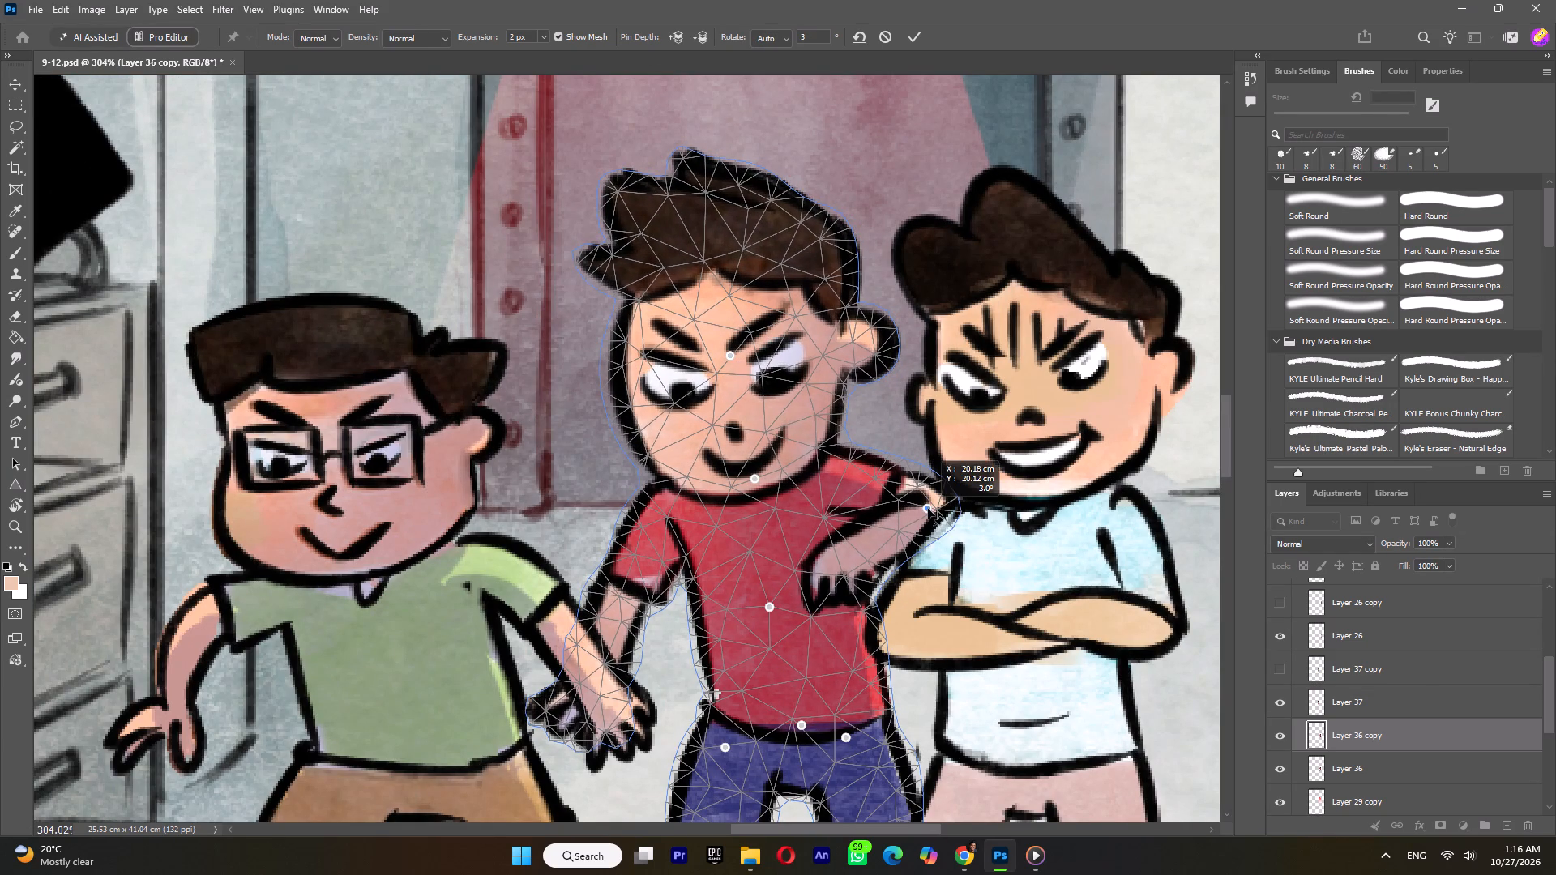
click(575, 698)
drag(574, 700, 562, 695)
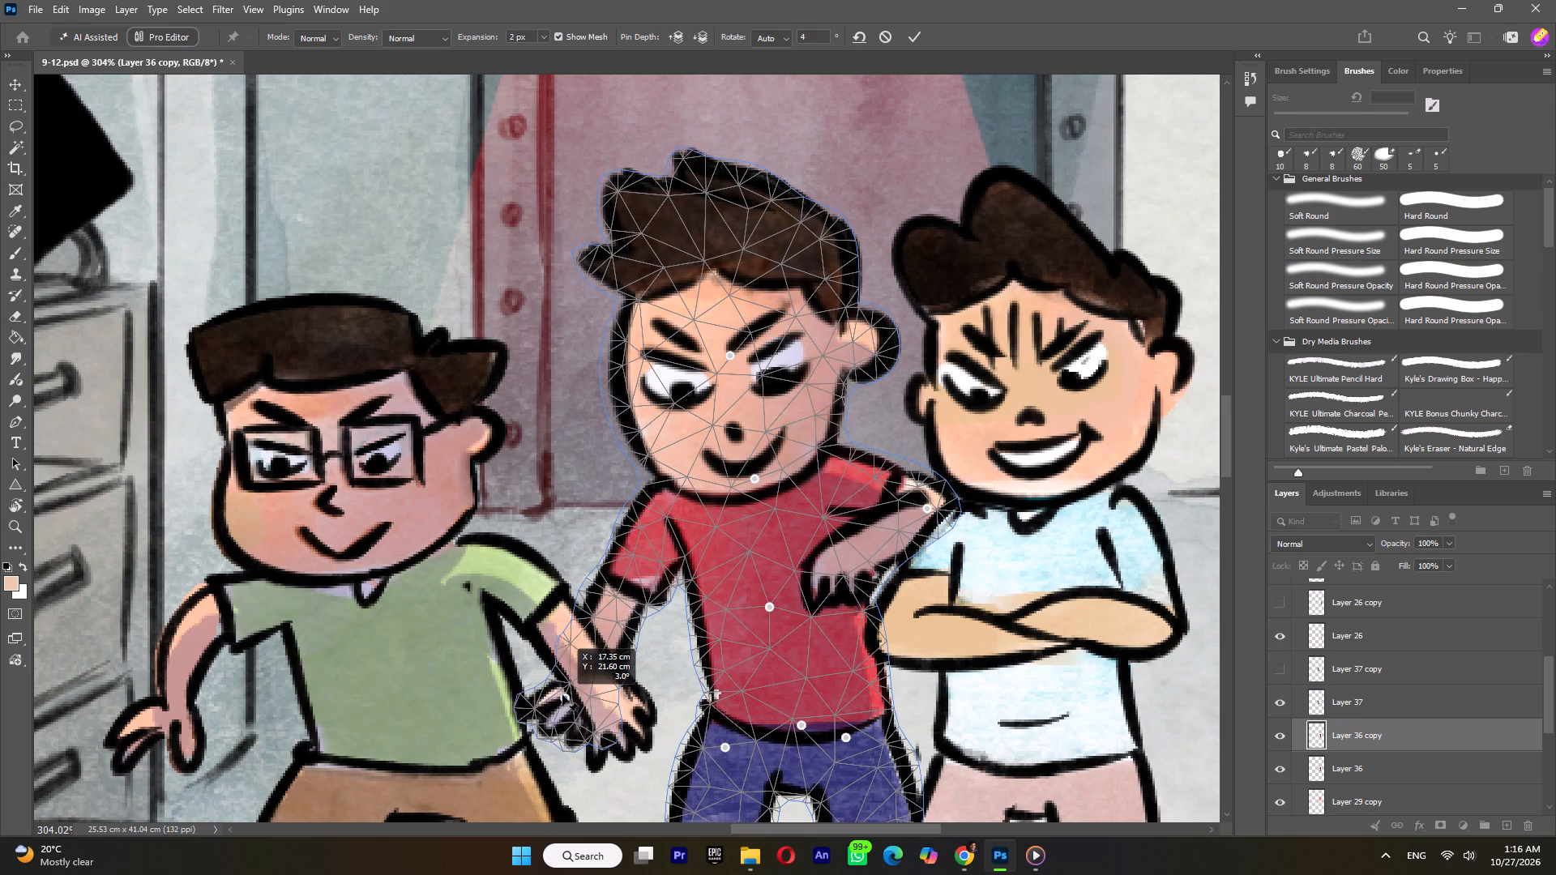
drag(562, 695, 564, 694)
Pin the lowered arm's forearm, shift the chest pin slightly toward the boy in white, lower the neck slightly, and apply the warp.
double_click(615, 619)
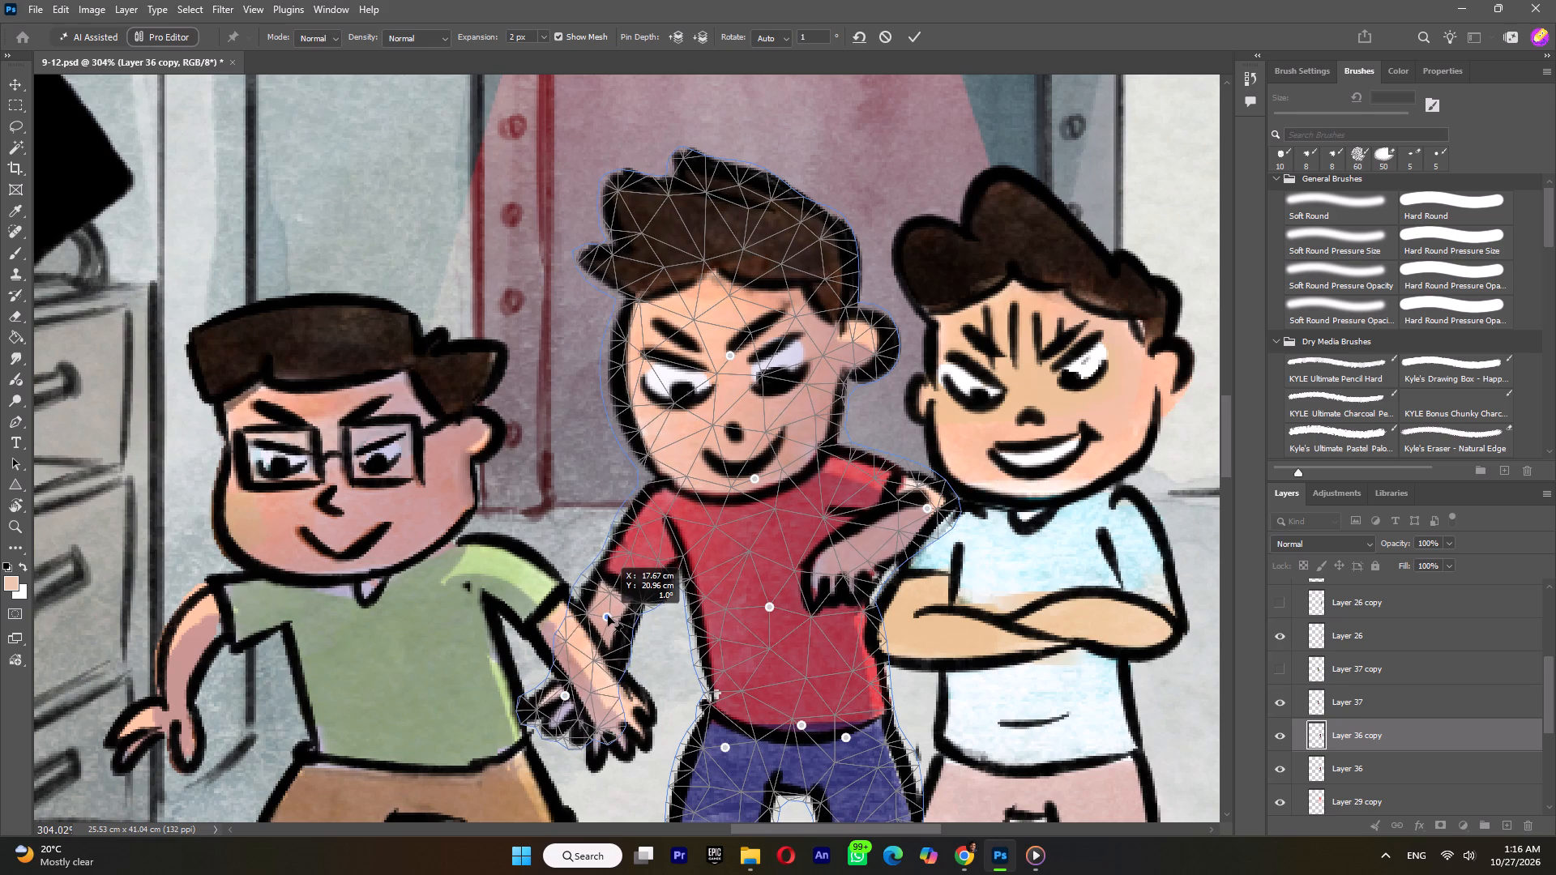
drag(769, 608, 780, 608)
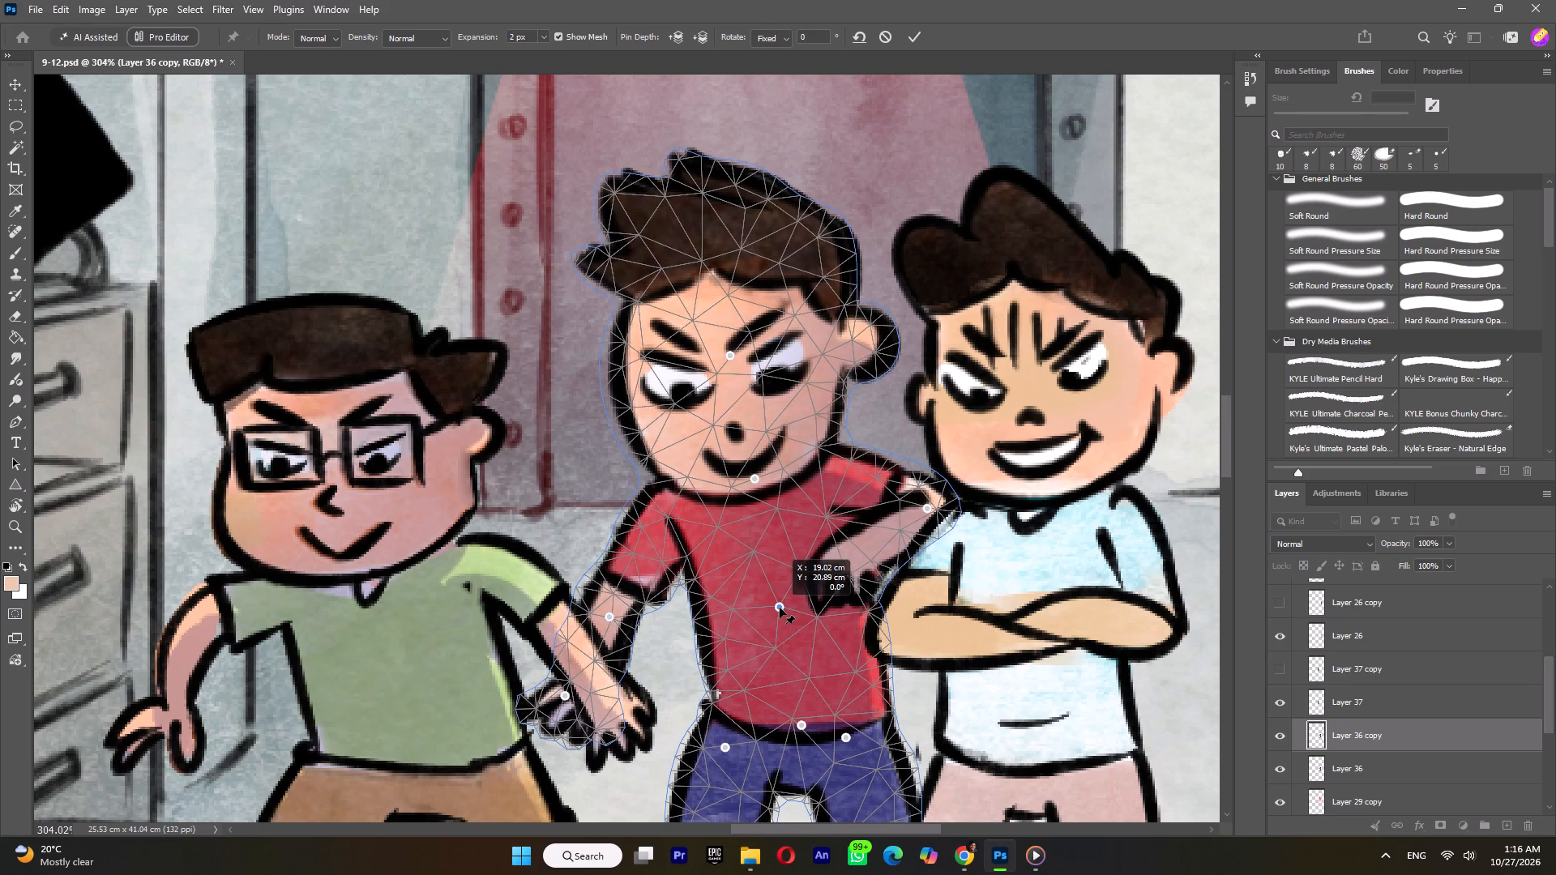
drag(780, 608, 777, 608)
click(756, 477)
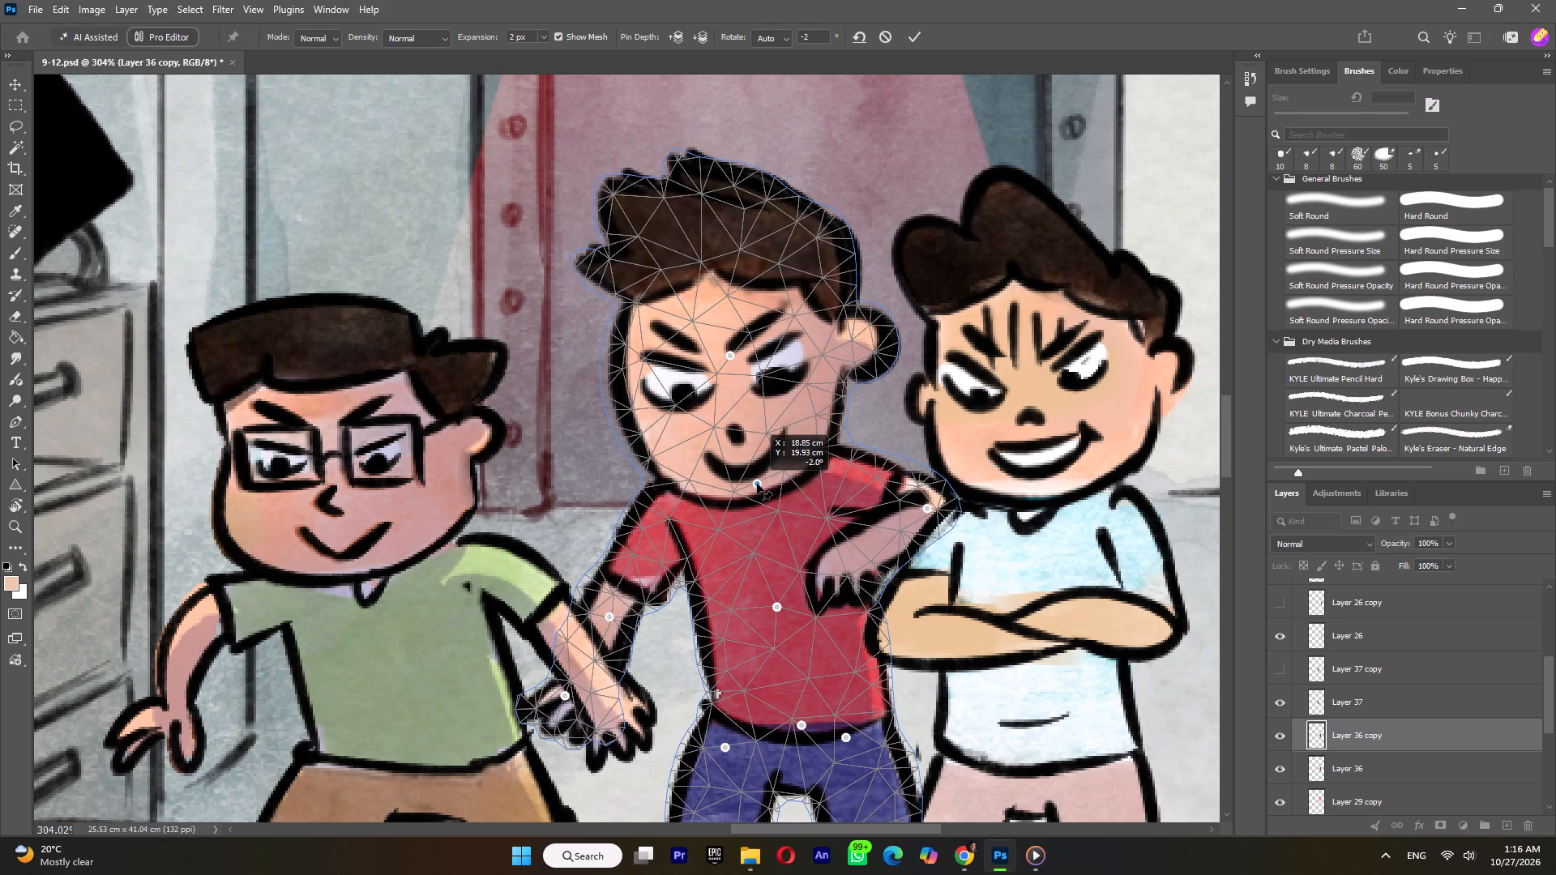
click(917, 41)
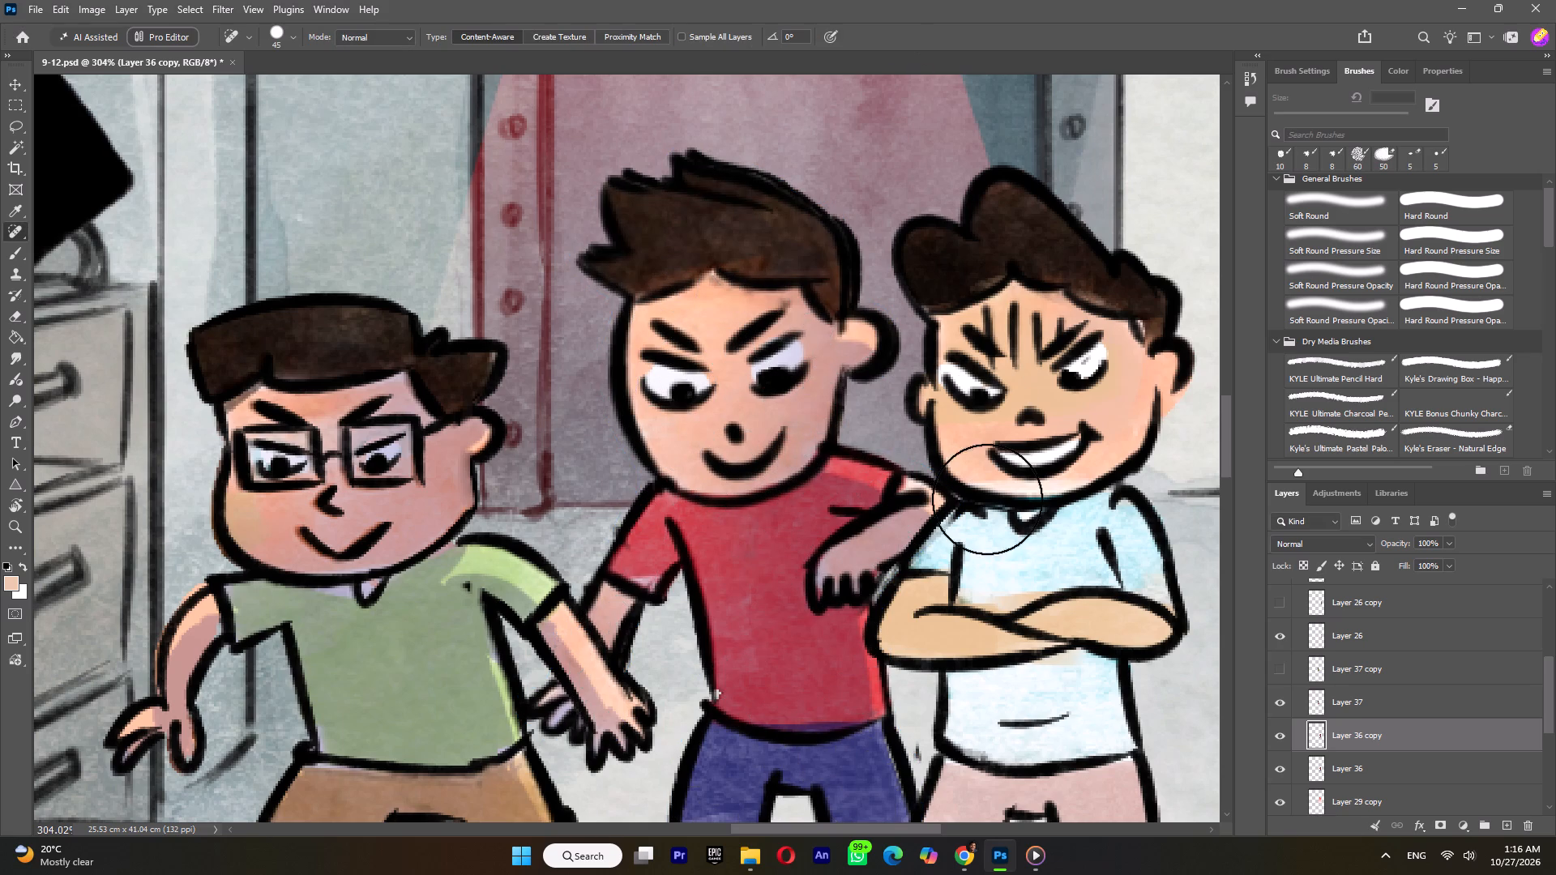
Toggle the visibility of Layer 36 copy to compare the warped pose with the original.
click(1279, 735)
click(1279, 735)
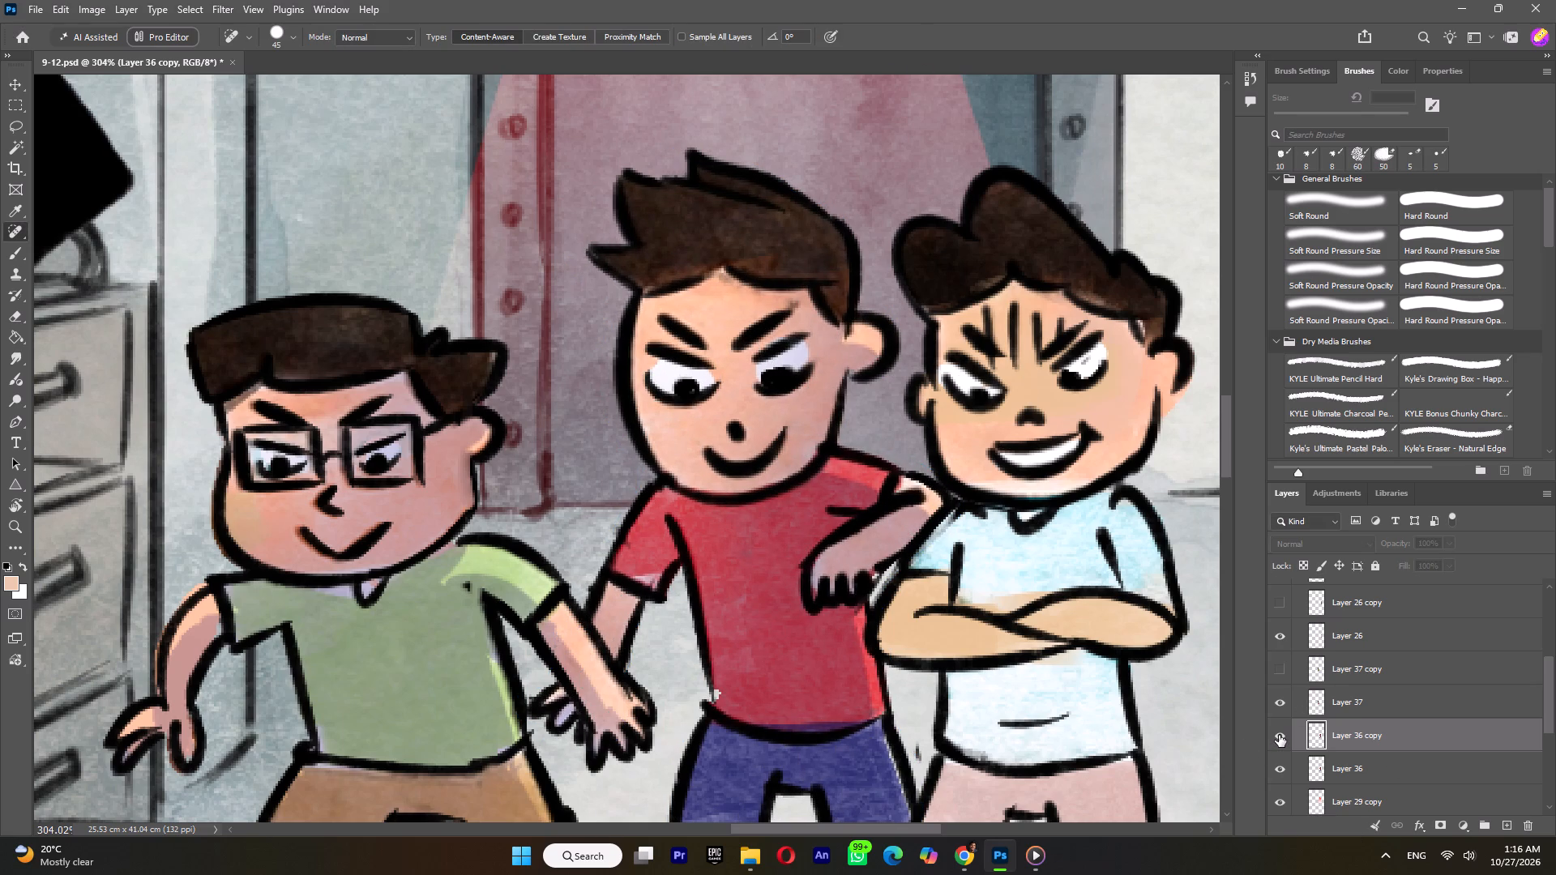
Save the document.
alt+scroll(765, 432, down, 11)
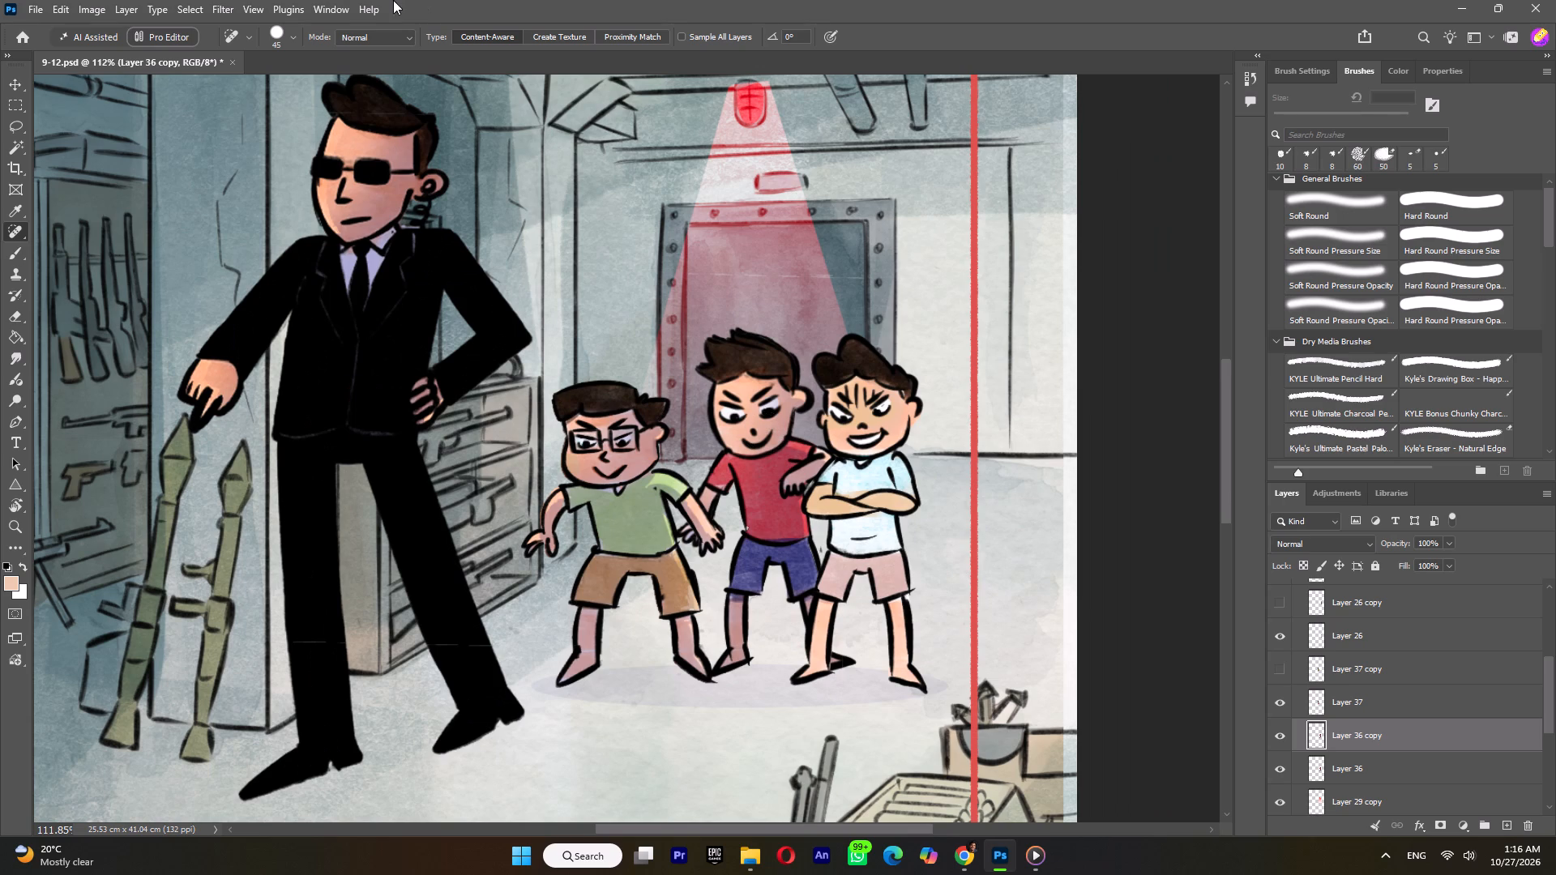
key(ctrl+s)
Hide group 11, show group 12 in its place, and expand group 12 to reveal its layers.
scroll(1347, 734, up, 5)
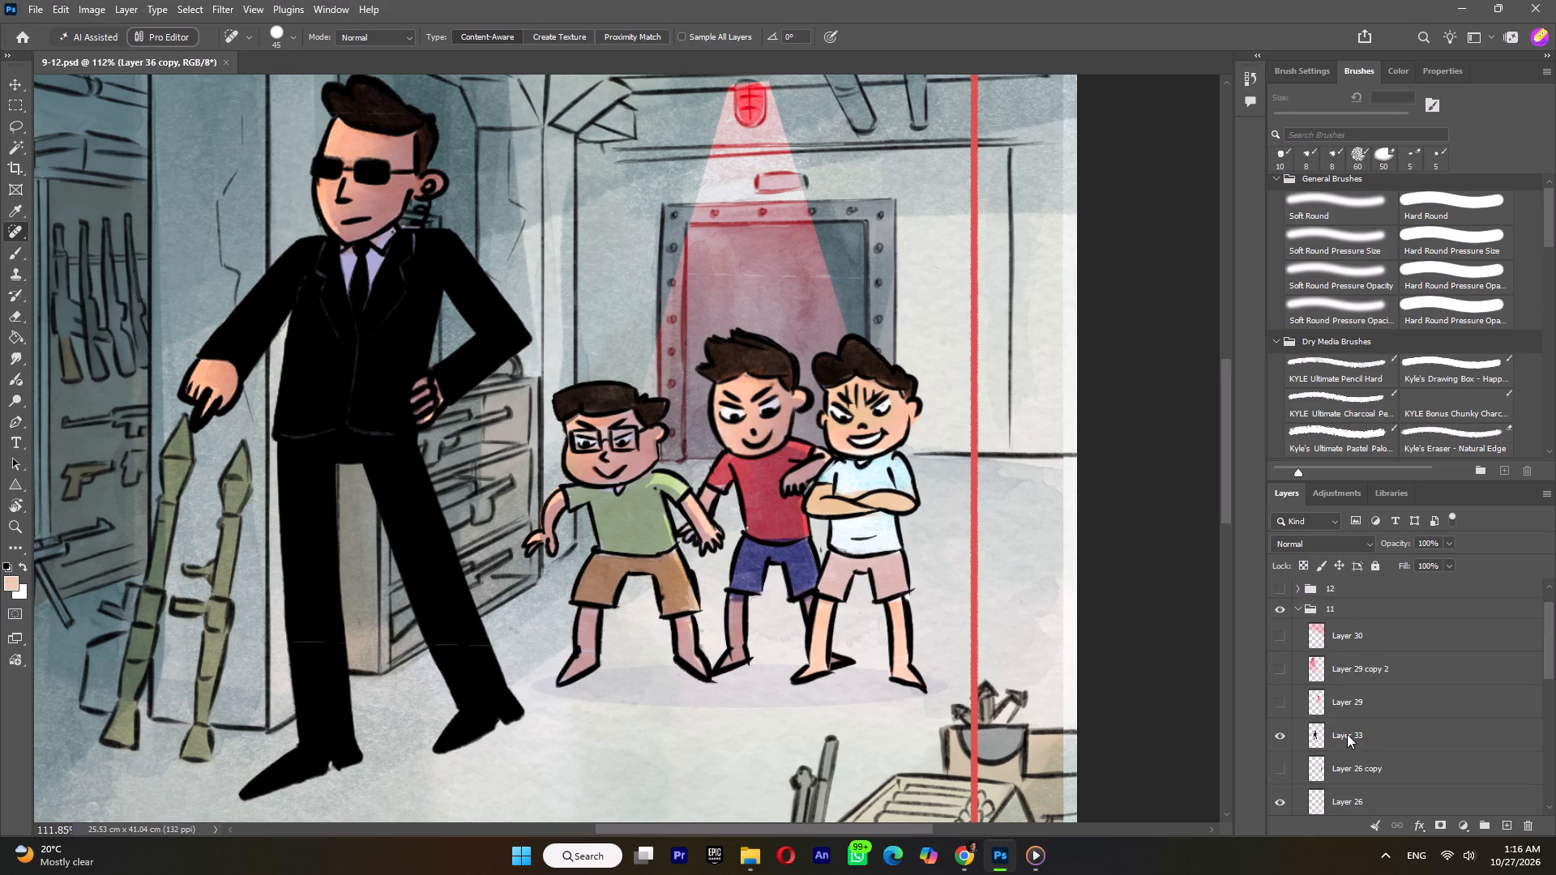
scroll(1347, 734, up, 1)
click(1280, 643)
click(1279, 624)
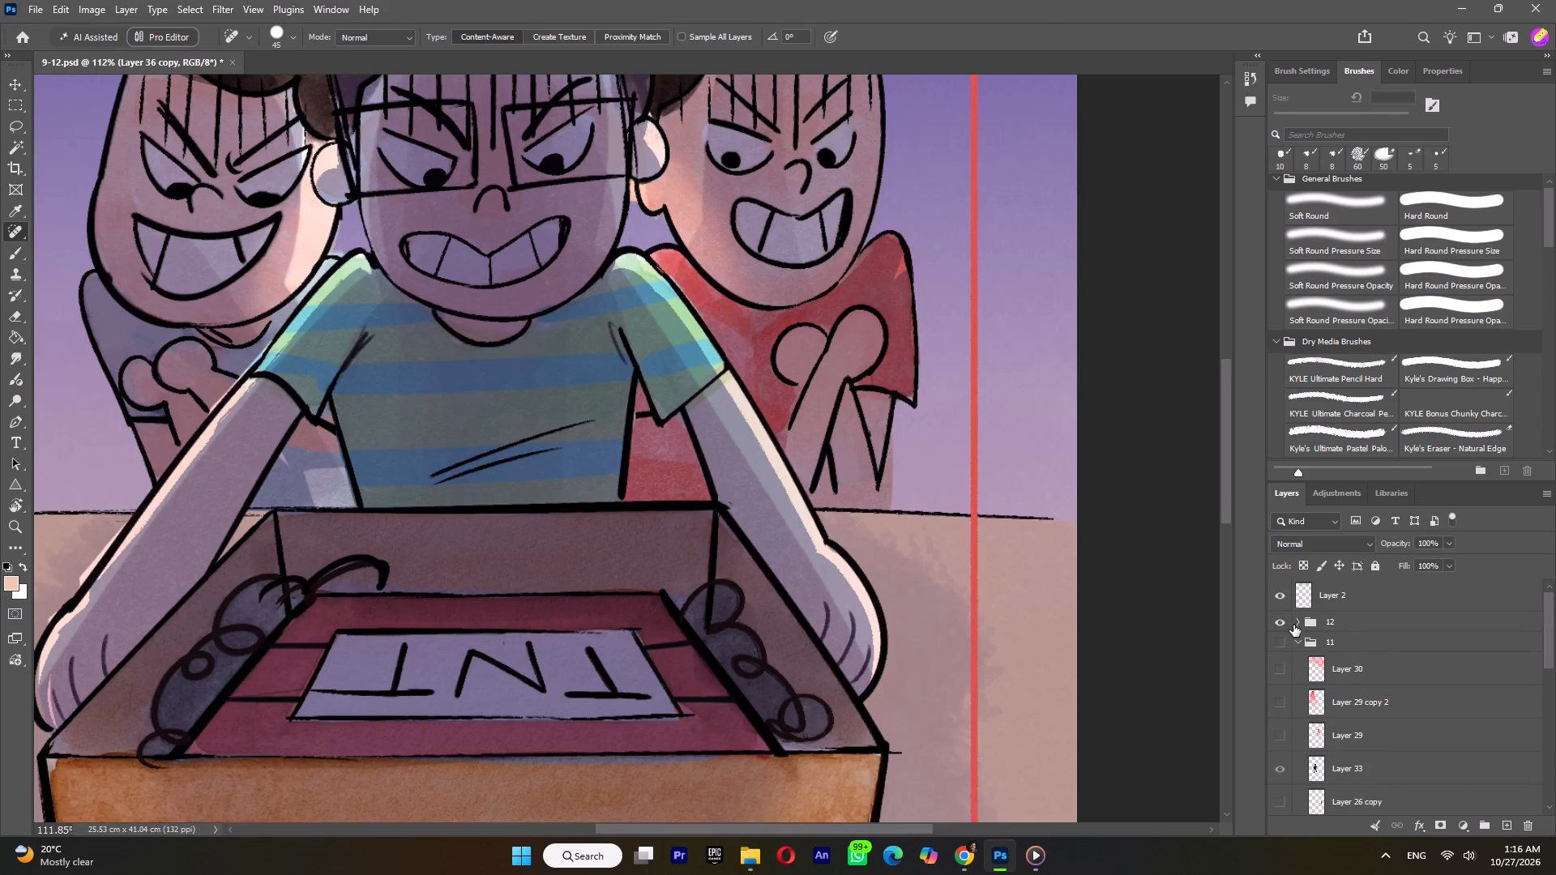
click(1284, 636)
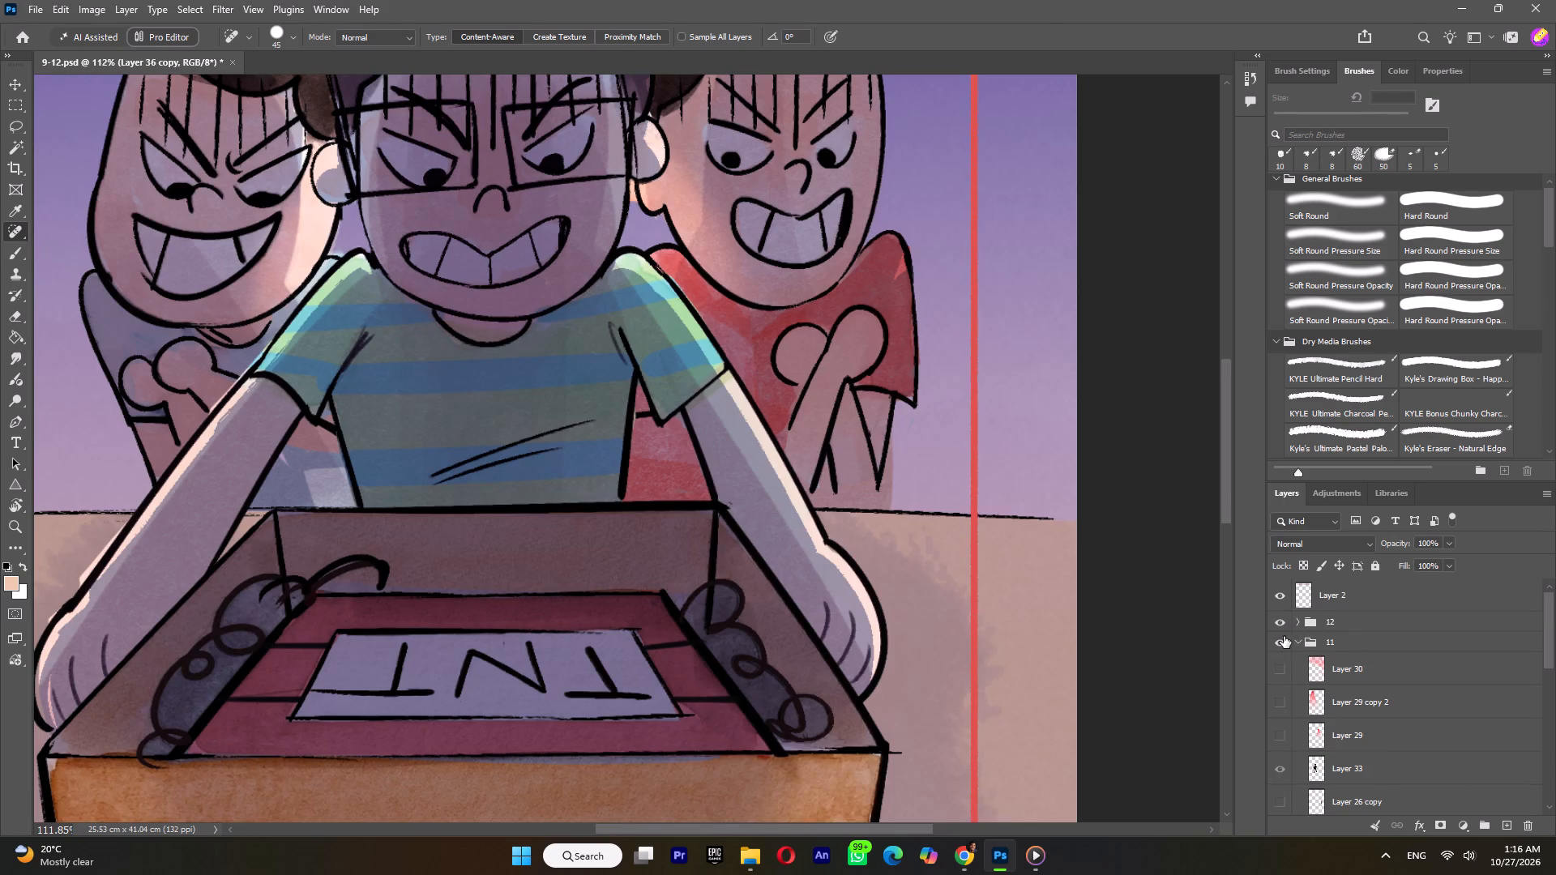
click(1284, 641)
click(1301, 623)
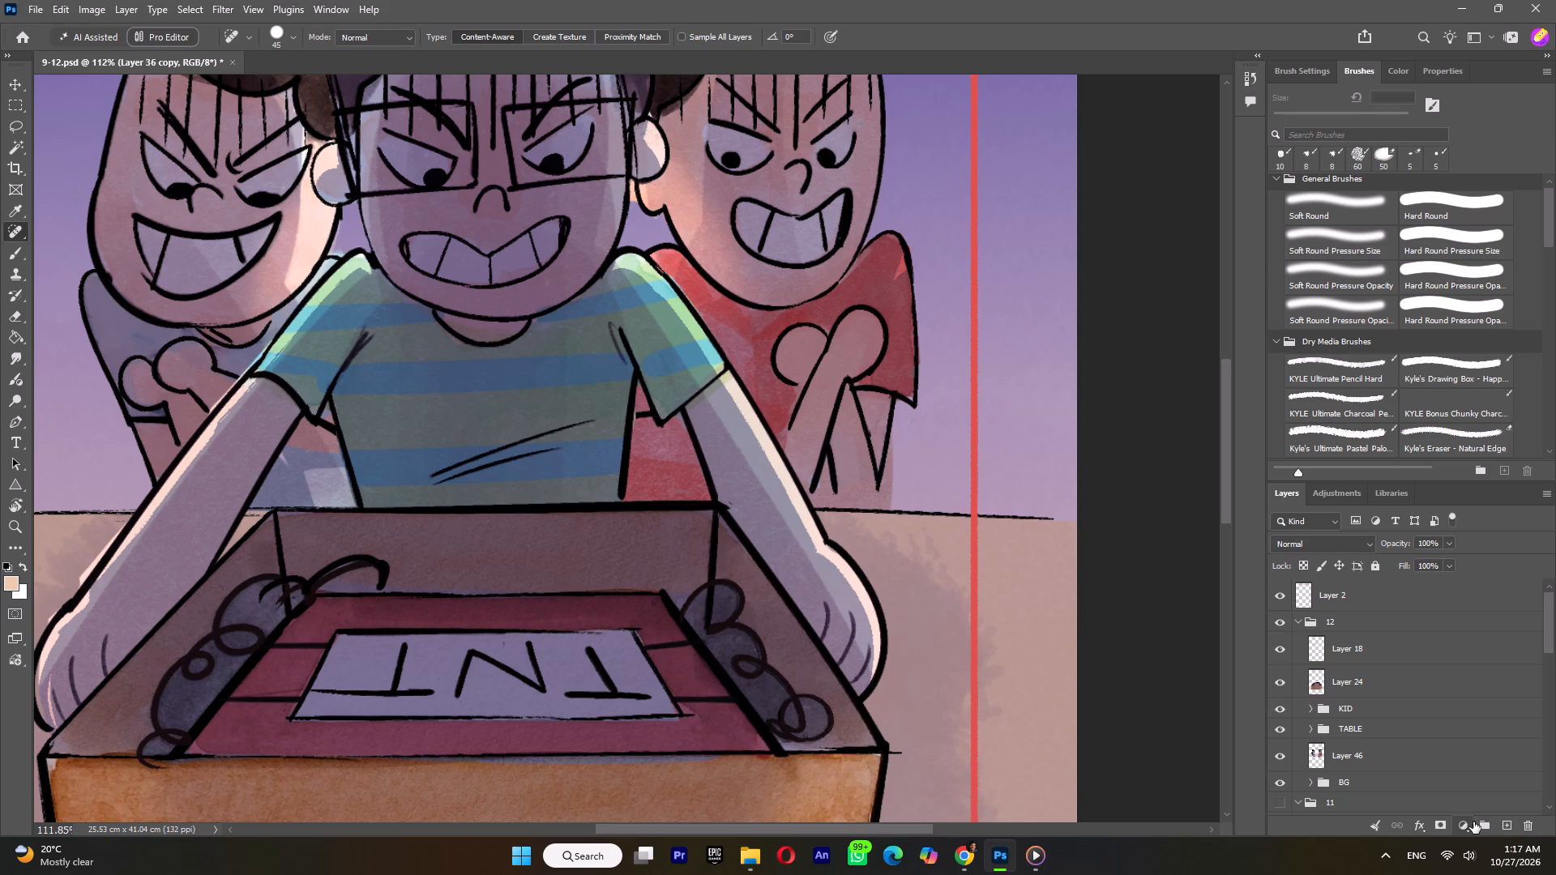
Lasso the red-shirted boy's forehead shadow lines on Layer 18, cut them, and paste them in place on their own layer.
alt+scroll(598, 480, down, 10)
scroll(1397, 662, up, 4)
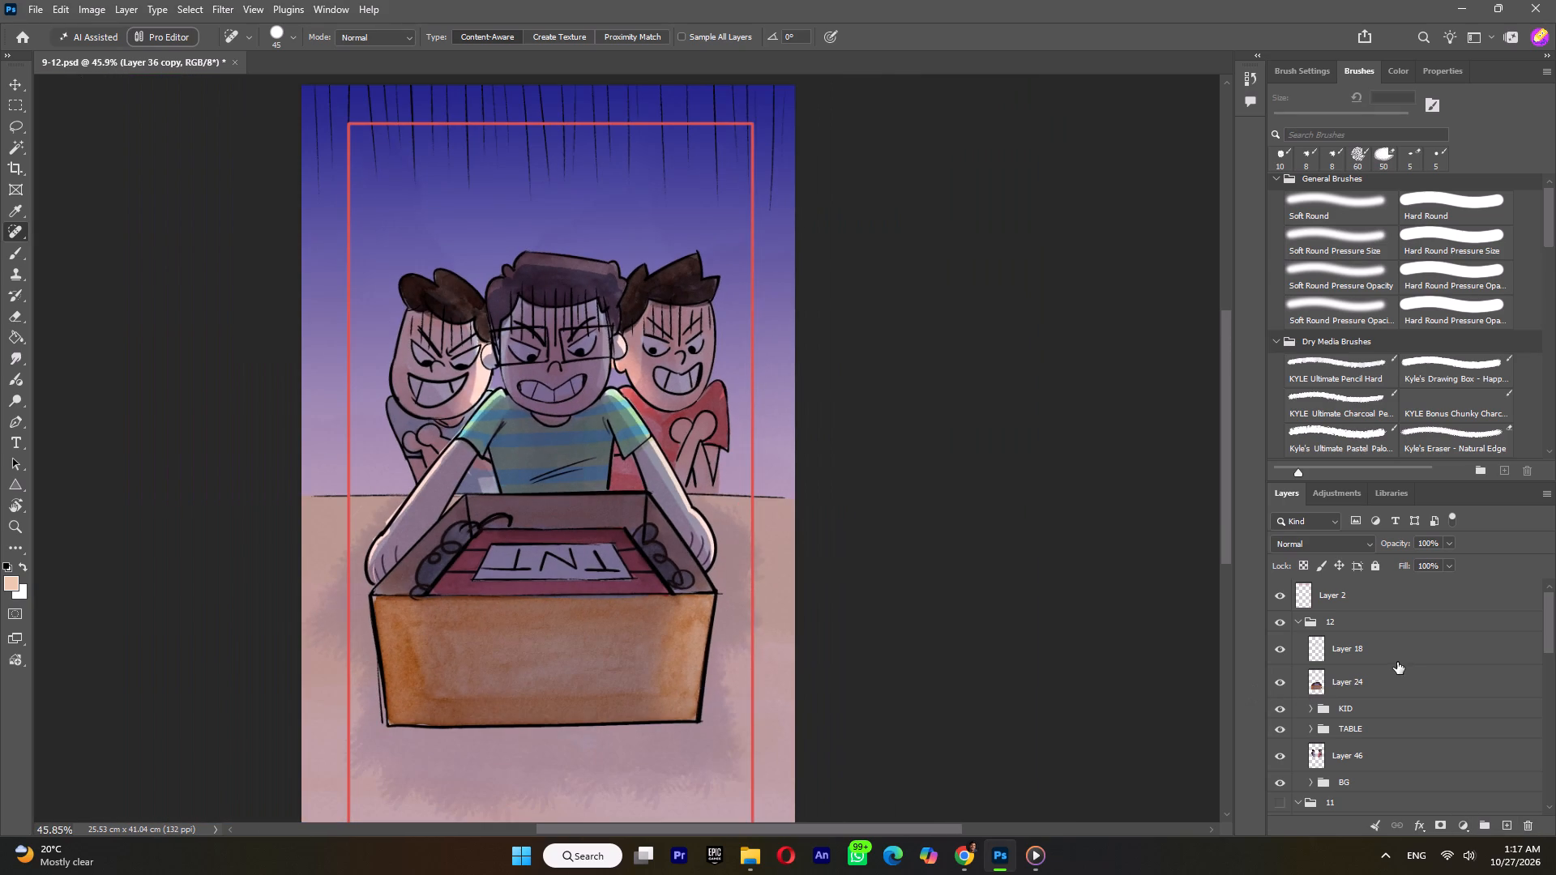
click(1284, 650)
click(1284, 650)
click(1360, 645)
click(18, 108)
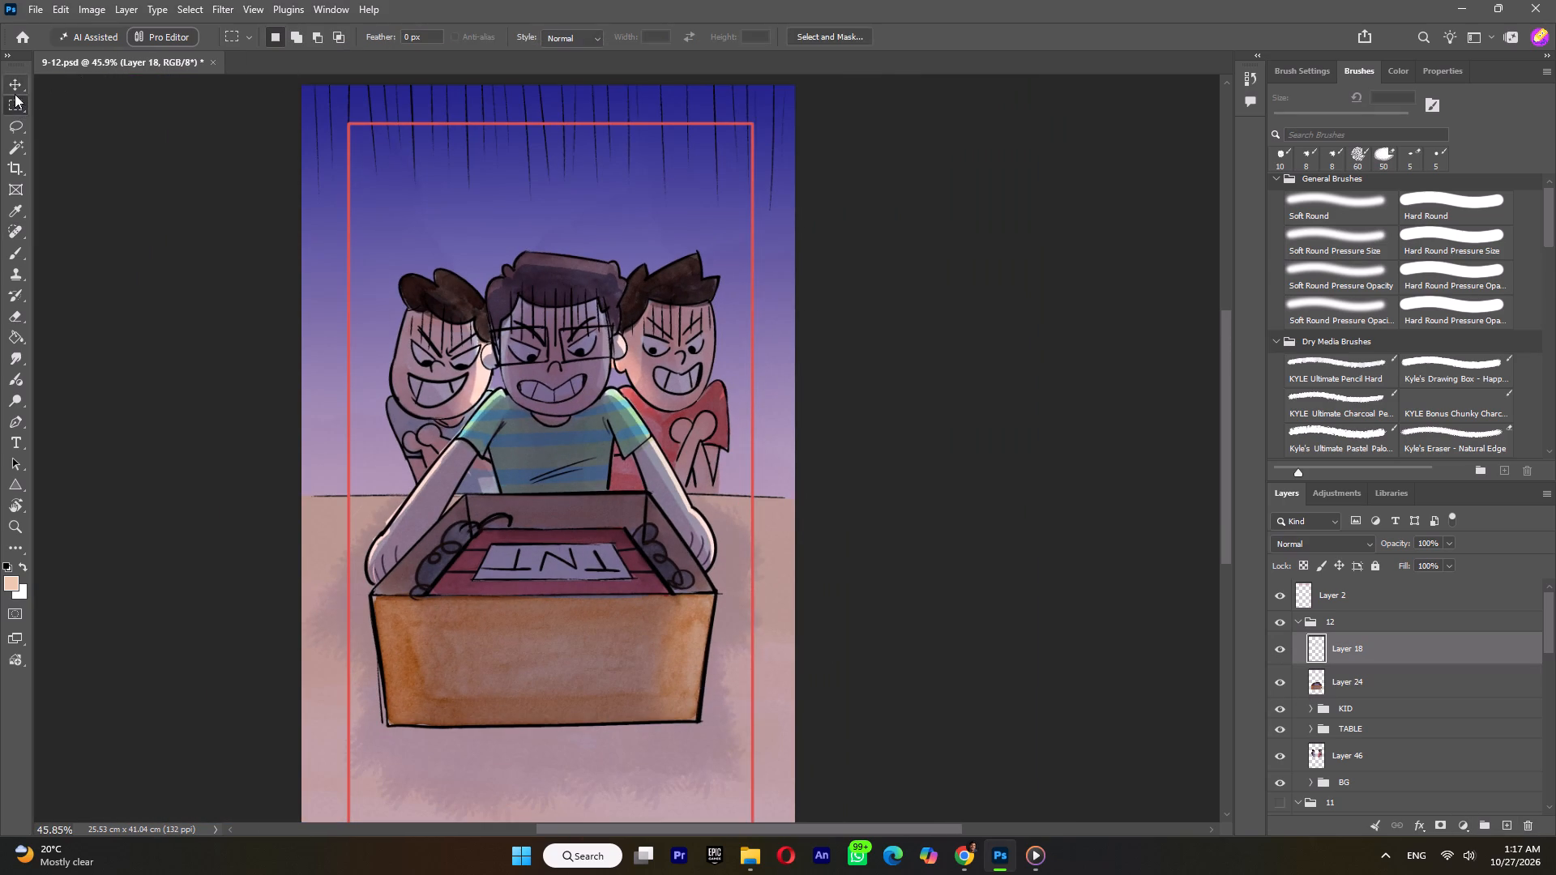
click(16, 125)
drag(659, 256, 640, 369)
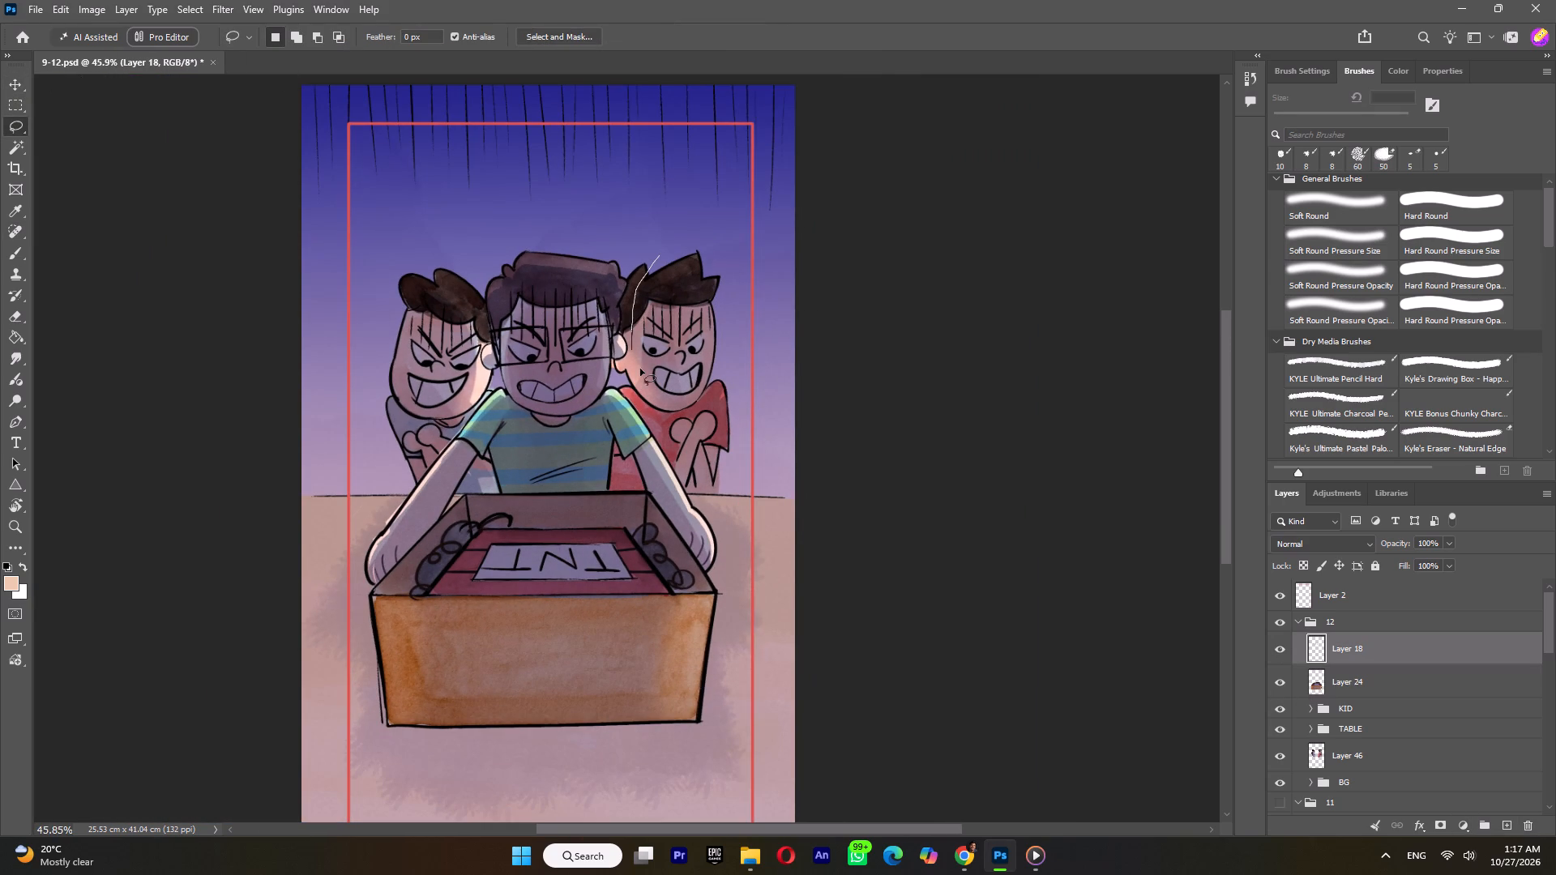
drag(640, 369, 666, 266)
key(ctrl+x)
key(ctrl+shift+v)
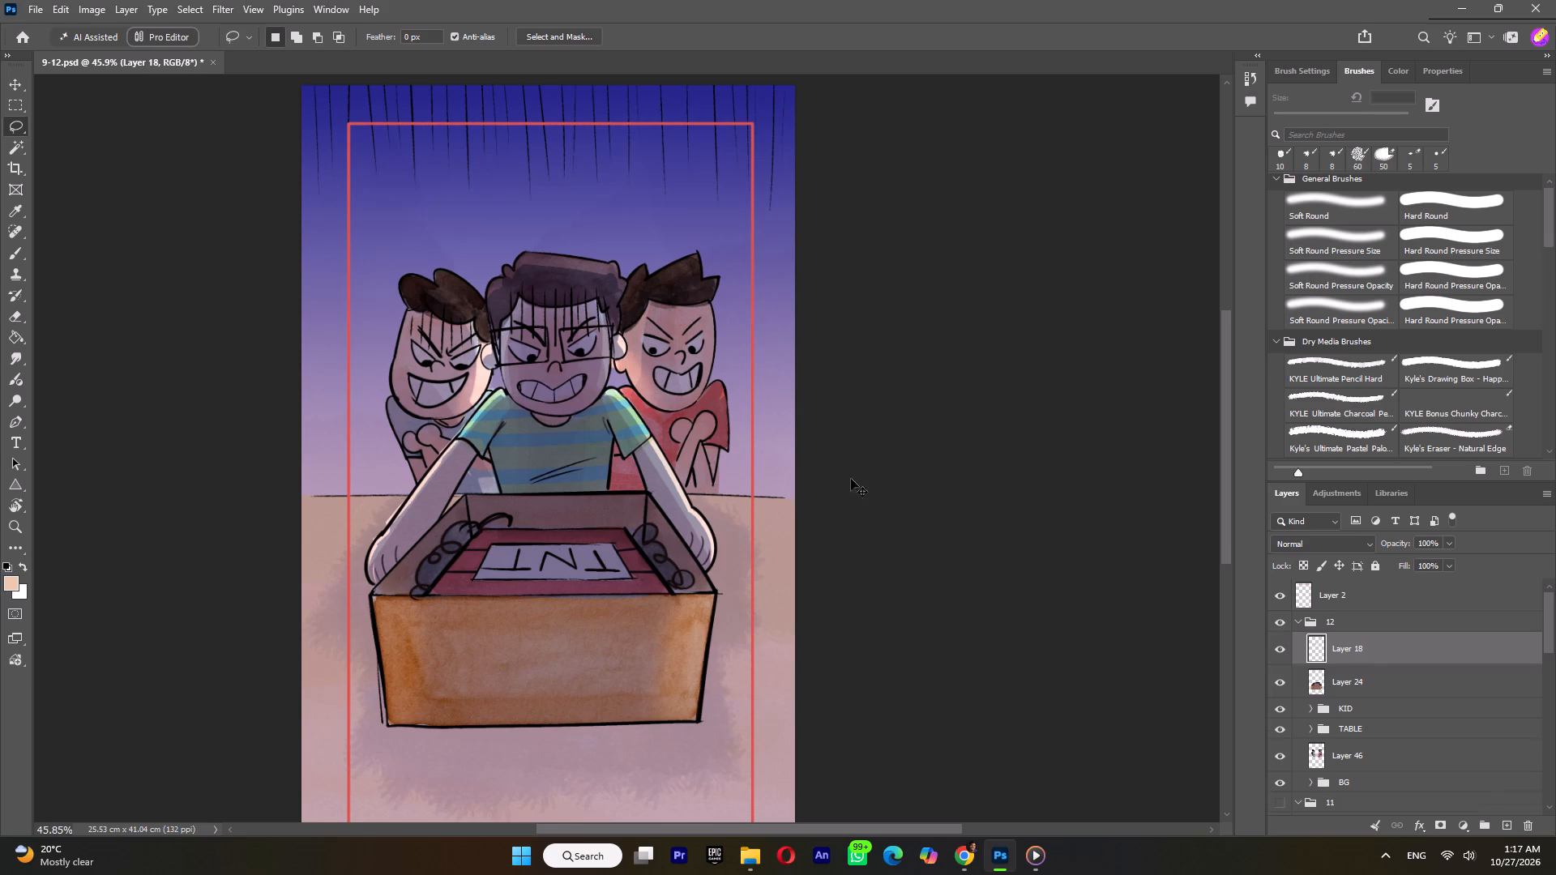
Lasso a second boy's forehead shadow lines on Layer 18, cut them, and paste them in place on their own layer.
click(1353, 685)
drag(496, 257, 506, 373)
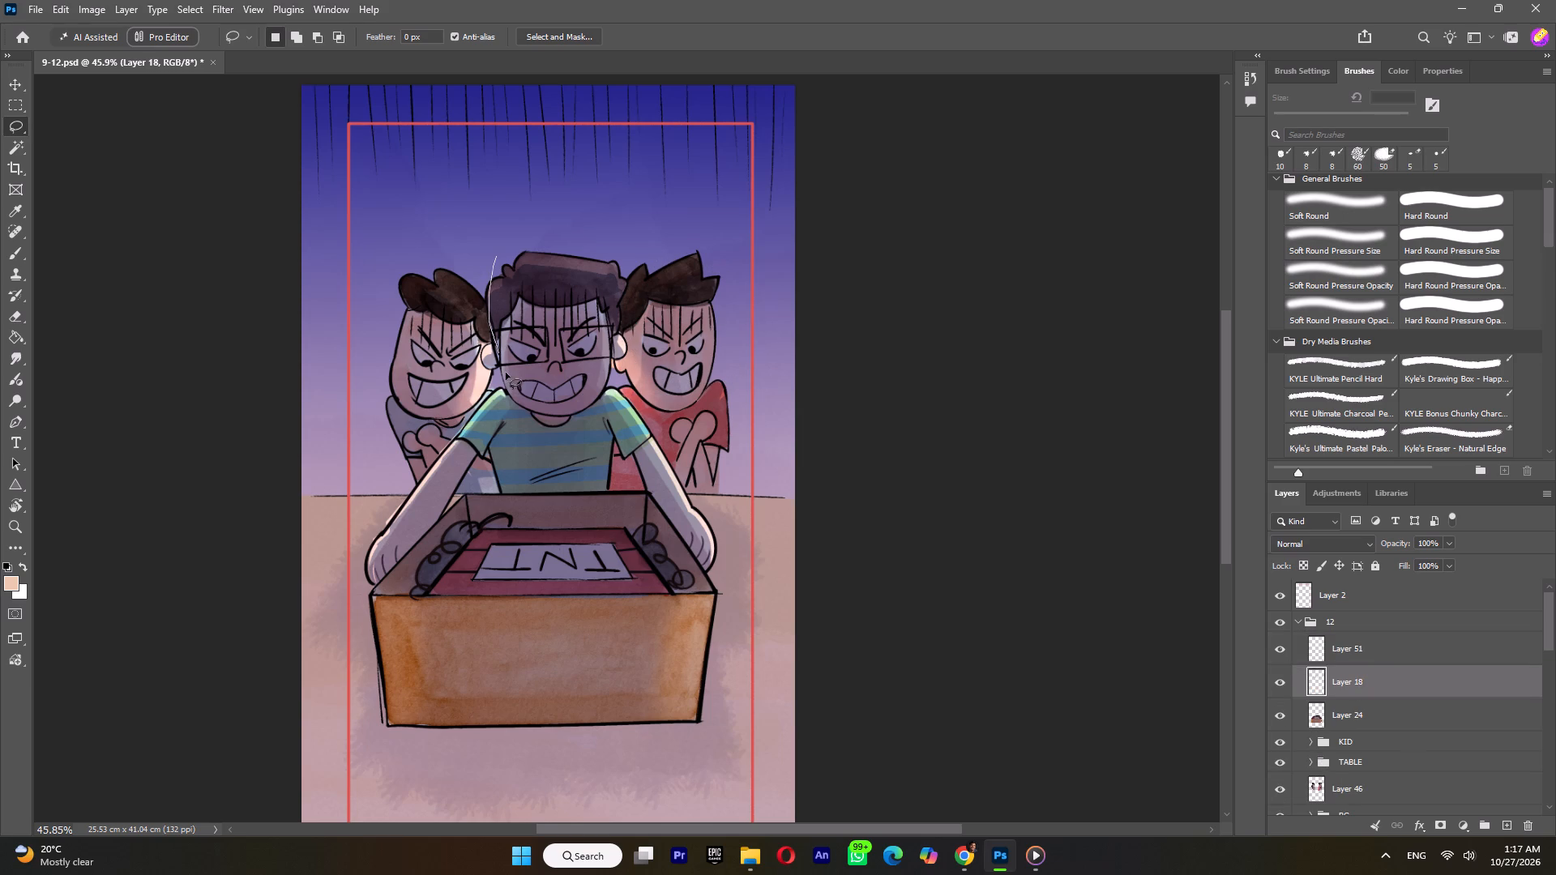
drag(506, 373, 488, 275)
key(ctrl+x)
key(ctrl+shift+v)
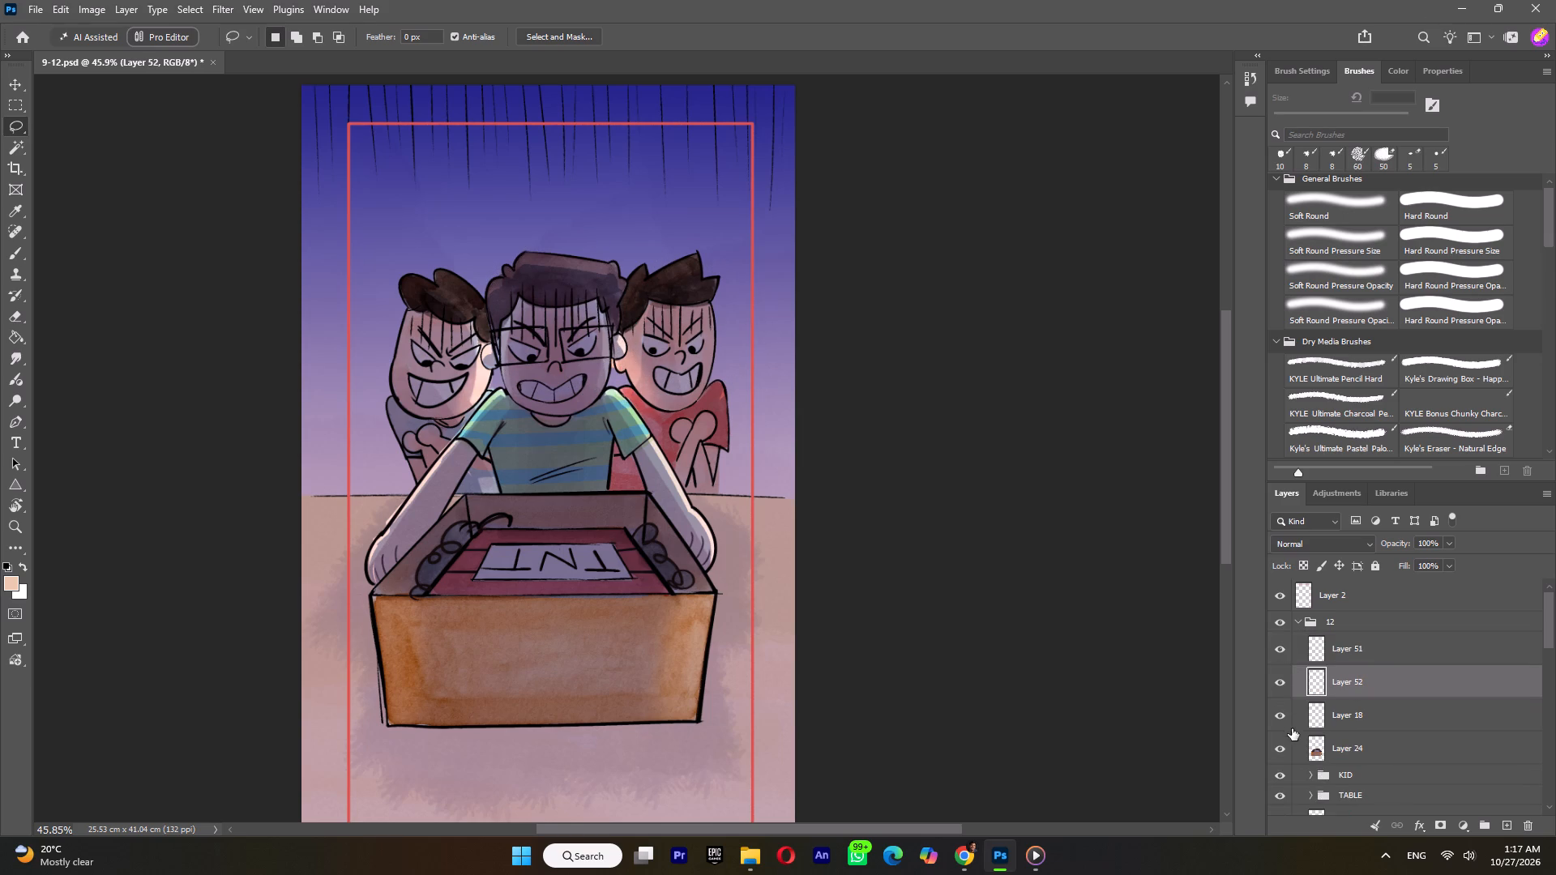
Check which layers of group 12 hold the front boy, and merge Layer 21, Layer 23 and front boy inside the KID group.
click(1288, 752)
click(1283, 753)
scroll(1353, 747, down, 2)
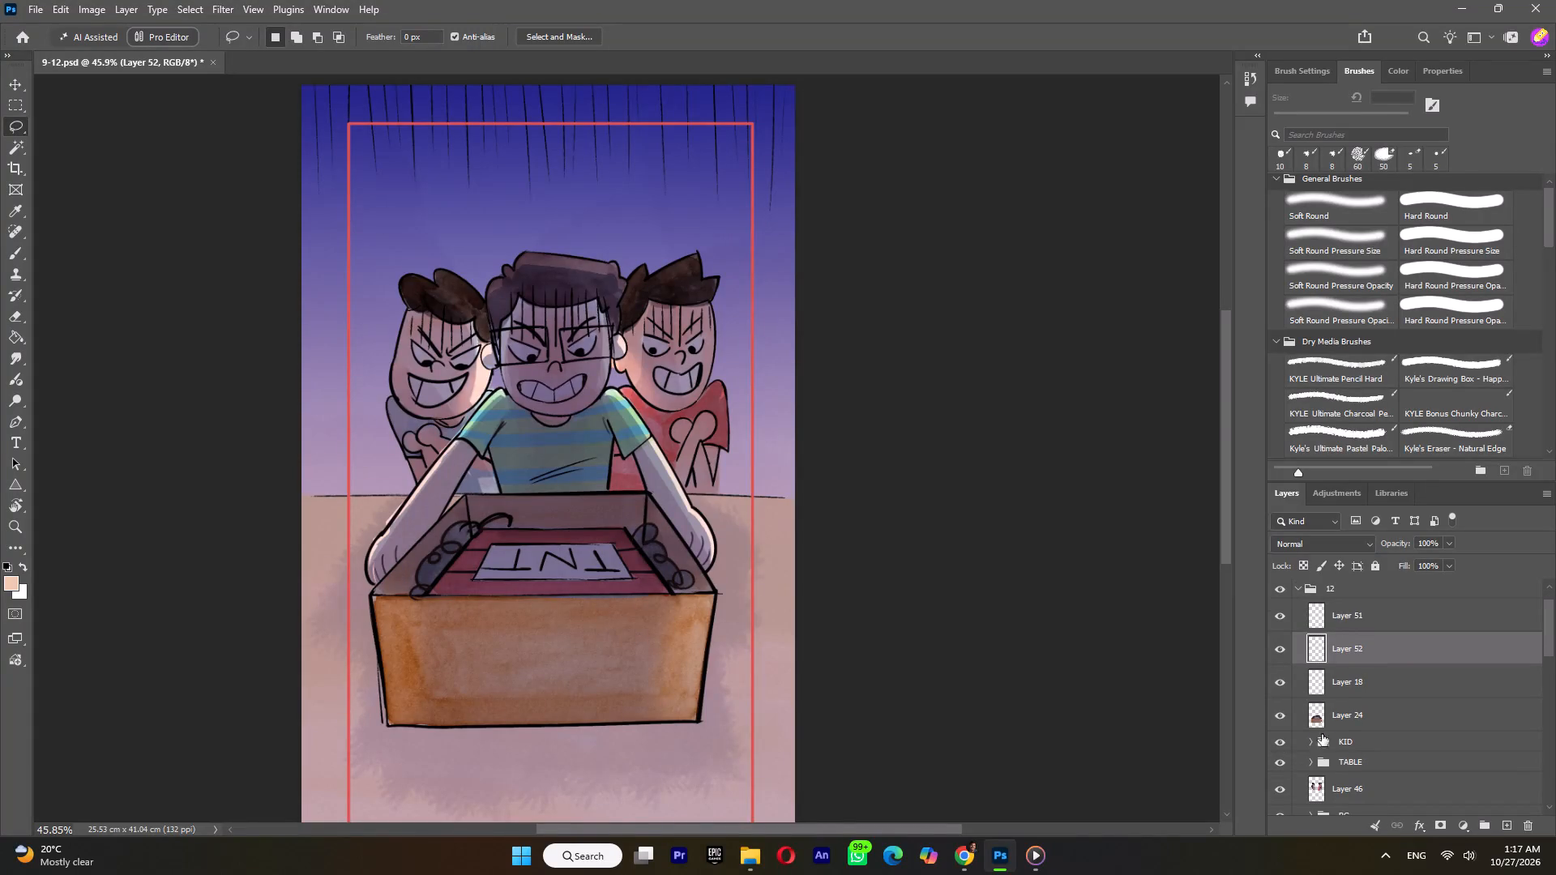
click(1281, 732)
click(1280, 732)
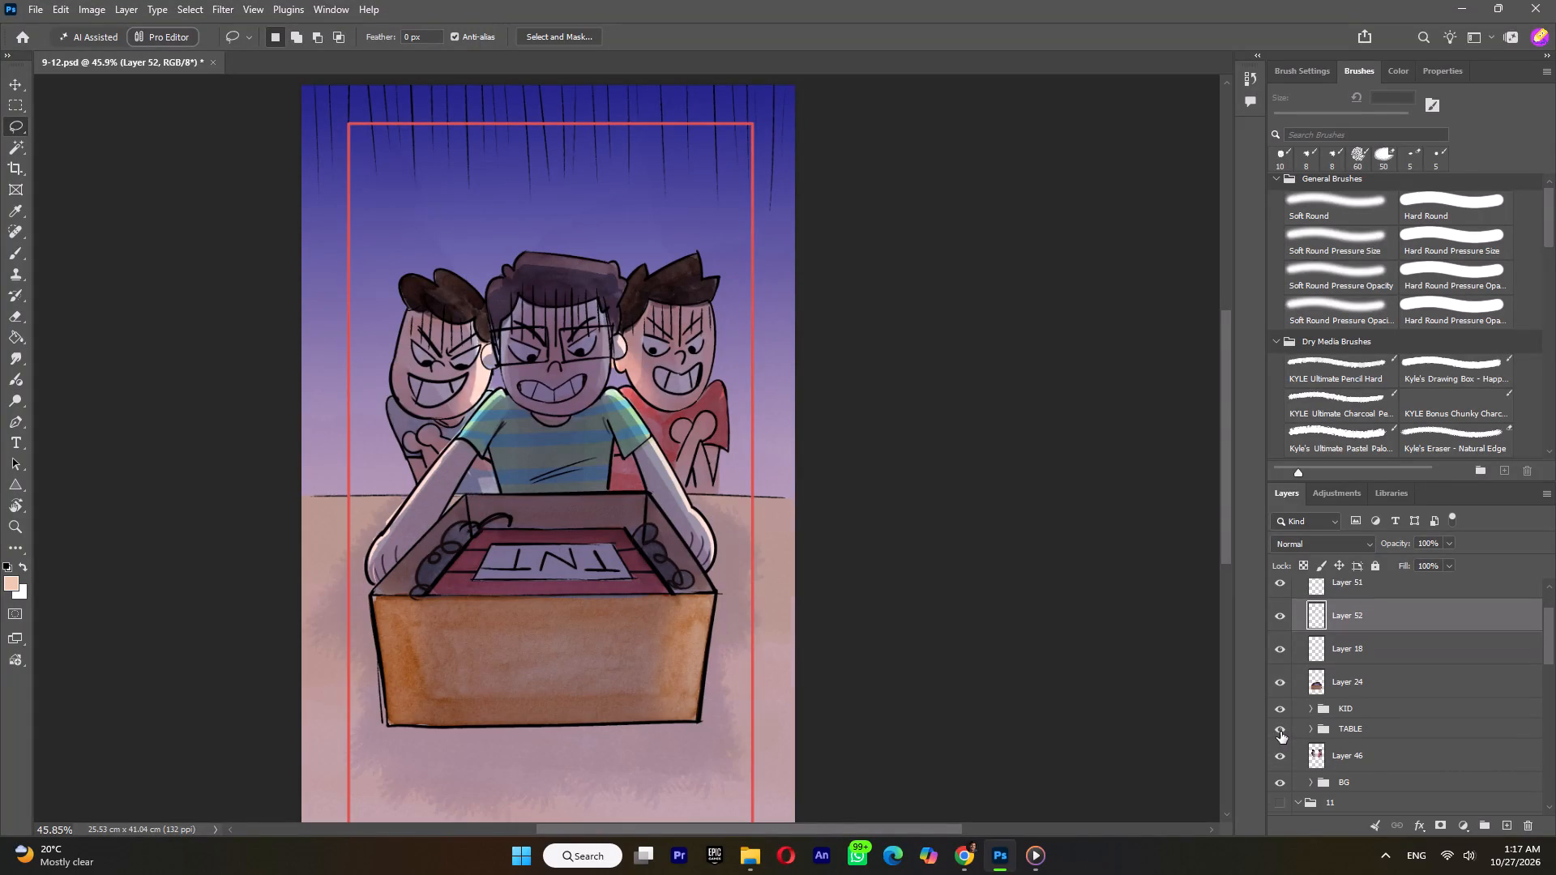
click(1283, 715)
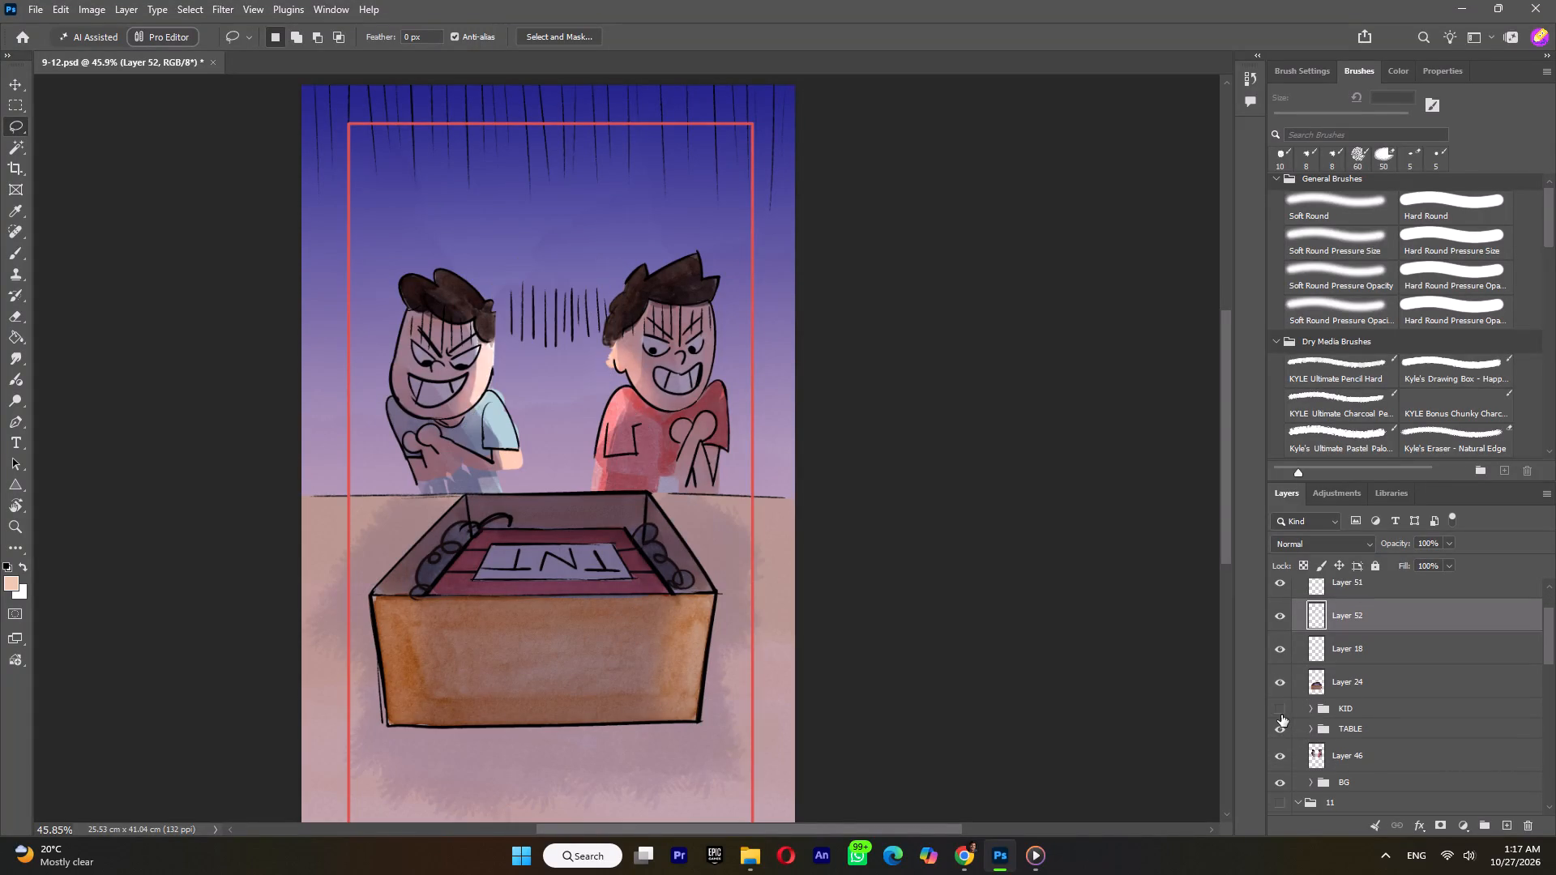
click(1280, 715)
click(1311, 711)
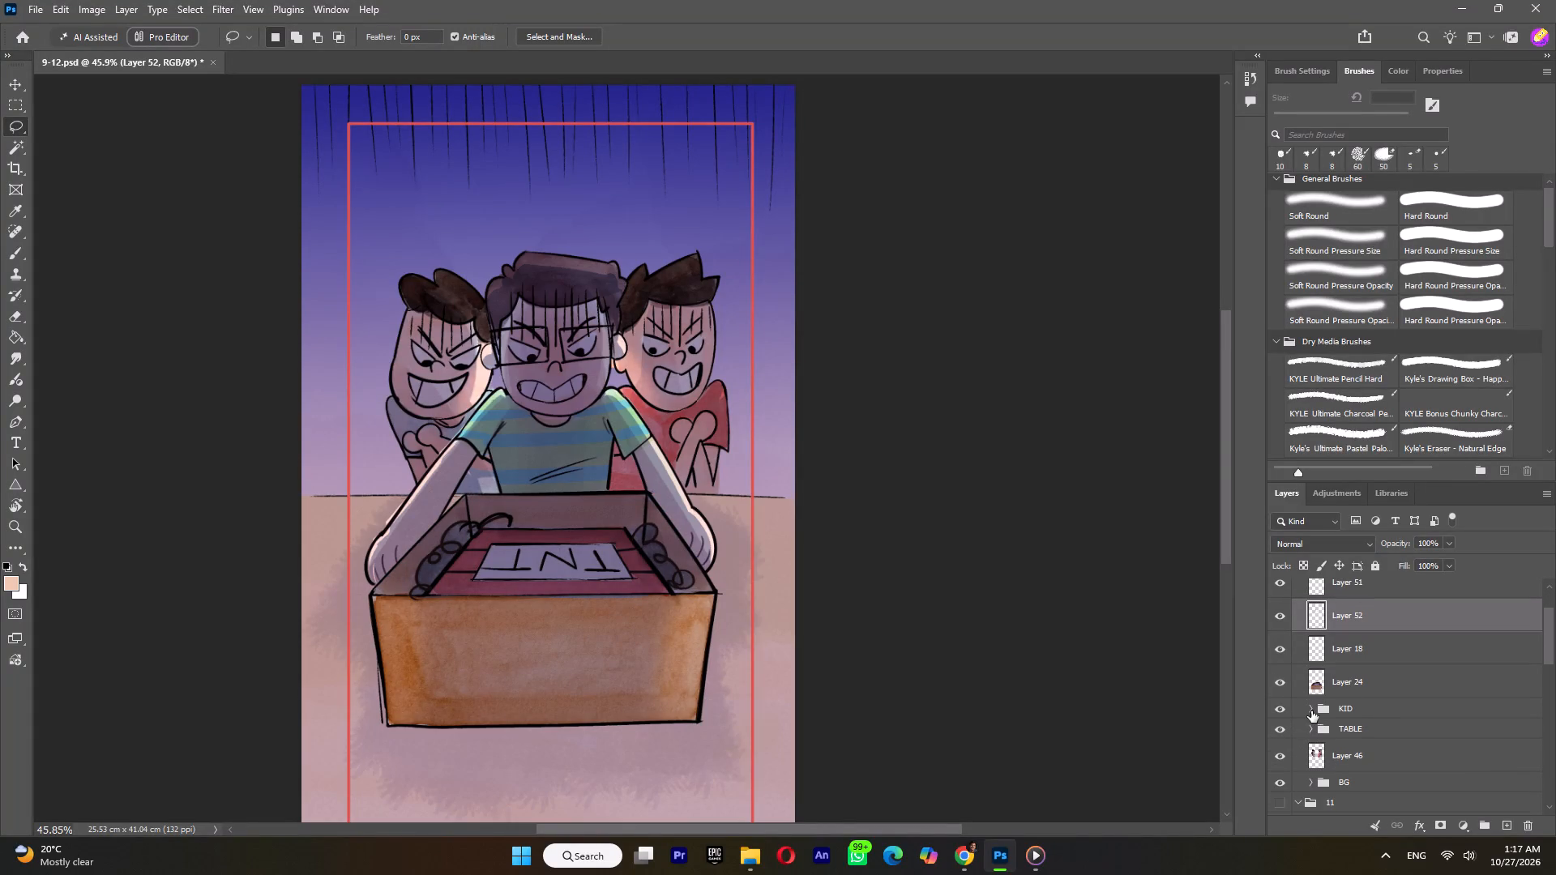
click(1274, 737)
click(1278, 734)
click(1366, 741)
scroll(1366, 742, down, 2)
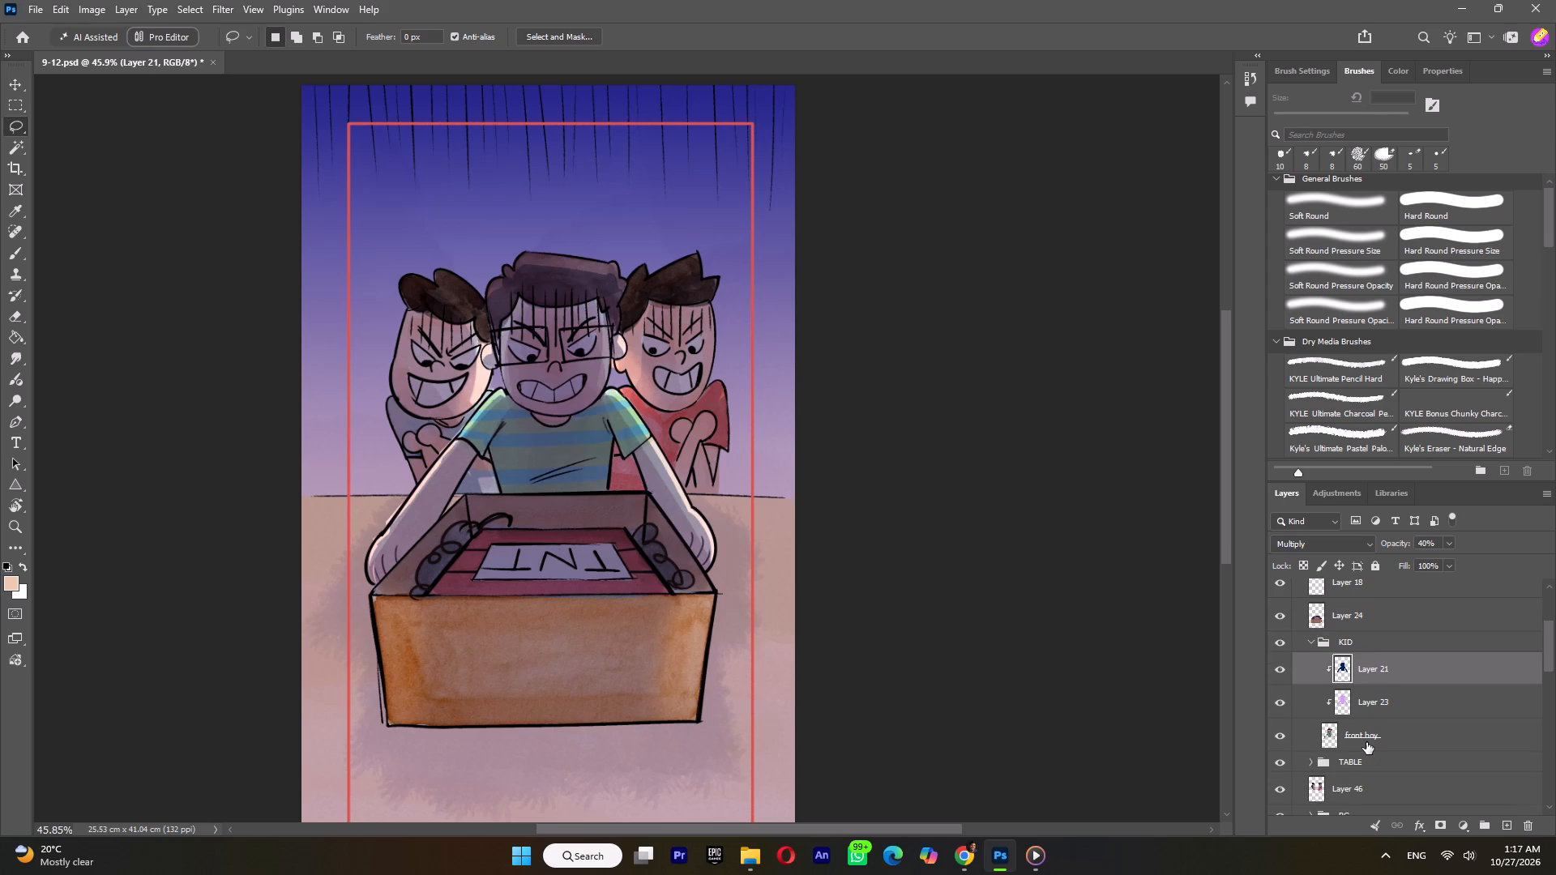
shift+click(1360, 736)
right_click(1360, 736)
click(1421, 481)
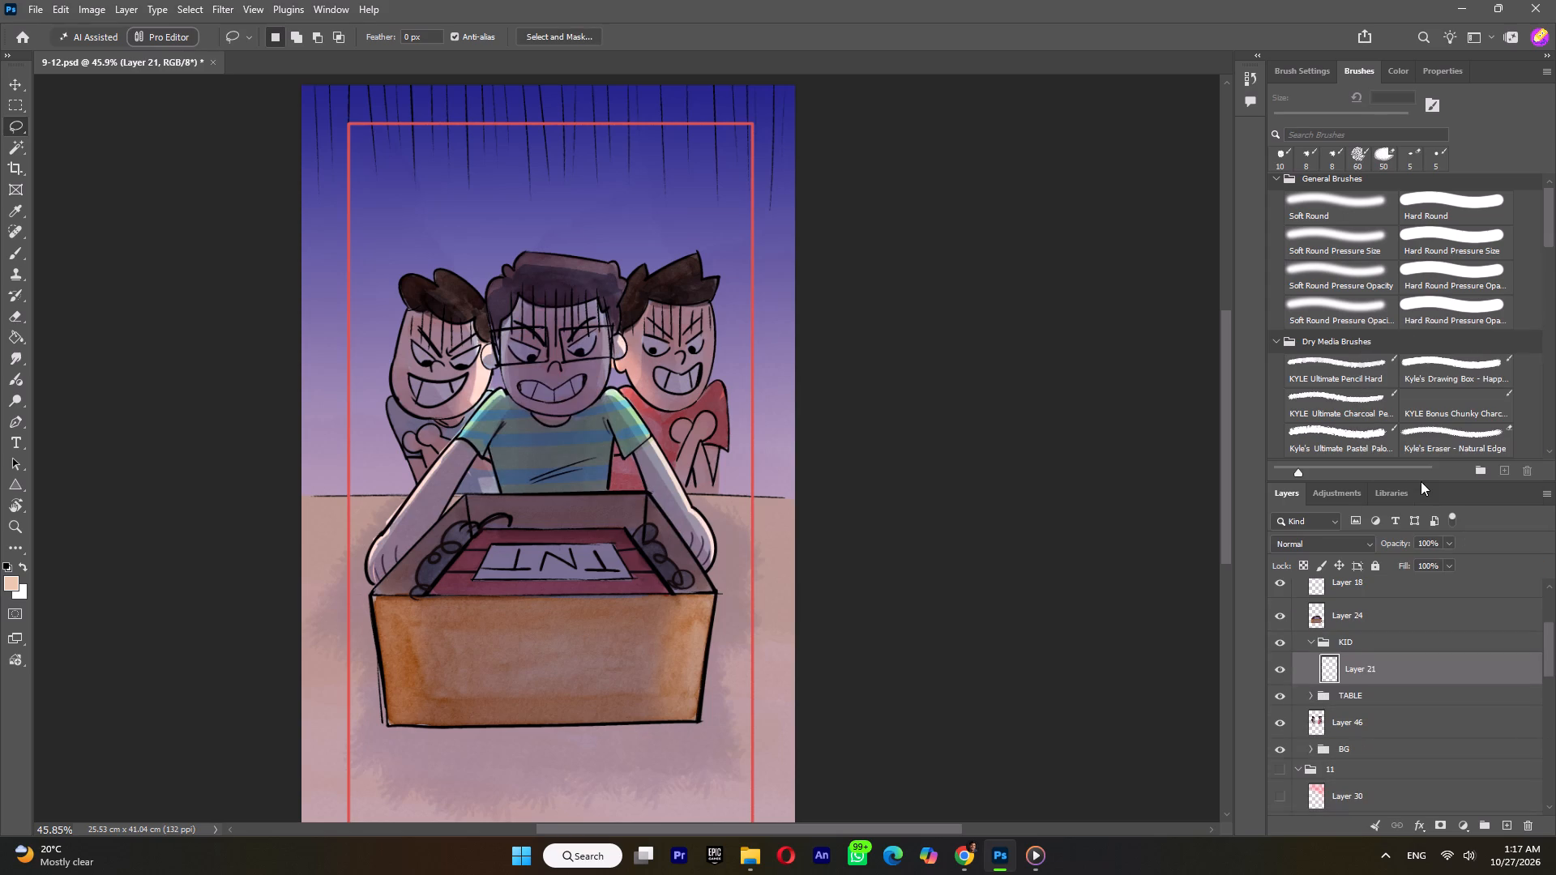
Duplicate the merged Layer 21 in the KID group.
right_click(1366, 671)
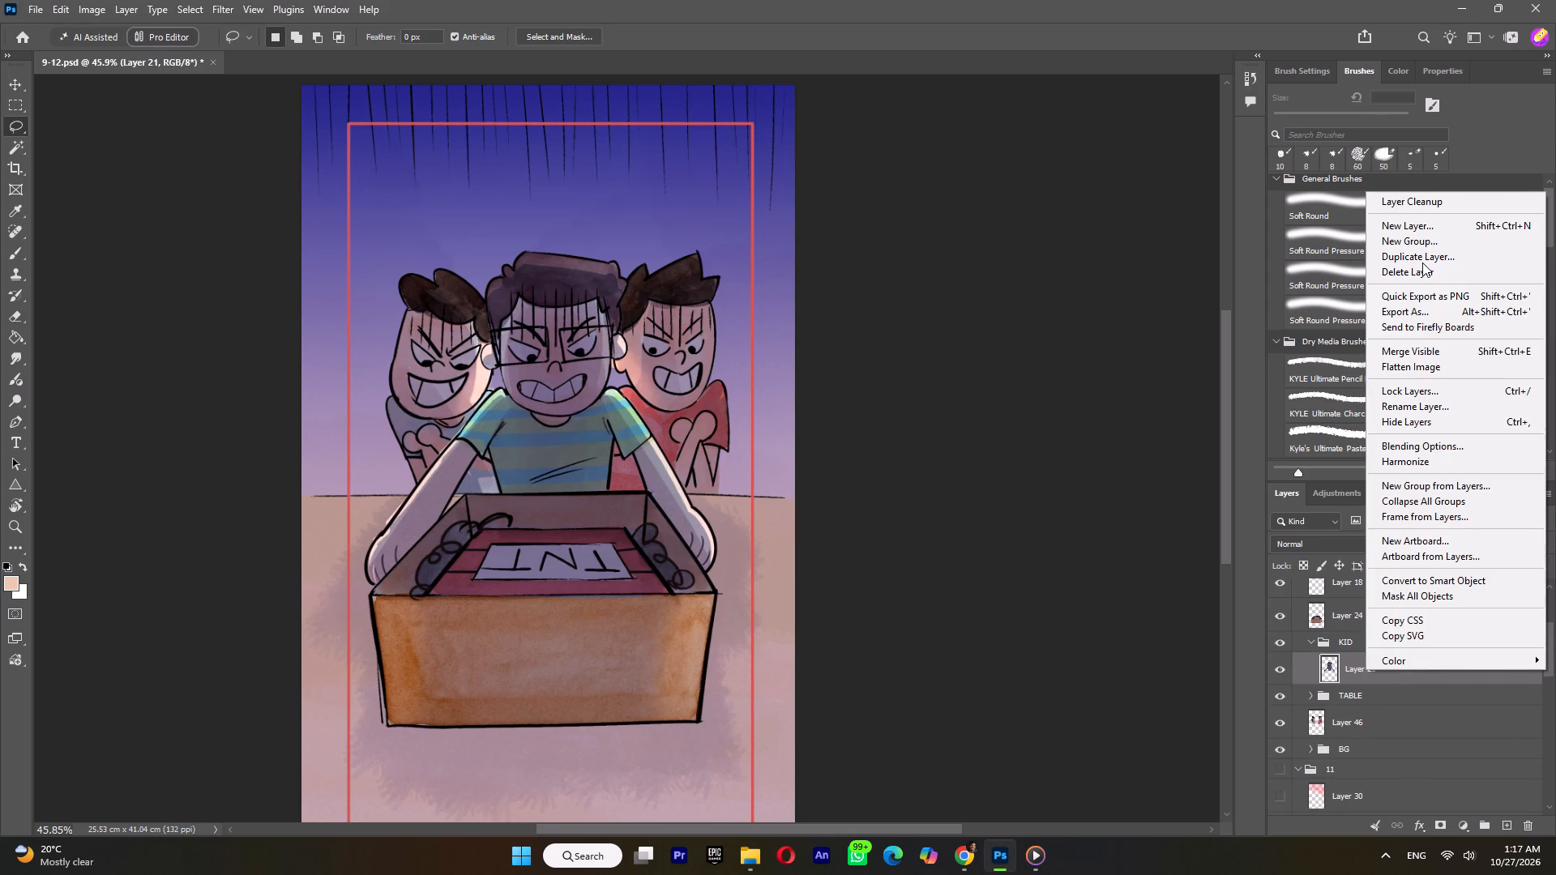
click(1422, 262)
click(923, 233)
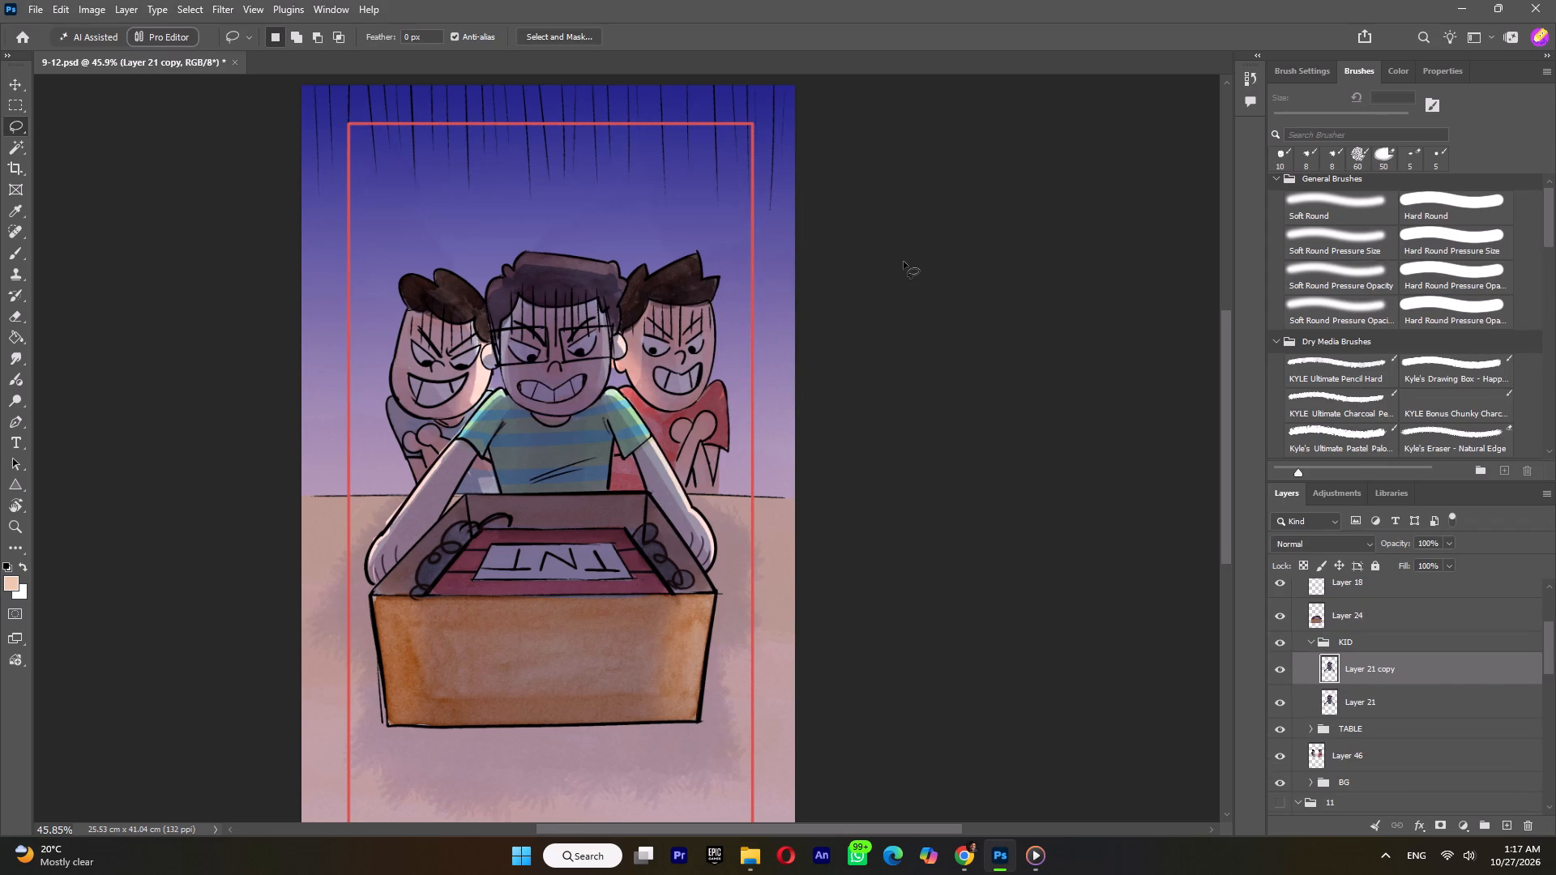
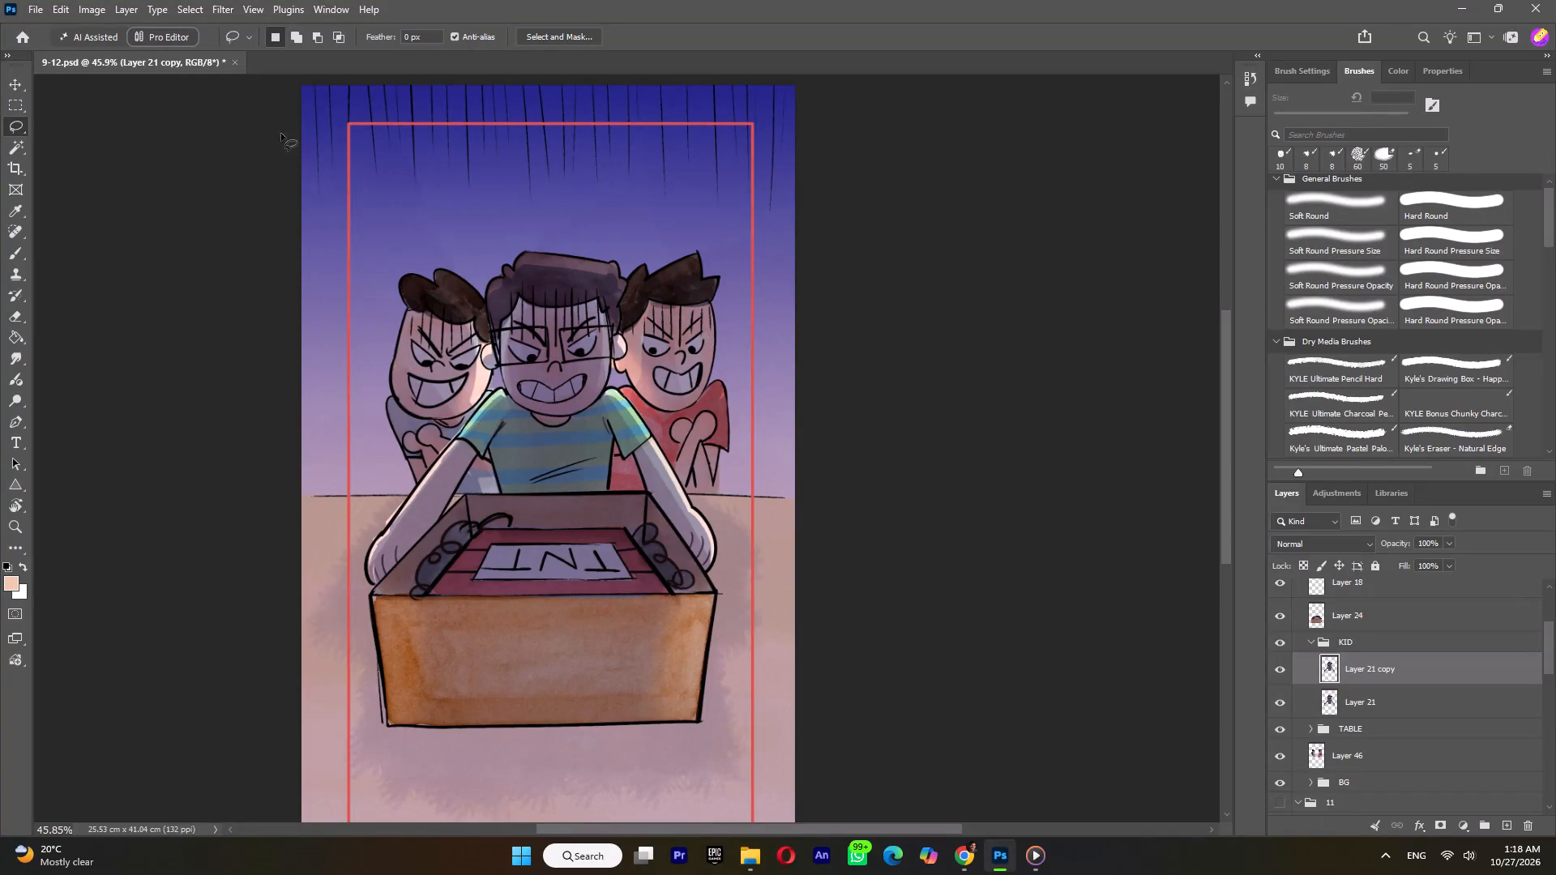
Start Puppet Warp on Layer 21 copy and pin the front boy's hands, shirt hem, chin and both shoulders.
click(60, 8)
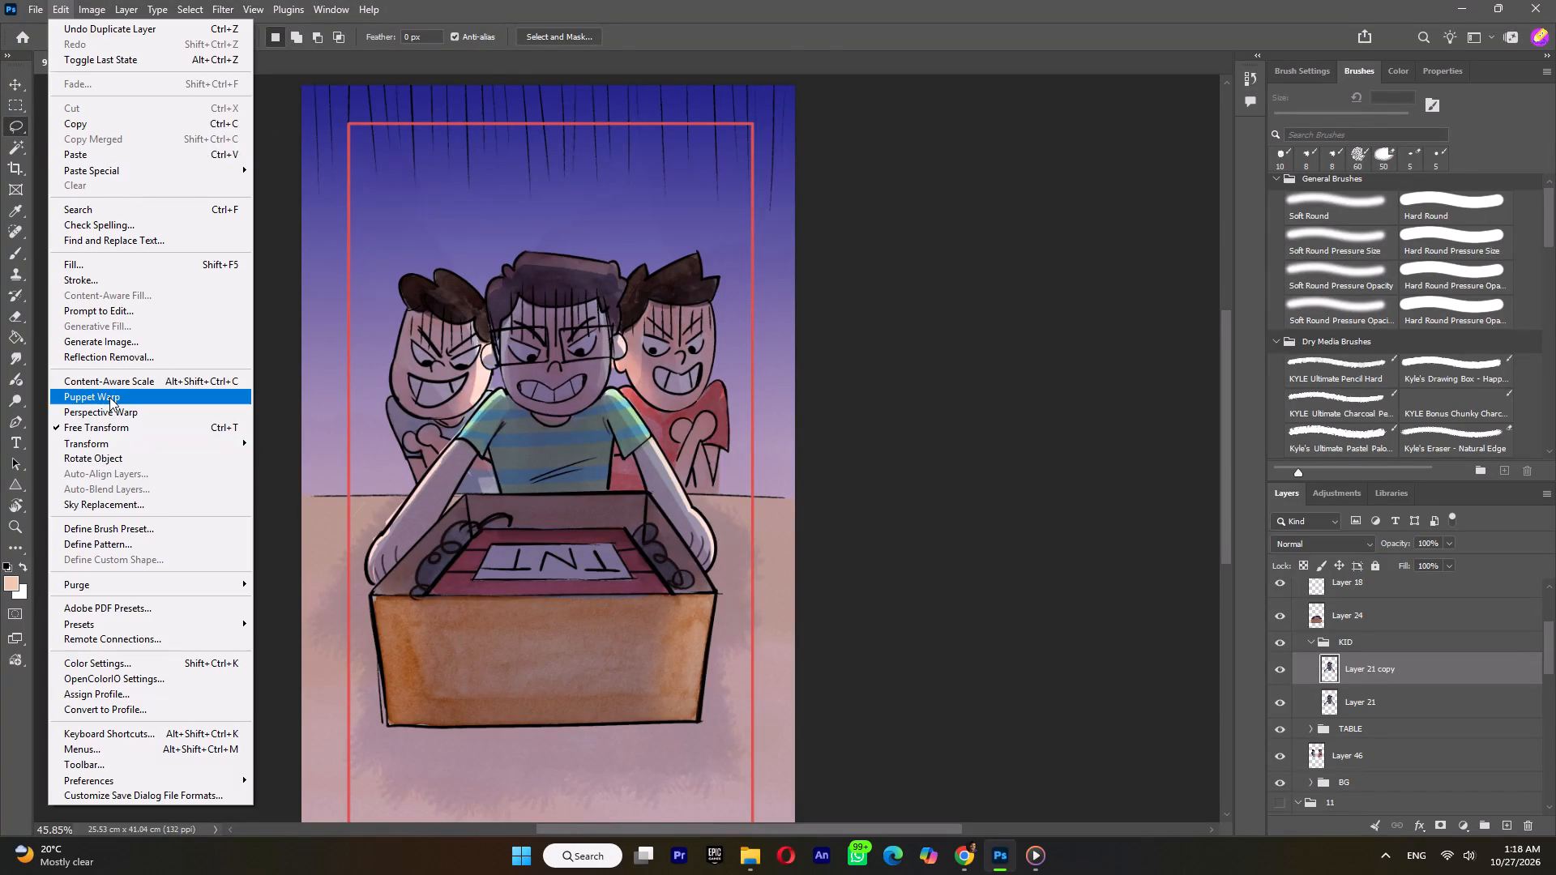
click(109, 397)
click(383, 572)
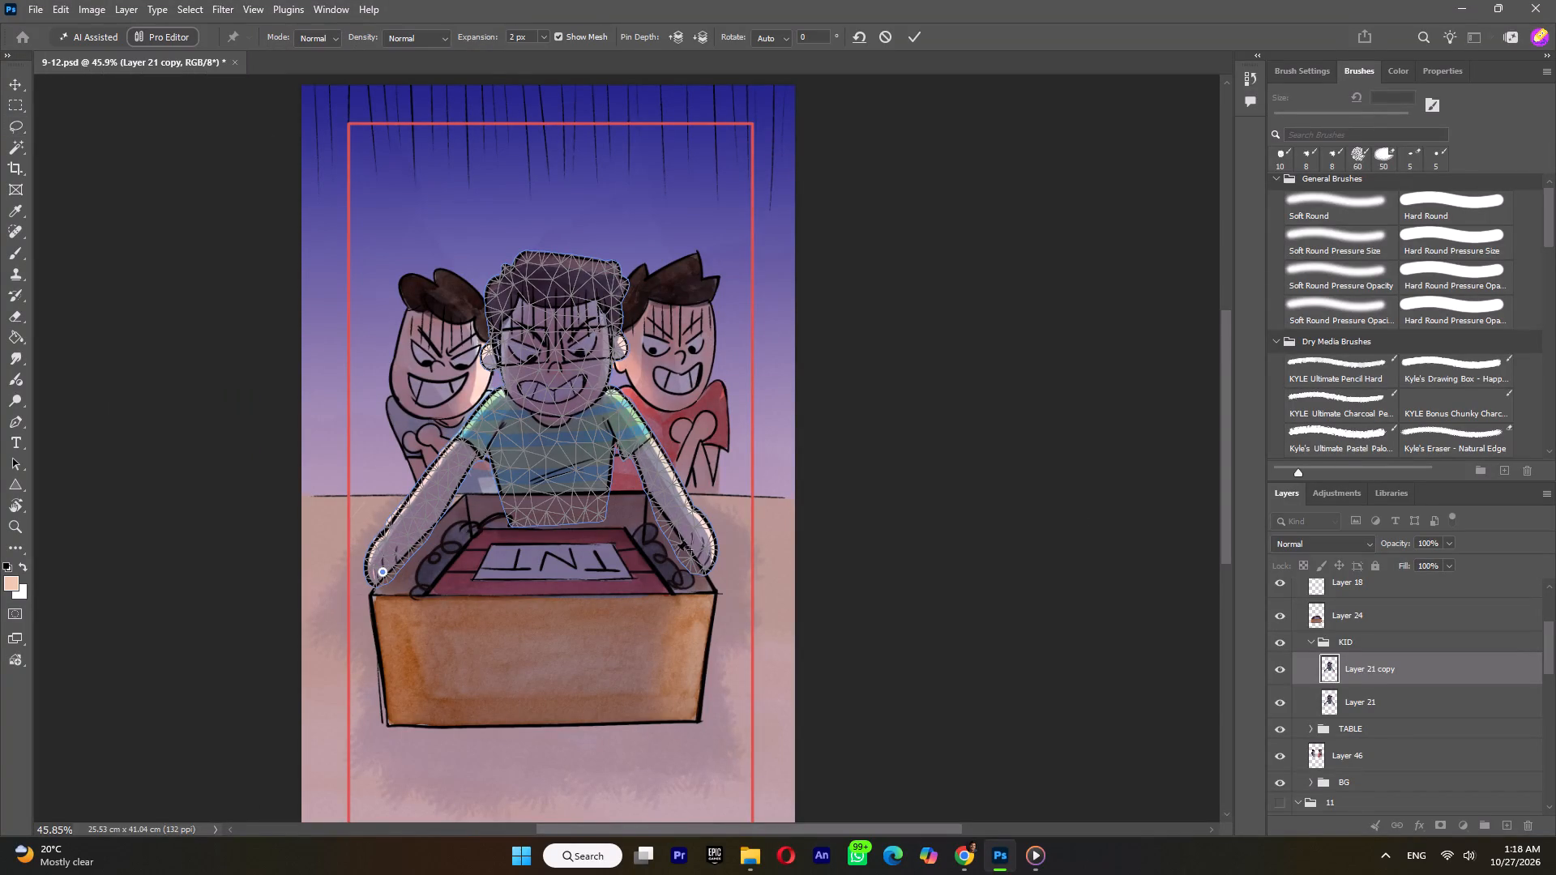
click(699, 558)
click(558, 519)
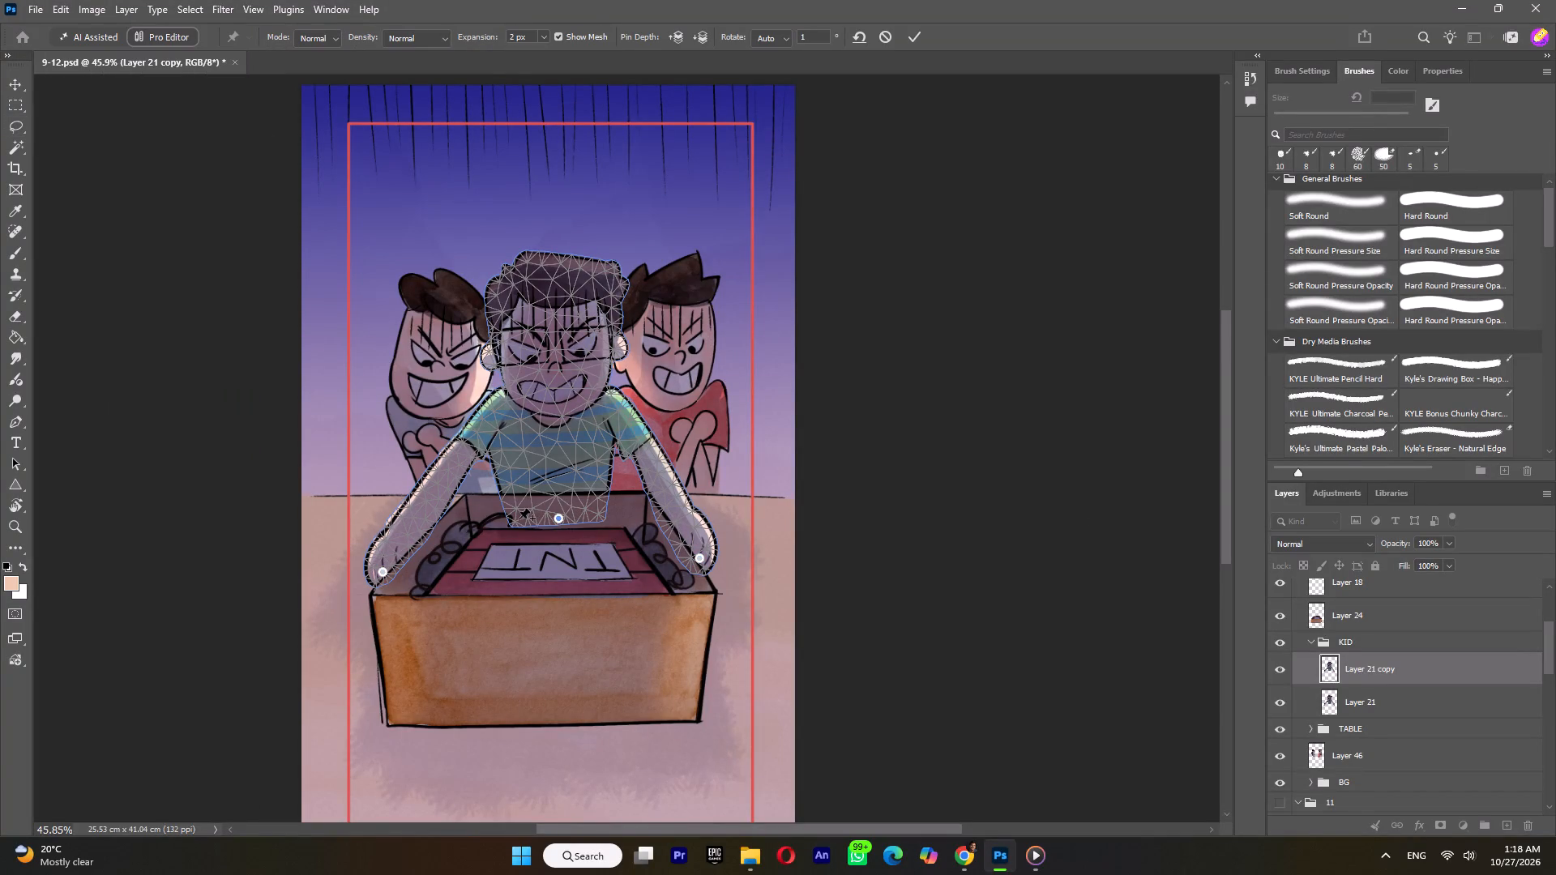
click(519, 518)
click(582, 514)
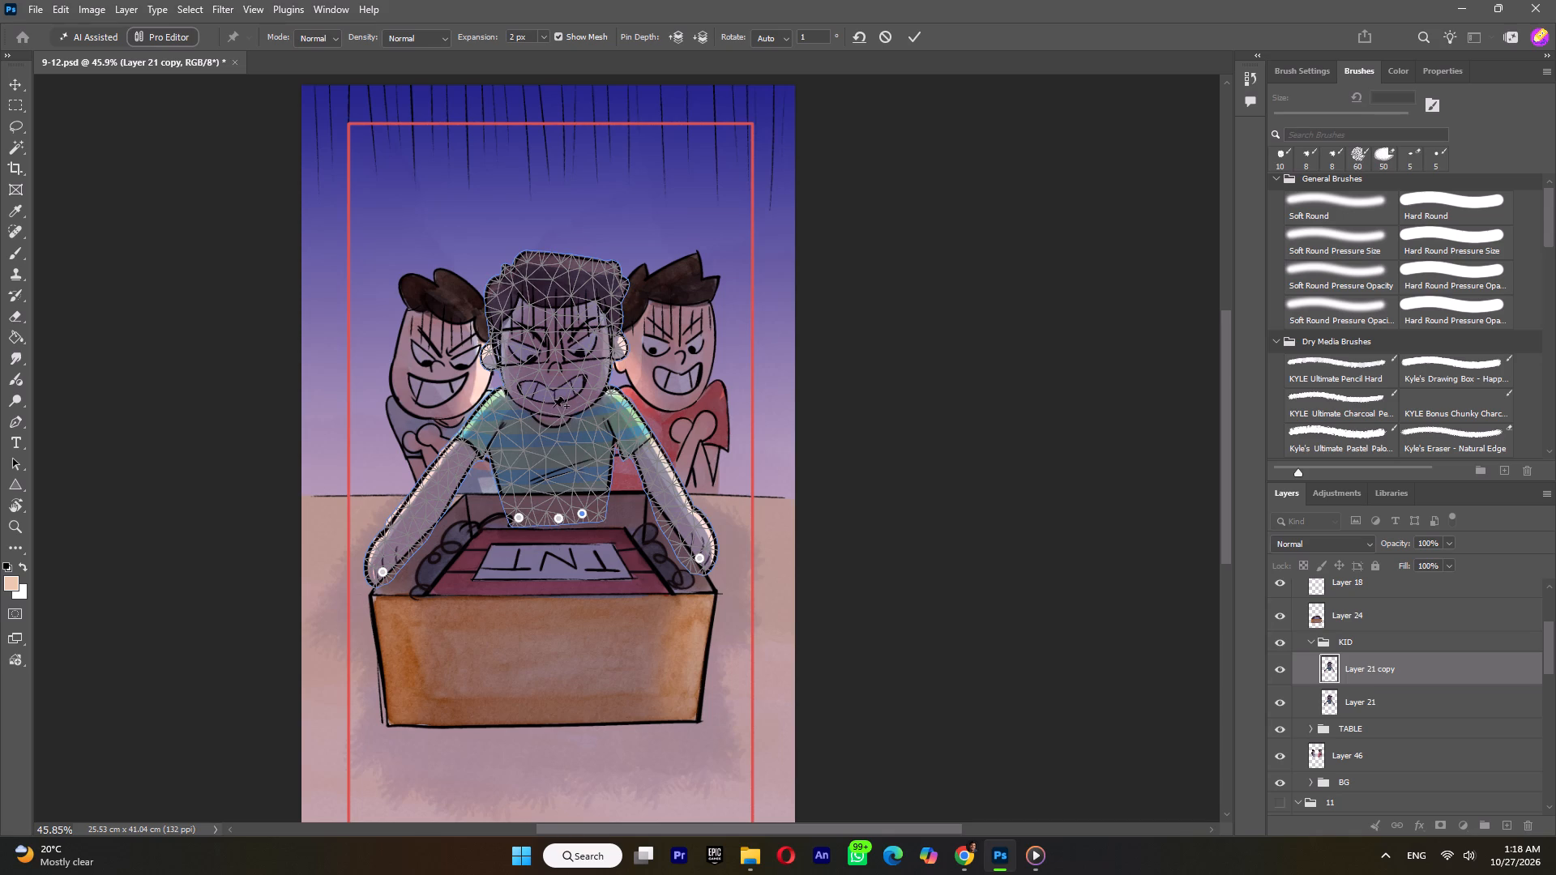
click(553, 408)
click(496, 413)
click(607, 404)
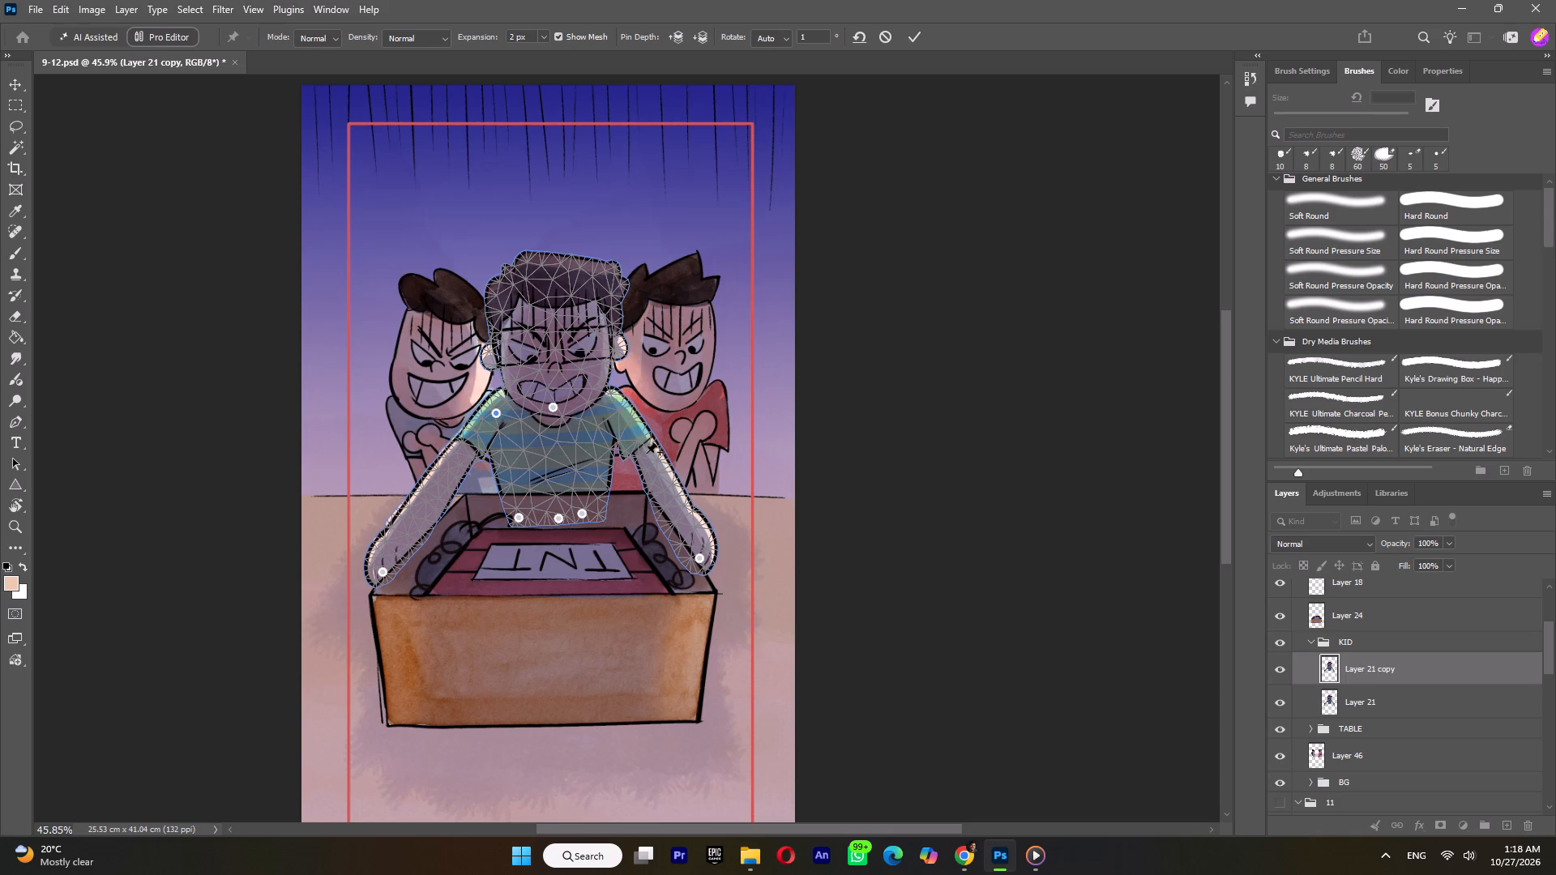
Pin both arms and the forehead, nudge the arms, chin, head and shoulders into a slightly different pose, and apply the warp.
click(651, 467)
click(651, 467)
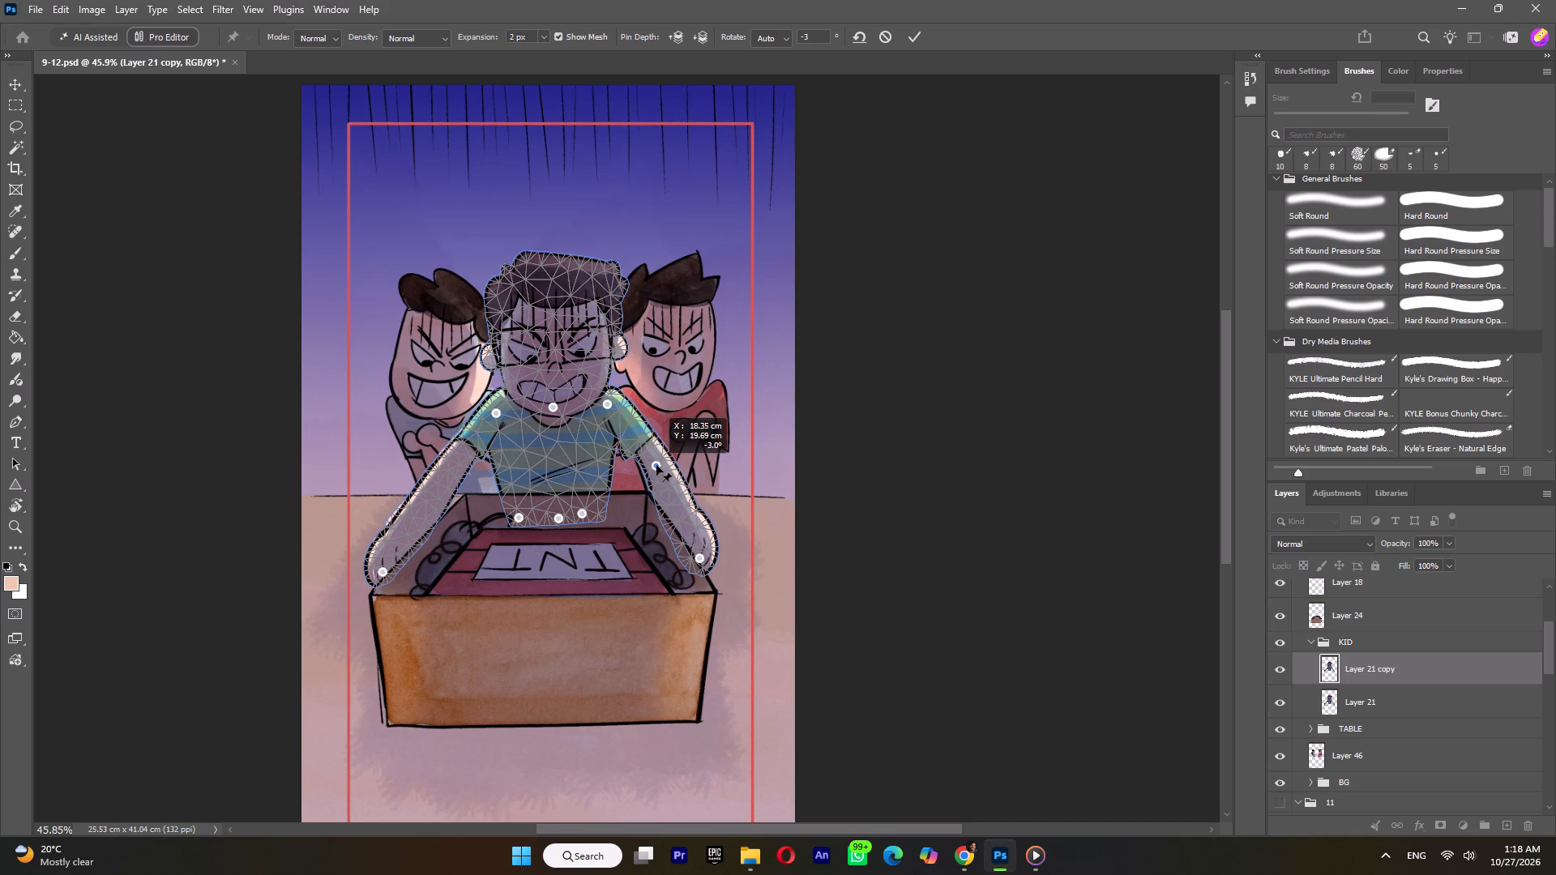
click(432, 487)
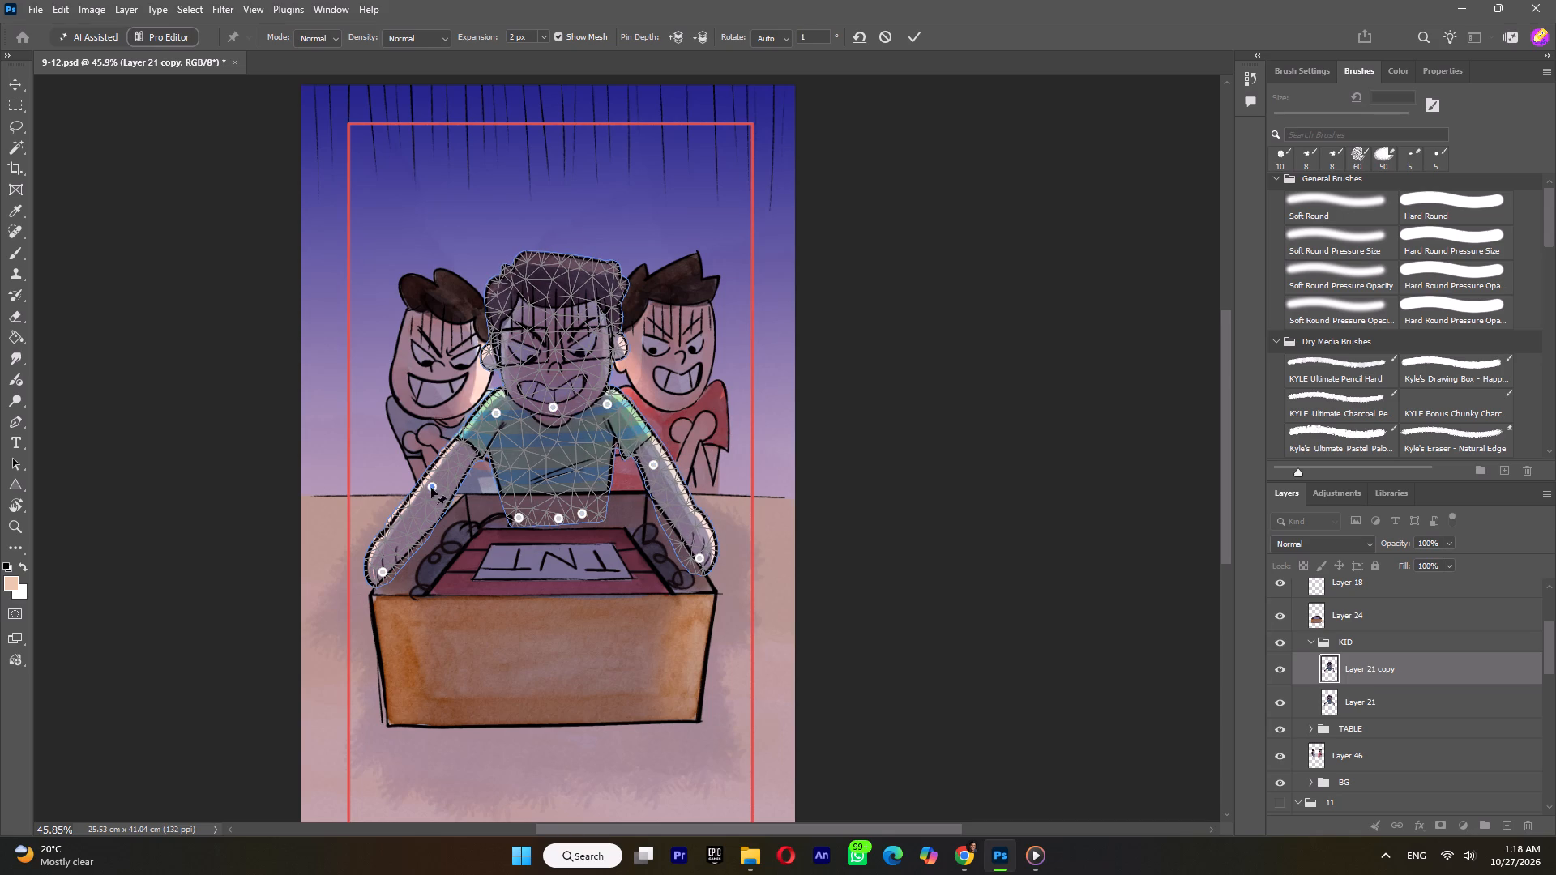
click(431, 488)
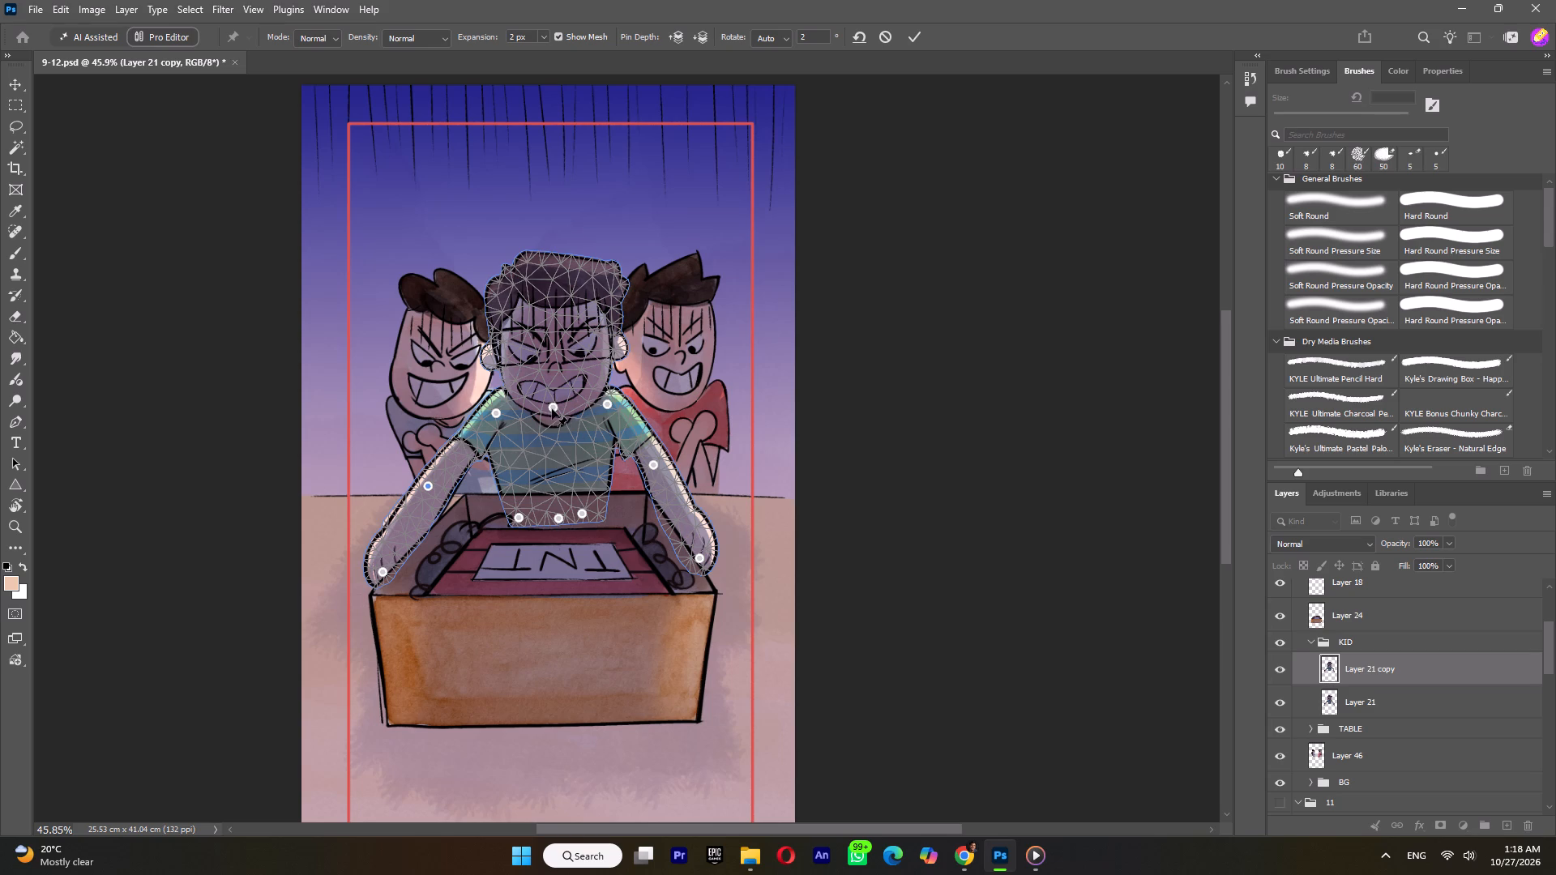
click(552, 409)
click(552, 305)
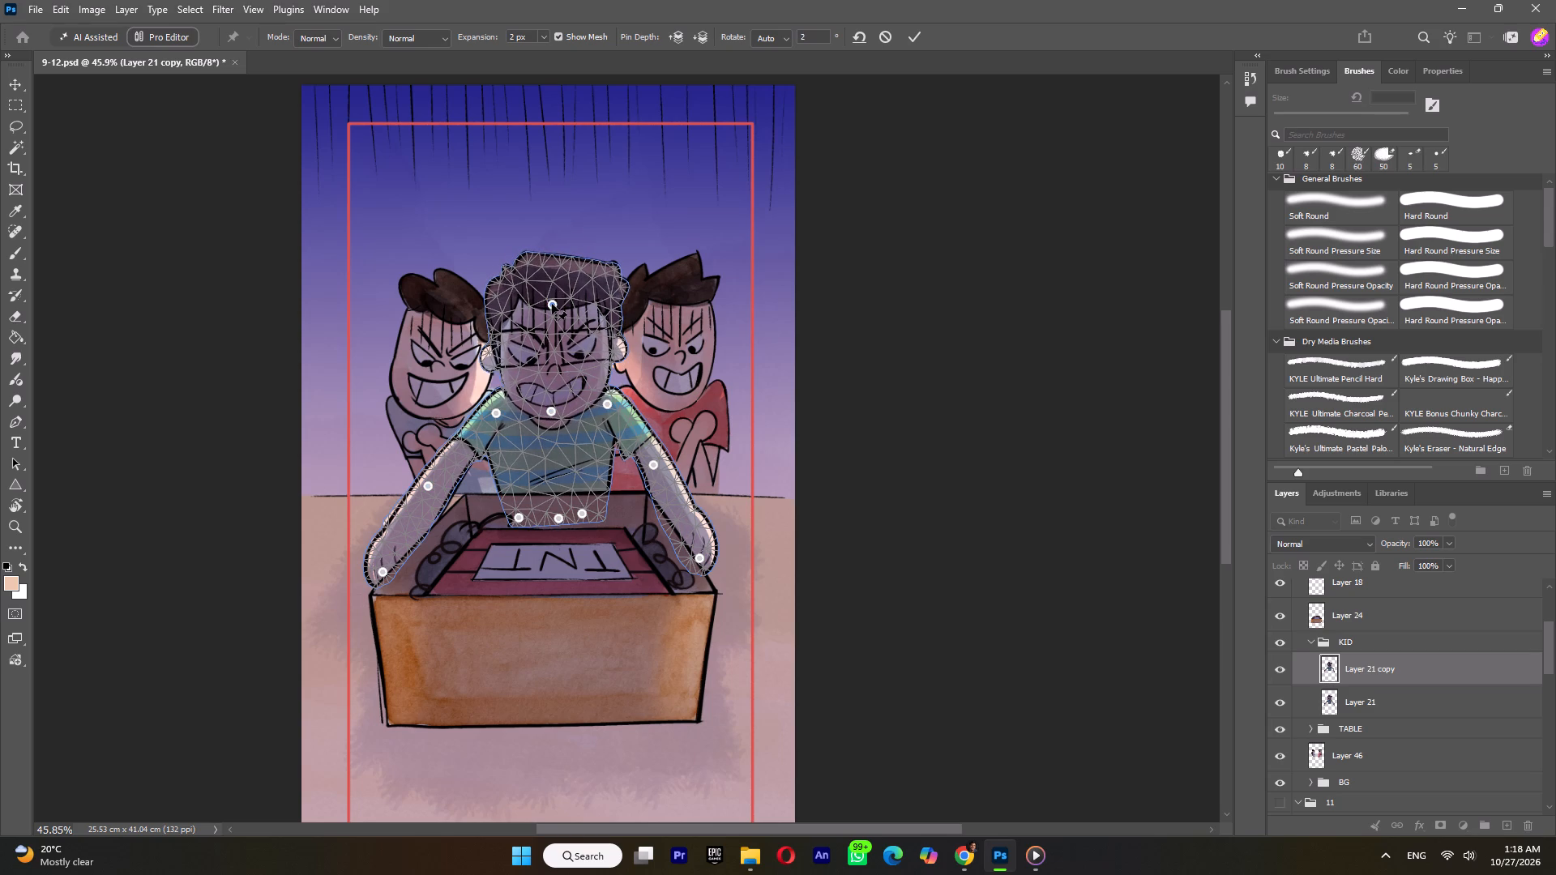
click(552, 304)
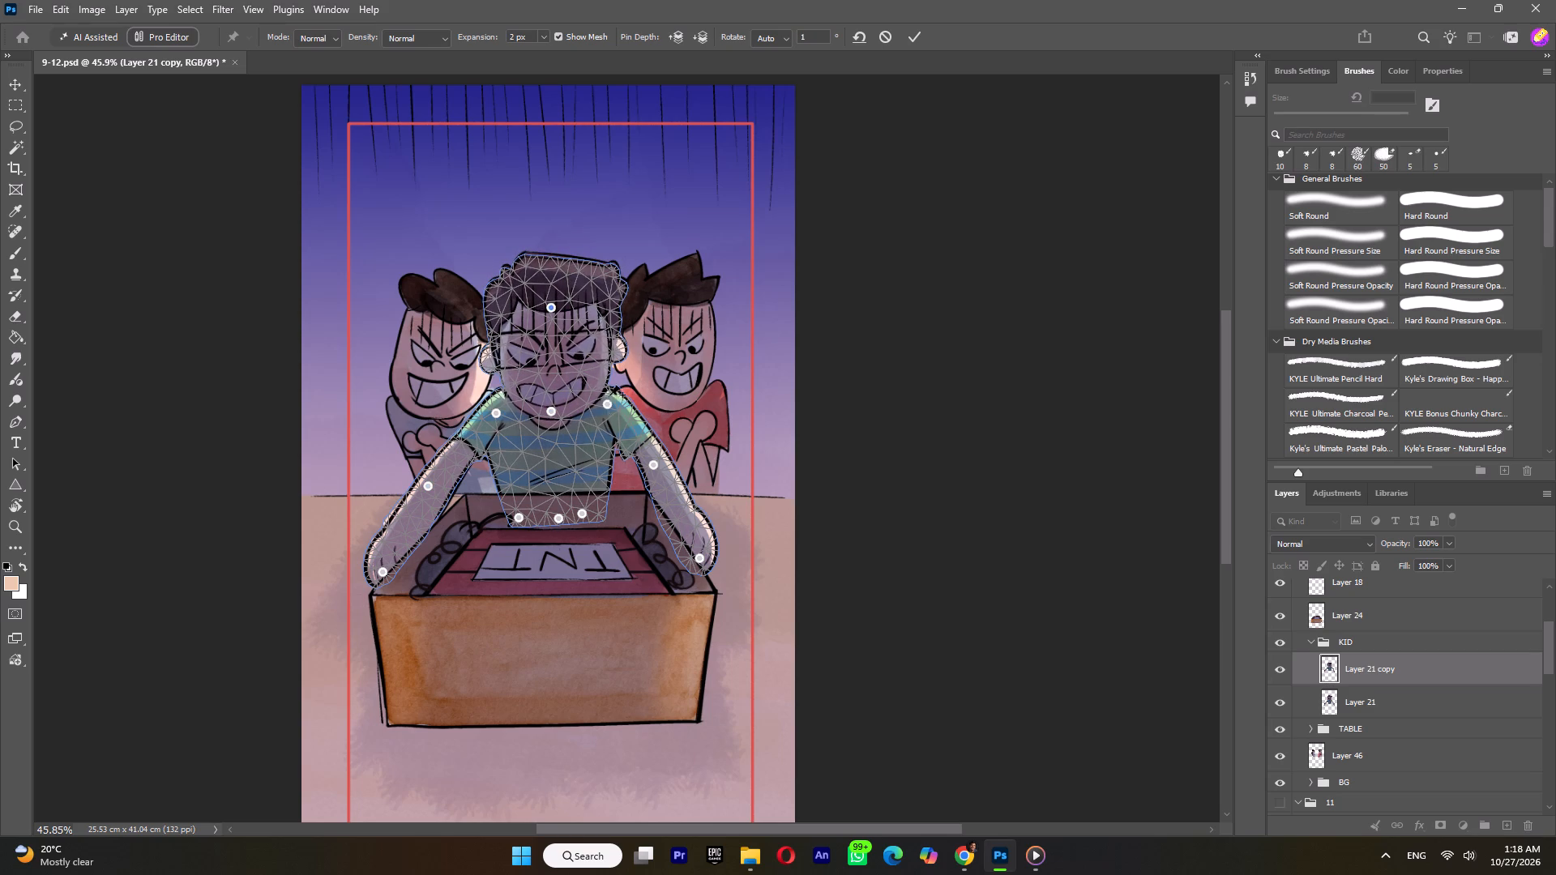
click(605, 405)
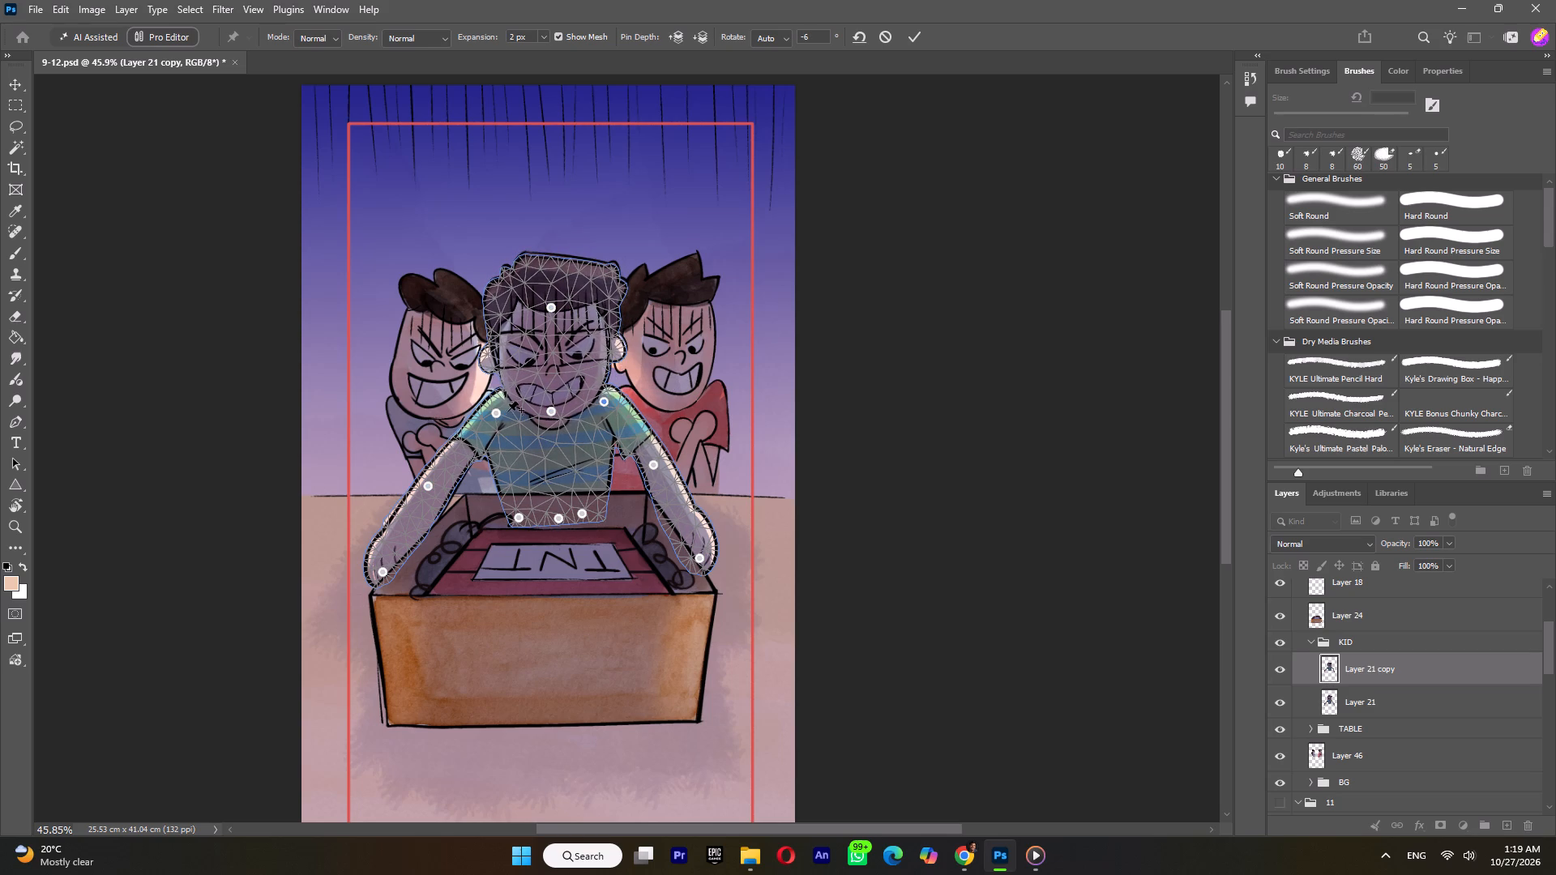
click(498, 414)
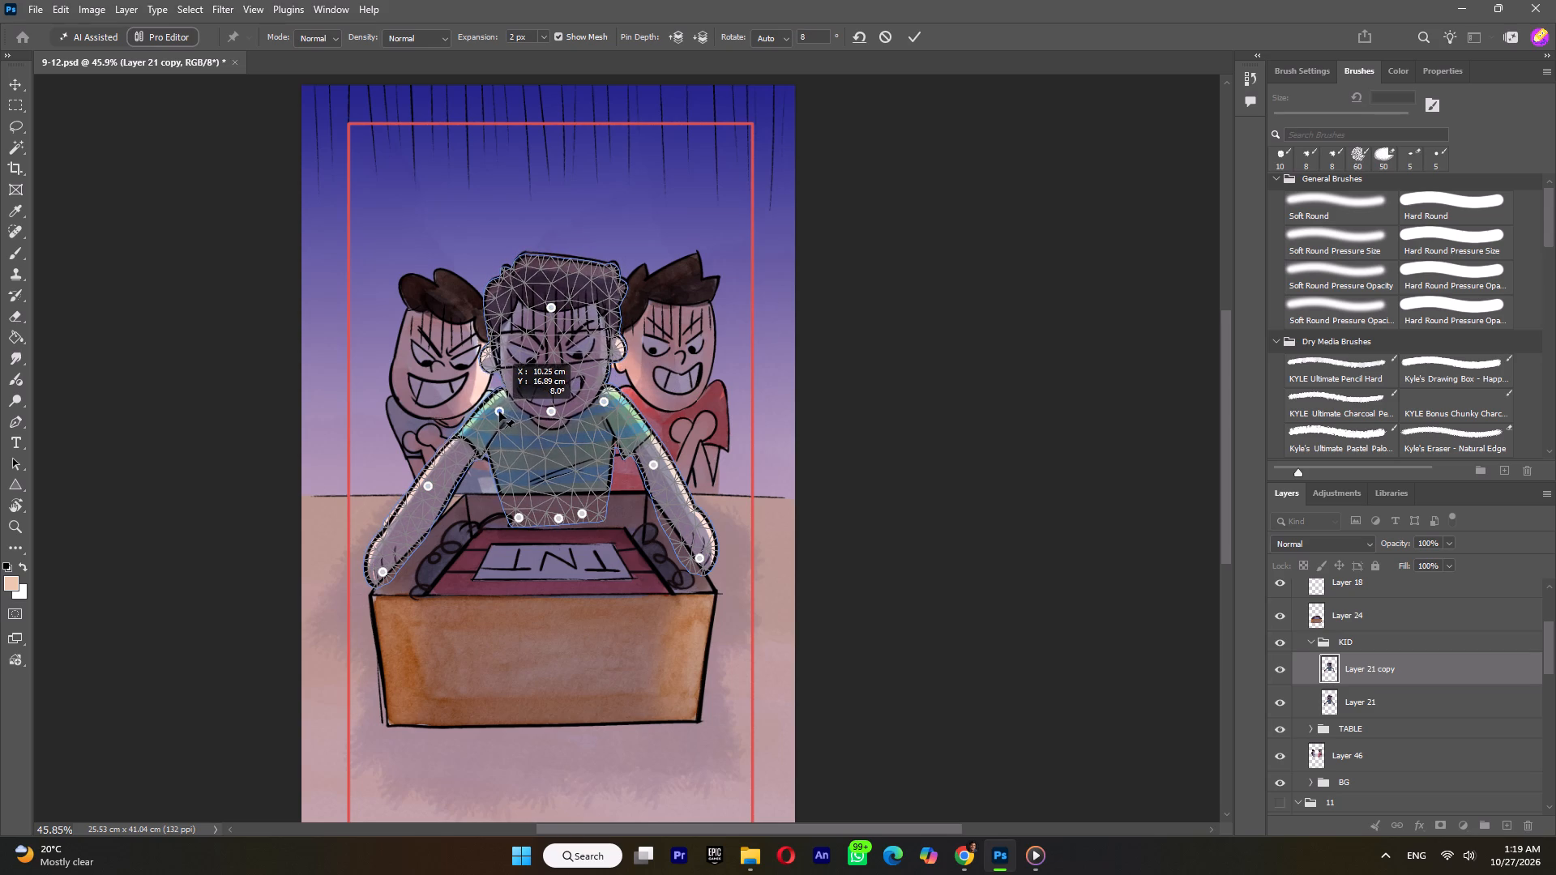
click(913, 37)
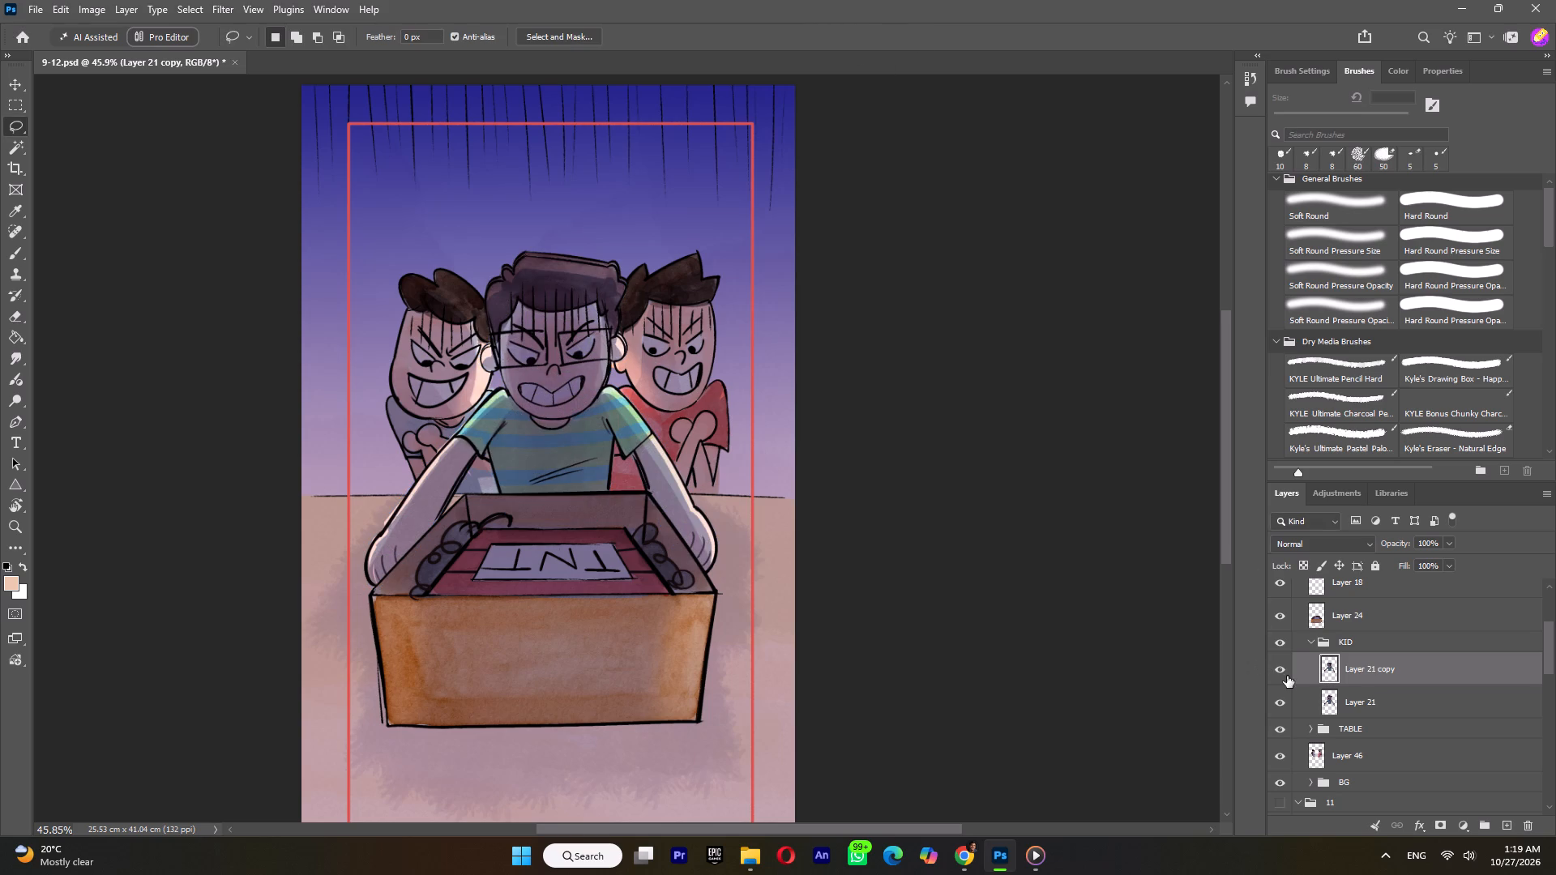
Compare the warped Layer 21 copy with the original Layer 21, and leave the copy hidden.
click(1279, 672)
click(1279, 672)
click(1279, 672)
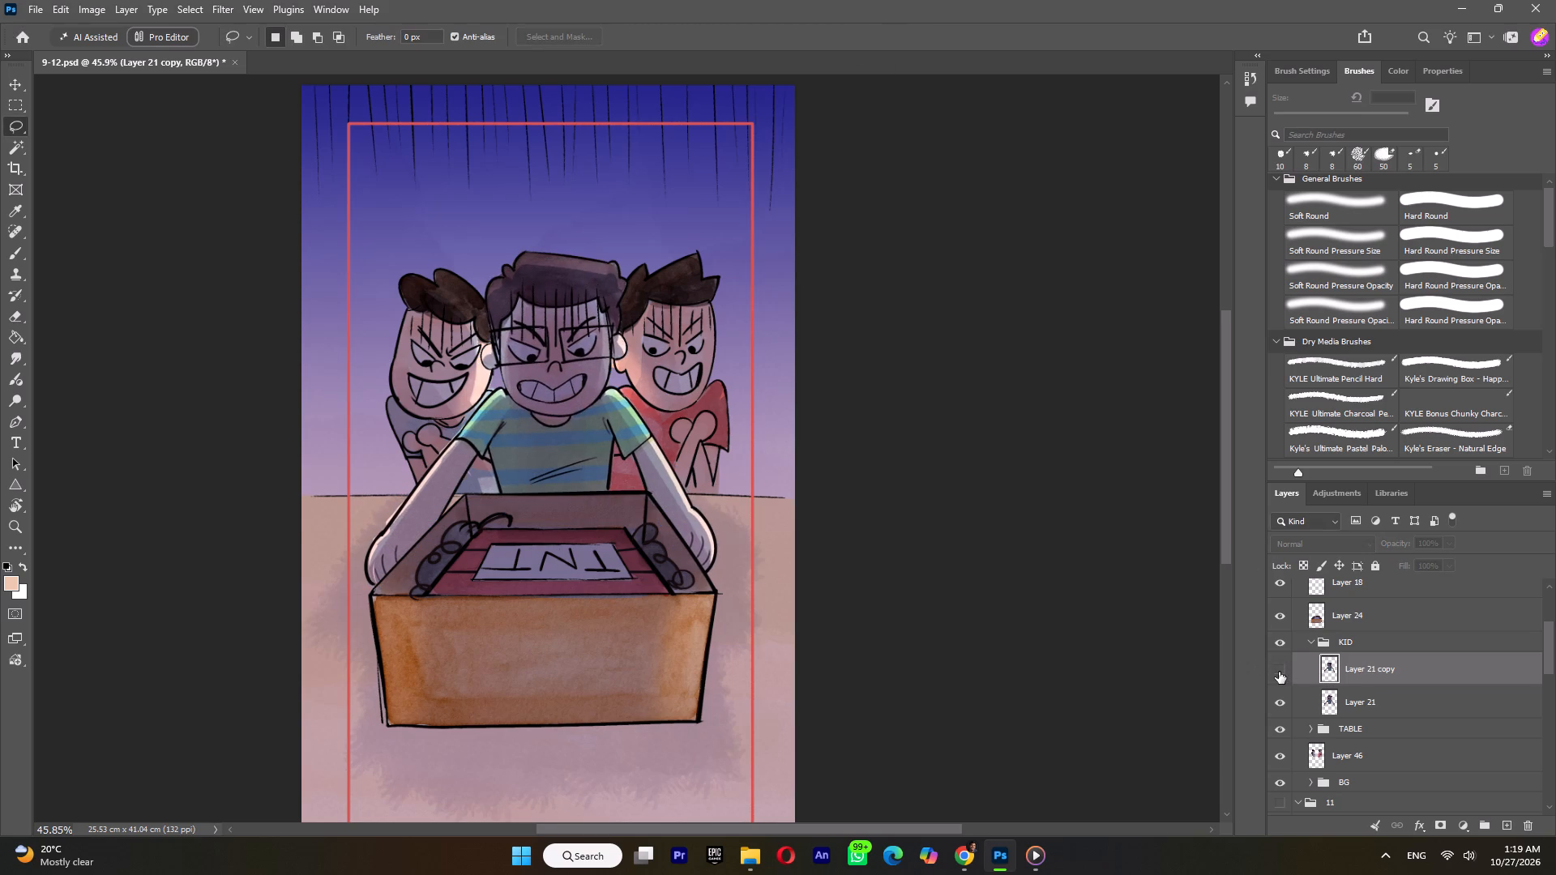
click(1279, 672)
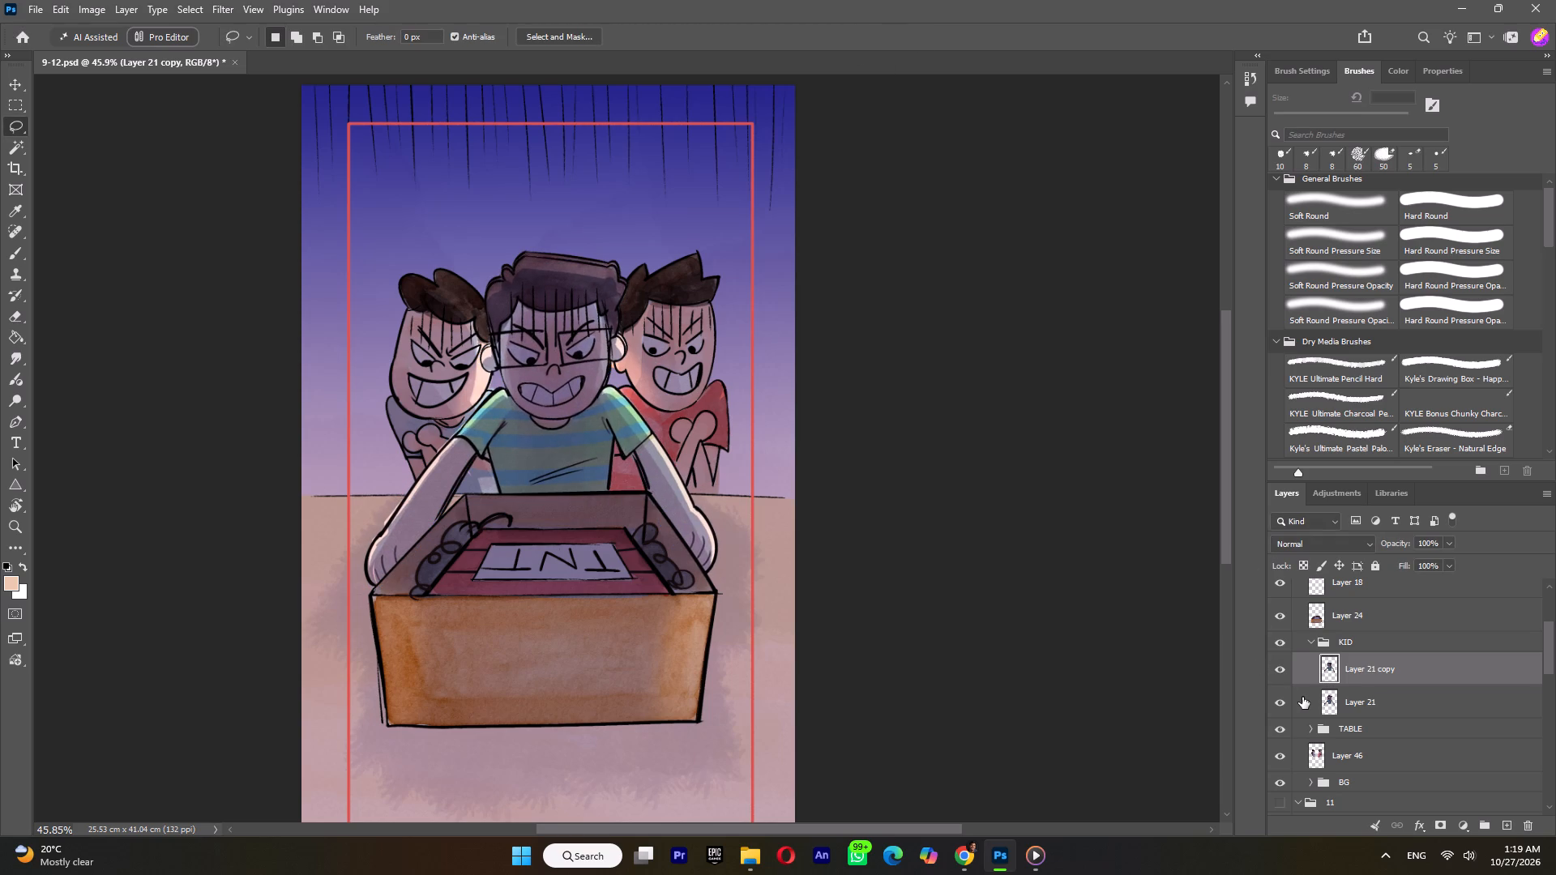
click(1283, 700)
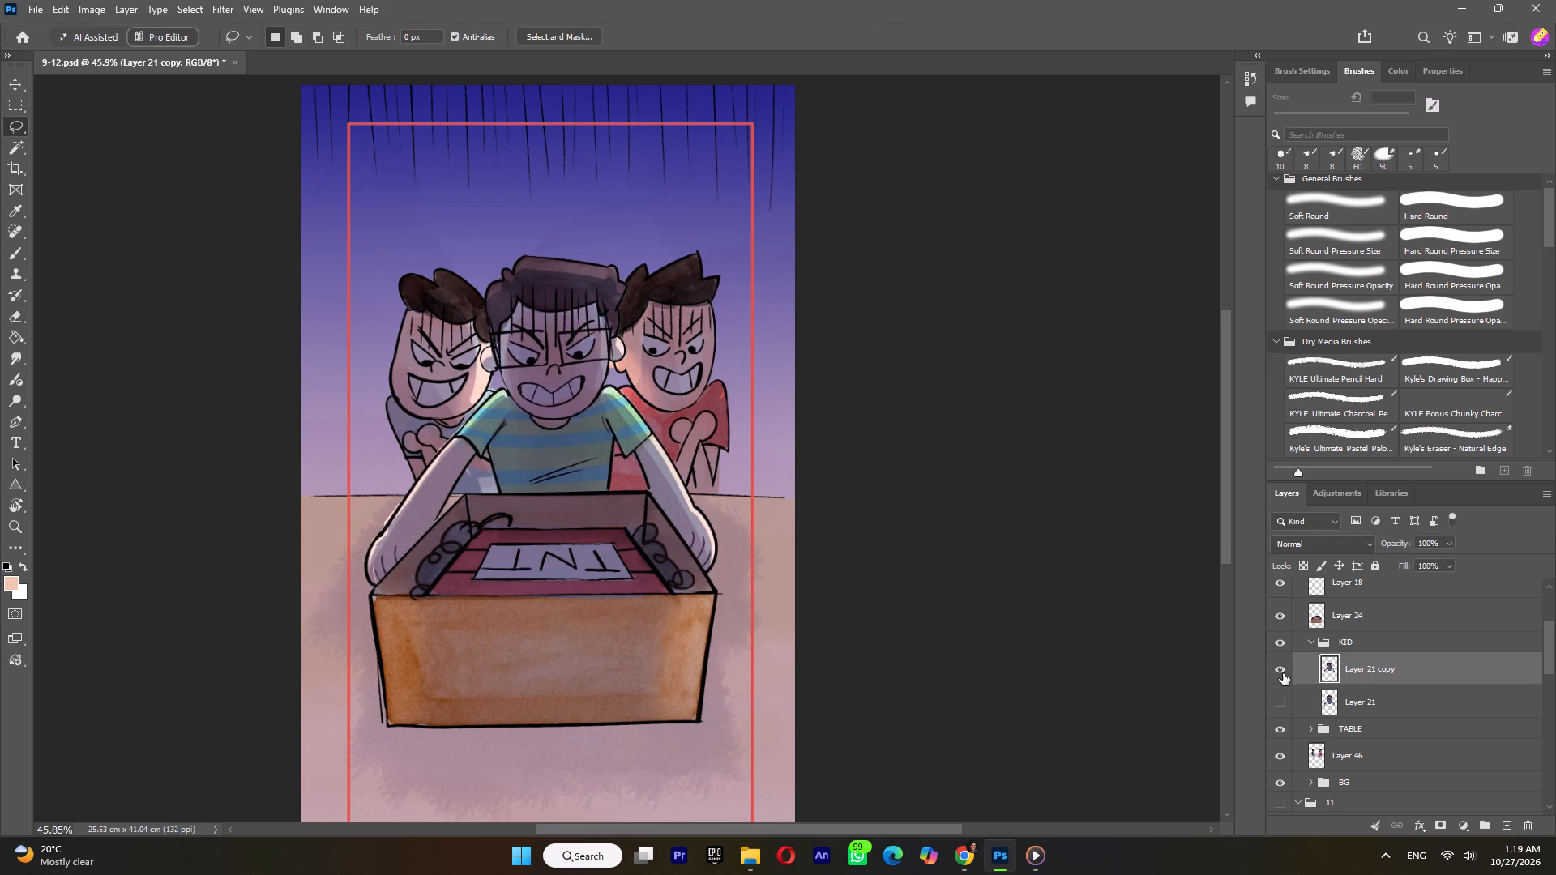
click(1283, 672)
click(1283, 672)
click(1283, 694)
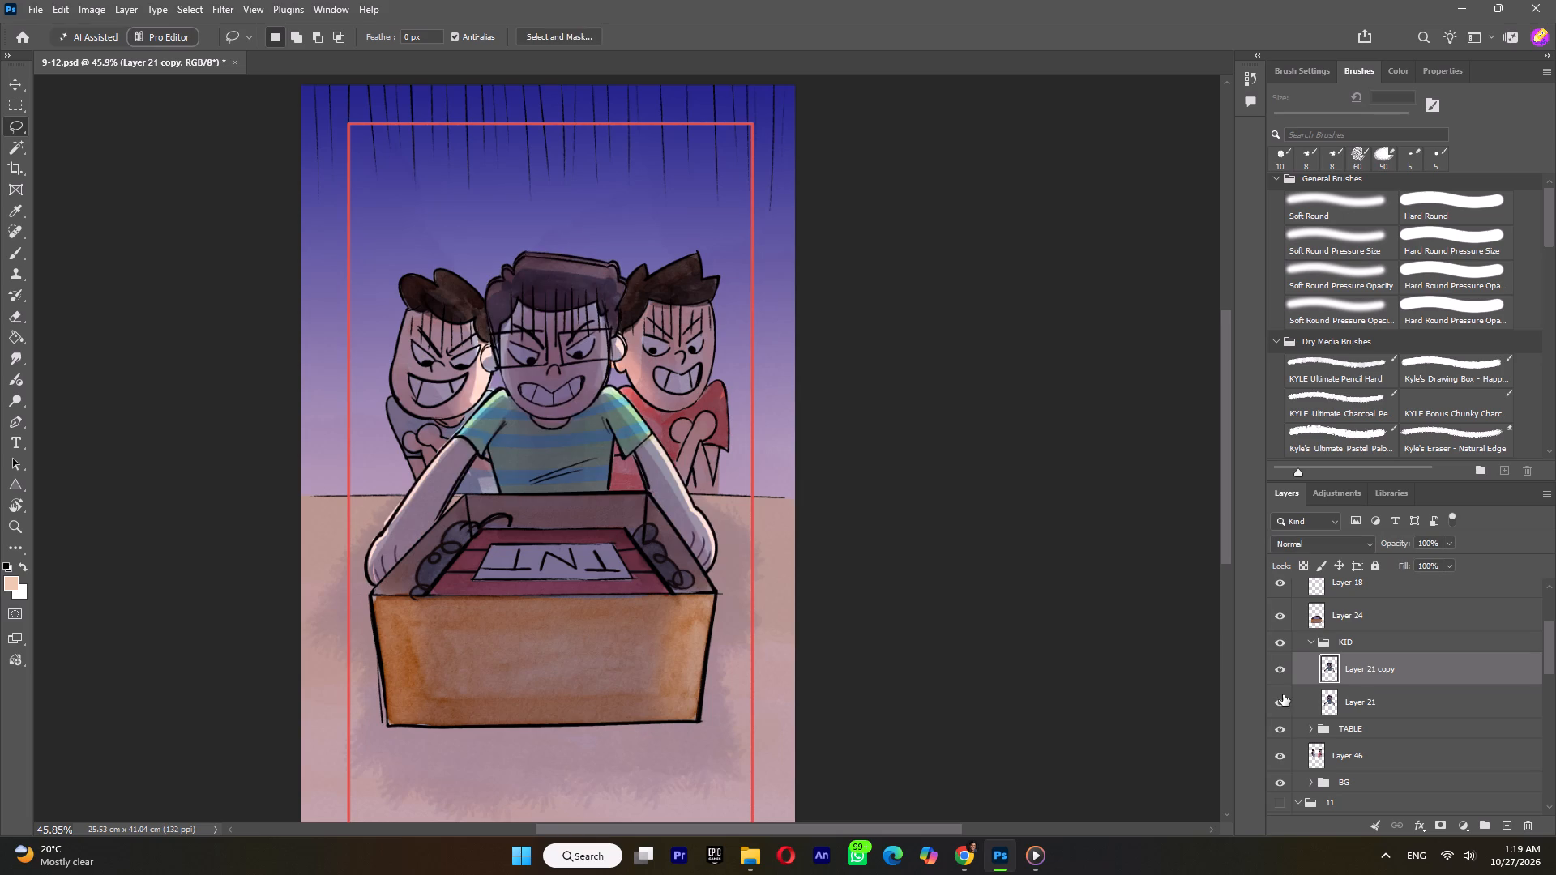
click(1280, 670)
click(1278, 670)
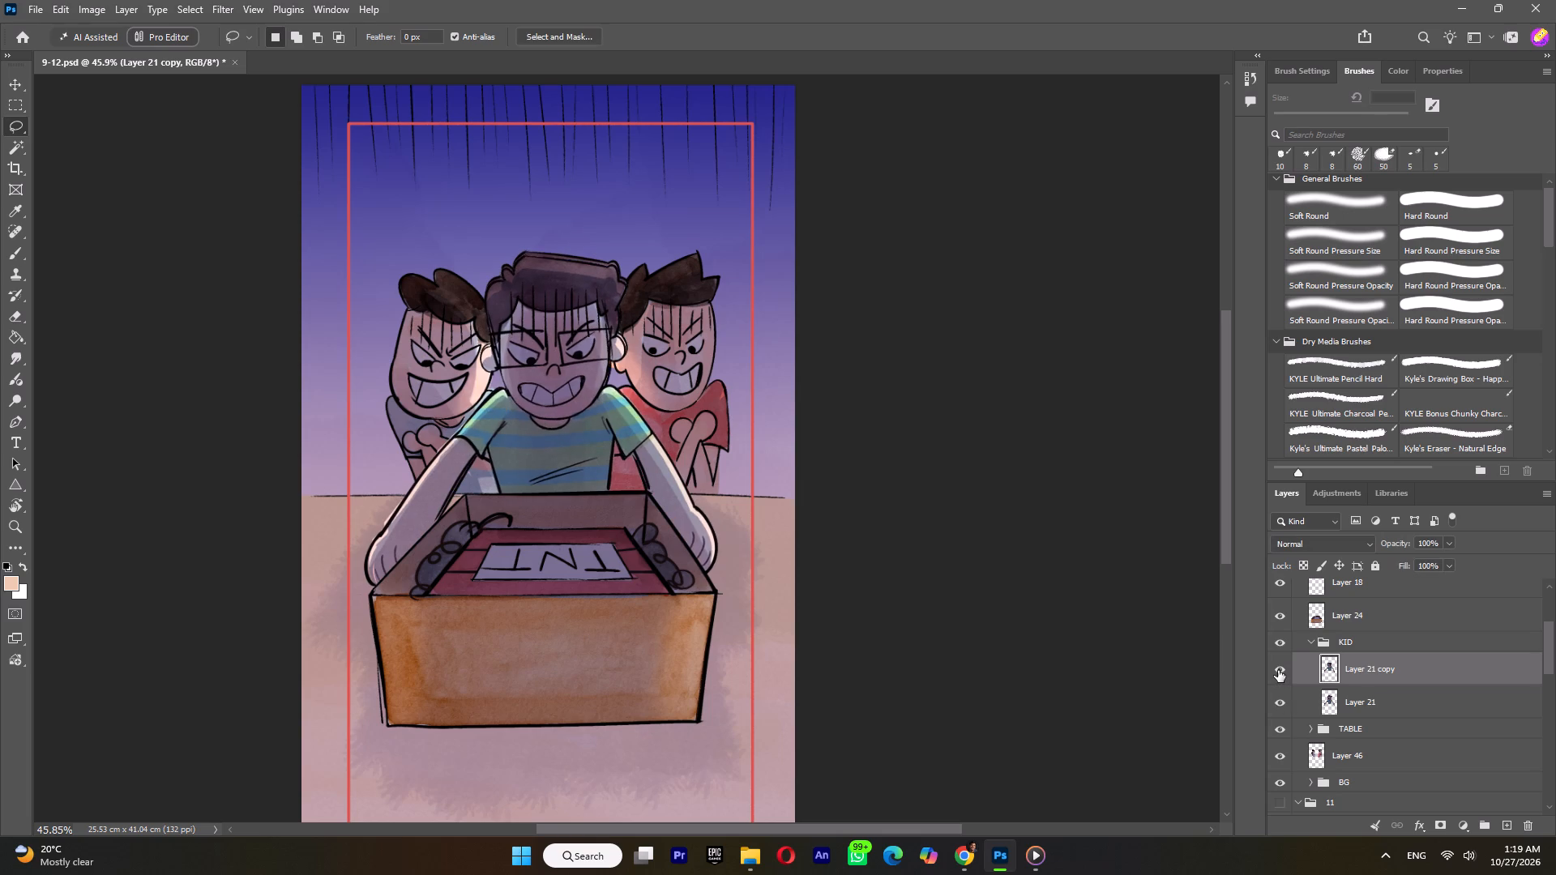
click(1278, 670)
Merge Layer 25, Layer 22 and the base layer they are clipped to inside the TABLE group.
scroll(1365, 696, down, 1)
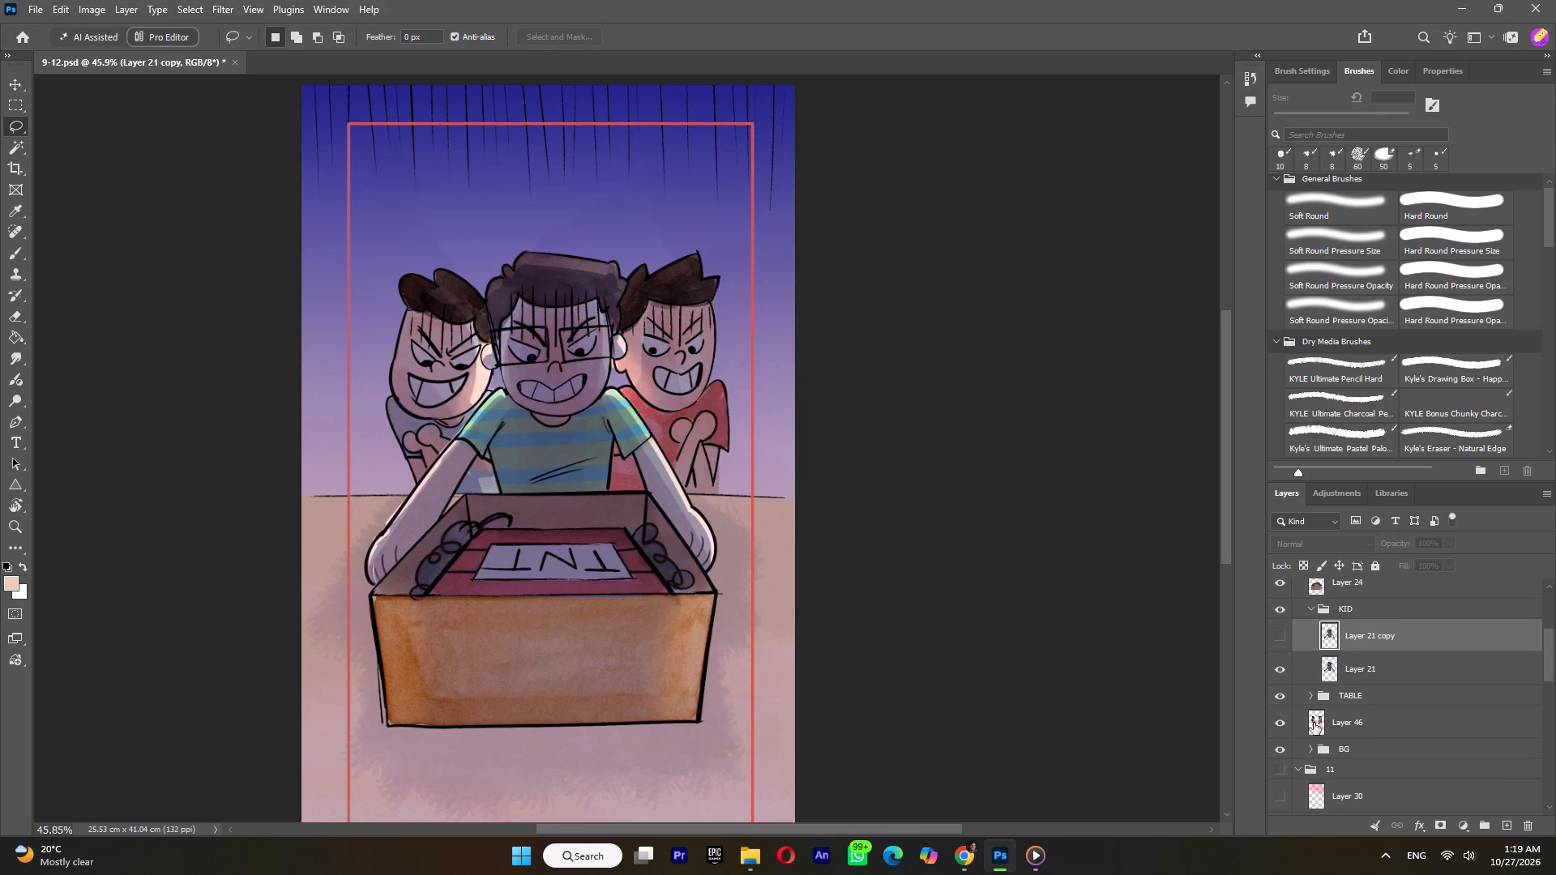
click(1279, 699)
click(1279, 699)
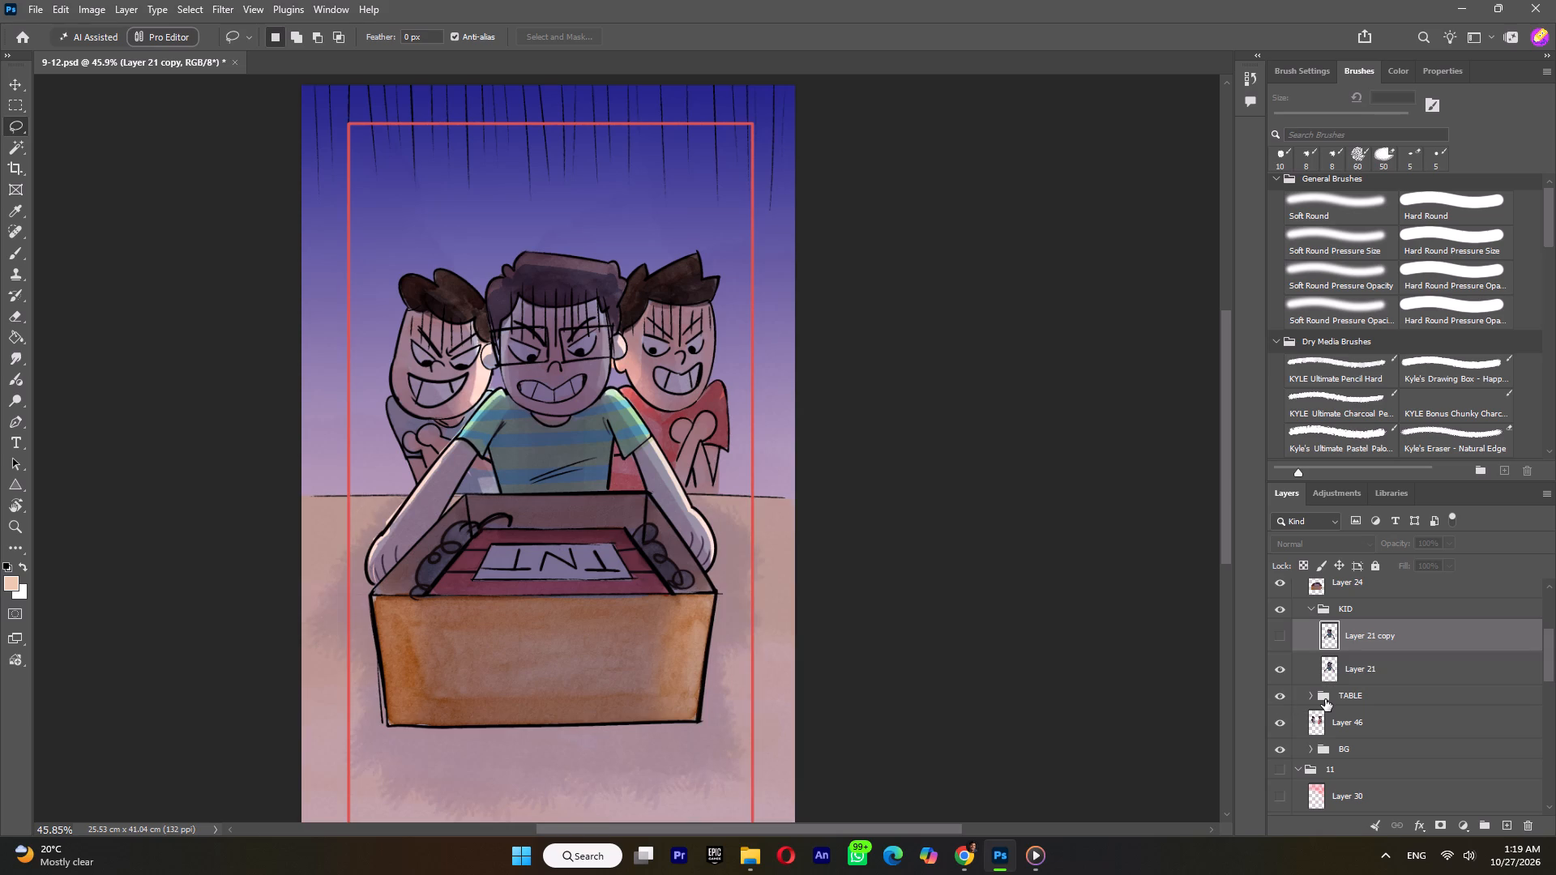
click(1325, 699)
click(1315, 696)
click(1313, 698)
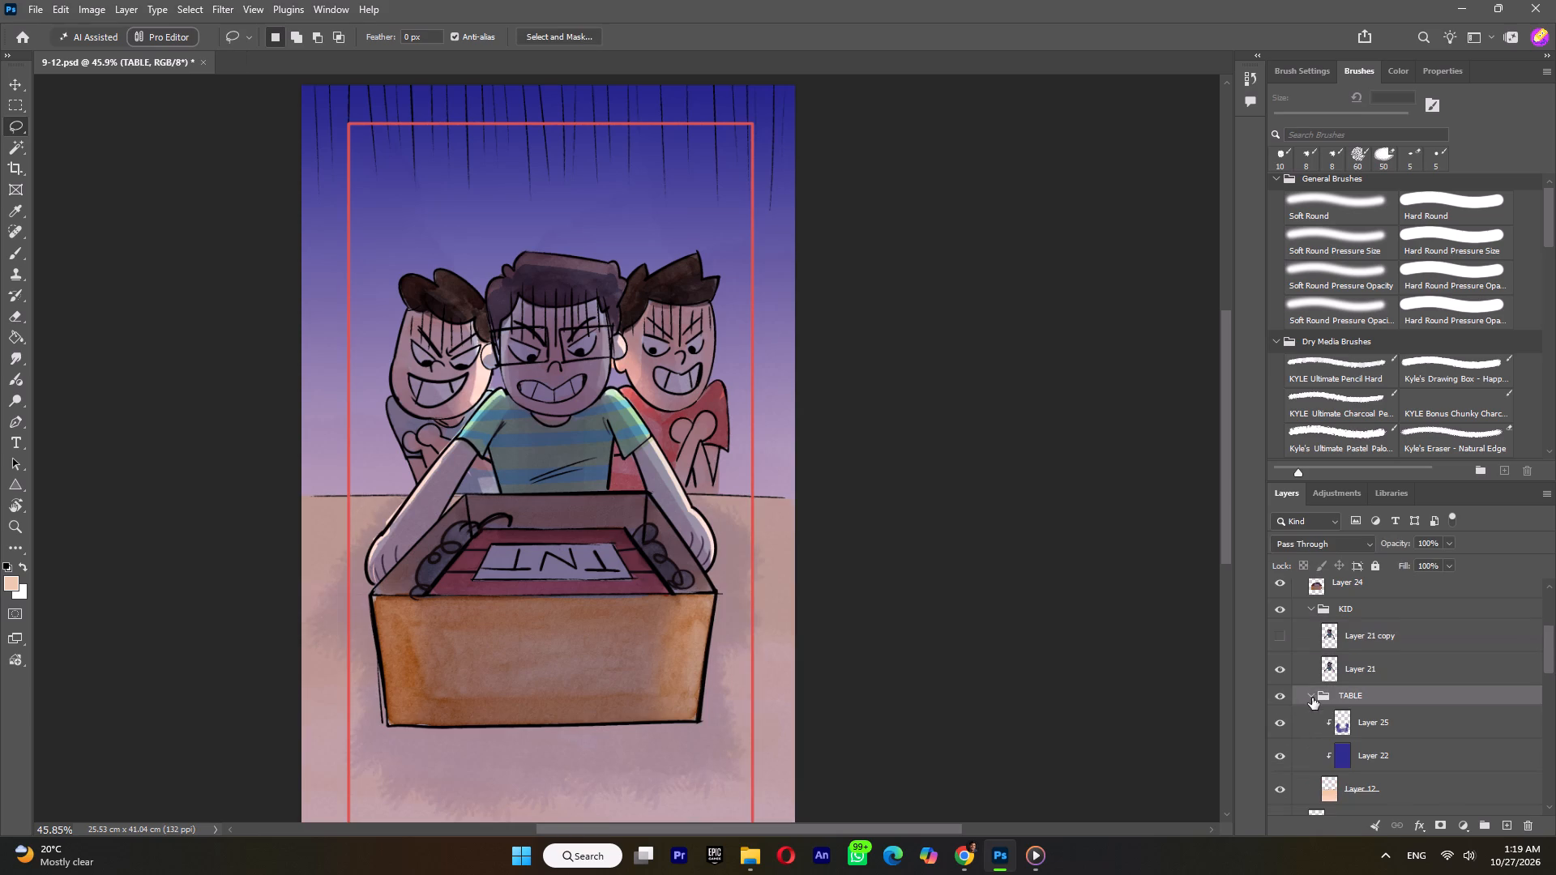
click(1375, 717)
scroll(1375, 723, down, 1)
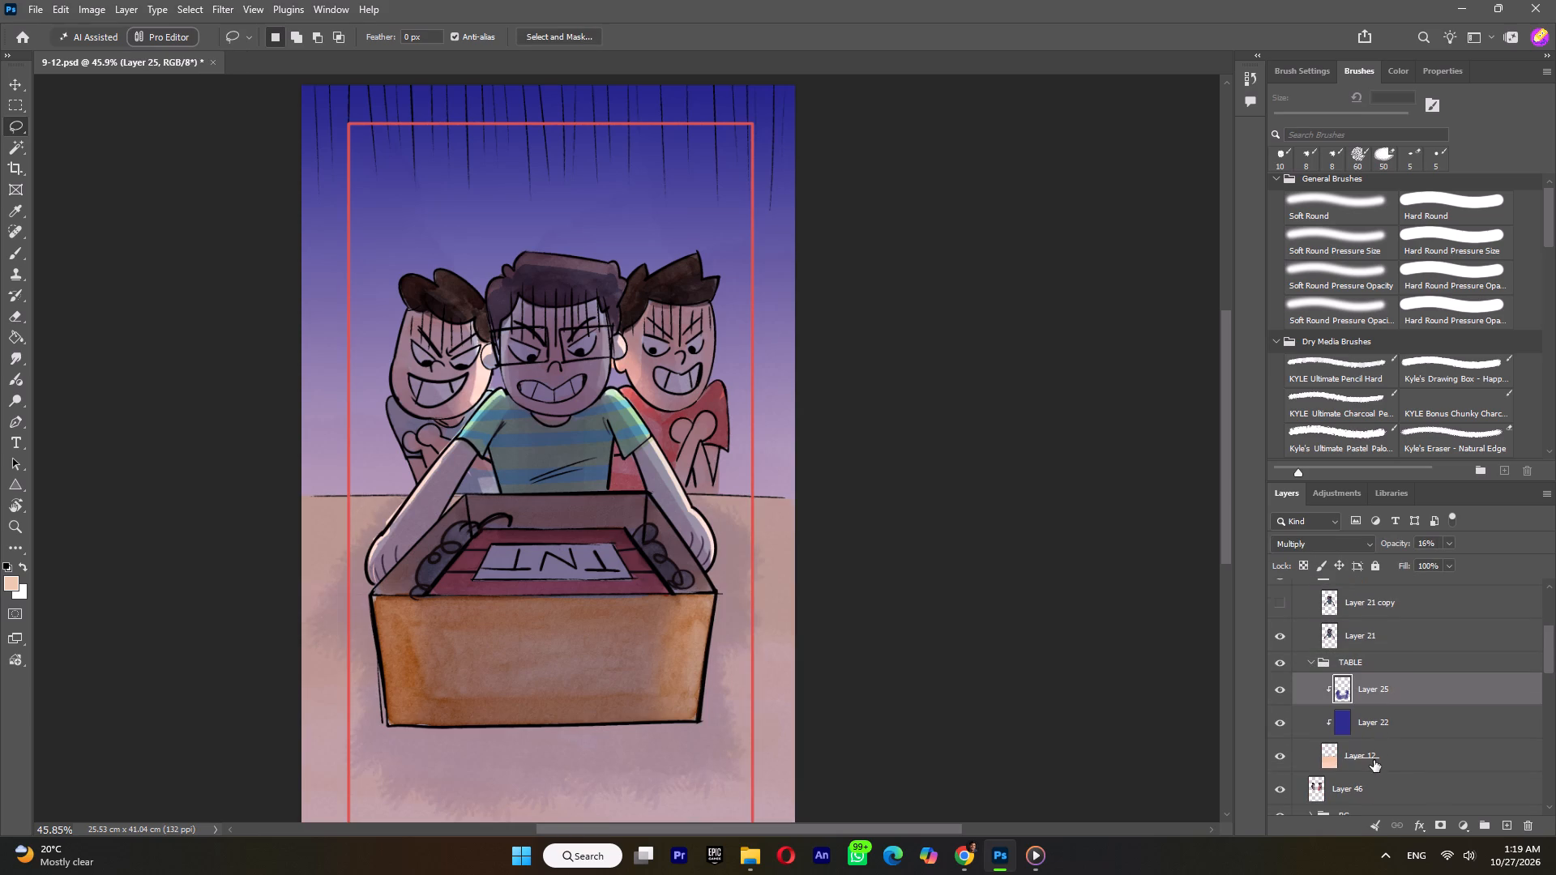
shift+click(1374, 760)
right_click(1374, 760)
click(1421, 497)
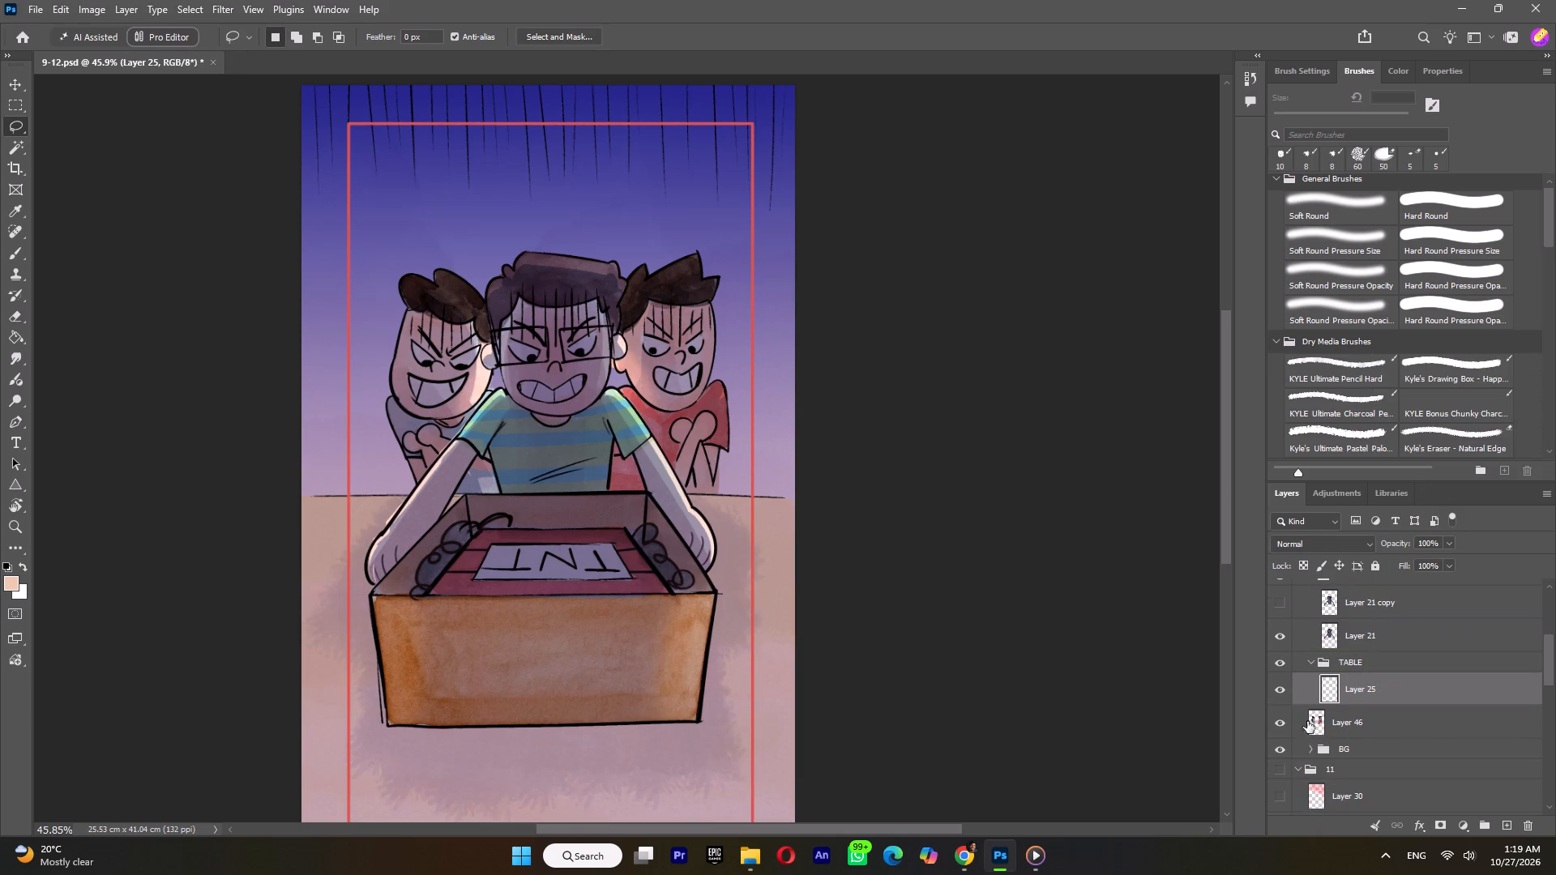
Marquee-select the red-shirted boy on Layer 46, cut him, and paste him in place on his own layer.
click(1278, 726)
click(1278, 726)
click(1349, 728)
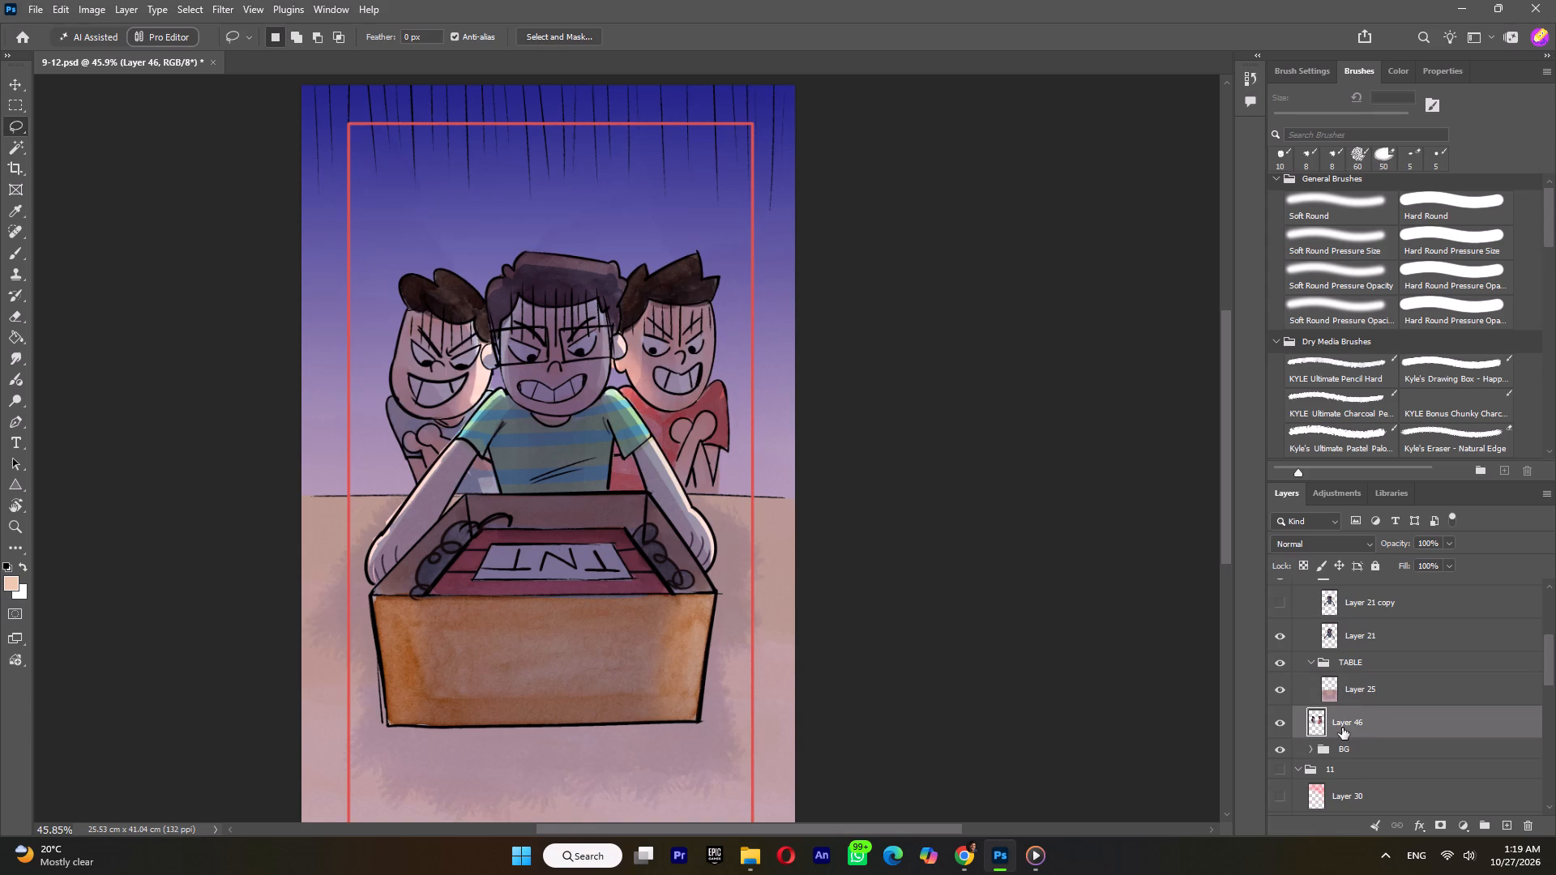
click(1280, 723)
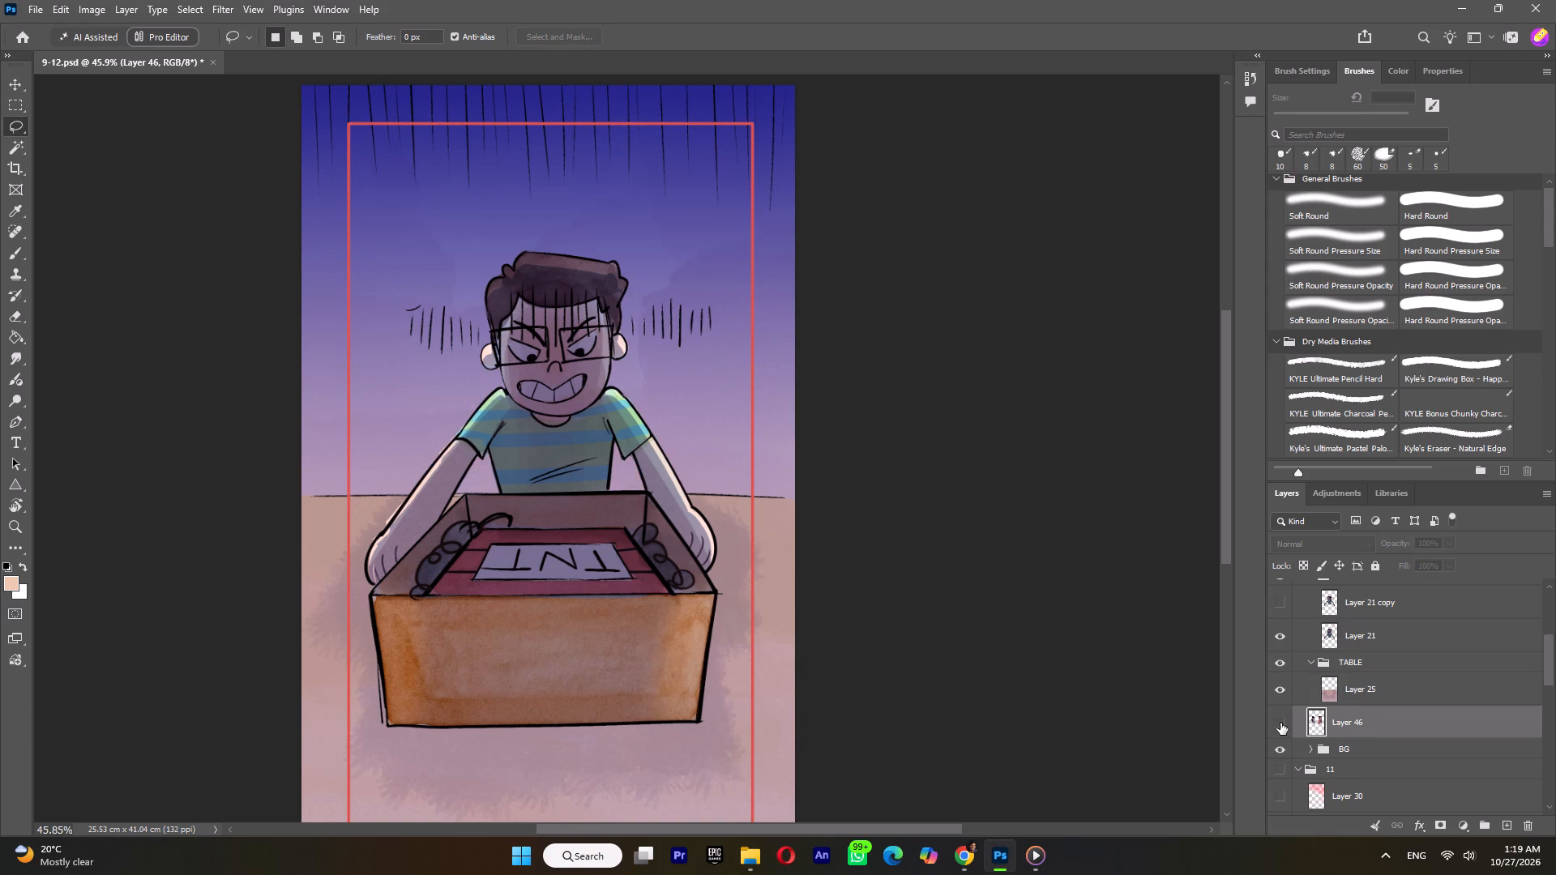
click(1280, 723)
click(1361, 723)
click(13, 113)
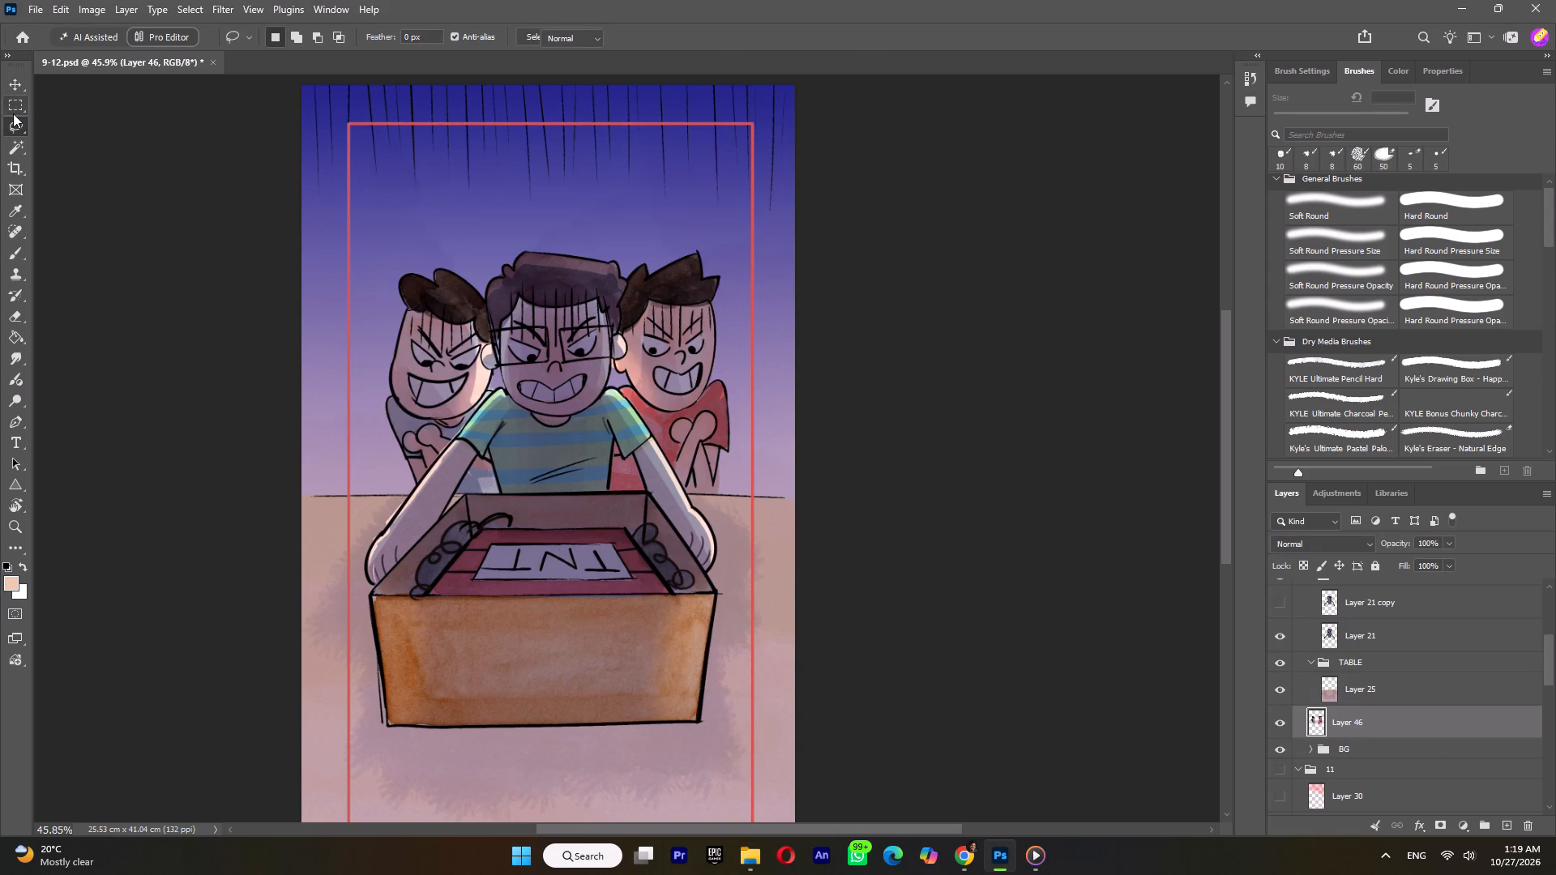
drag(830, 209, 549, 594)
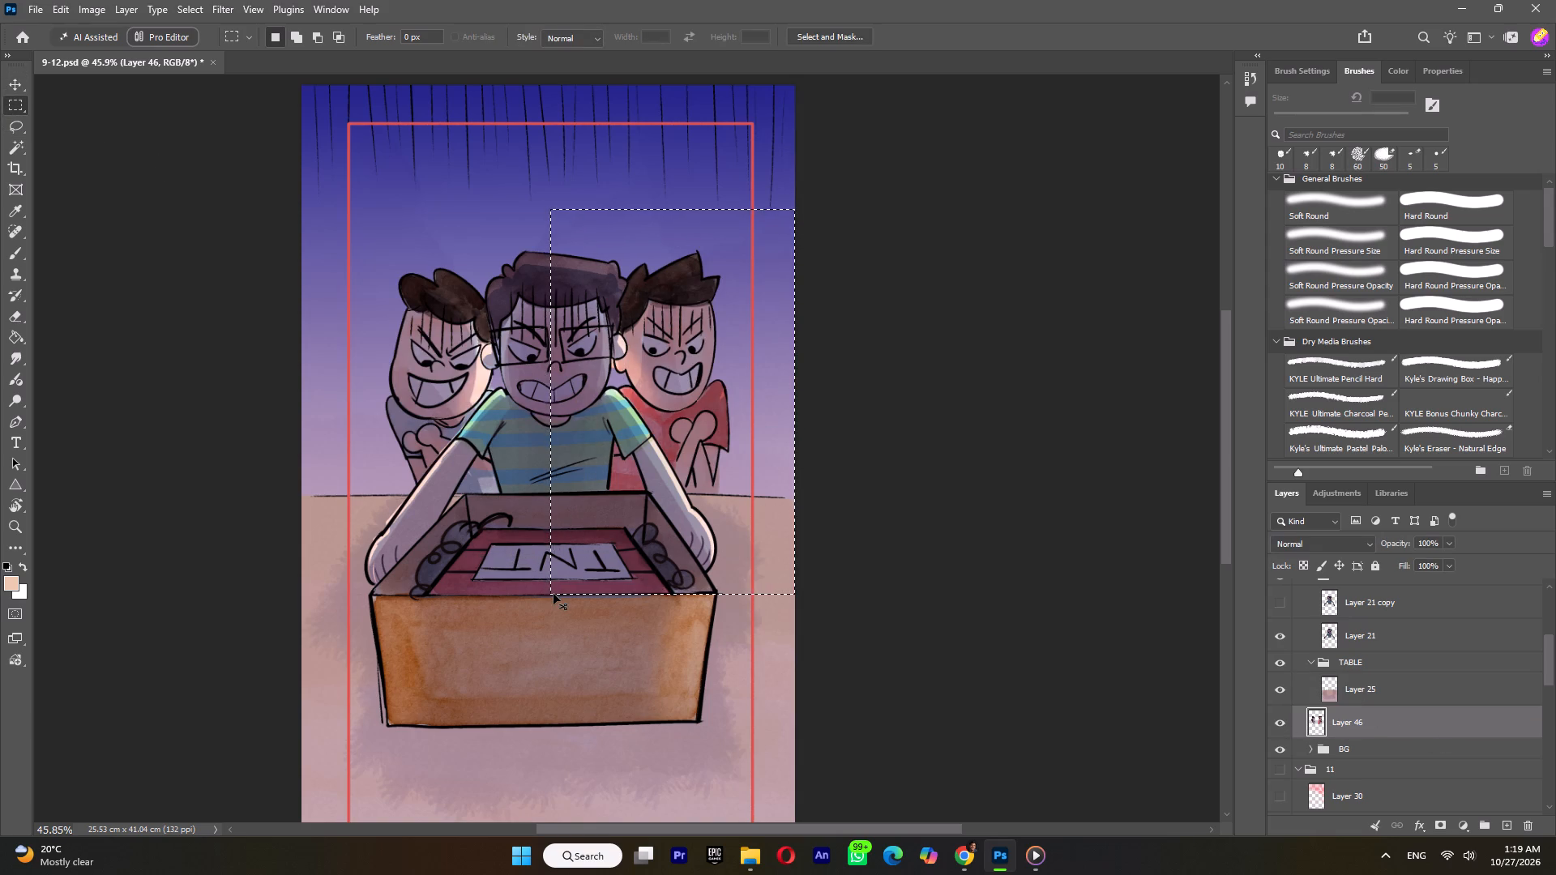
key(ctrl+x)
key(ctrl+shift+v)
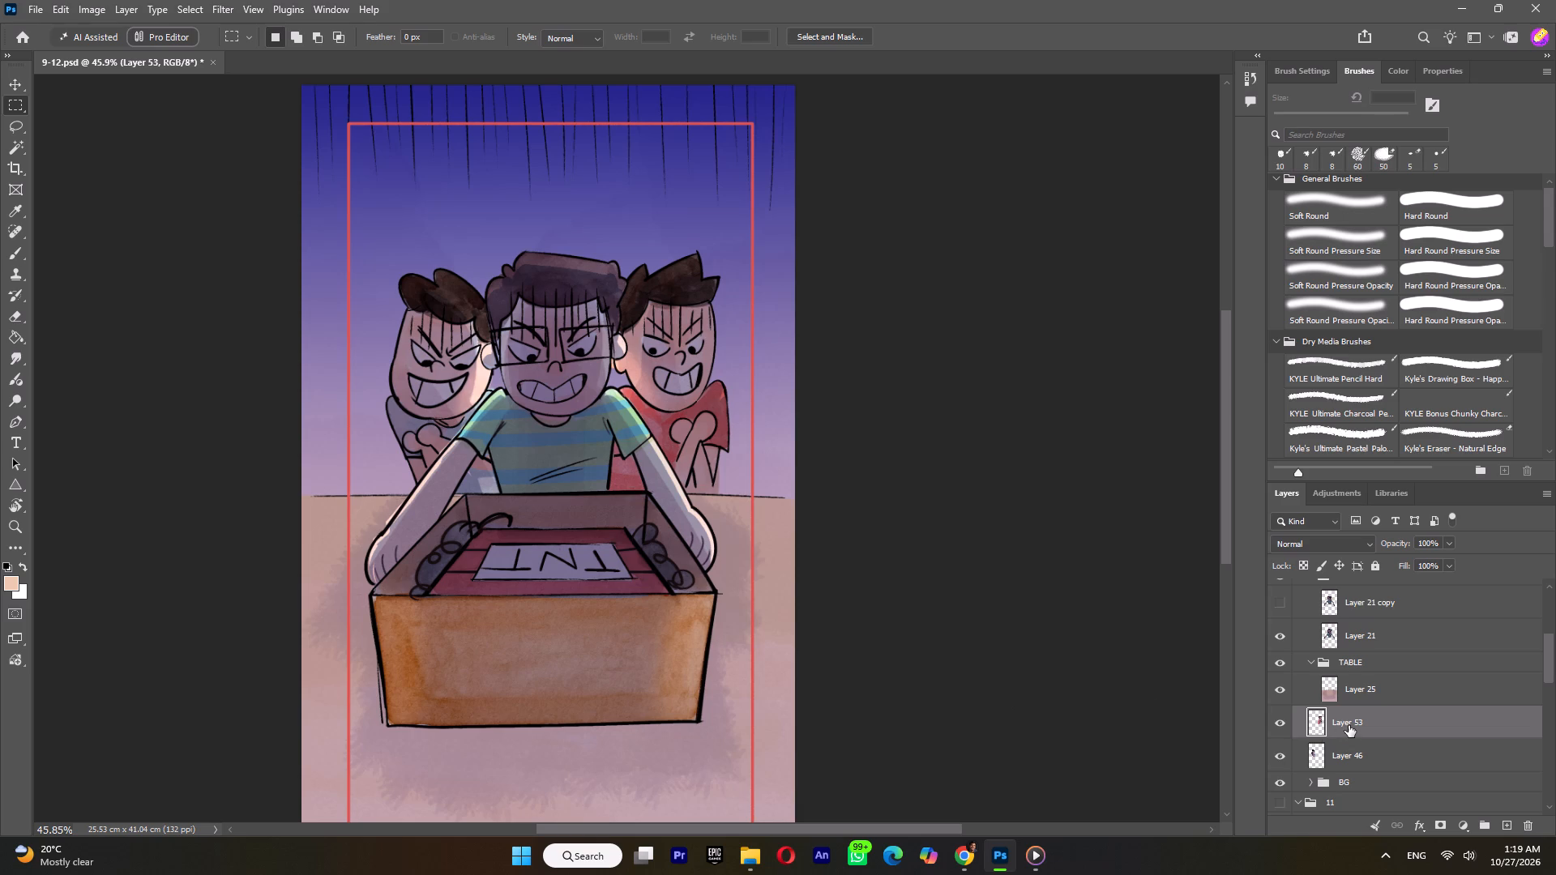
Duplicate the red-shirted boy's Layer 53 in the same document, keeping the name Layer 53 copy.
right_click(1349, 725)
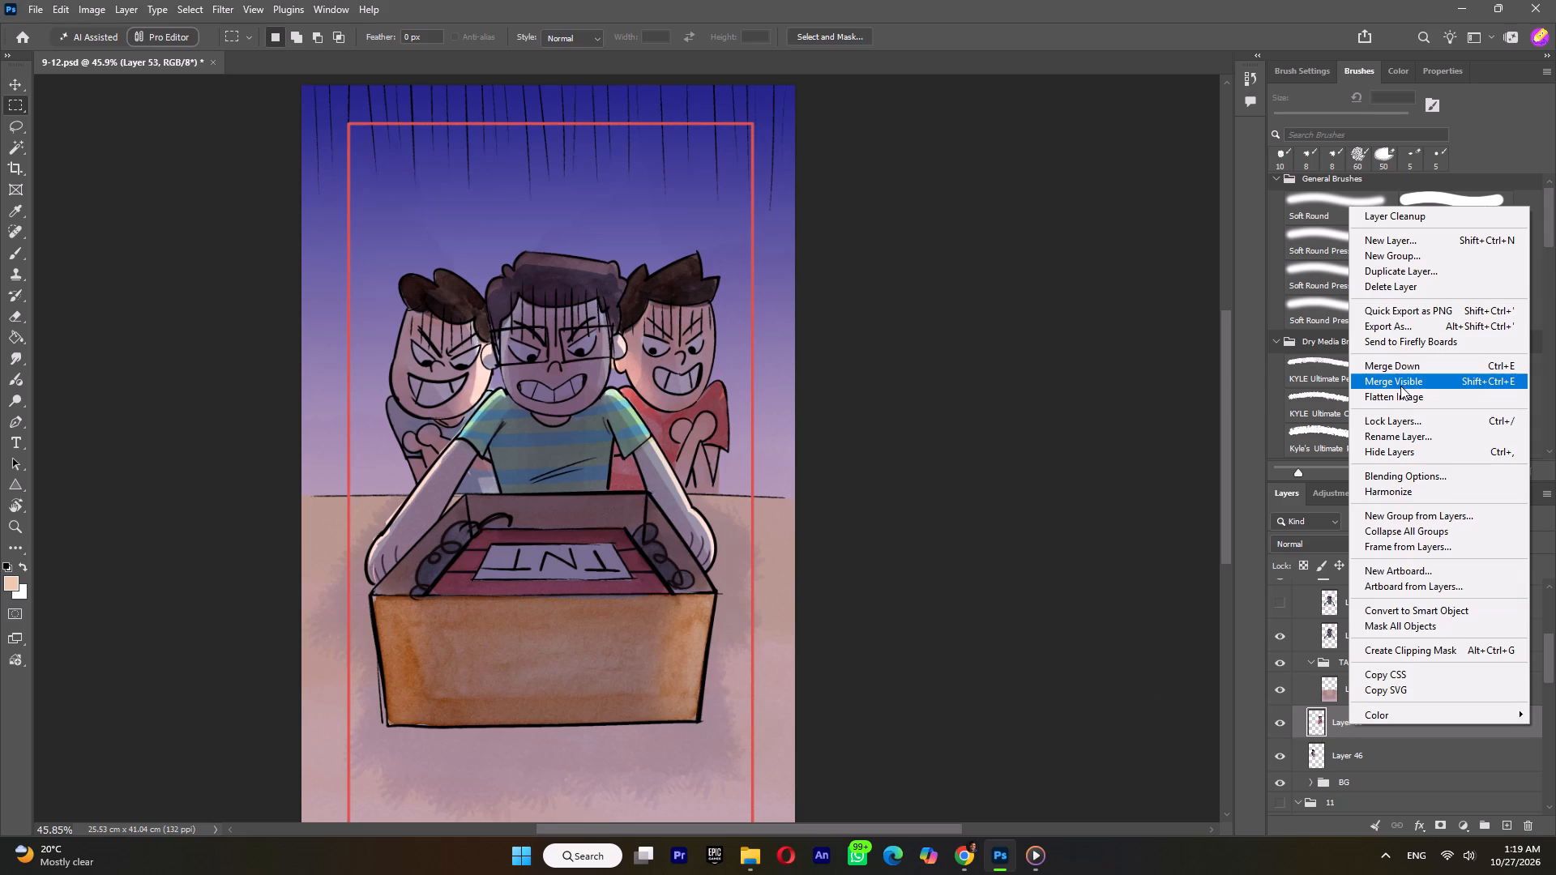
click(1407, 271)
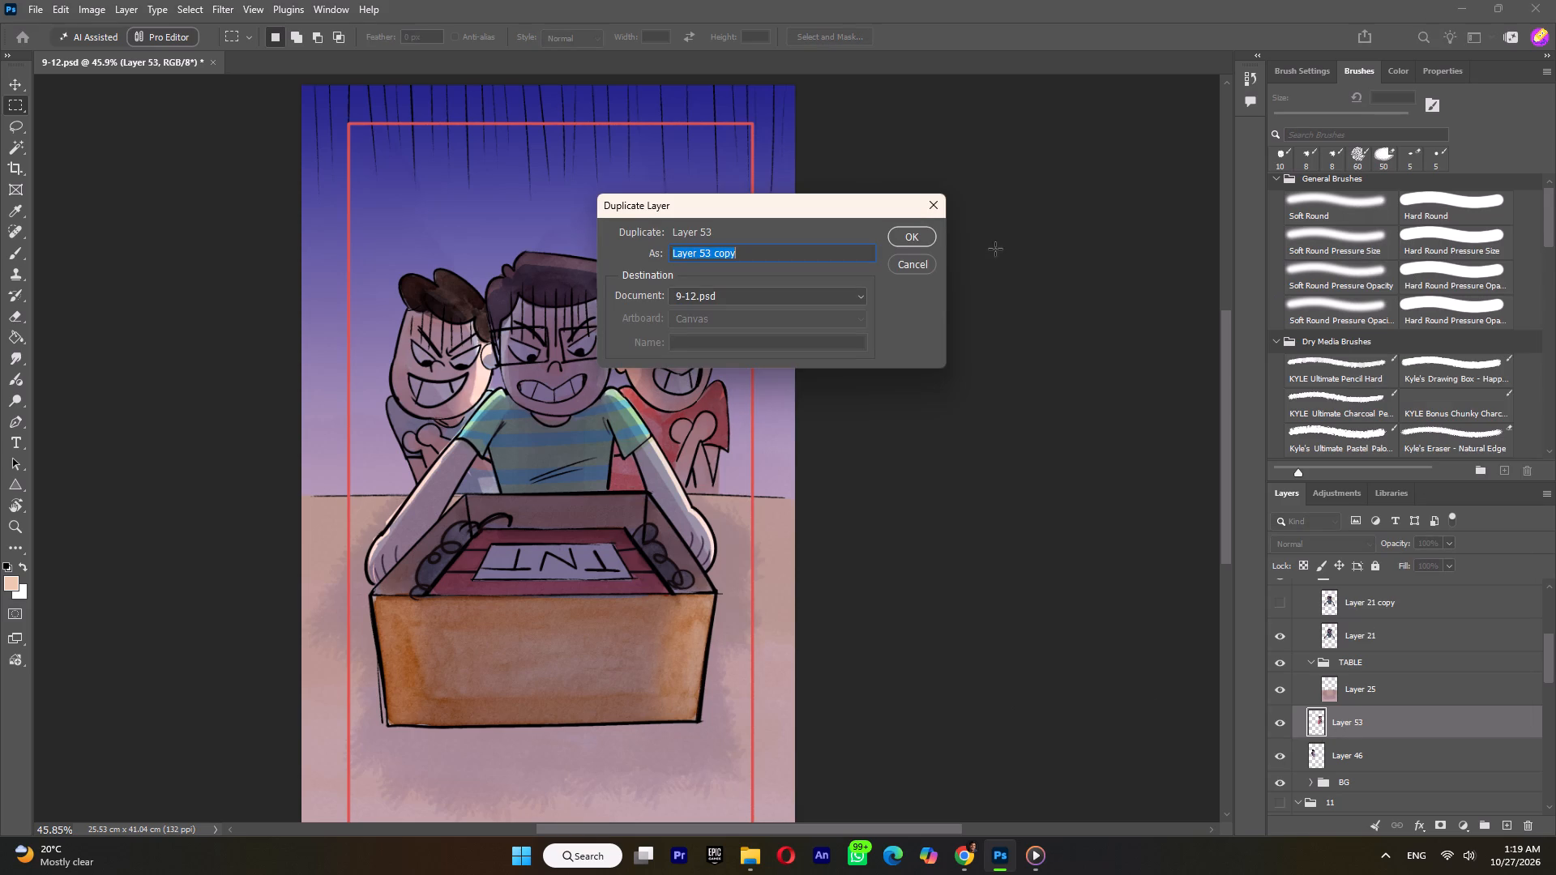
click(903, 234)
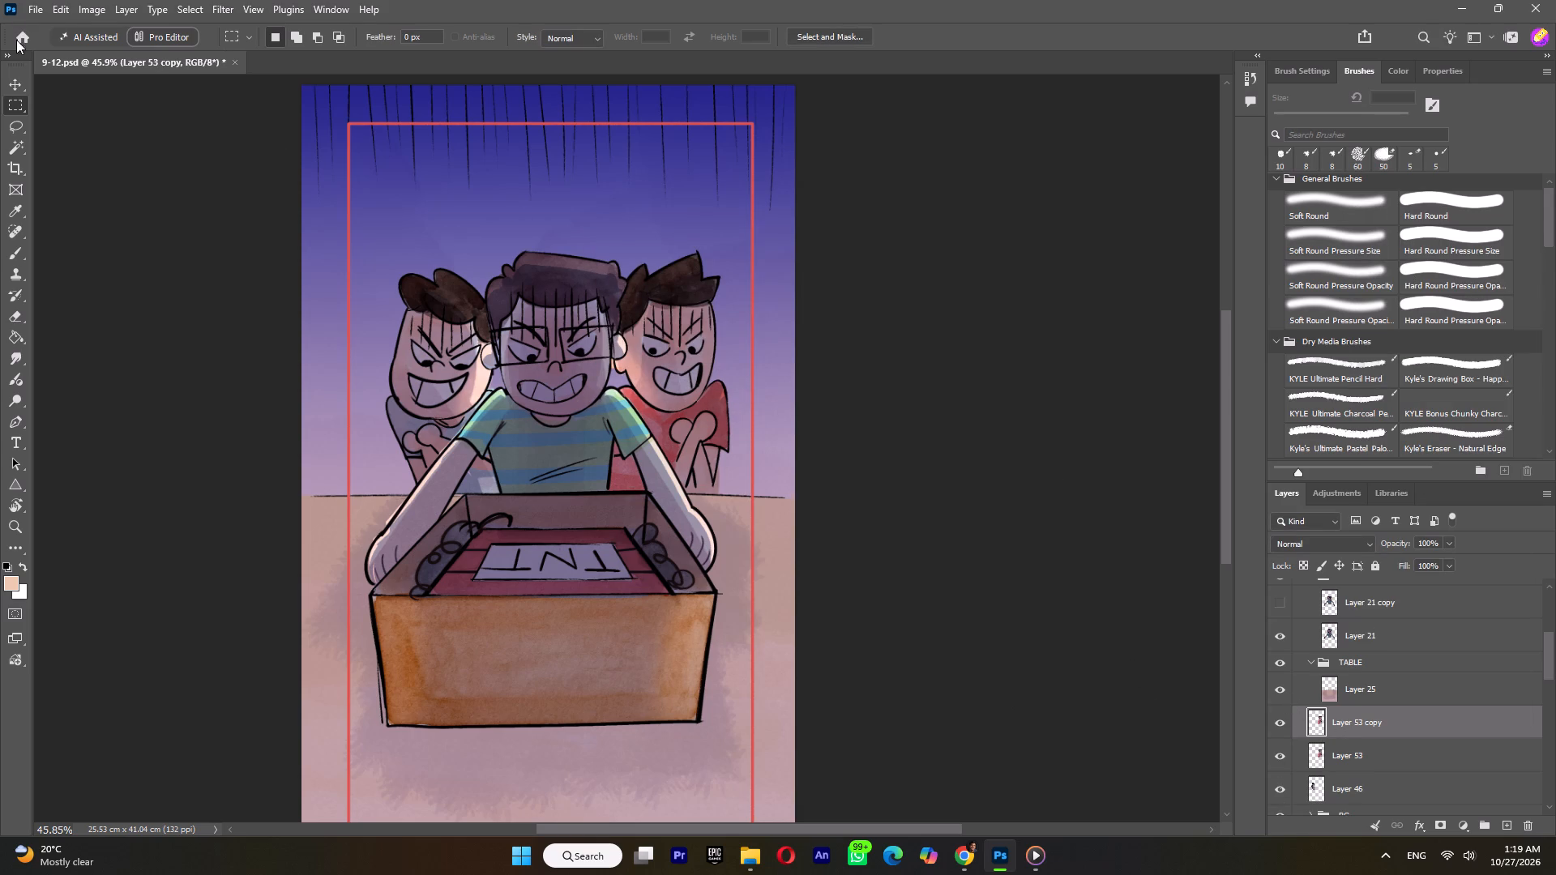
Start Puppet Warp on Layer 53 copy with two lower-body pins plus chin and forehead pins, and rotate the forehead pin to 5°.
click(60, 10)
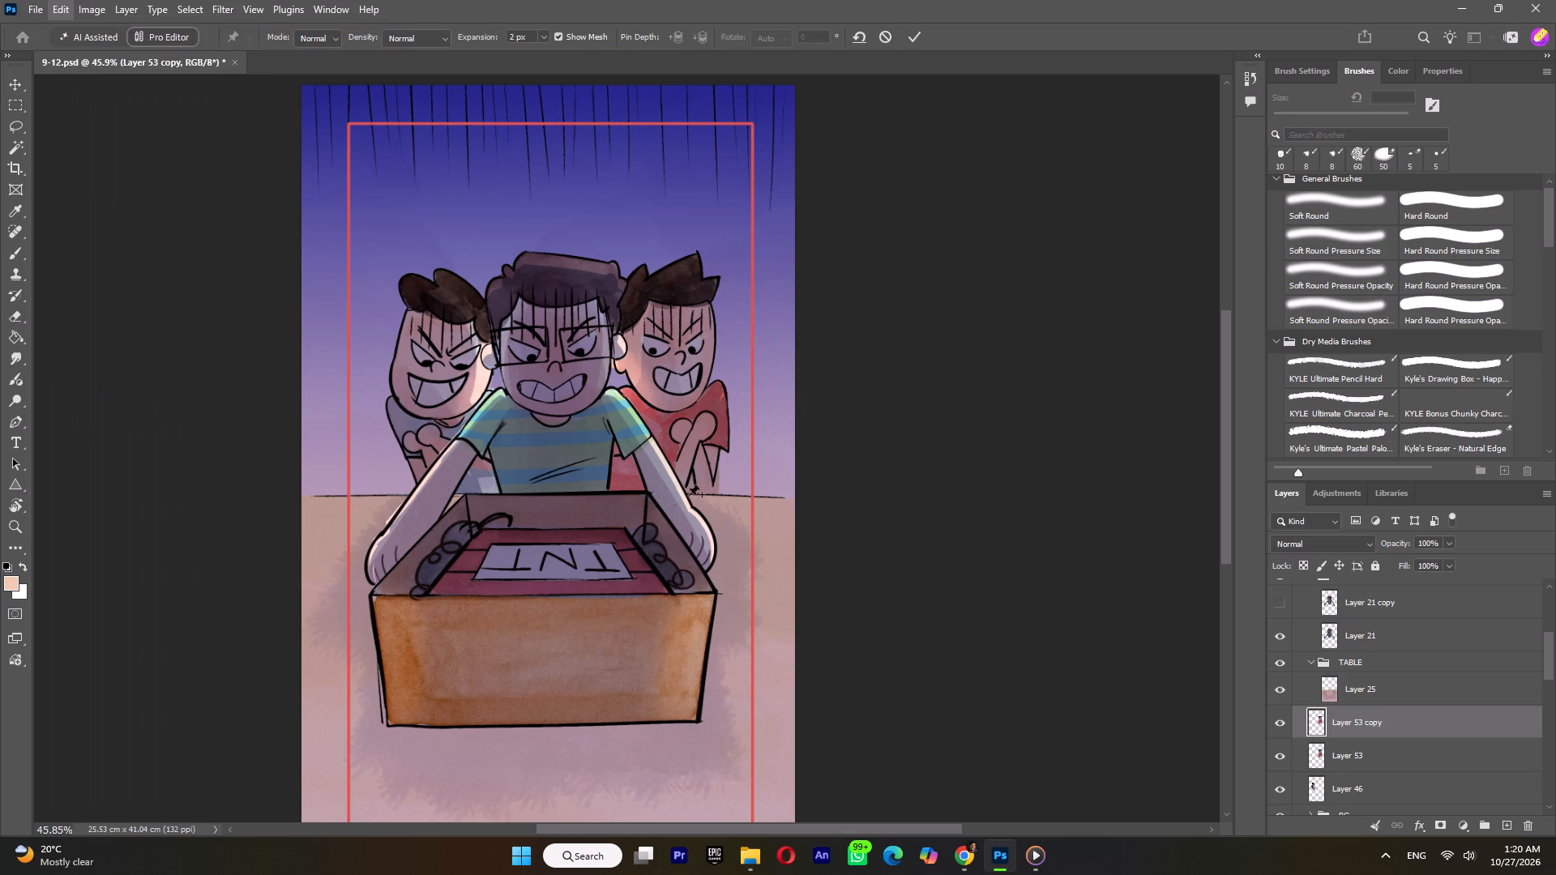
click(615, 508)
click(682, 507)
click(669, 395)
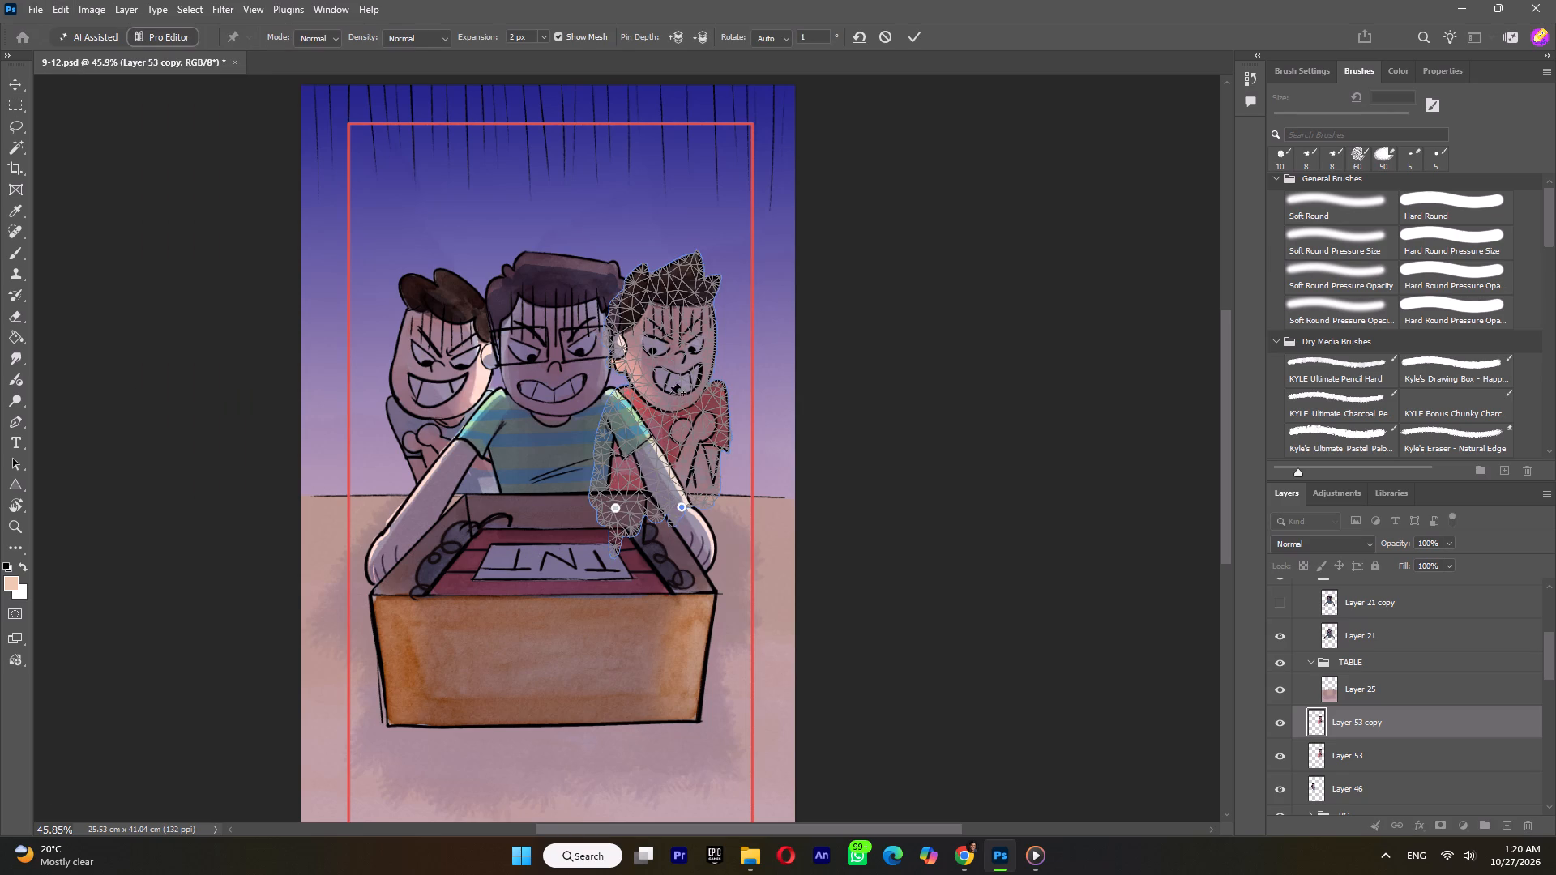
click(669, 324)
alt+scroll(680, 312, up, 10)
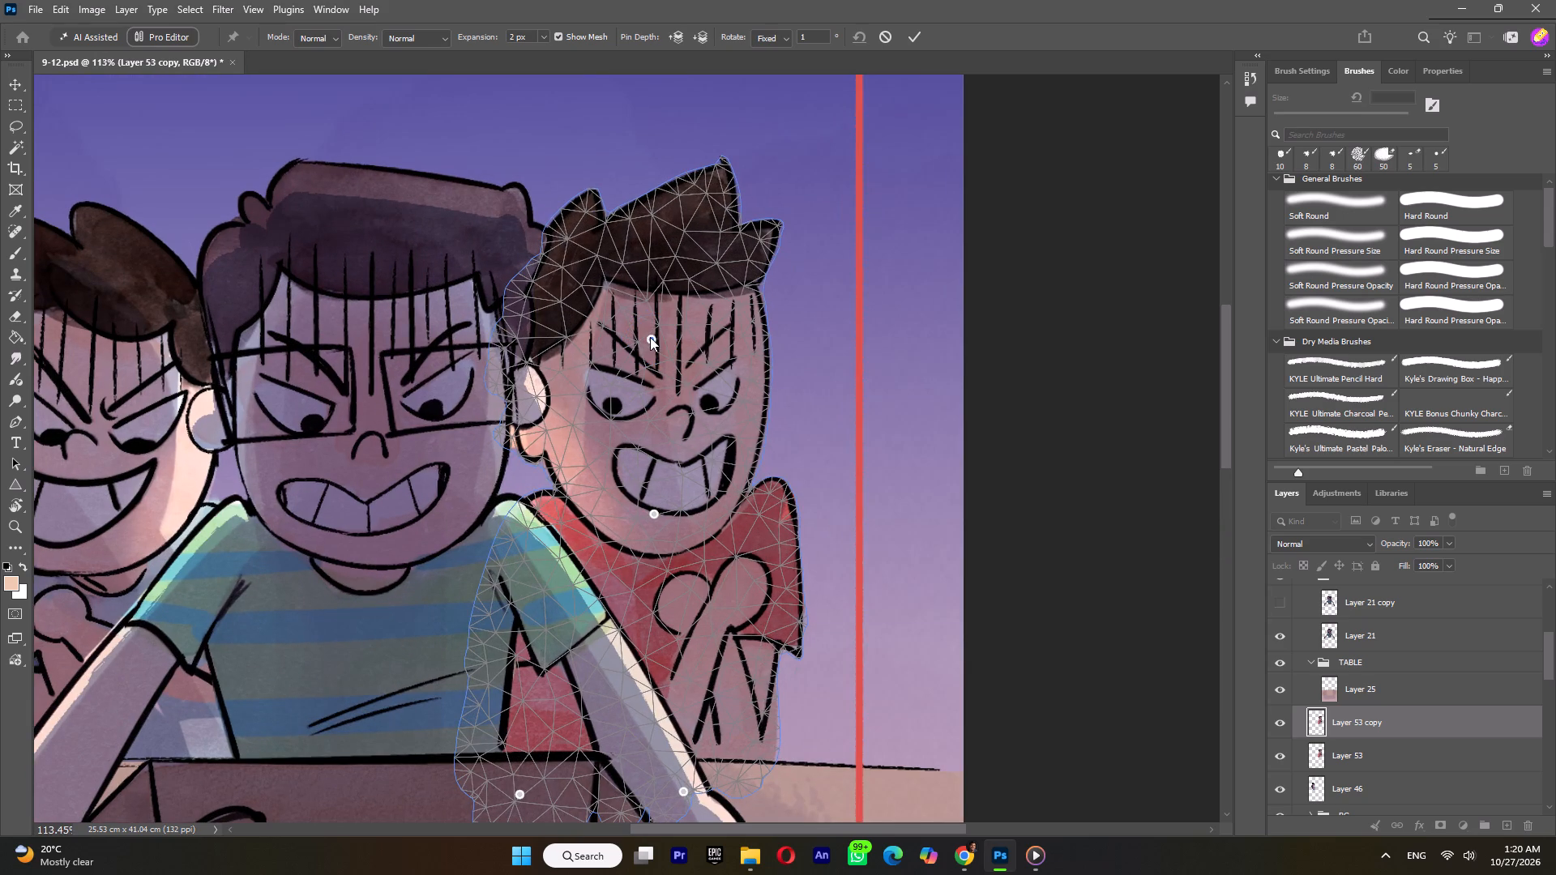
click(650, 337)
click(651, 337)
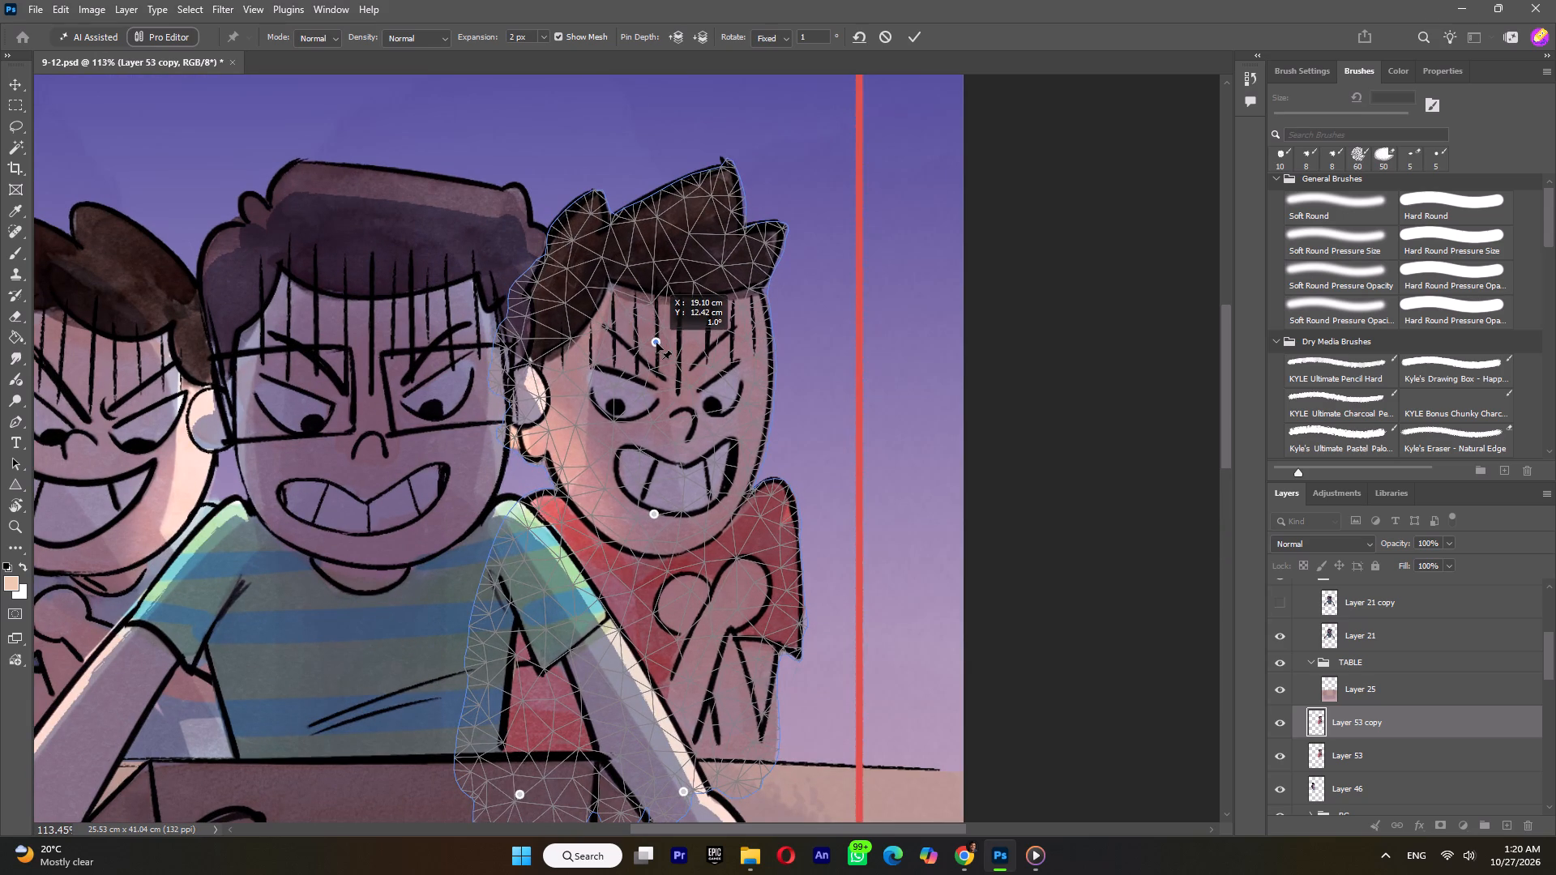
alt+click(668, 327)
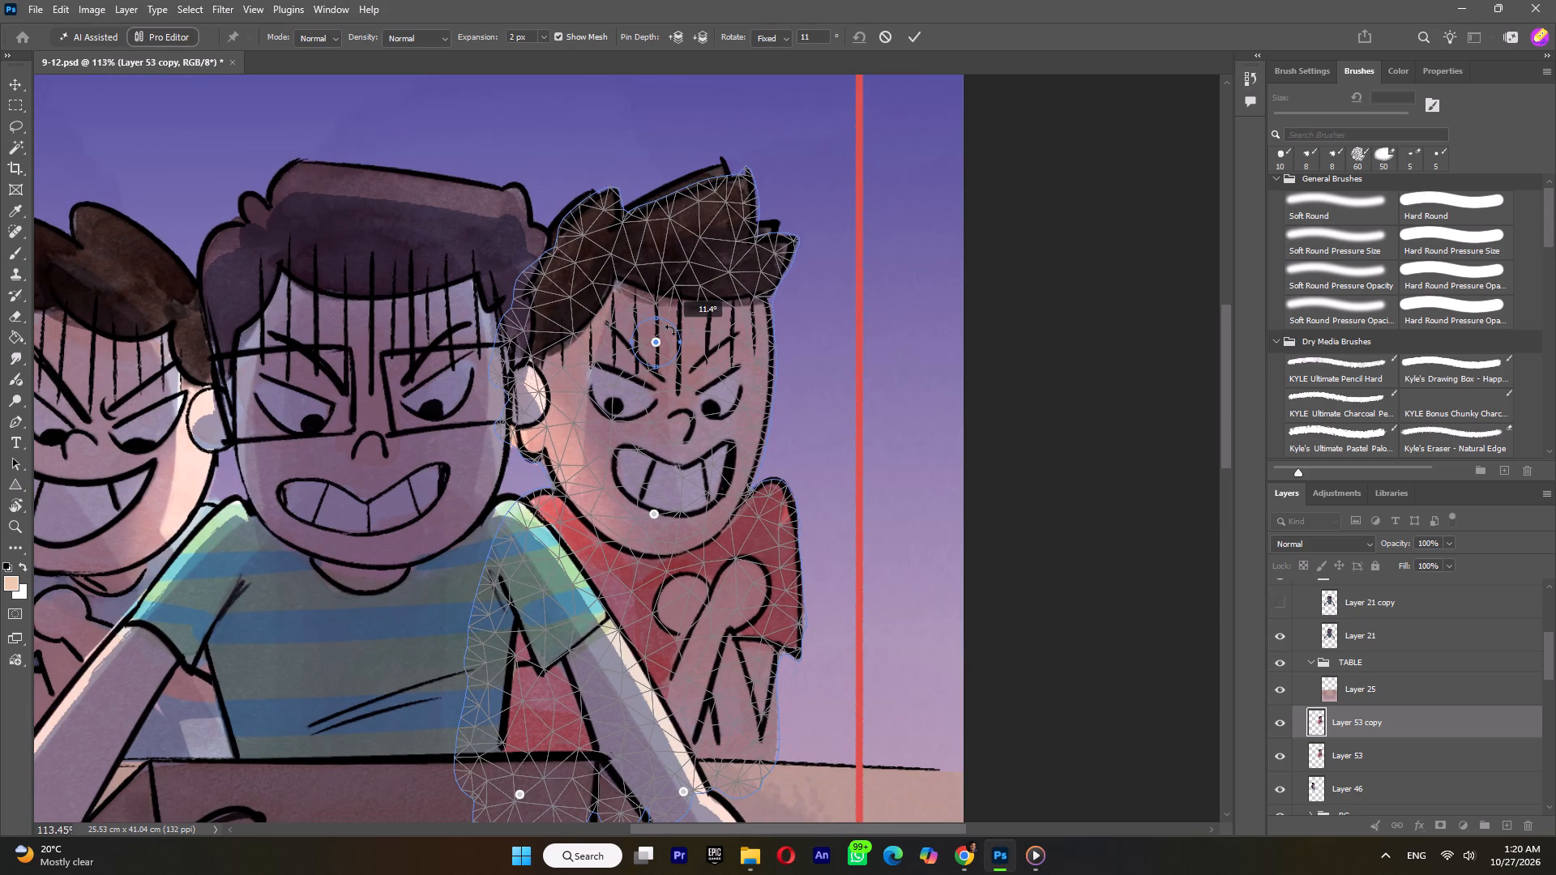
Pin and slightly raise the red-shirted boy's shoulders, nudge his forehead and chin pins, add a lower-torso pin, and apply the warp.
click(760, 529)
drag(760, 530, 759, 522)
click(545, 525)
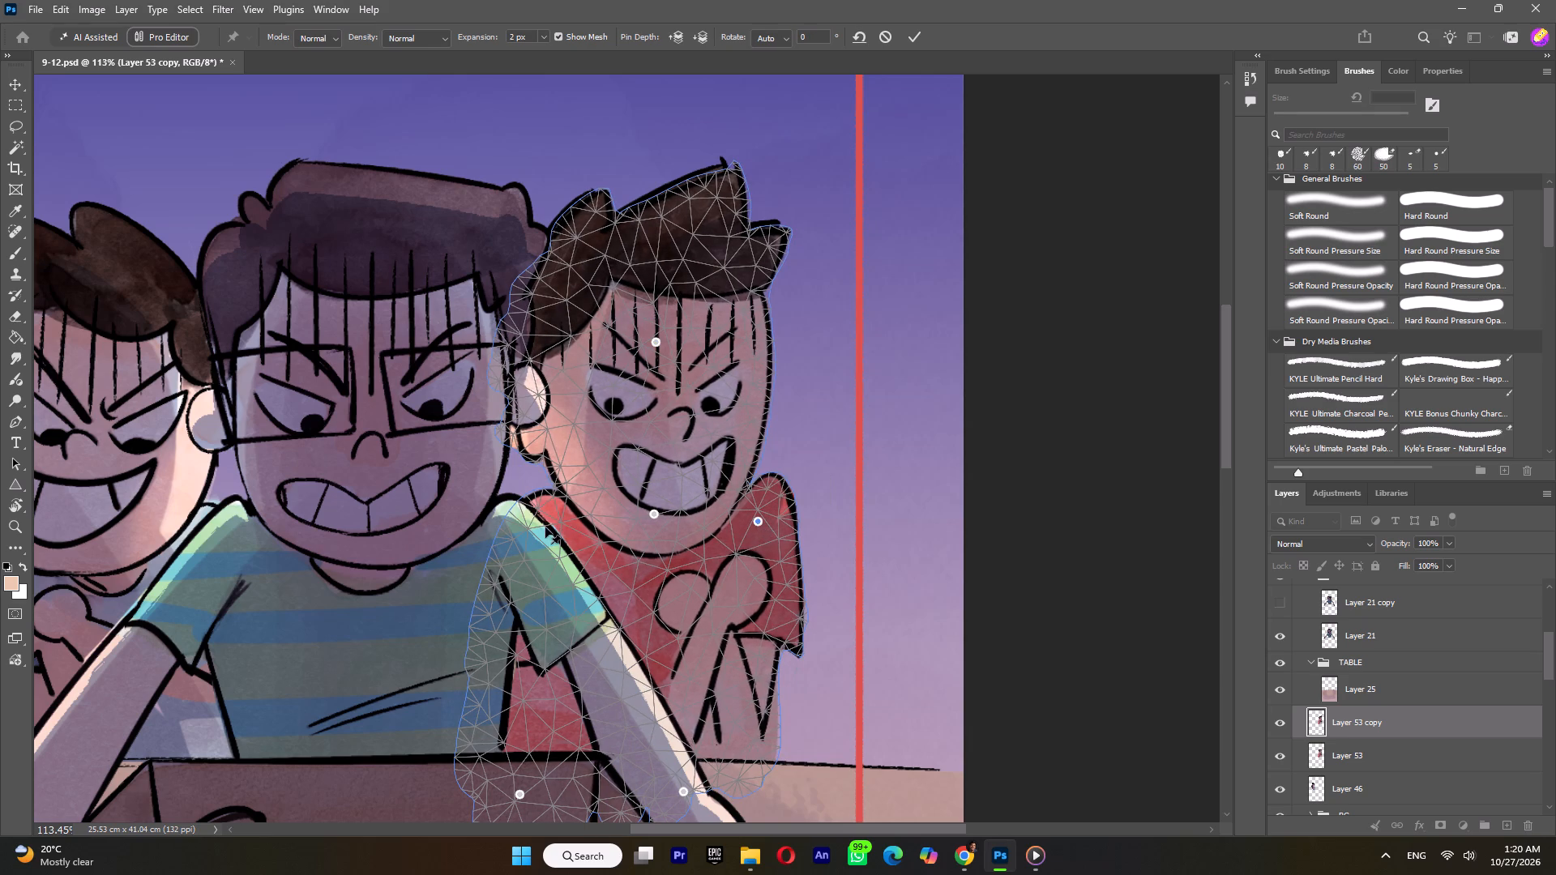
drag(545, 527, 545, 519)
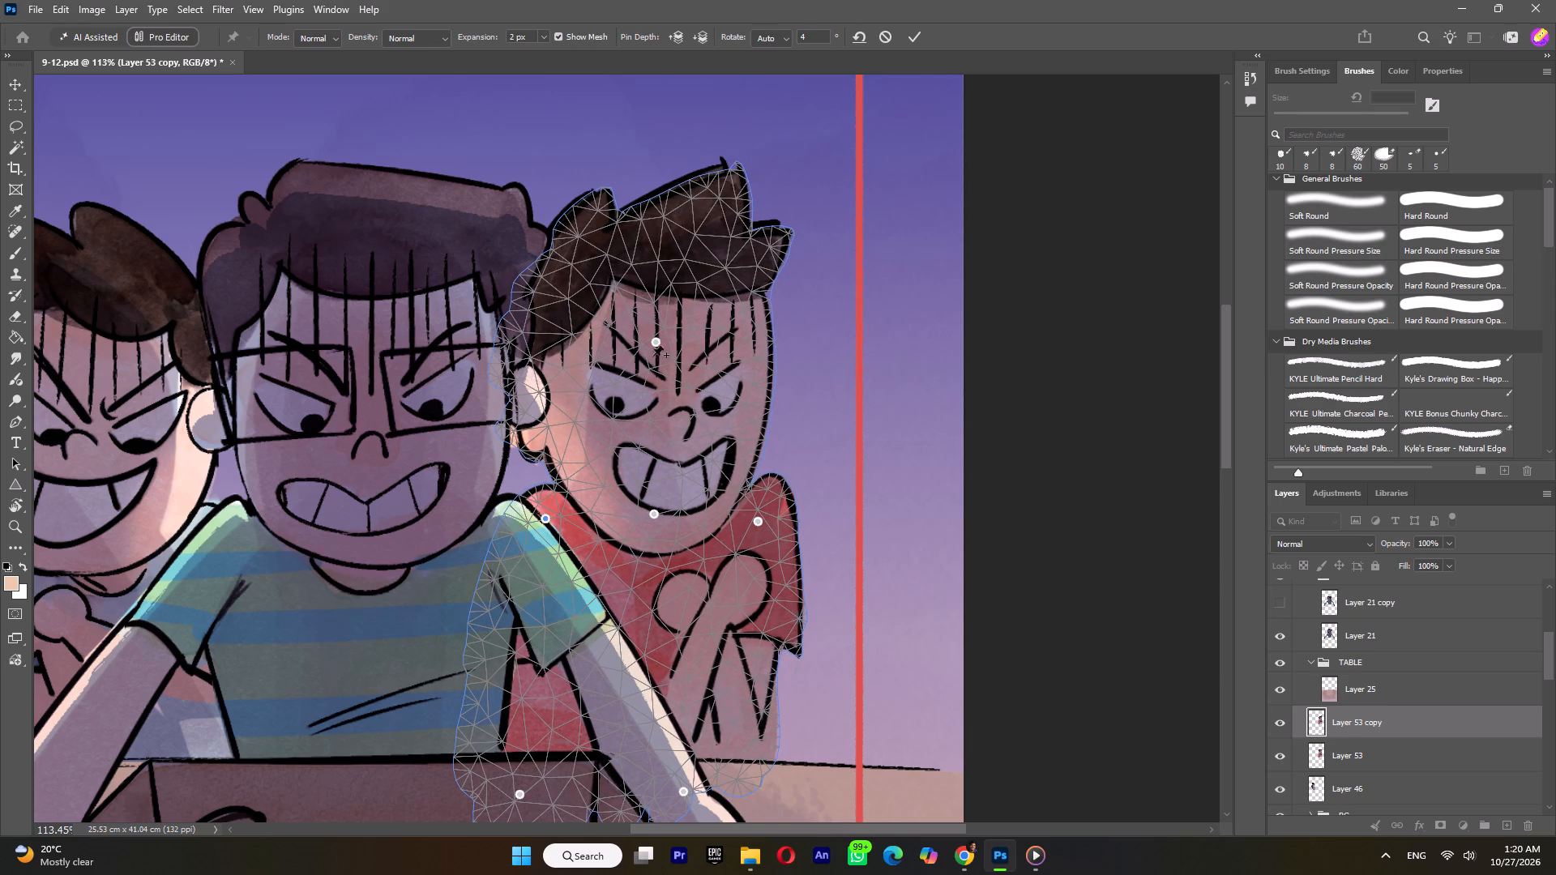
click(655, 343)
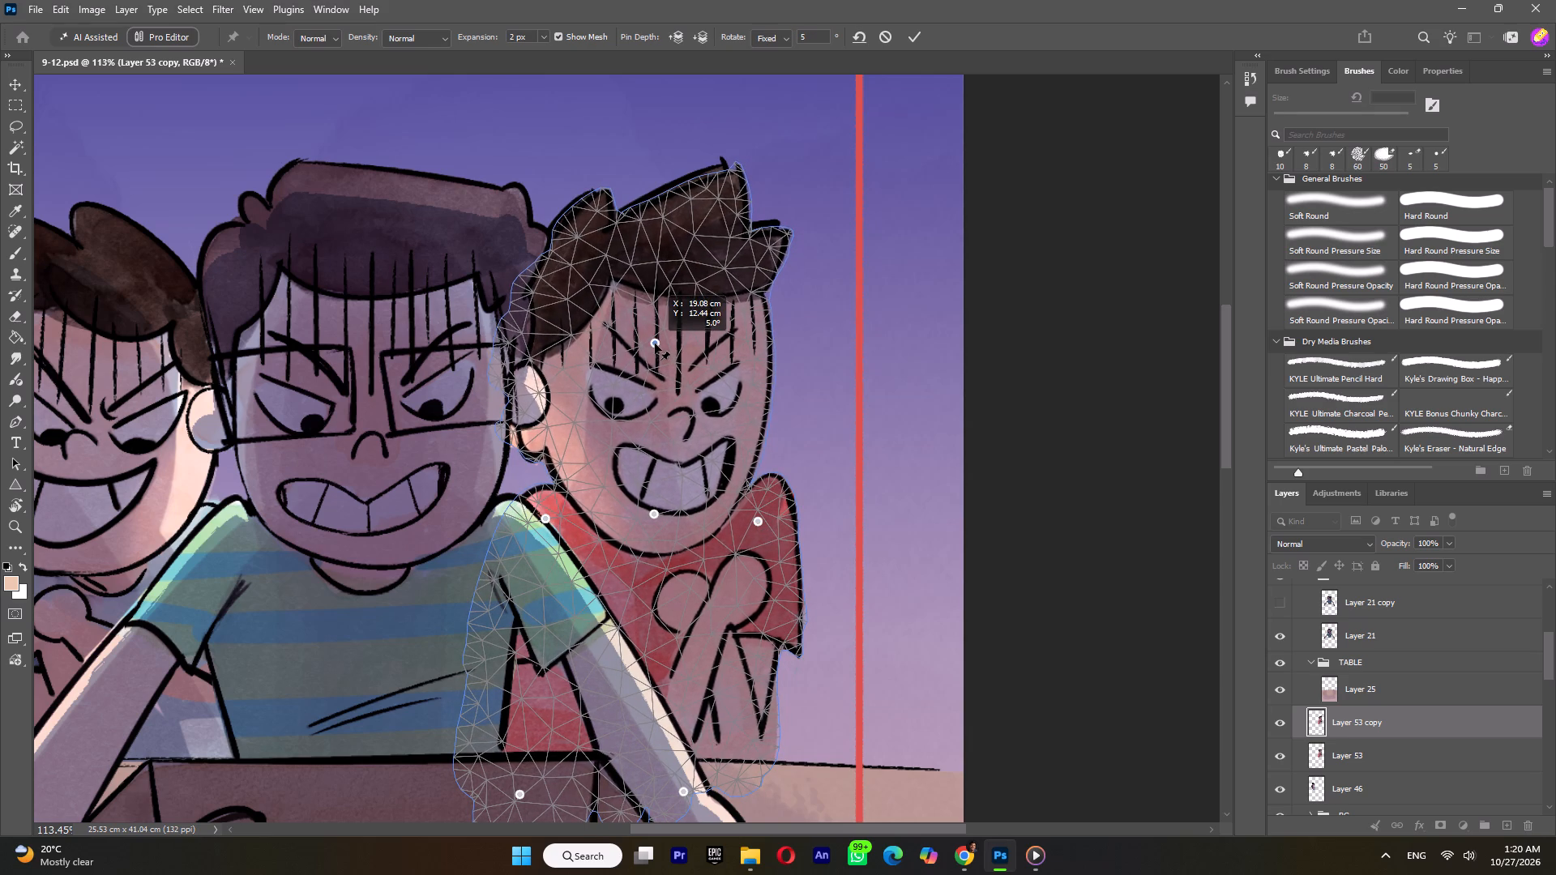
click(654, 515)
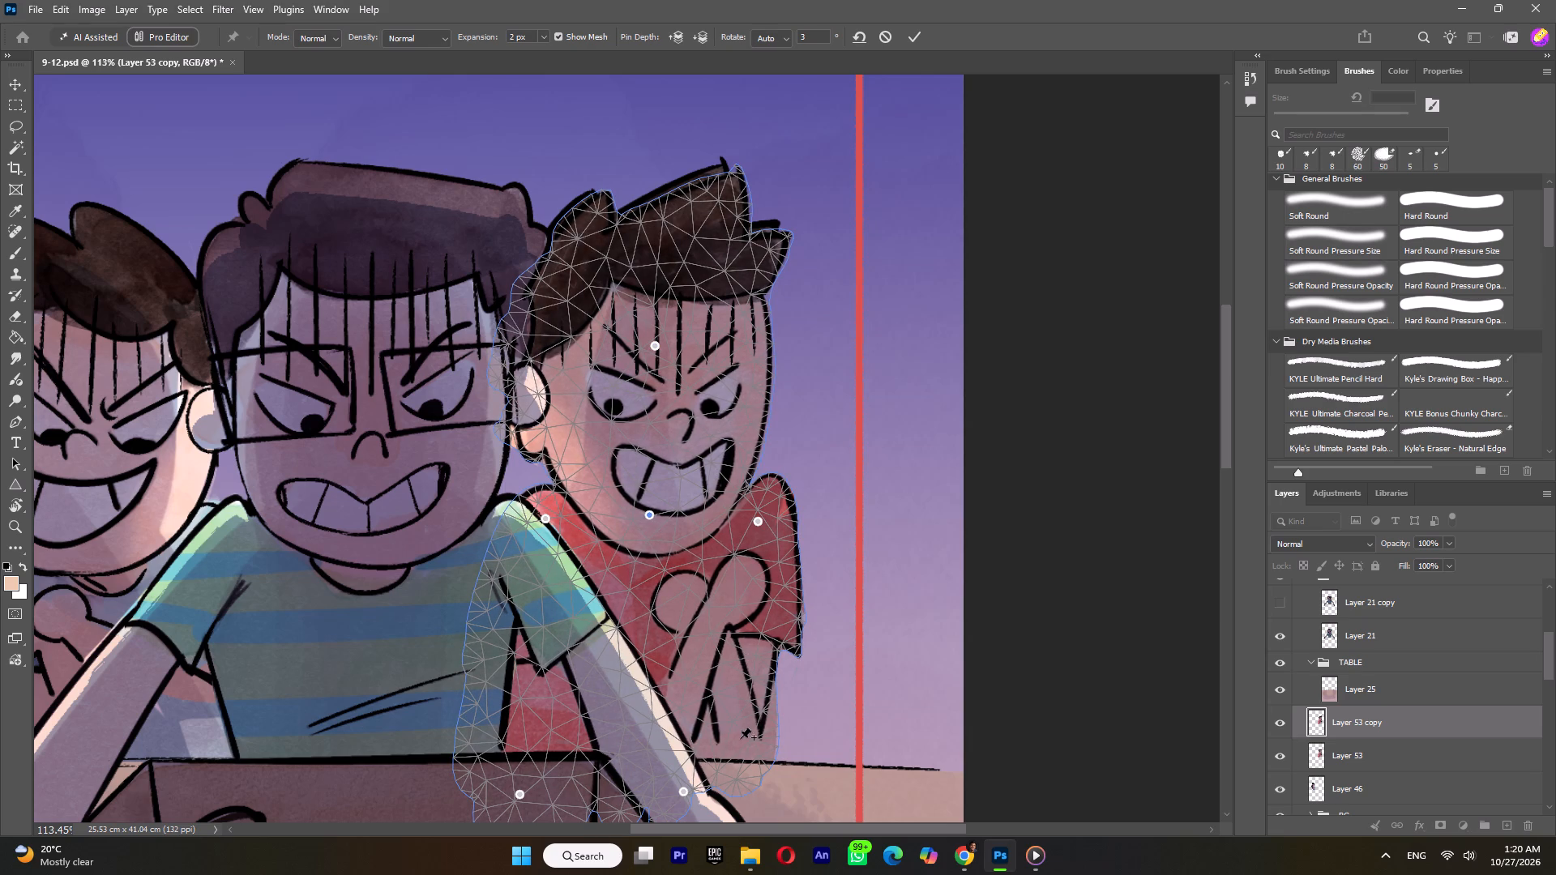
double_click(737, 741)
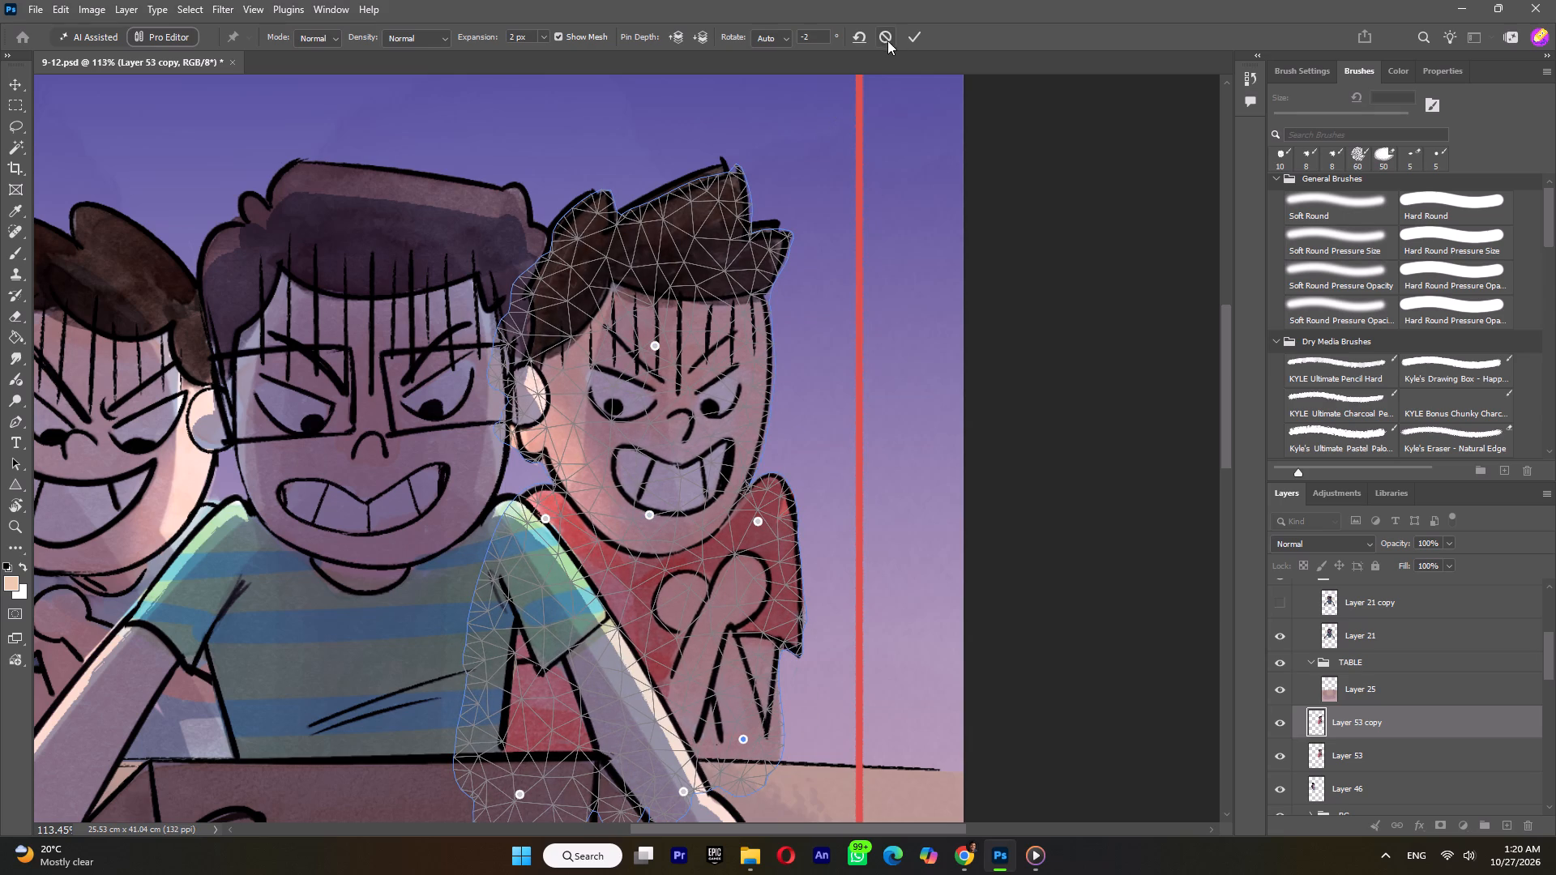
click(911, 32)
Compare the warped Layer 53 copy with the original Layer 53, and leave the copy hidden.
click(1286, 720)
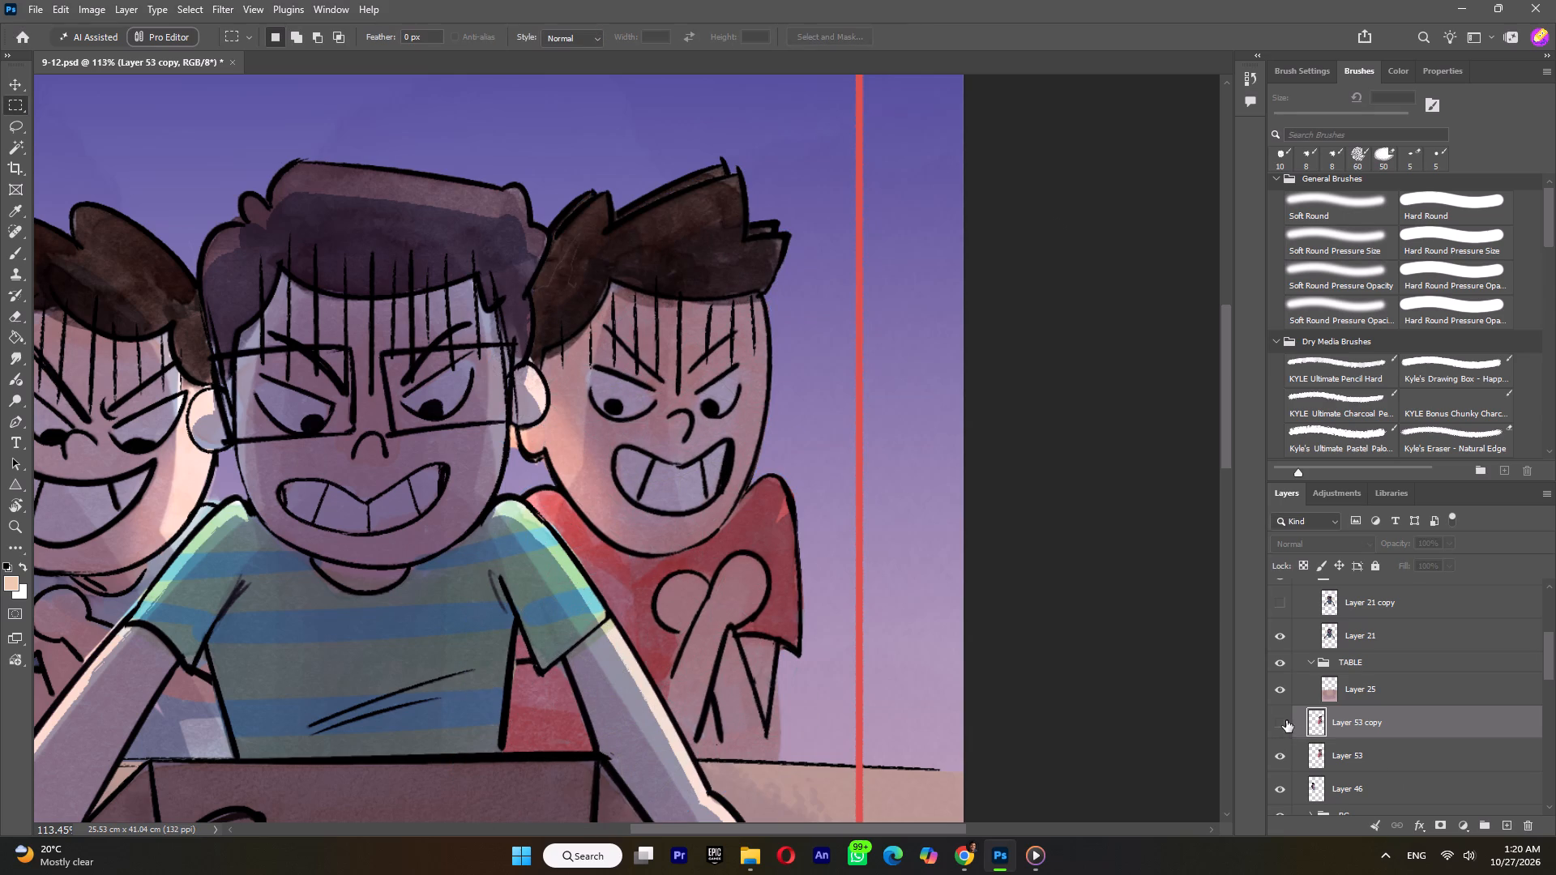
click(1280, 721)
click(1280, 721)
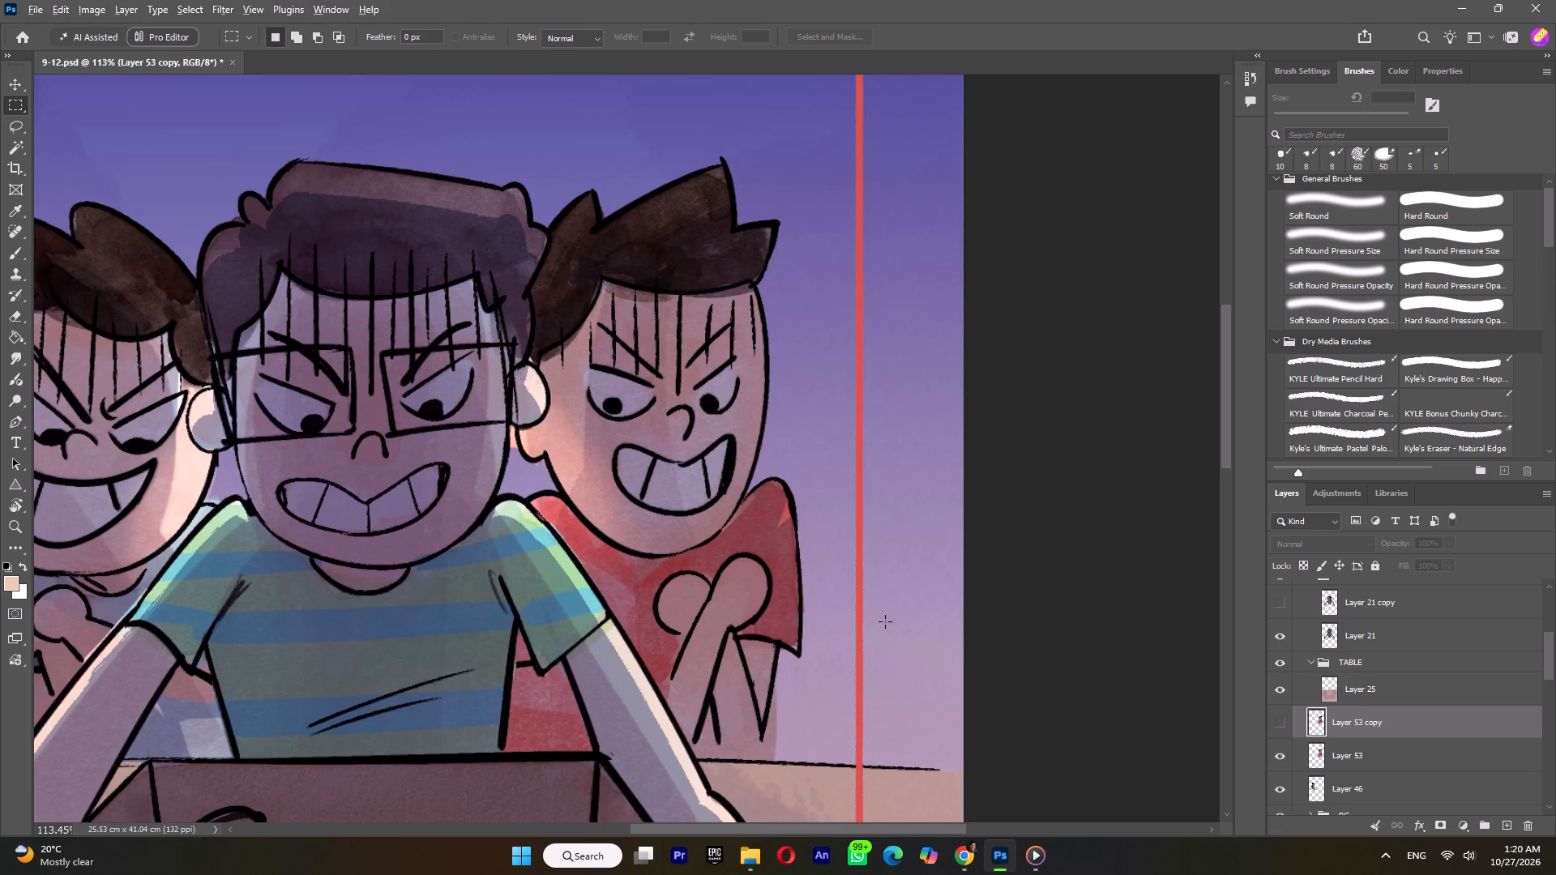
Identify the white-shirted boy's Layer 46 by toggling its visibility, and duplicate it as Layer 46 copy.
alt+scroll(885, 621, down, 7)
click(1282, 781)
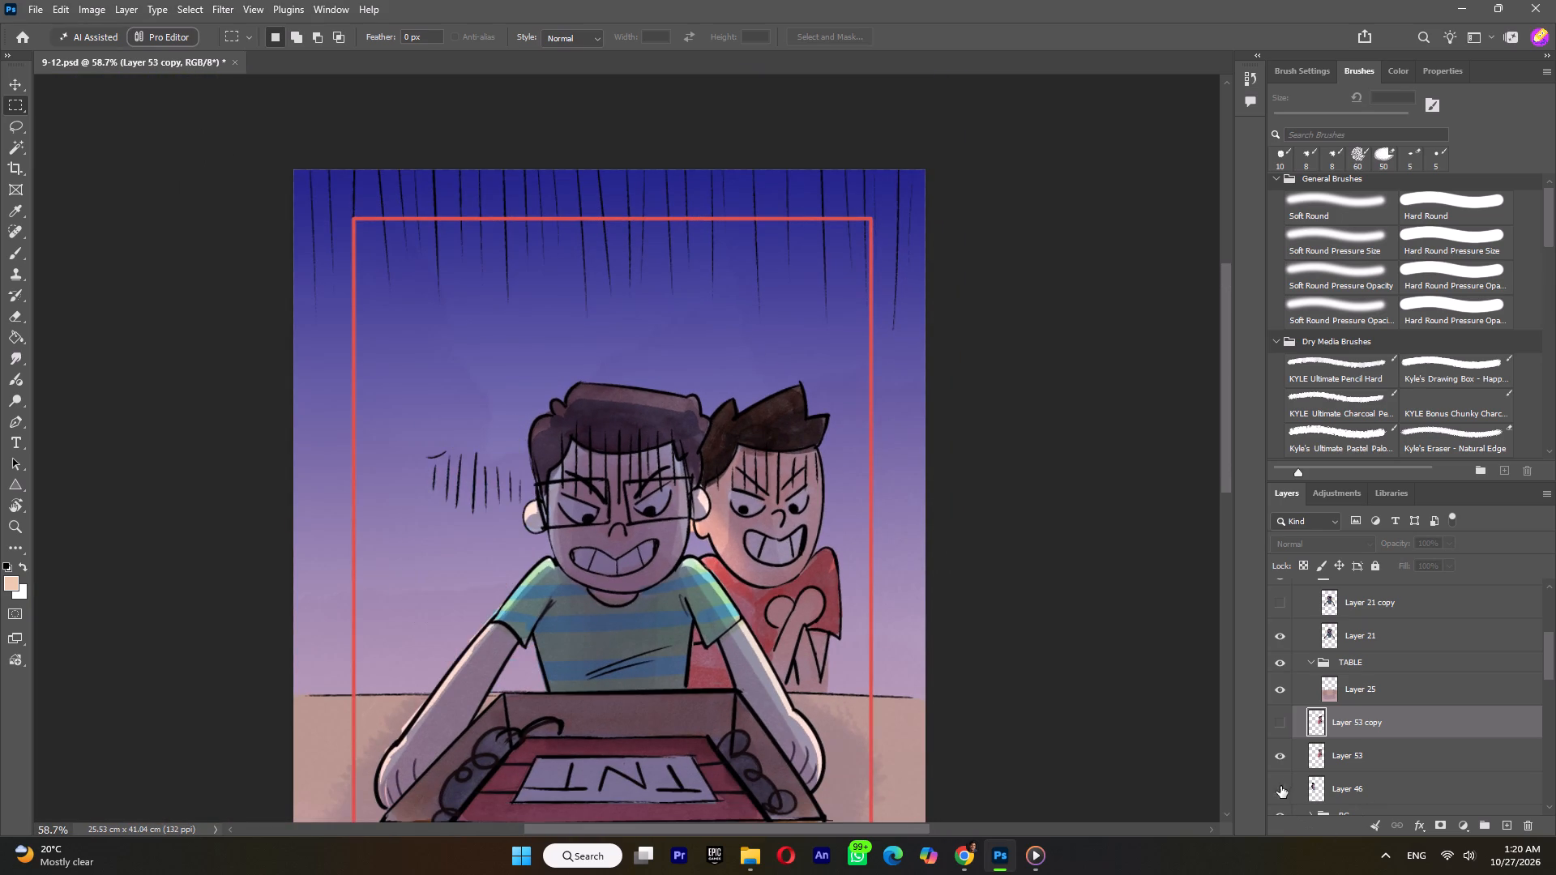
click(1280, 786)
click(1357, 789)
right_click(1357, 789)
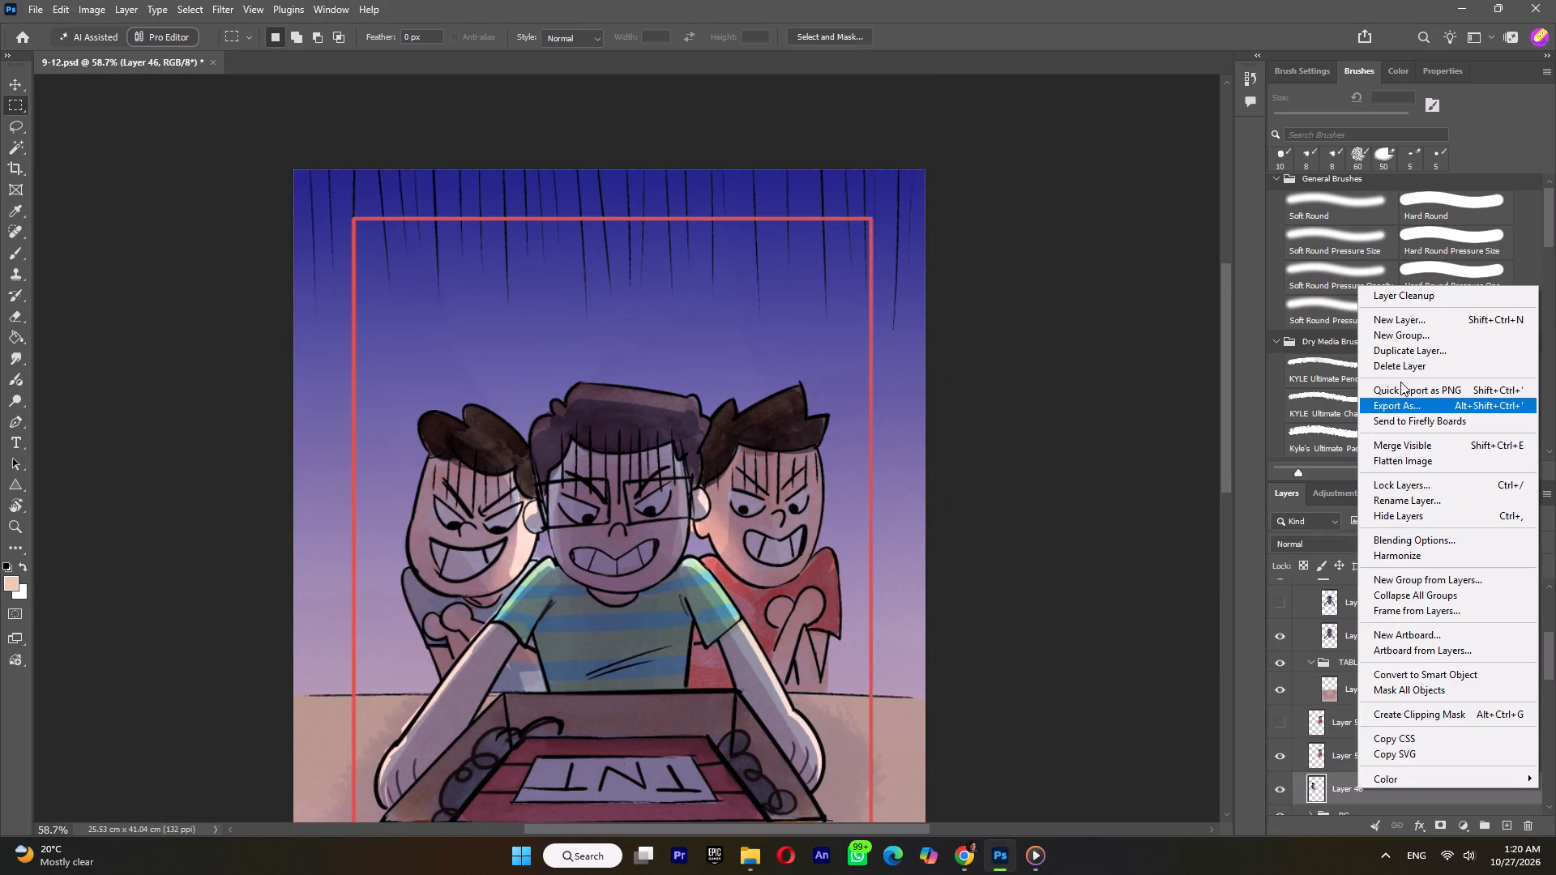
click(1406, 353)
click(917, 244)
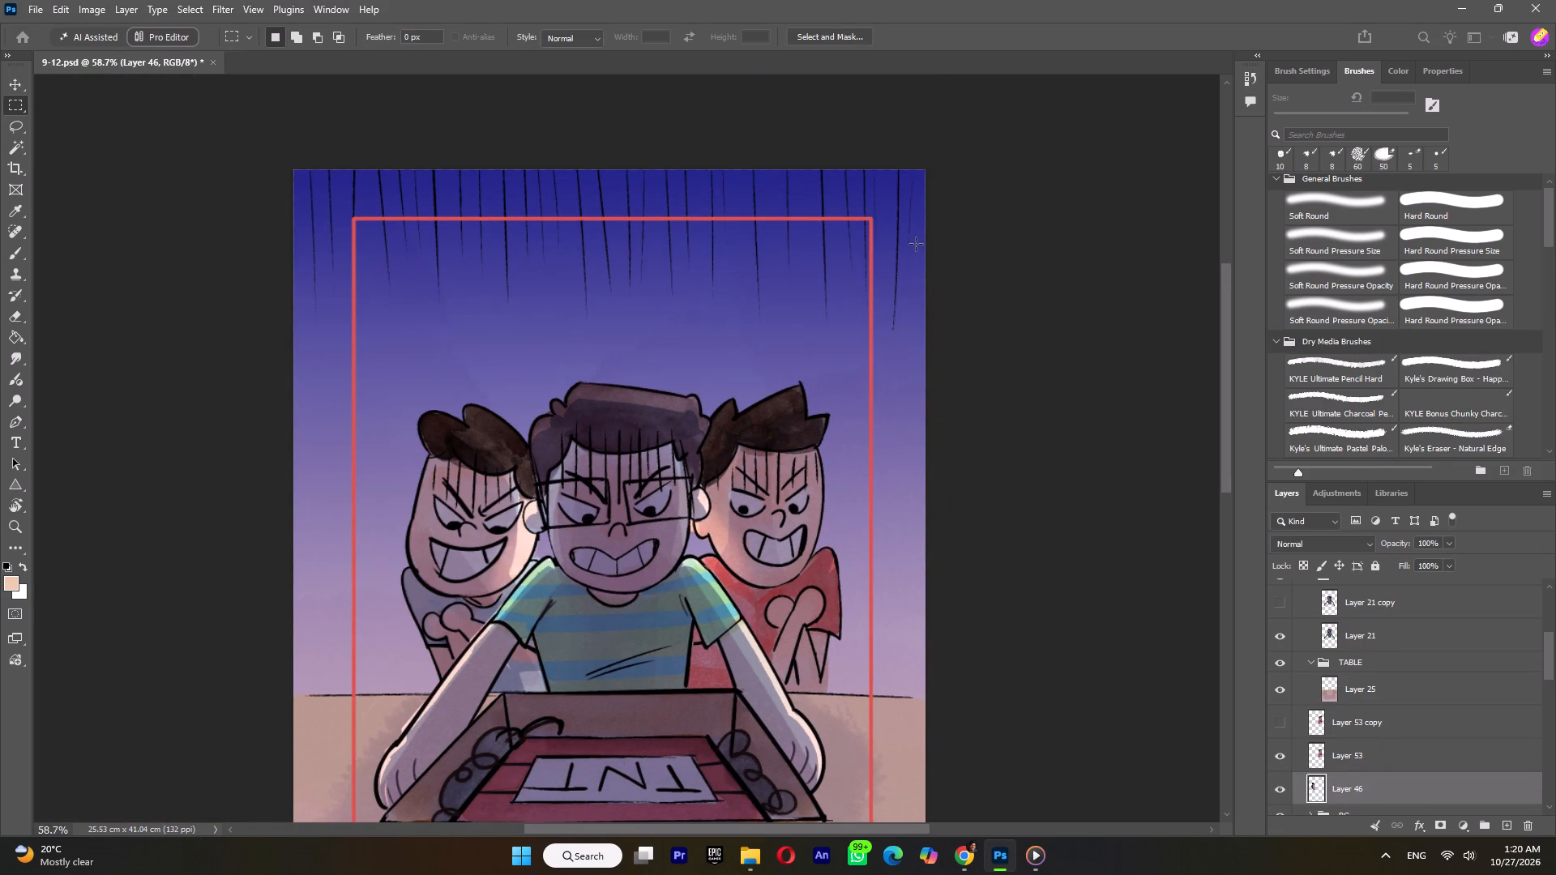
Start Puppet Warp on Layer 46 copy and pin both sides of the lower body, both shoulders, the chin and the forehead.
click(58, 8)
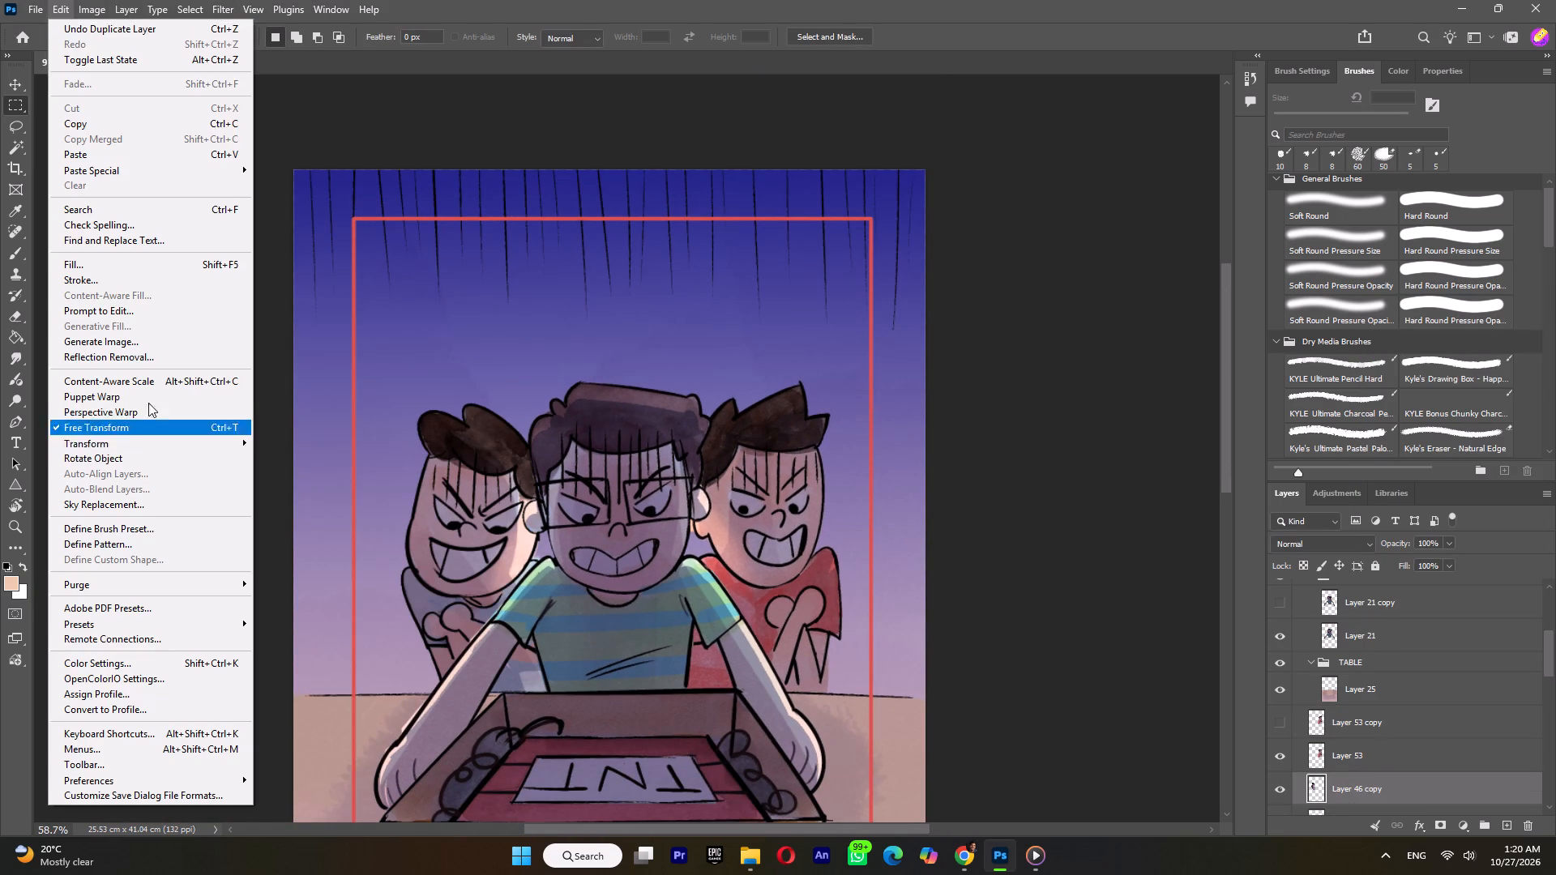
click(147, 395)
click(467, 702)
click(526, 697)
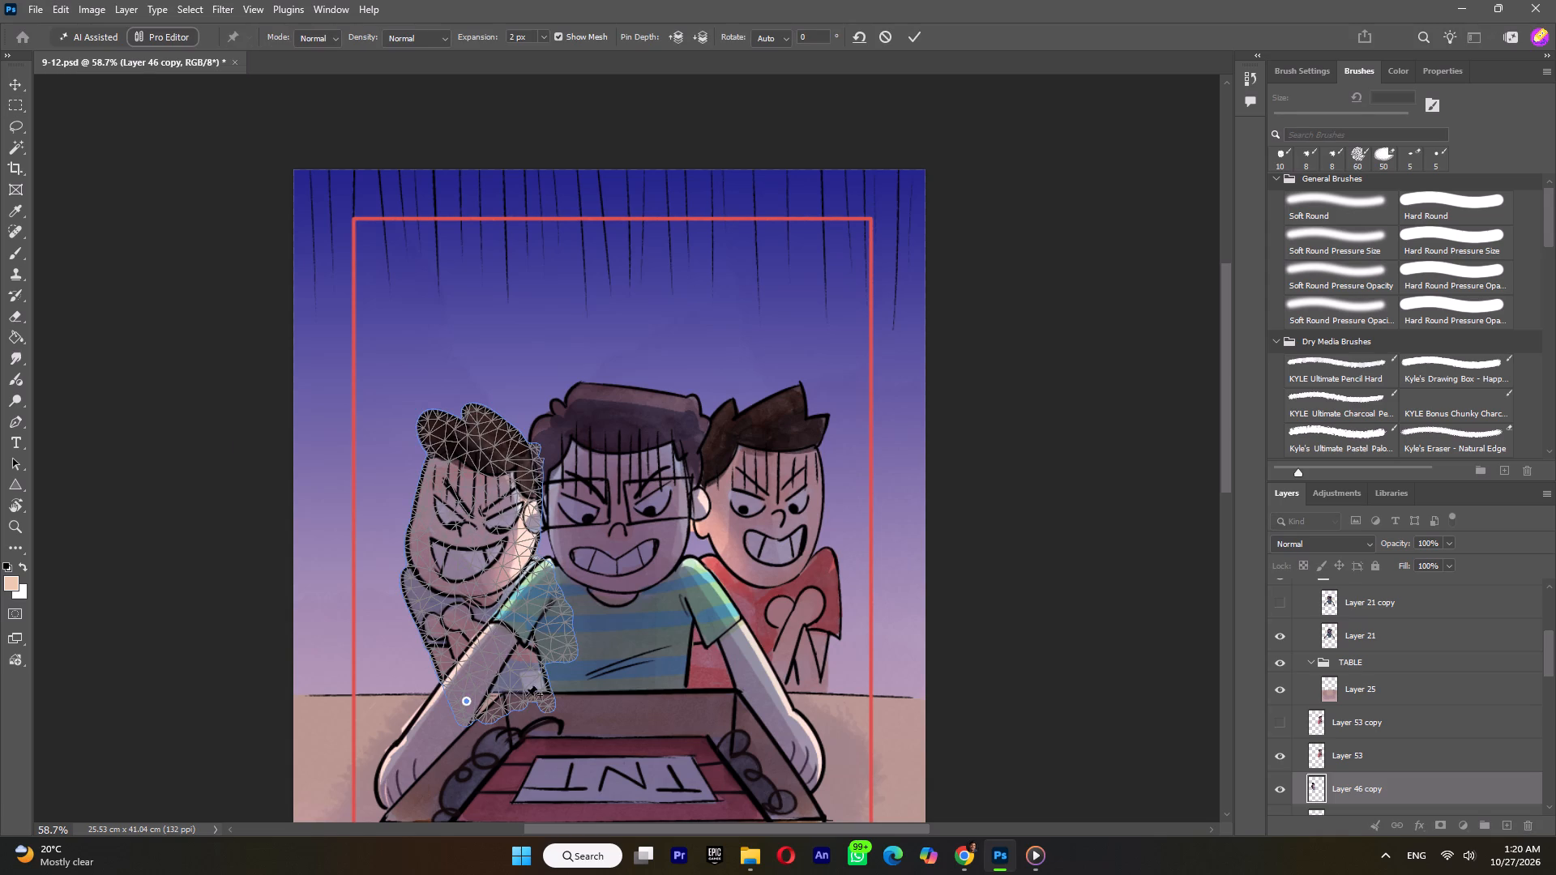
click(417, 587)
click(524, 583)
click(472, 582)
click(471, 488)
Lower the white-shirted boy's forehead pin slightly, rotate it to -1°, and nudge his chin pin down.
alt+scroll(473, 478, up, 10)
click(469, 501)
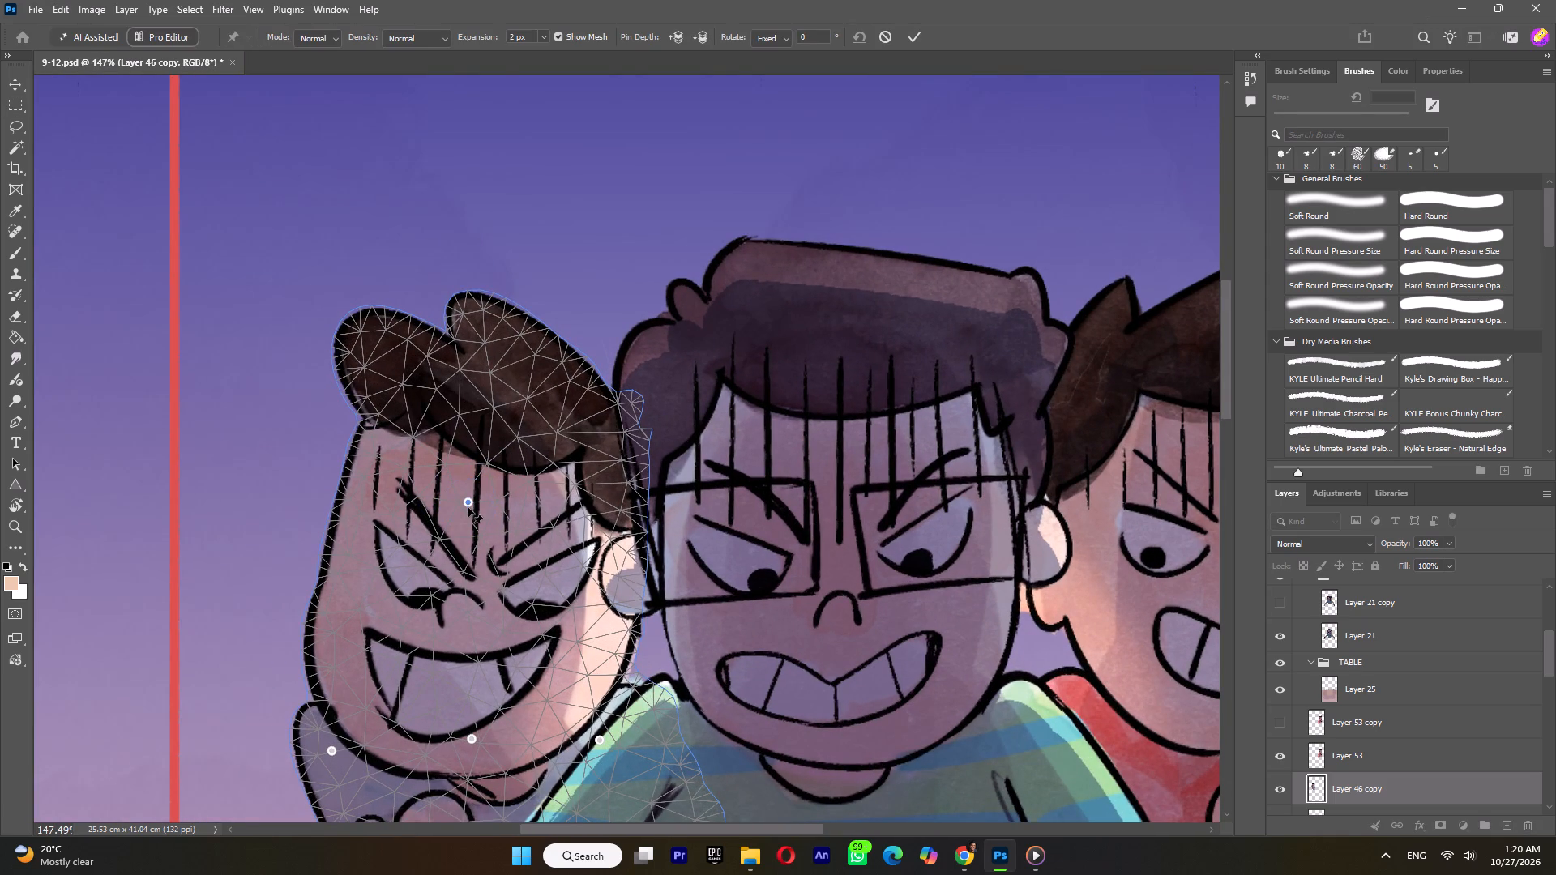
drag(468, 501, 467, 510)
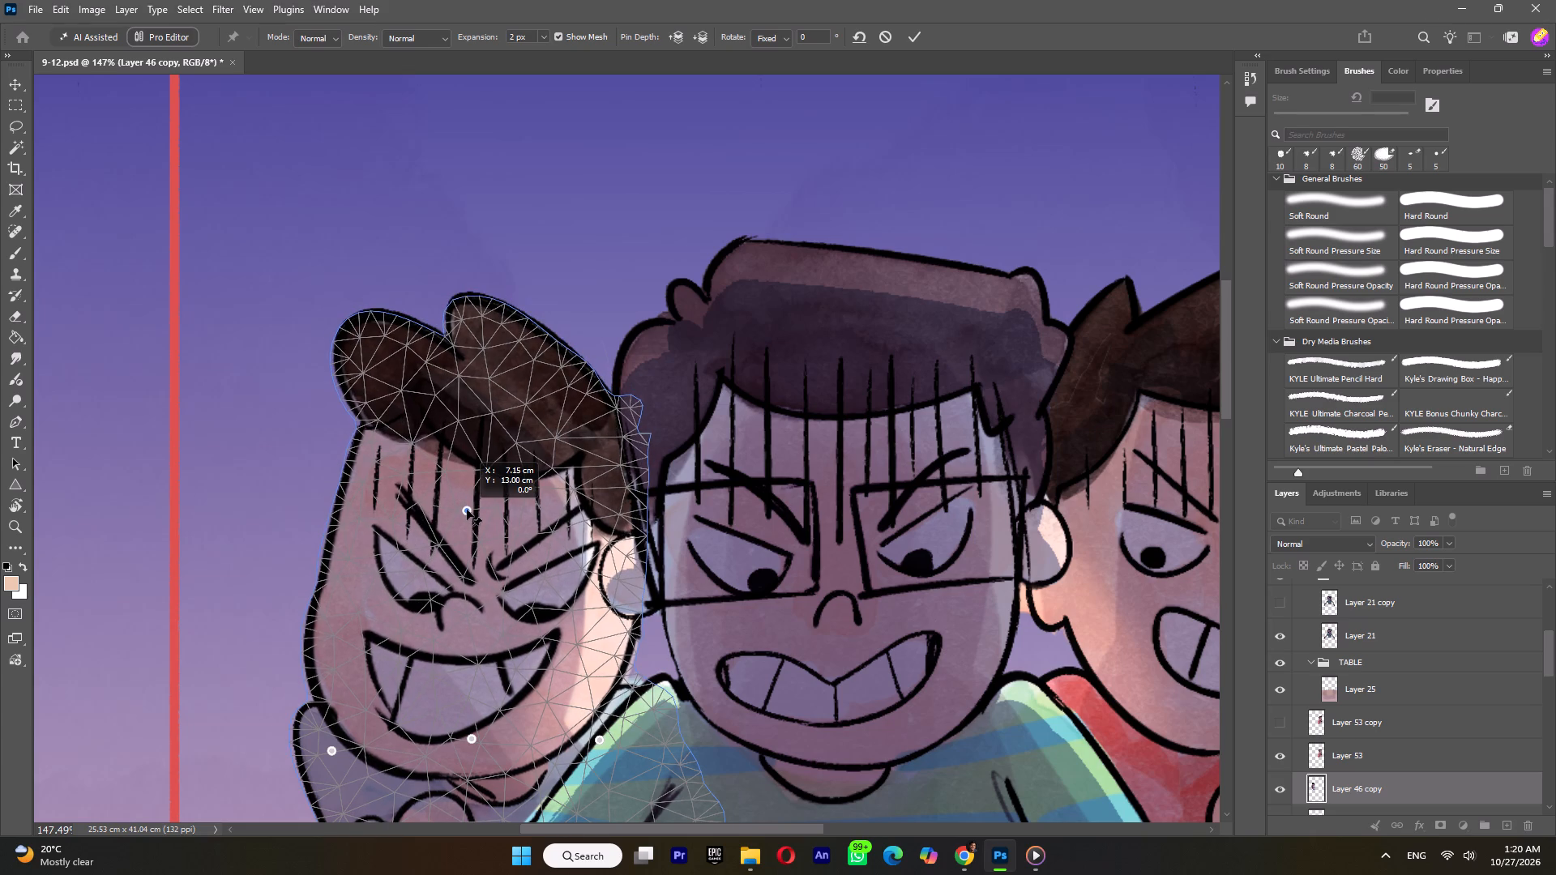
drag(467, 510, 467, 510)
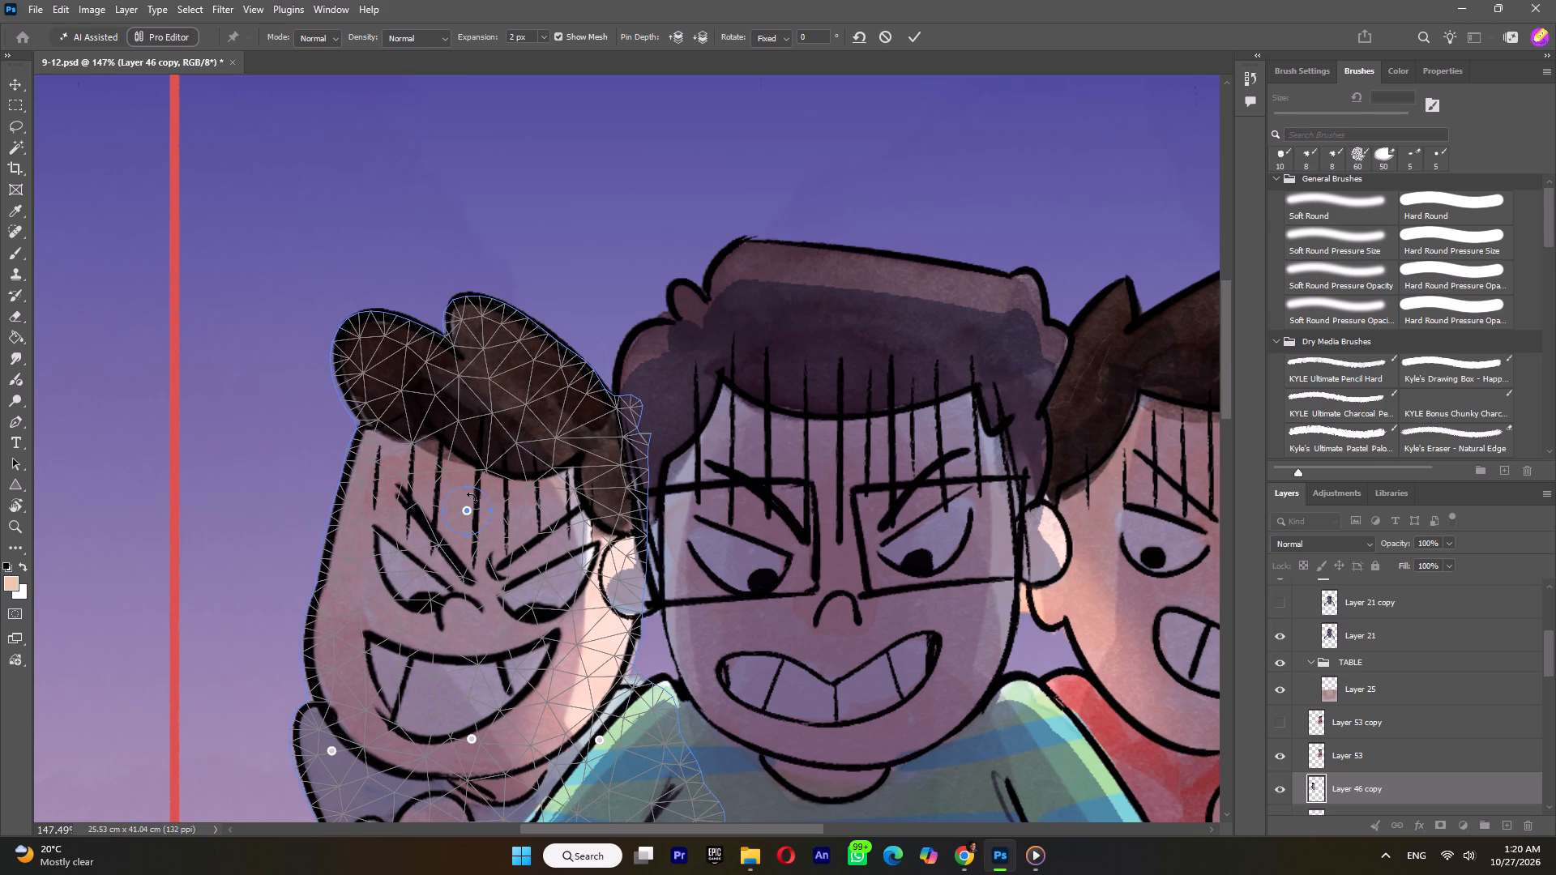
alt+click(472, 497)
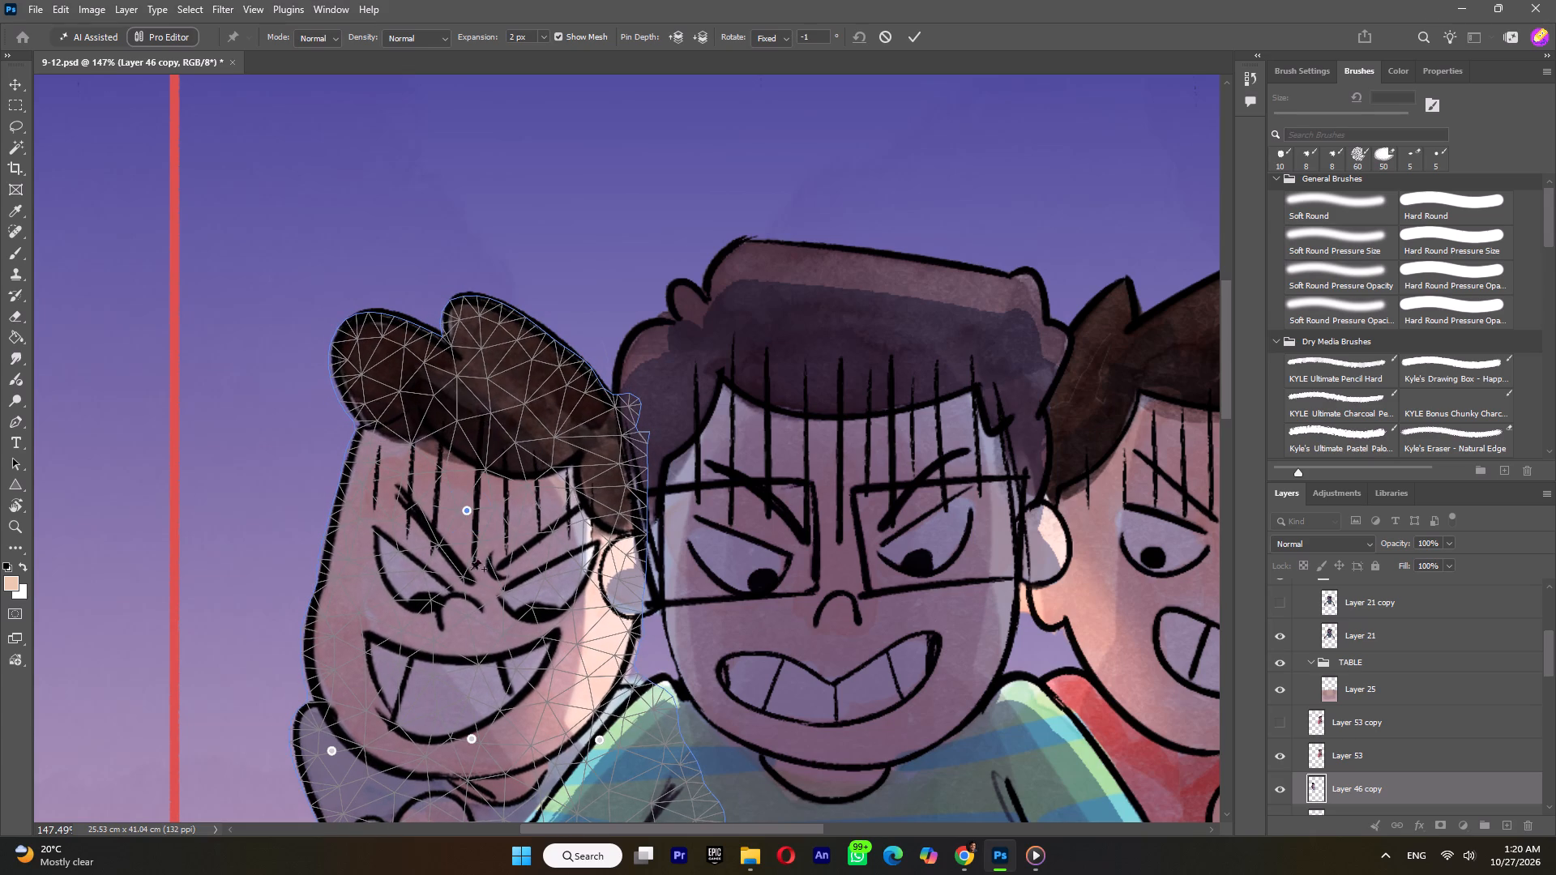
click(472, 738)
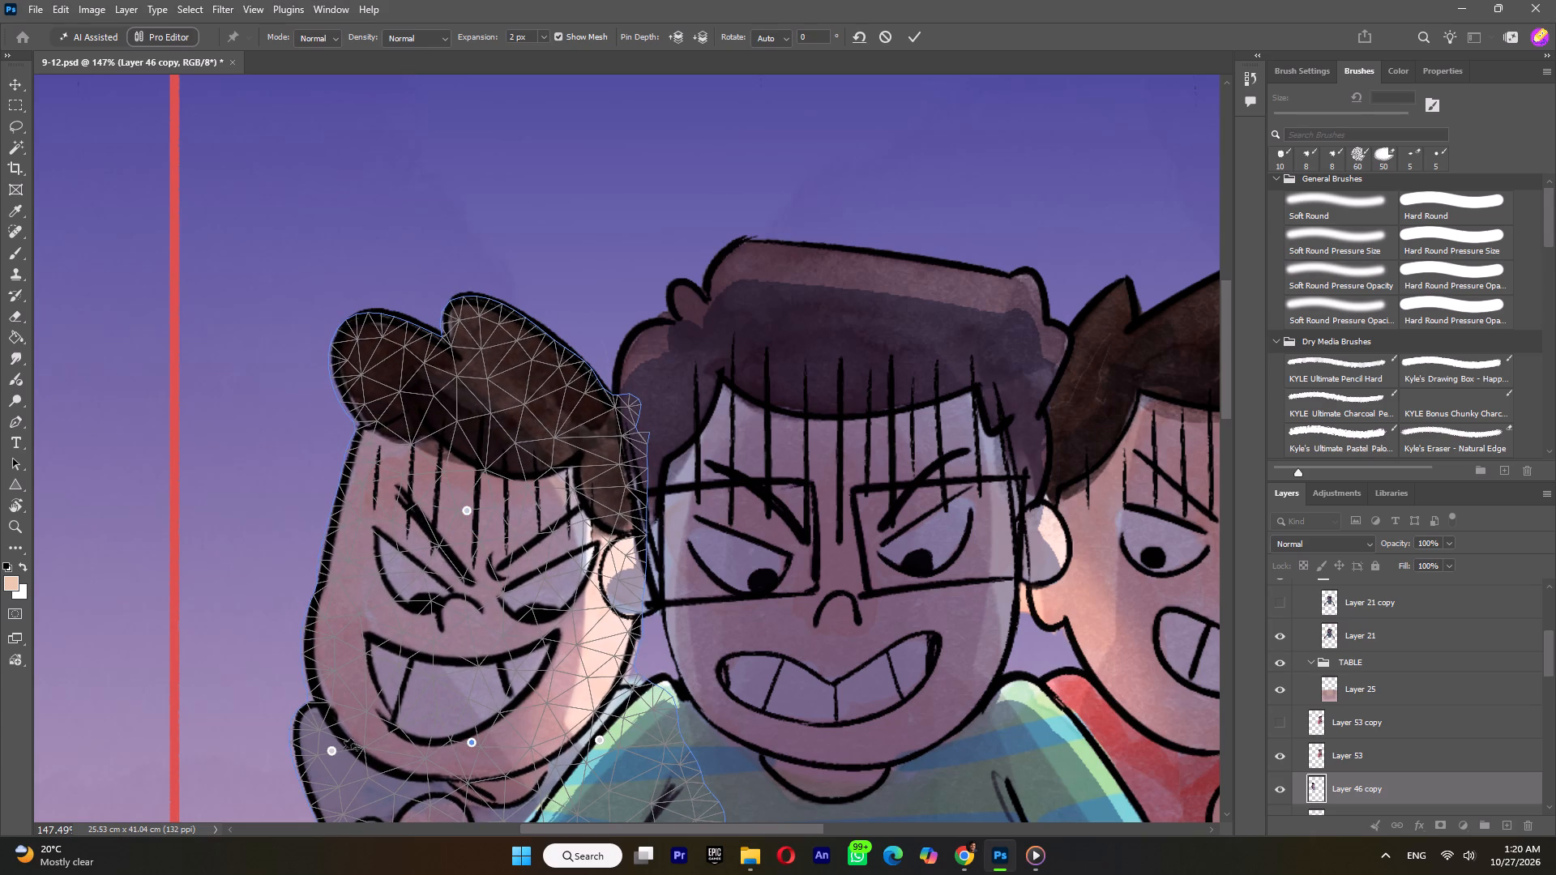
Raise both of the white-shirted boy's shoulder pins slightly, add and nudge a mid-torso pin, and apply the warp.
drag(334, 753, 331, 741)
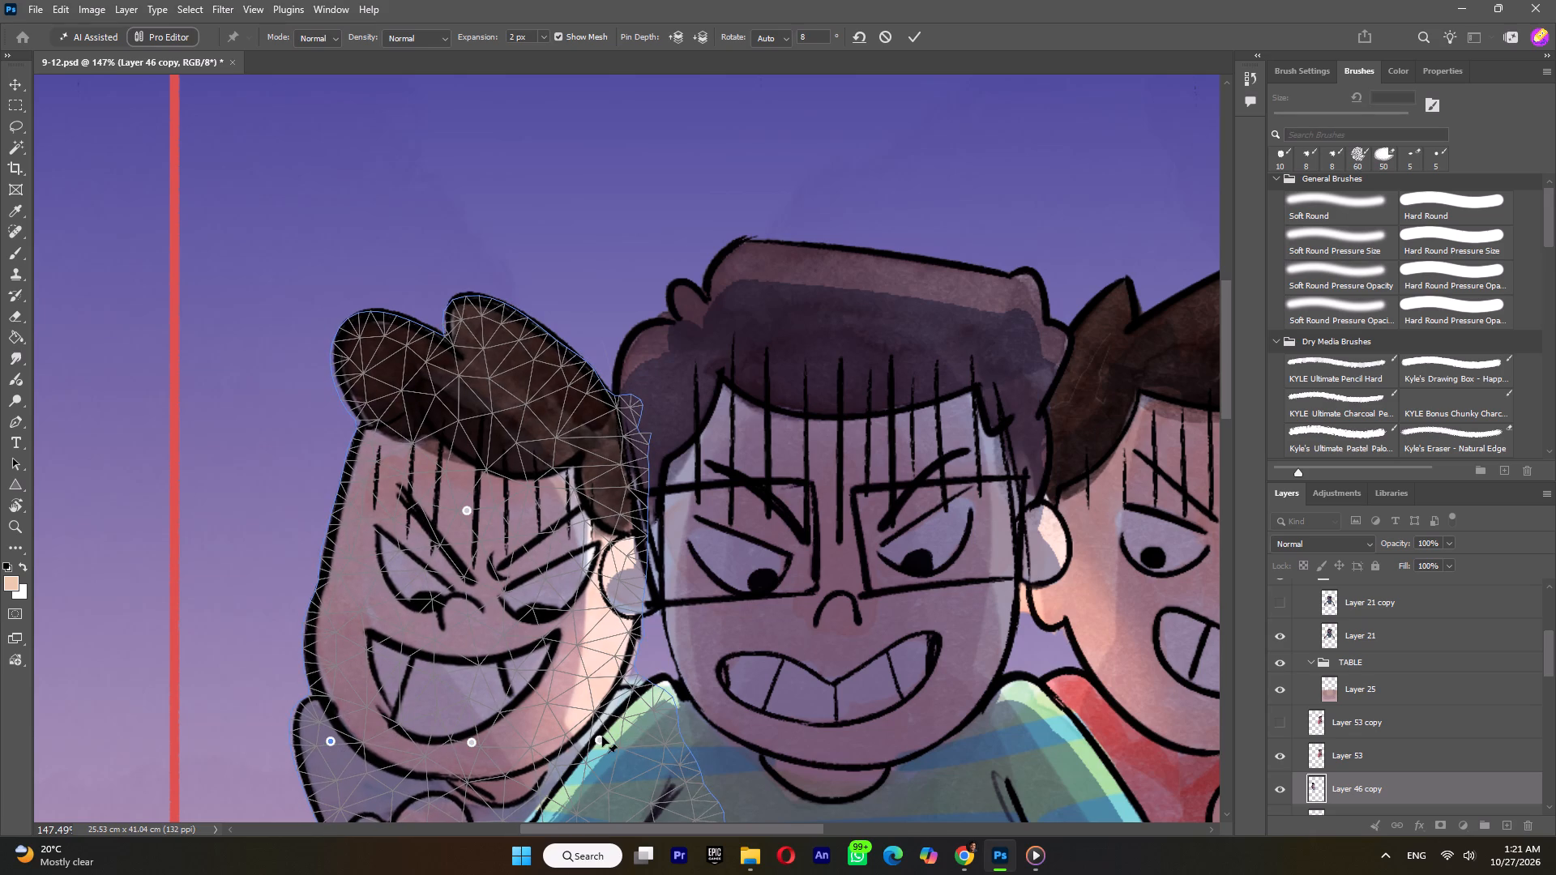
drag(600, 739, 600, 728)
scroll(625, 548, down, 8)
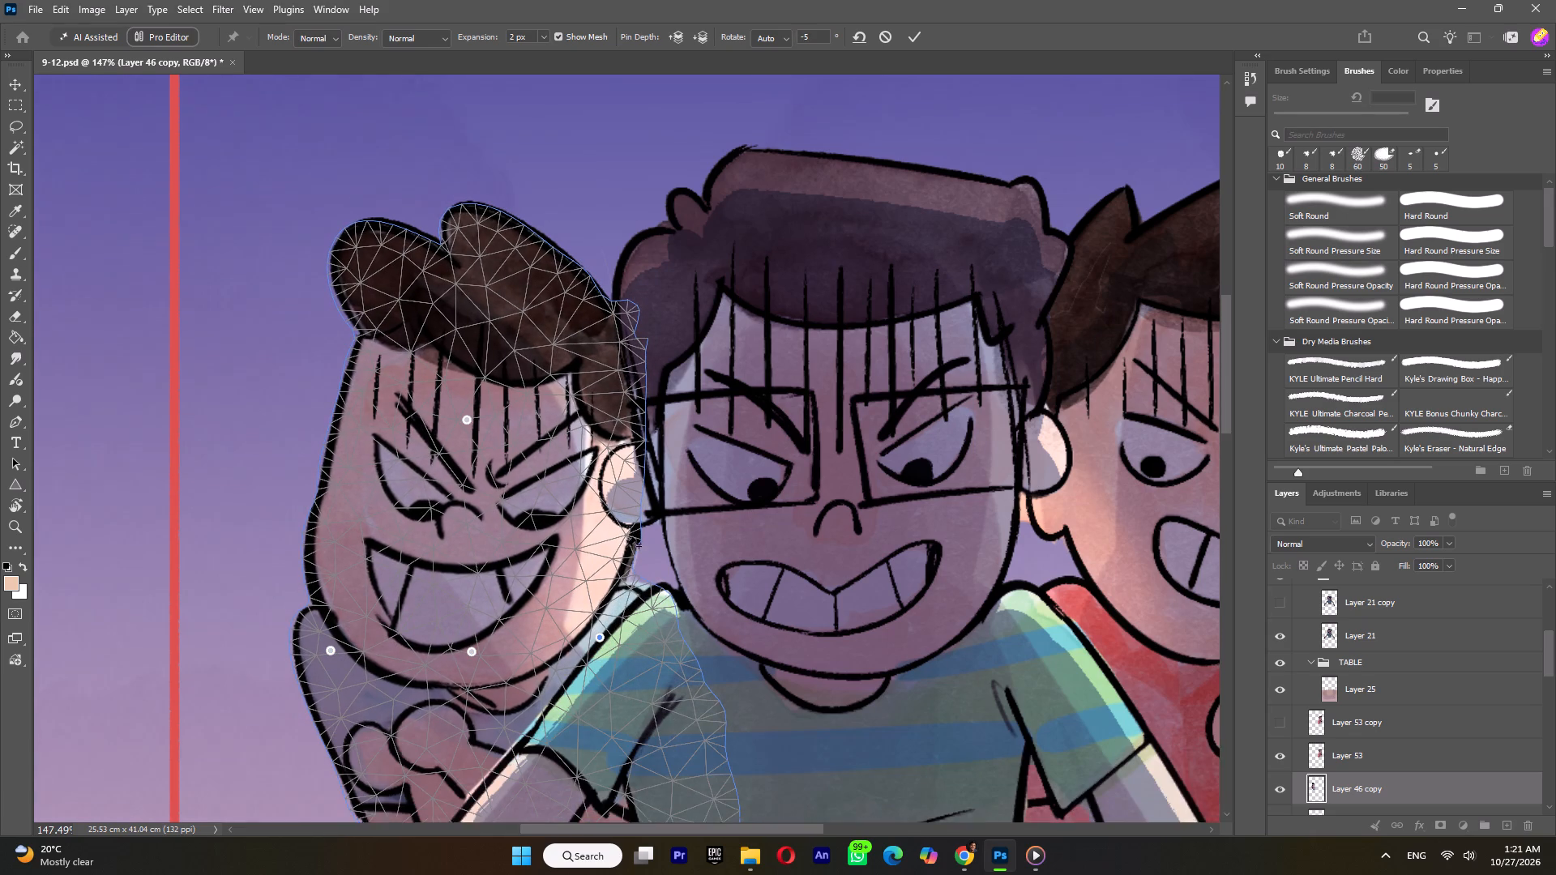
scroll(625, 548, down, 20)
click(524, 563)
click(524, 563)
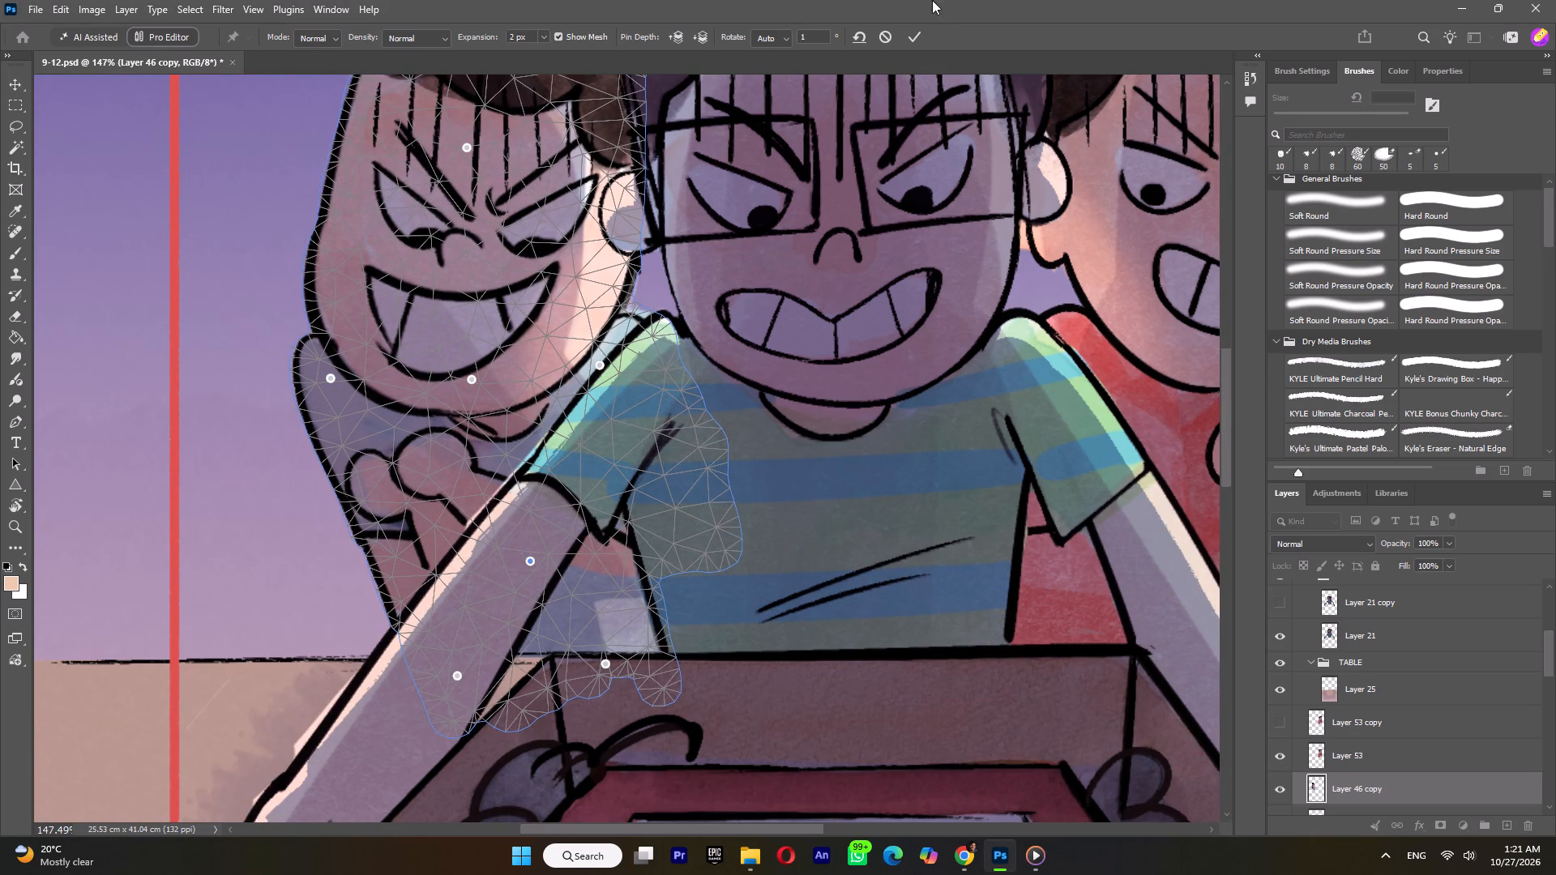
click(913, 35)
Compare the warped Layer 46 copy with the original Layer 46, and leave the copy hidden.
alt+scroll(899, 351, down, 11)
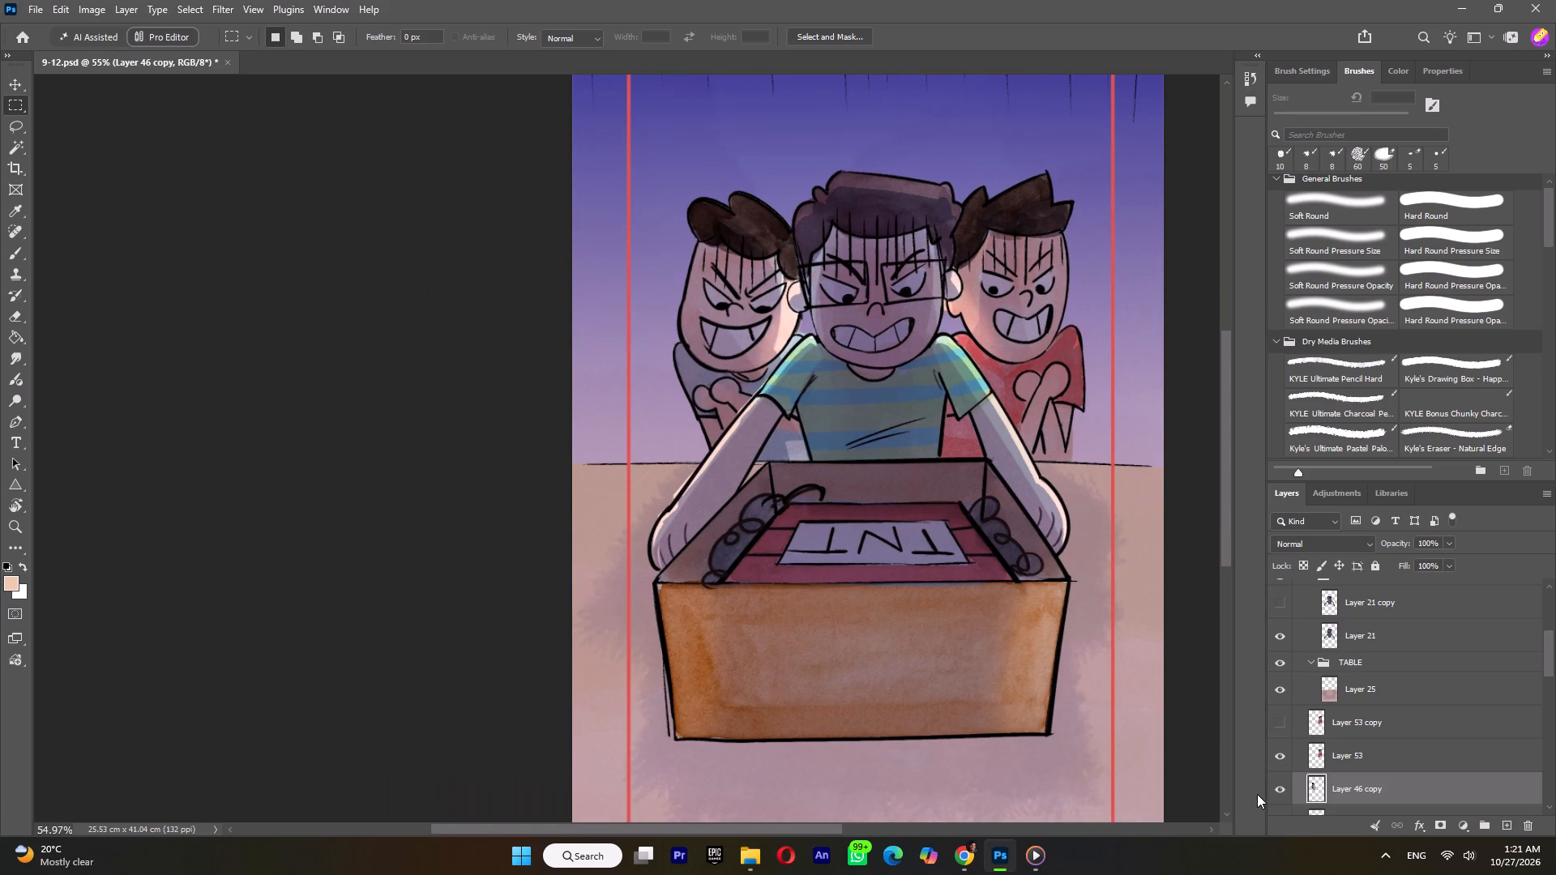
click(1282, 792)
click(1282, 792)
click(1282, 792)
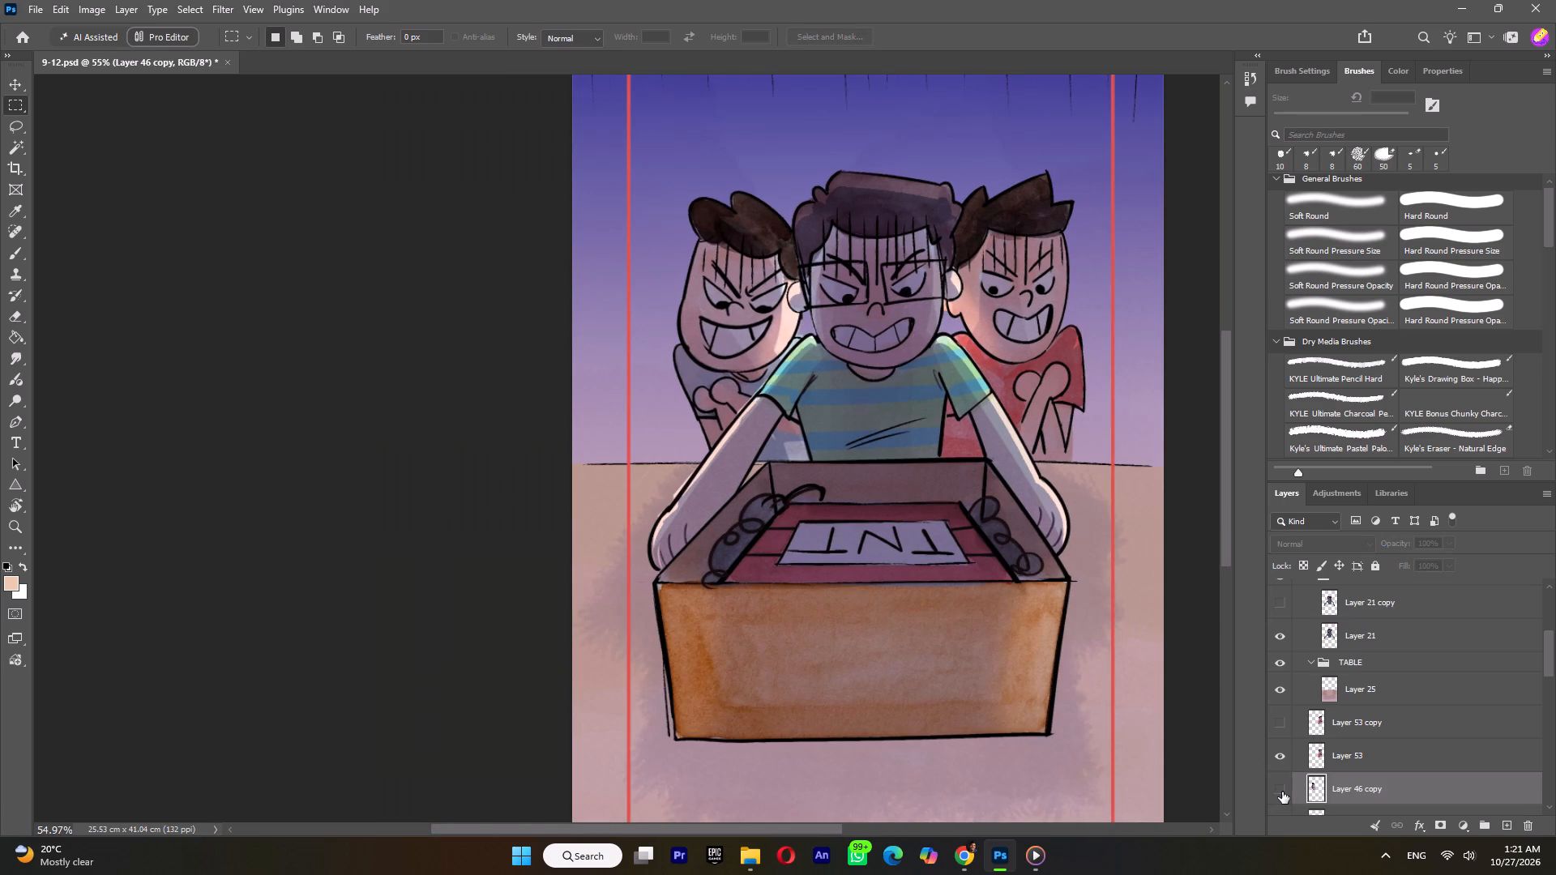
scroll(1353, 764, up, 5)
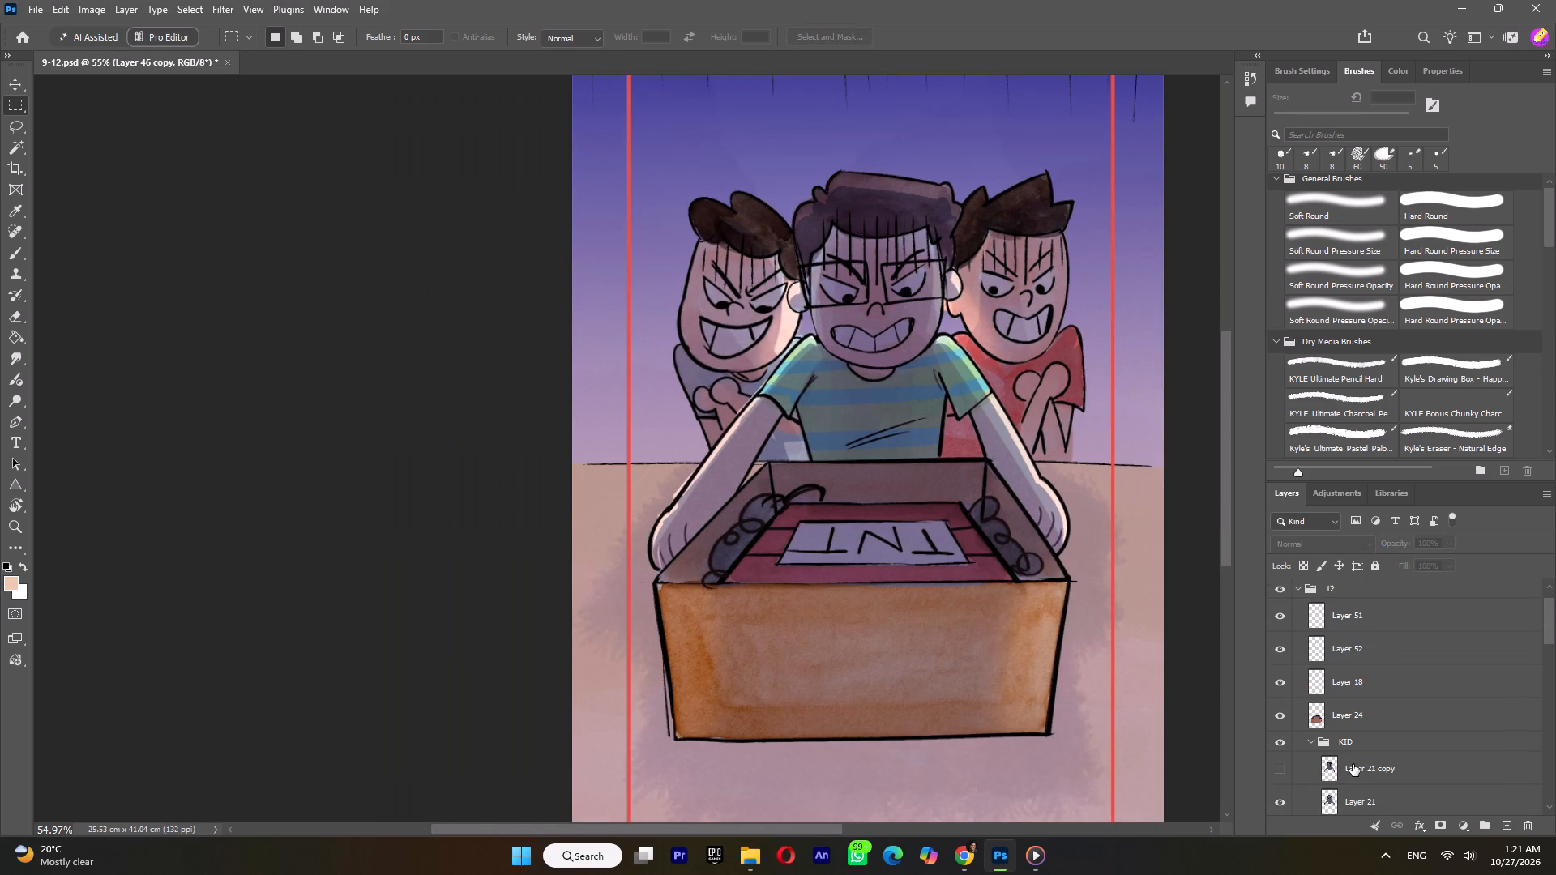
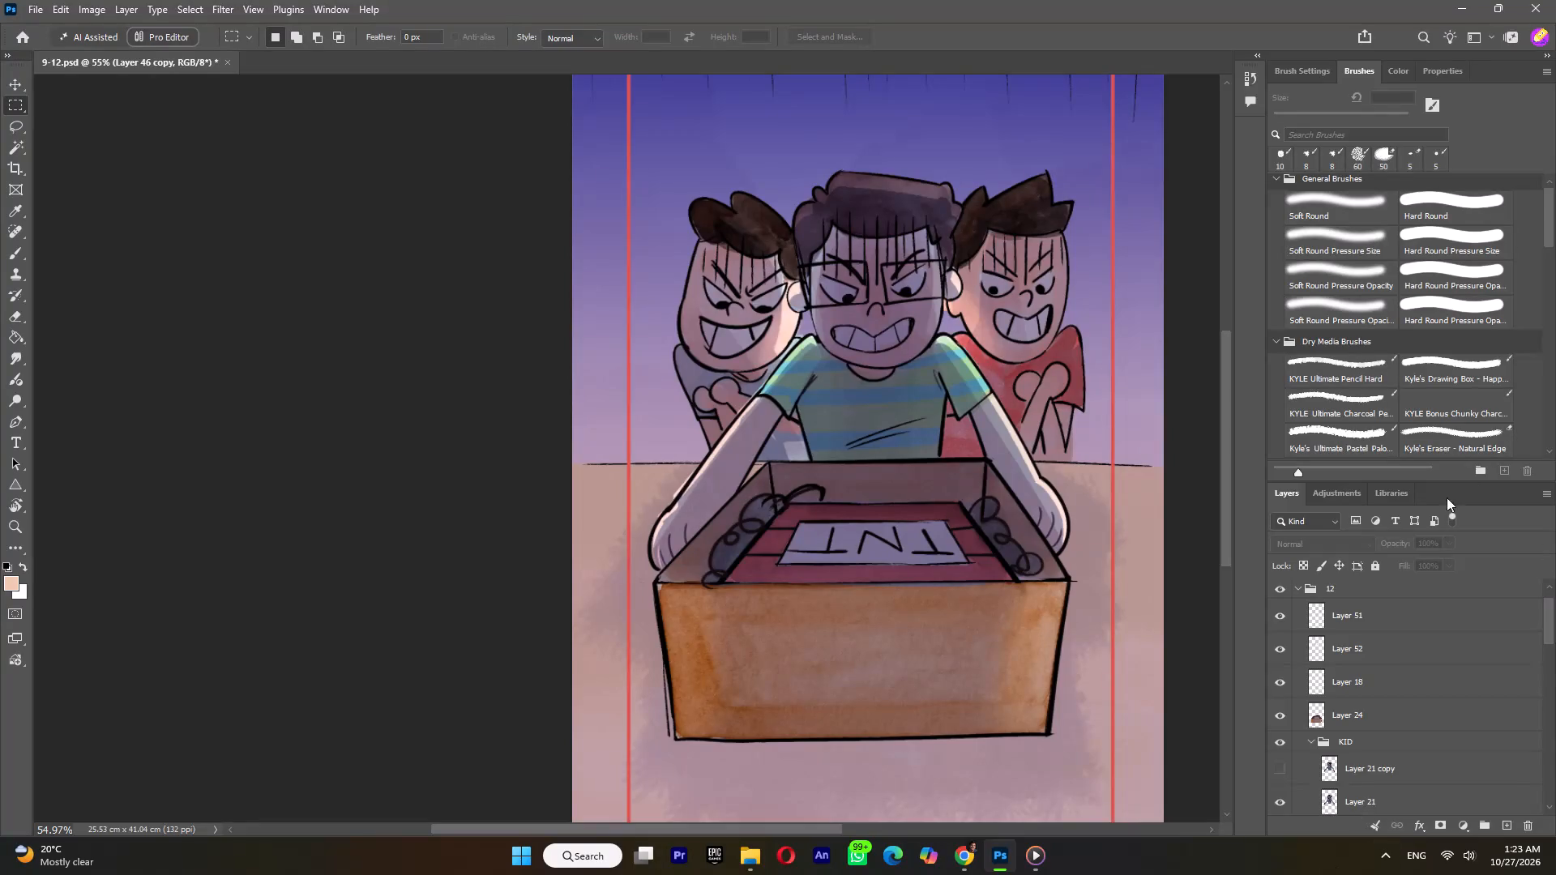
Compare Layer 21 copy with the original Layer 21 in the KID group, leaving the copy hidden.
scroll(1321, 650, up, 5)
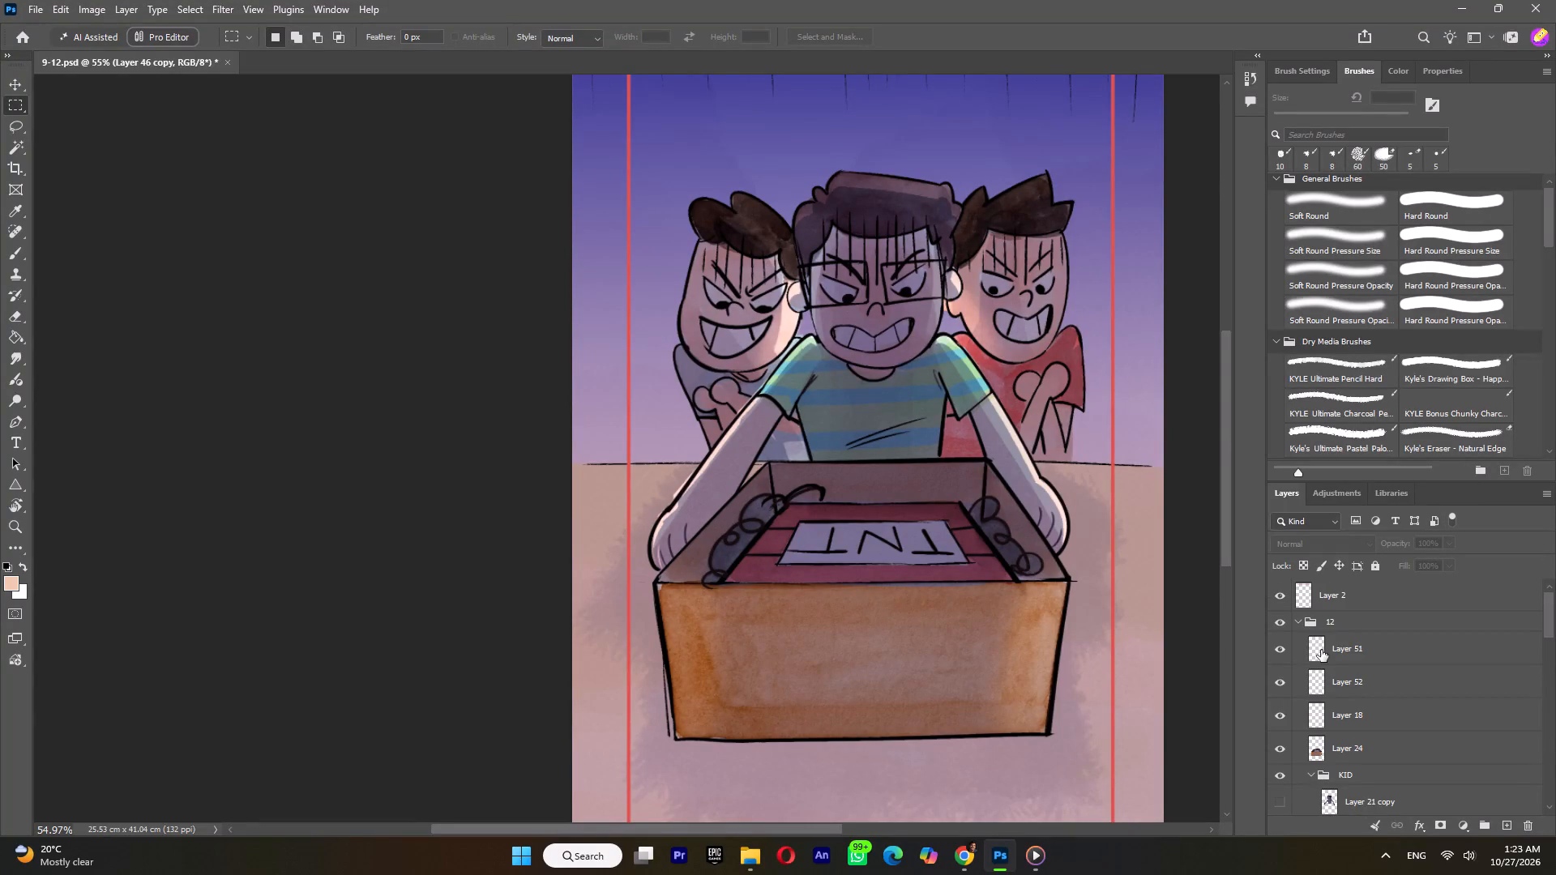
scroll(1329, 731, down, 3)
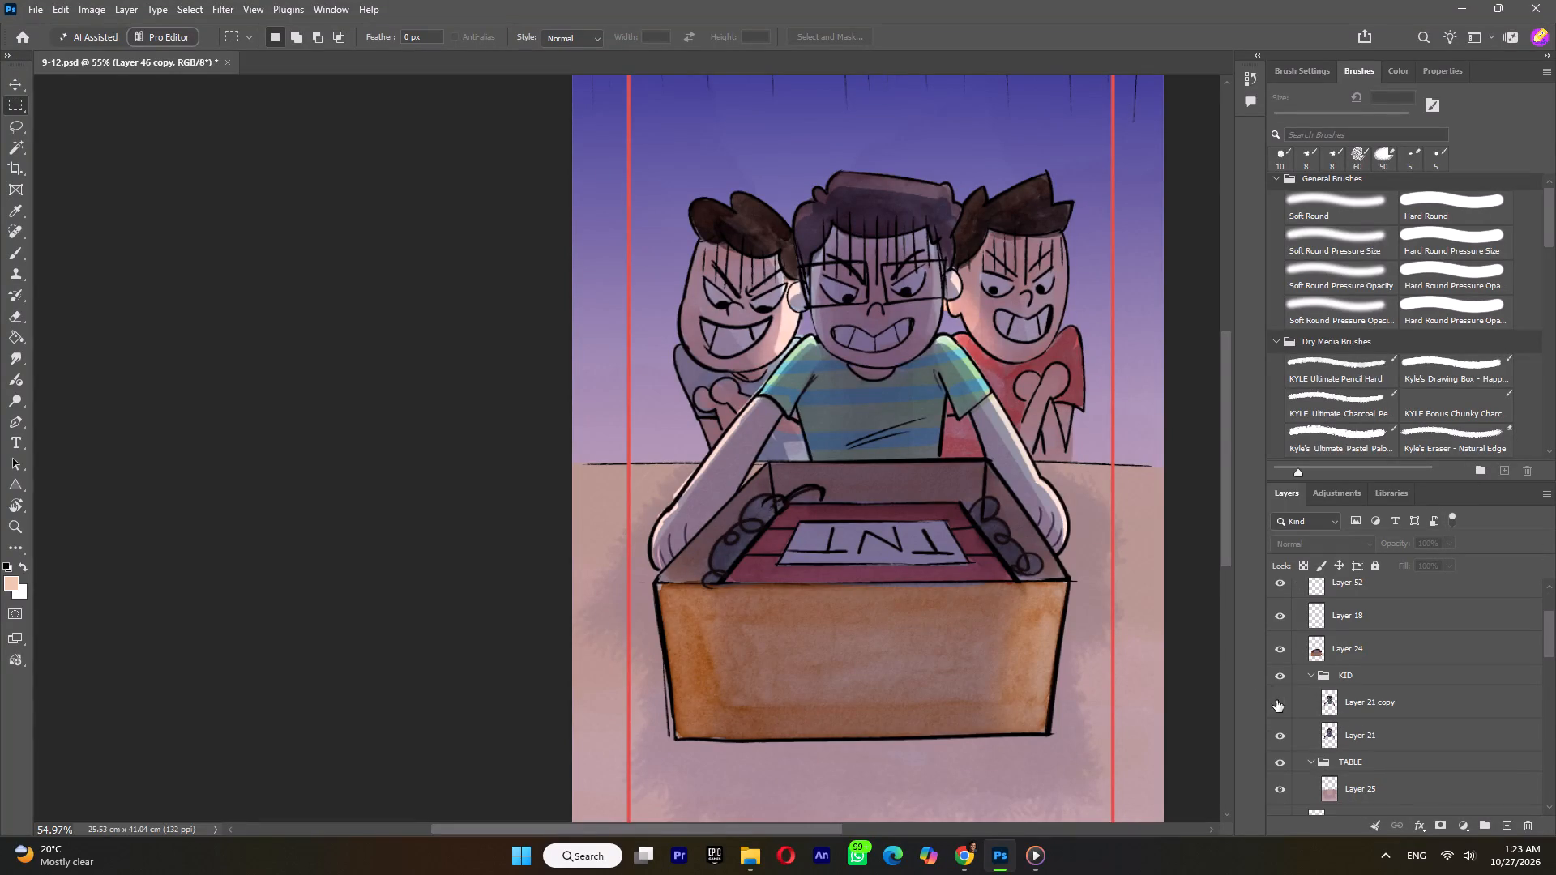
click(1282, 703)
click(1282, 703)
scroll(1368, 668, up, 7)
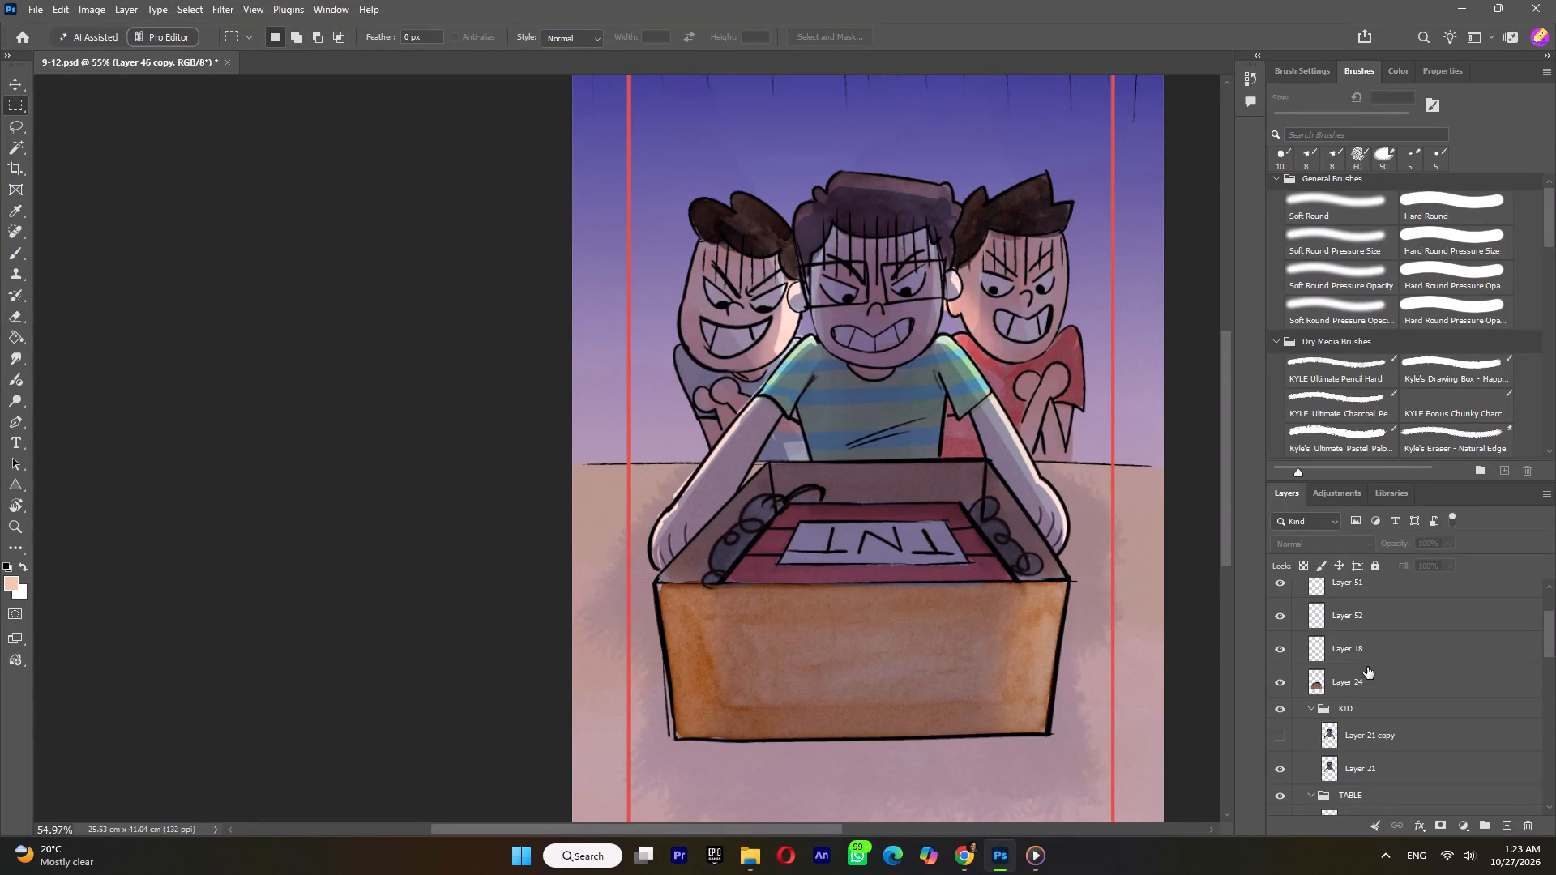
Save 9-12.psd and close the document.
key(ctrl+s)
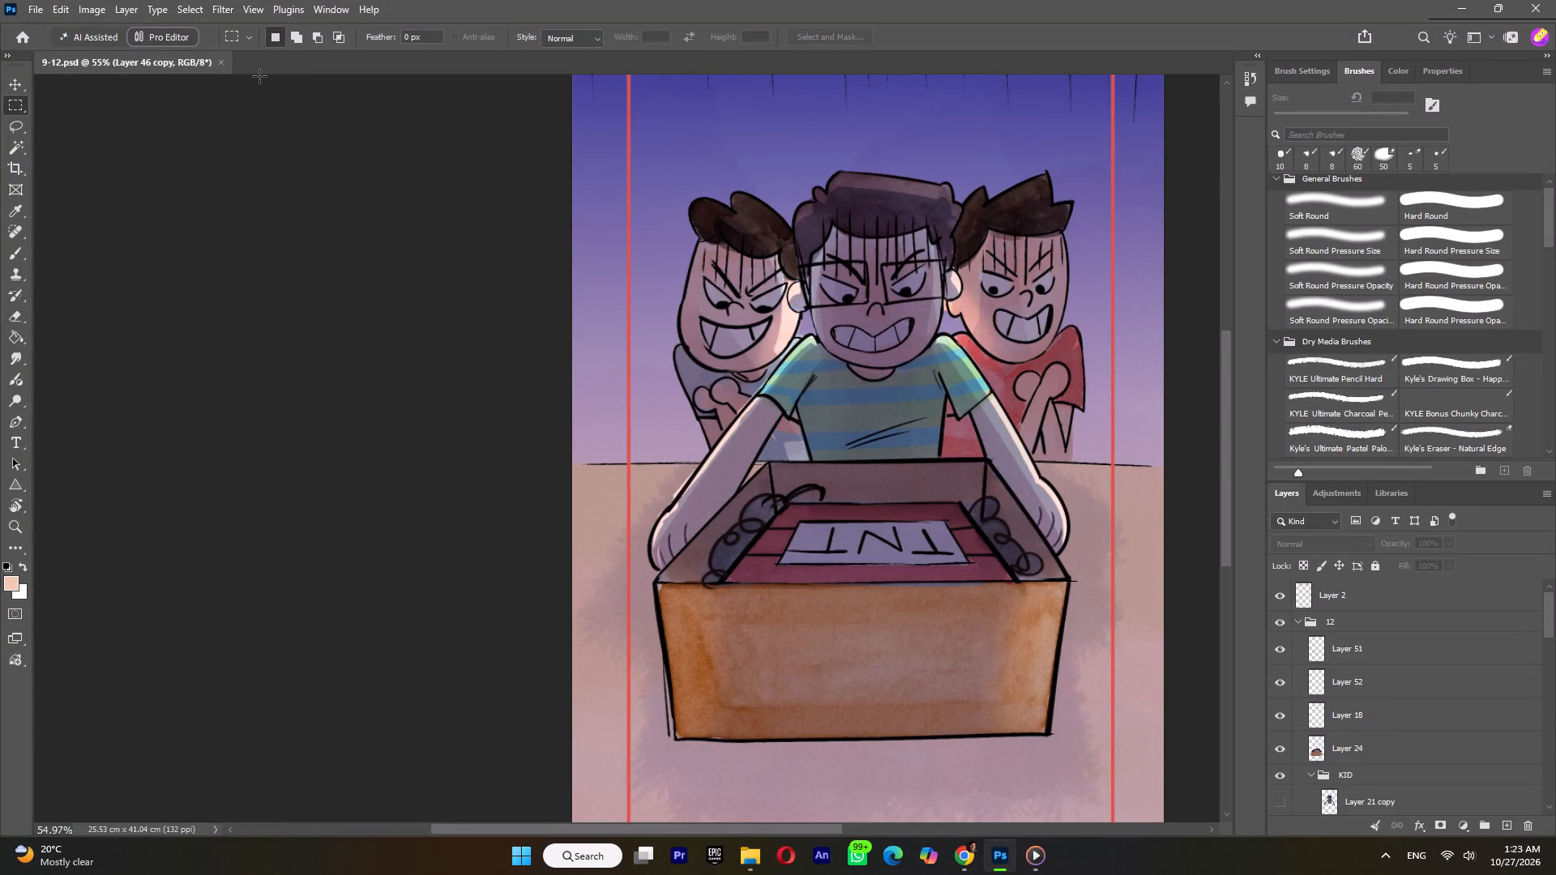
click(220, 65)
Switch to File Explorer and open the next scene file in Photoshop.
click(746, 859)
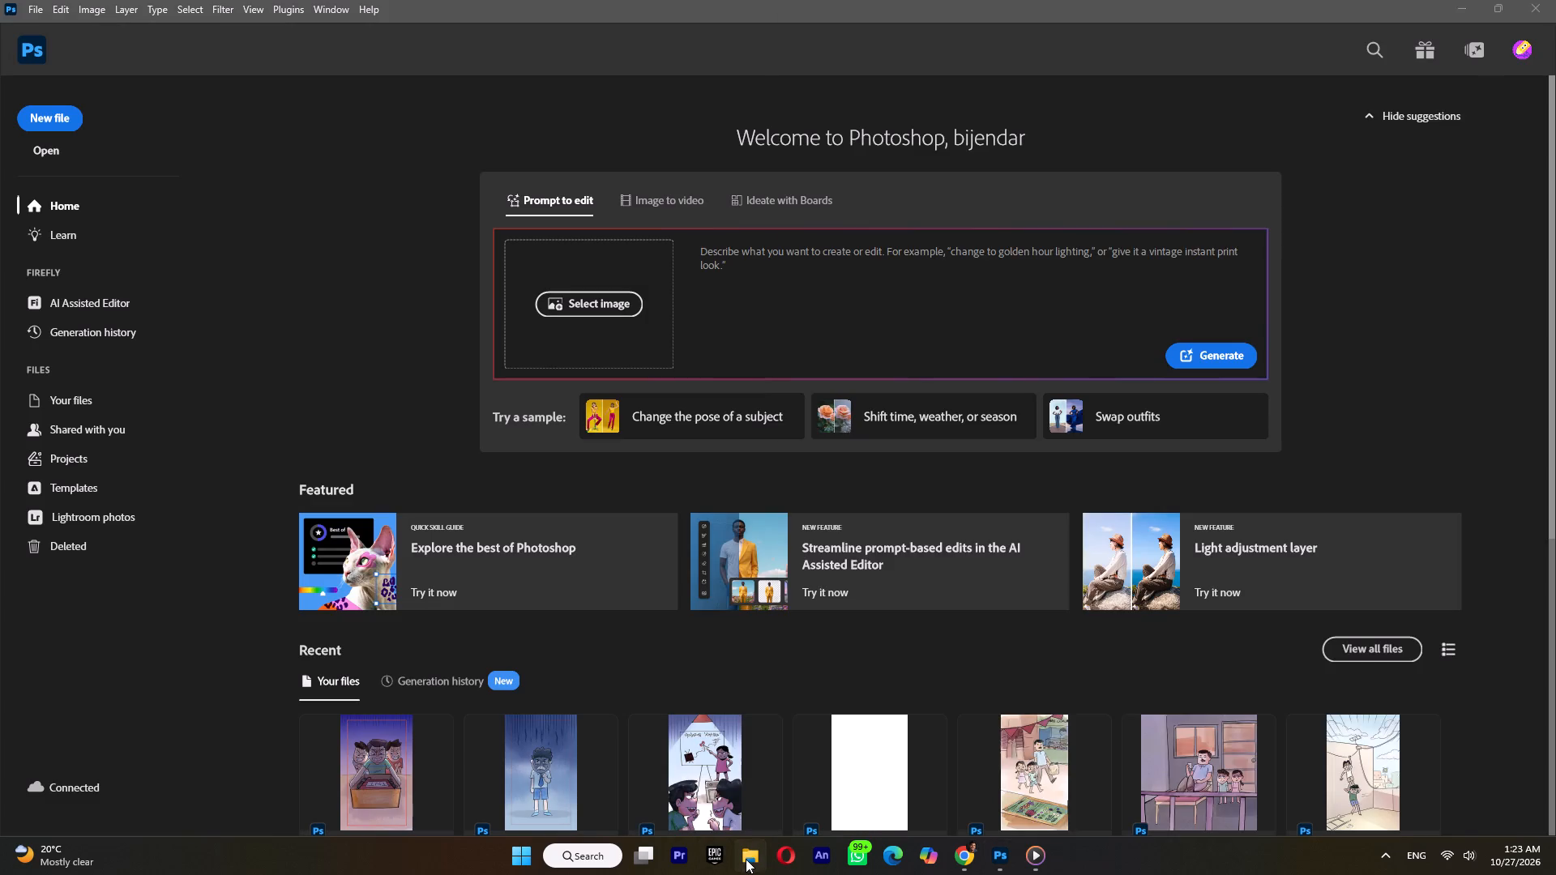
double_click(1138, 160)
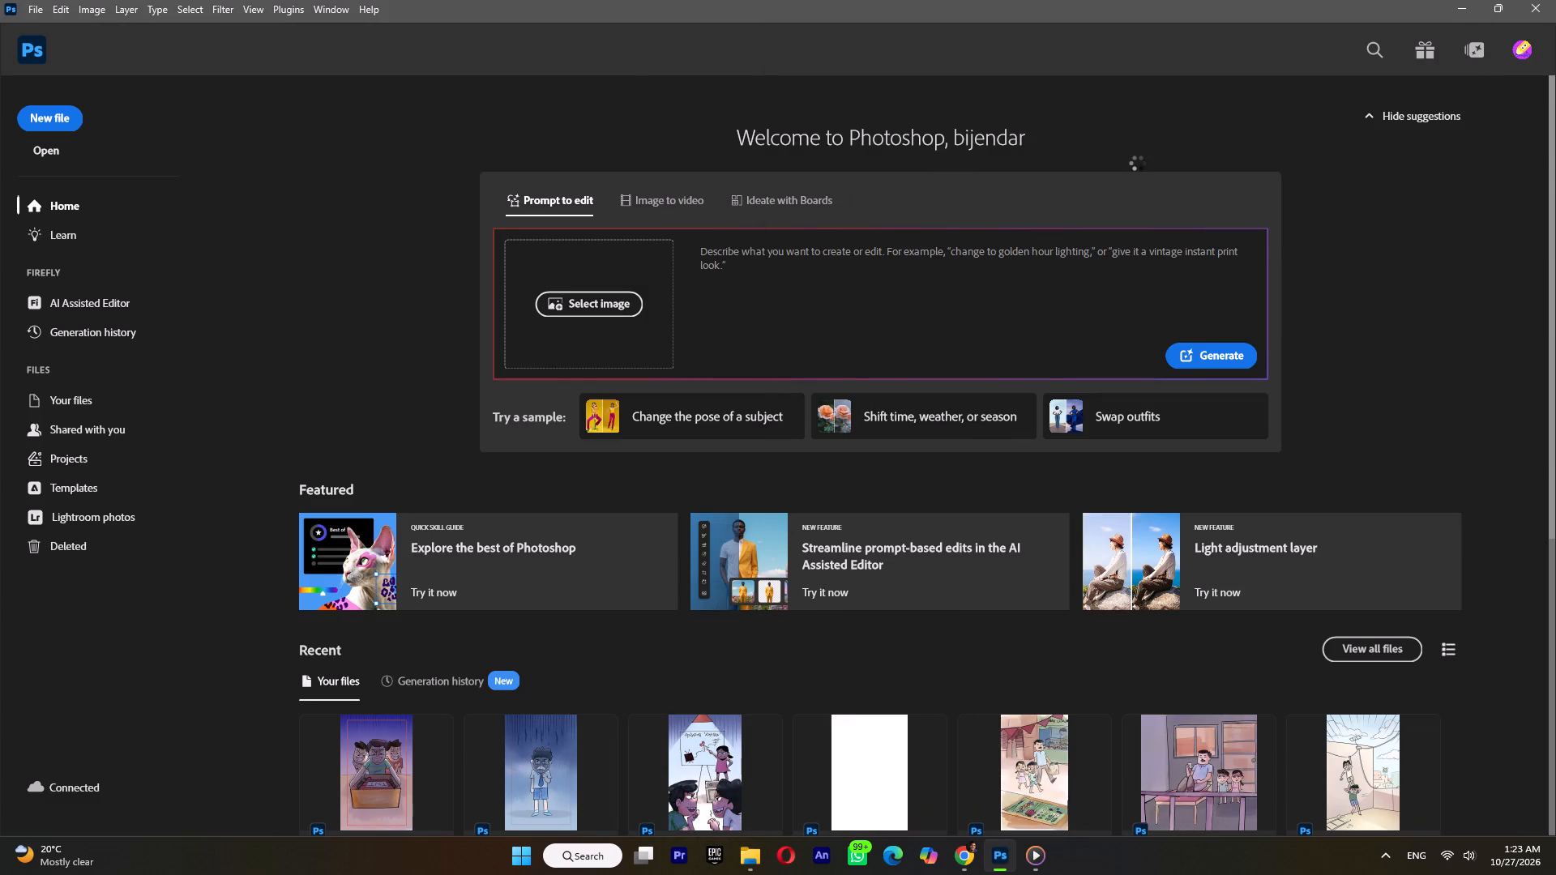
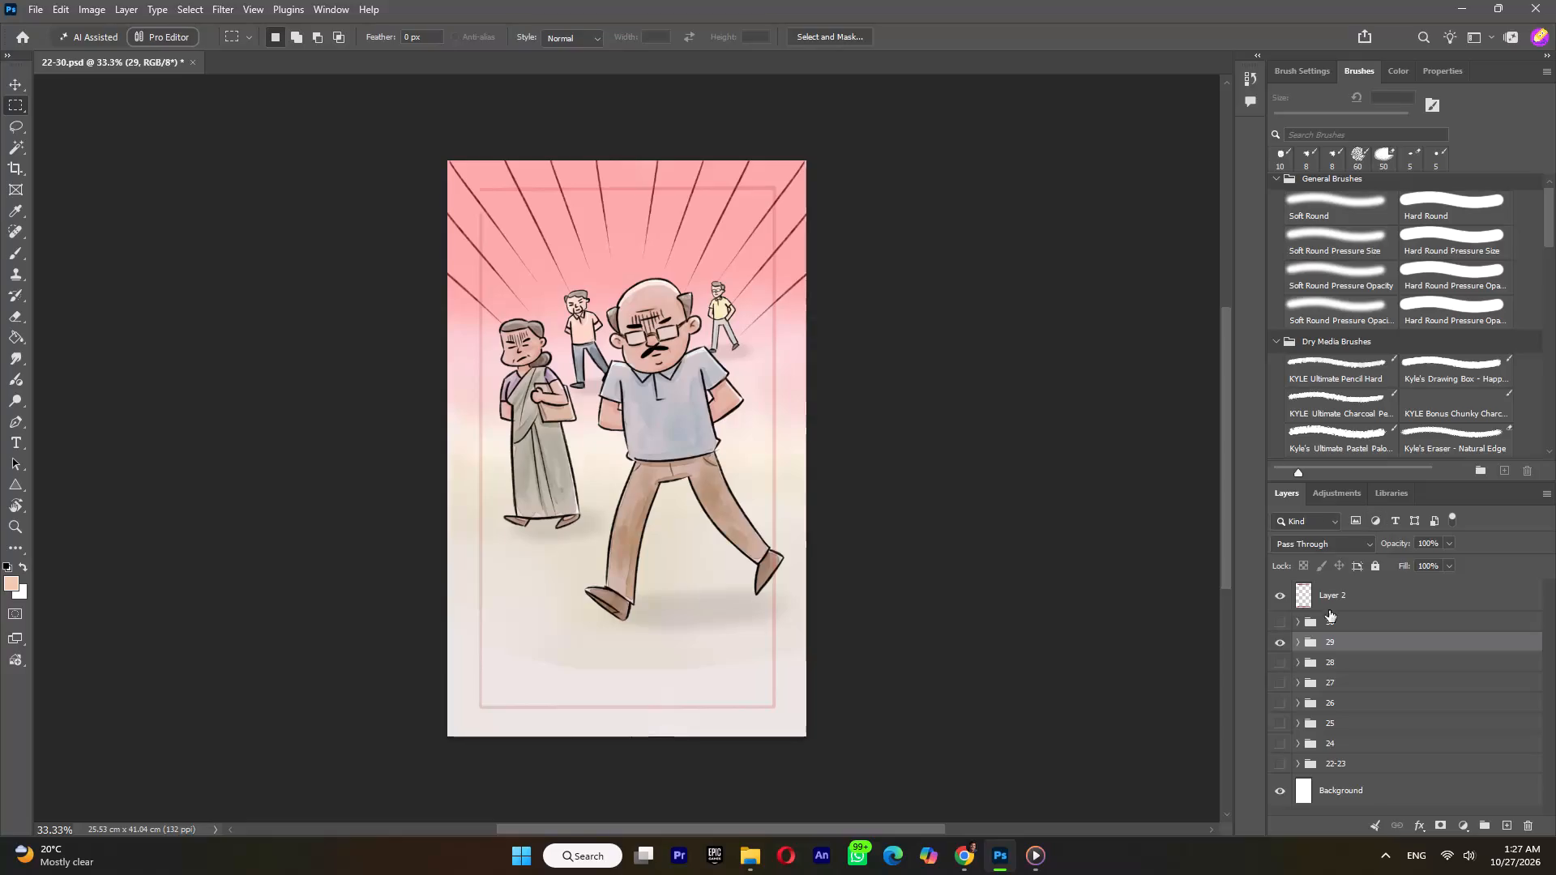
Hide group 29 and show group 22-23, briefly previewing groups 30 and 29 over it and leaving both hidden.
click(1280, 641)
click(1282, 766)
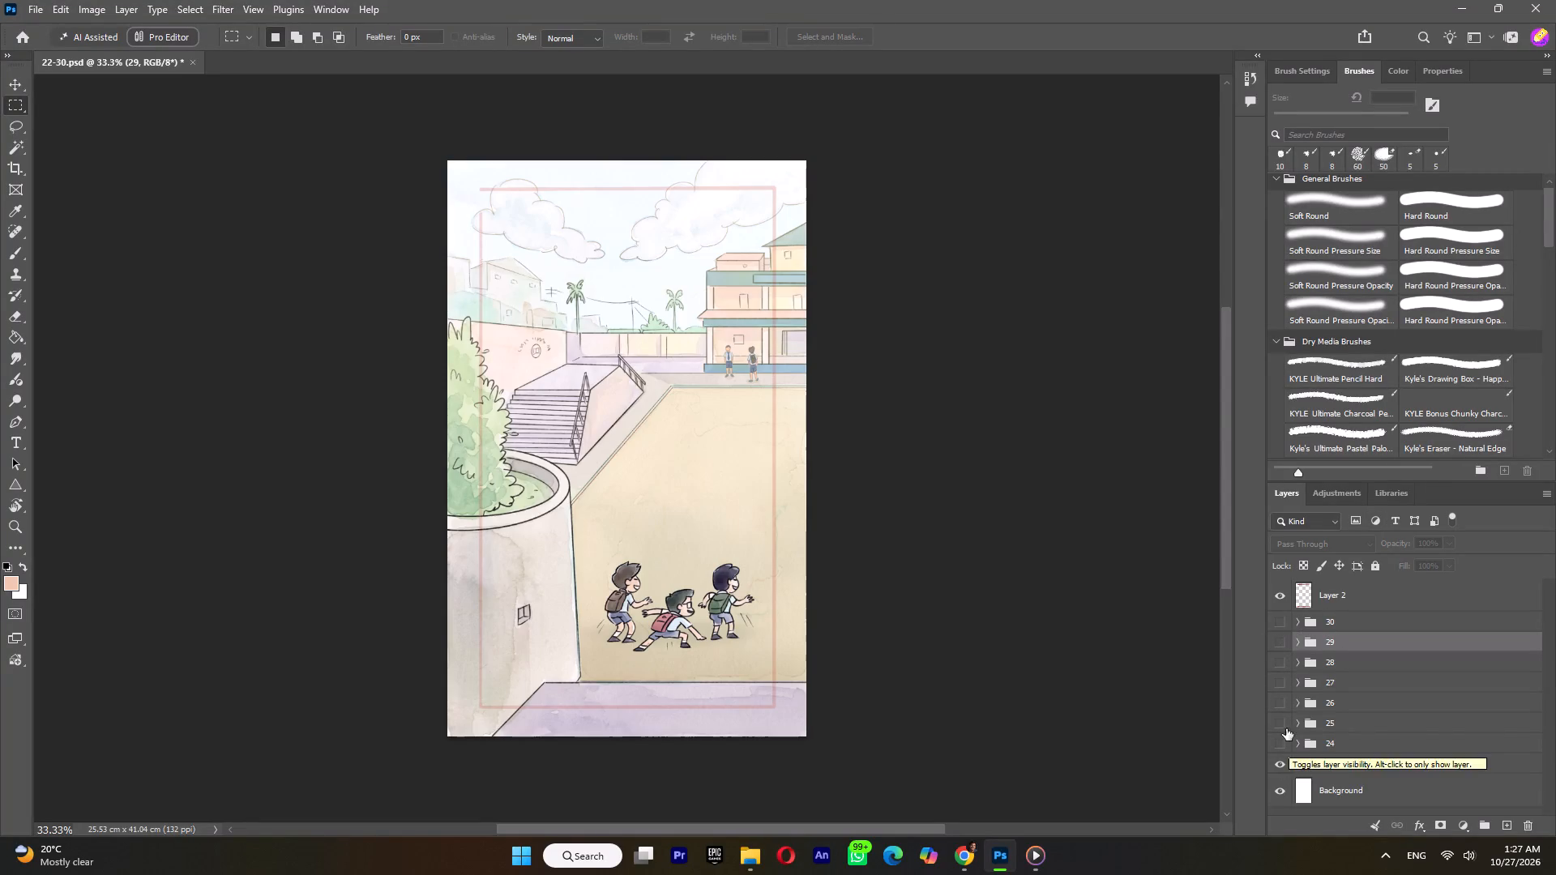
click(1282, 618)
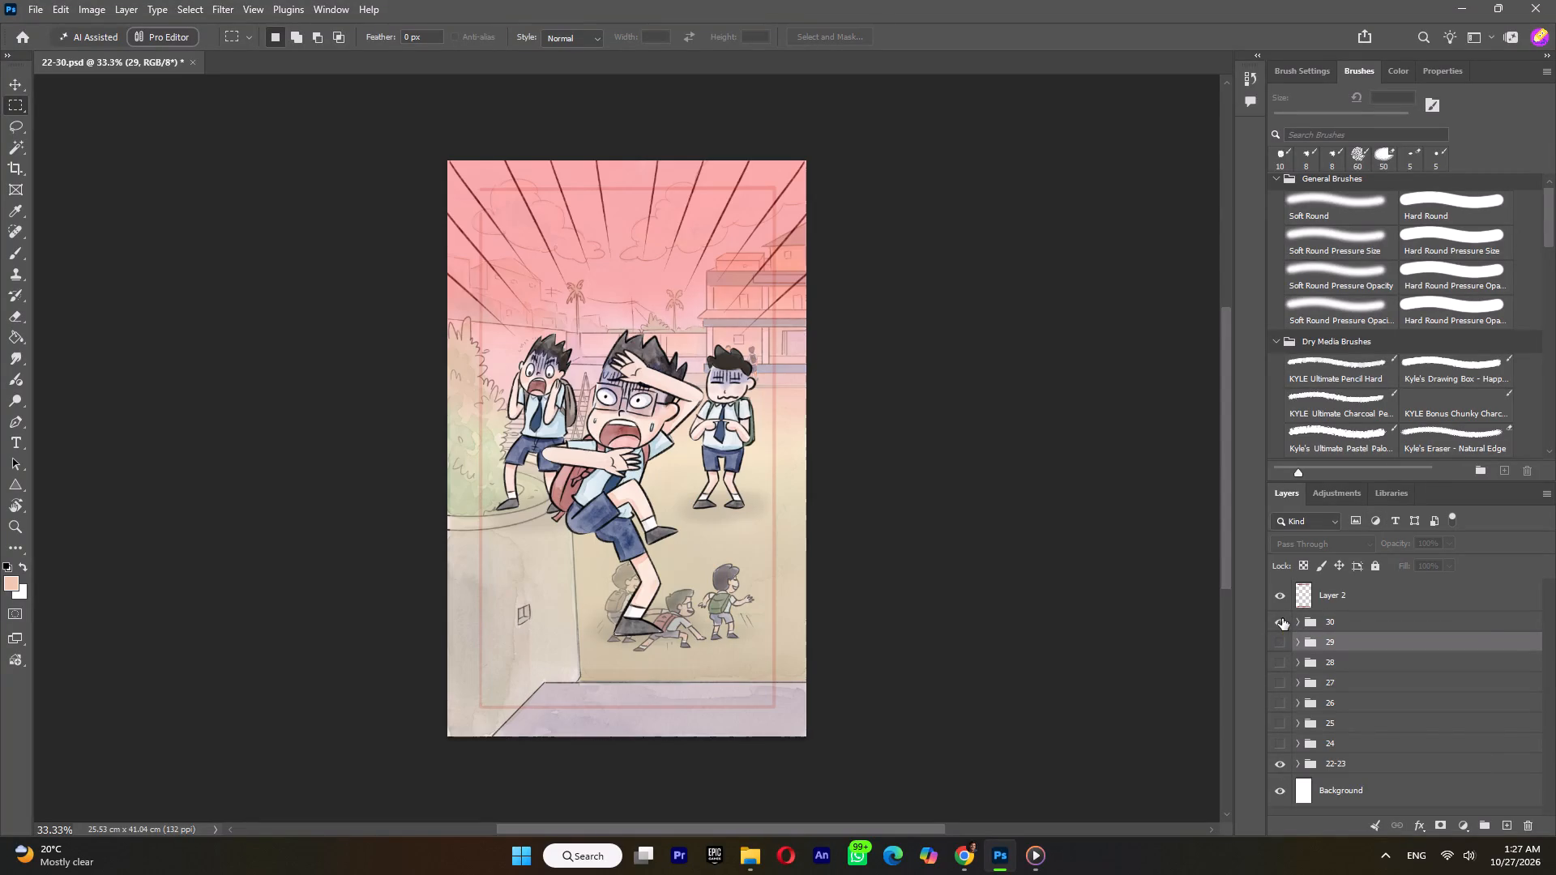
click(1280, 620)
click(1280, 620)
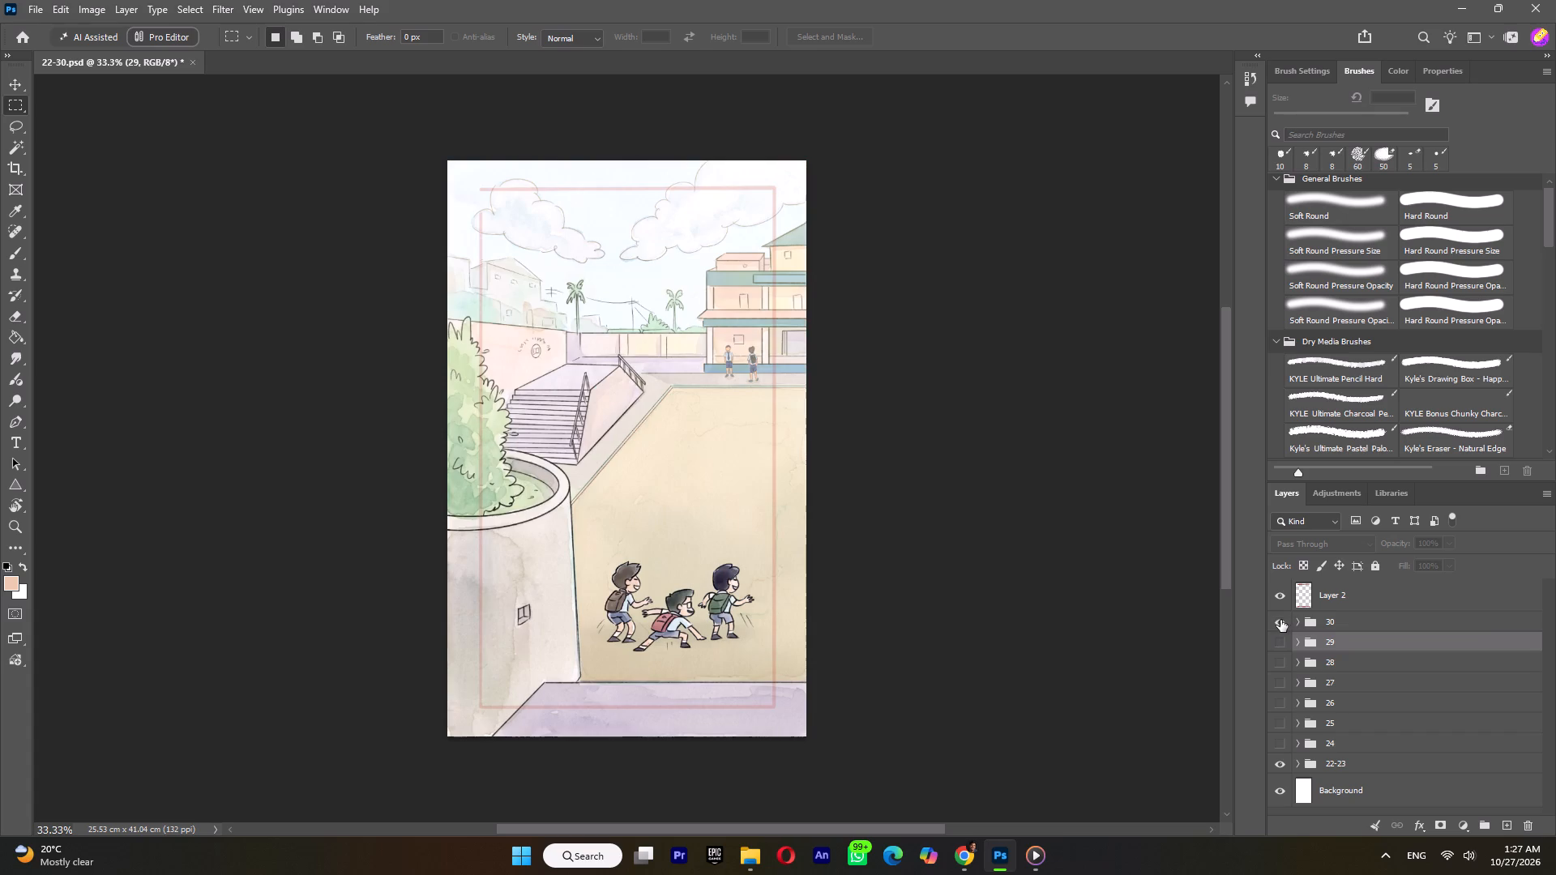
click(1279, 623)
click(1277, 638)
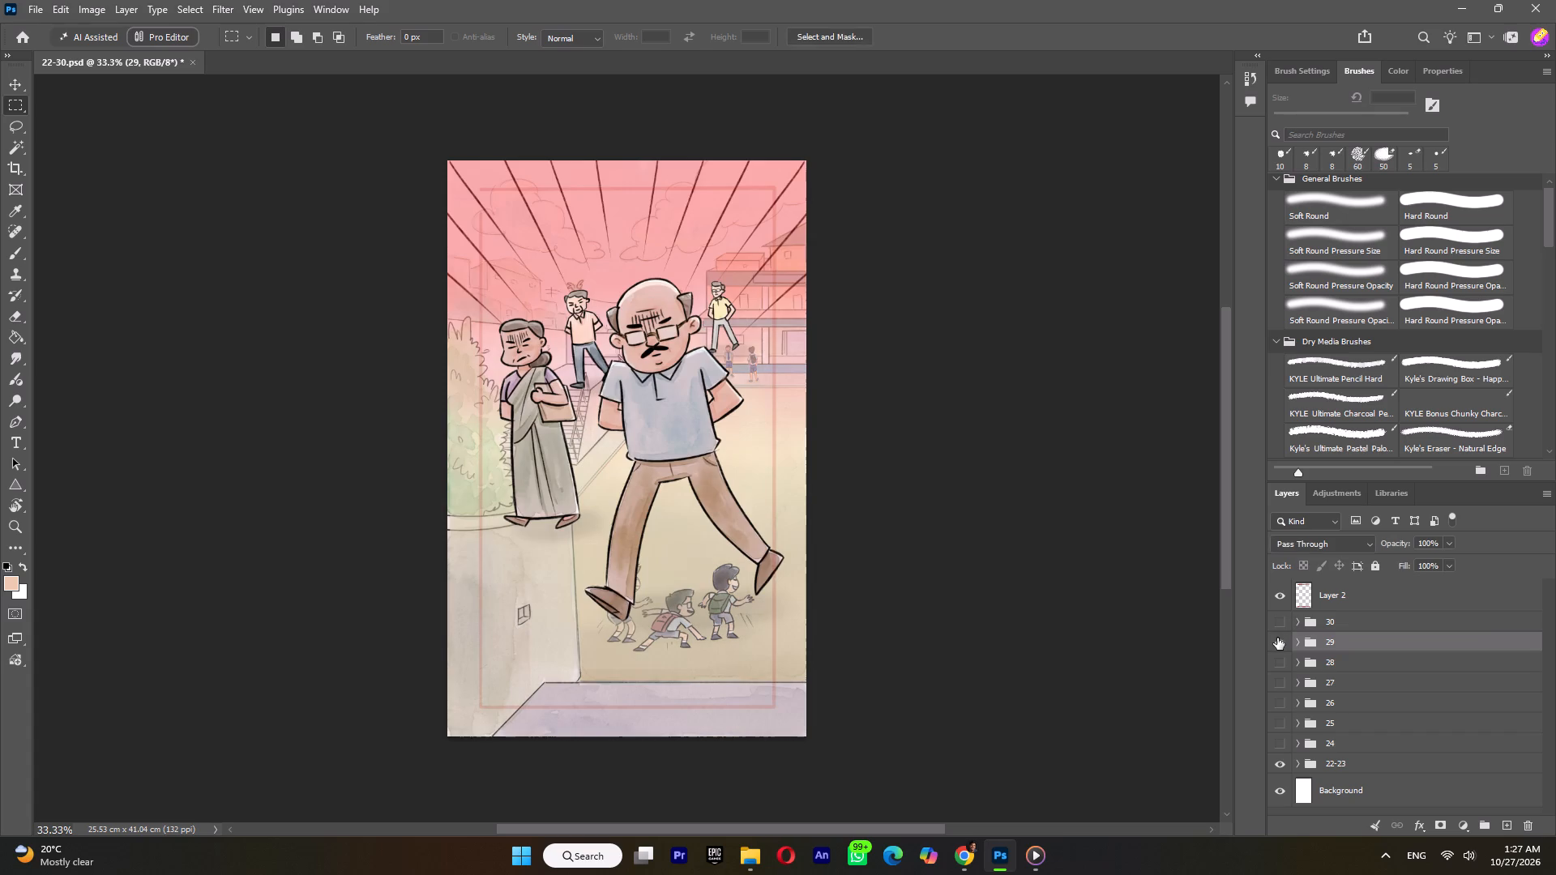
click(1277, 638)
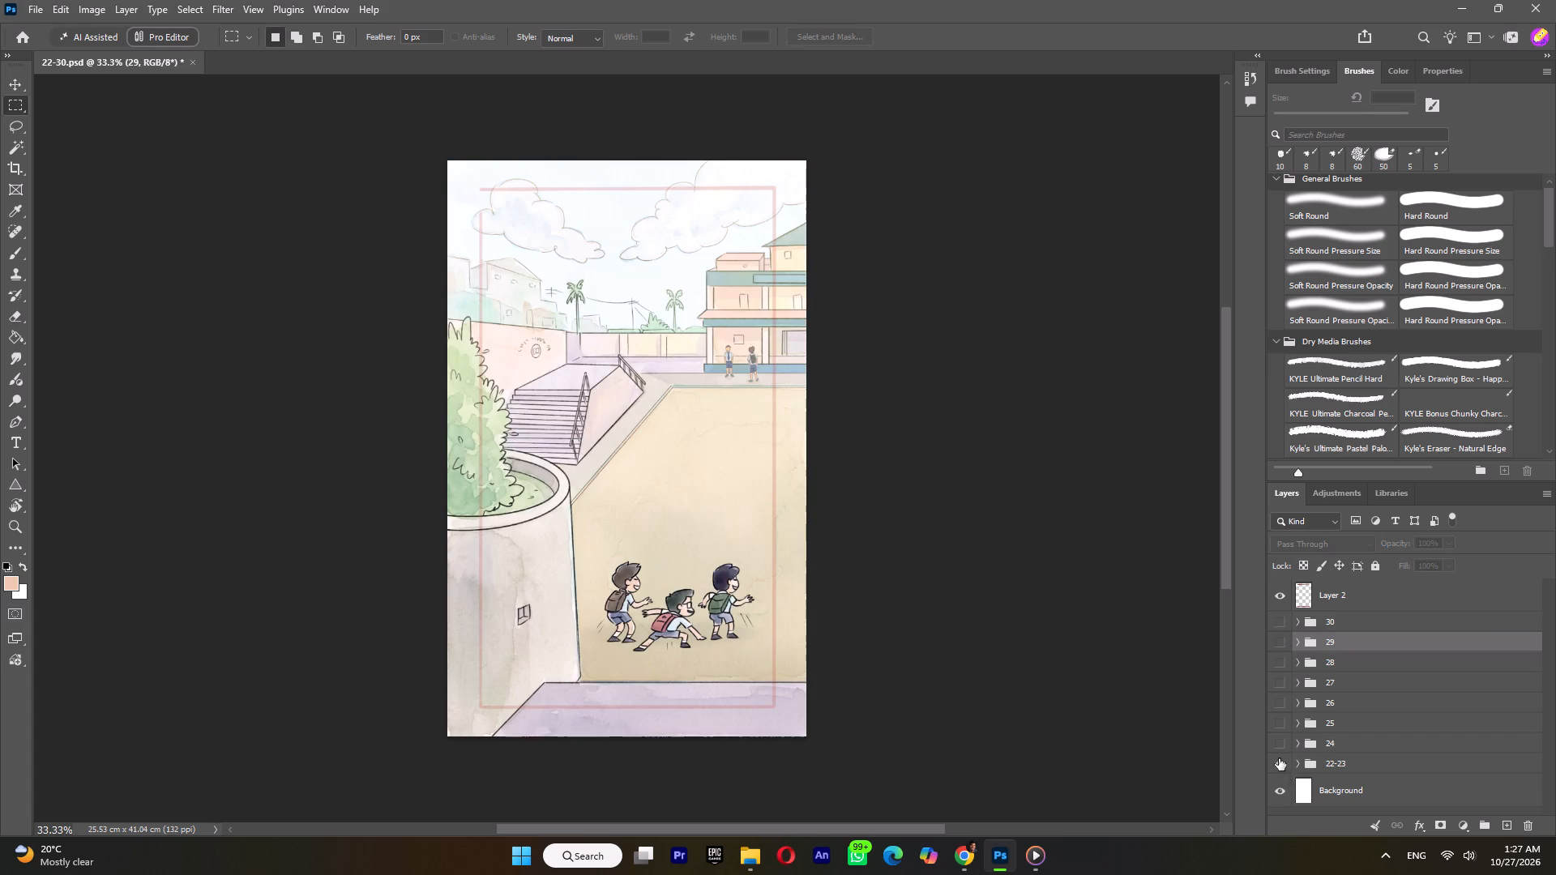
Expand group 22-23 and compare its Stand Pose and fall Pose subgroups, leaving only Stand Pose shown.
click(1295, 765)
click(1284, 781)
click(1283, 782)
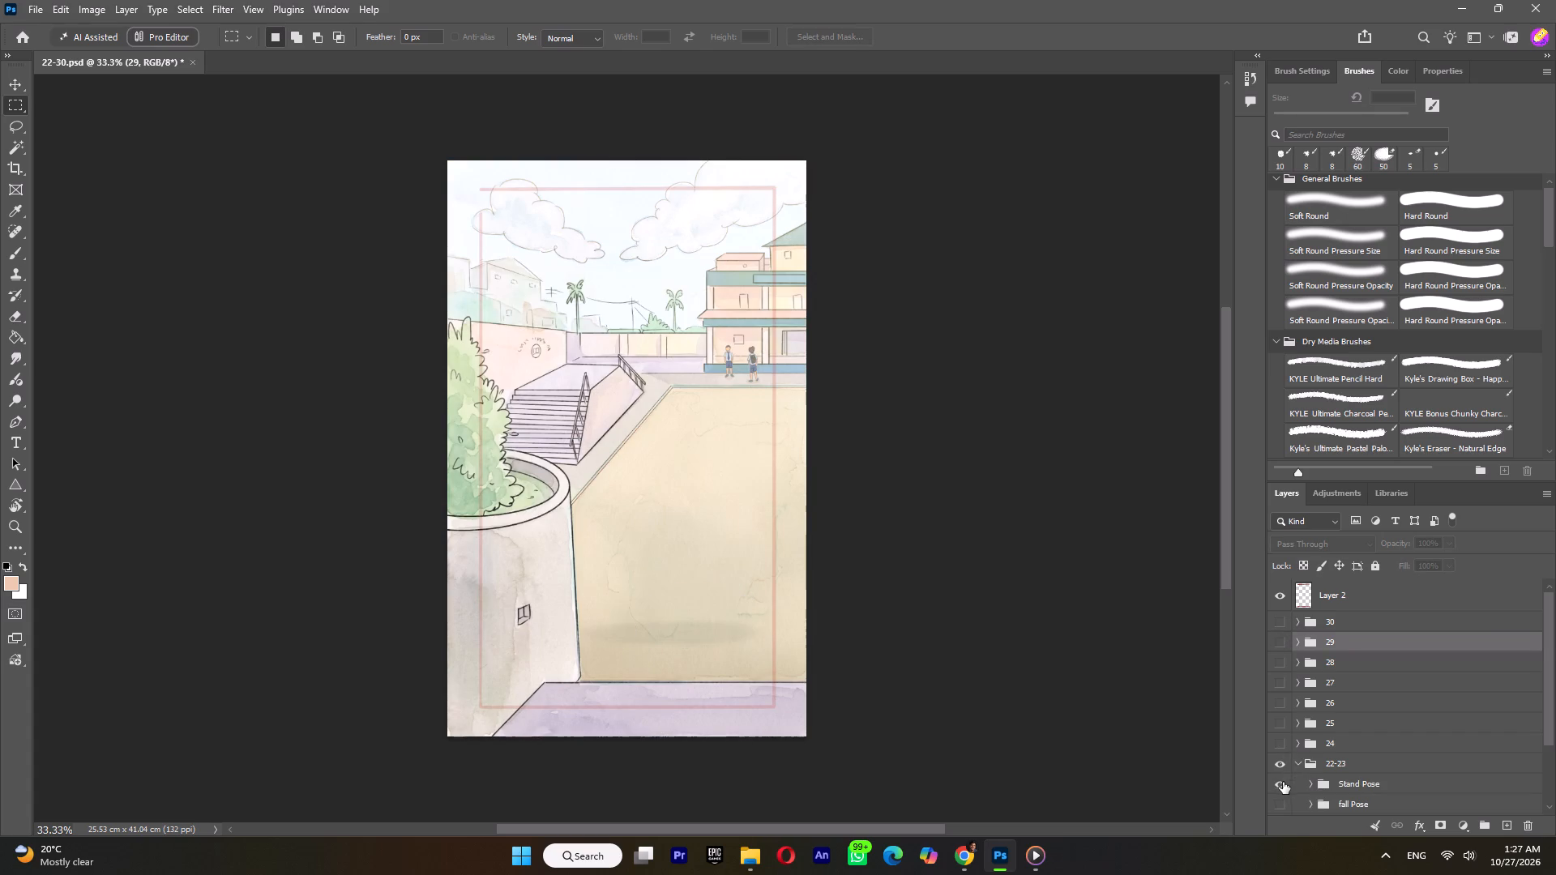
scroll(1339, 773, down, 3)
click(1283, 698)
click(1281, 720)
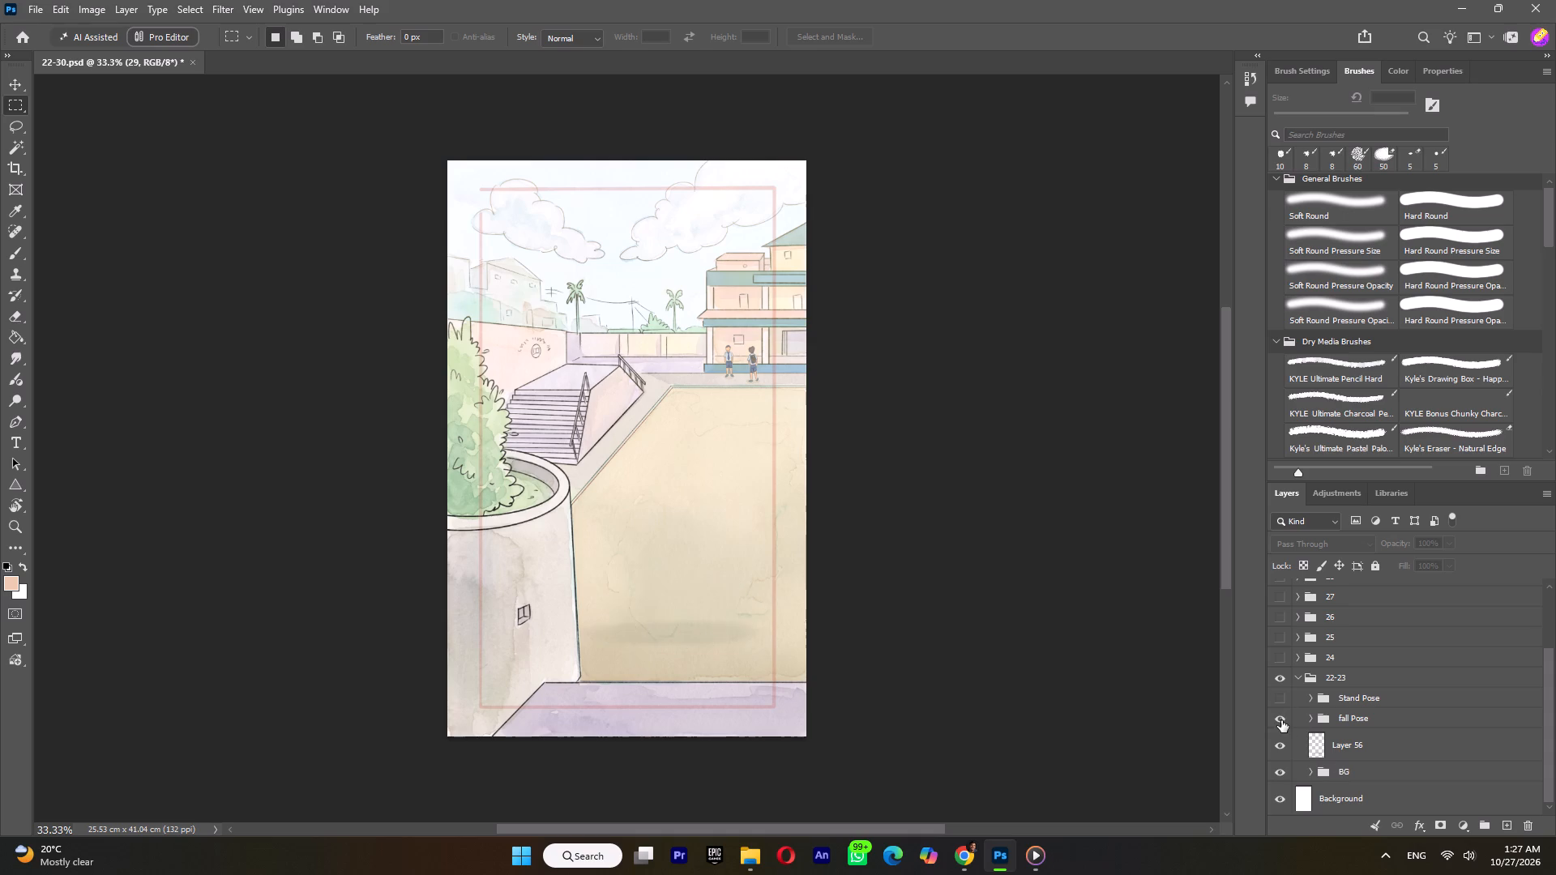
click(1281, 720)
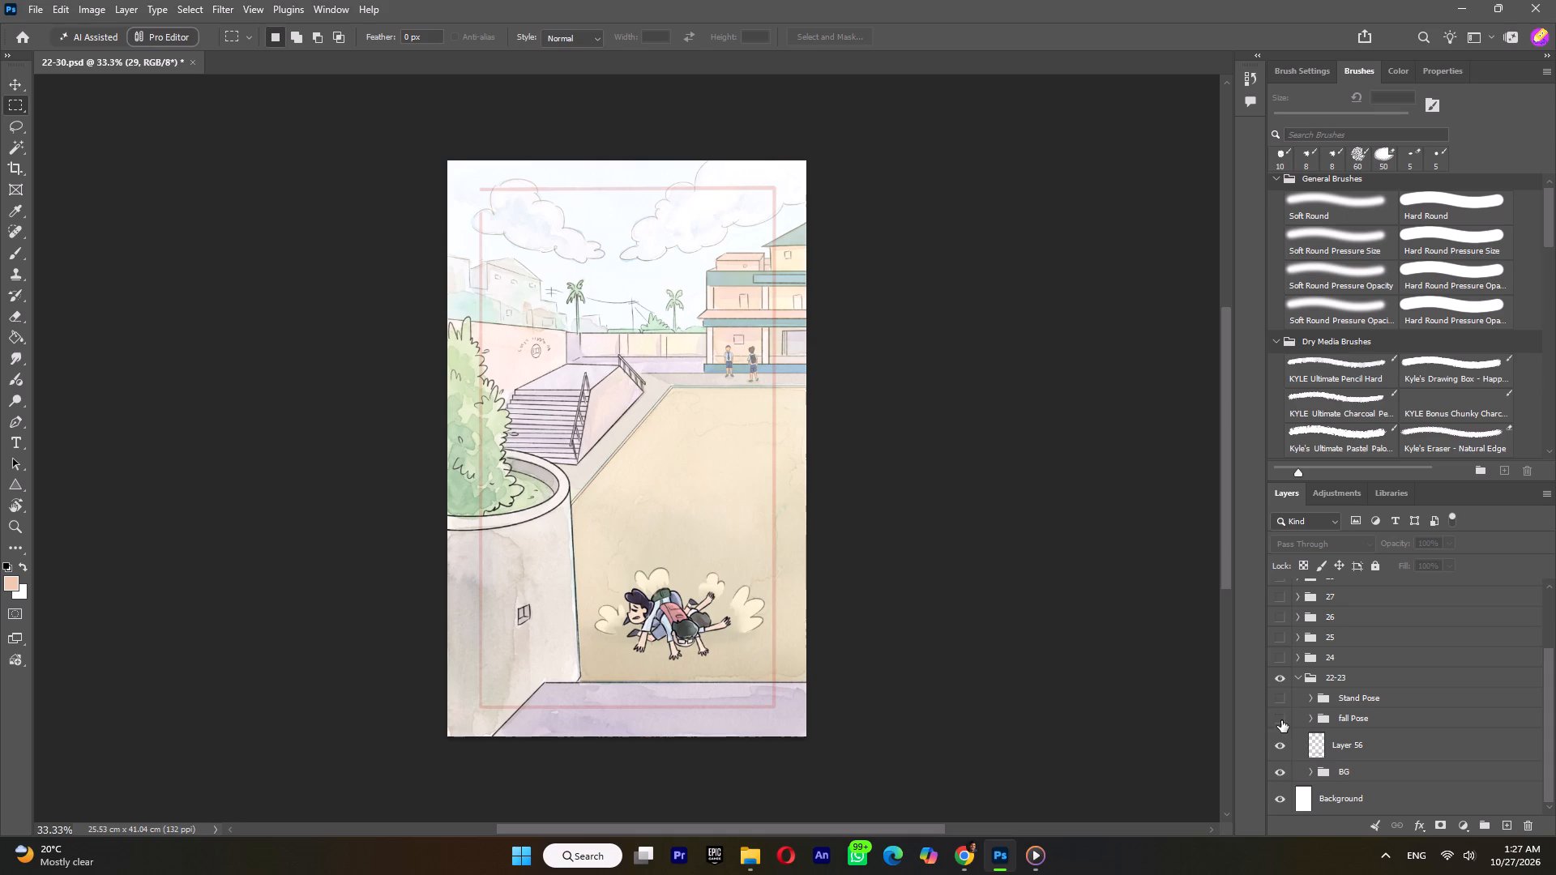
click(1279, 702)
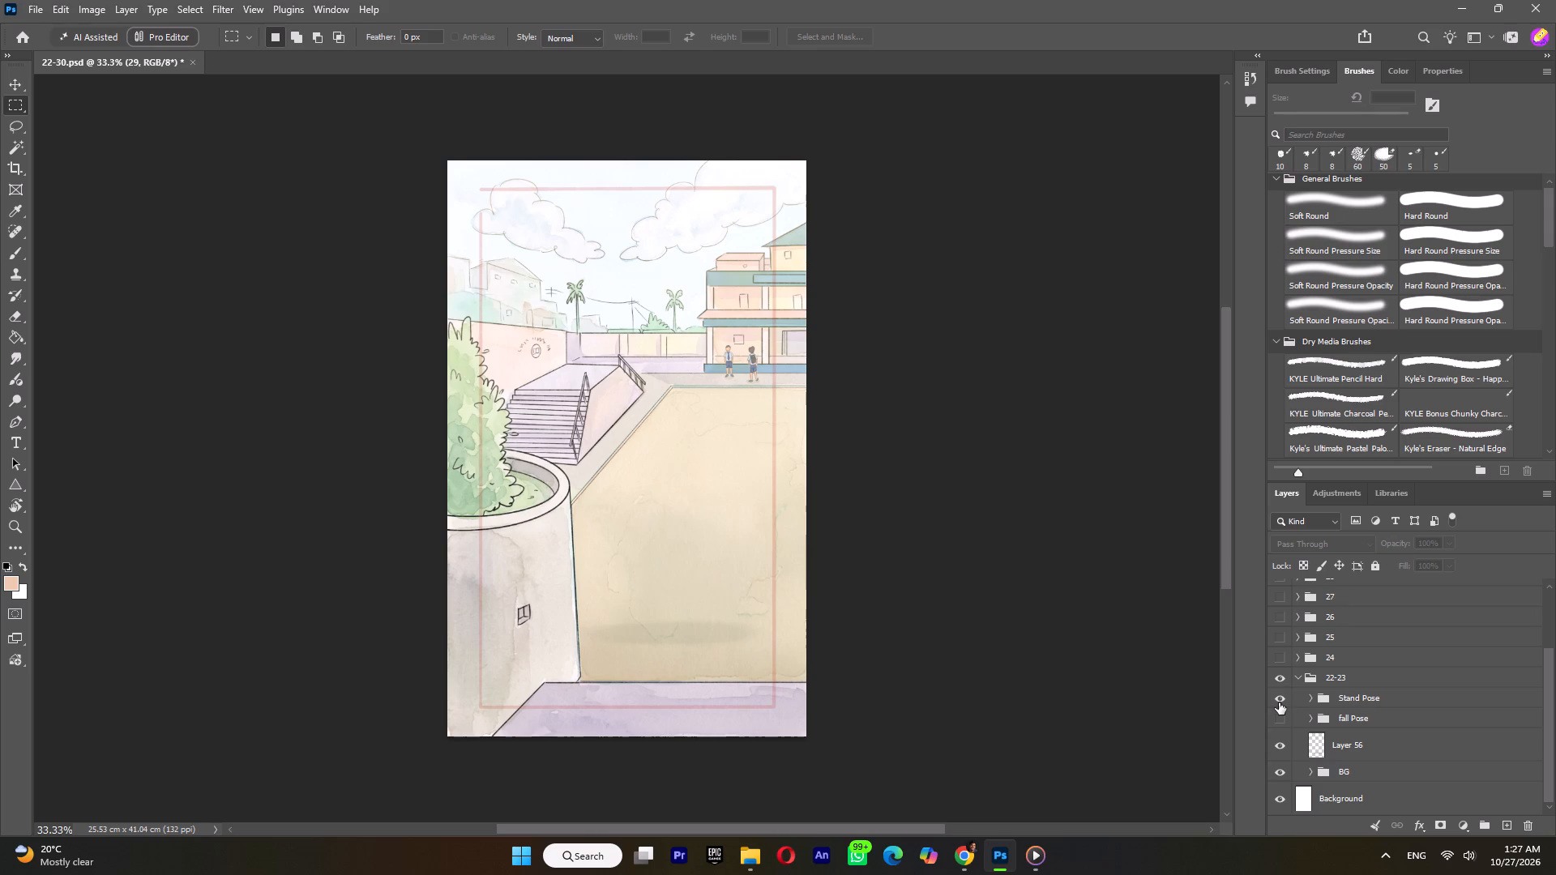
Show Layer 44 in the Stand Pose group and merge it with the From selection layer.
click(1310, 706)
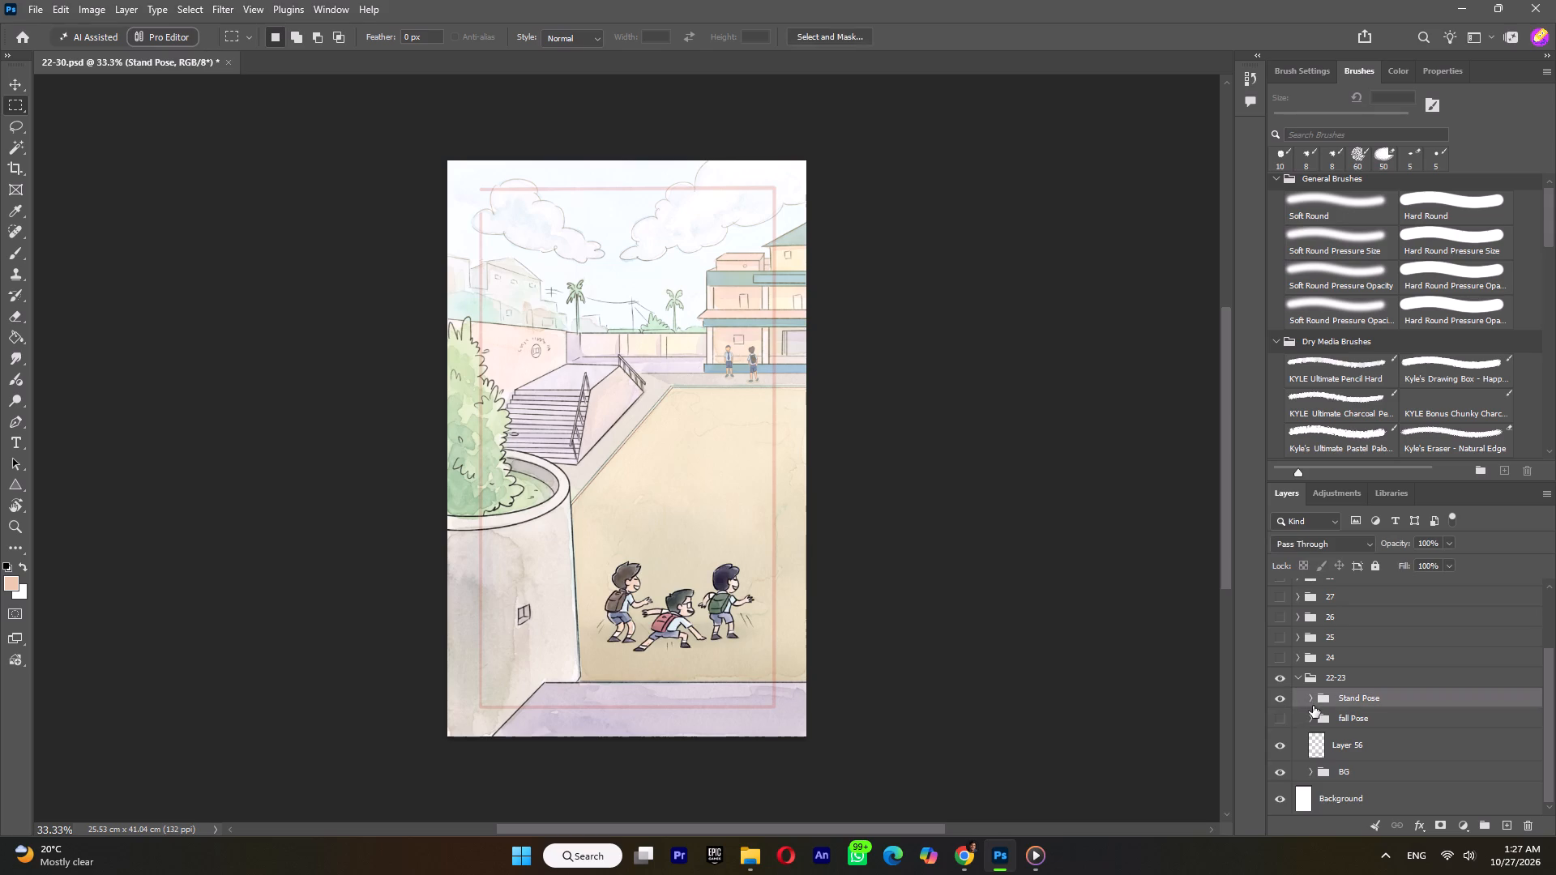
click(1313, 706)
click(1311, 704)
click(1279, 729)
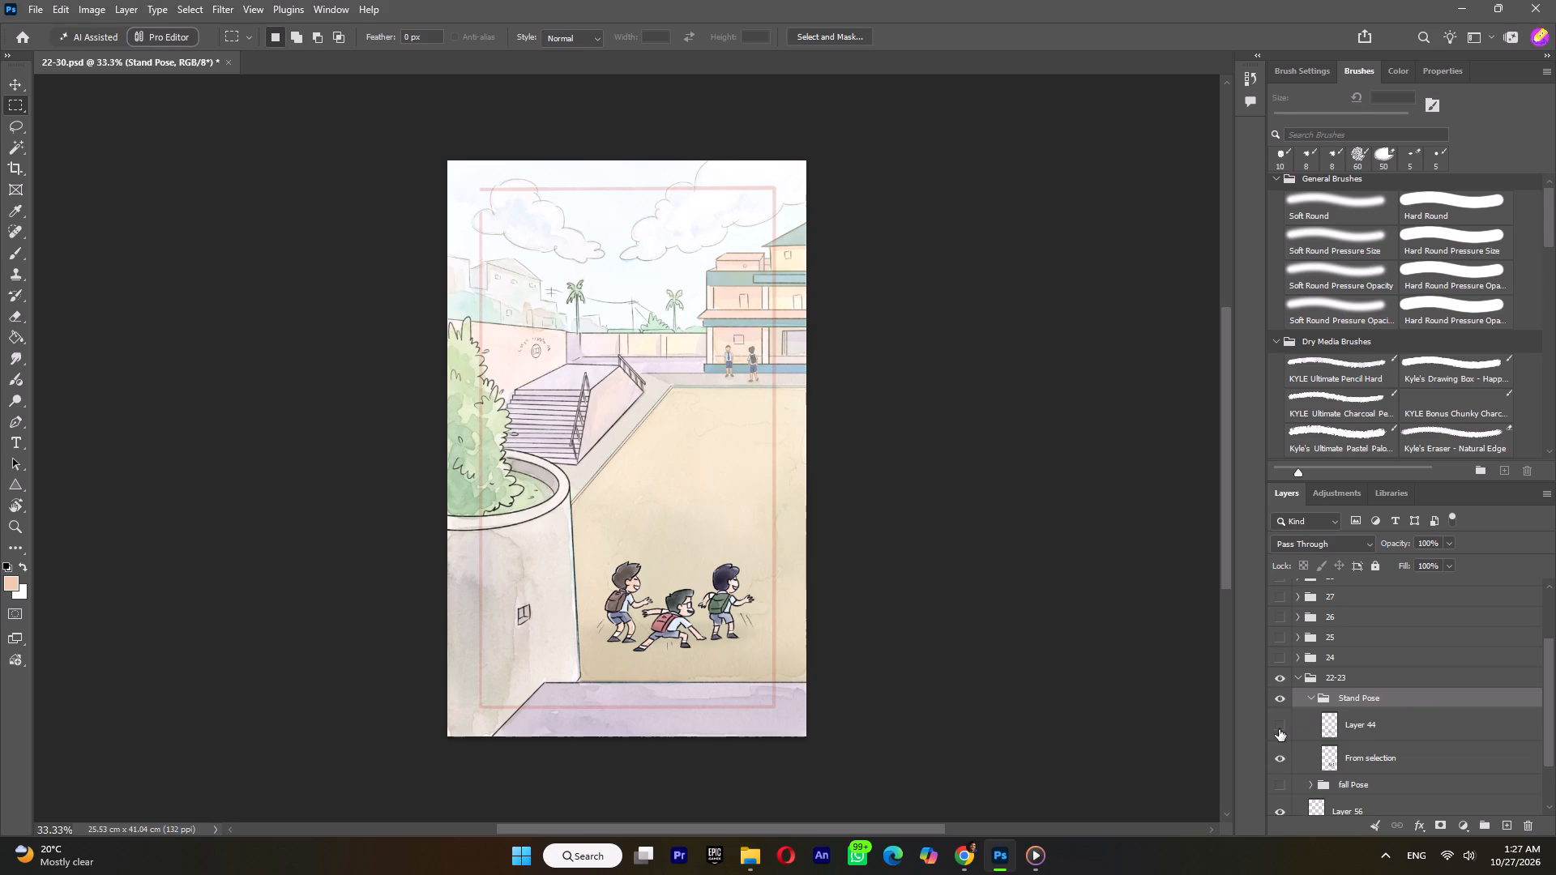
click(1279, 729)
click(1357, 736)
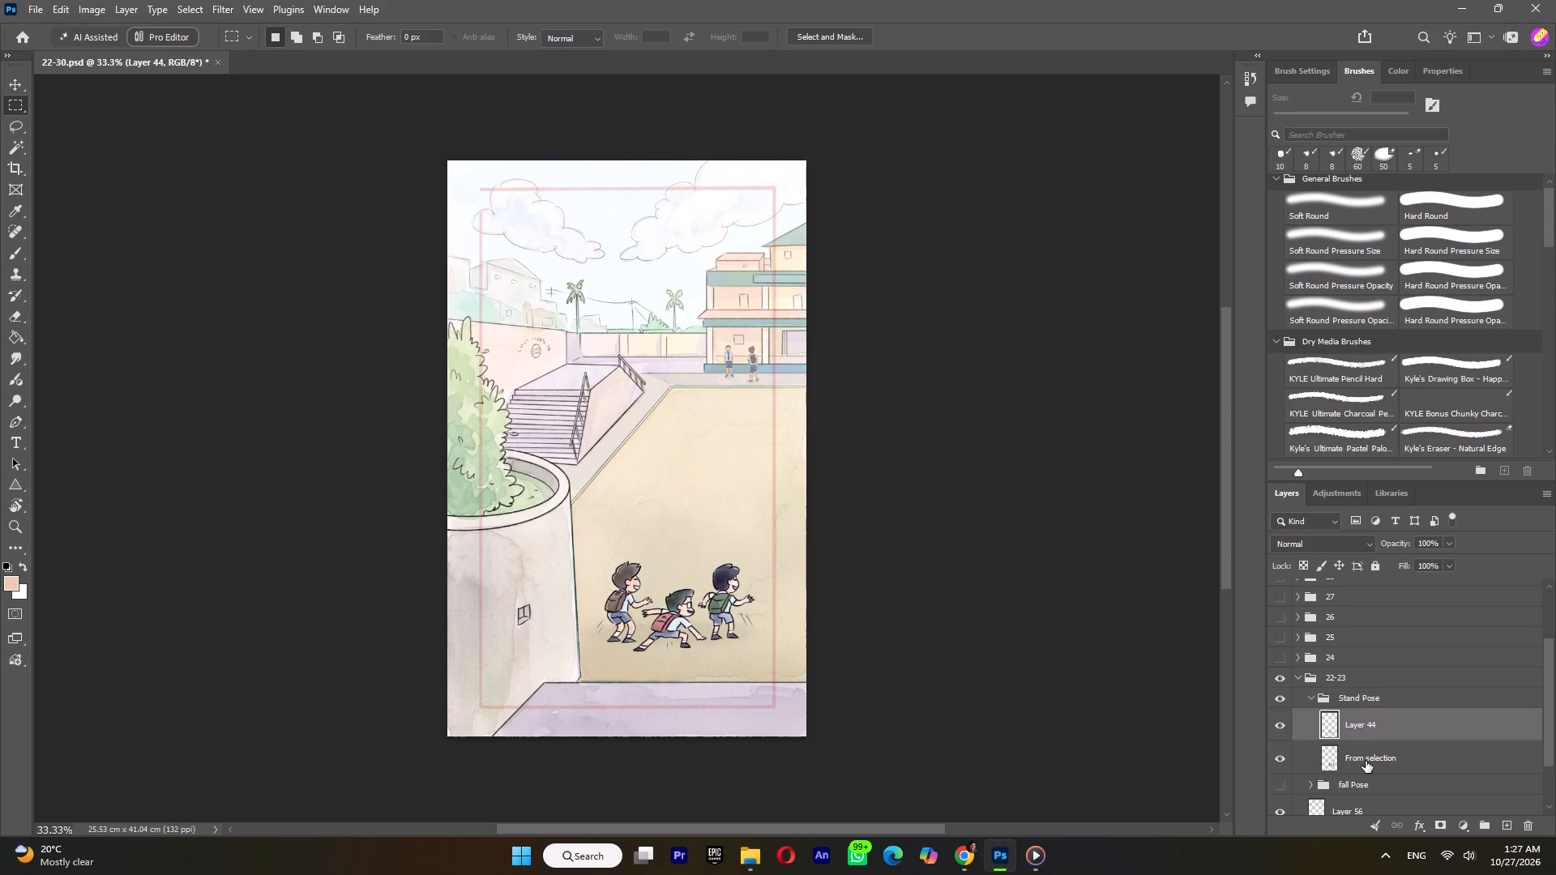
shift+click(1366, 761)
shift+right_click(1366, 761)
click(1434, 508)
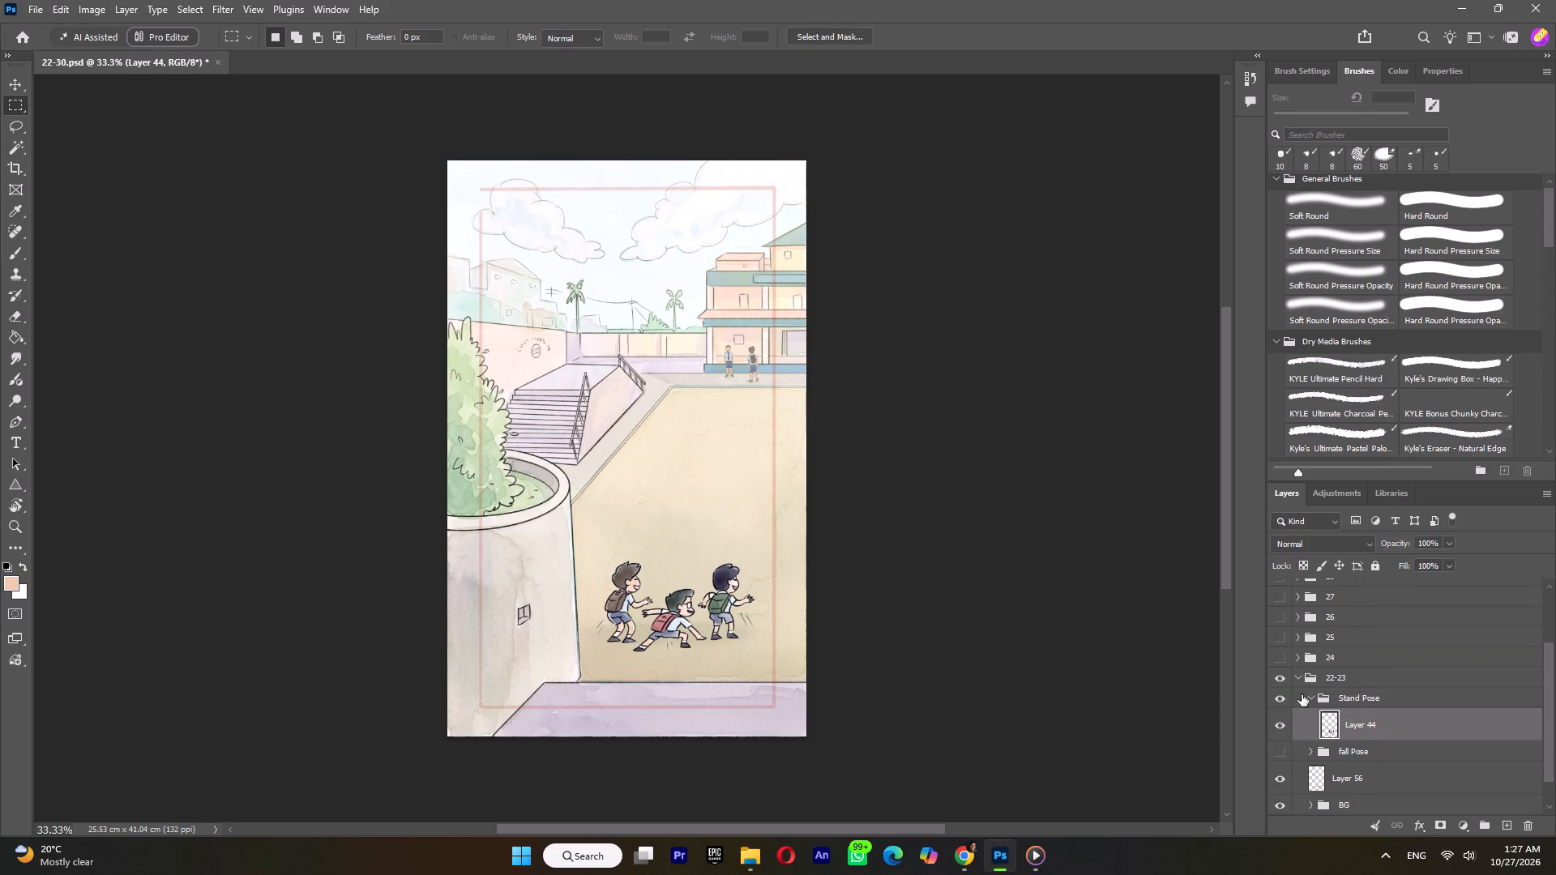
Check the contents of the merged Layer 44 in the Stand Pose group by toggling its visibility.
click(1276, 723)
click(1279, 726)
click(1347, 733)
click(1280, 728)
click(1280, 728)
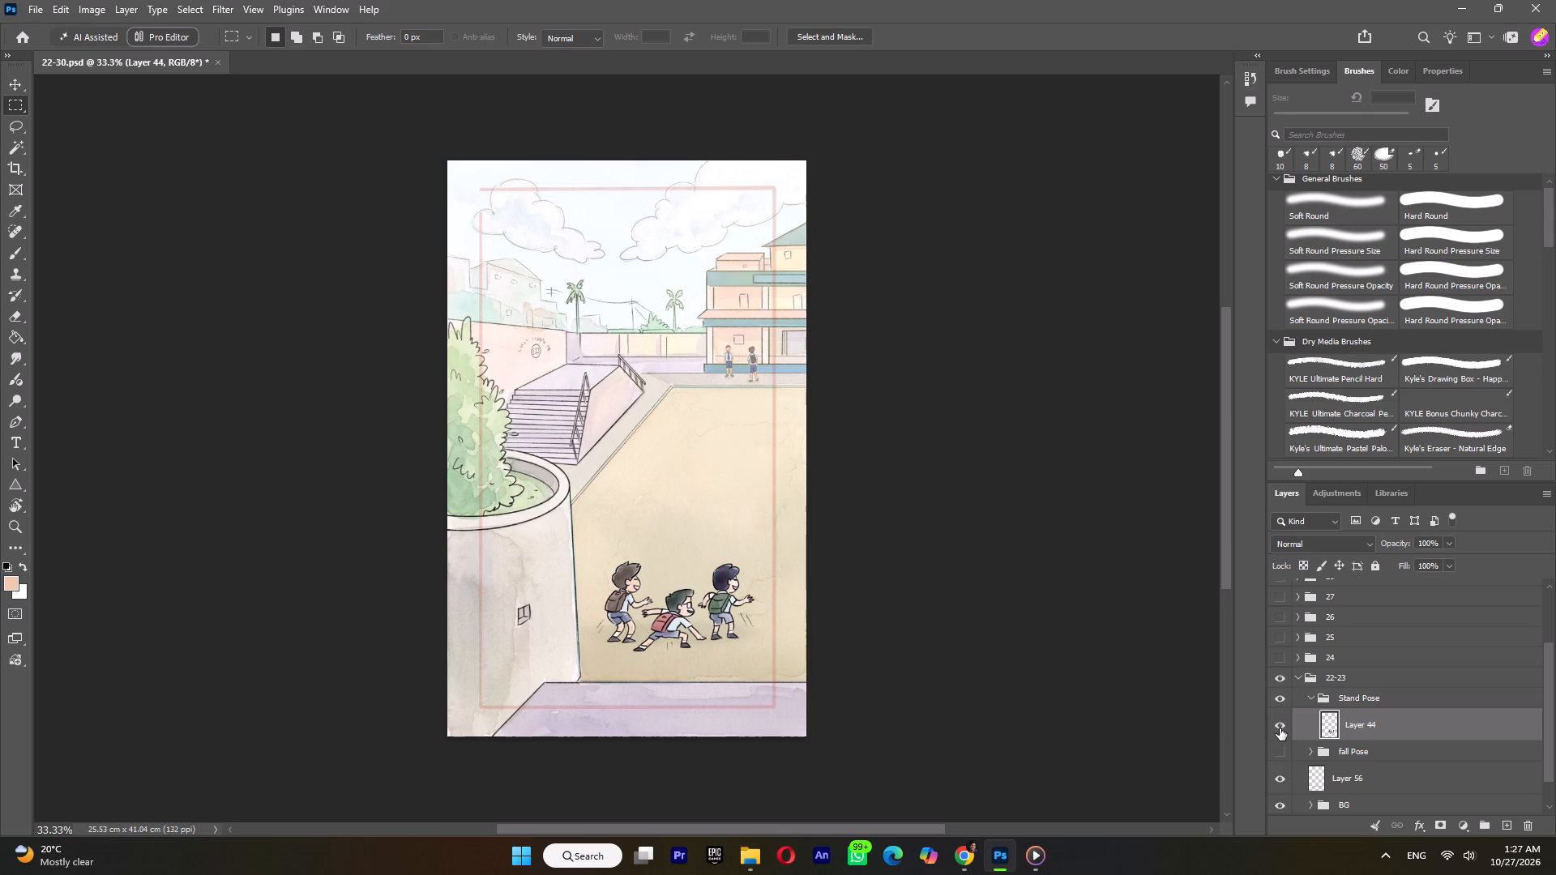
Hide Layer 44 and show the fall Pose group, checking the fallen characters by toggling that group.
click(1279, 757)
click(1282, 732)
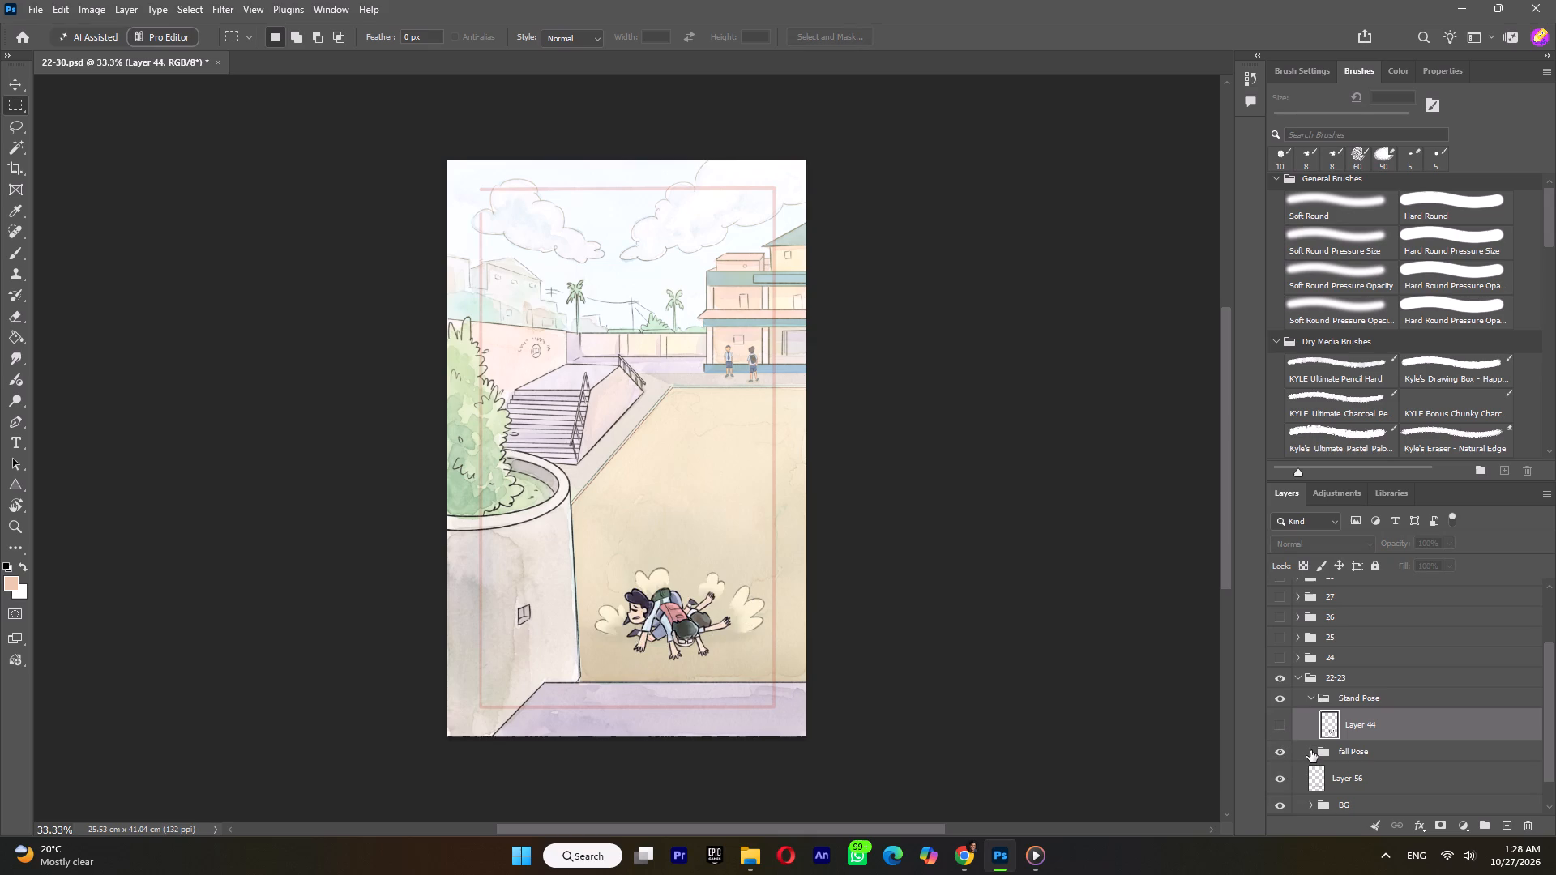
click(1276, 751)
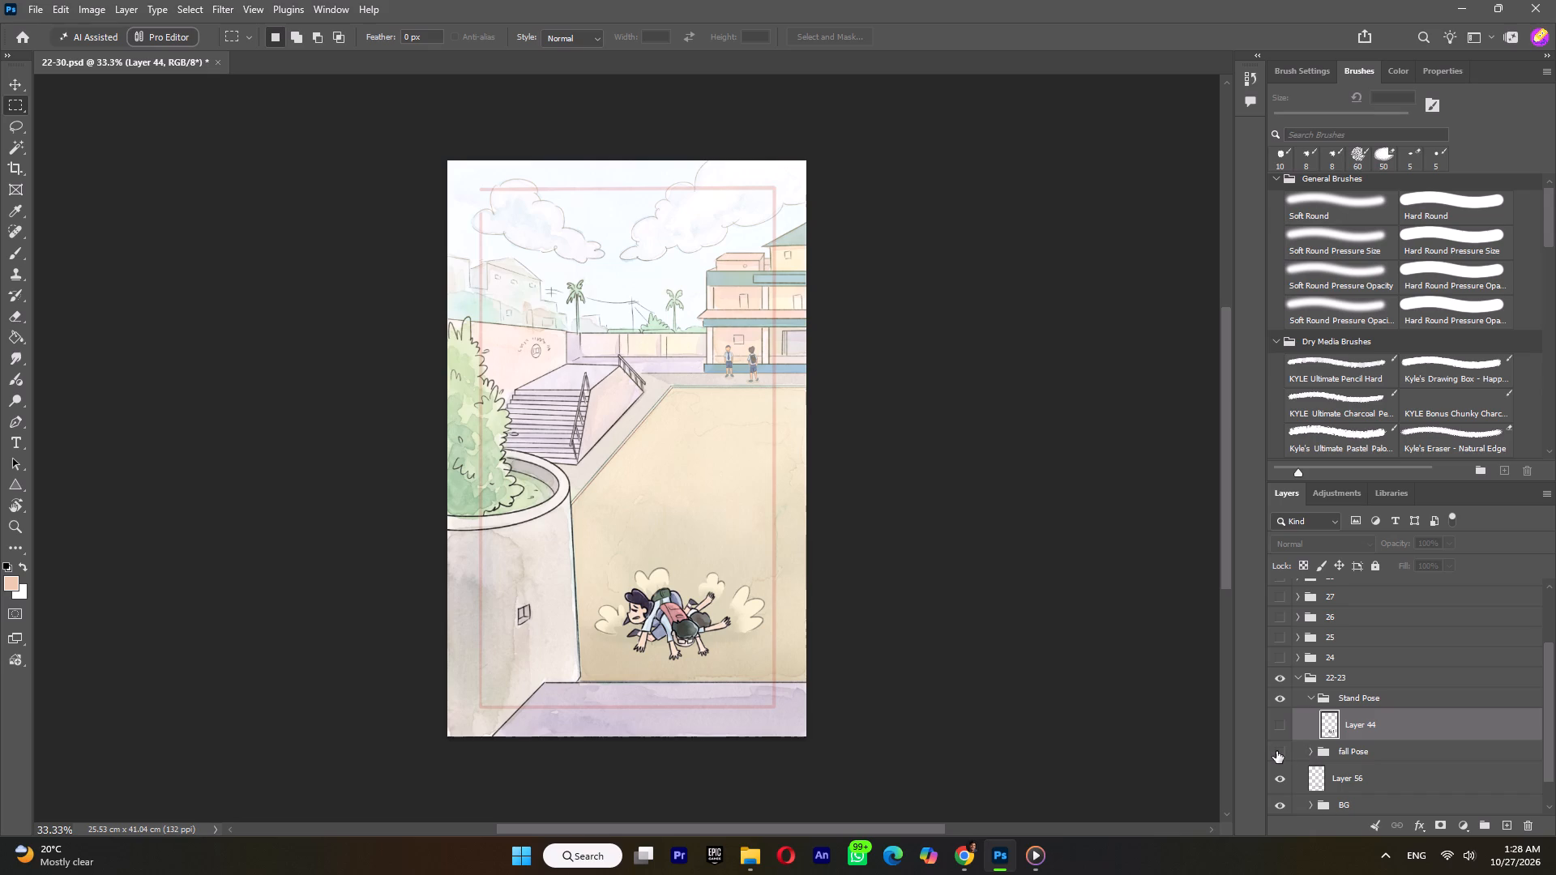
click(1276, 751)
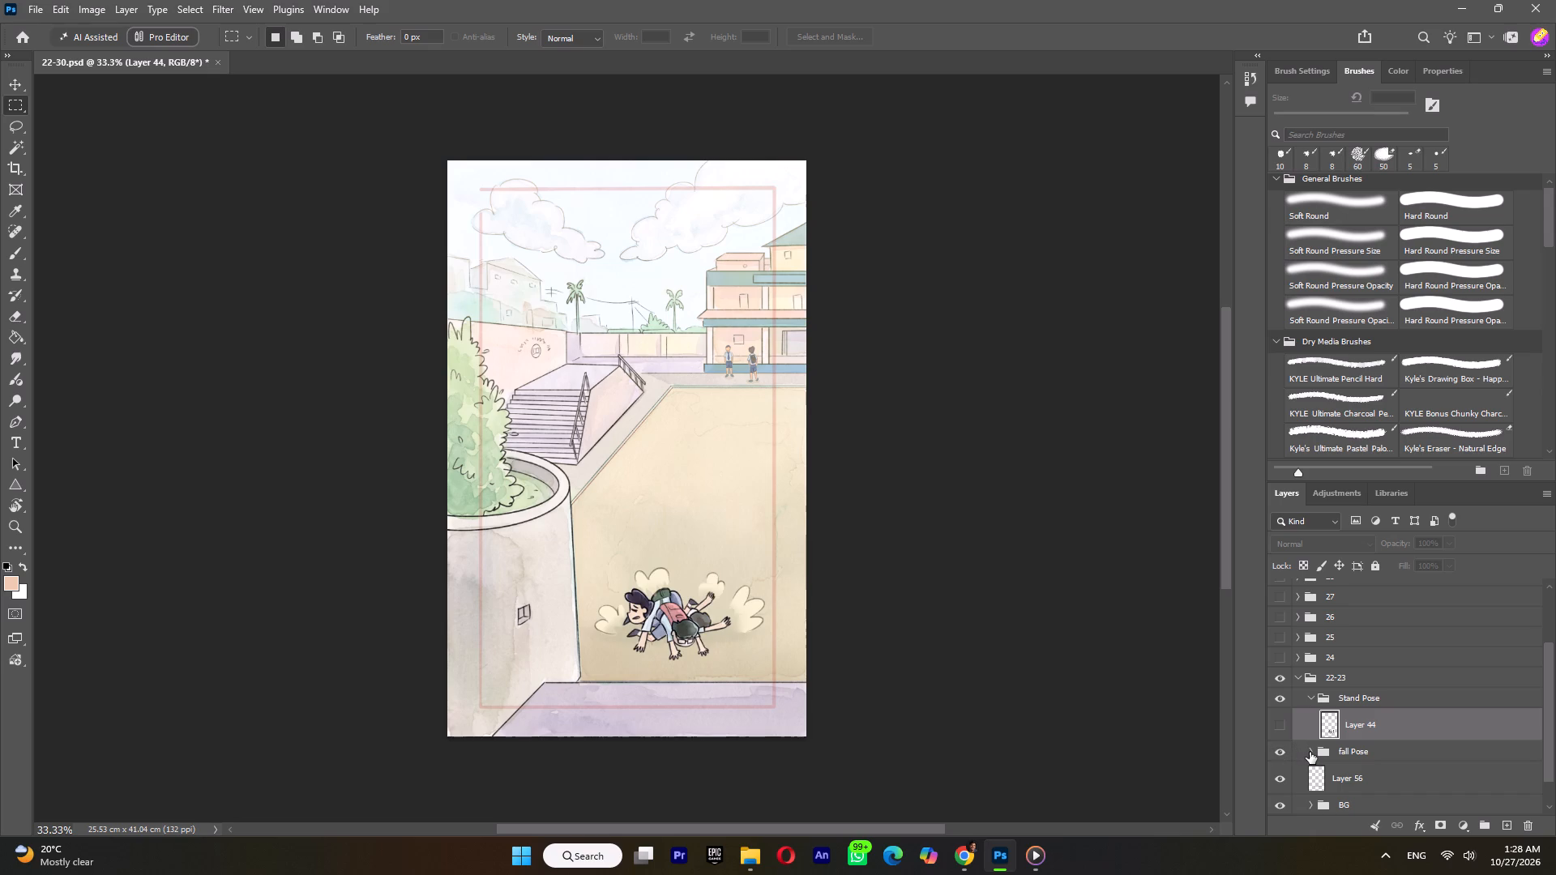
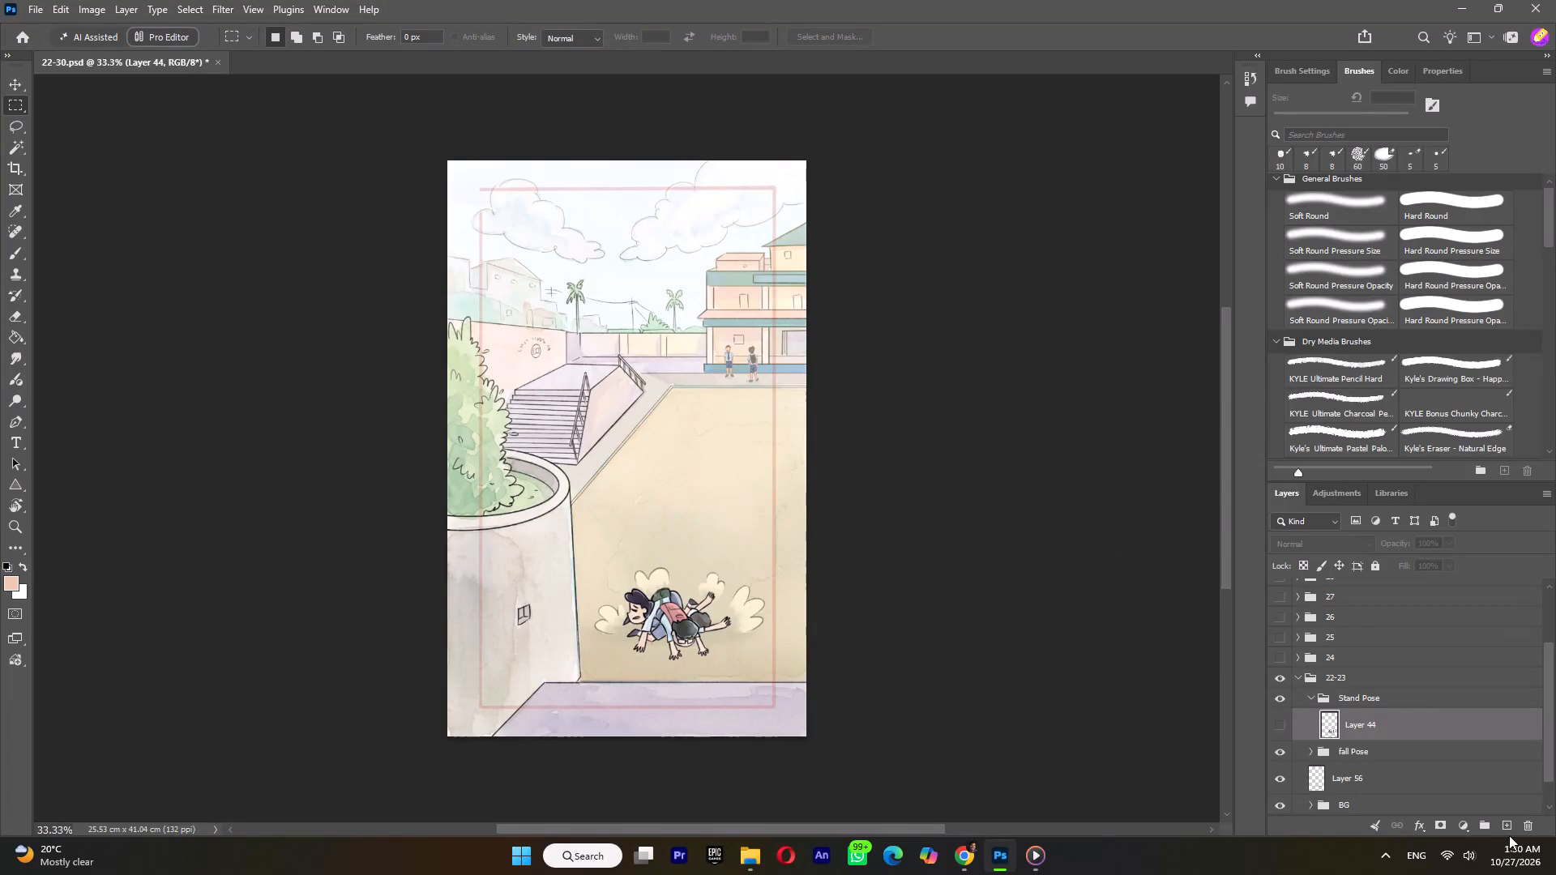
Expand the fall Pose group and check its Layer 57 and upper From selection layer, leaving Layer 44 hidden.
click(1278, 723)
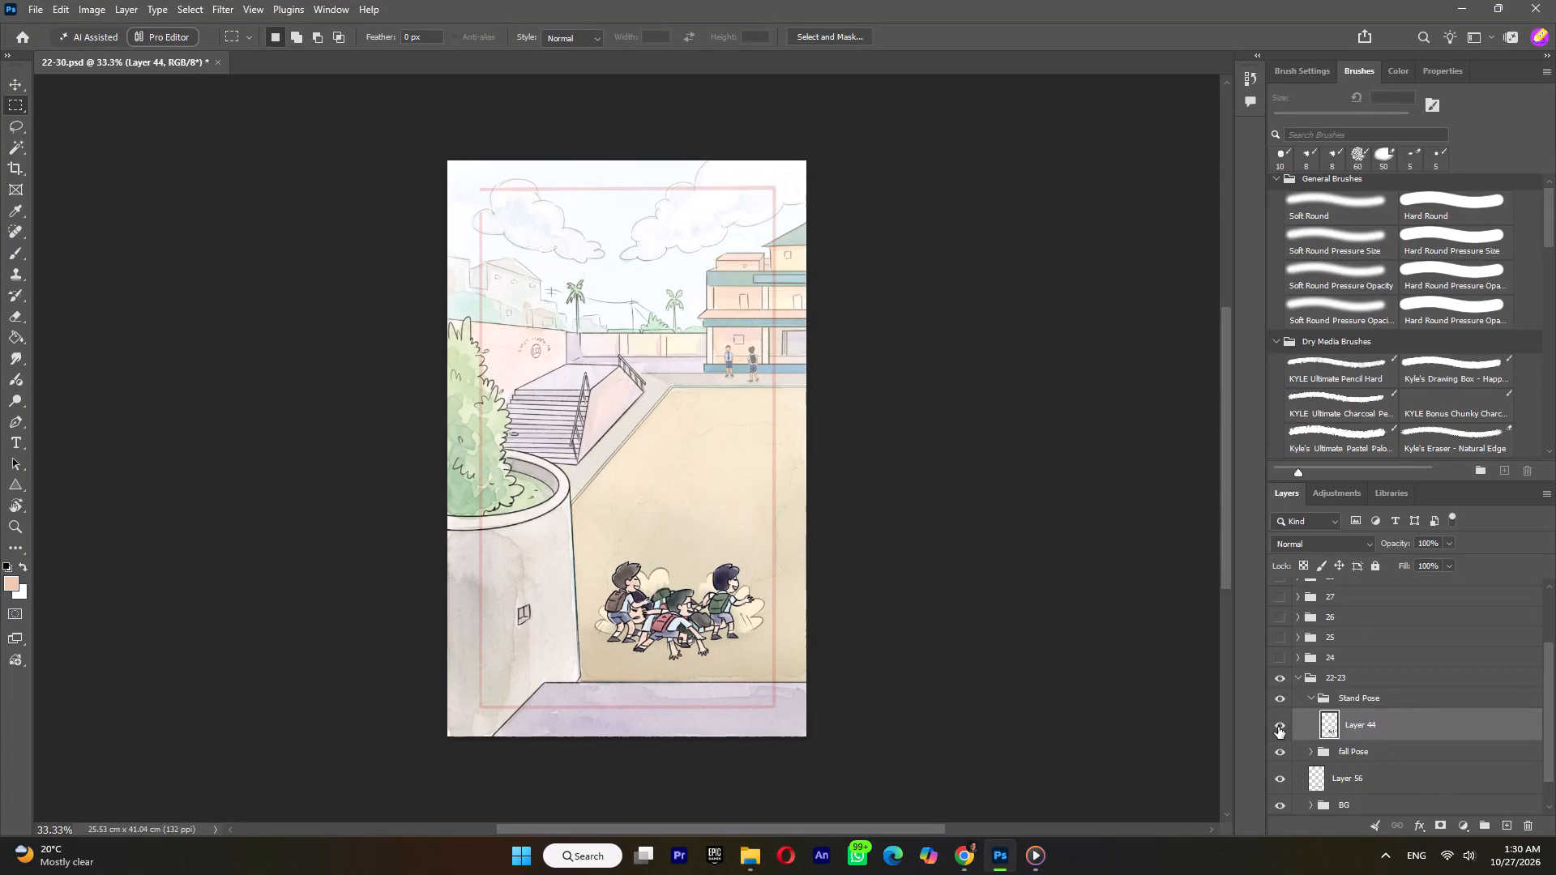
click(1278, 727)
click(1310, 754)
click(1282, 773)
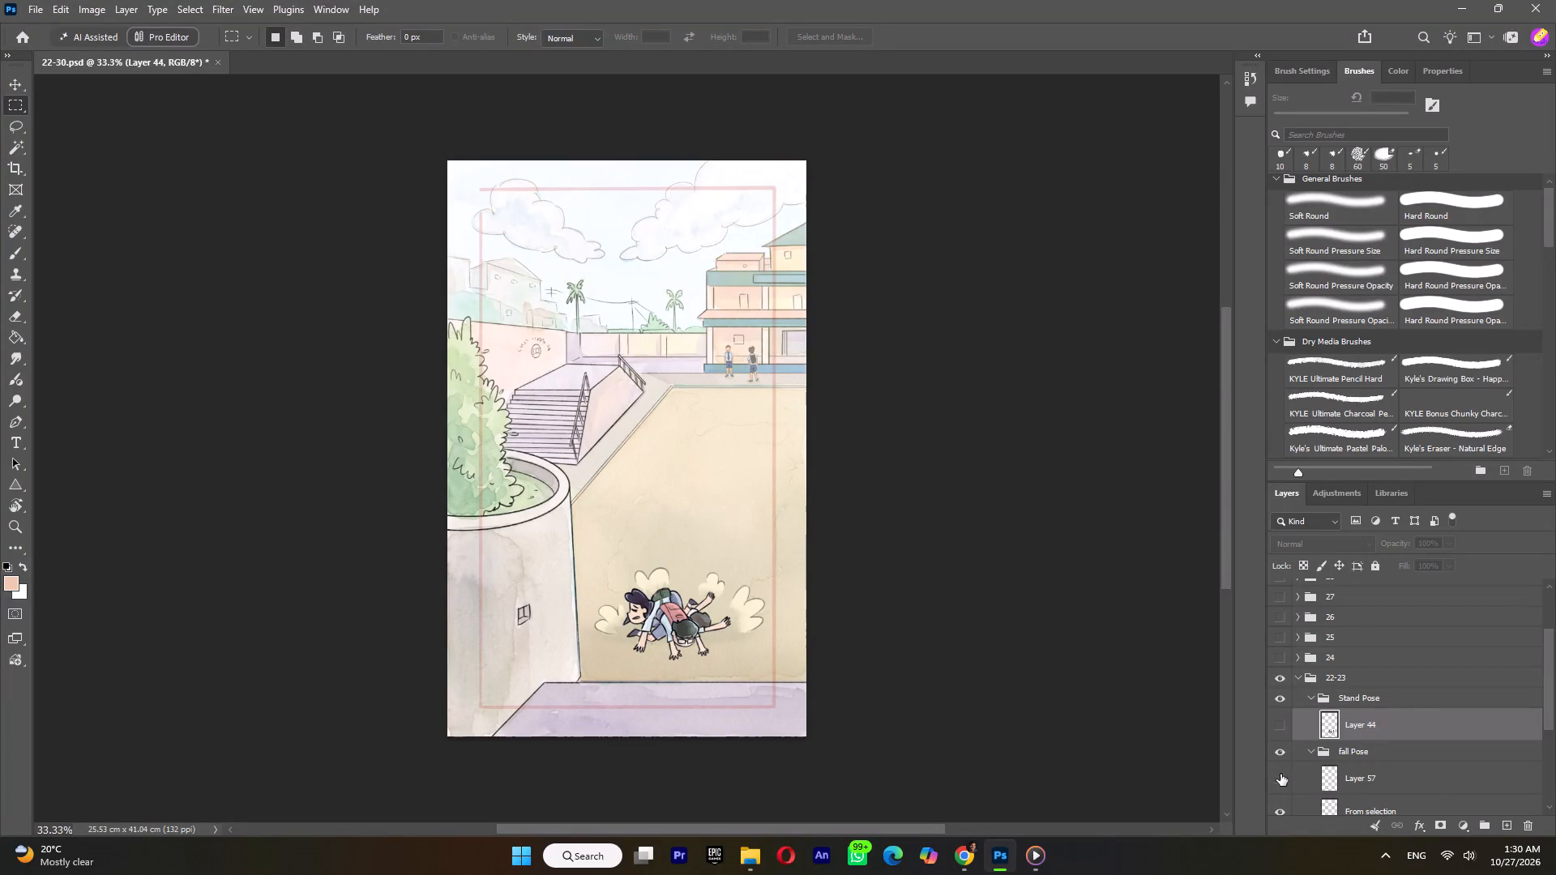
click(1276, 779)
scroll(1338, 776, down, 1)
click(1274, 755)
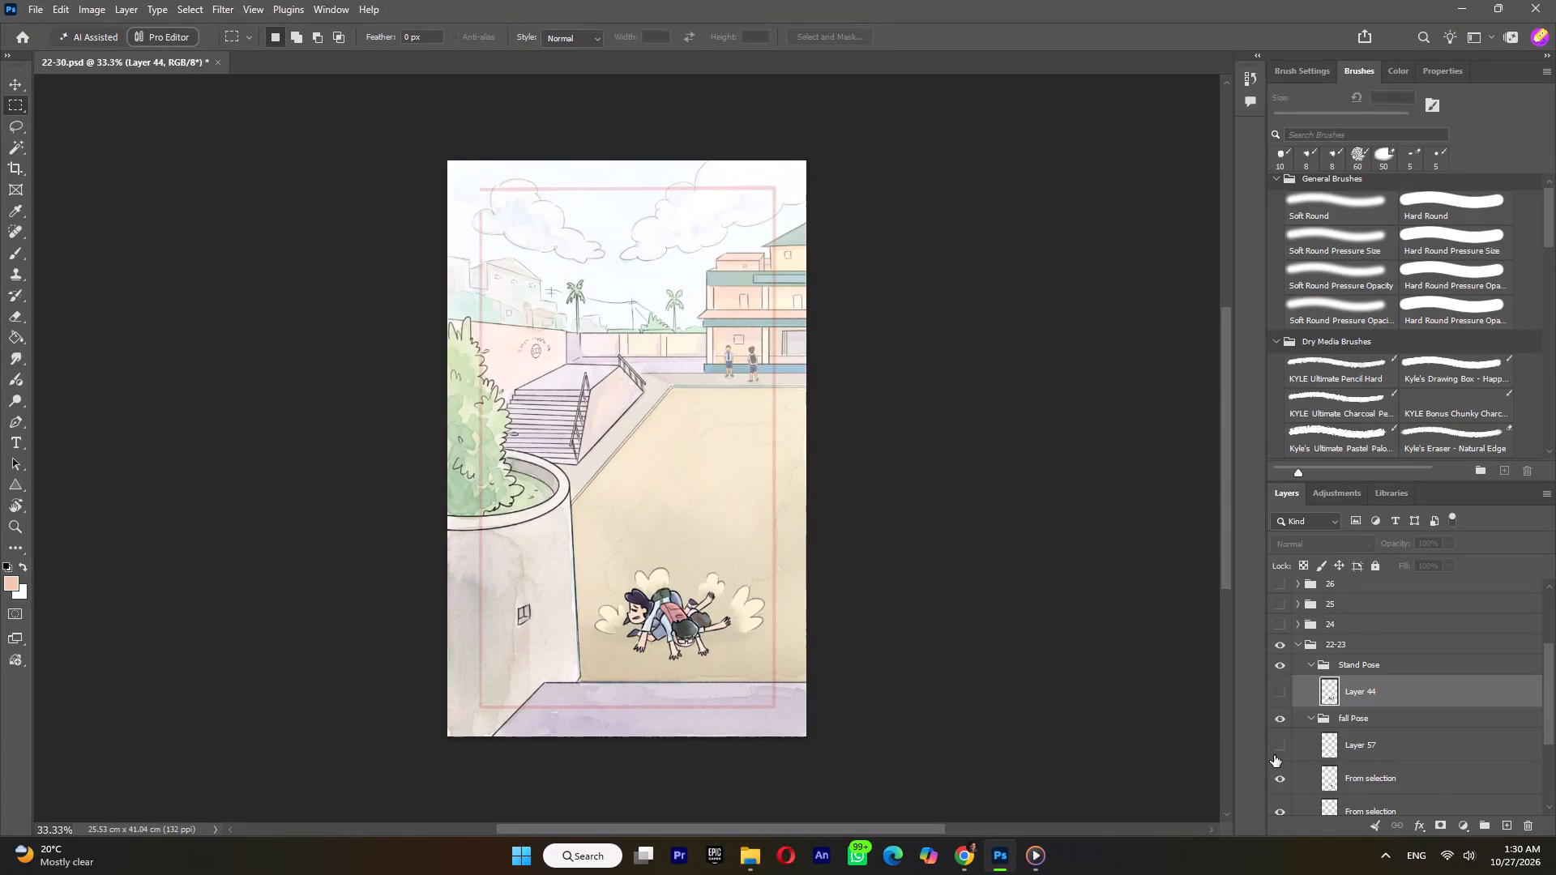
click(1274, 753)
click(1276, 779)
click(1275, 782)
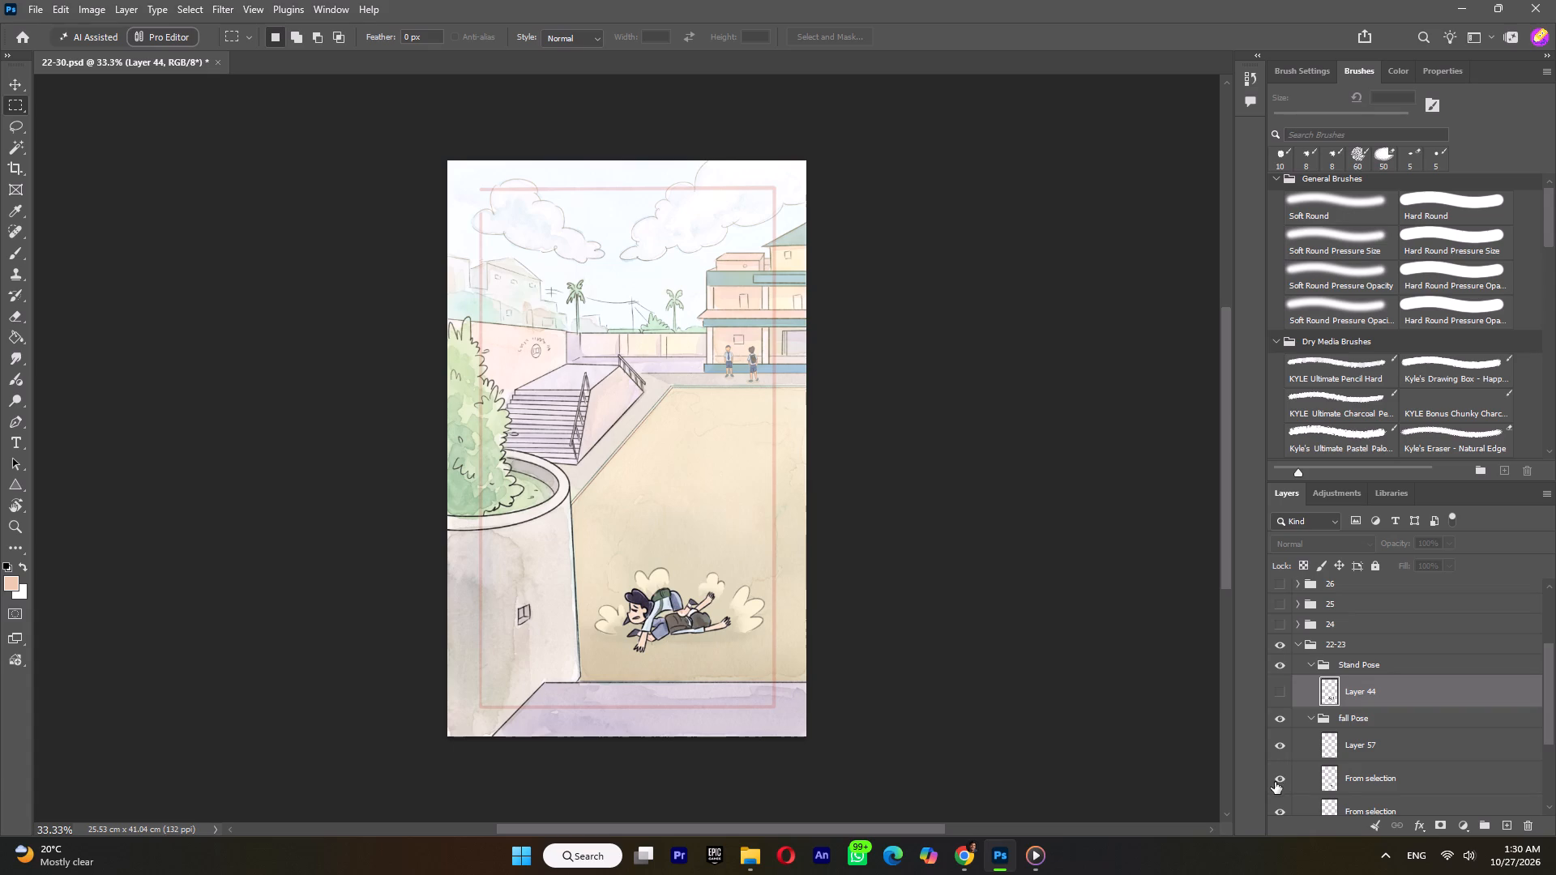
Check which fallen character each From selection layer in fall Pose holds by toggling them and Layer 57, leaving all shown.
scroll(1304, 778, down, 5)
click(1279, 680)
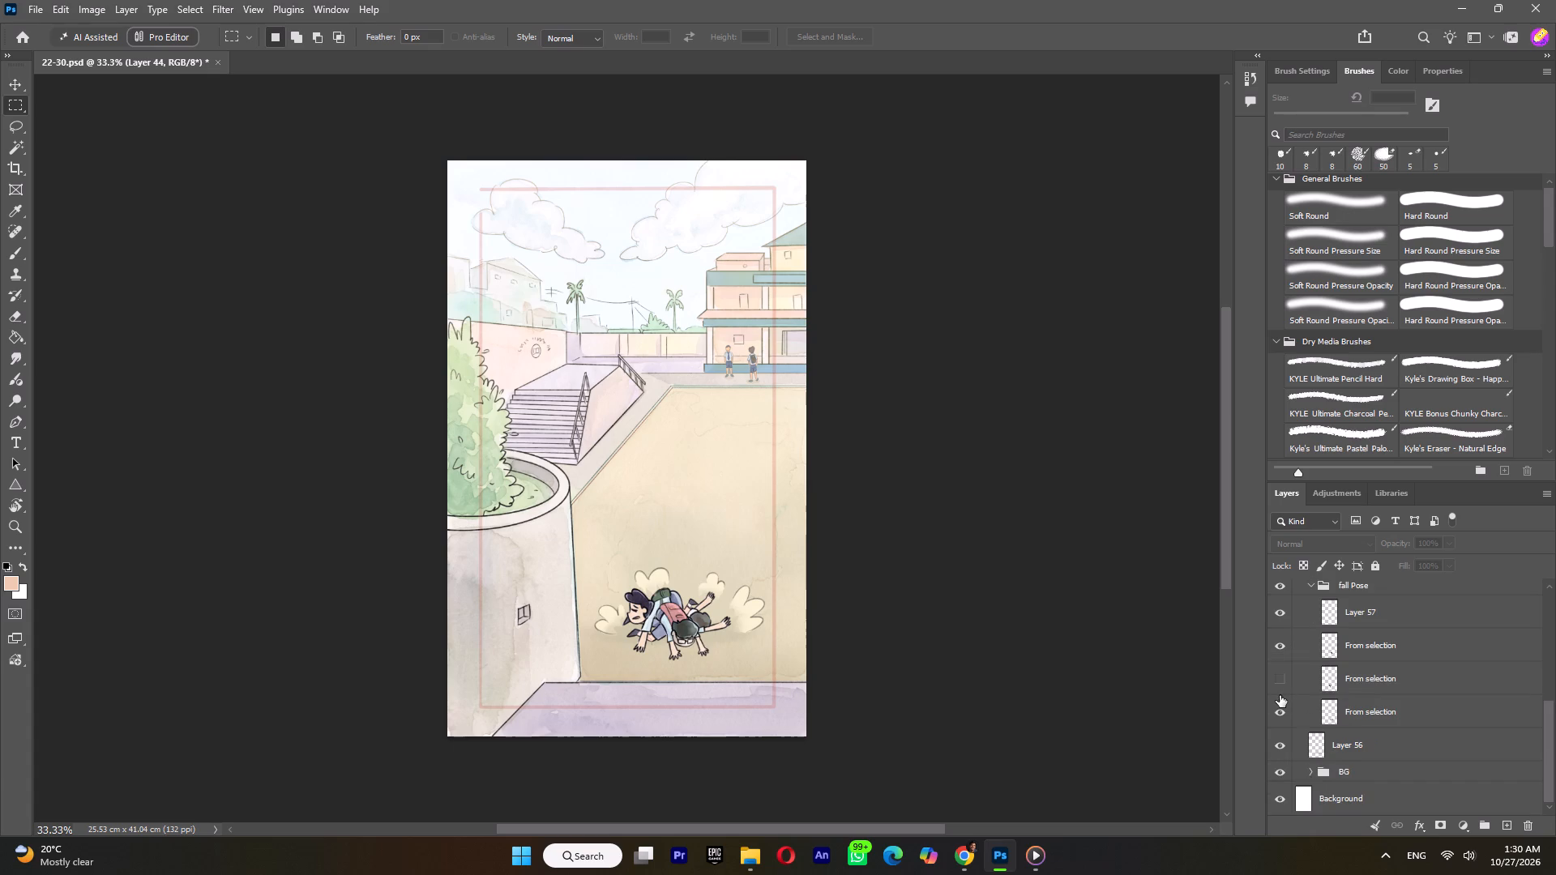
click(1280, 699)
click(1281, 683)
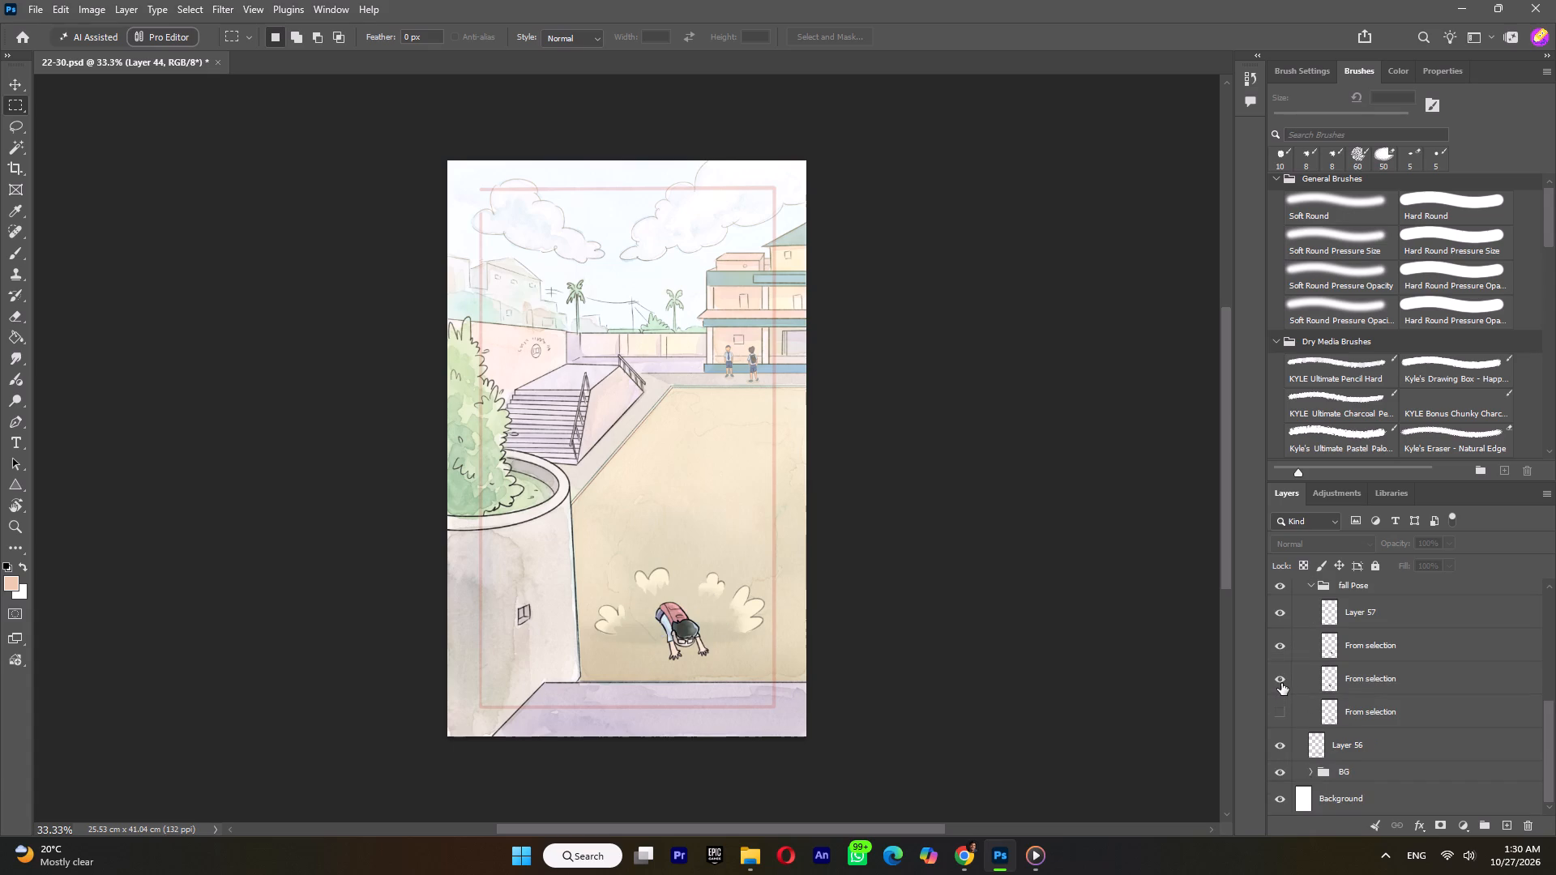
click(1281, 683)
click(1282, 656)
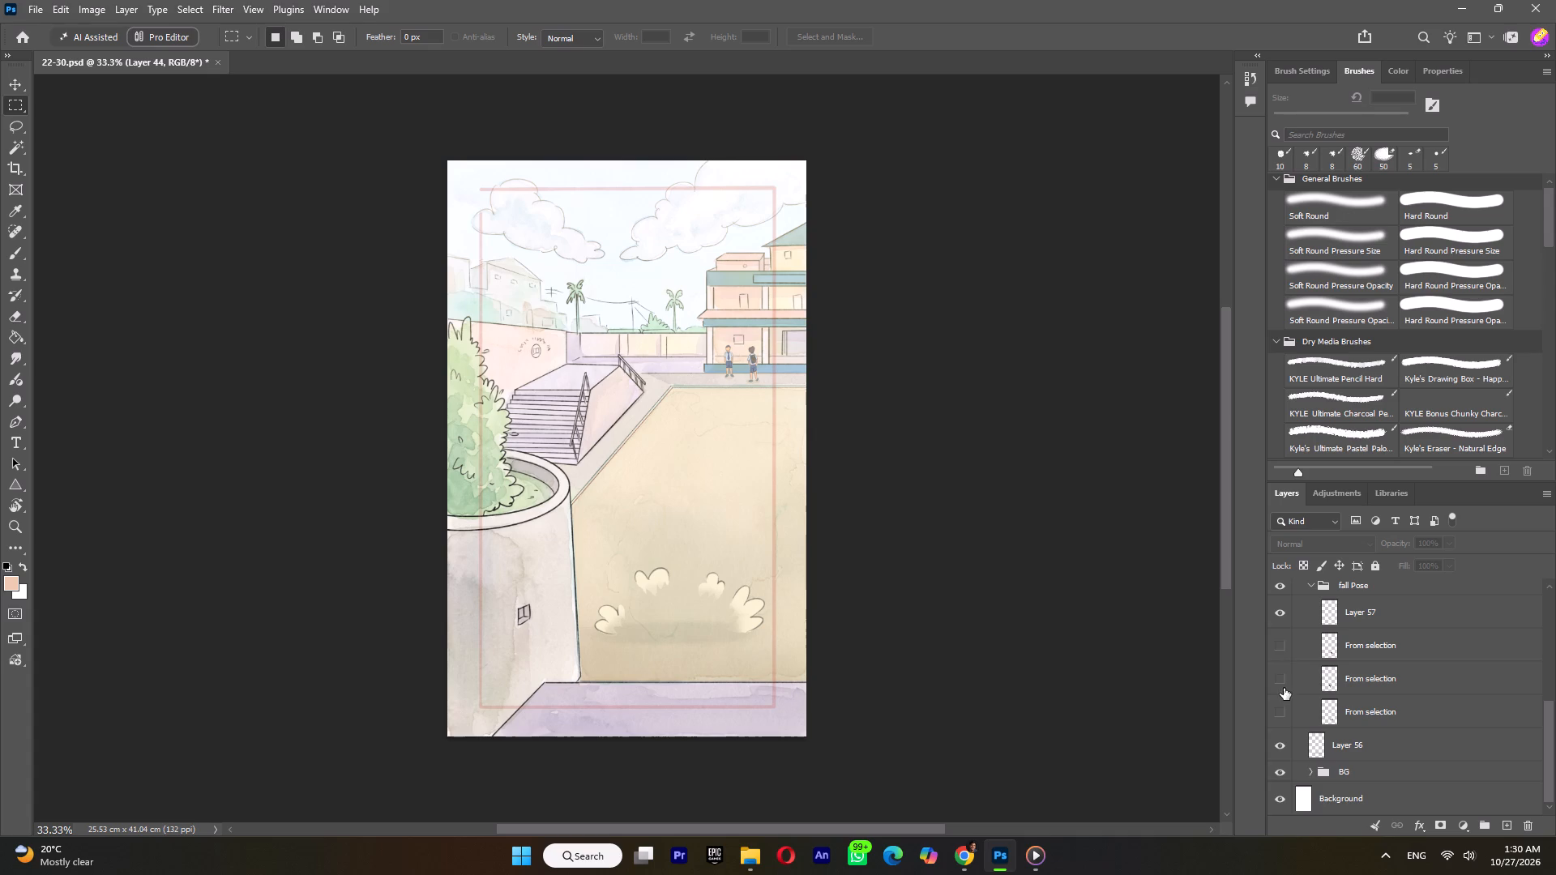
click(1280, 717)
click(1283, 682)
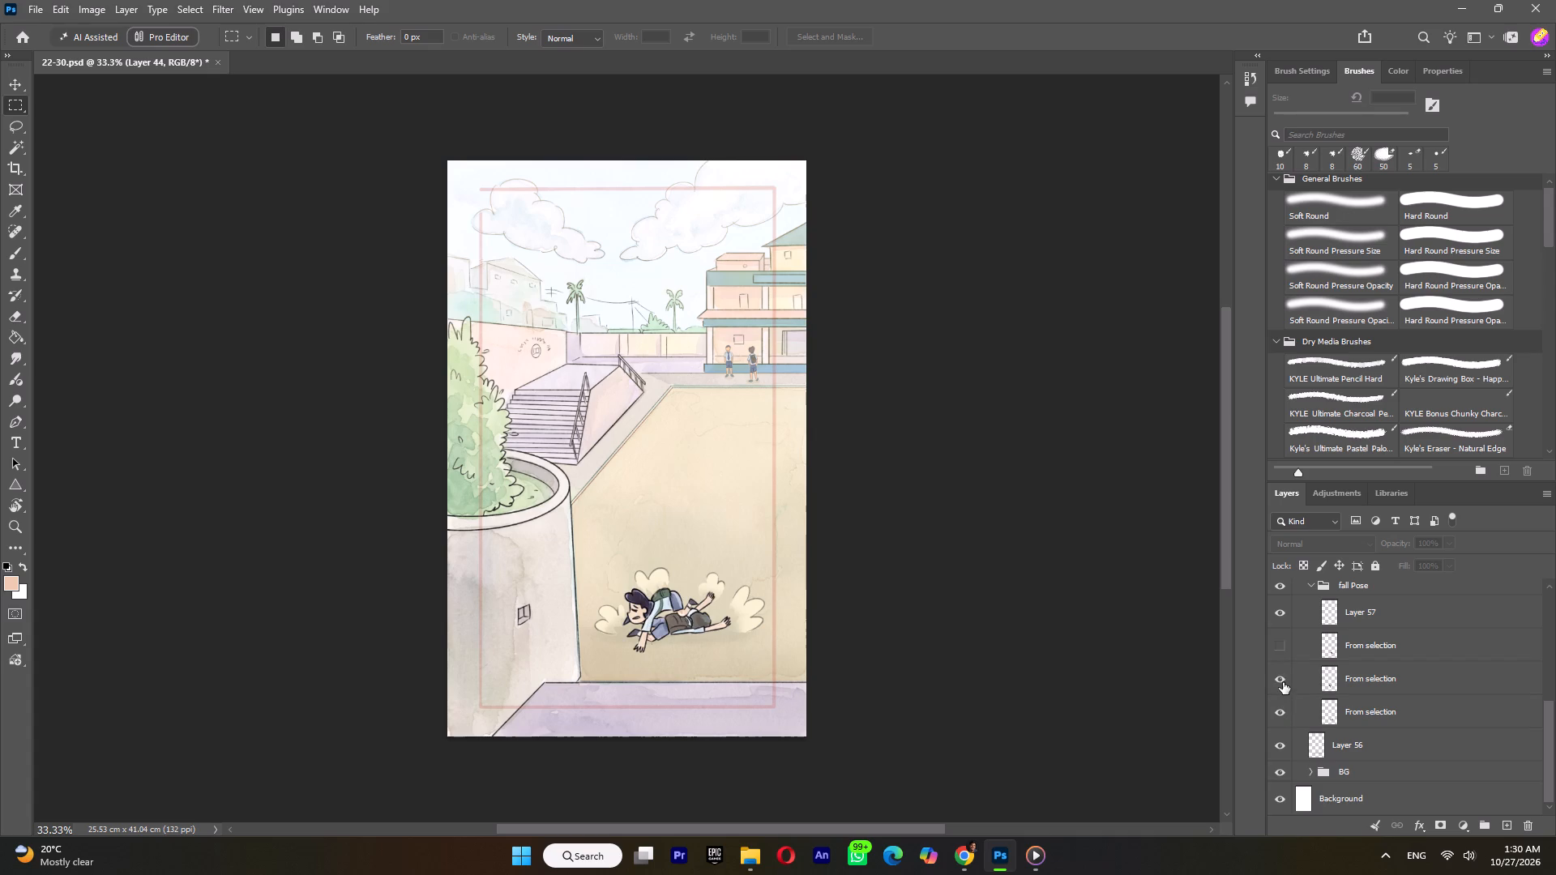
click(1280, 658)
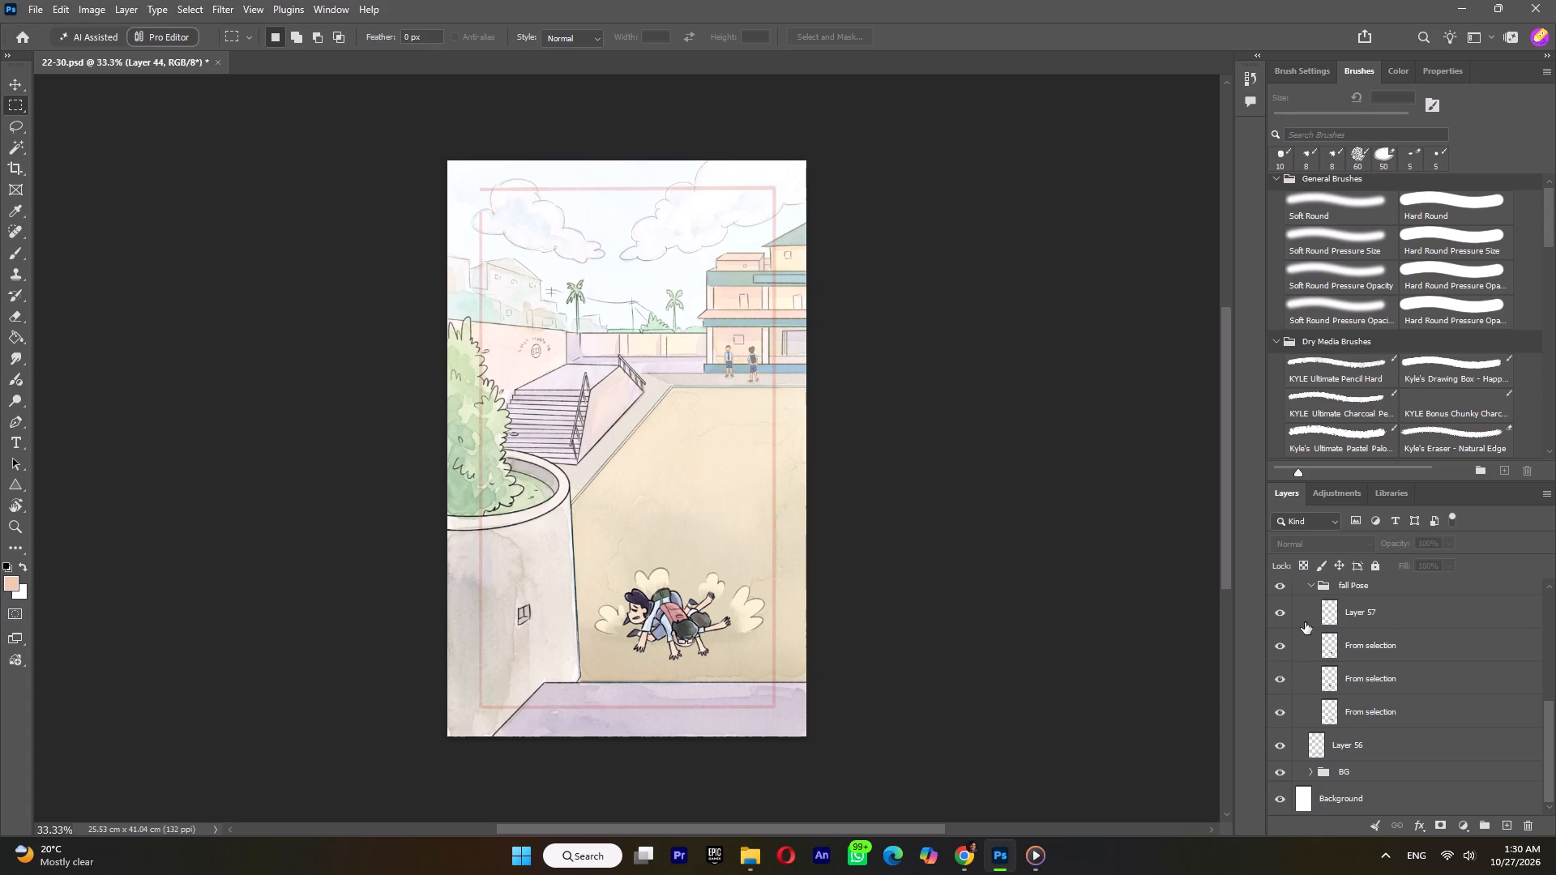
click(1281, 613)
click(1281, 613)
Show and select Layer 44 in the Stand Pose group, and hide the fall Pose group.
scroll(1354, 685, up, 4)
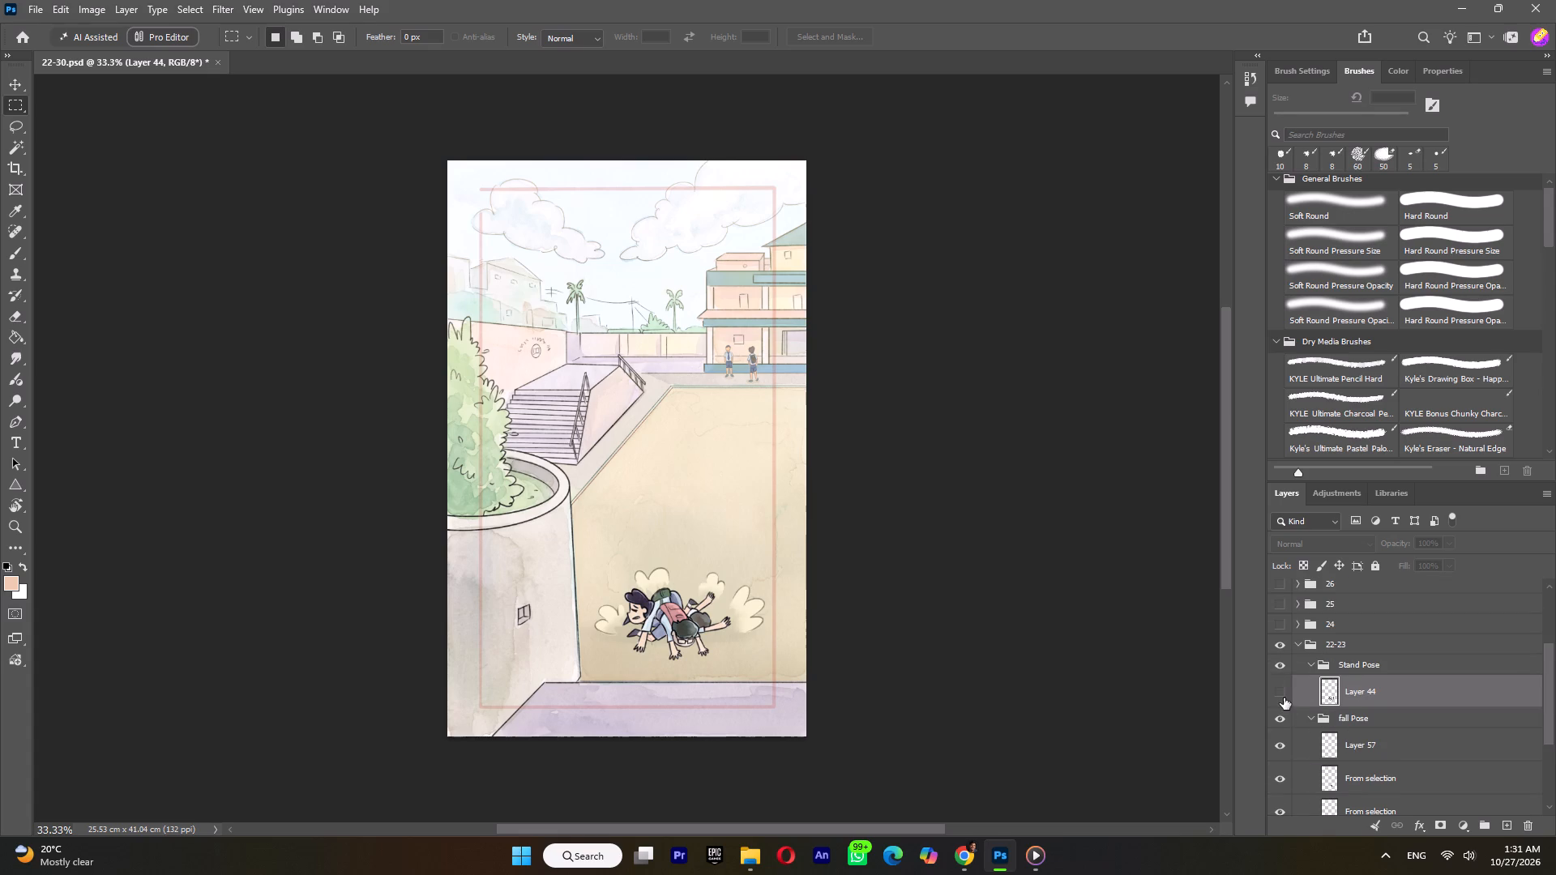
click(1282, 697)
click(1357, 699)
click(1279, 724)
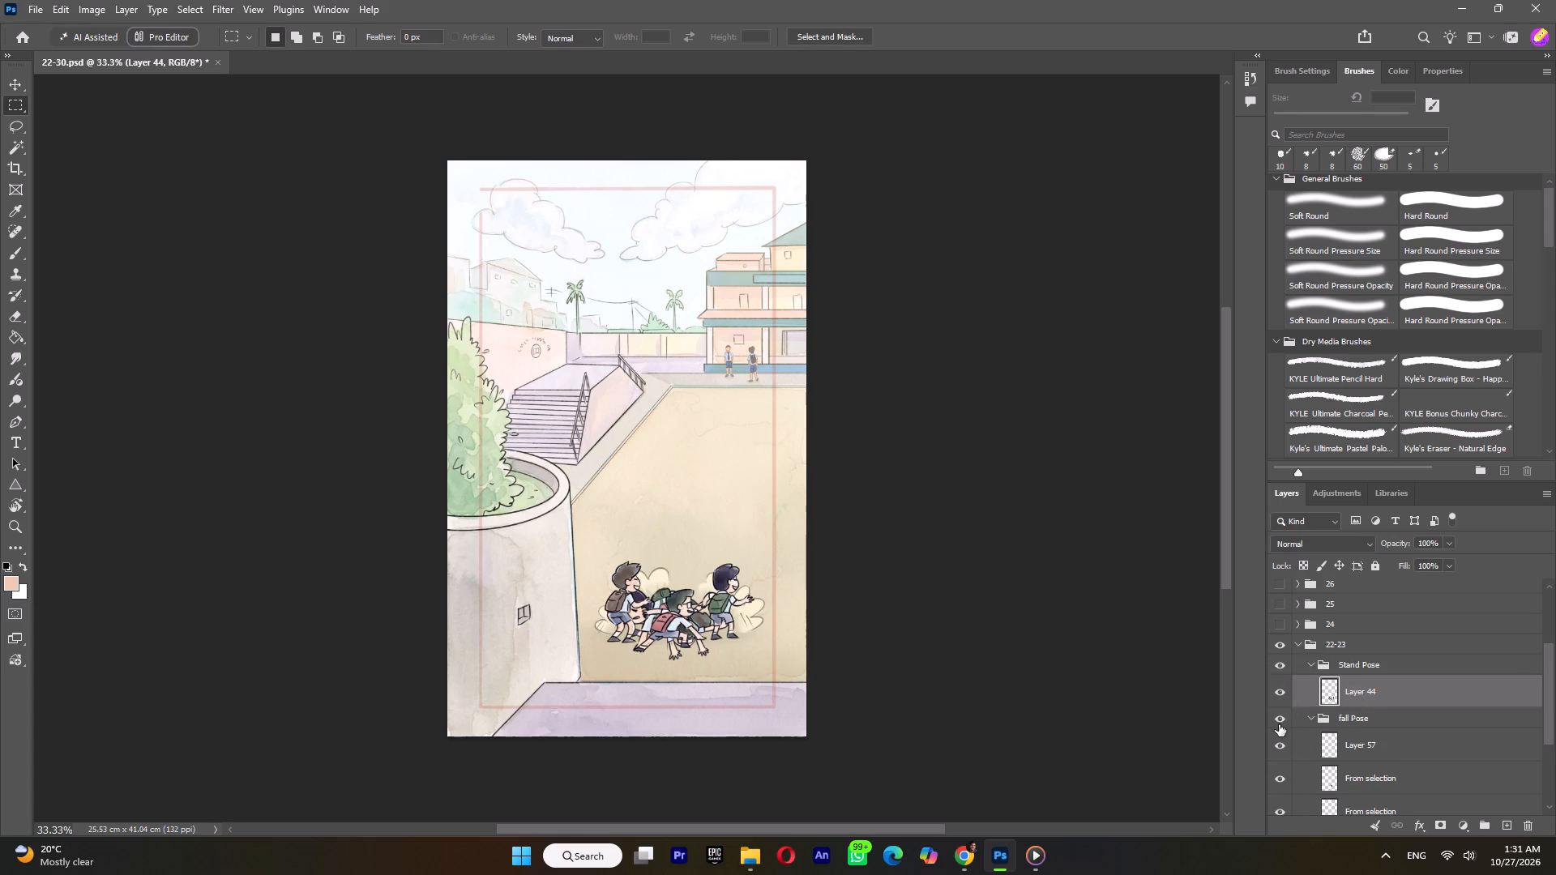
Lasso the motion lines beside the green-backpack boy on Layer 44 and cut them onto their own layer in place.
click(15, 122)
alt+scroll(631, 584, up, 4)
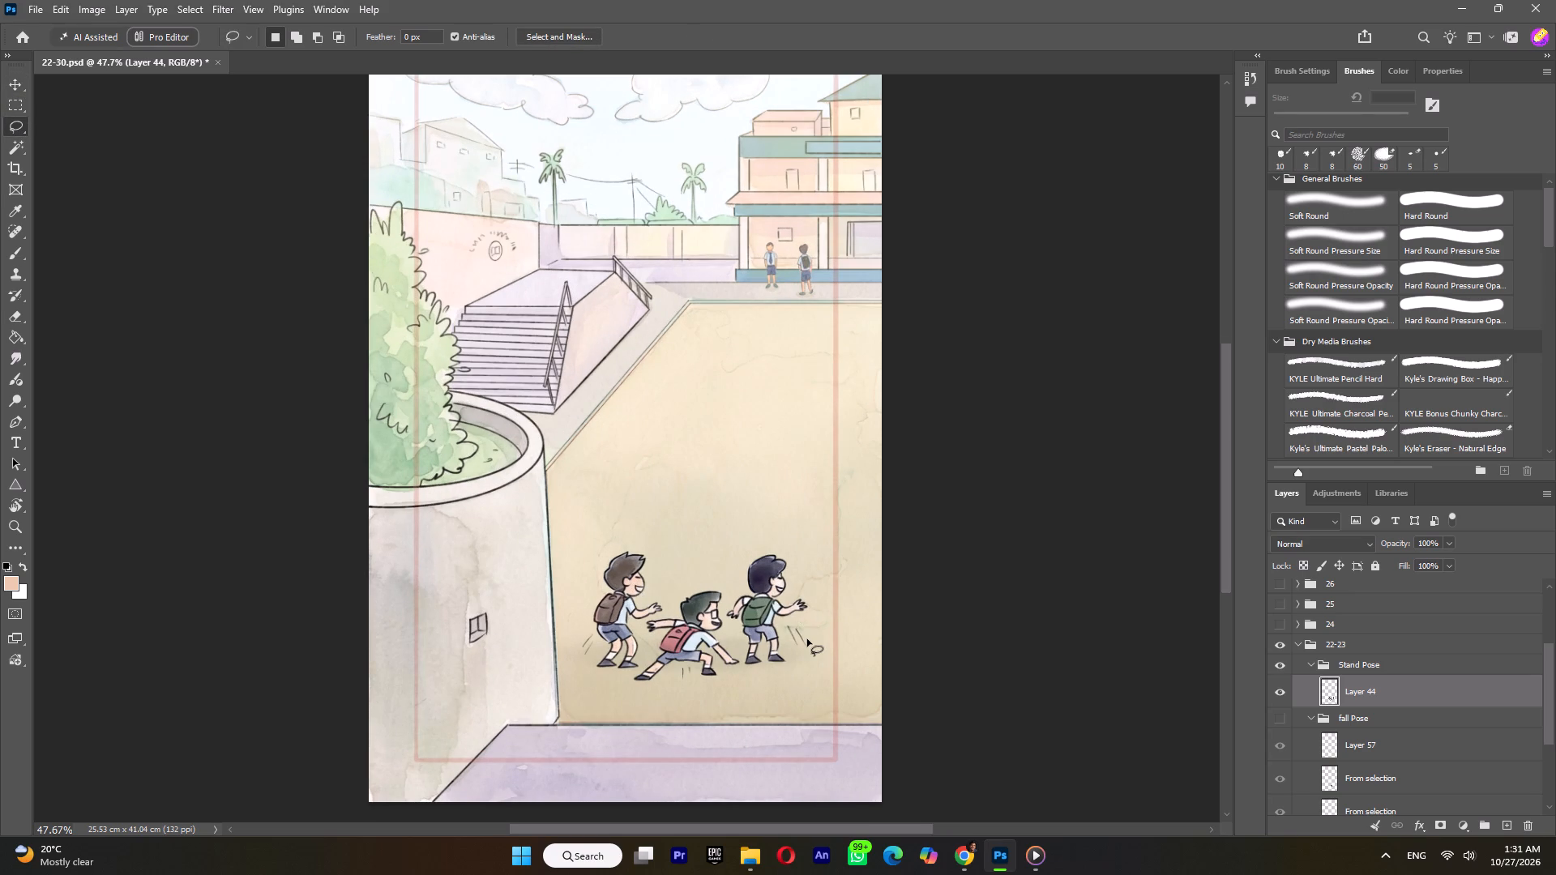
click(807, 620)
key(ctrl+x)
key(ctrl+shift+v)
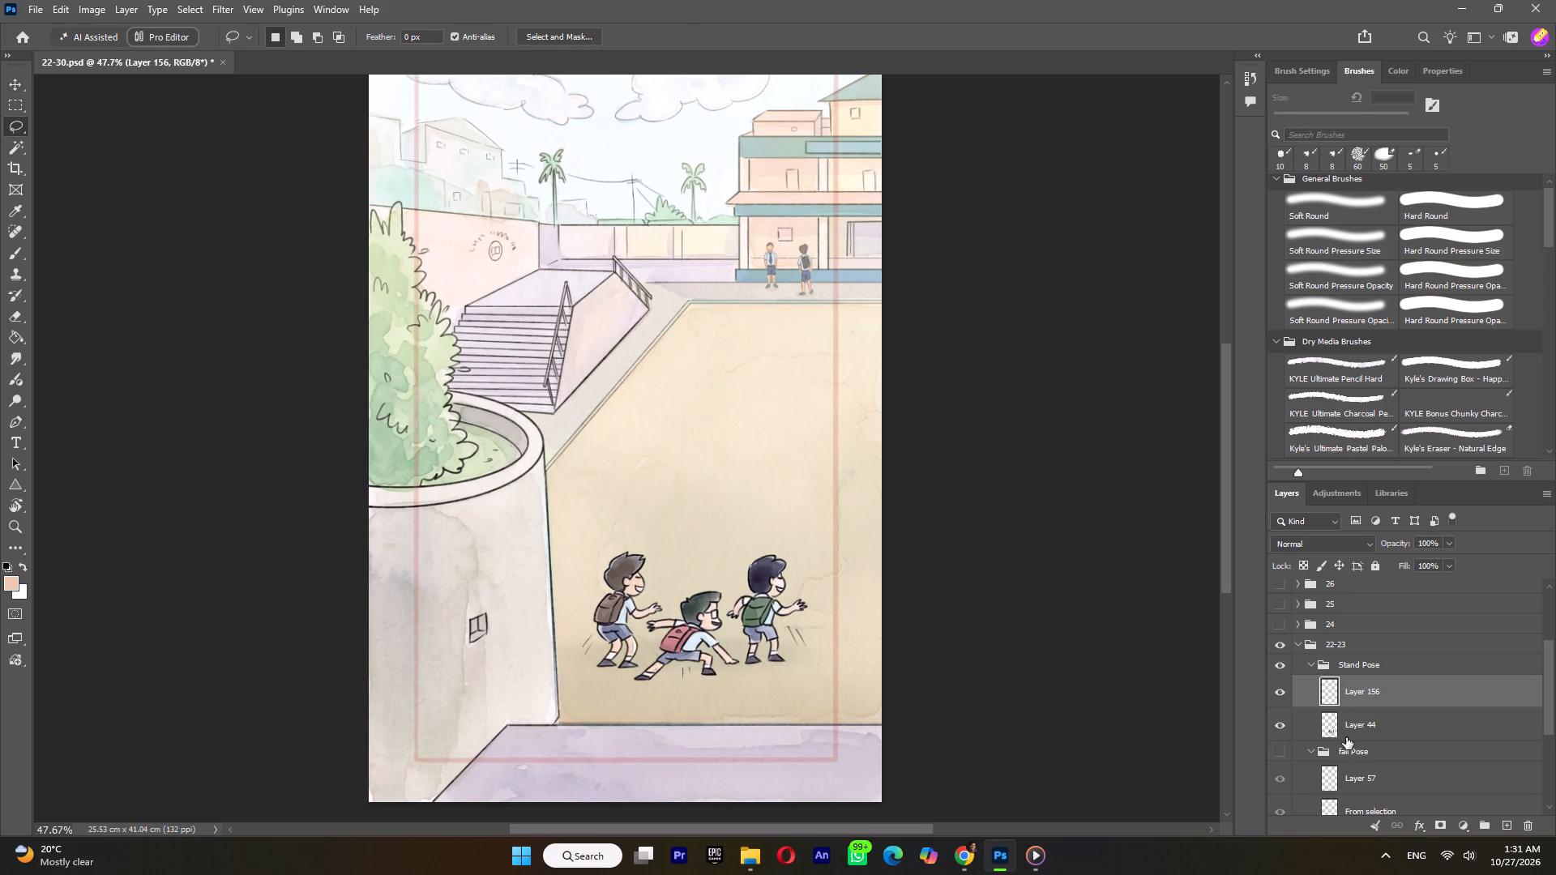
Lasso the motion lines beneath the crouching red-backpack boy on Layer 44 and cut them onto a separate layer in place.
click(1355, 715)
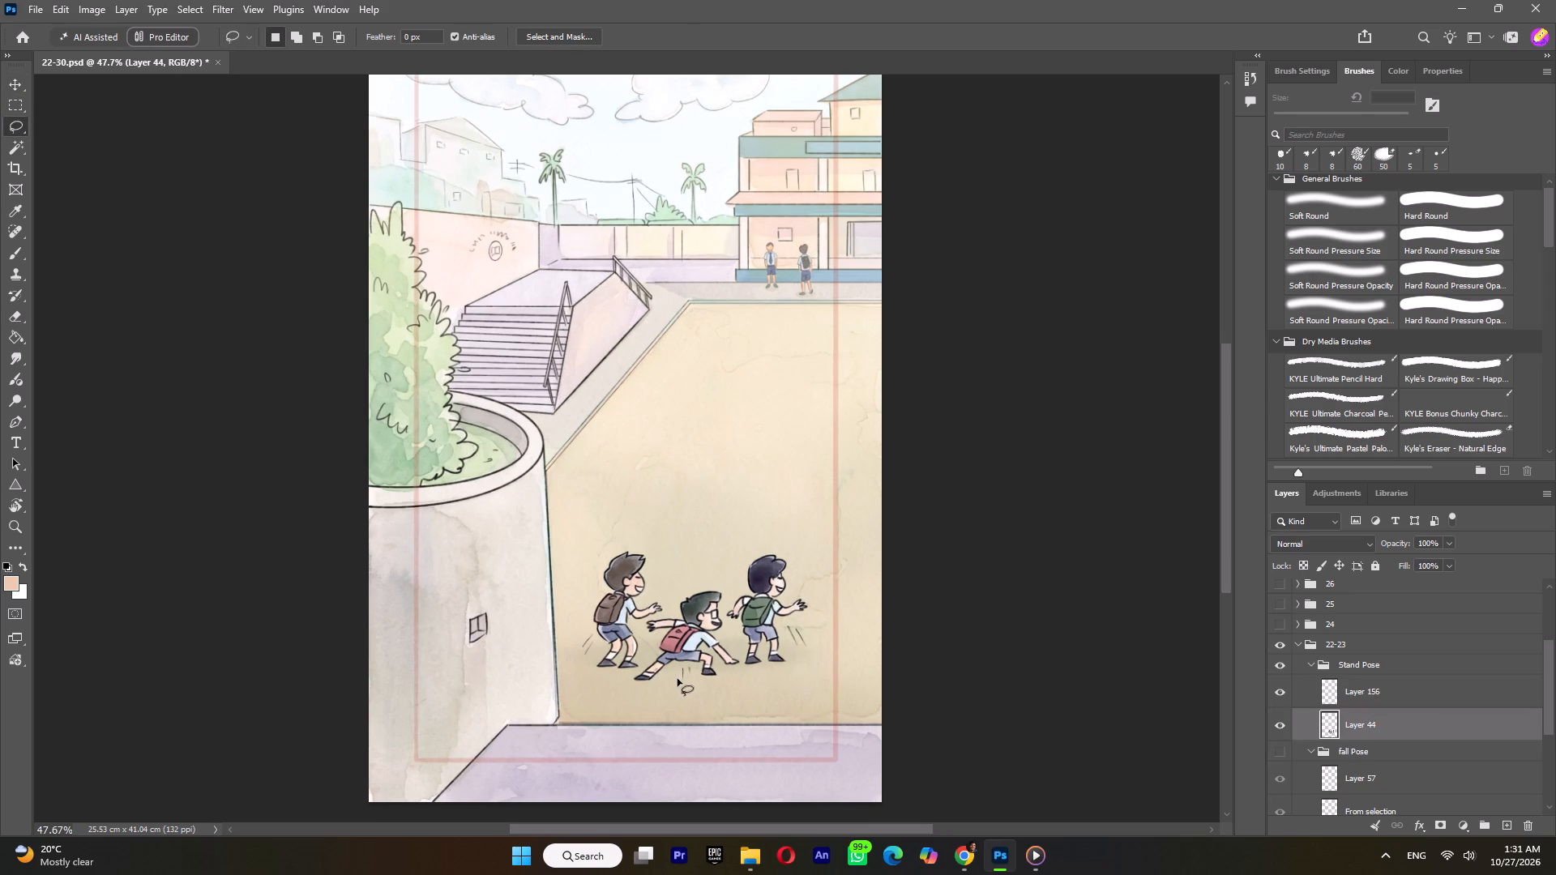
click(676, 681)
key(ctrl+x)
key(ctrl+shift+v)
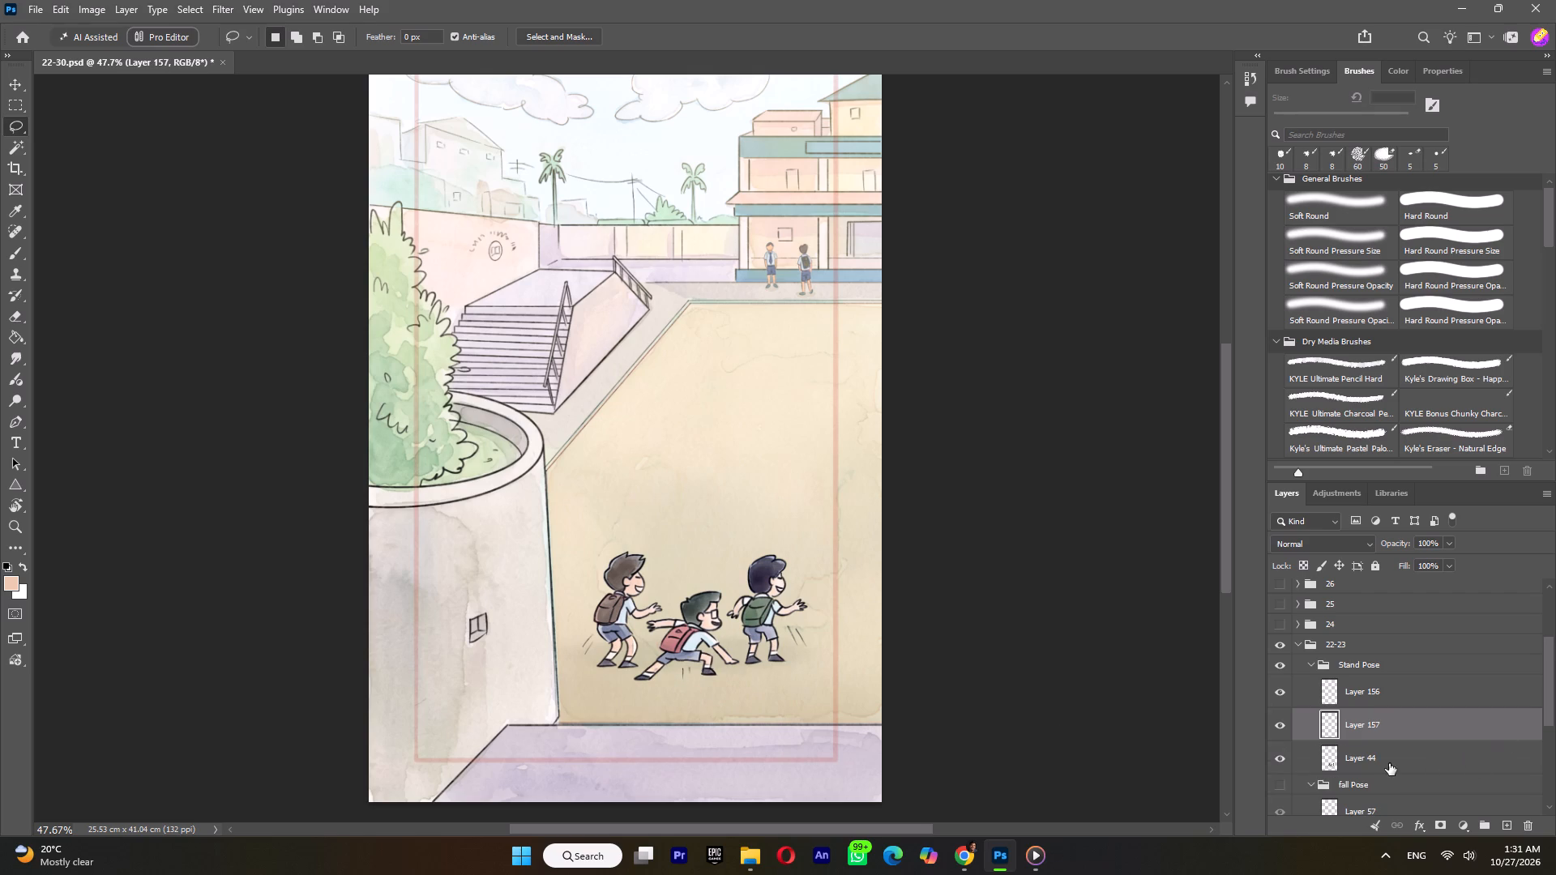
Lasso the motion lines behind the brown-backpack boy on Layer 44 and cut them onto a separate layer in place.
click(1389, 763)
click(577, 627)
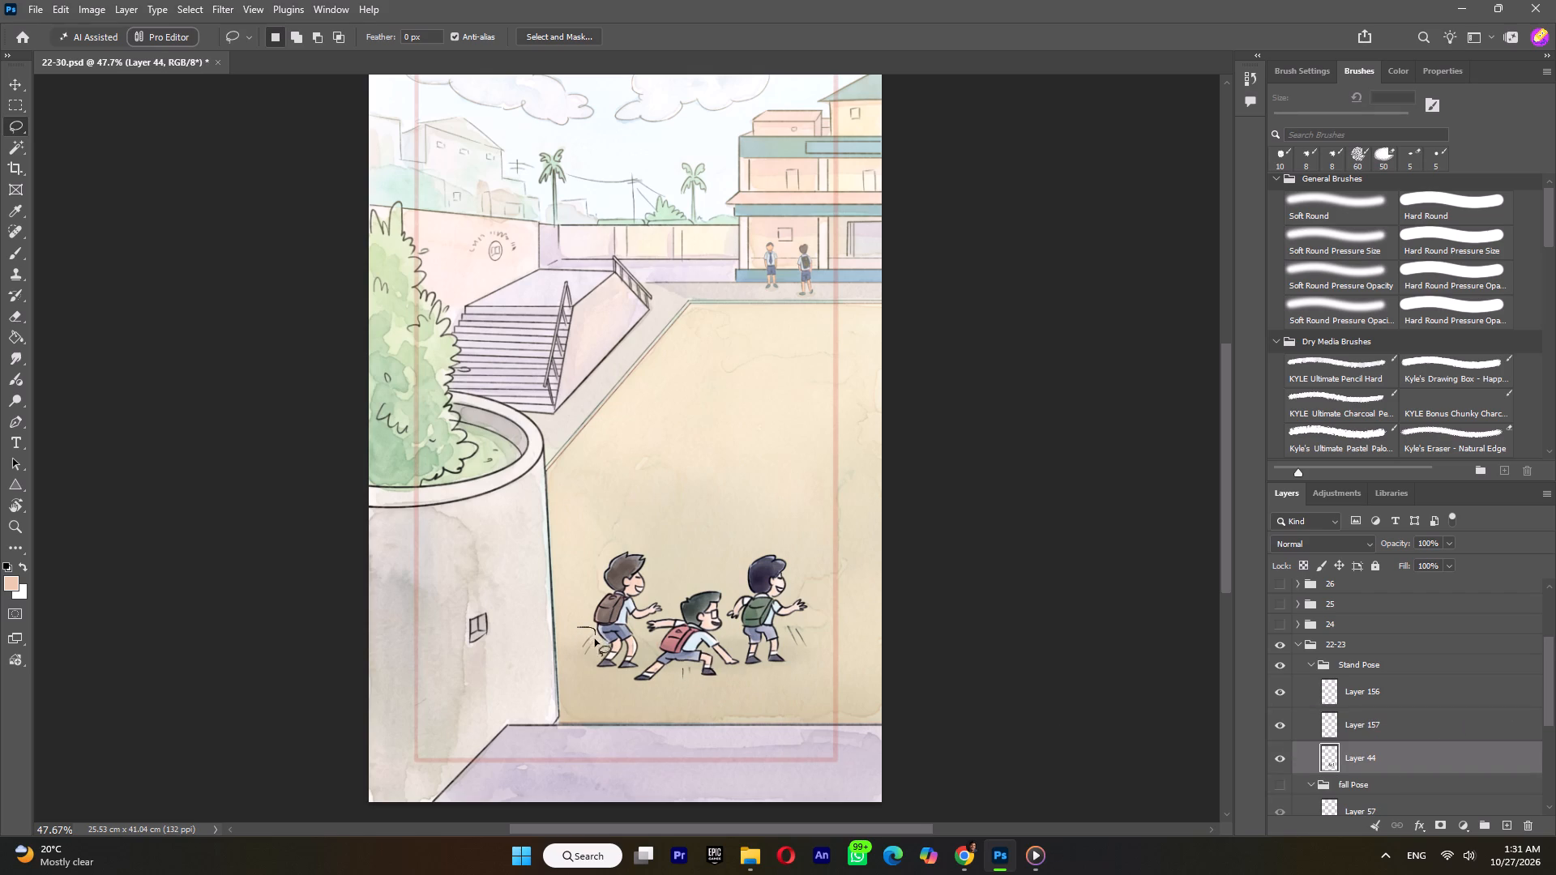
key(ctrl+x)
key(ctrl+shift+v)
Lasso the green-backpack boy on Layer 44 and cut him onto his own layer in the same position.
click(1369, 796)
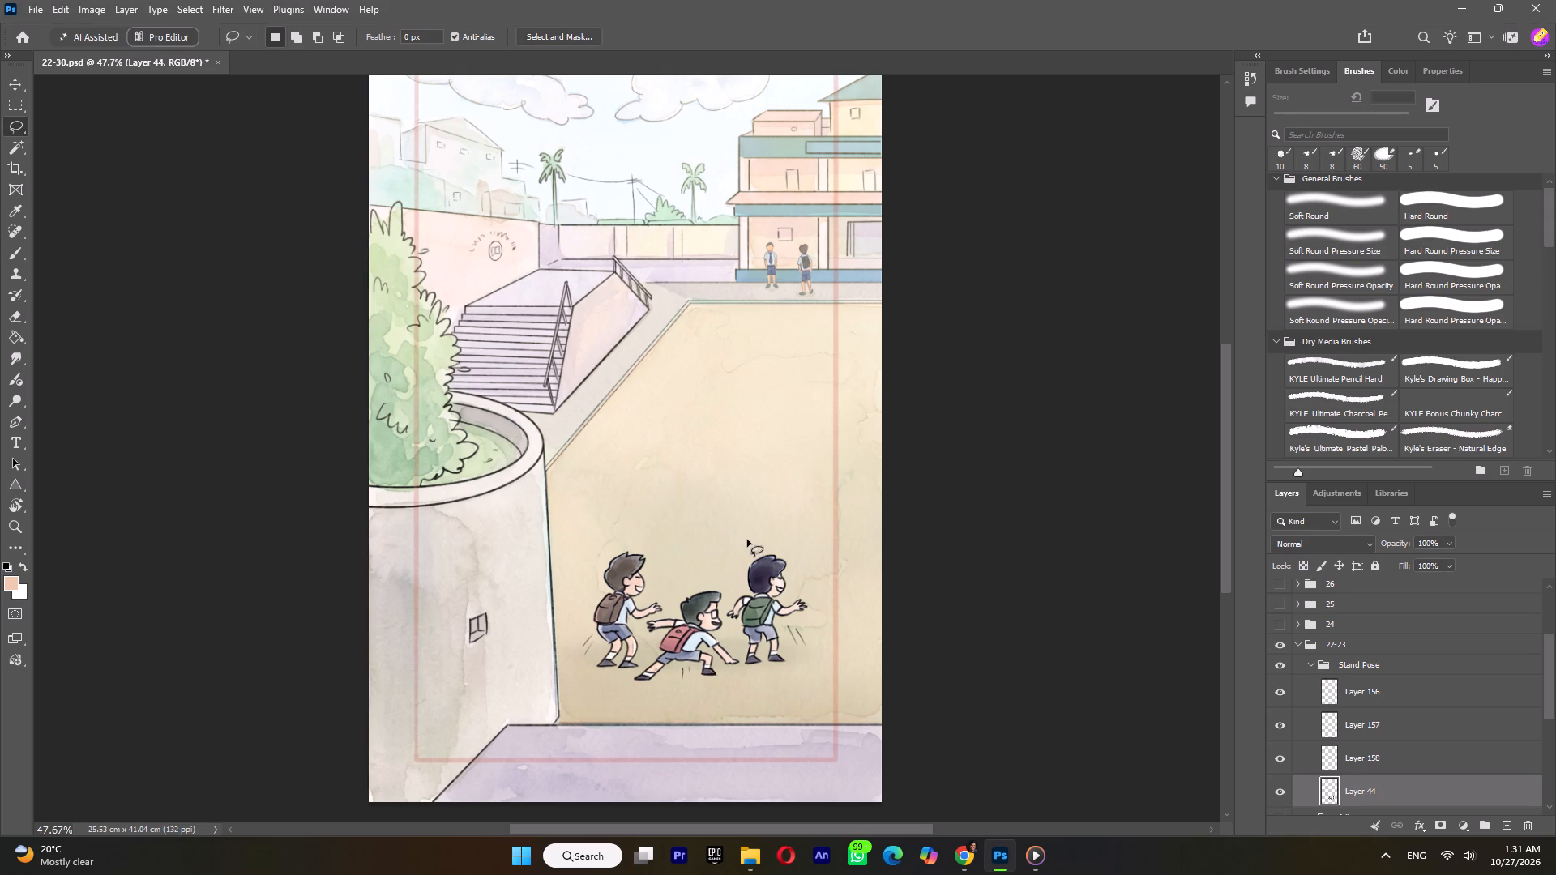
drag(748, 539, 733, 639)
drag(733, 639, 760, 541)
drag(760, 541, 740, 541)
key(ctrl+x)
key(ctrl+shift+v)
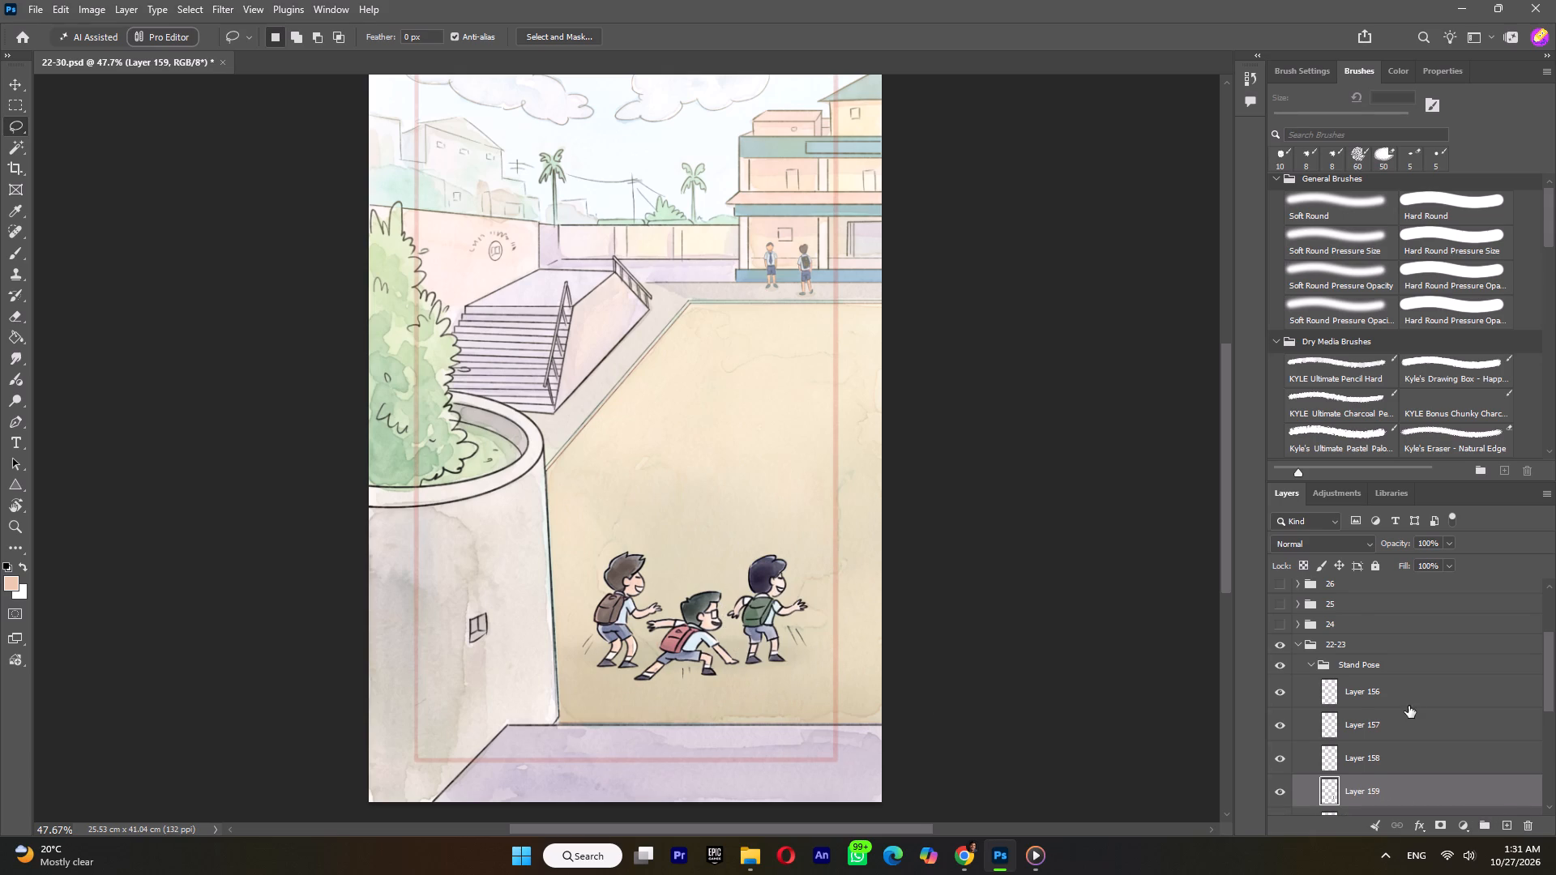
Lasso the brown-backpack boy on Layer 44, excluding the crouching boy, and cut him onto his own layer in place.
scroll(1409, 706, down, 2)
click(1362, 766)
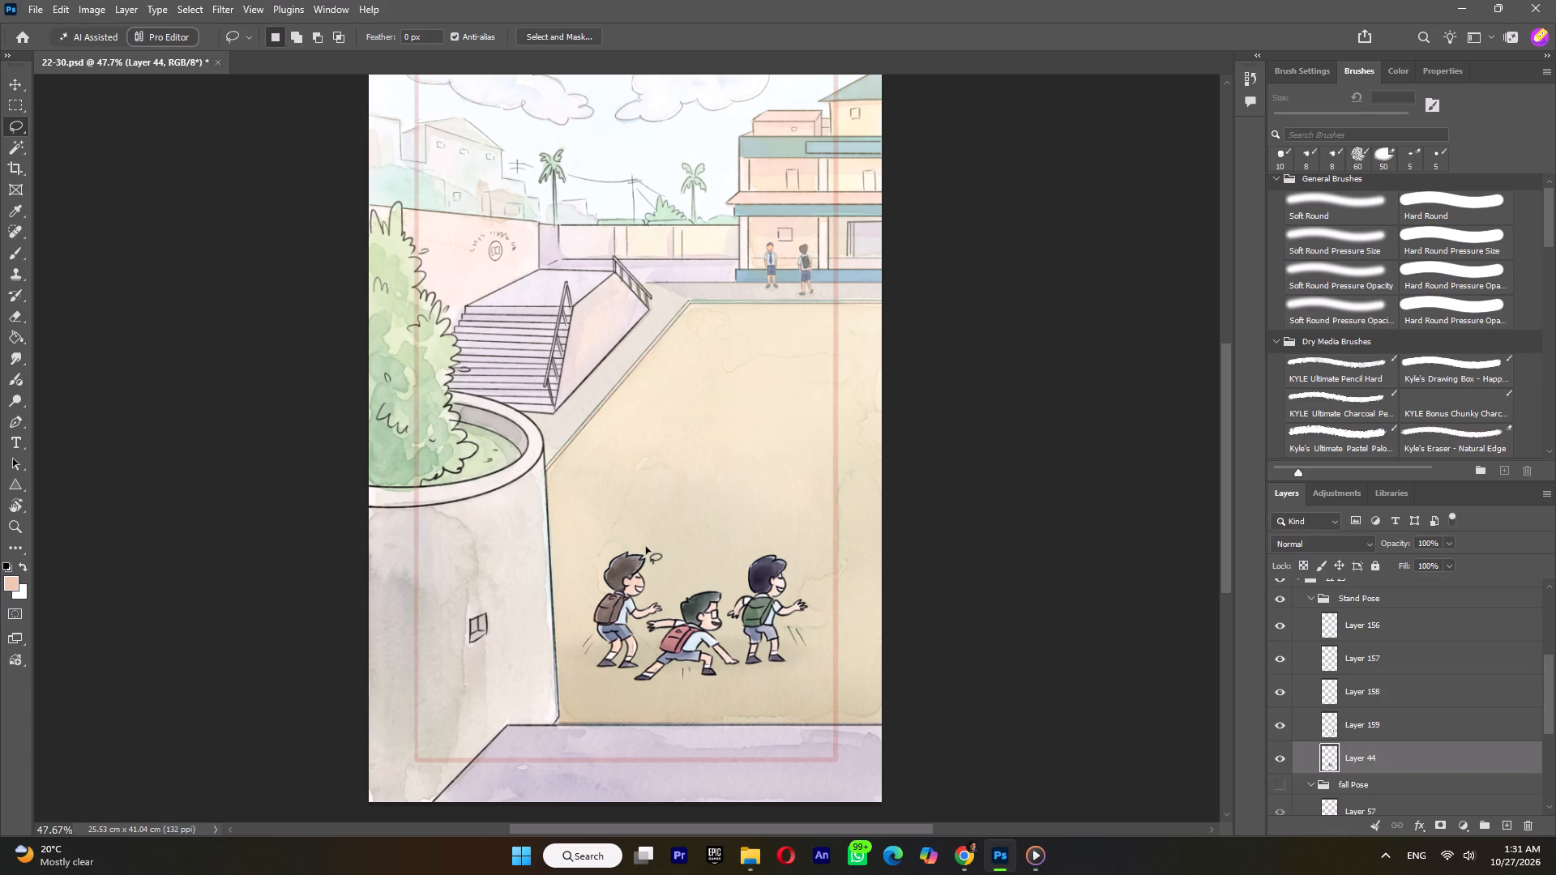
drag(649, 541, 642, 621)
drag(642, 621, 579, 667)
drag(579, 667, 658, 547)
key(ctrl+x)
key(ctrl+shift+v)
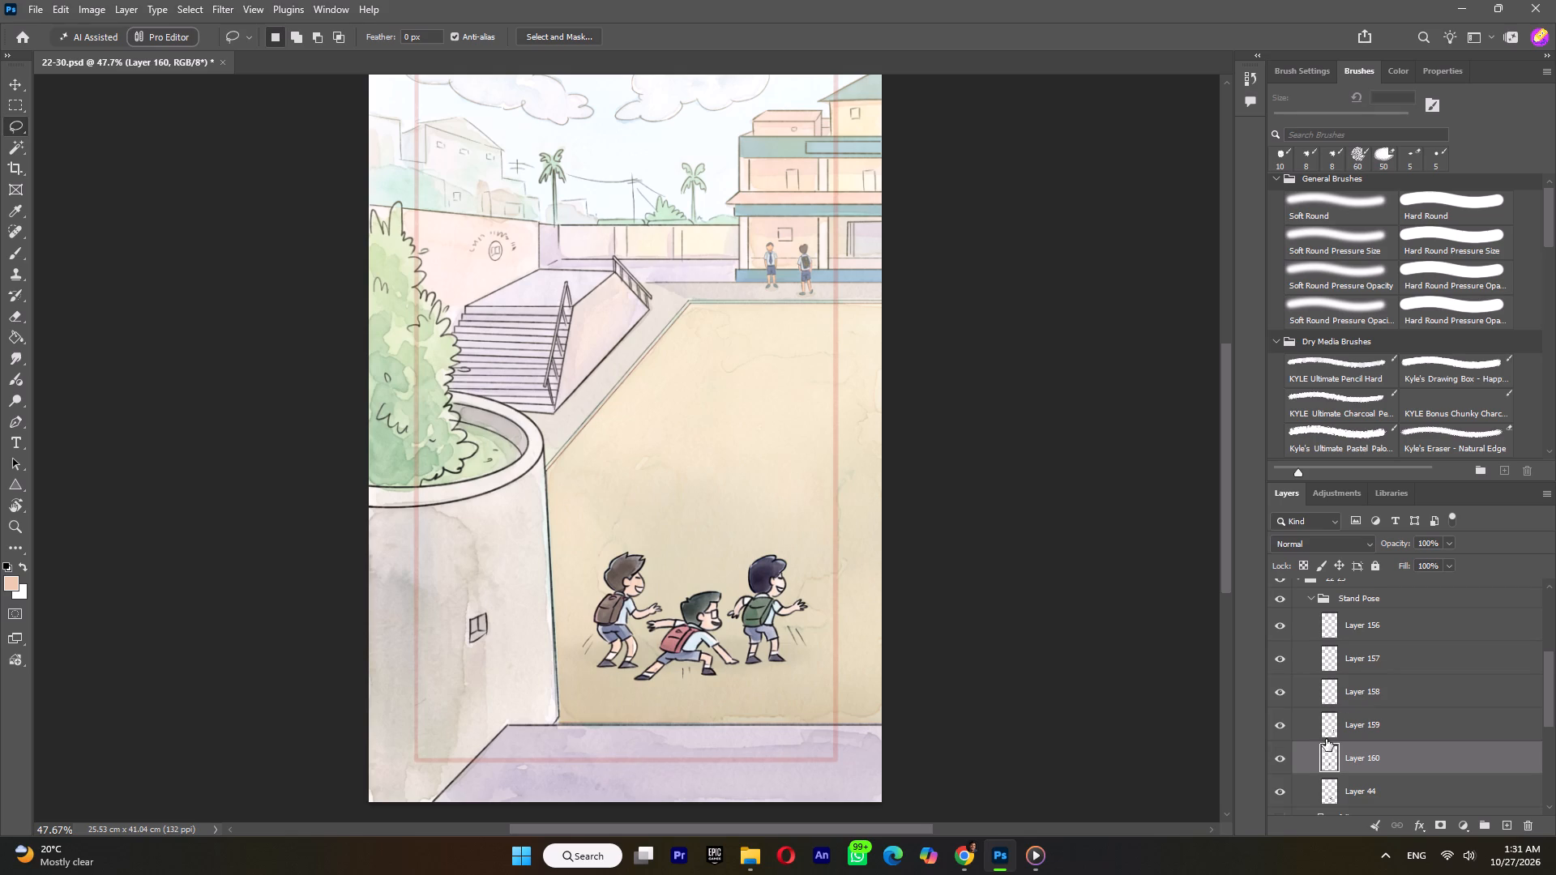
Collapse the Stand Pose and fall Pose groups within group 22-23.
scroll(1326, 739, down, 4)
scroll(1329, 738, up, 6)
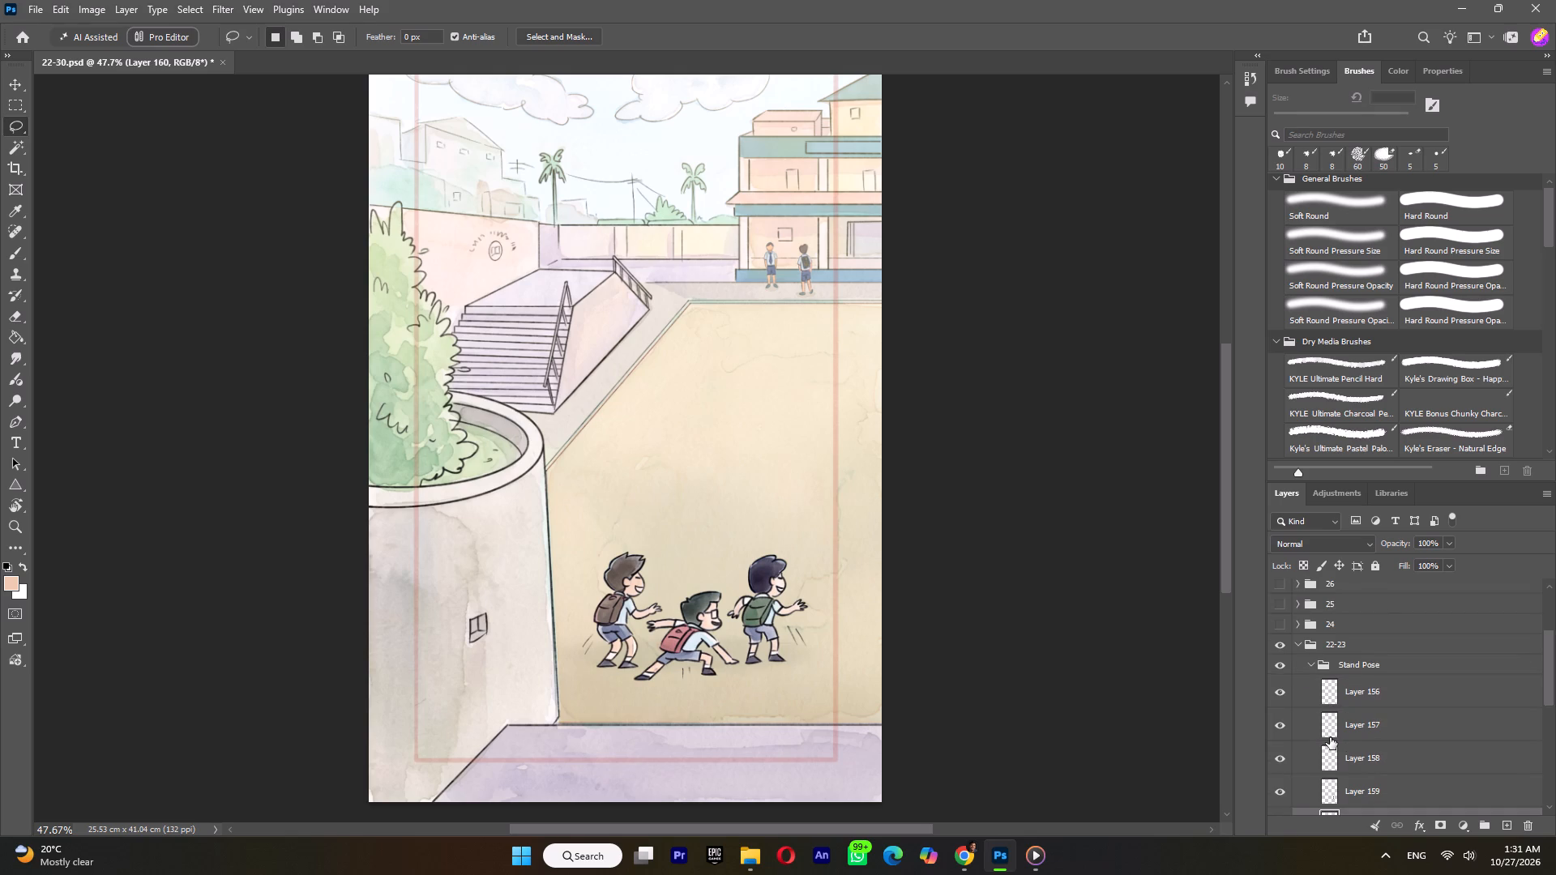
click(1310, 664)
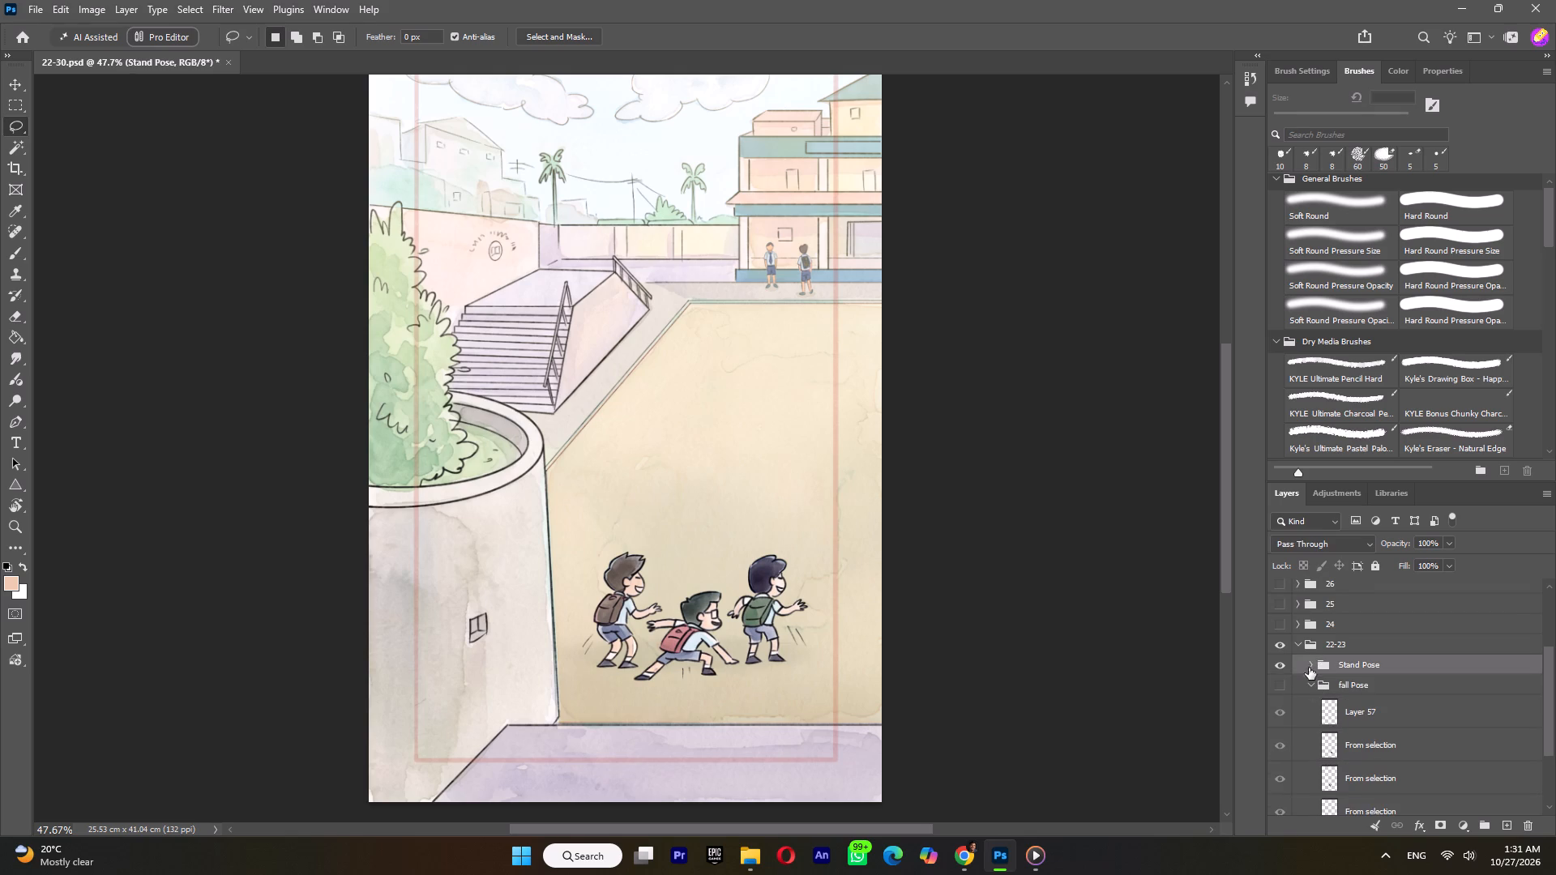
click(1309, 681)
Hide the Background layer, check Layer 56 and the BG group by toggling their visibility, and select BG.
click(1281, 753)
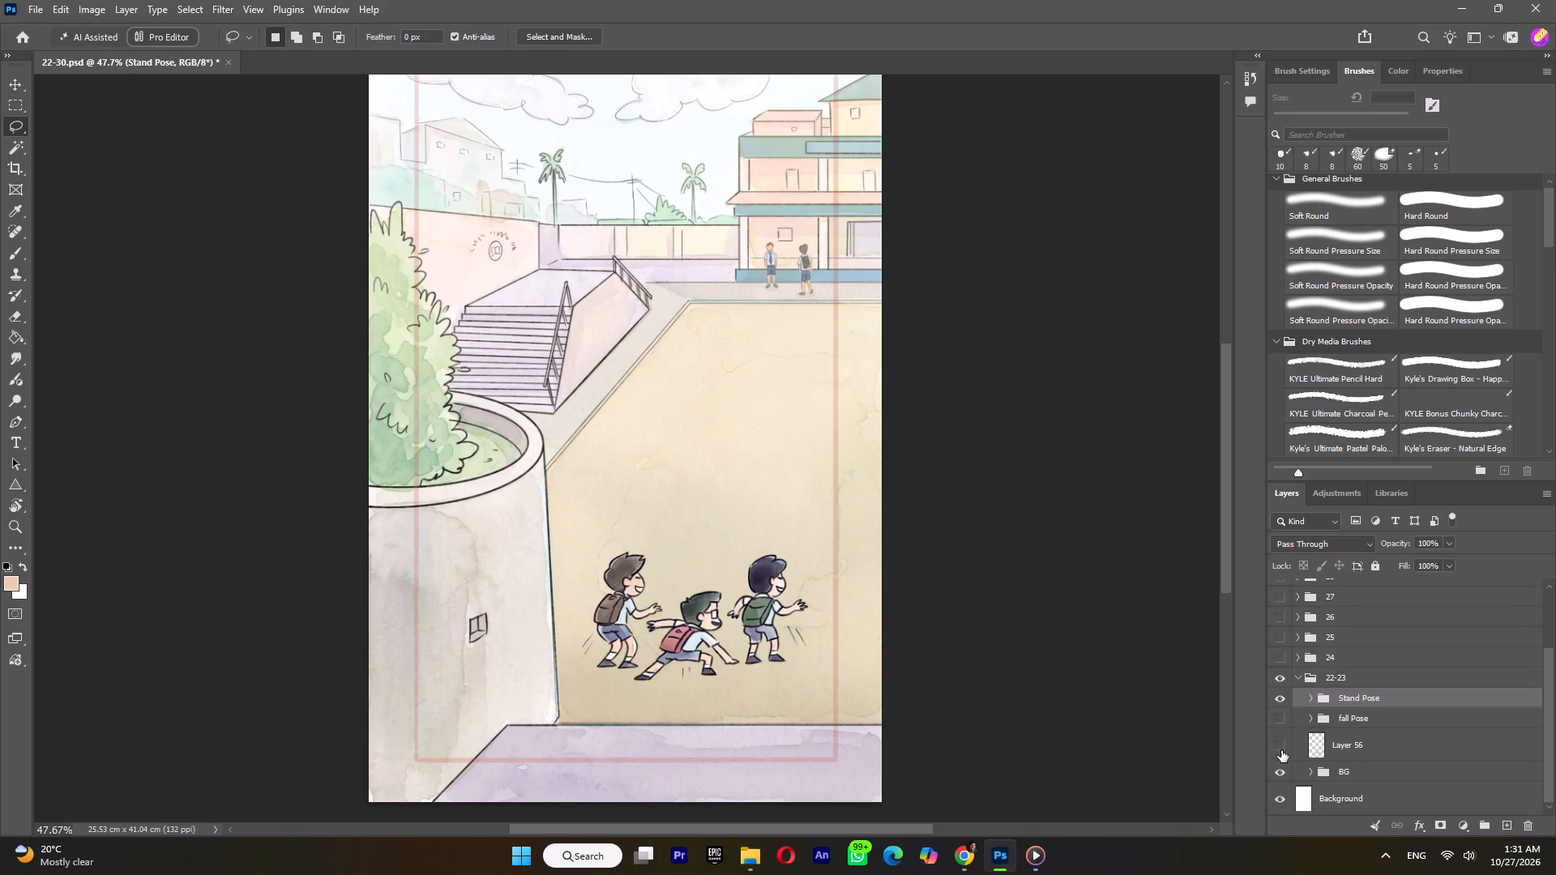
click(1281, 750)
click(1284, 783)
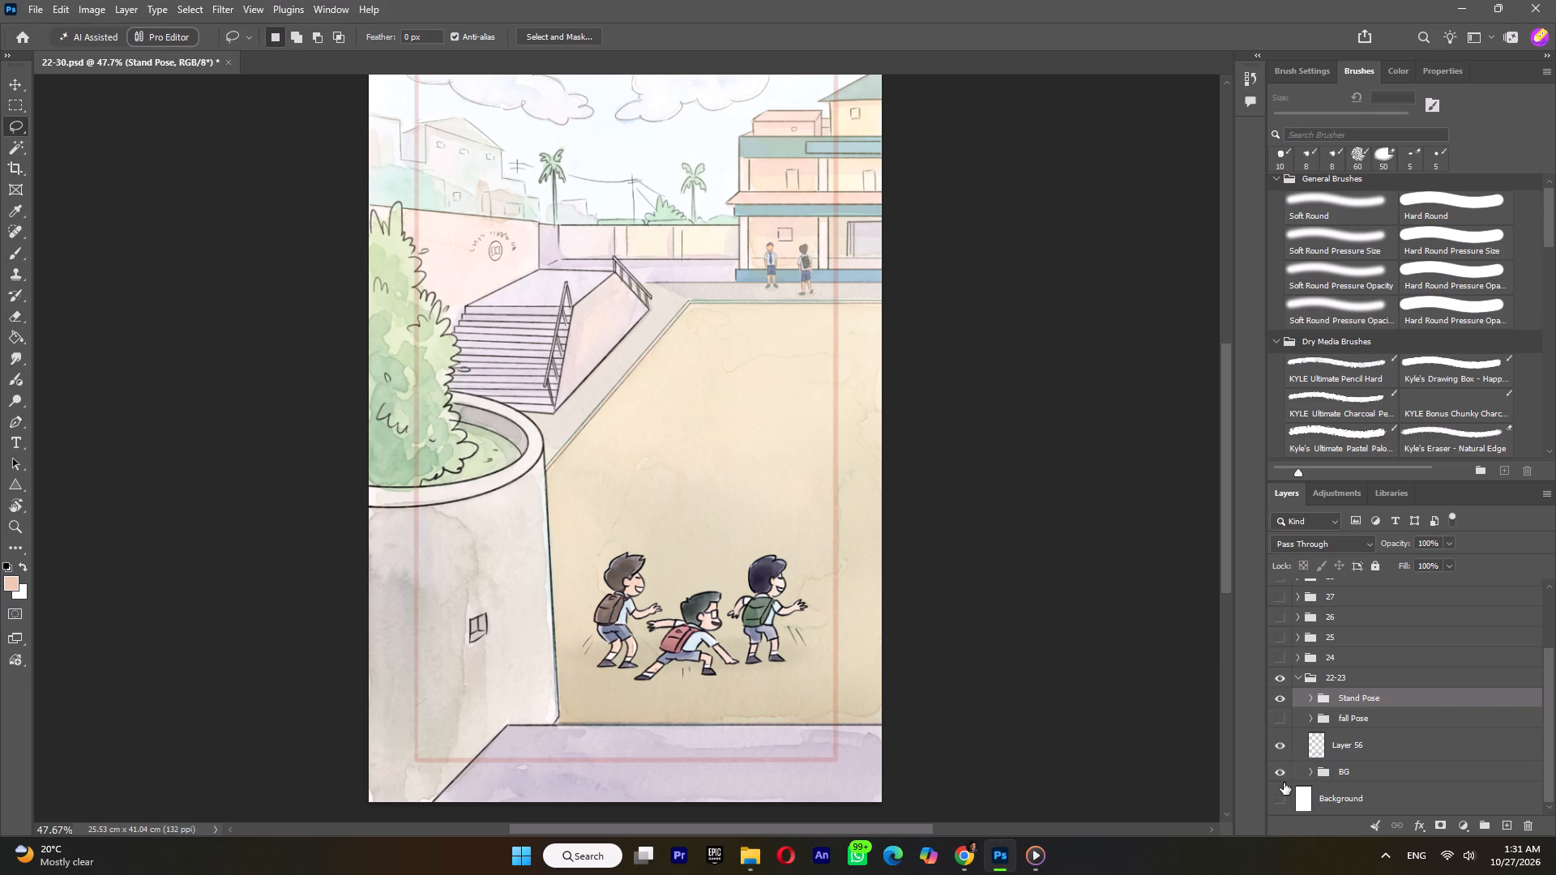
click(1283, 774)
click(1283, 774)
click(1306, 774)
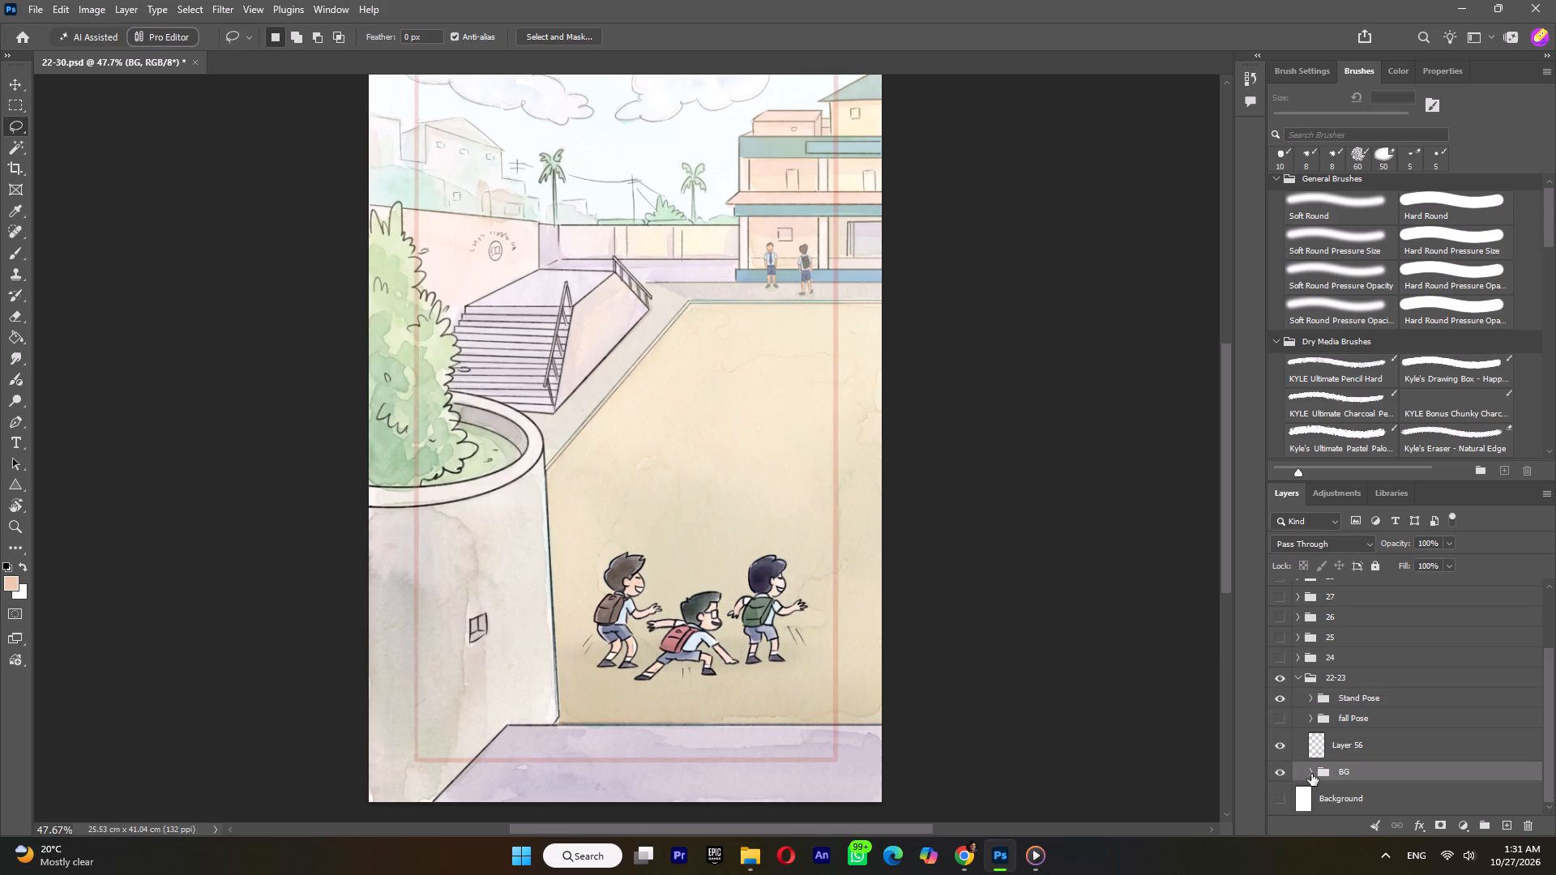
Look through the BG group's layers in group 22-23, merge the group into a single layer, and check it by toggling its visibility.
click(1311, 774)
scroll(1311, 774, down, 6)
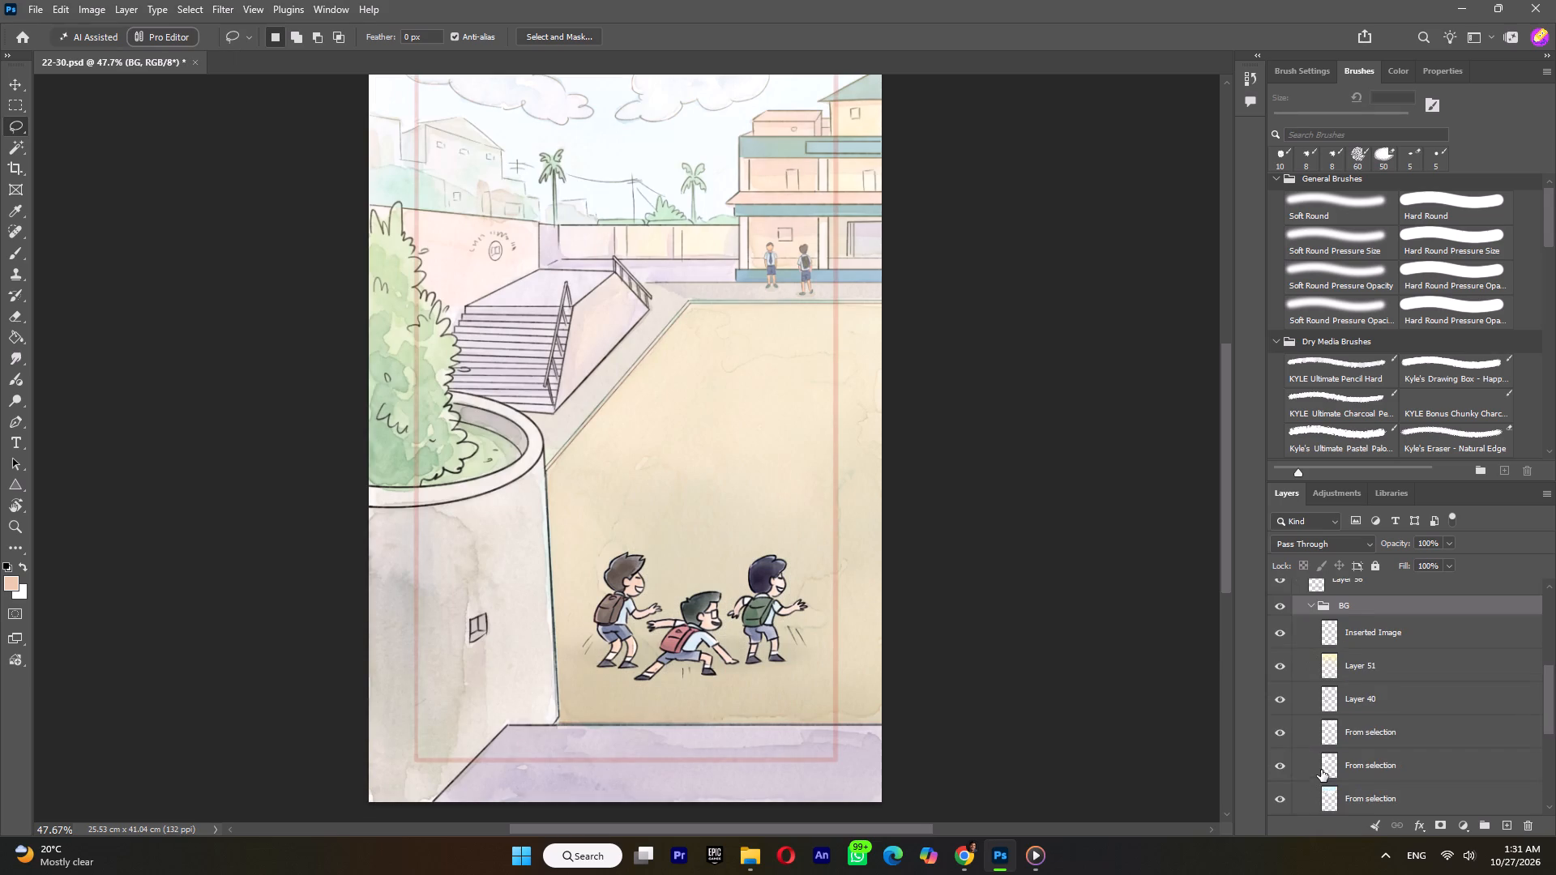
scroll(1322, 776, down, 3)
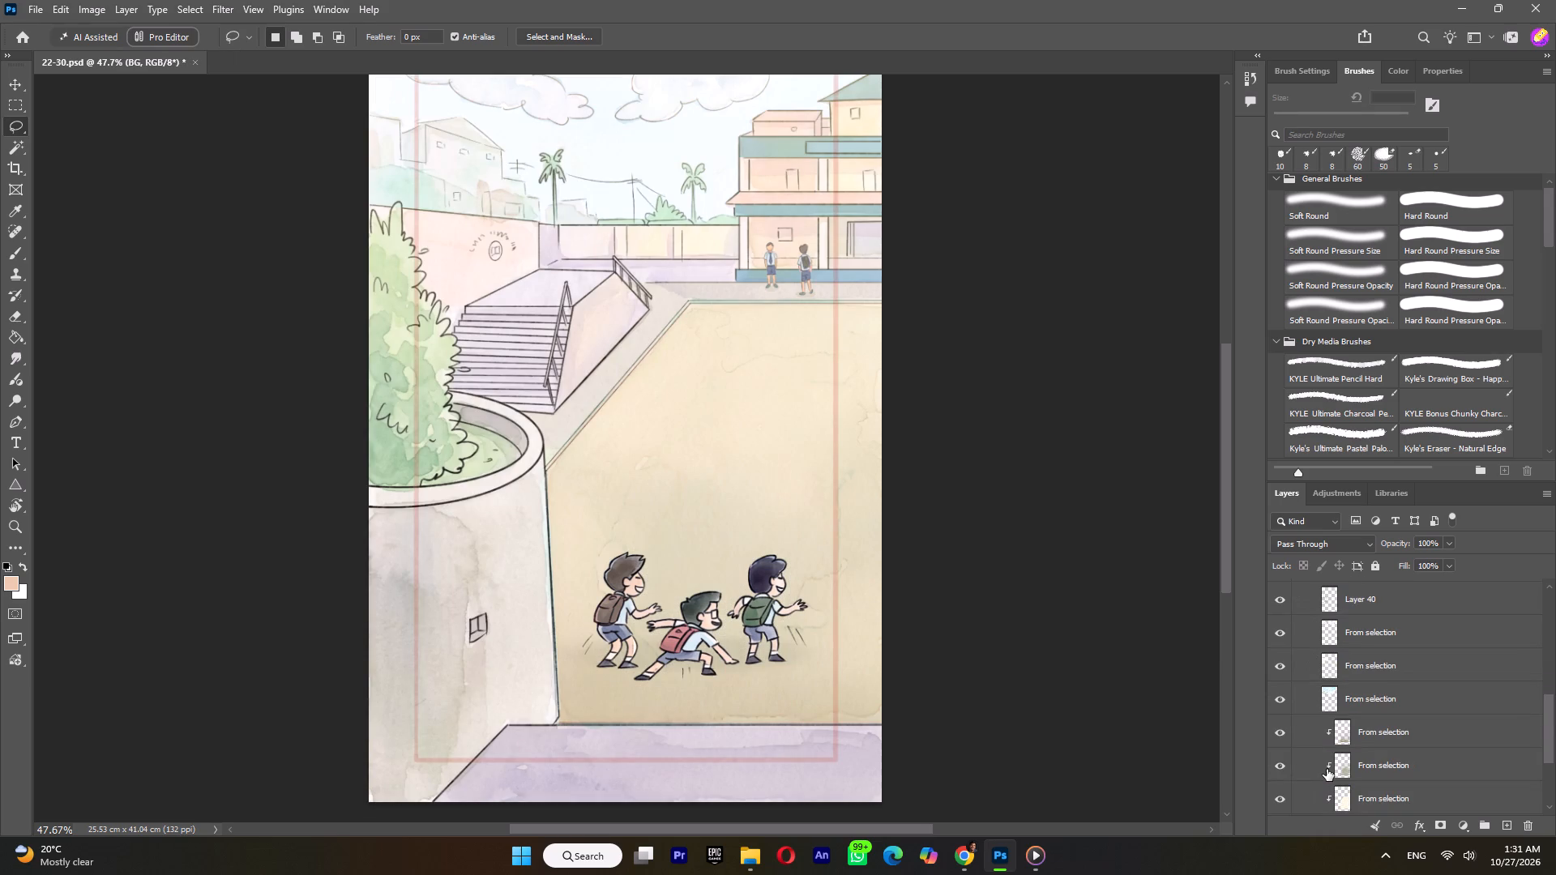
scroll(1330, 764, up, 5)
click(1314, 639)
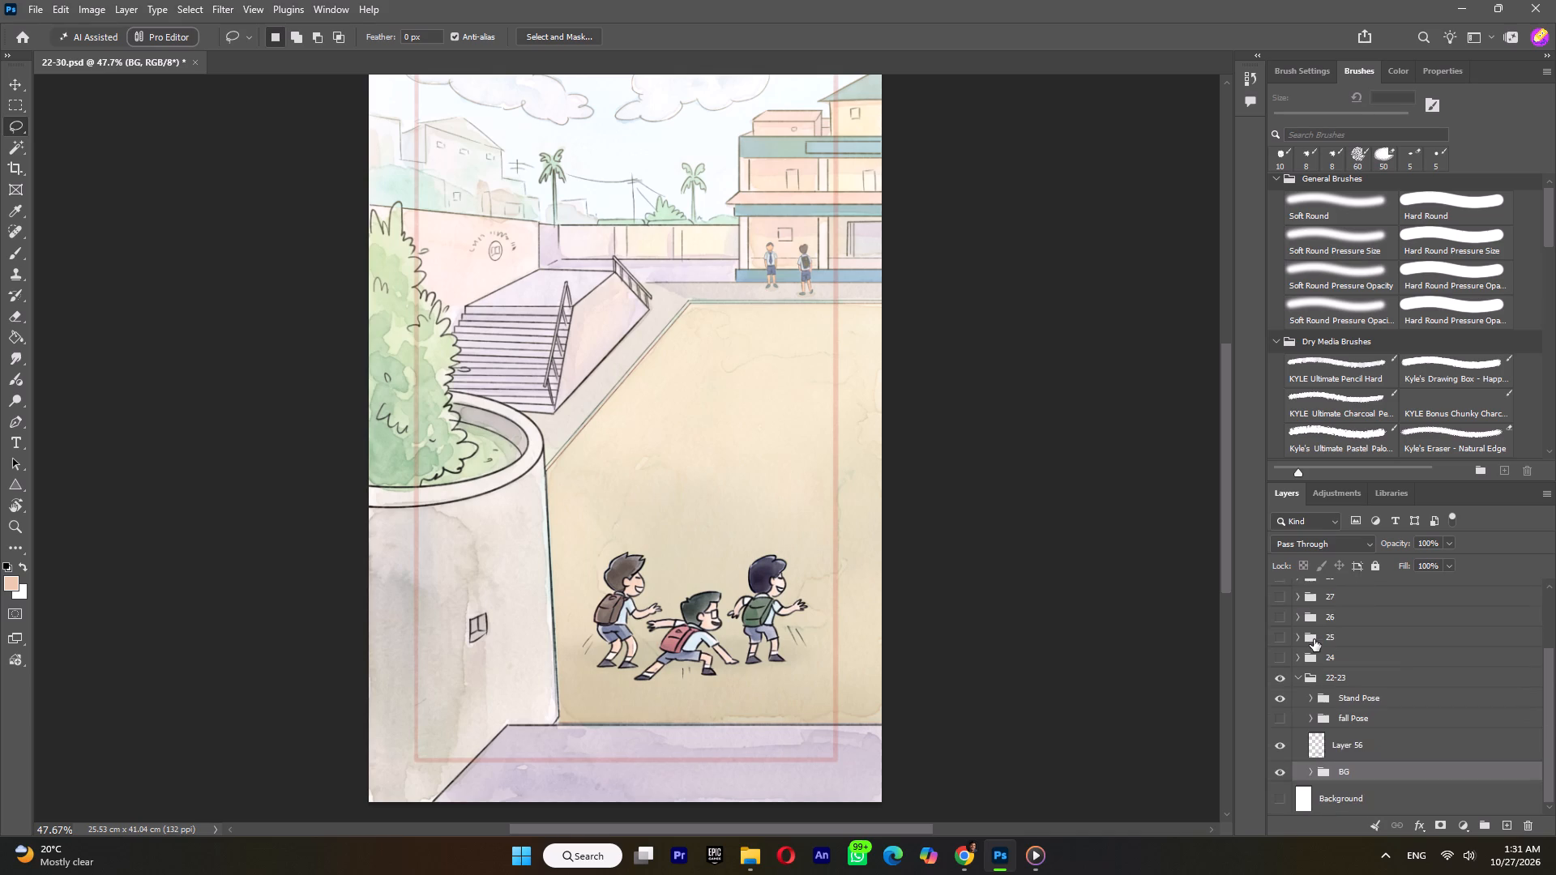
right_click(1348, 771)
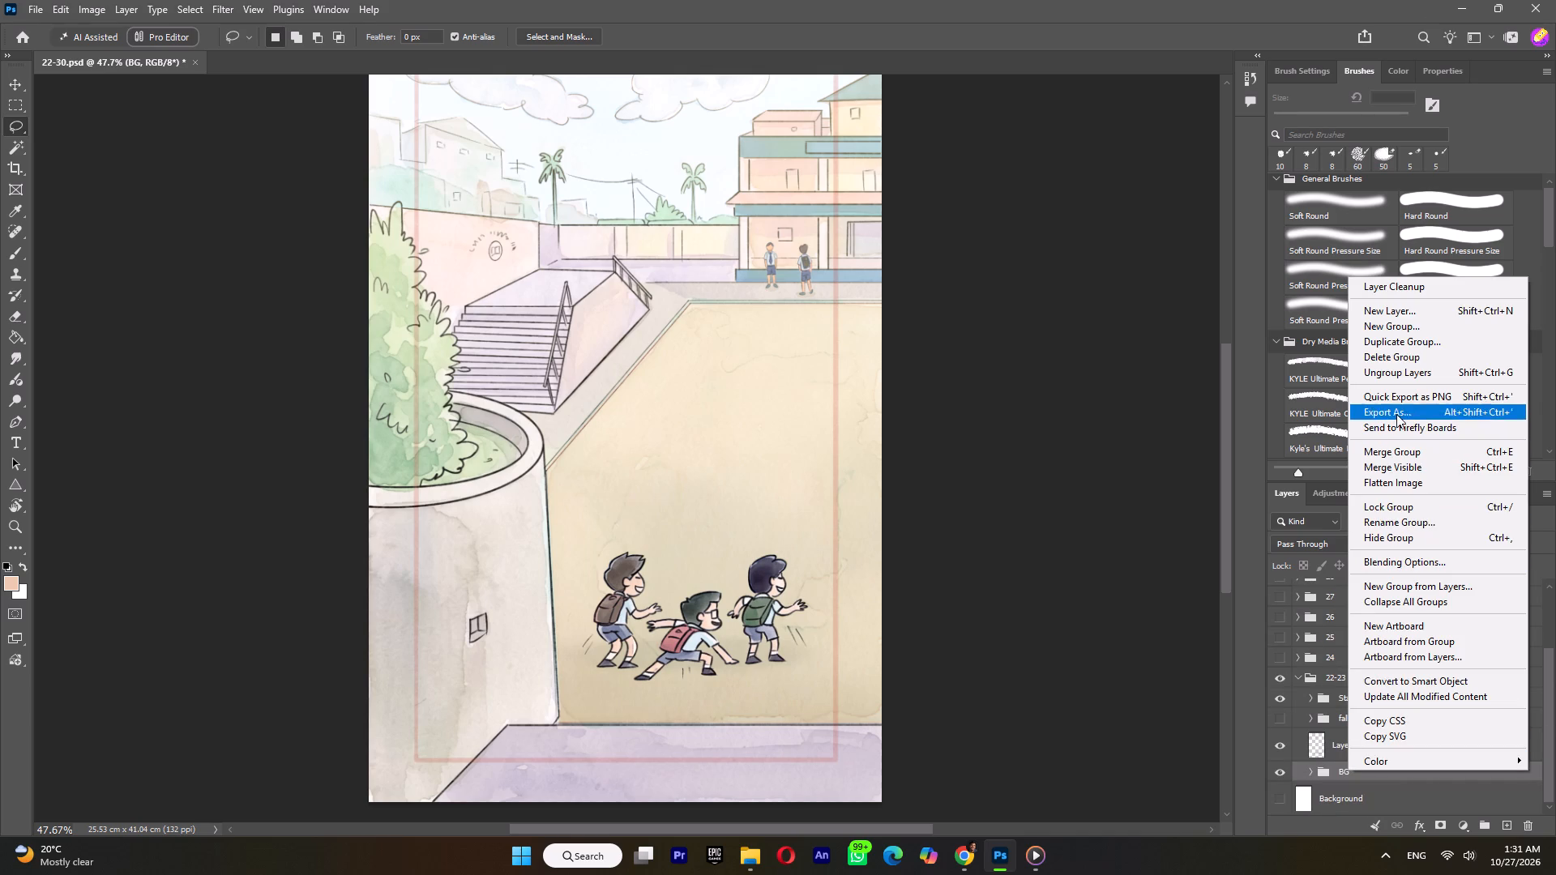
click(1396, 456)
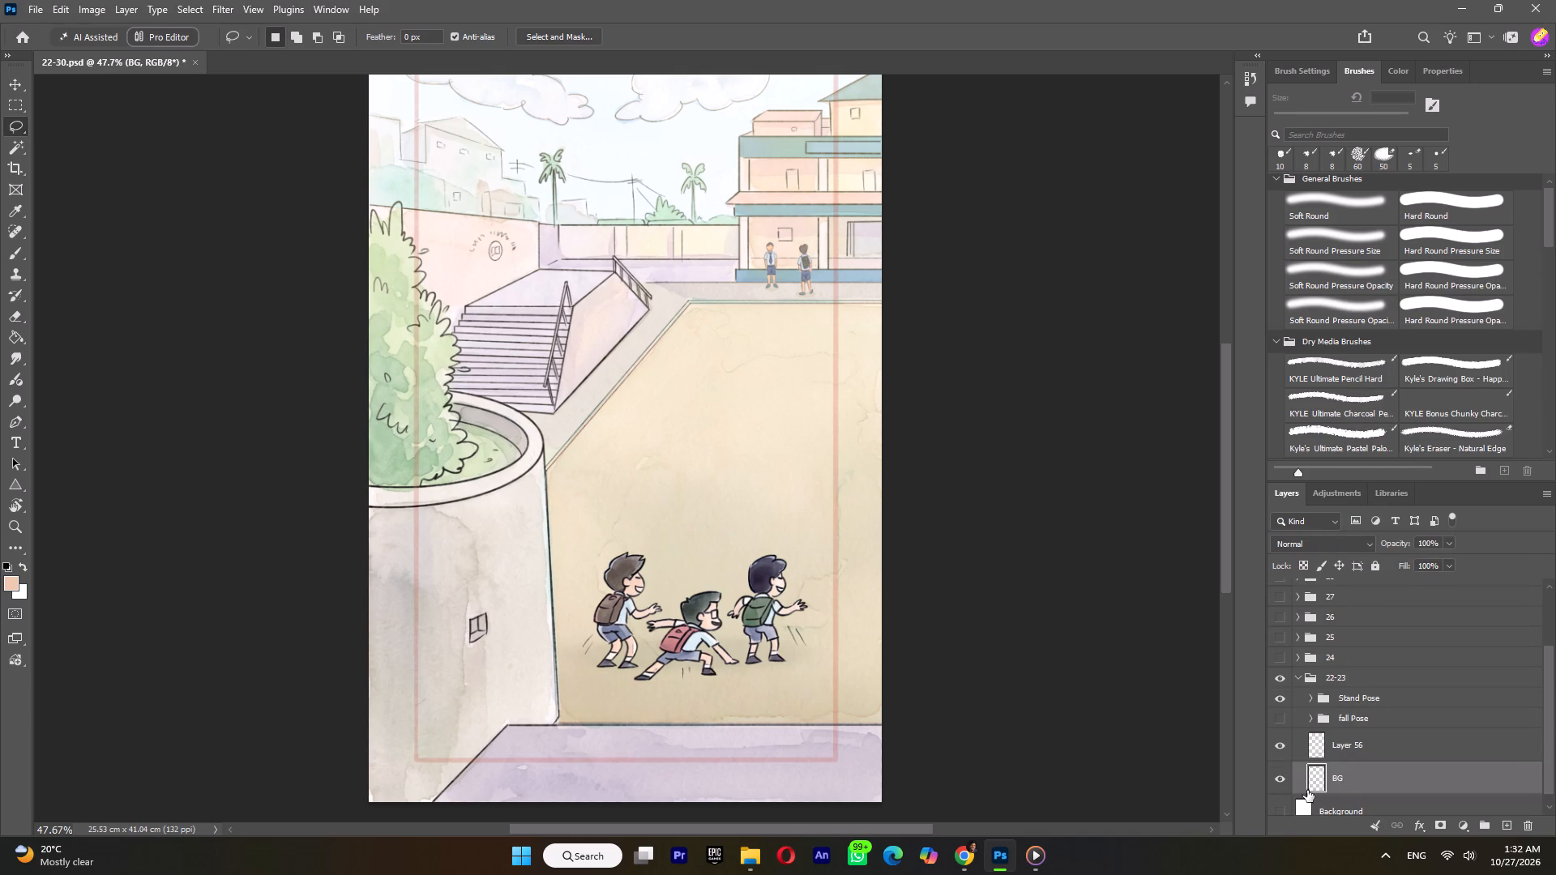
click(1279, 779)
click(1279, 779)
Examine group 24 and its kids sublayers in place of group 22-23, and switch the view back to group 22-23.
click(1276, 654)
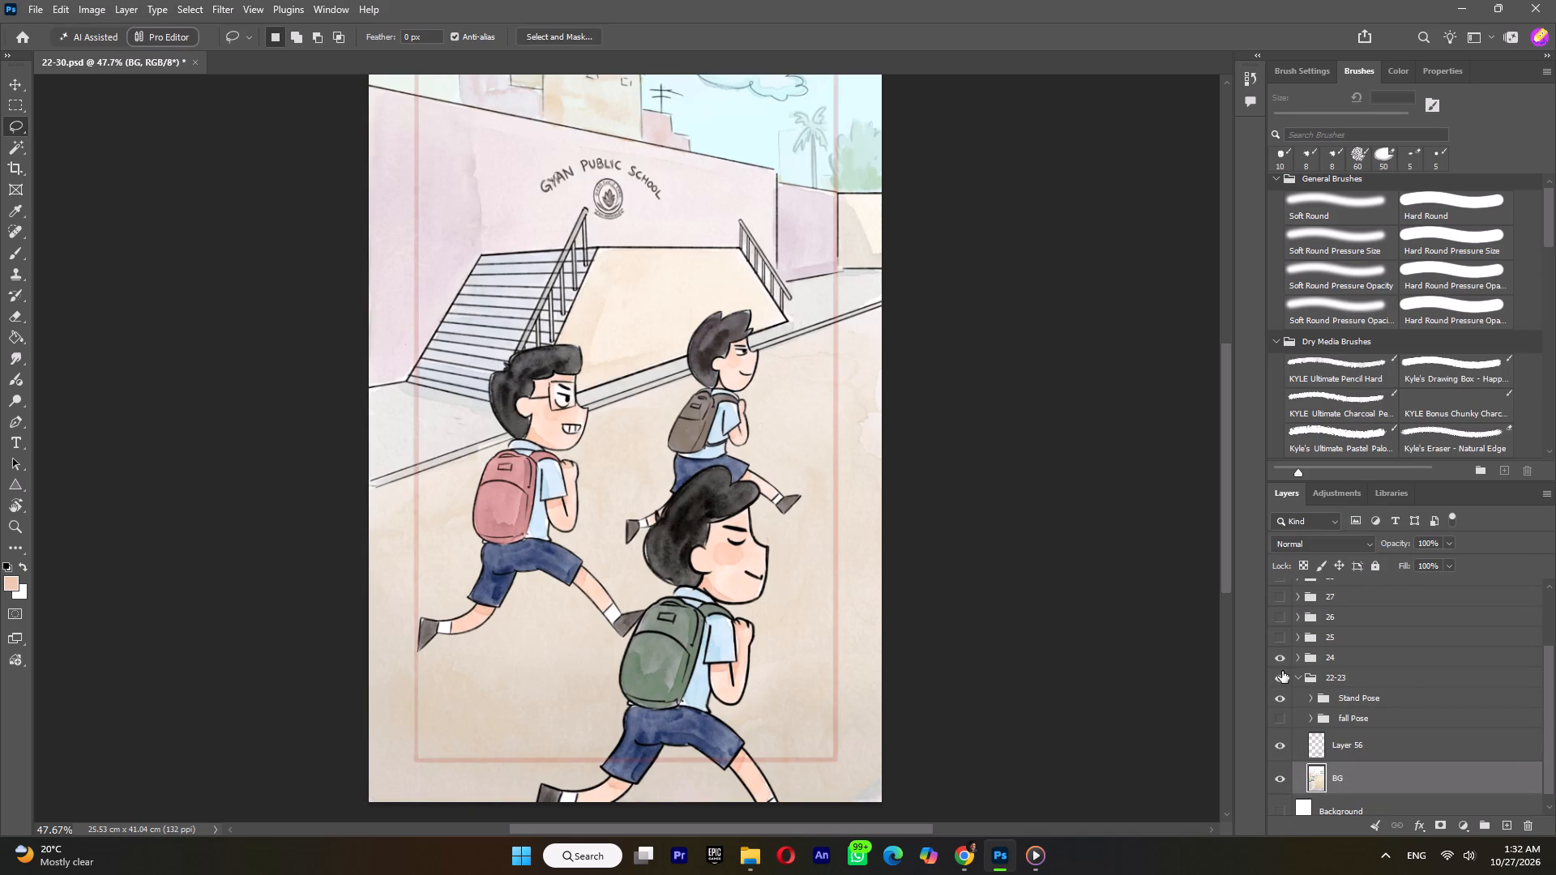
click(1279, 675)
click(1295, 662)
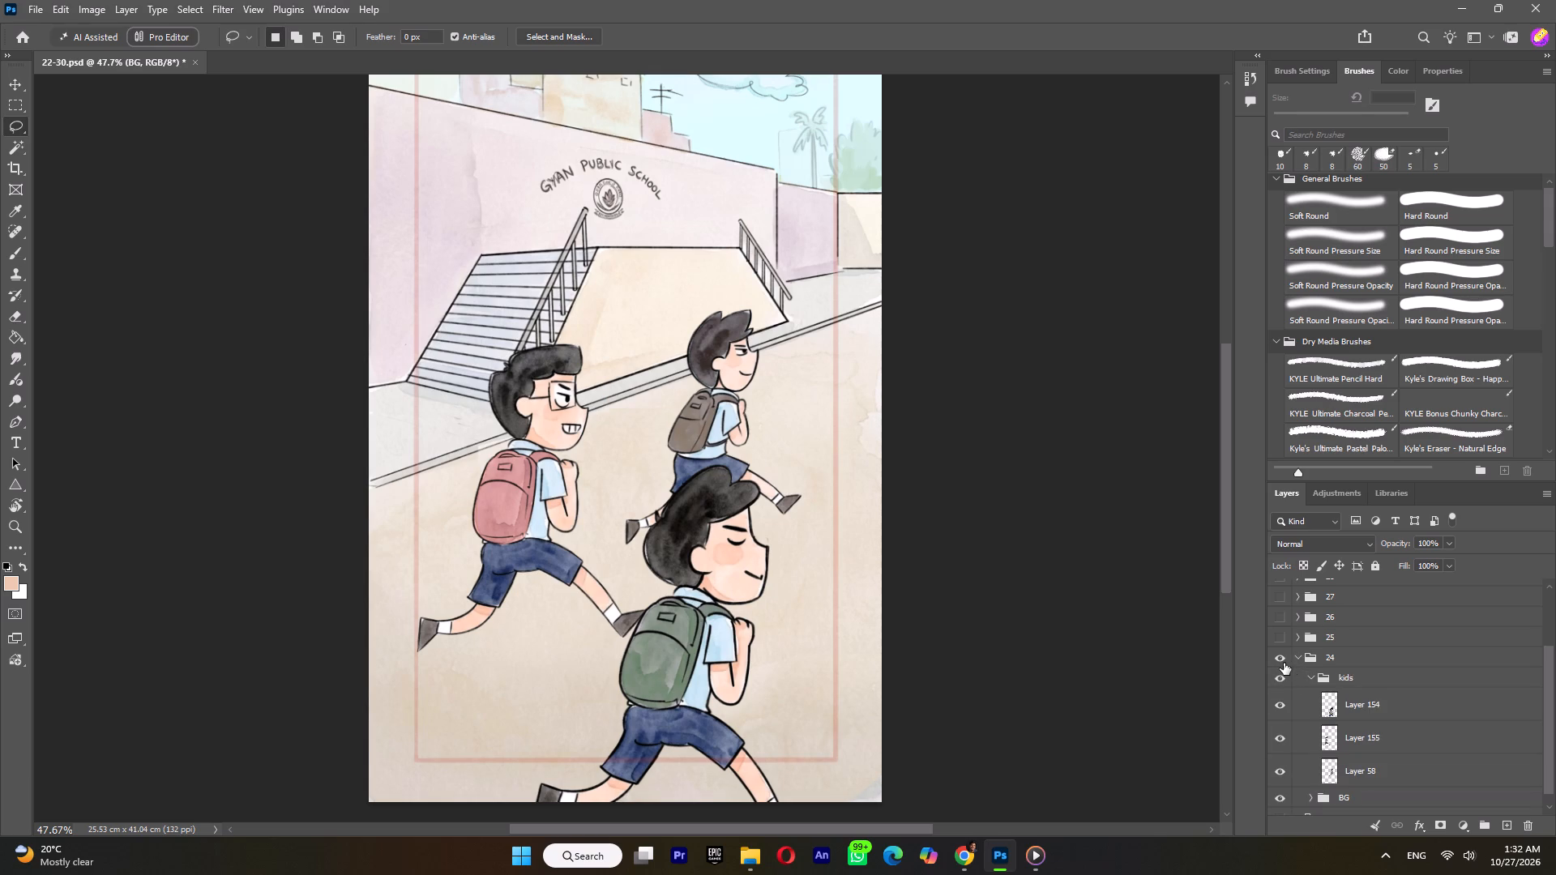
click(1283, 663)
click(1294, 660)
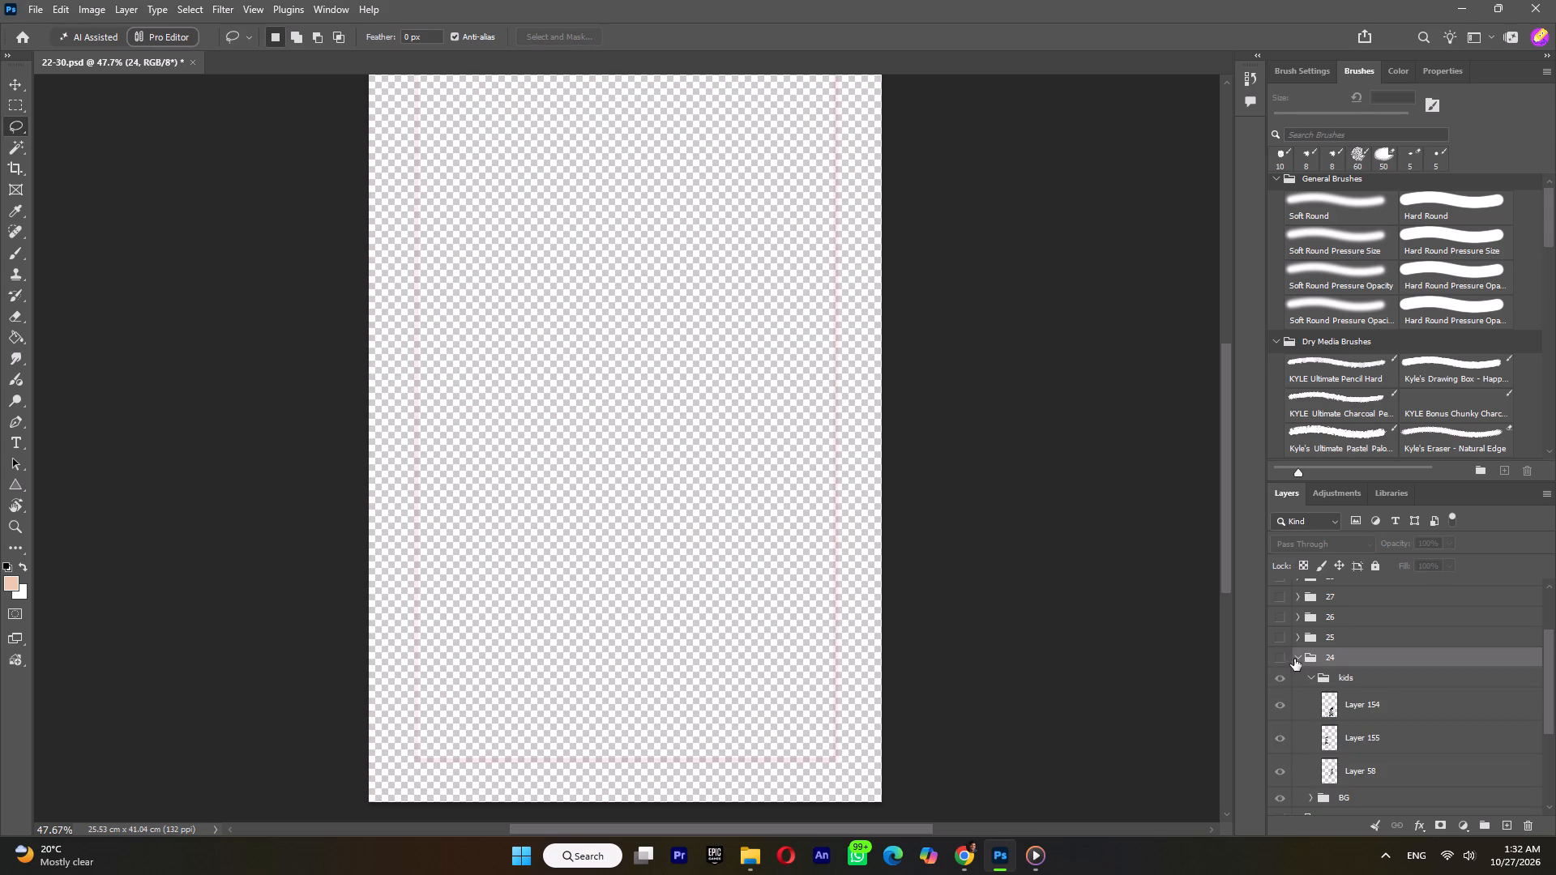
click(1297, 659)
click(1280, 663)
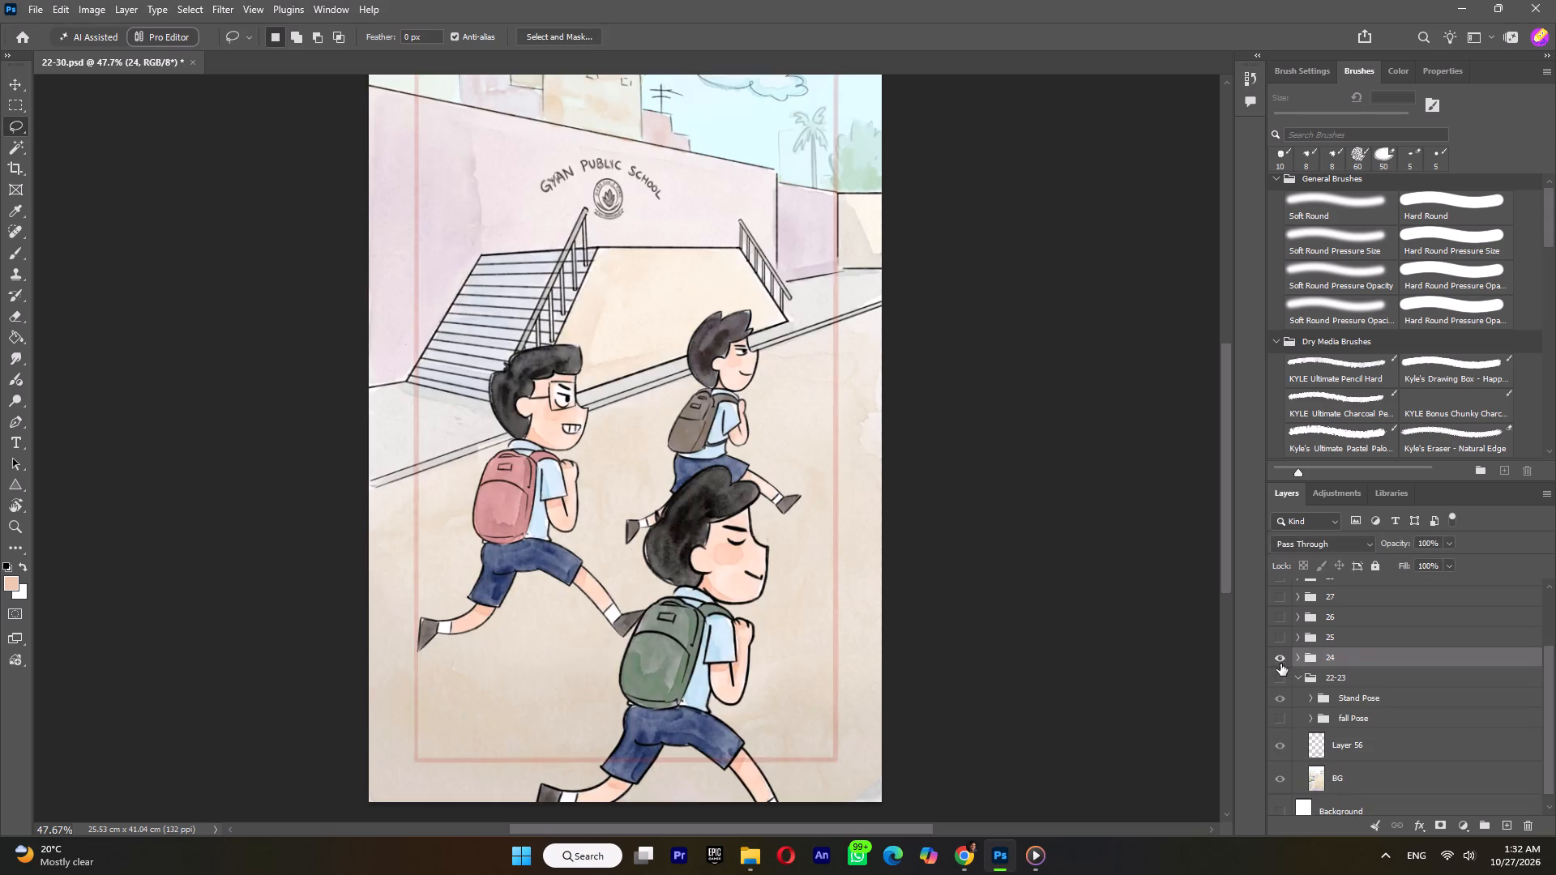
click(1277, 660)
click(1280, 672)
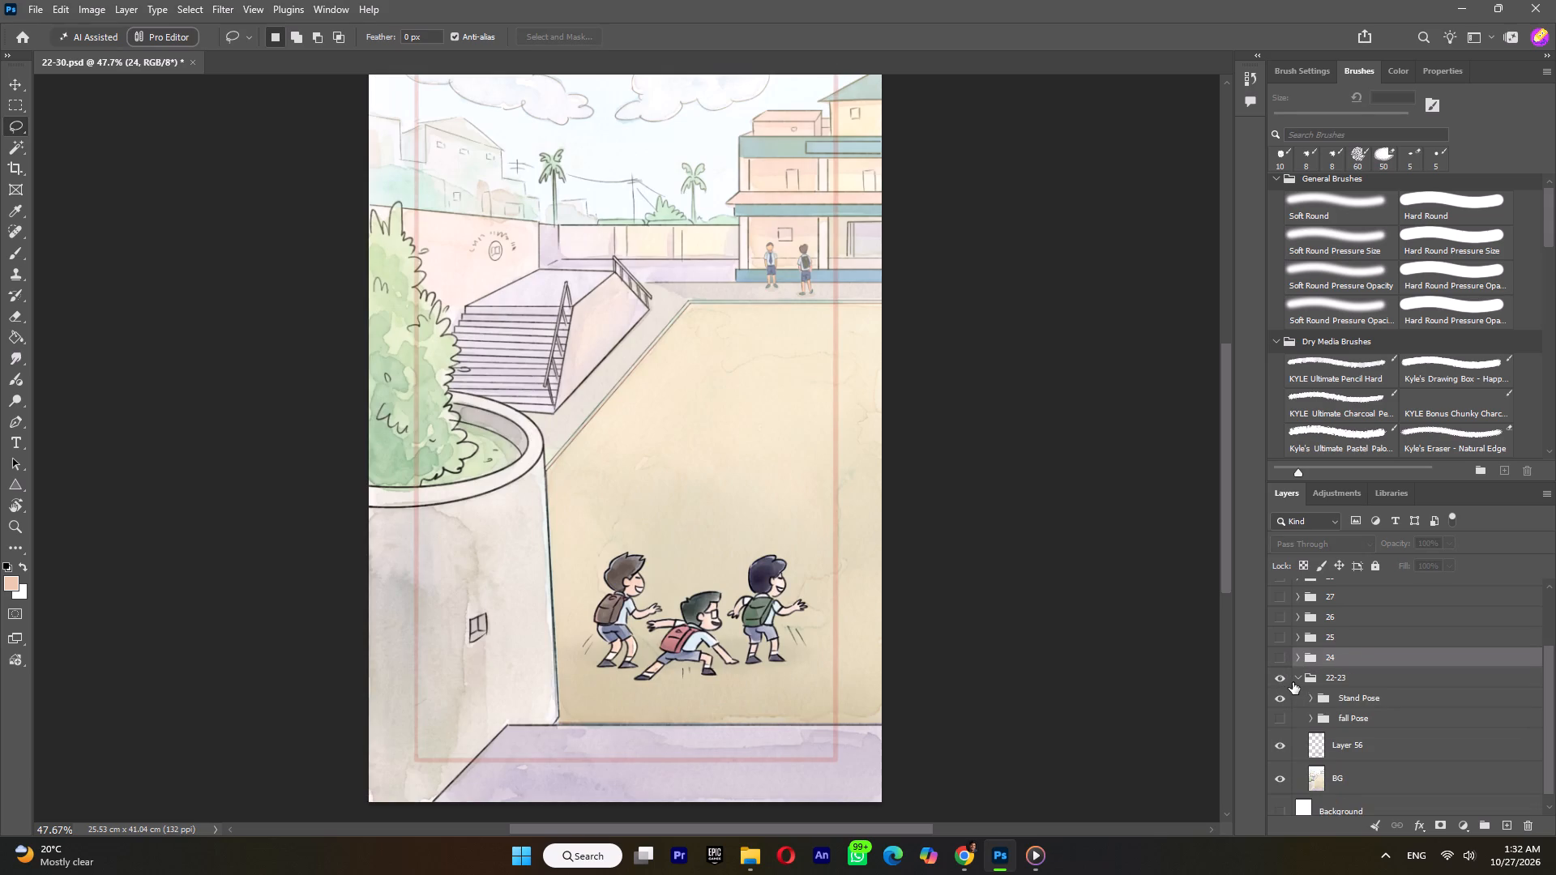
Collapse and hide group 22-23, and make group 24 visible instead.
click(1293, 682)
click(1293, 682)
click(1293, 681)
click(1298, 681)
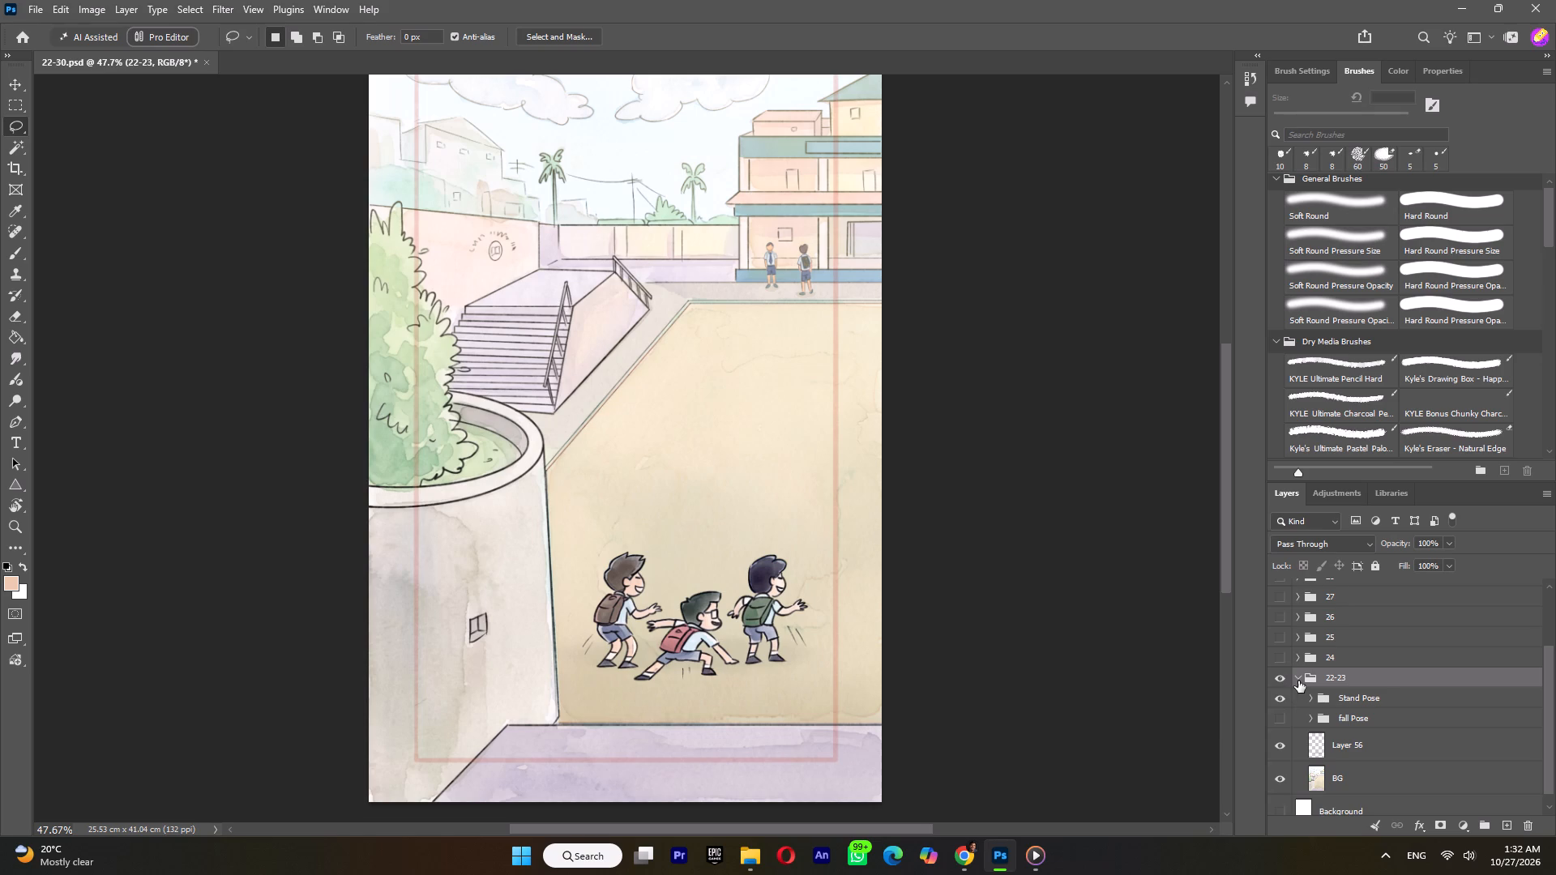
click(1282, 762)
click(1281, 745)
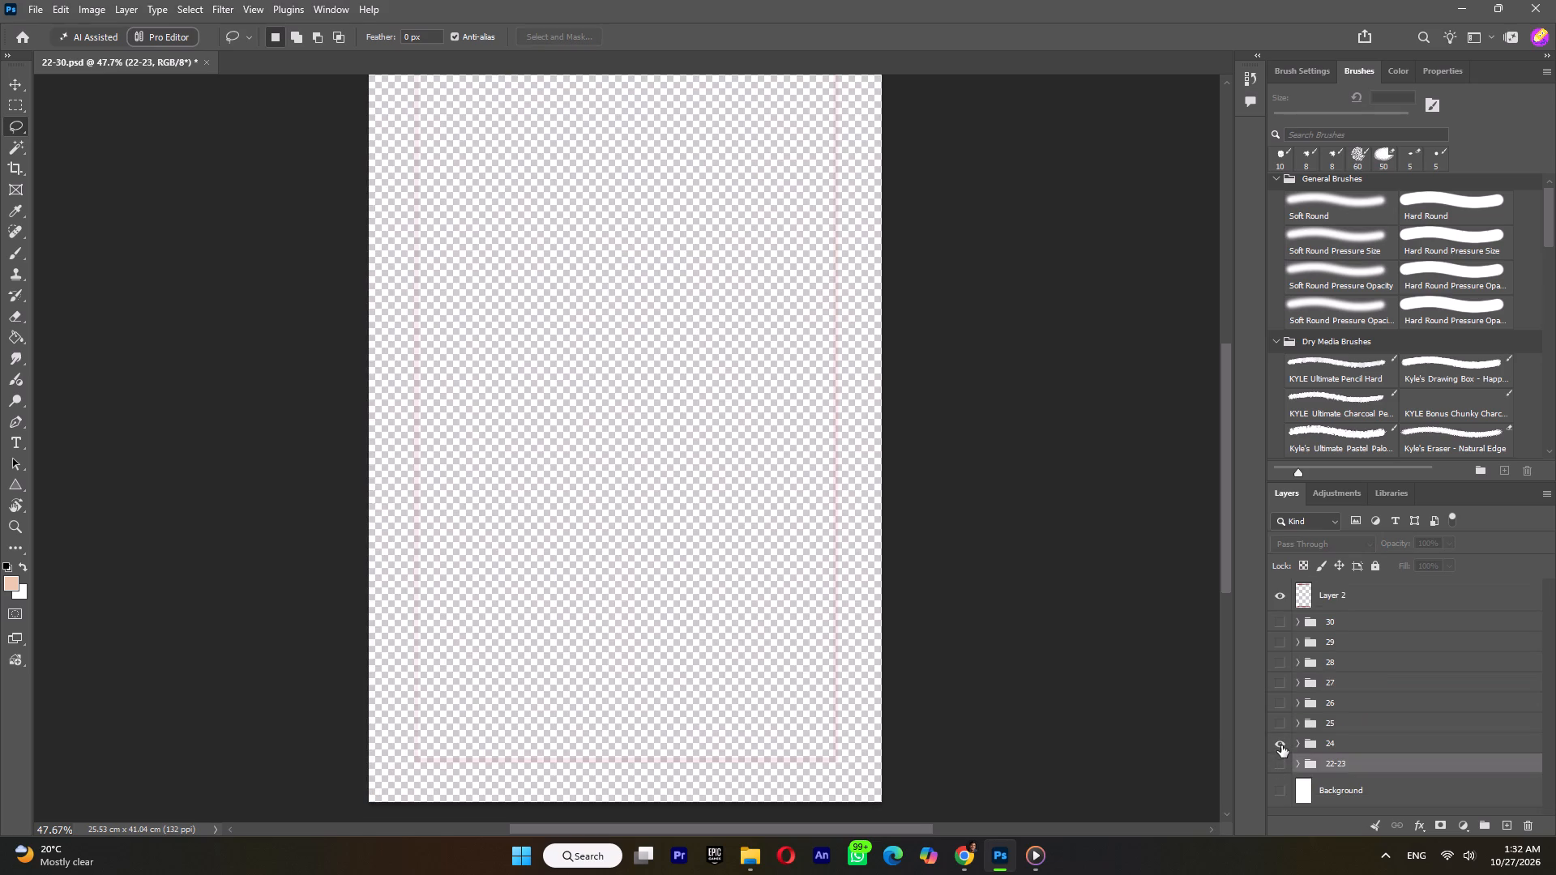